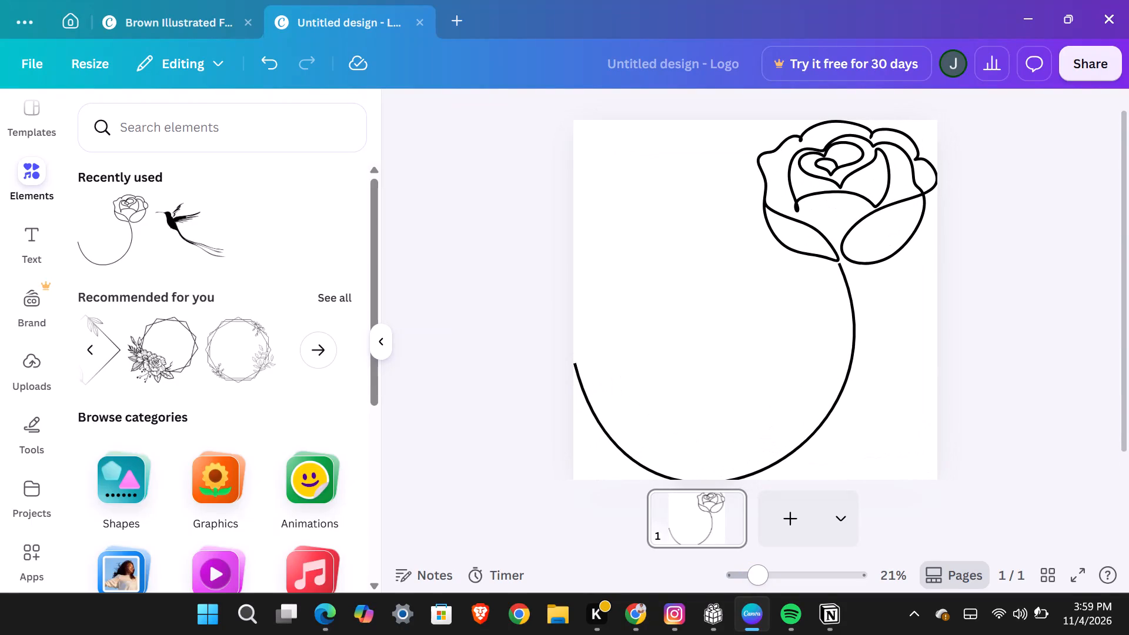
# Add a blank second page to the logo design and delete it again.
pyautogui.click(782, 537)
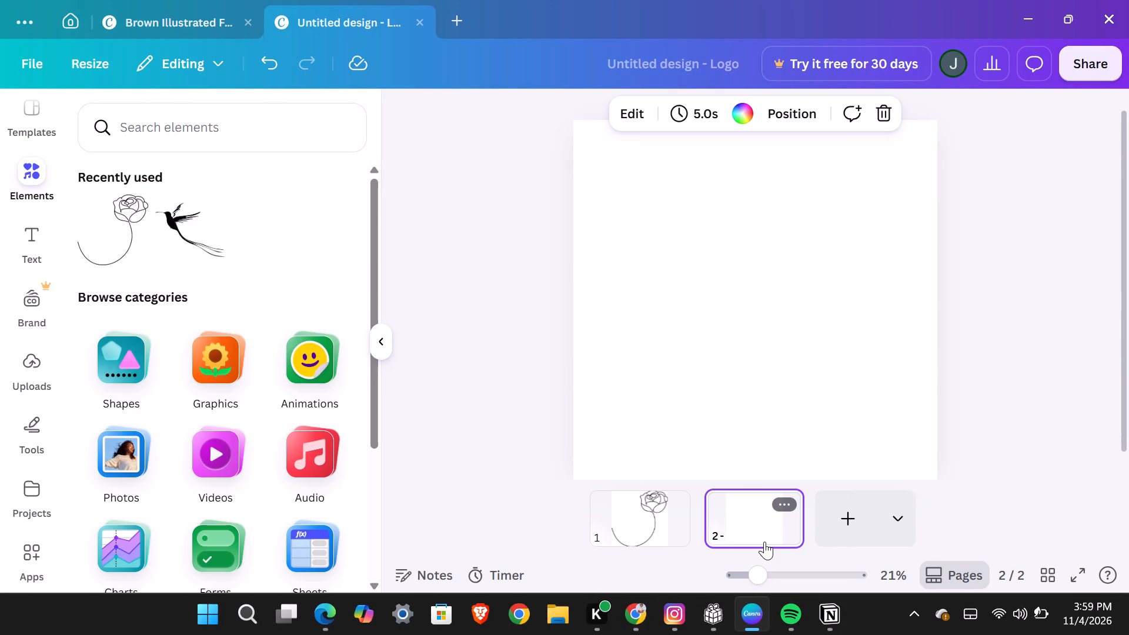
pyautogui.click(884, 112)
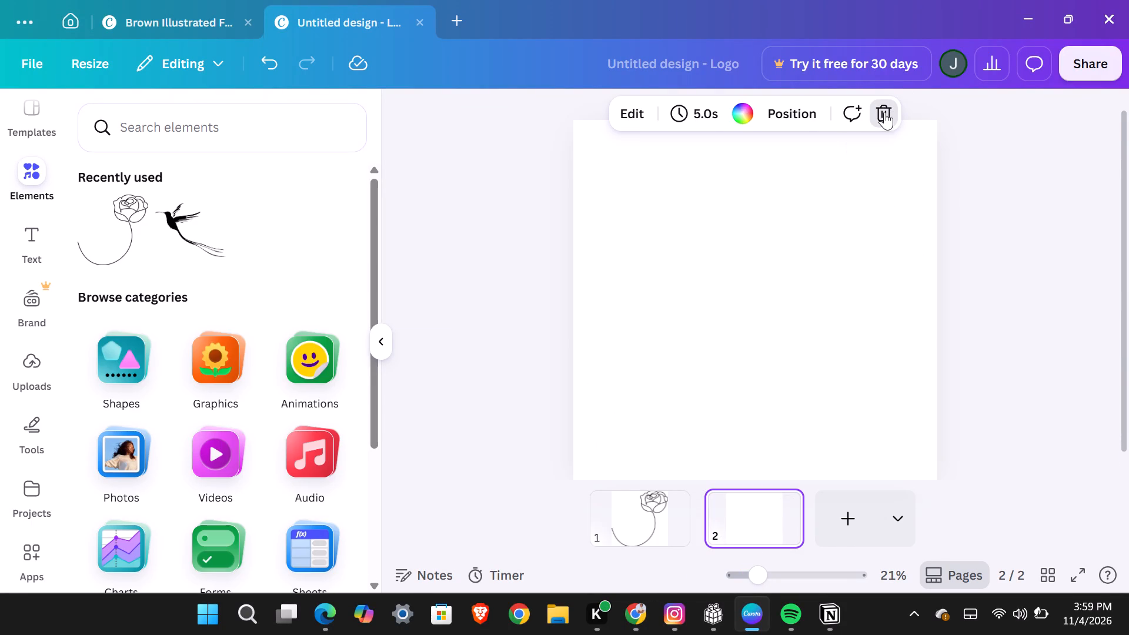
# Open the Shapes category of the design elements and look through its shape groups, from lines to abstract shapes.
pyautogui.scroll(-1, 246, 490)
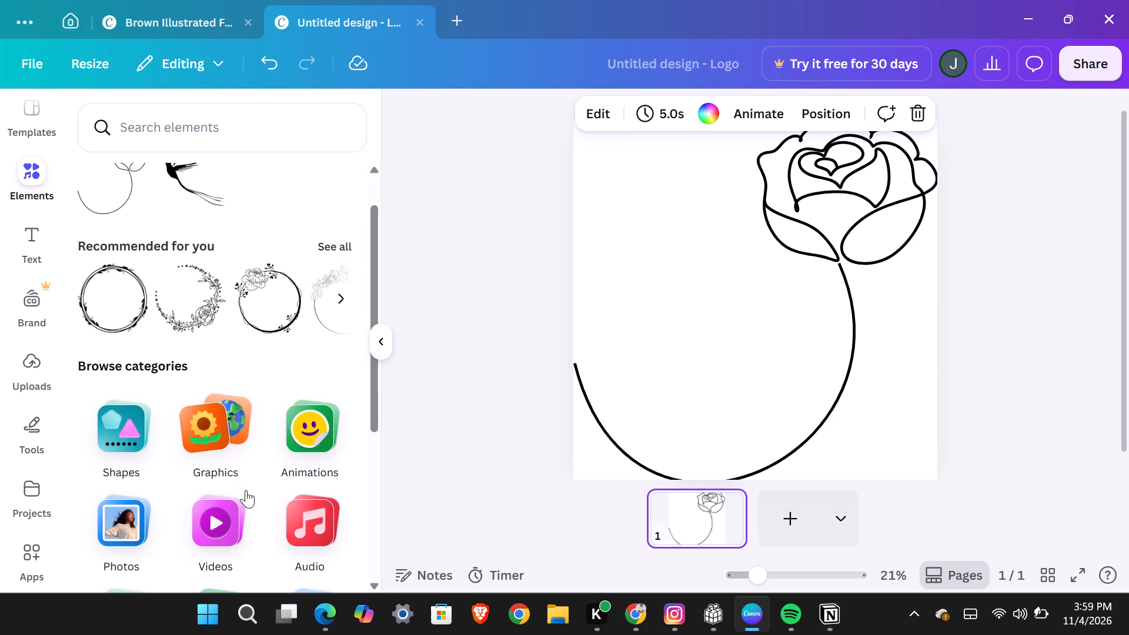
pyautogui.click(141, 439)
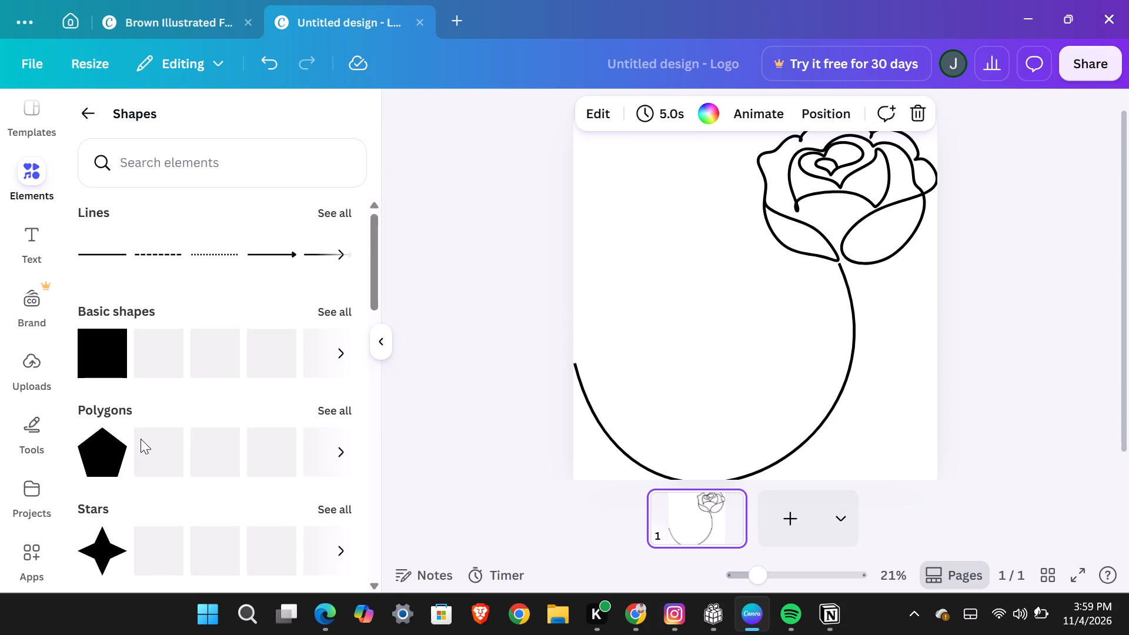
pyautogui.scroll(-2, 141, 439)
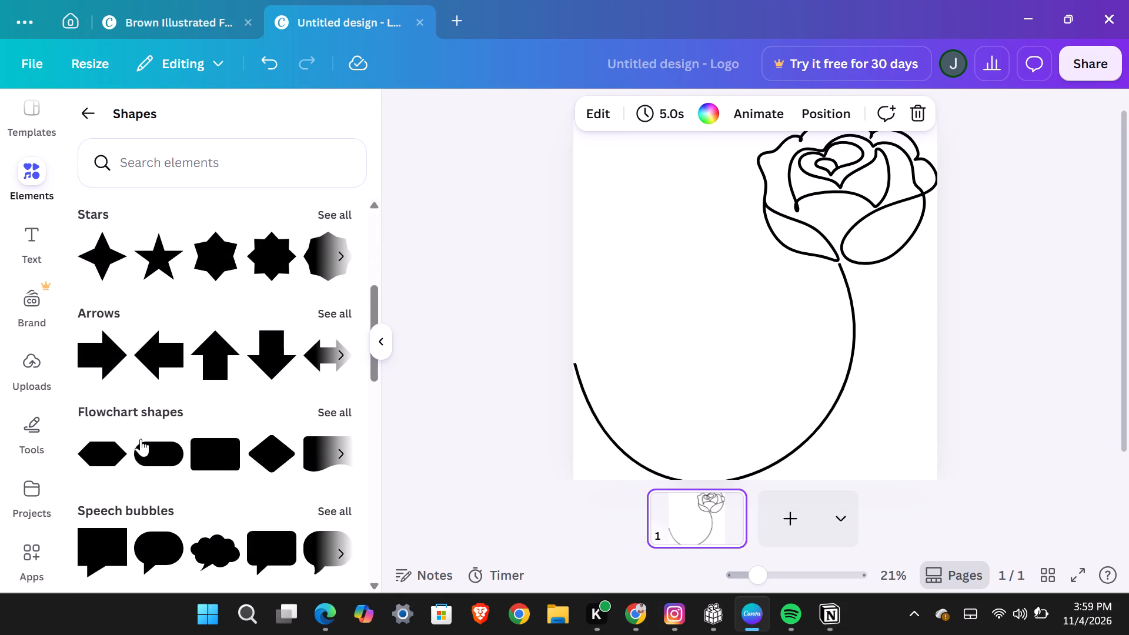
pyautogui.scroll(-5, 141, 439)
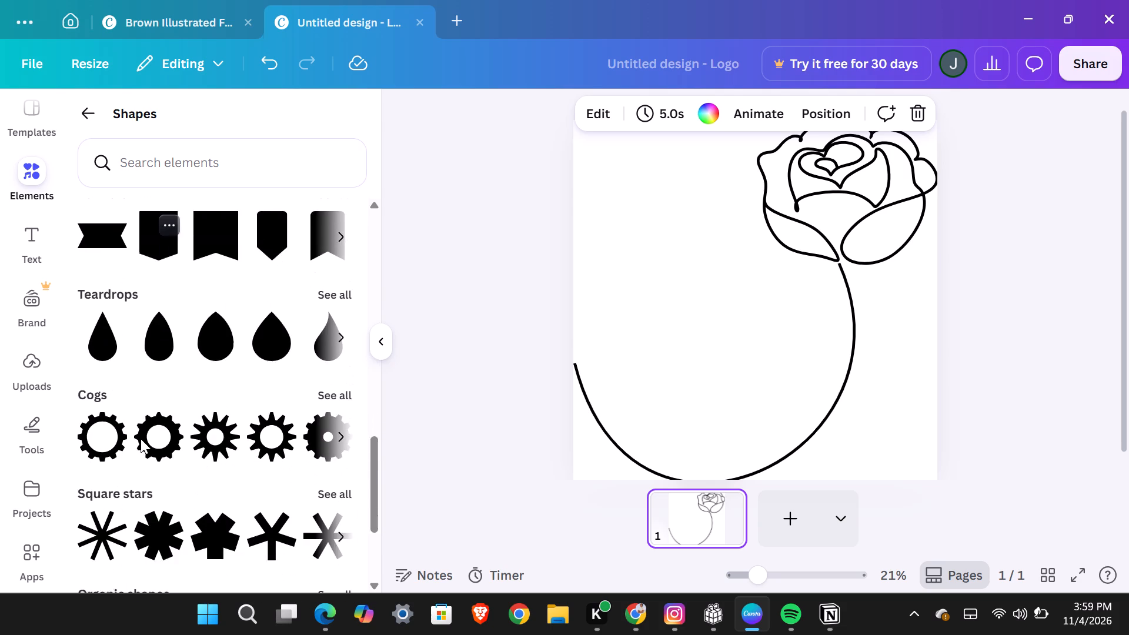
pyautogui.scroll(-4, 141, 439)
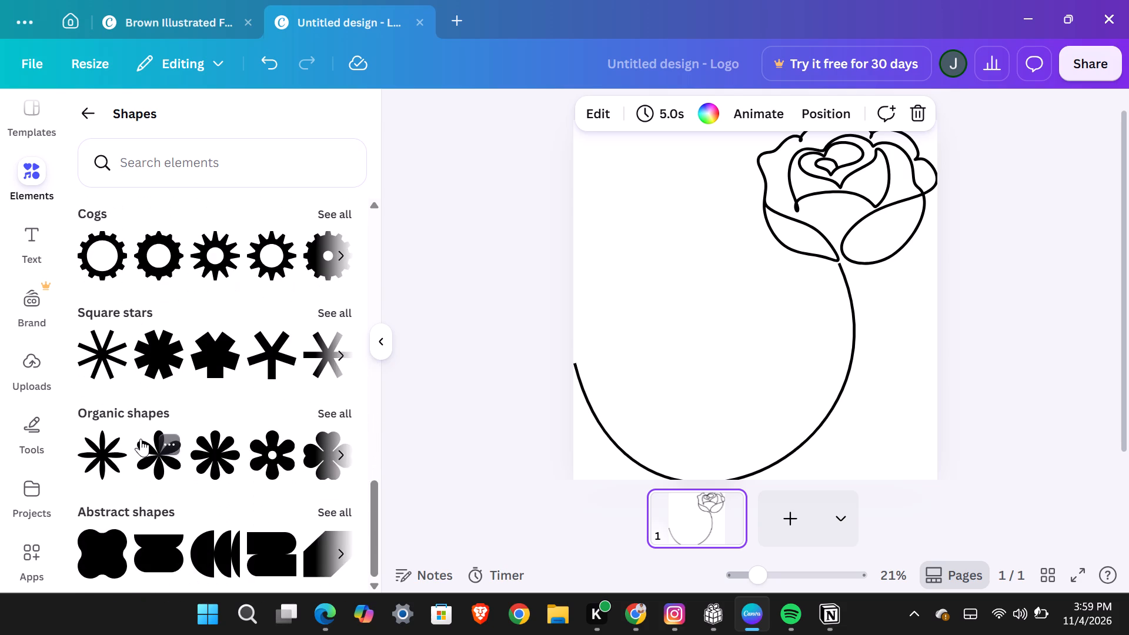
pyautogui.scroll(-1, 141, 439)
pyautogui.scroll(6, 141, 439)
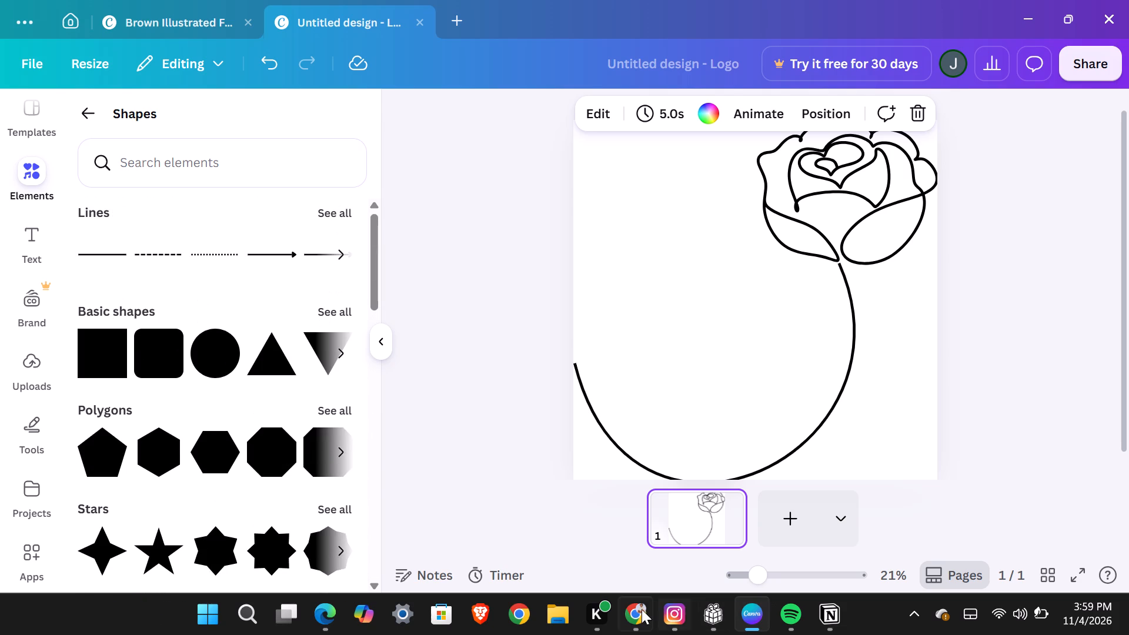
pyautogui.click(639, 609)
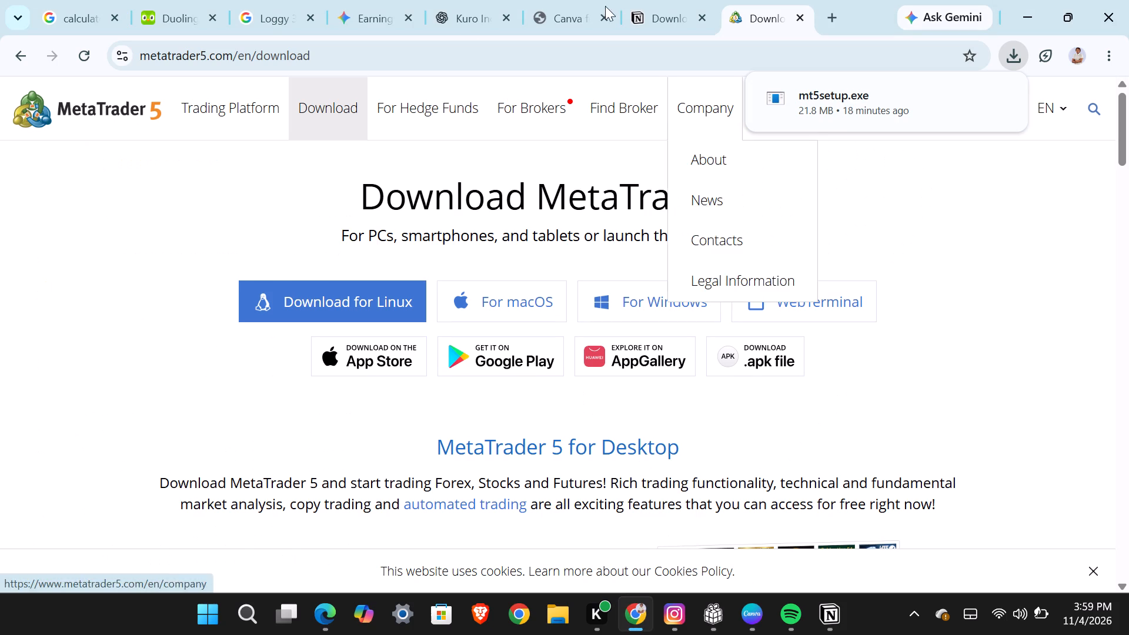
pyautogui.click(466, 21)
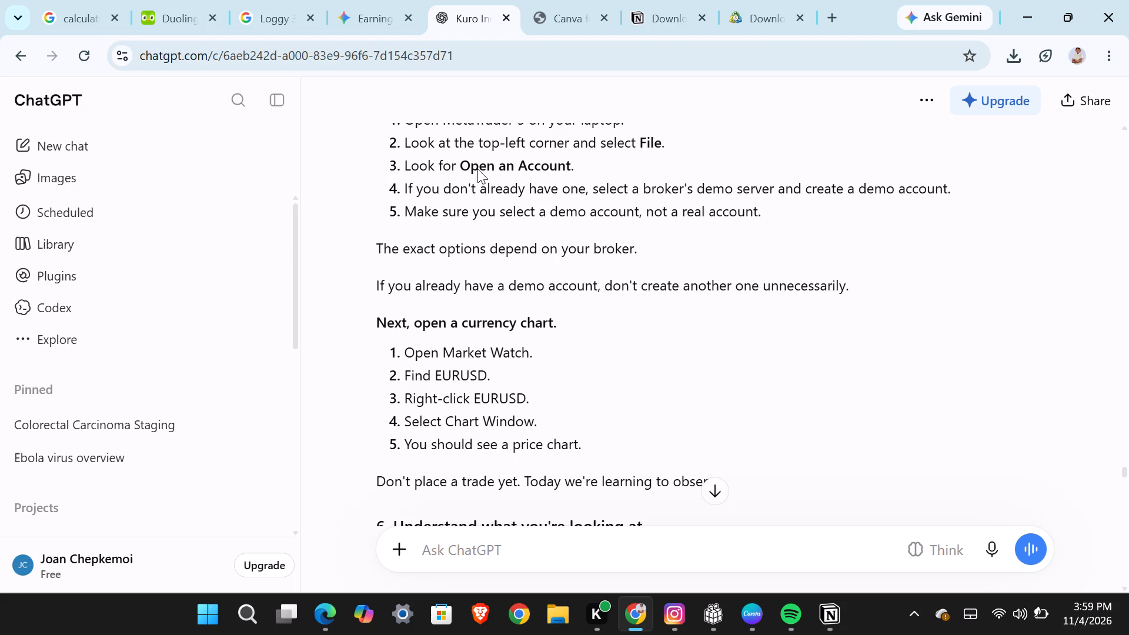
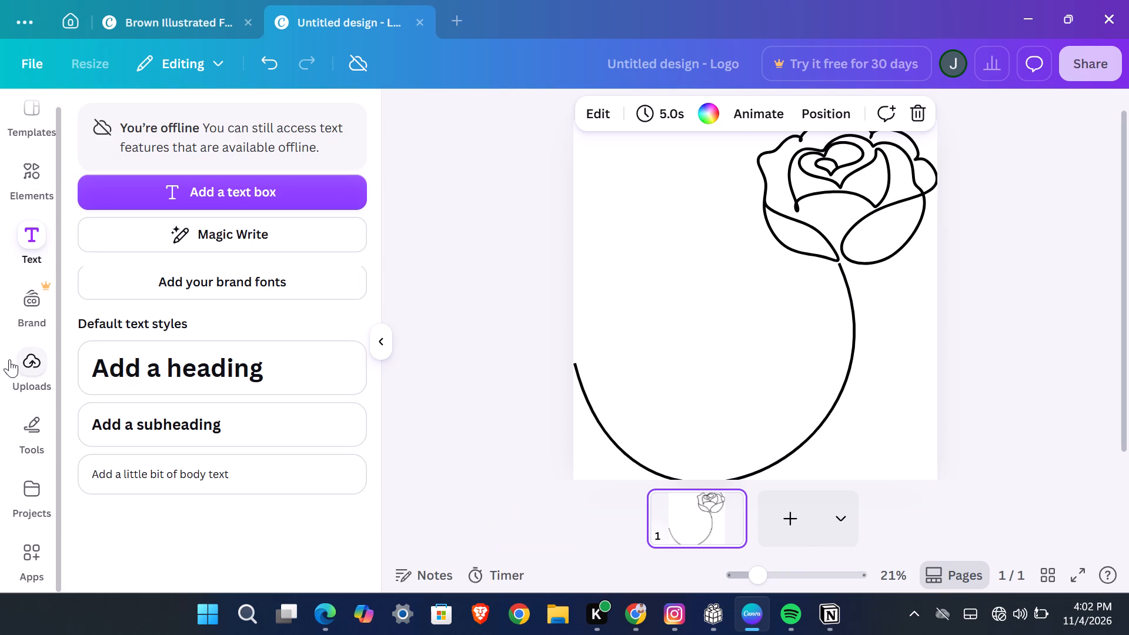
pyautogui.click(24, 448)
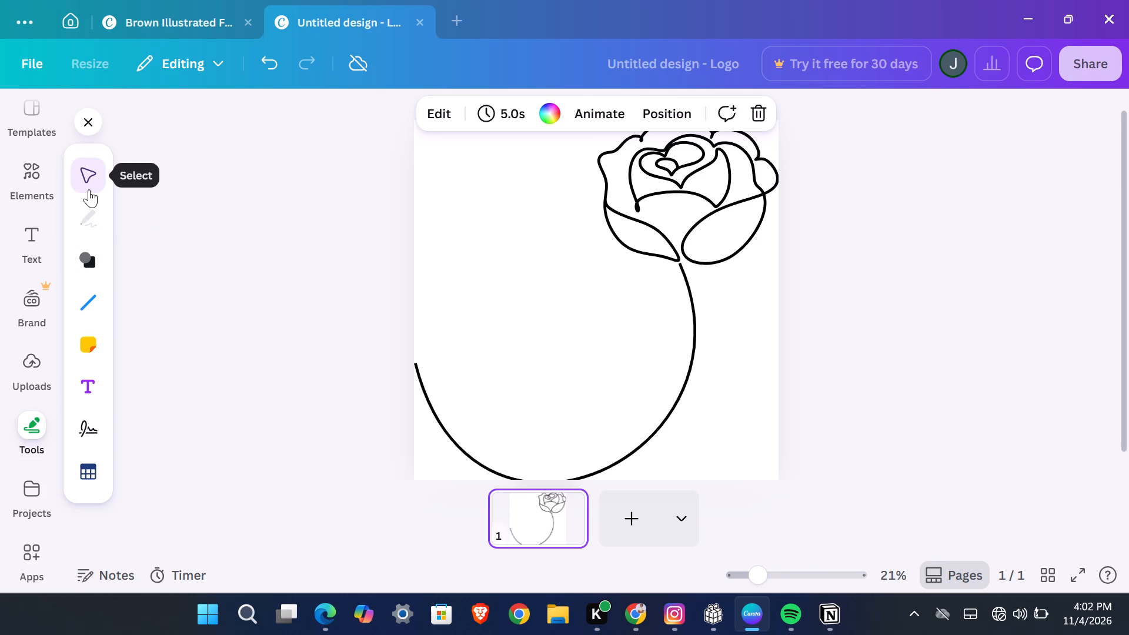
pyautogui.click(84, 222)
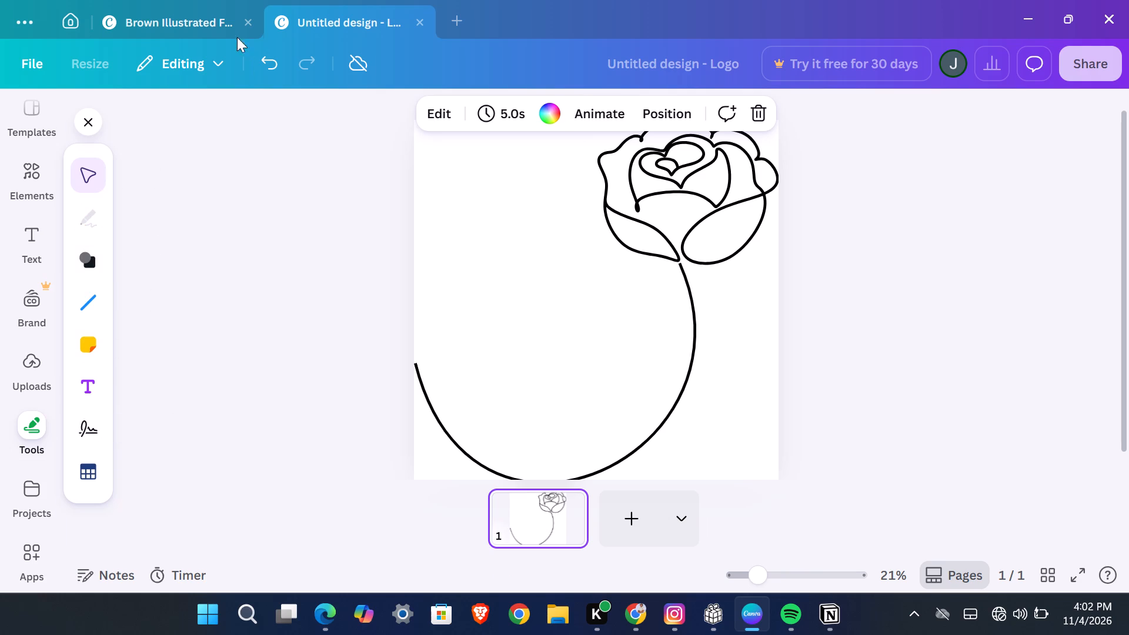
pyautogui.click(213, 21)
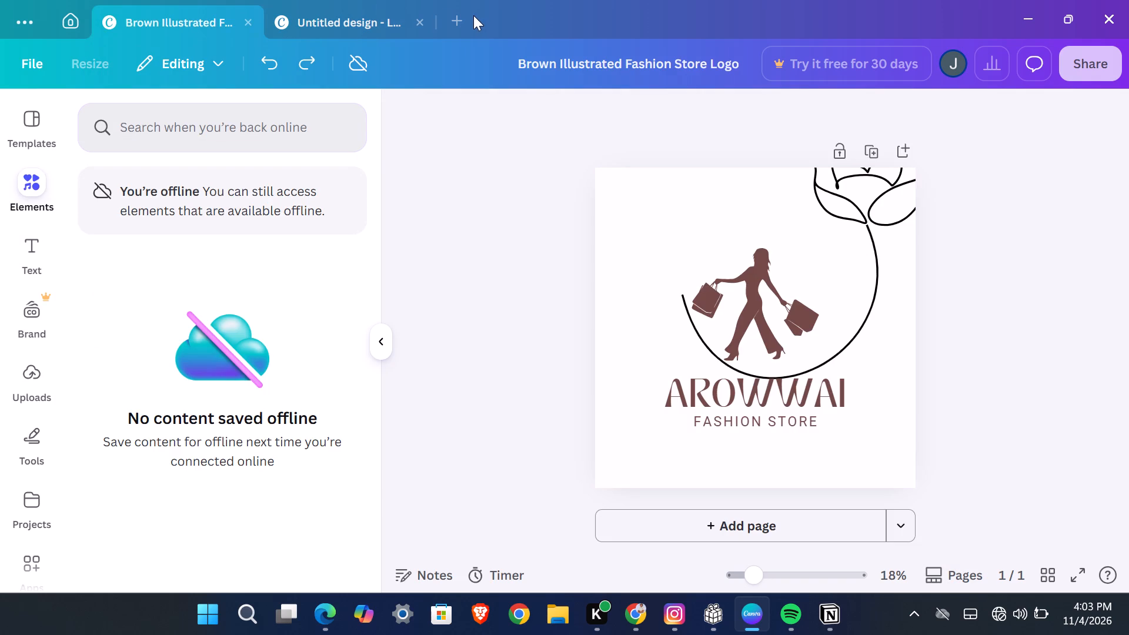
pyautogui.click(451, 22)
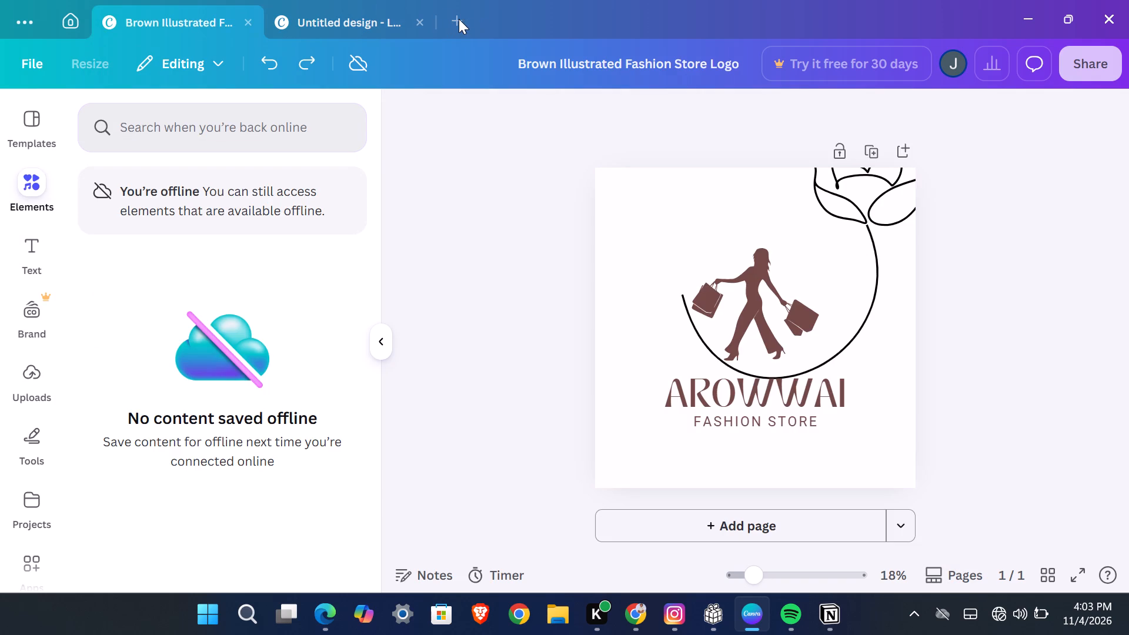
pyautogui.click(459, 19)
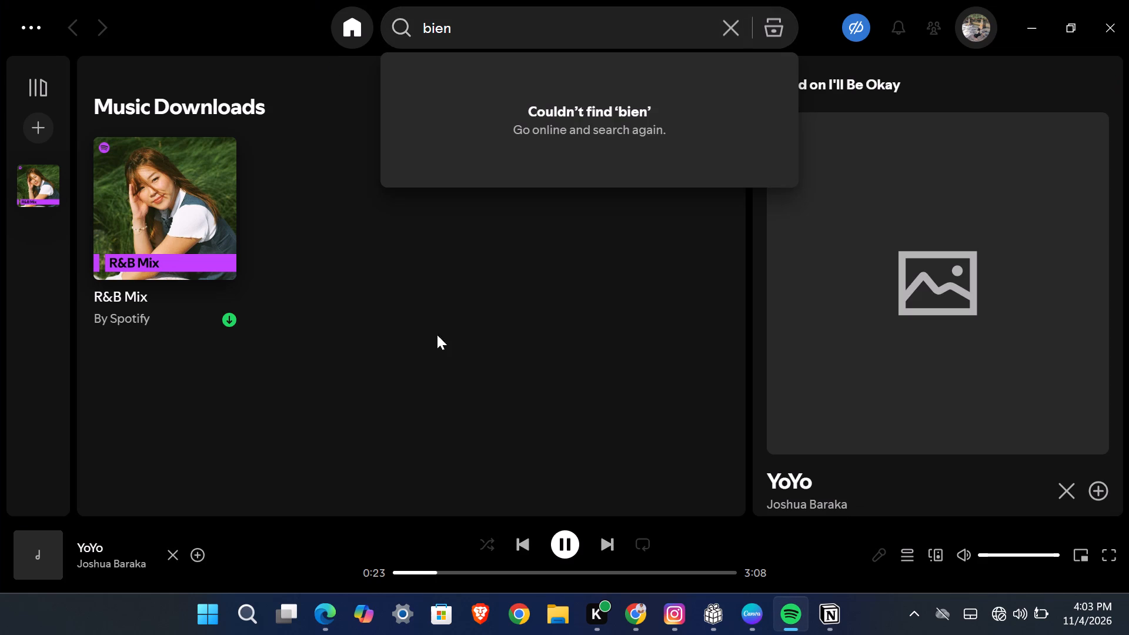
# Return to the Canva logo design and connect the computer to an available Wi-Fi network.
pyautogui.click(1022, 37)
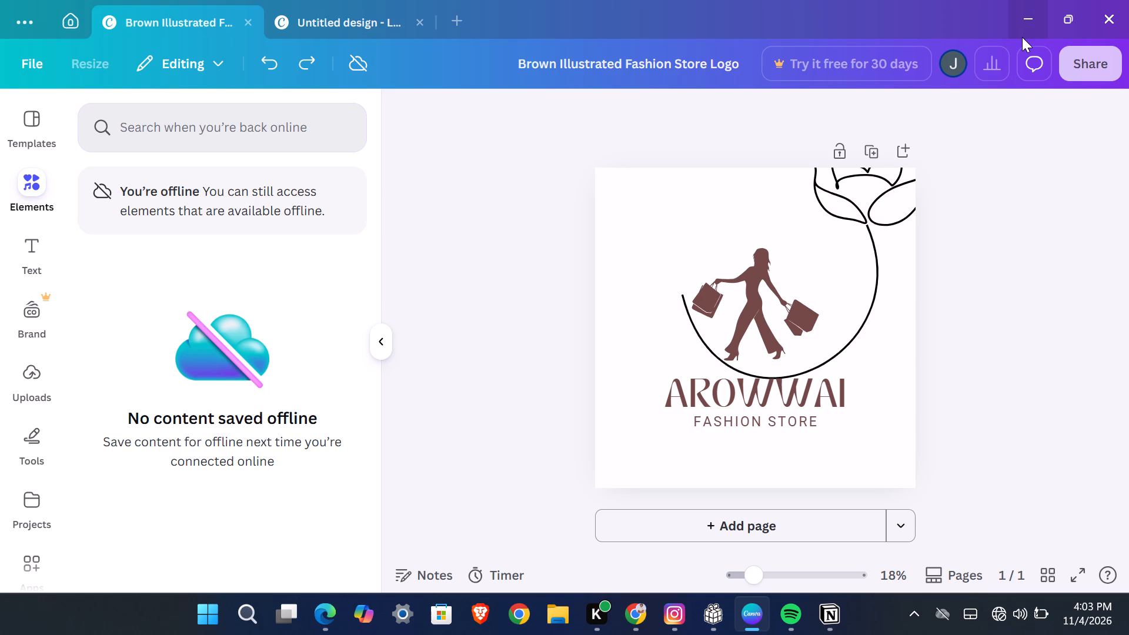
pyautogui.click(467, 12)
pyautogui.click(455, 19)
pyautogui.moveTo(455, 19); pyautogui.dragTo(957, 442)
pyautogui.click(1008, 623)
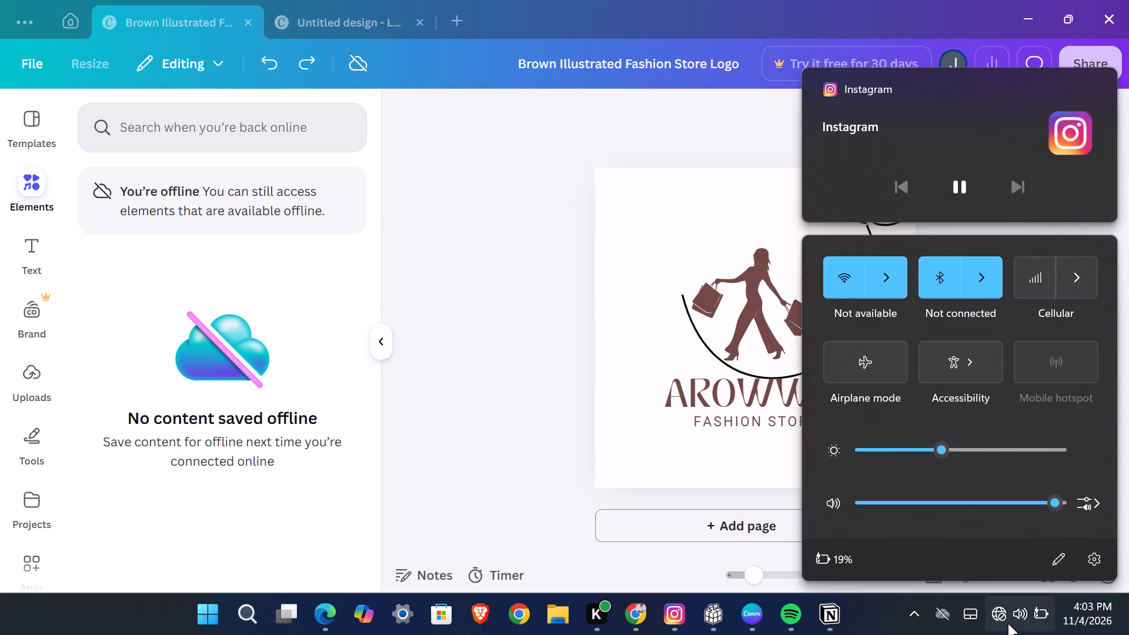
pyautogui.click(898, 267)
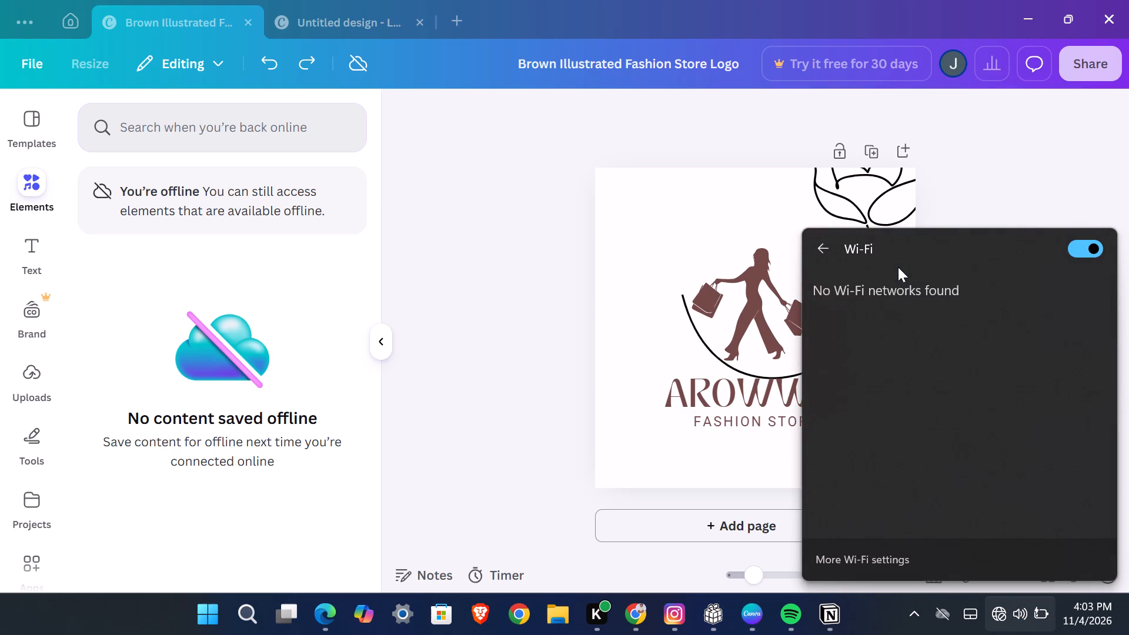
pyautogui.click(886, 303)
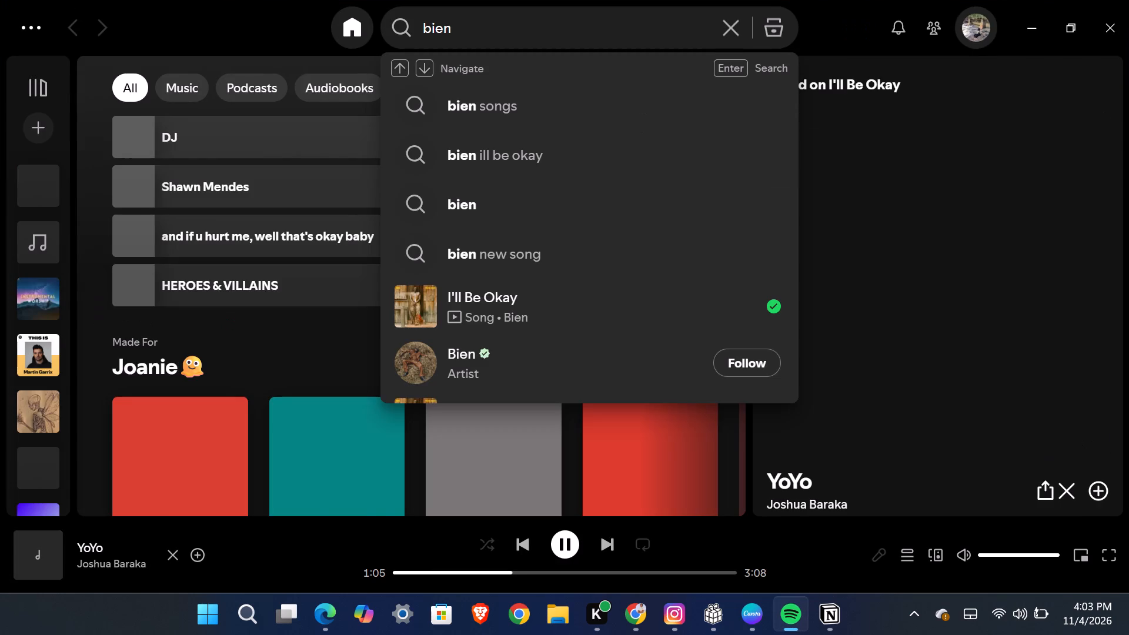
# Switch to Spotify, replace the search with "yoyo", pick the suggestion "yoyo joshua baraka" and play the song YoYo.
pyautogui.click(647, 539)
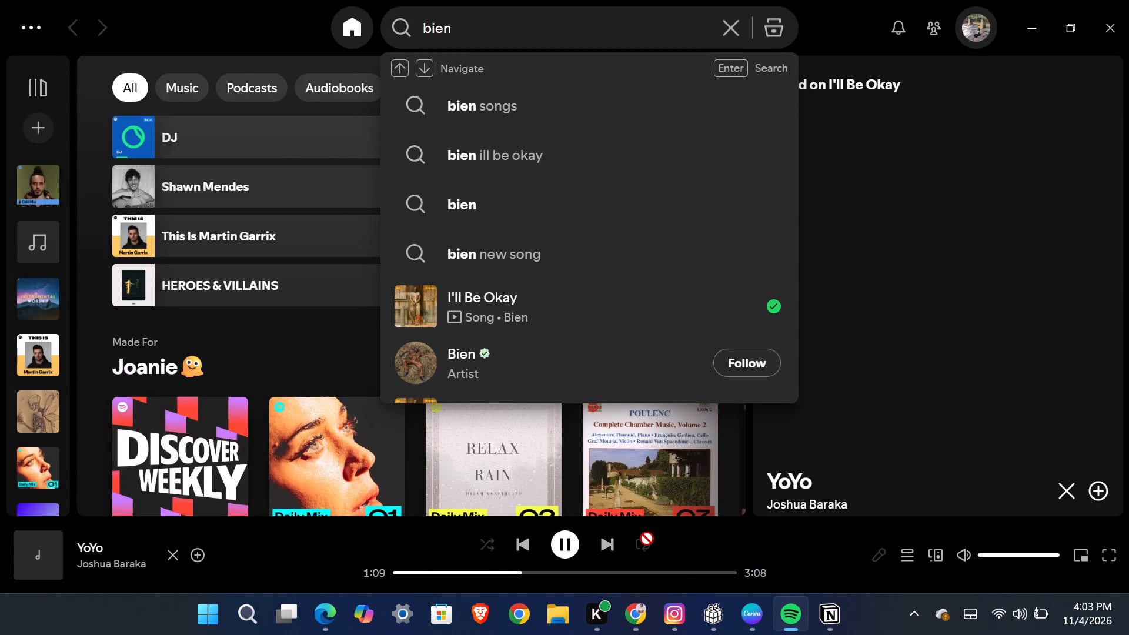
pyautogui.click(722, 39)
pyautogui.click(737, 20)
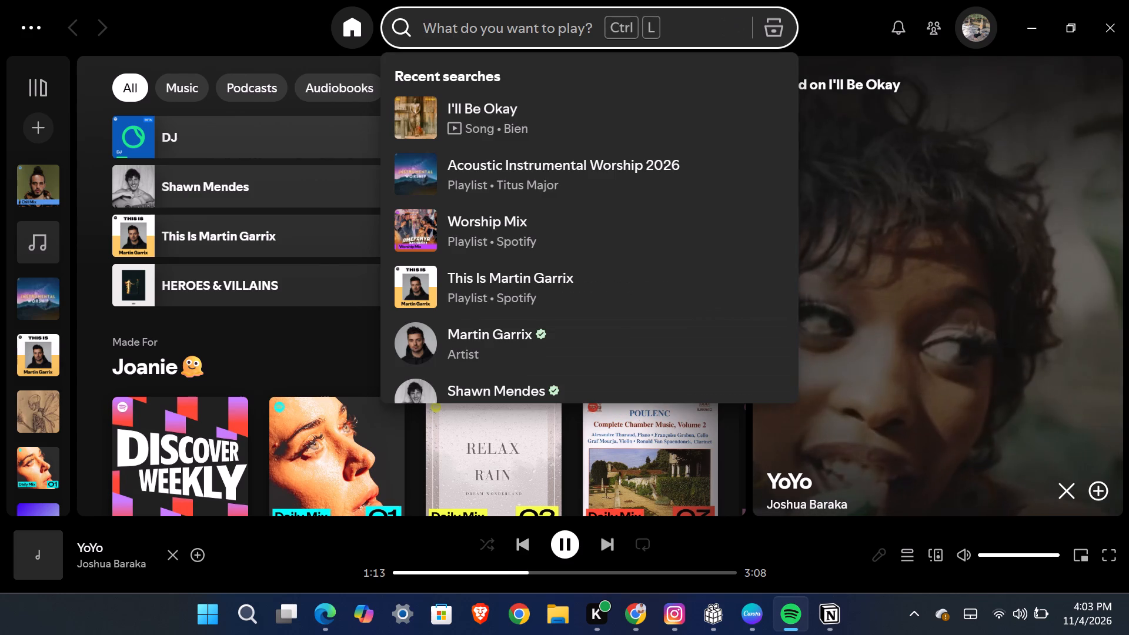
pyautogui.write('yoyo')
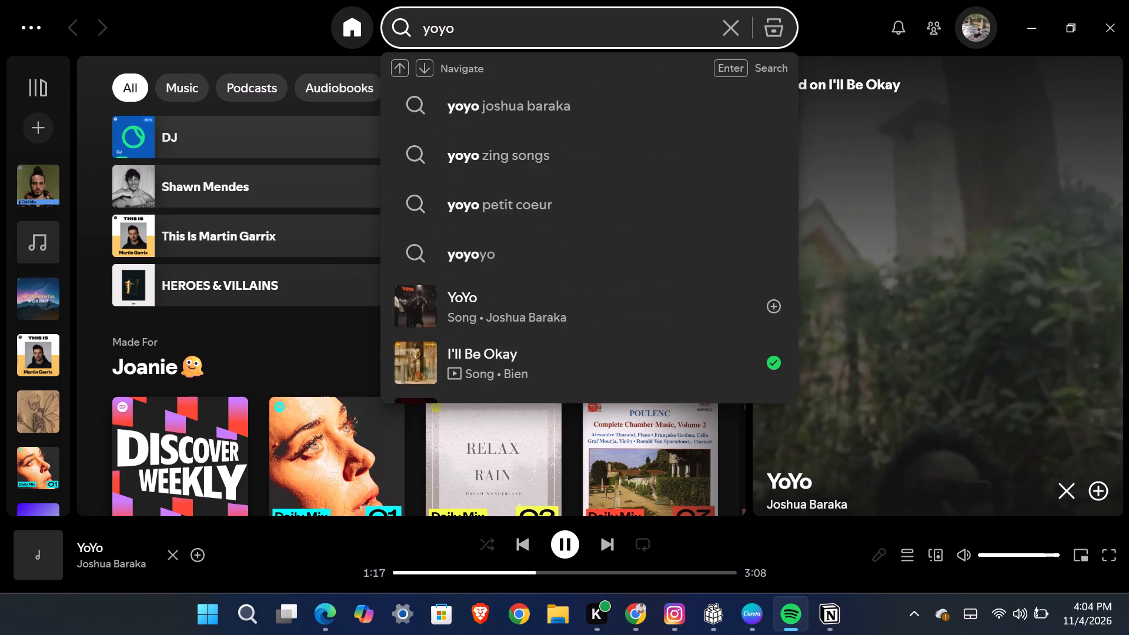
pyautogui.click(488, 116)
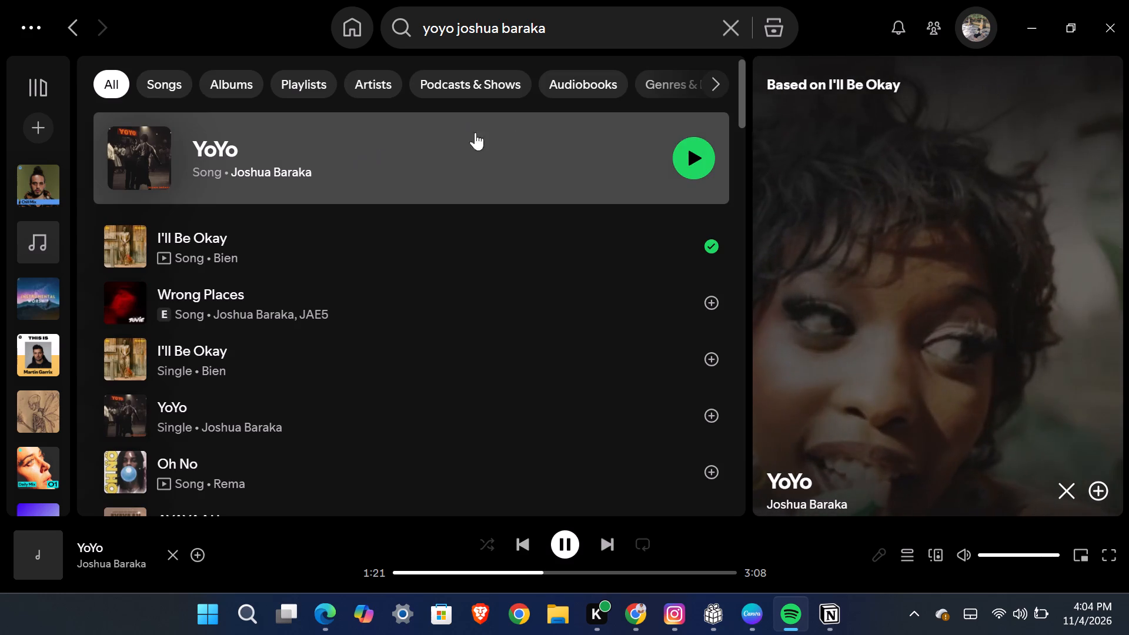
pyautogui.click(691, 160)
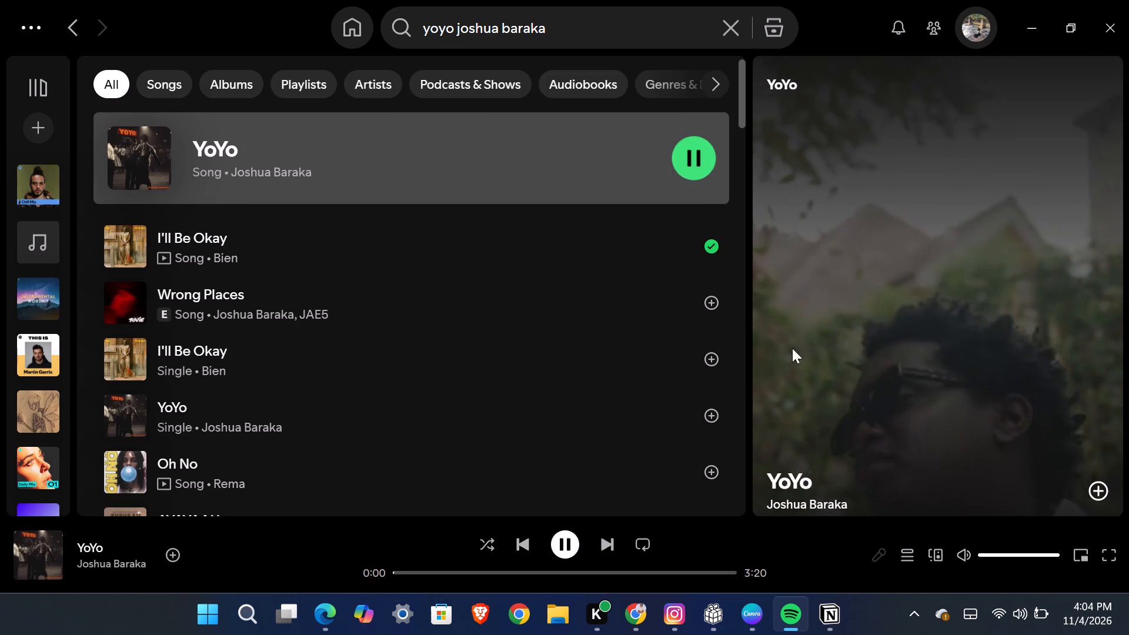
# Turn on repeat for the playing song and return to the Canva logo design.
pyautogui.click(644, 539)
pyautogui.click(644, 539)
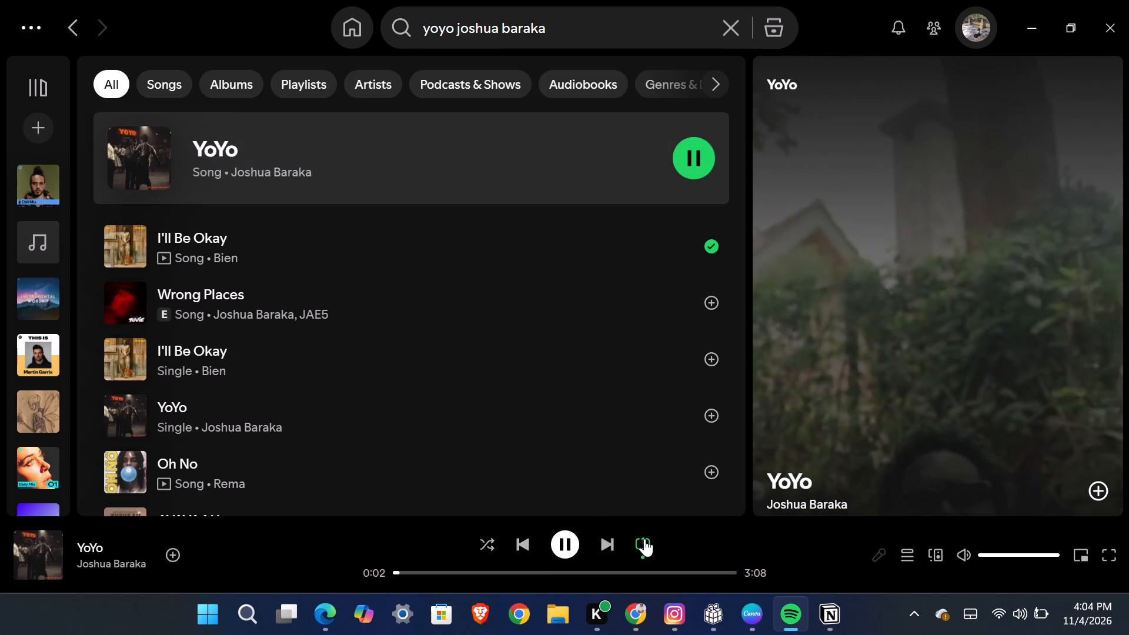
pyautogui.click(1034, 22)
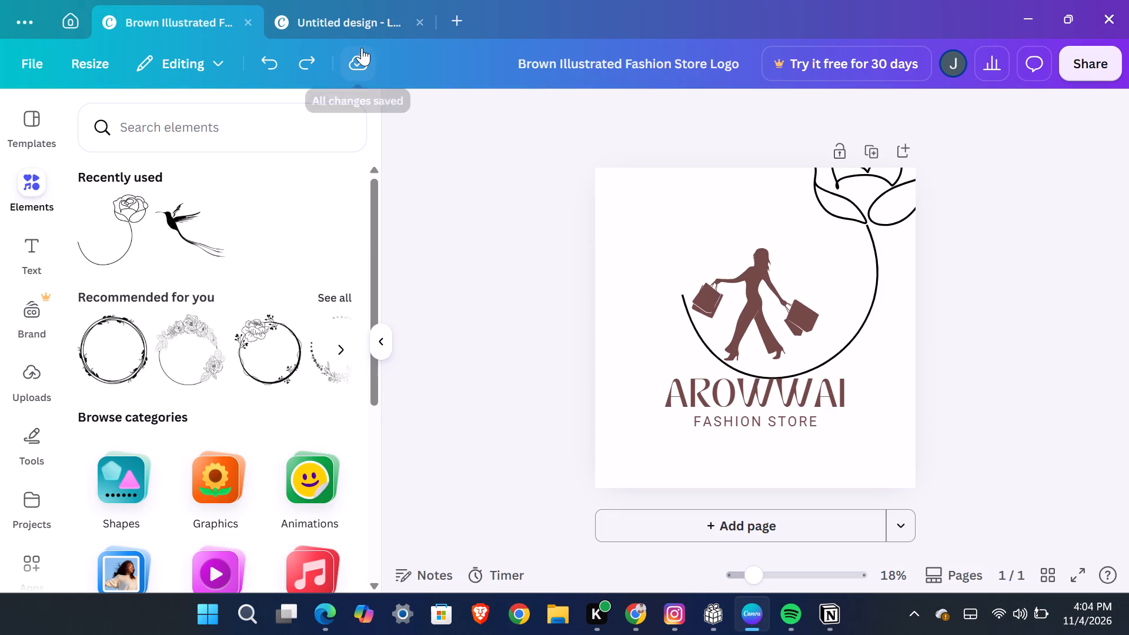
# Return to Canva, show the untitled rose logo design and have its window fill the screen.
pyautogui.moveTo(360, 0); pyautogui.dragTo(363, 22)
pyautogui.click(363, 22)
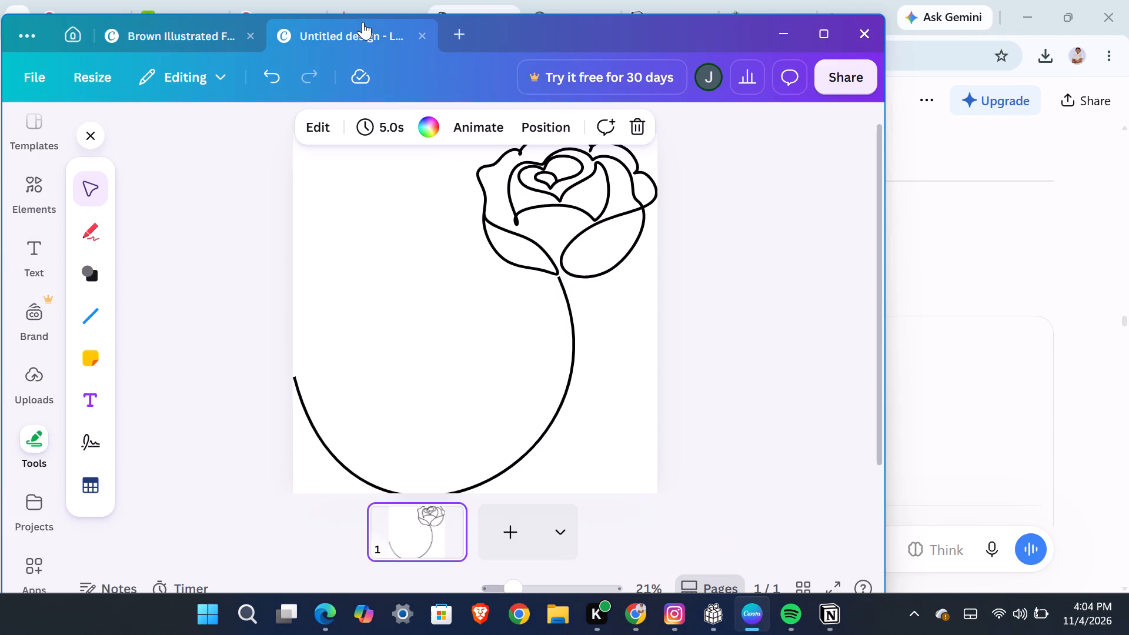
pyautogui.click(823, 20)
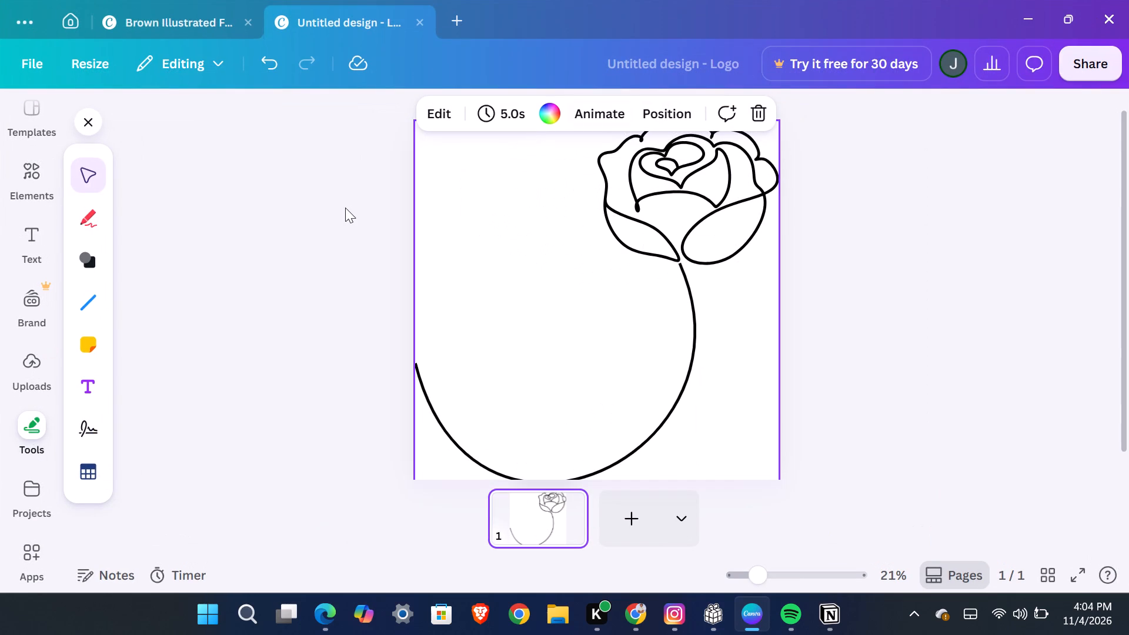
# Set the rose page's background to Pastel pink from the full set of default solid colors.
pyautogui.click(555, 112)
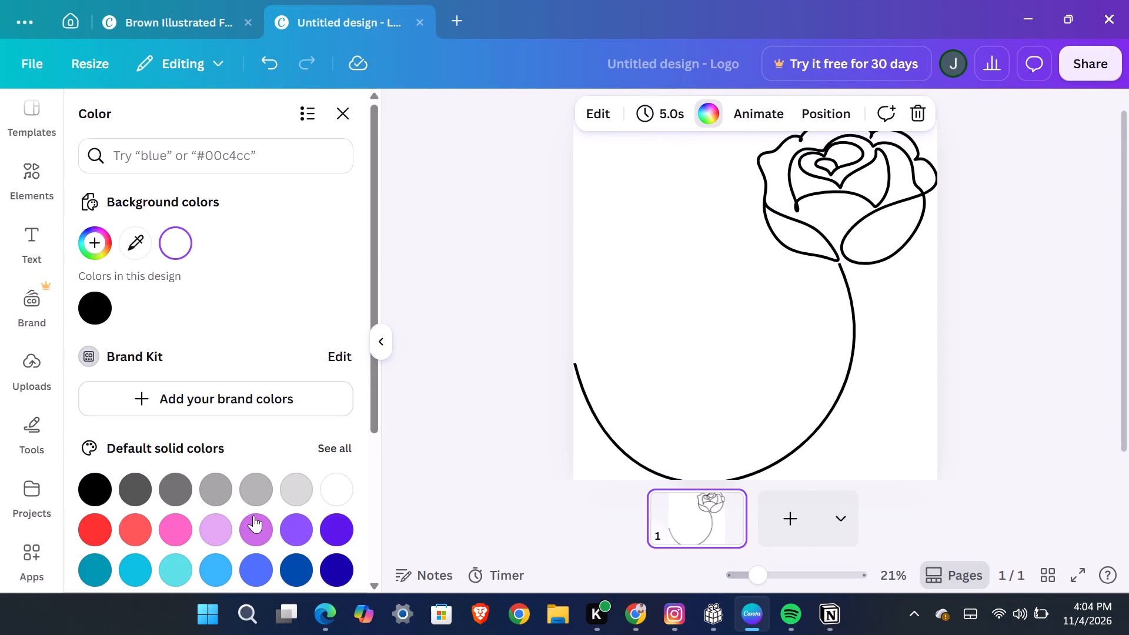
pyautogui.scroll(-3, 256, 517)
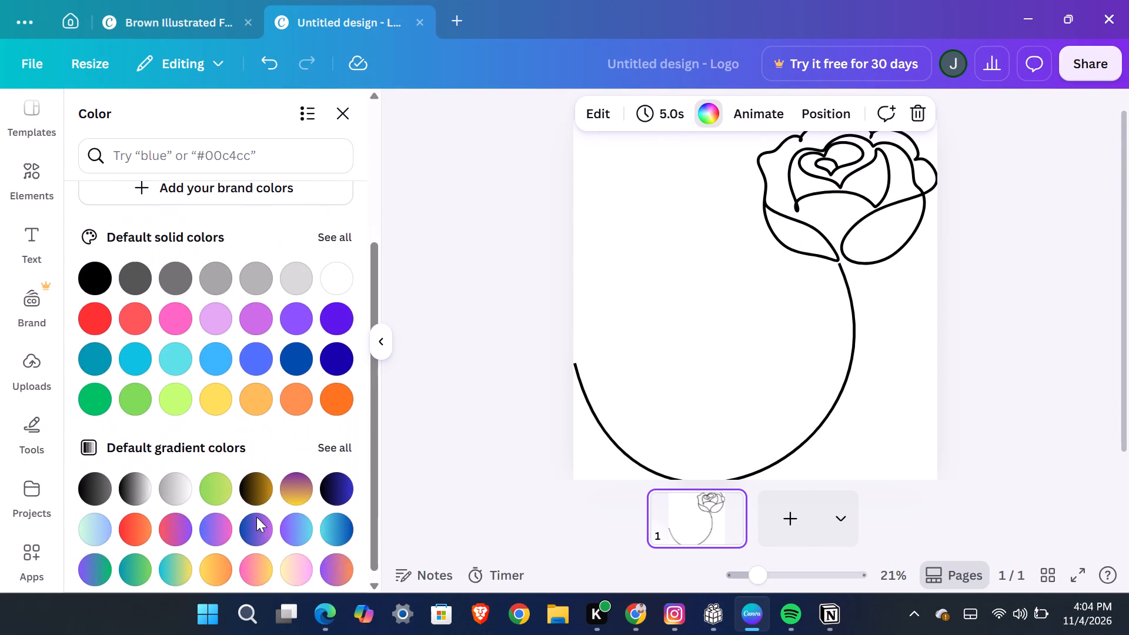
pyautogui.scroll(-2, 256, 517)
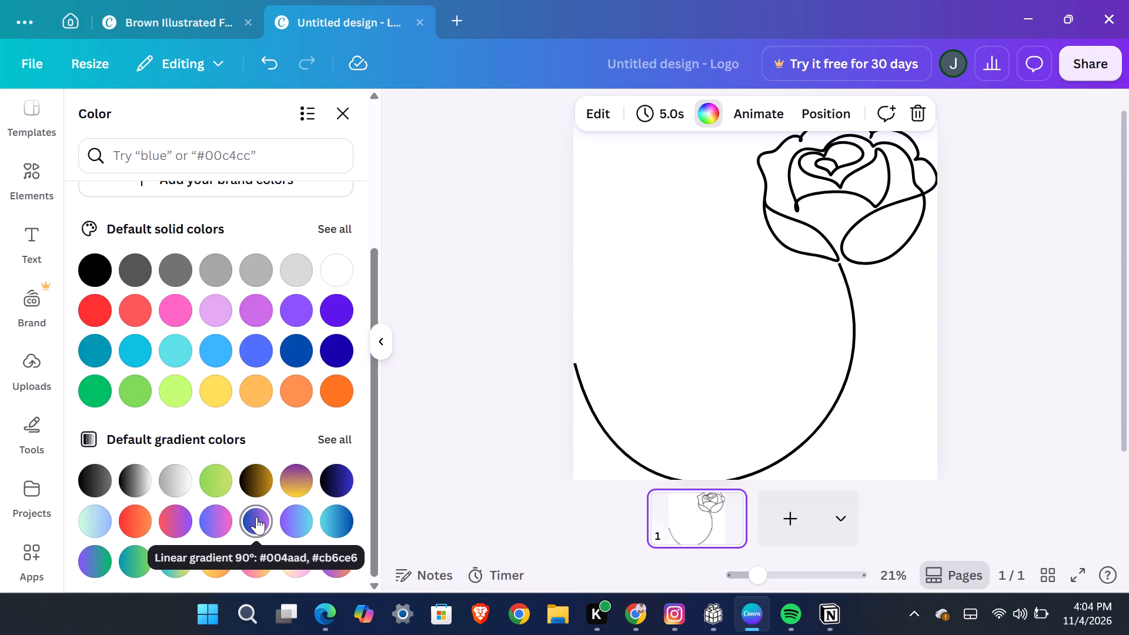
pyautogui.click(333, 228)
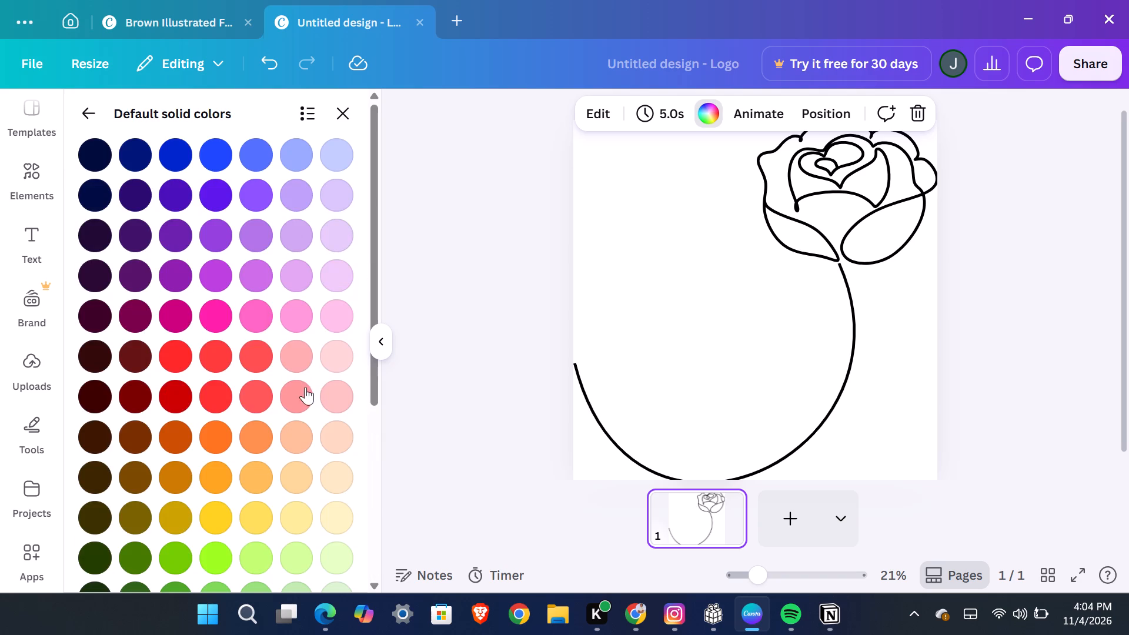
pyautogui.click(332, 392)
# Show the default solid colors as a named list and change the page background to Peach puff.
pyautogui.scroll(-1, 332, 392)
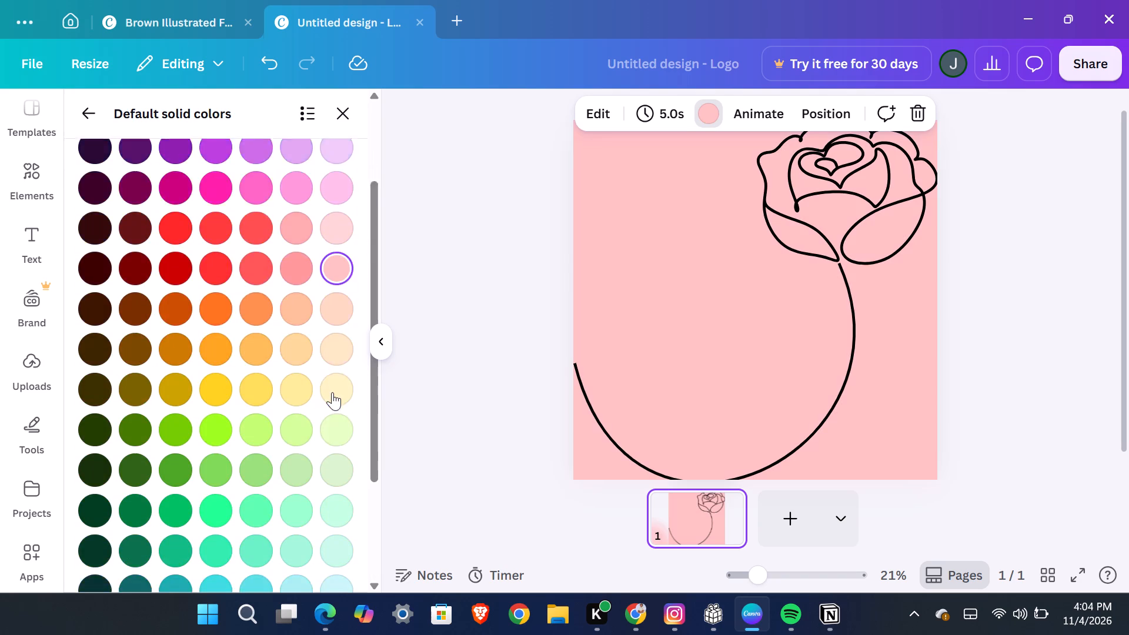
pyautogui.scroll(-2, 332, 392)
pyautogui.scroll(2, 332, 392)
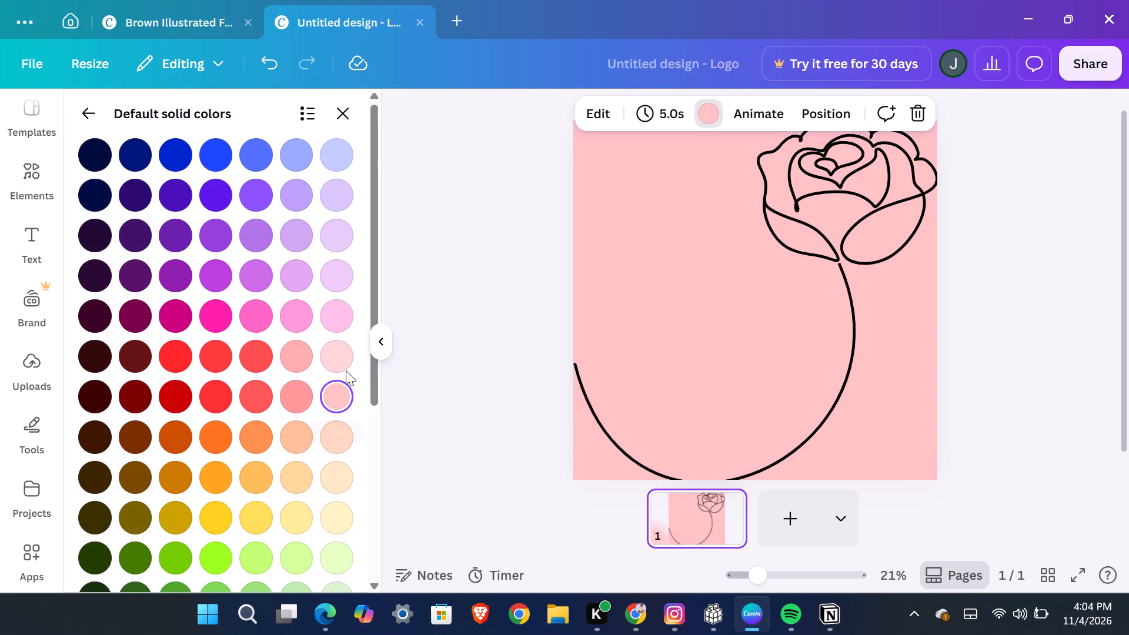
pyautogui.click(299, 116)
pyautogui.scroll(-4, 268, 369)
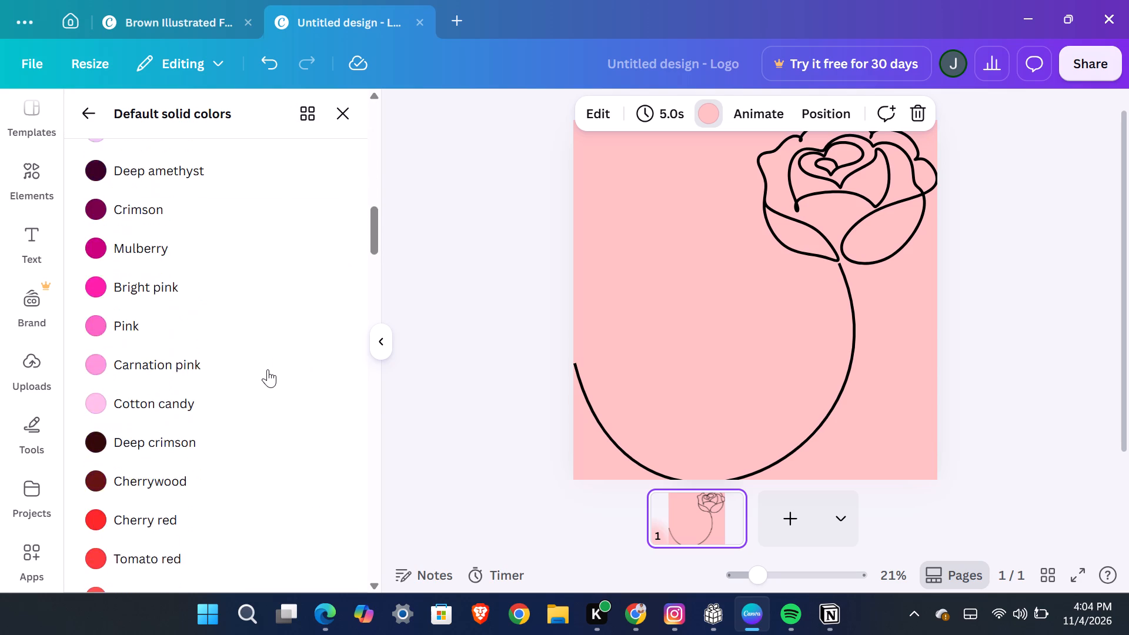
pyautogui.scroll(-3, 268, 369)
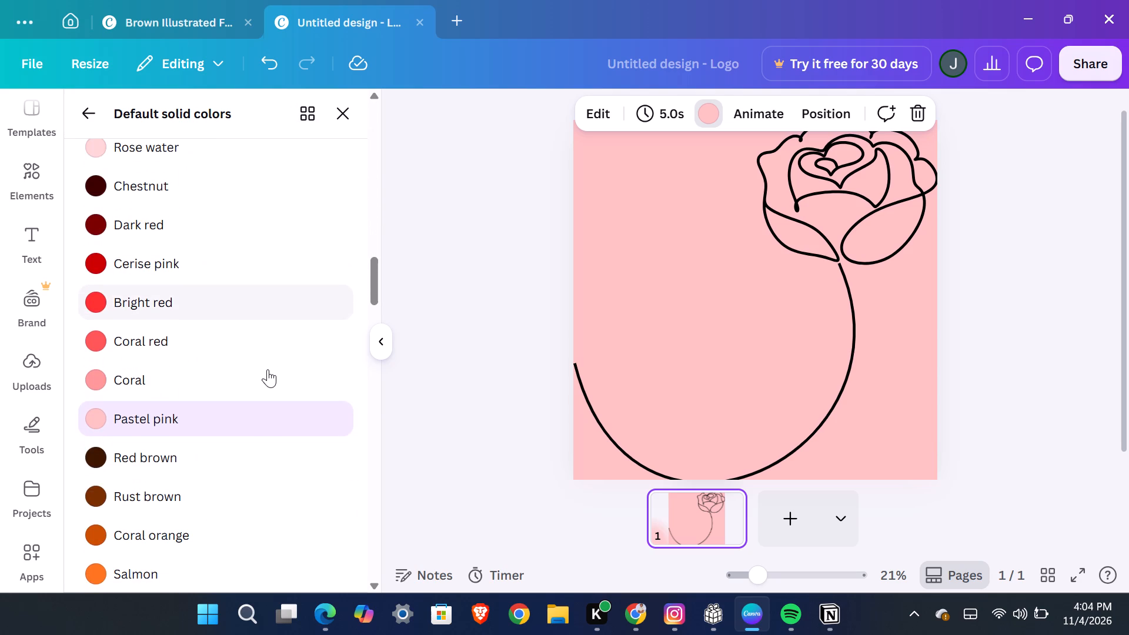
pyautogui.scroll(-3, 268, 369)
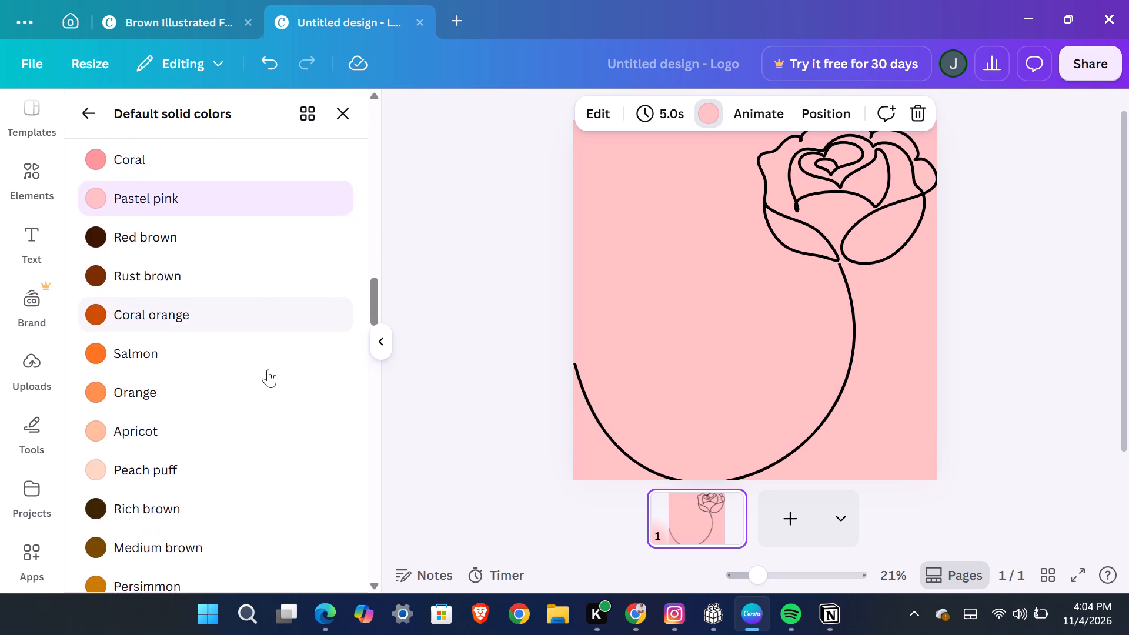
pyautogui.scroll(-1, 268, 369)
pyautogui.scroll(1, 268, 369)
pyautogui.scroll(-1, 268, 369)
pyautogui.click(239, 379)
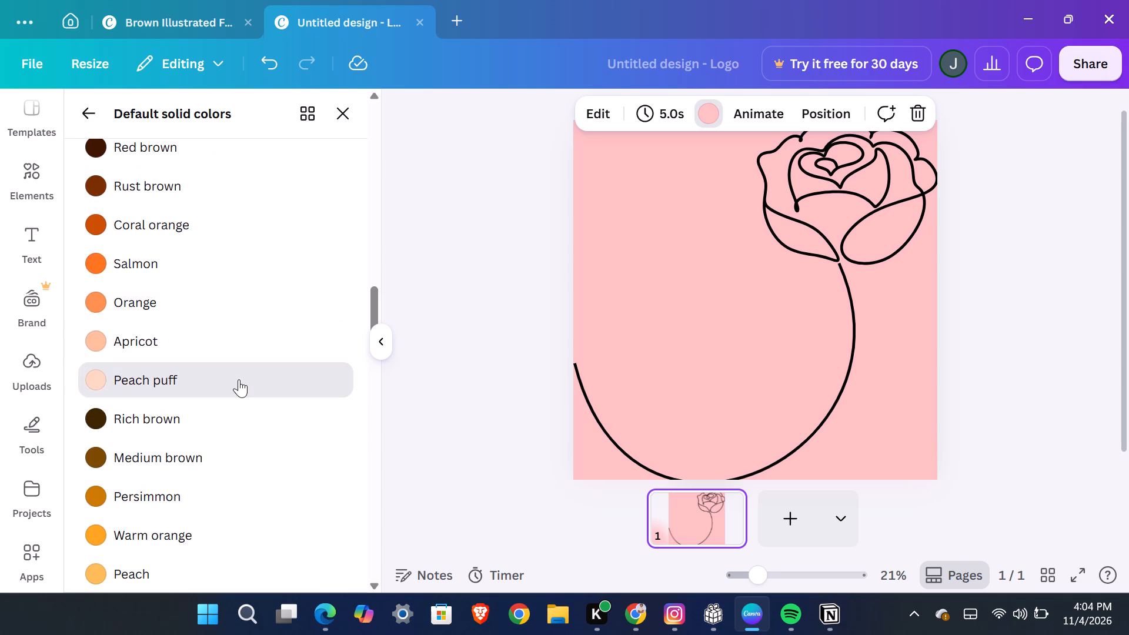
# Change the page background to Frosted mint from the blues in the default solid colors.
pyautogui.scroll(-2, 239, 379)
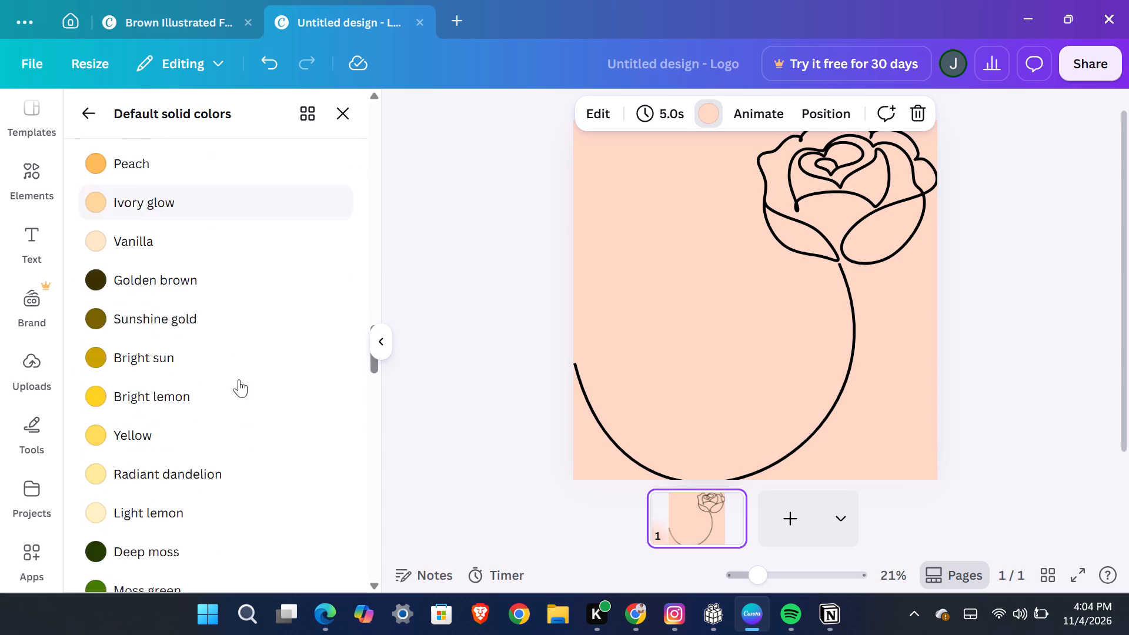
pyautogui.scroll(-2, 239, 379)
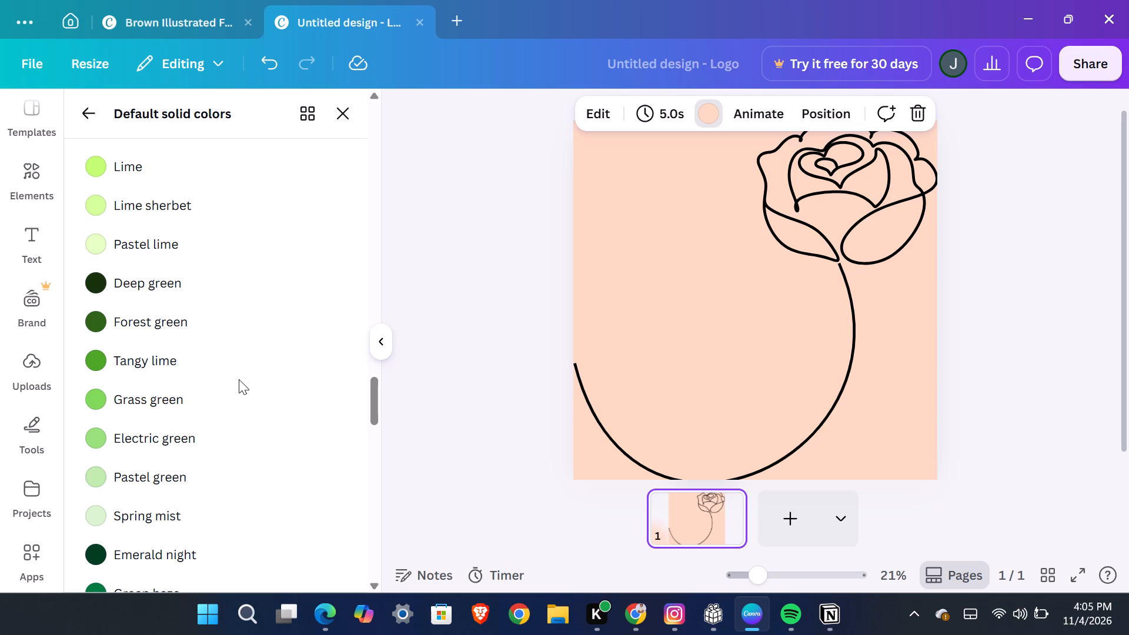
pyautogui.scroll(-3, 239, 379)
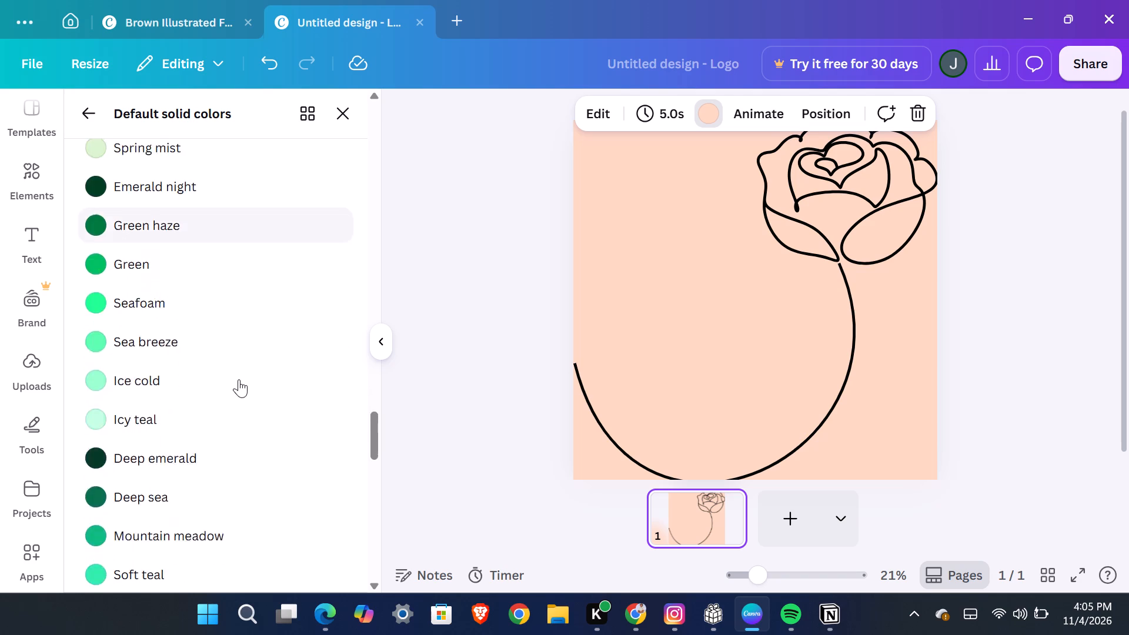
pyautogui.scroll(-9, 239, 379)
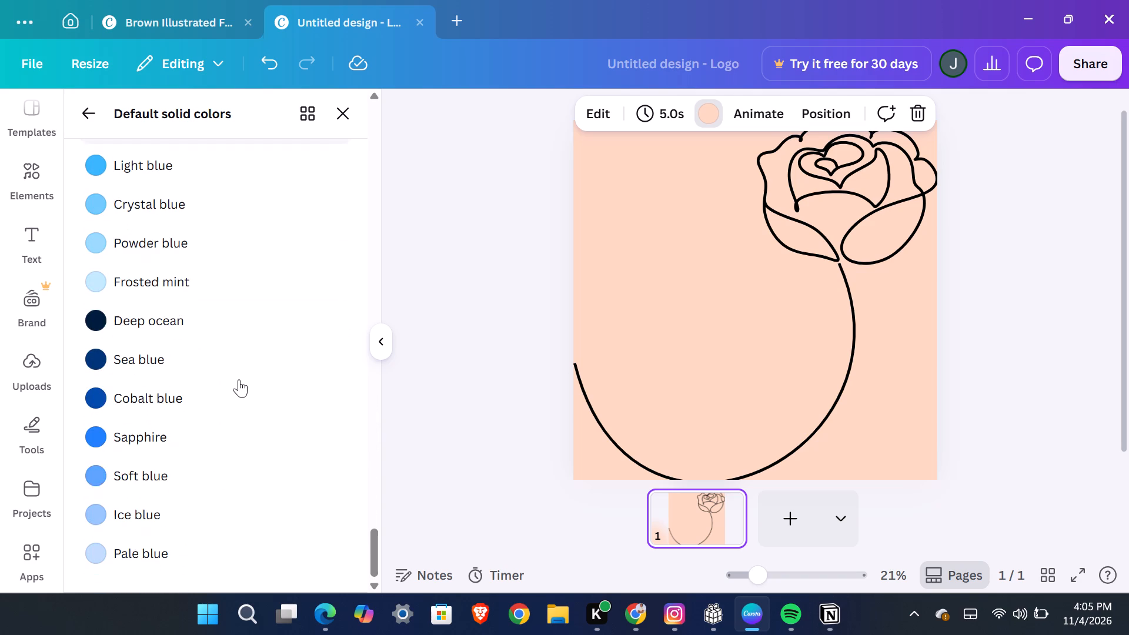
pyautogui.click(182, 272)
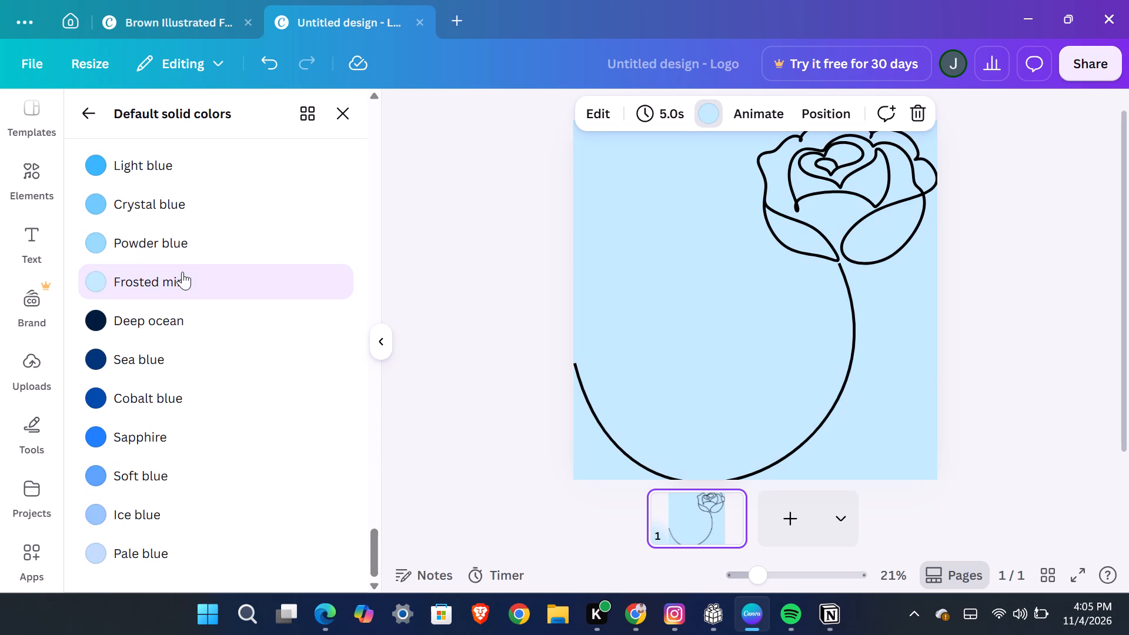
# Try Mauve as the page background and replace it with Lilac mist.
pyautogui.scroll(9, 182, 272)
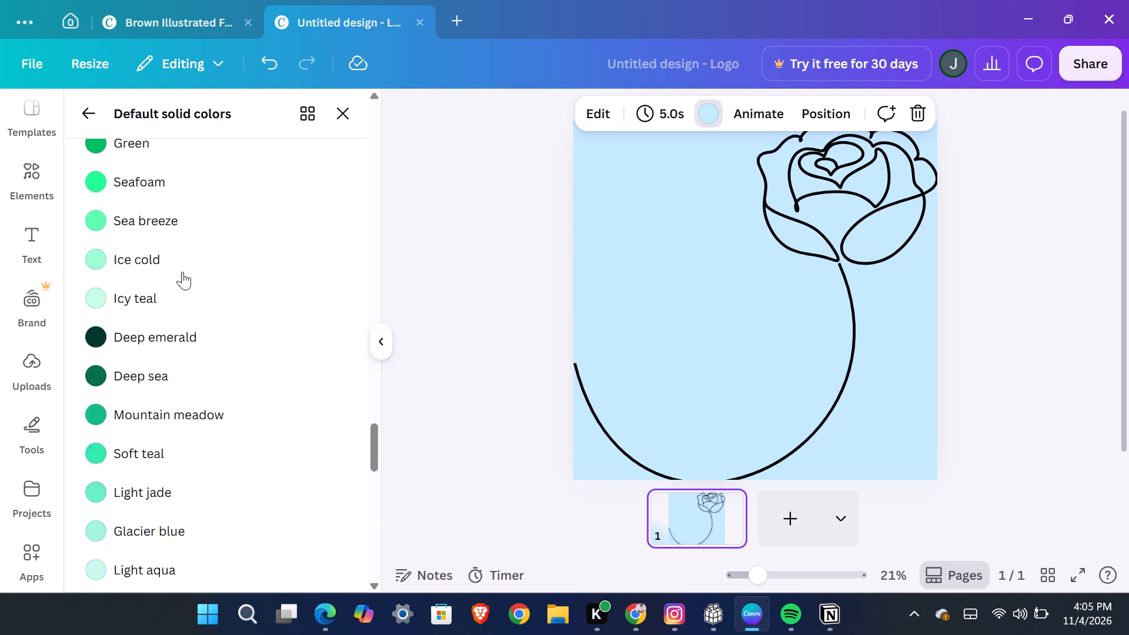
pyautogui.scroll(5, 182, 272)
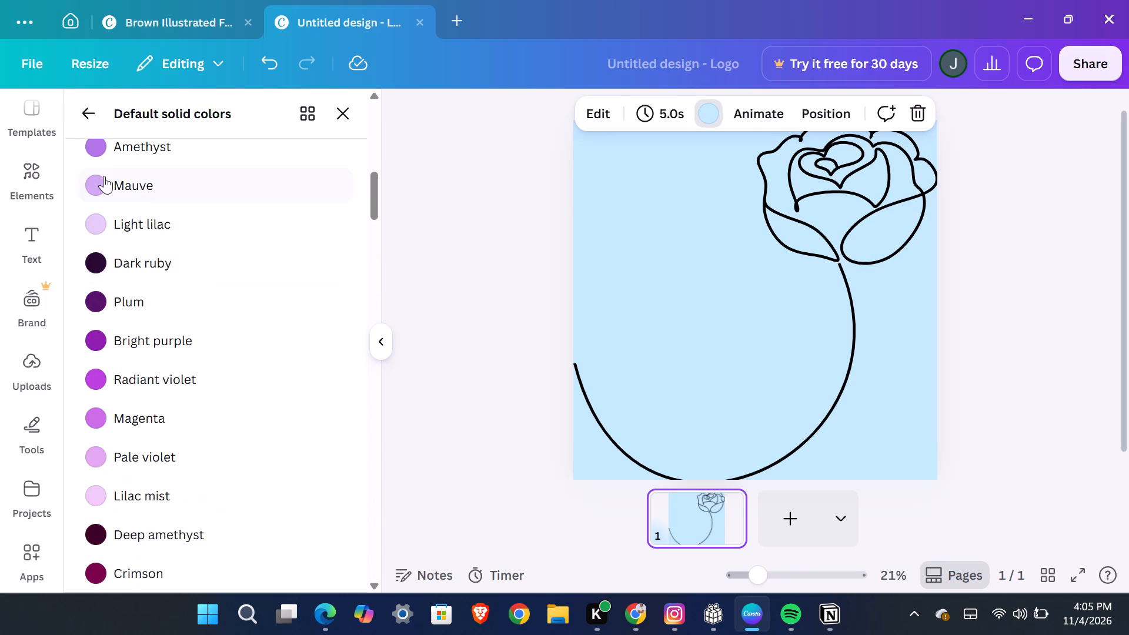
pyautogui.click(106, 178)
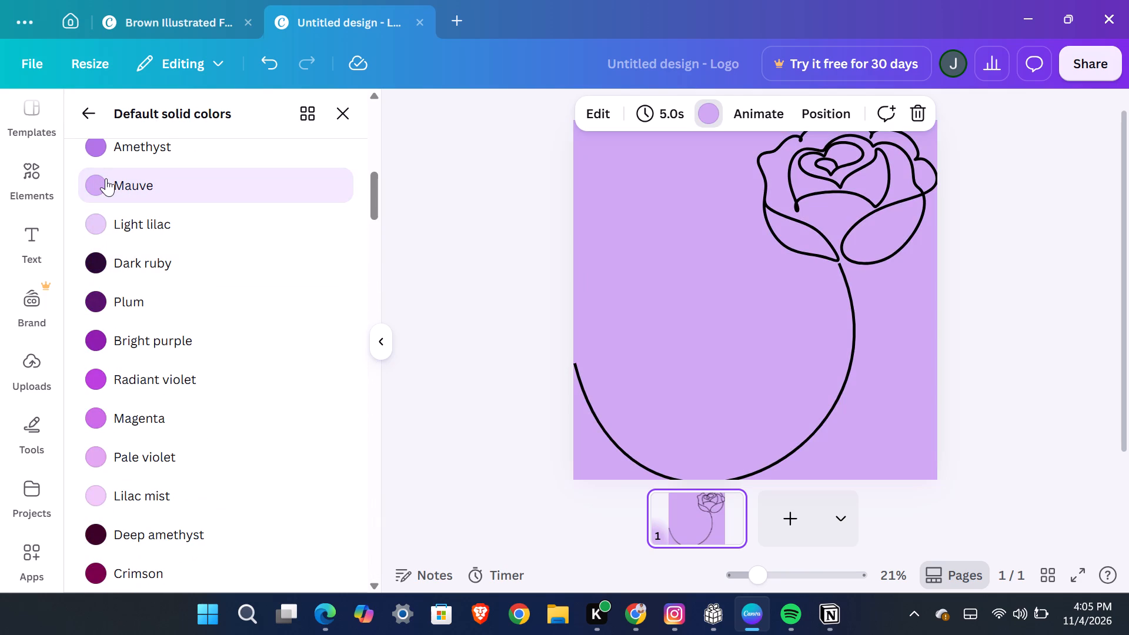
pyautogui.click(112, 493)
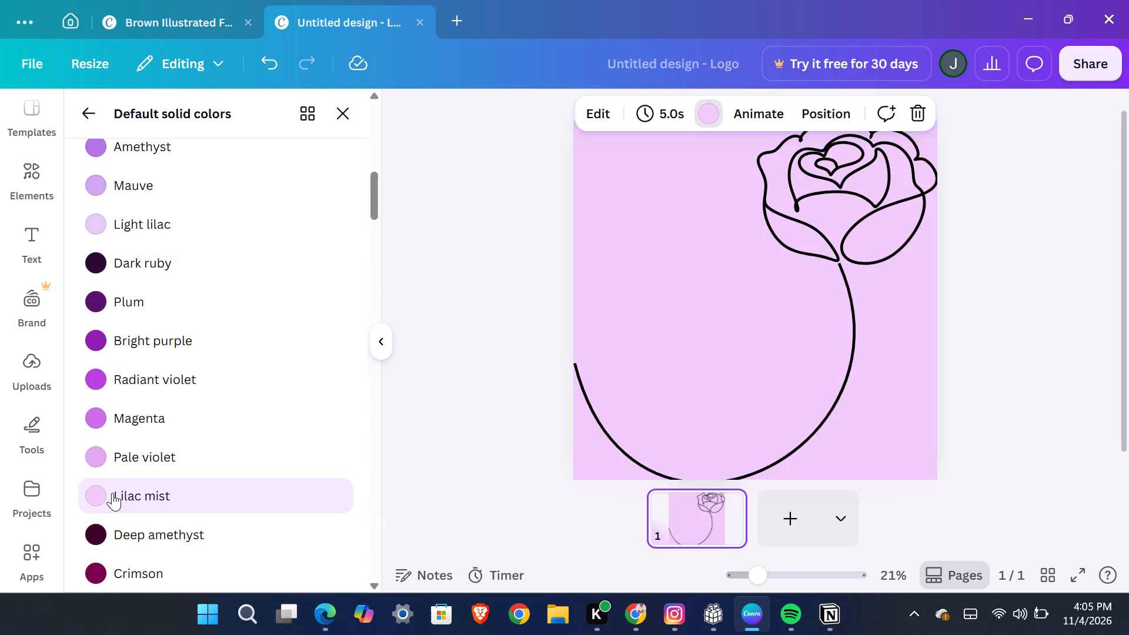
# Mix a custom solid background color for the rose page, settling on light pink #FCCCF6.
pyautogui.click(88, 122)
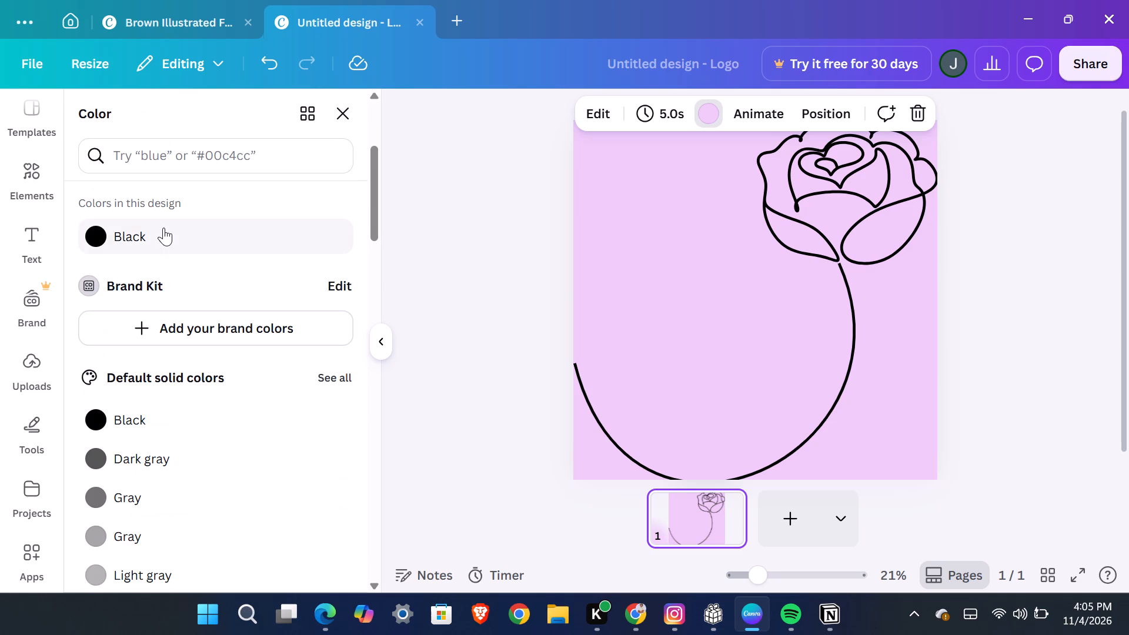
pyautogui.scroll(-2, 163, 400)
pyautogui.scroll(2, 163, 400)
pyautogui.click(181, 258)
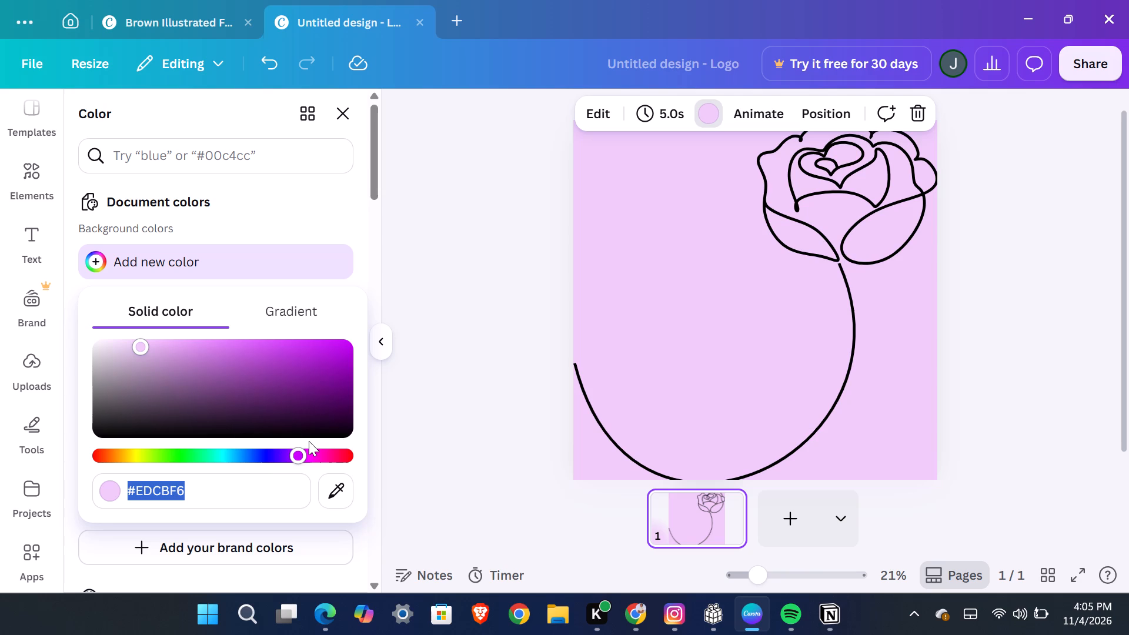
pyautogui.click(313, 457)
pyautogui.click(276, 384)
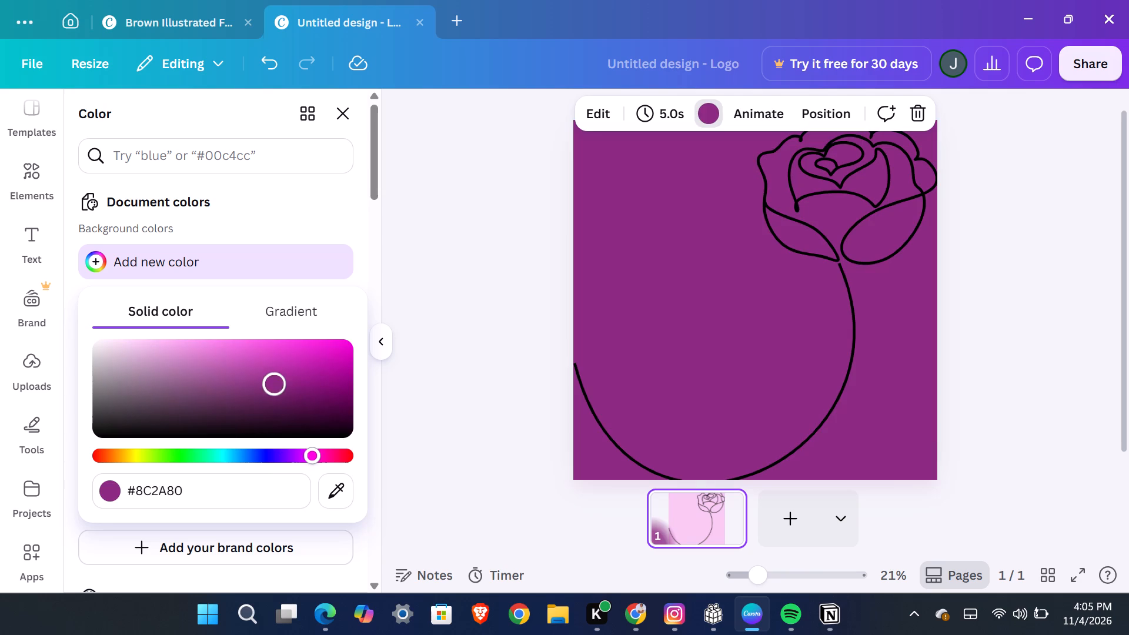
pyautogui.click(309, 366)
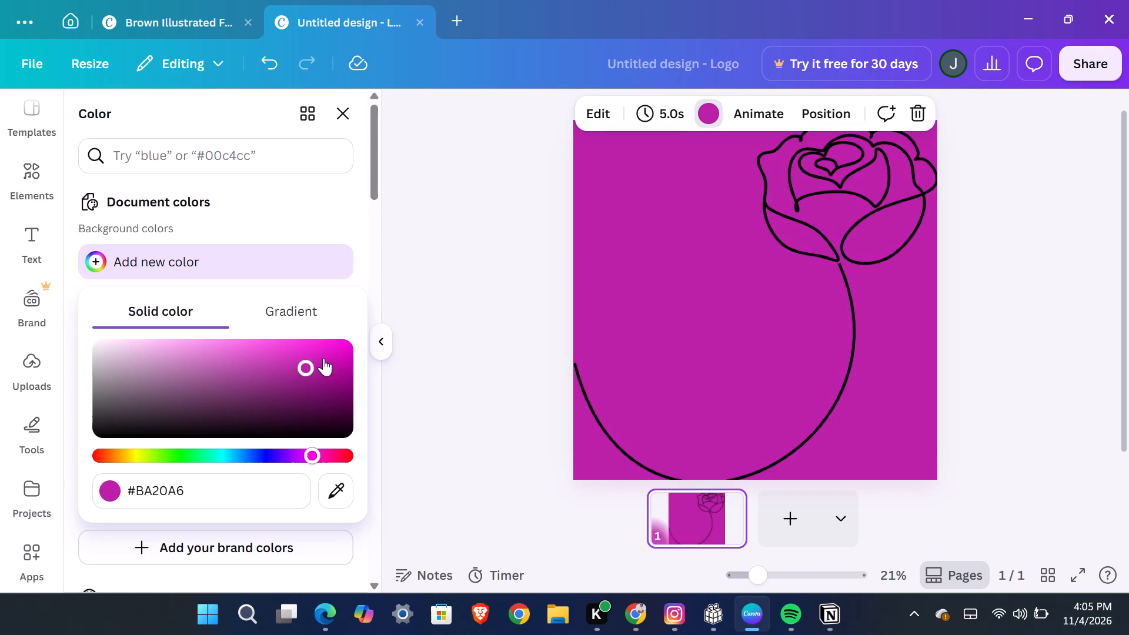
pyautogui.click(323, 358)
pyautogui.click(172, 357)
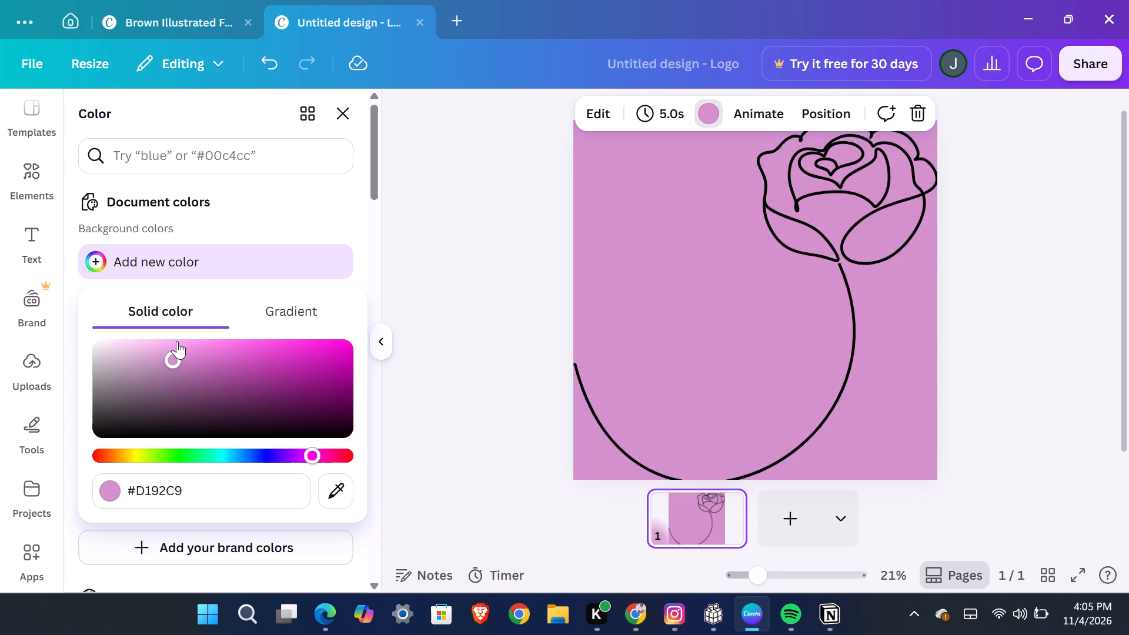
pyautogui.click(177, 341)
pyautogui.click(154, 339)
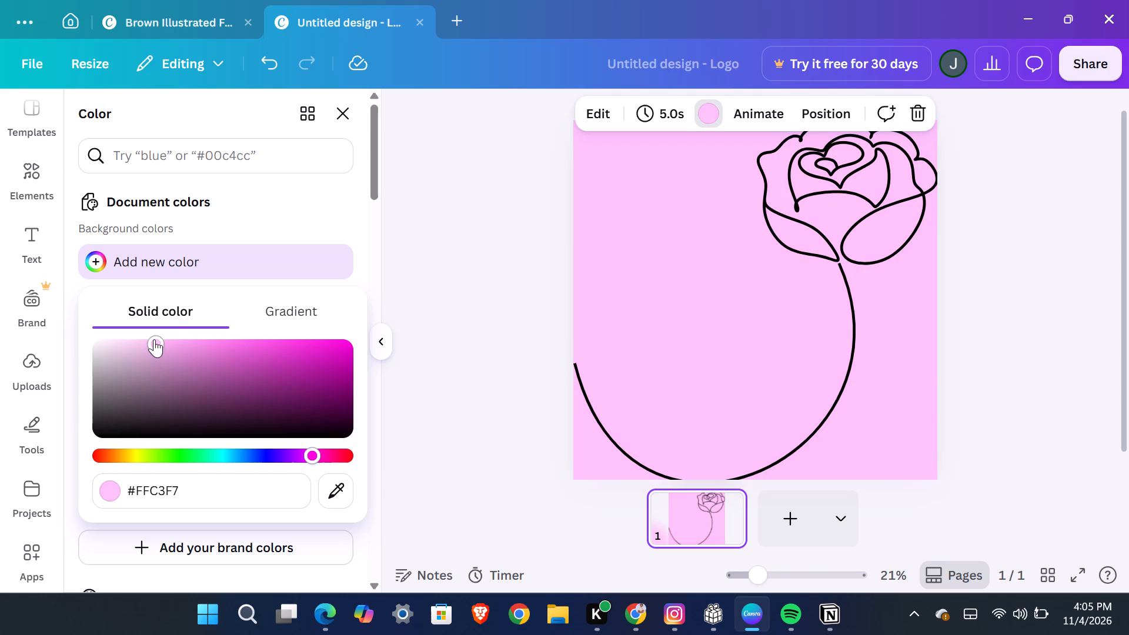
pyautogui.click(142, 340)
pyautogui.click(629, 627)
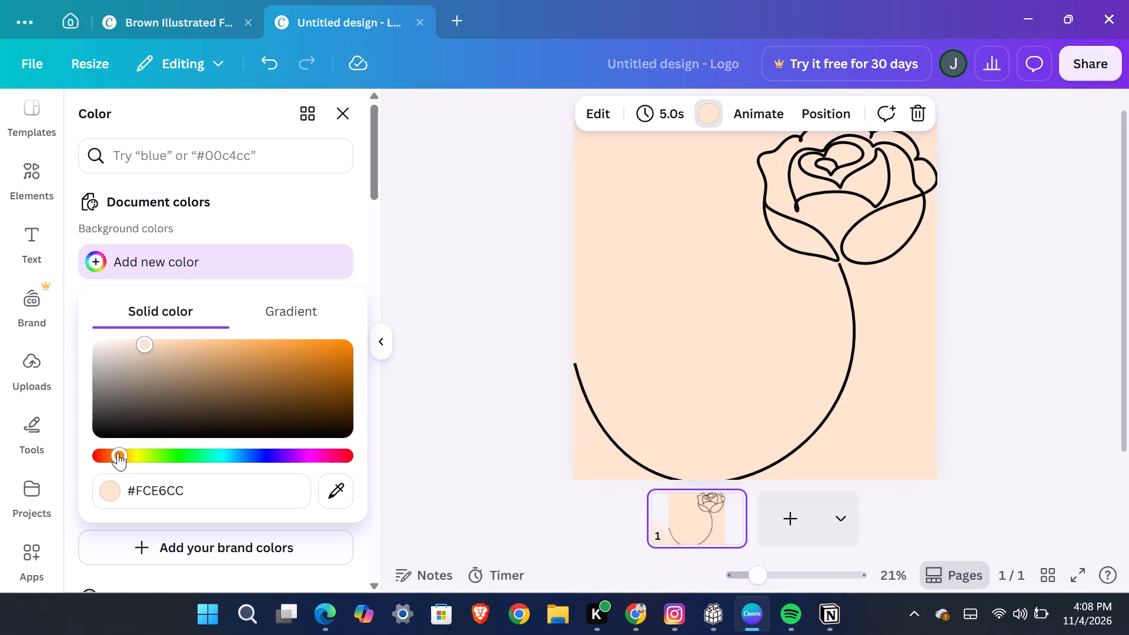
pyautogui.click(123, 453)
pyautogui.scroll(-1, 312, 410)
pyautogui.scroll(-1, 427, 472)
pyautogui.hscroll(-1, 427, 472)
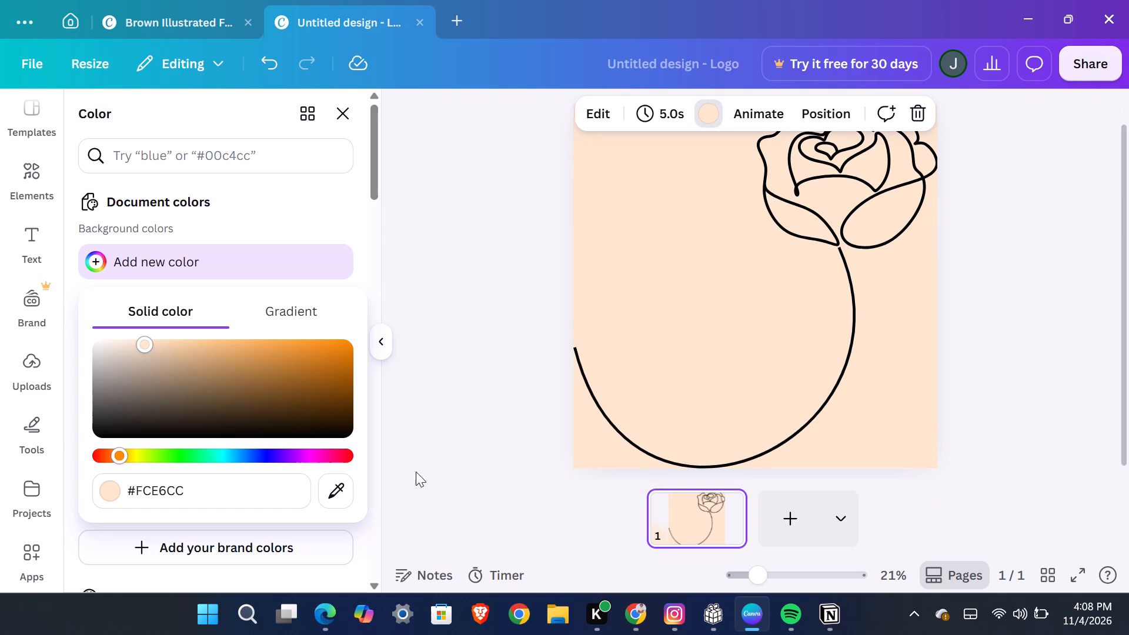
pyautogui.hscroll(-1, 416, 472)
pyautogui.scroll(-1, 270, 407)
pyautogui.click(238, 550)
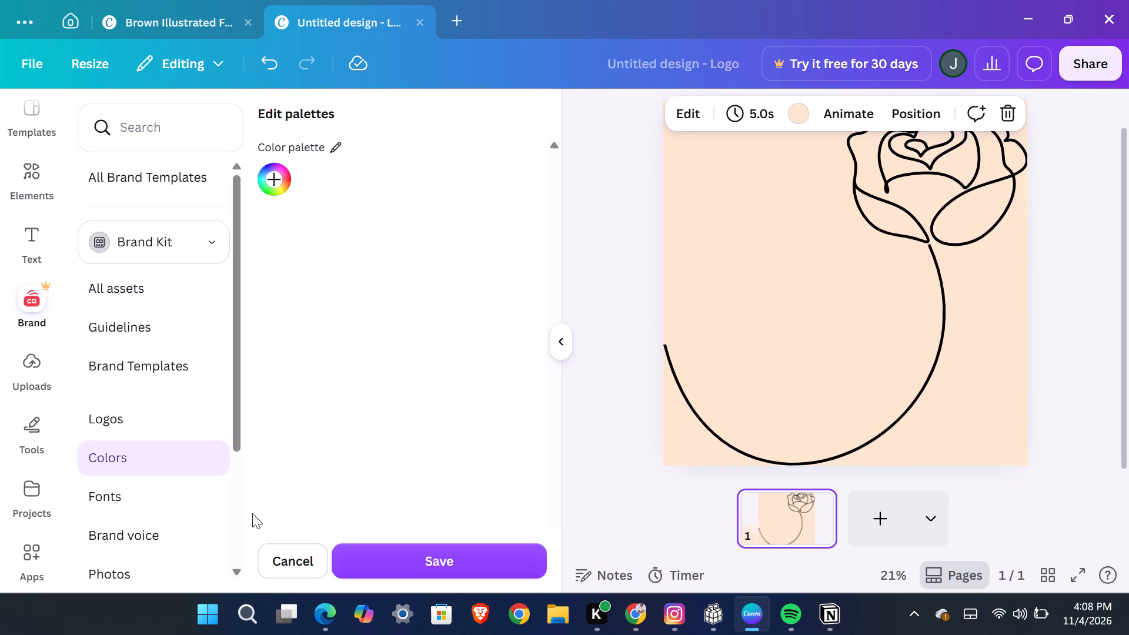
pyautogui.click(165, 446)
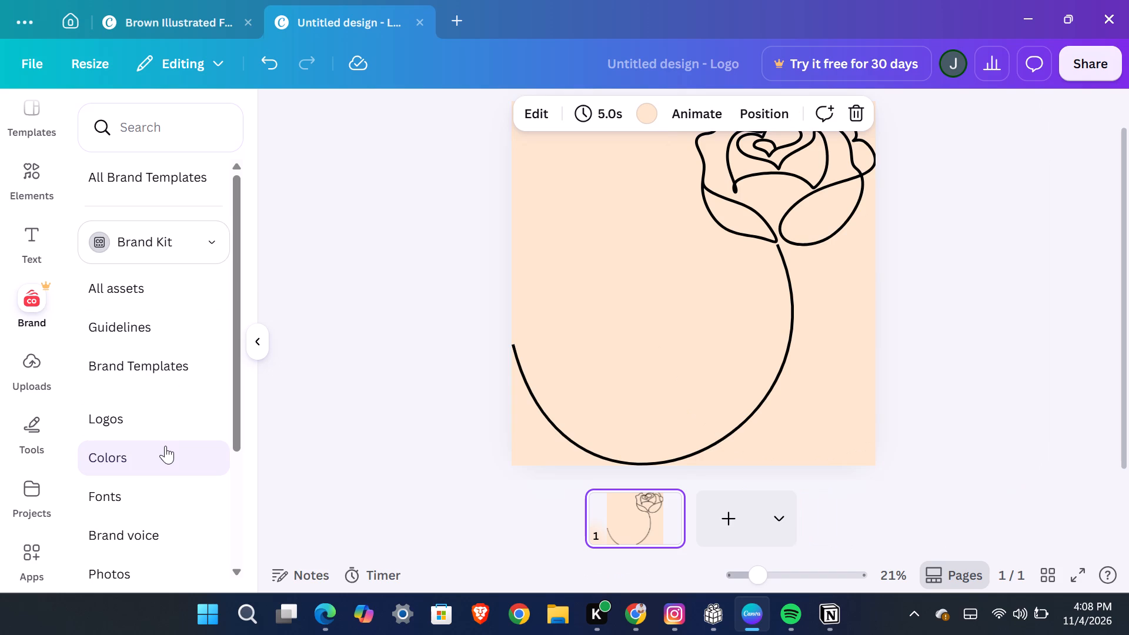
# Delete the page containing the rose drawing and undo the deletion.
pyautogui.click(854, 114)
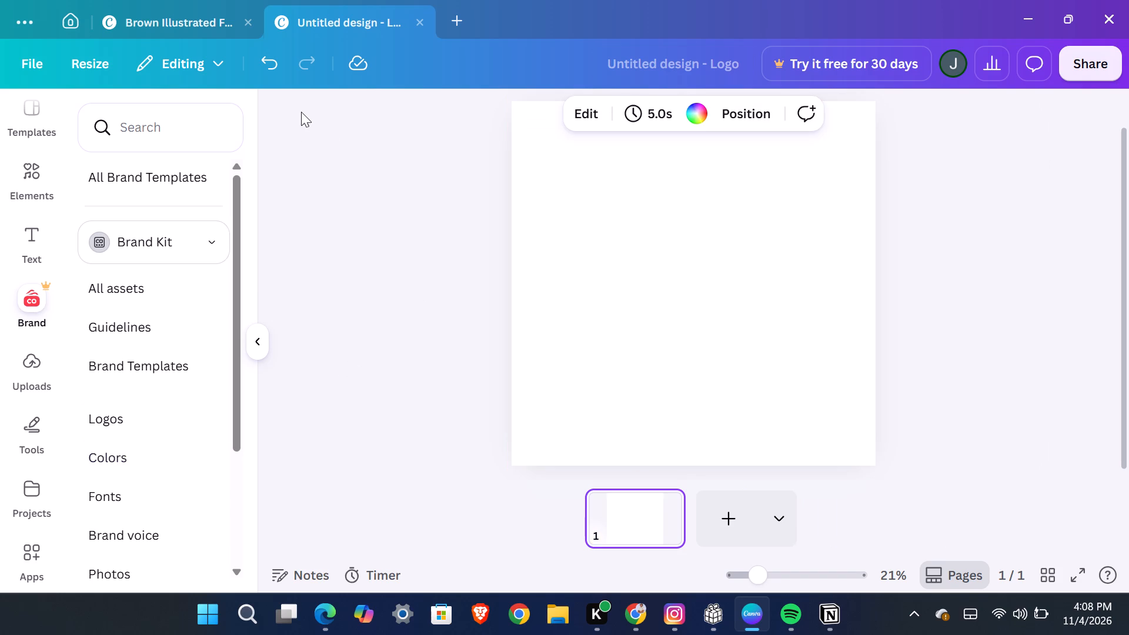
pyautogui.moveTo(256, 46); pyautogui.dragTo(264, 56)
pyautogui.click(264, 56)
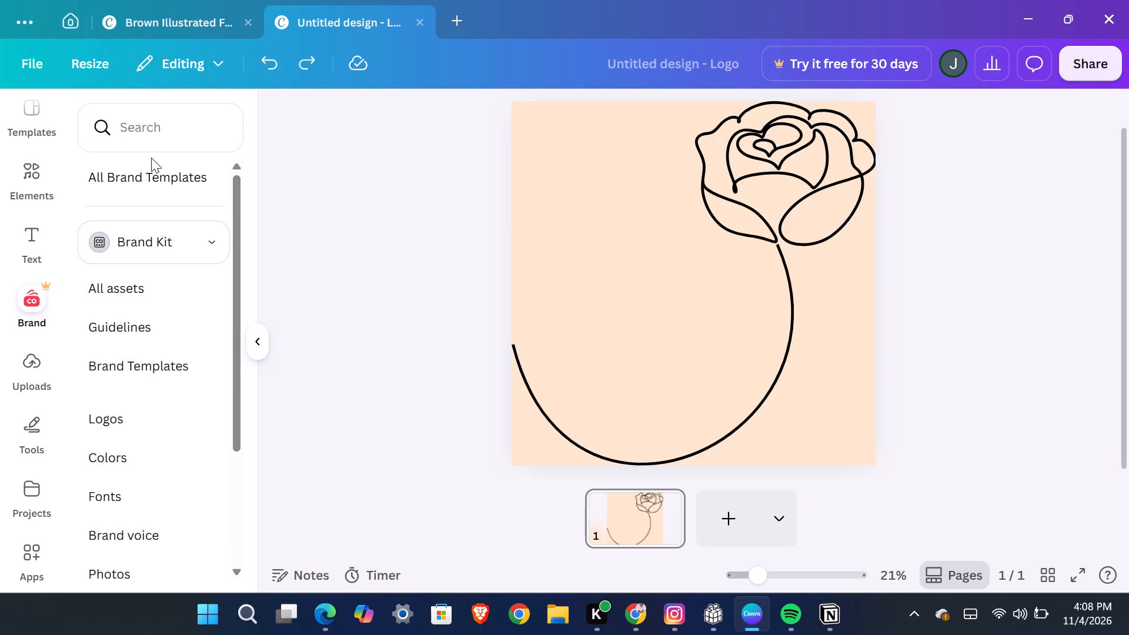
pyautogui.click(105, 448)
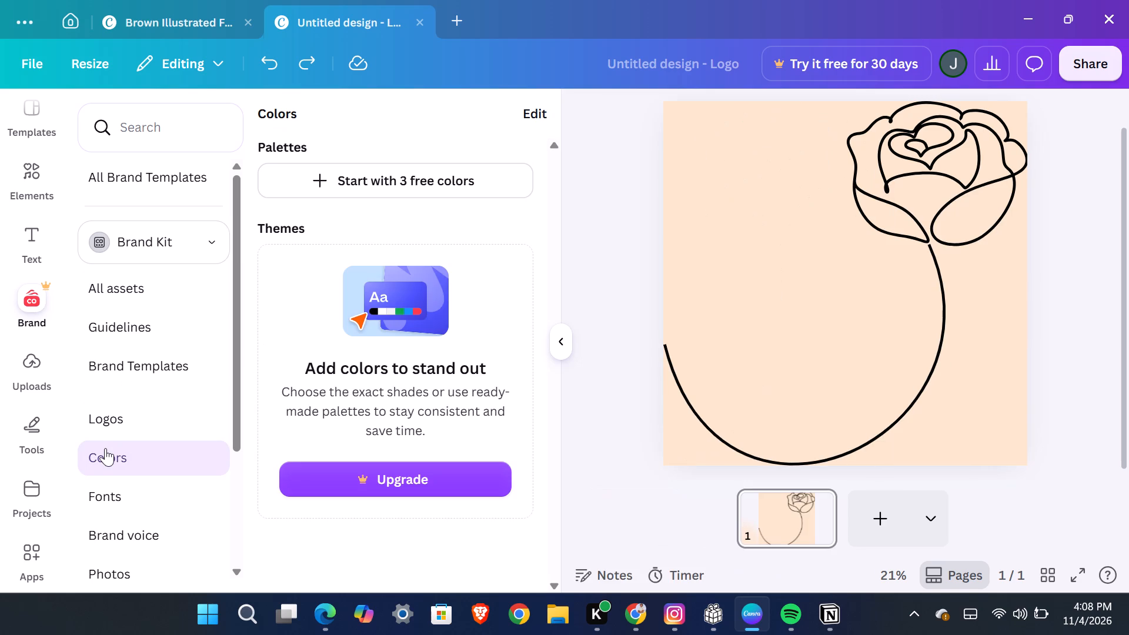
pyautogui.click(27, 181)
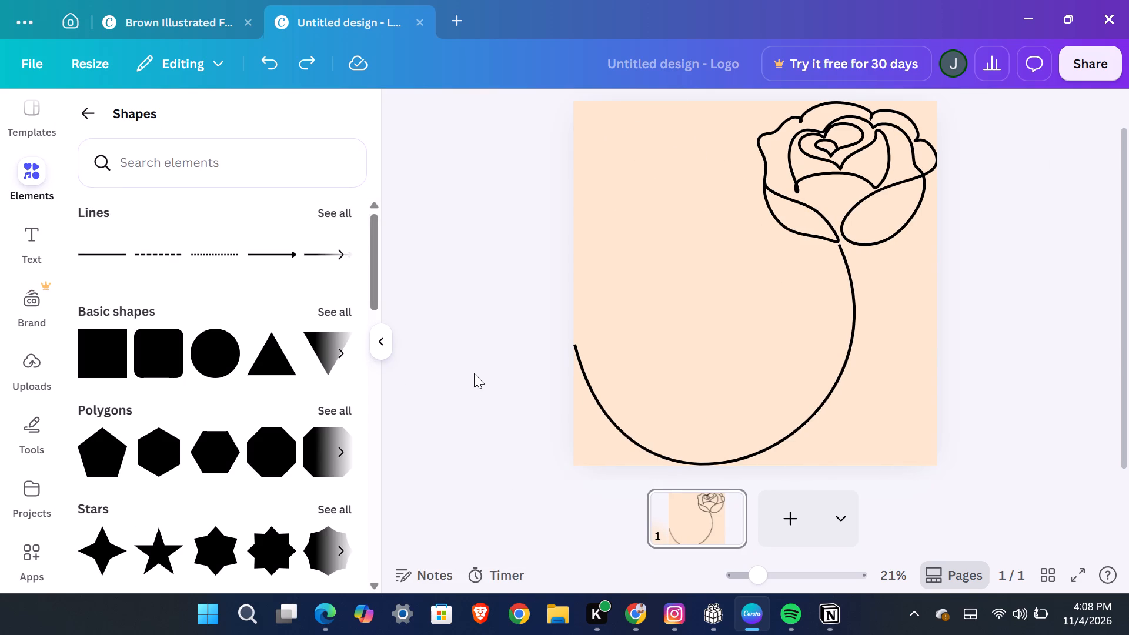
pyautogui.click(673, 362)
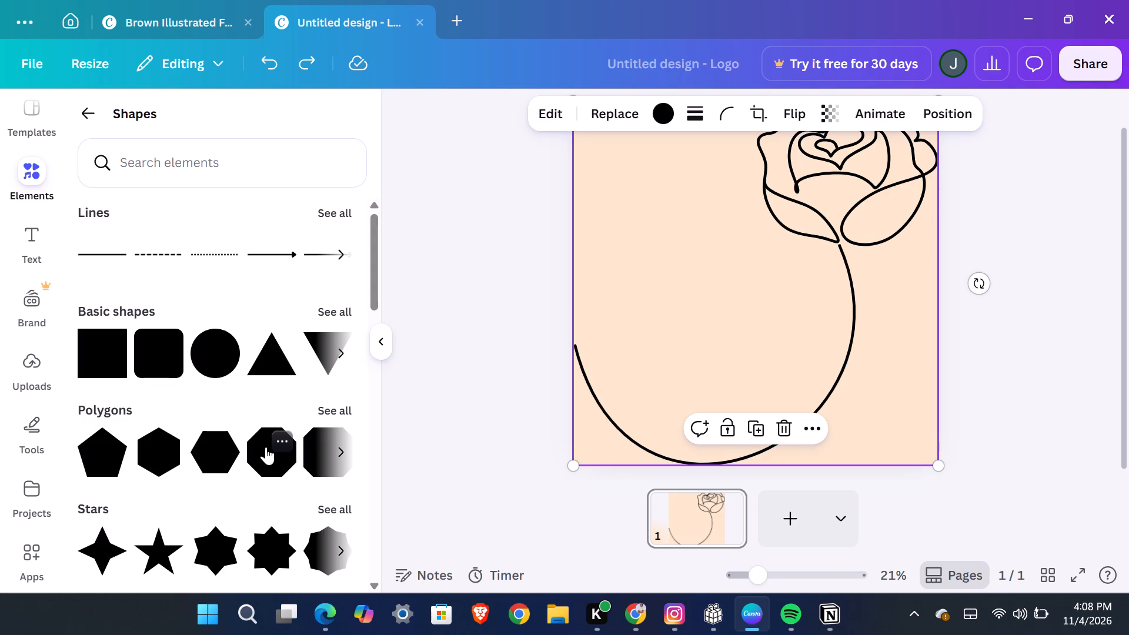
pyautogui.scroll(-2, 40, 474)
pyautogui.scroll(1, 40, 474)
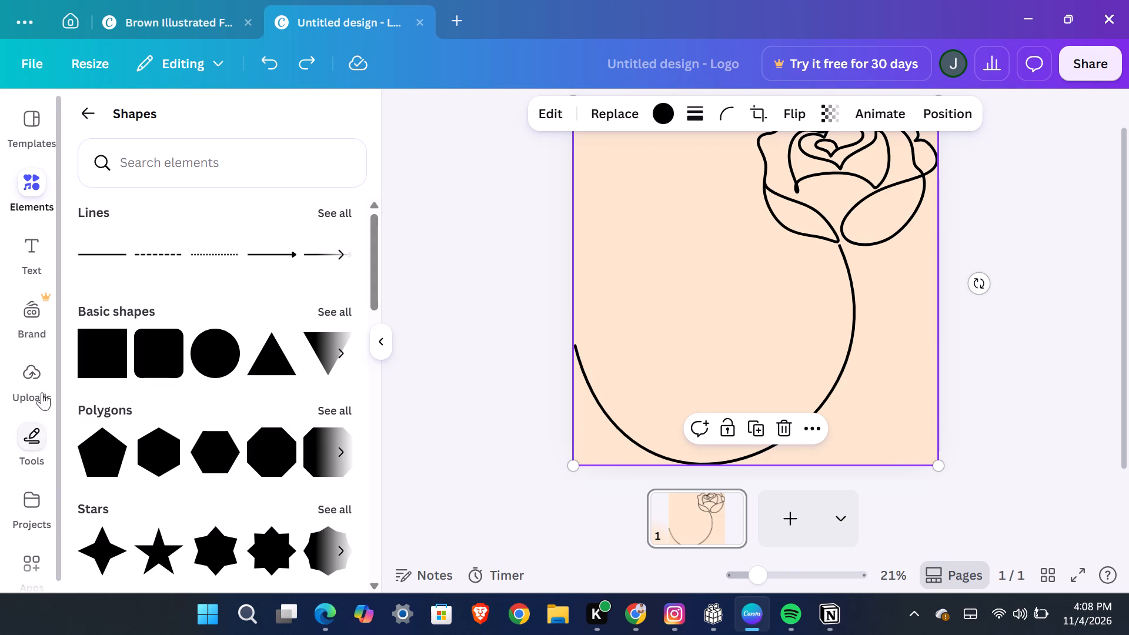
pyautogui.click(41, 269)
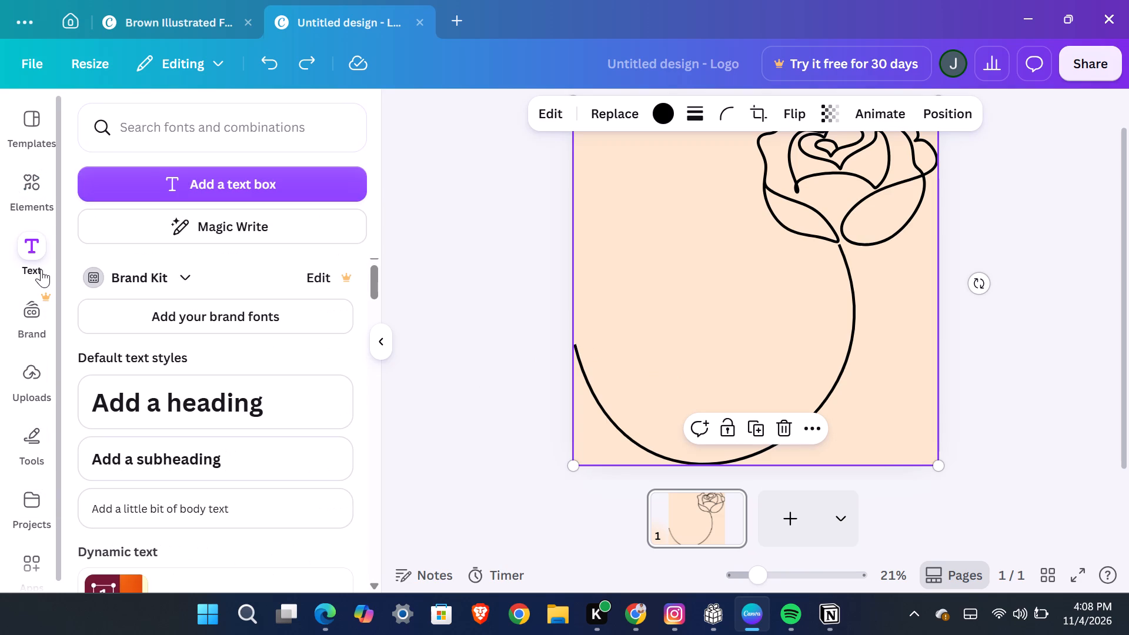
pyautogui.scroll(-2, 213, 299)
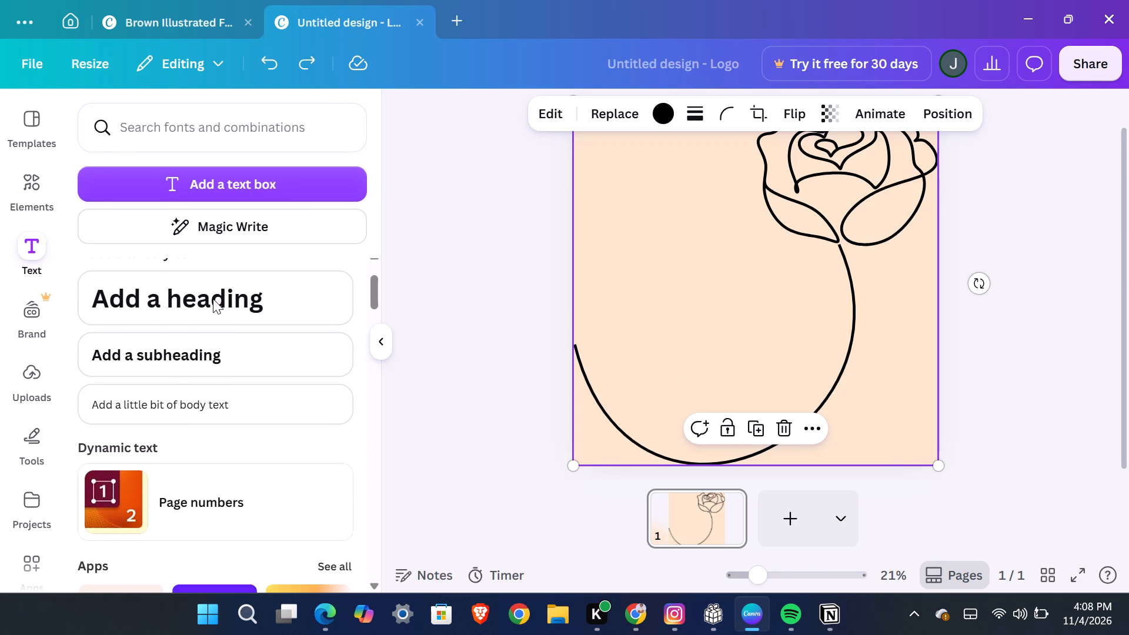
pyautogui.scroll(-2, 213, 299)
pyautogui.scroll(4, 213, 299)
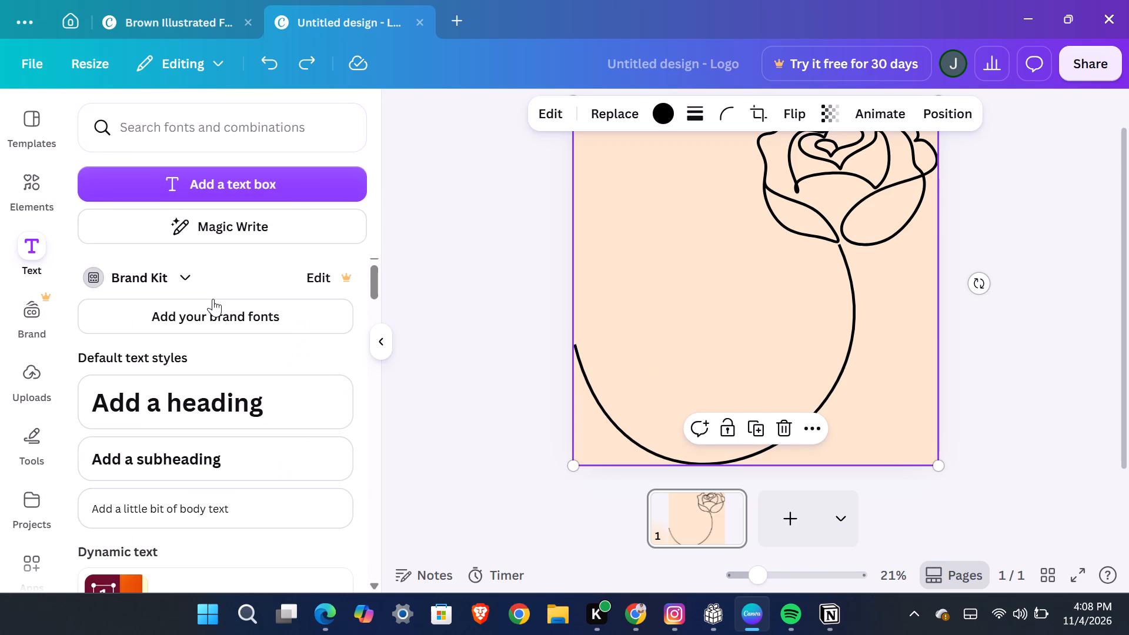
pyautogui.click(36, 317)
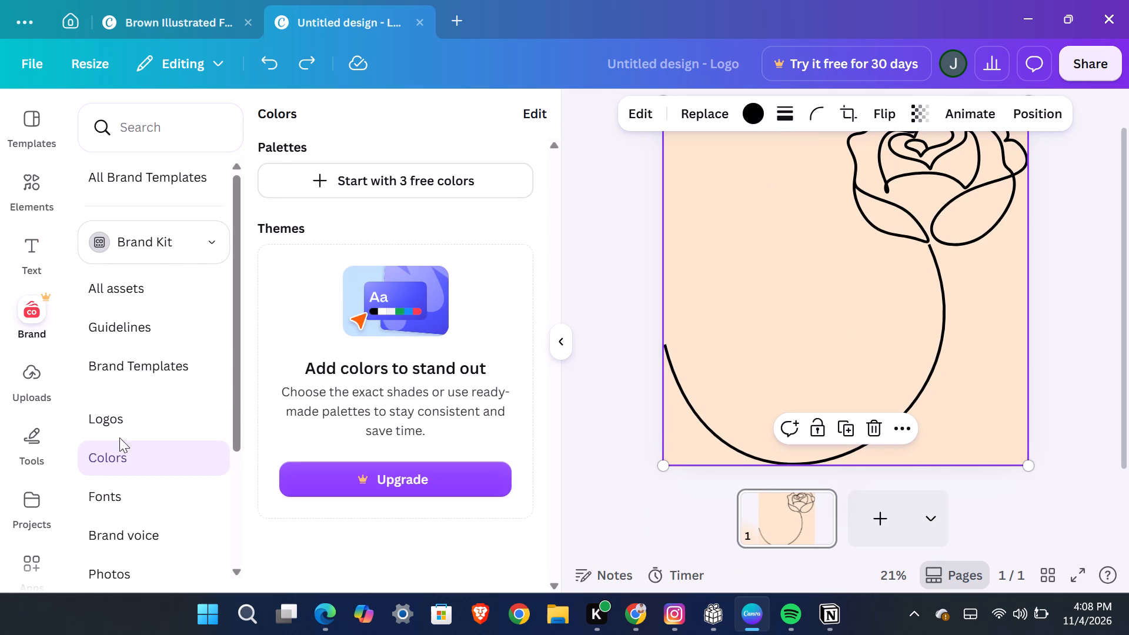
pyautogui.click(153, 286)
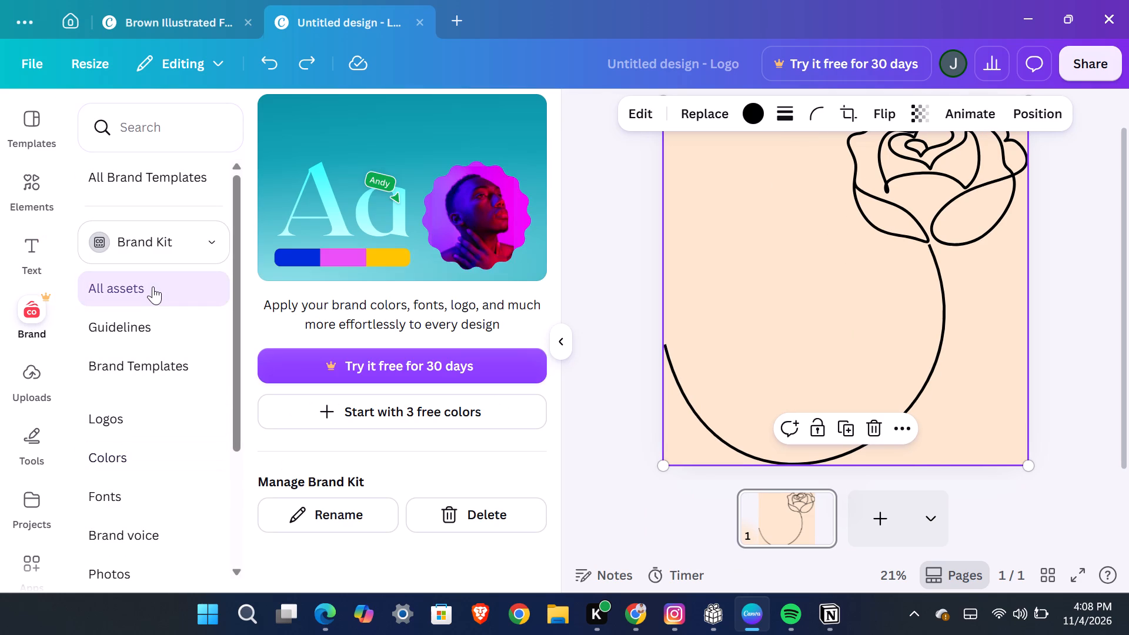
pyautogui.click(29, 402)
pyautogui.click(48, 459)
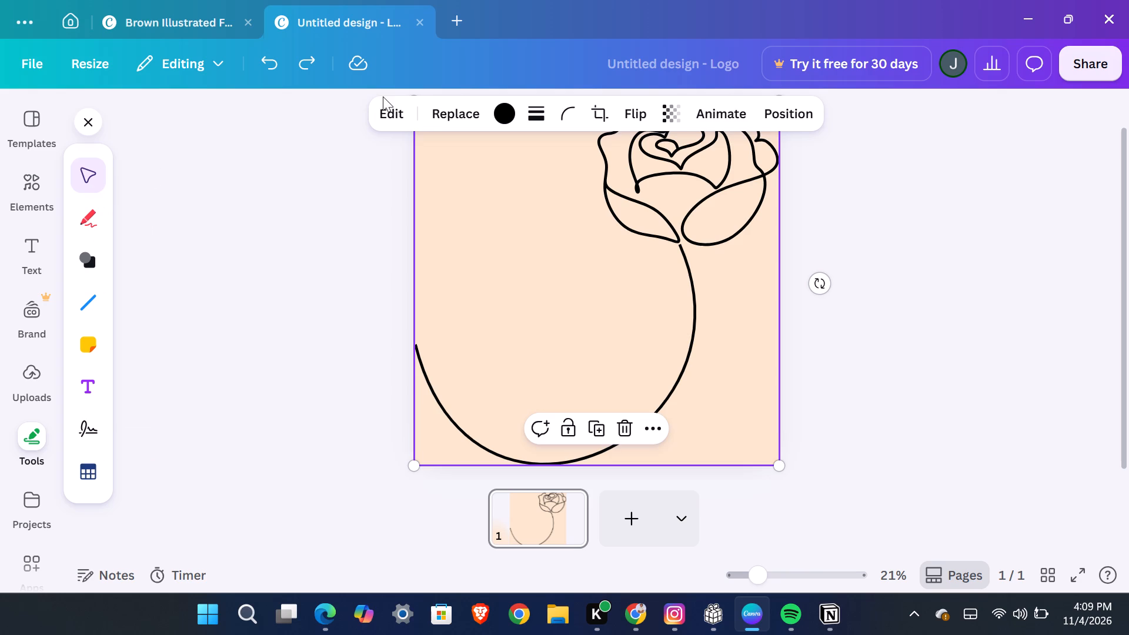
# Recolour the rose line art white by sampling the colour with the colour picker.
pyautogui.click(490, 113)
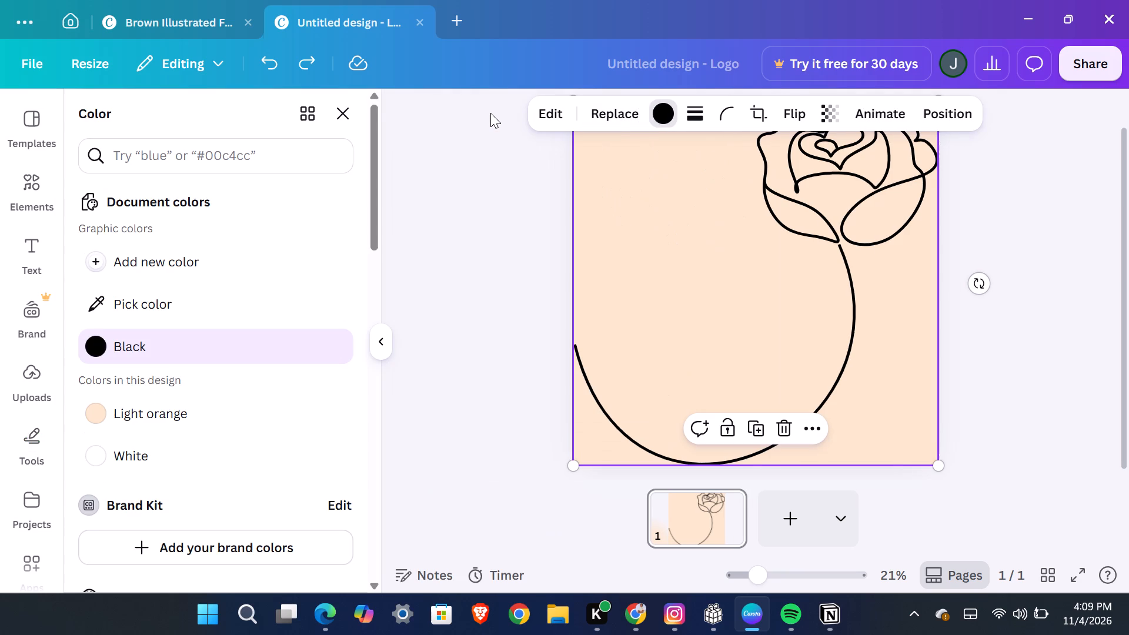
pyautogui.scroll(-1, 228, 391)
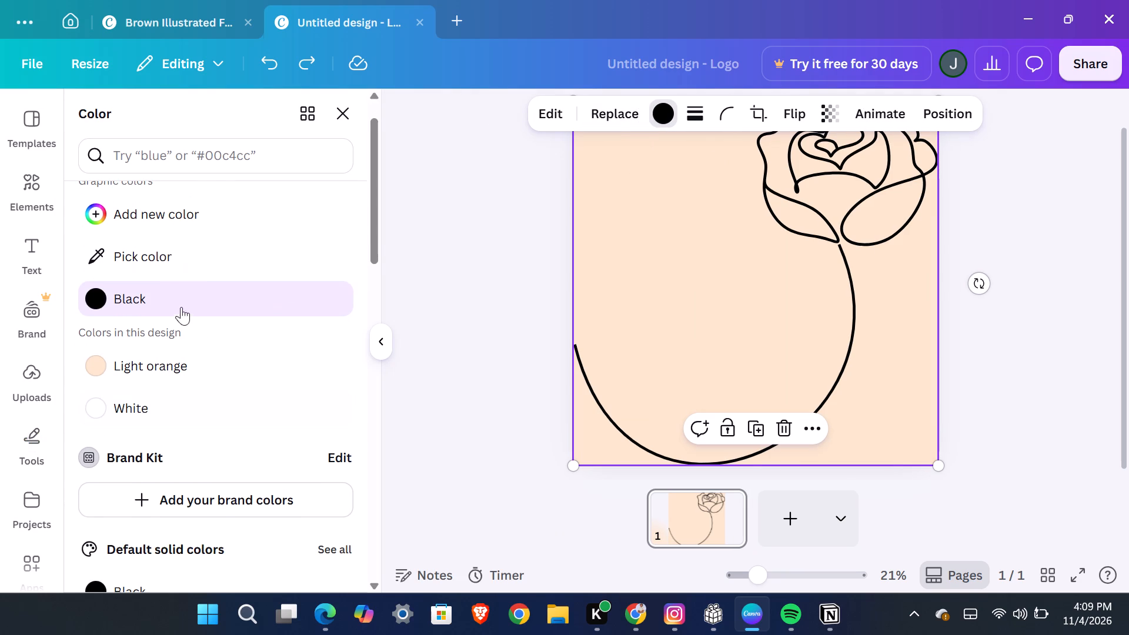
pyautogui.click(146, 246)
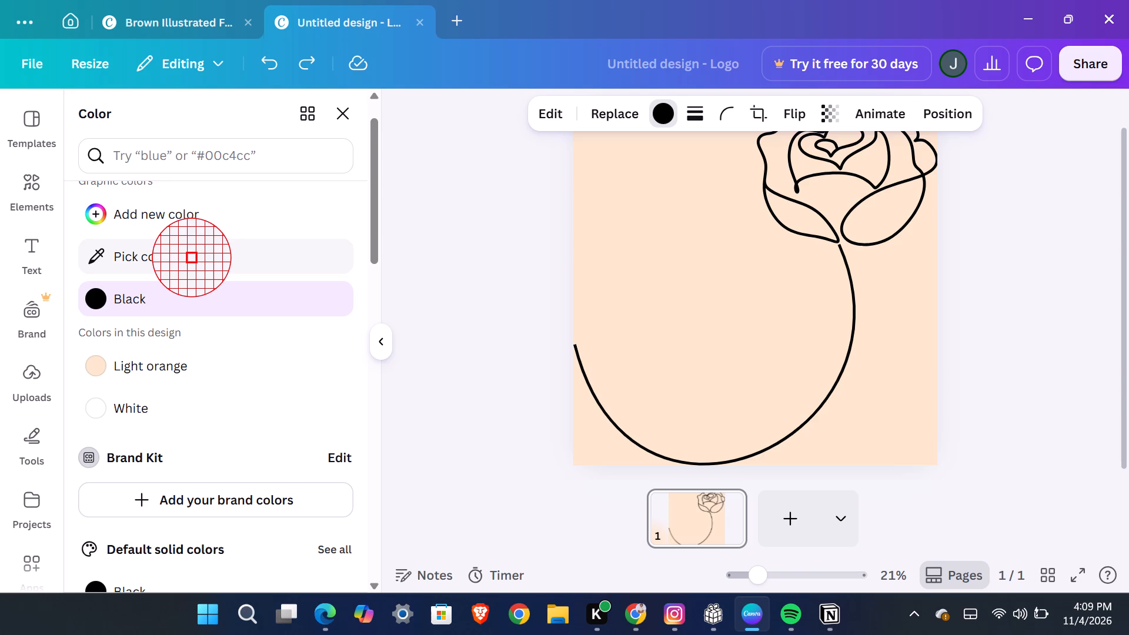
pyautogui.click(185, 279)
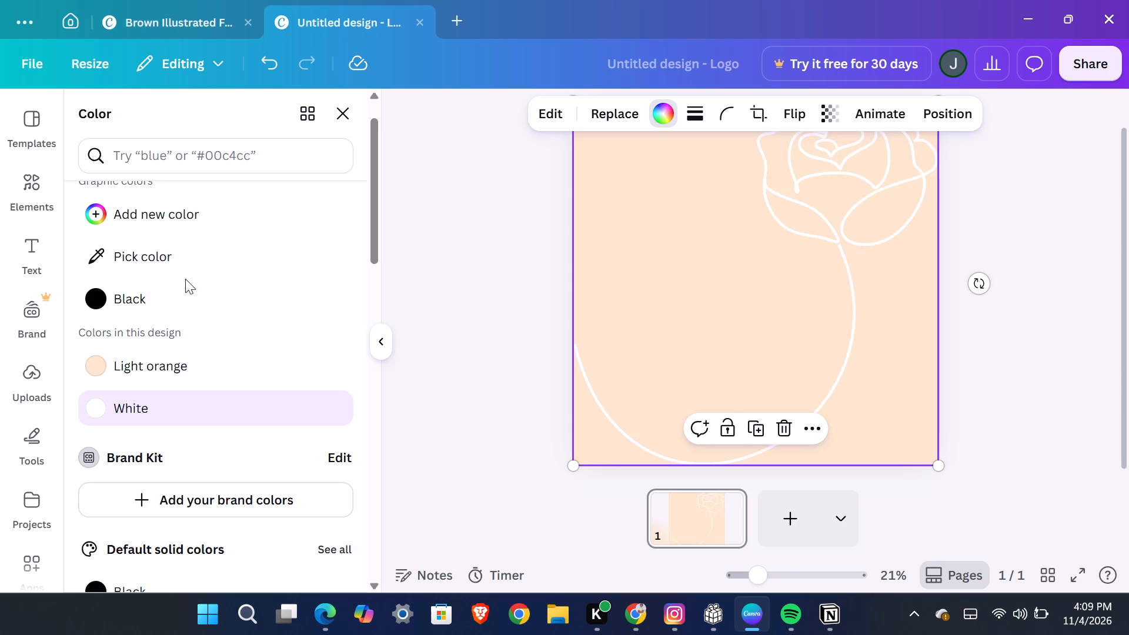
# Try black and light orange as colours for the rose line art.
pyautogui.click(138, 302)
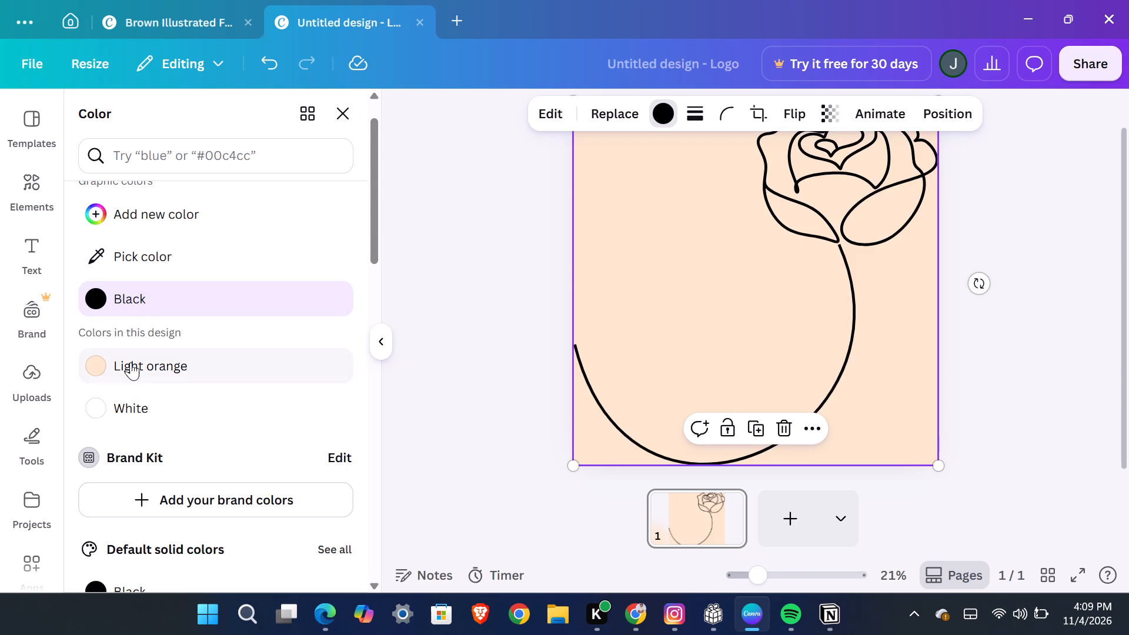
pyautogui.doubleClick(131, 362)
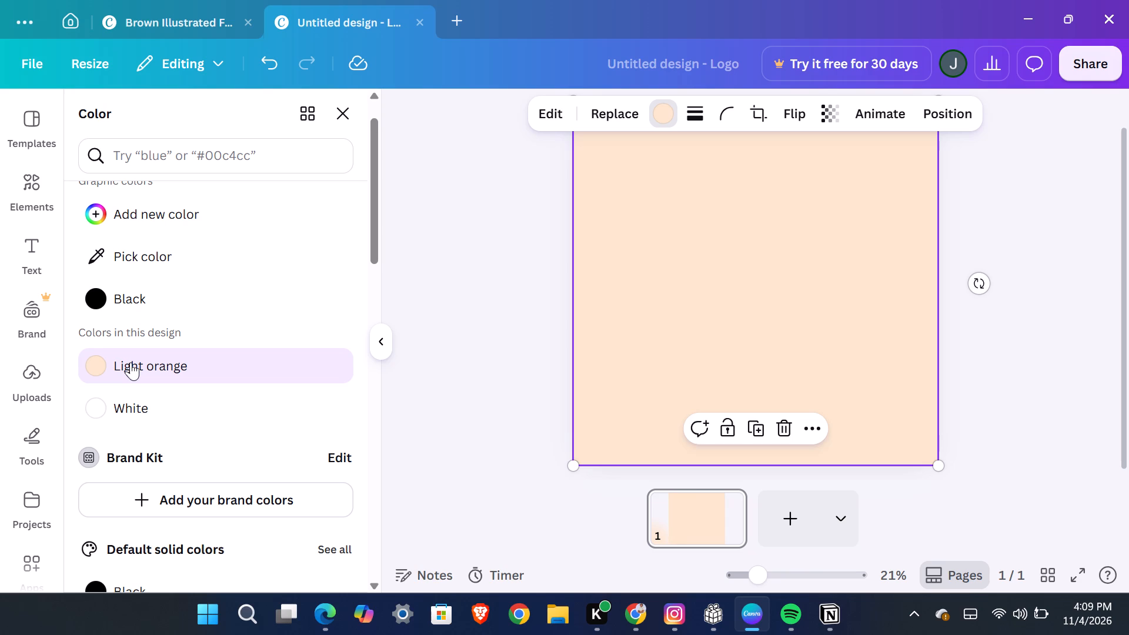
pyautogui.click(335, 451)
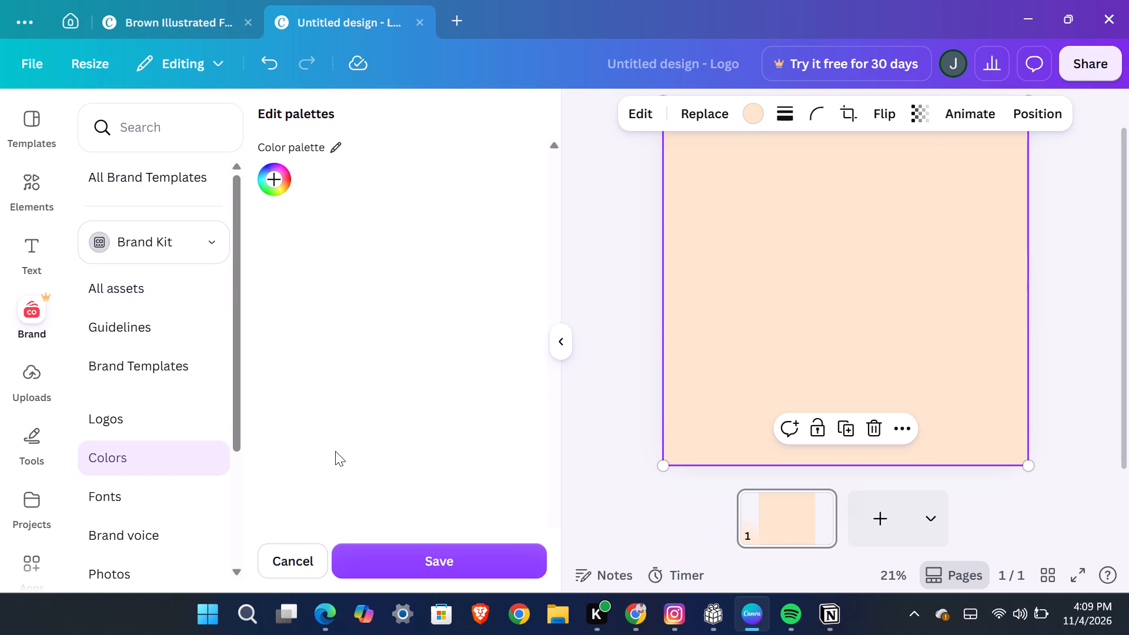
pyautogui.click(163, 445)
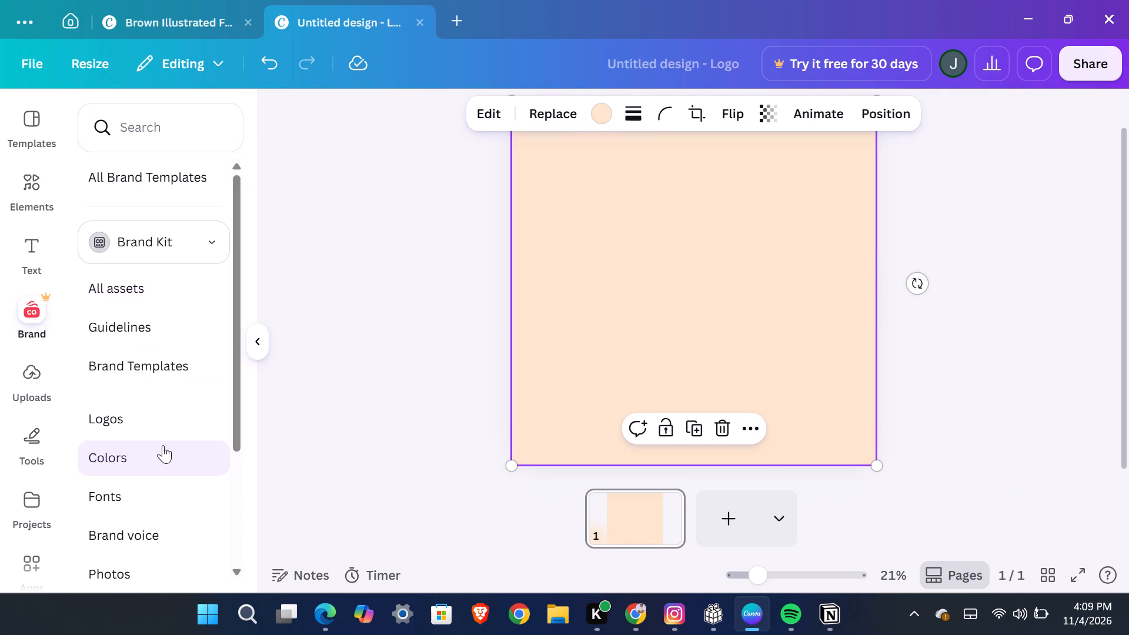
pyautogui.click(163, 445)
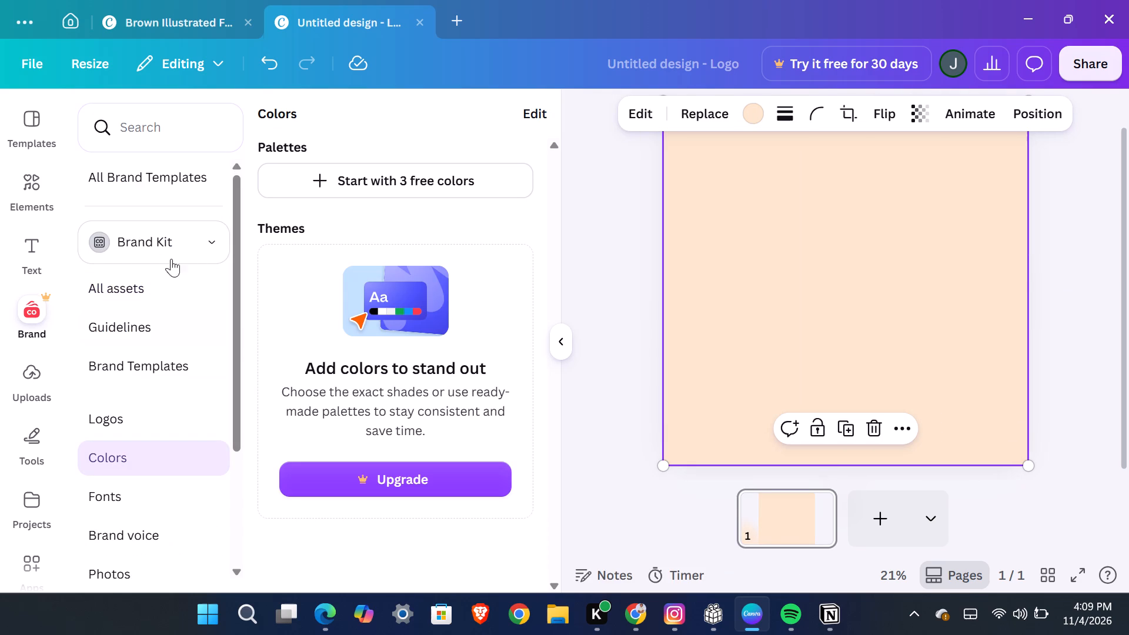
# Undo the rose and background colour changes back to the black rose on a plain white background, with the blank second page restored.
pyautogui.click(274, 66)
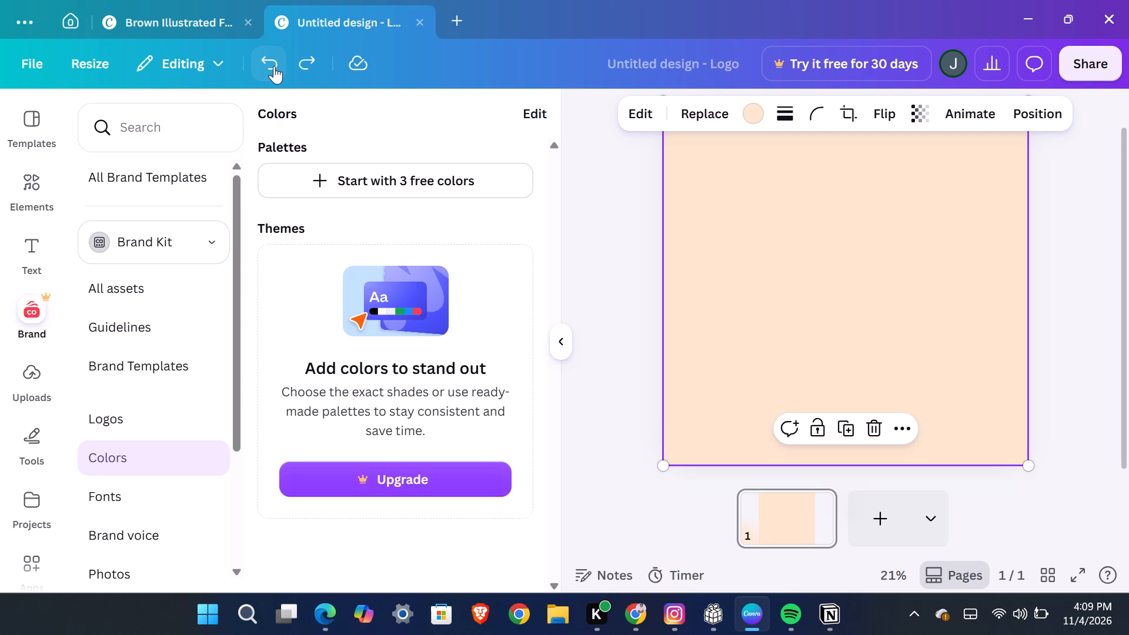
pyautogui.click(274, 66)
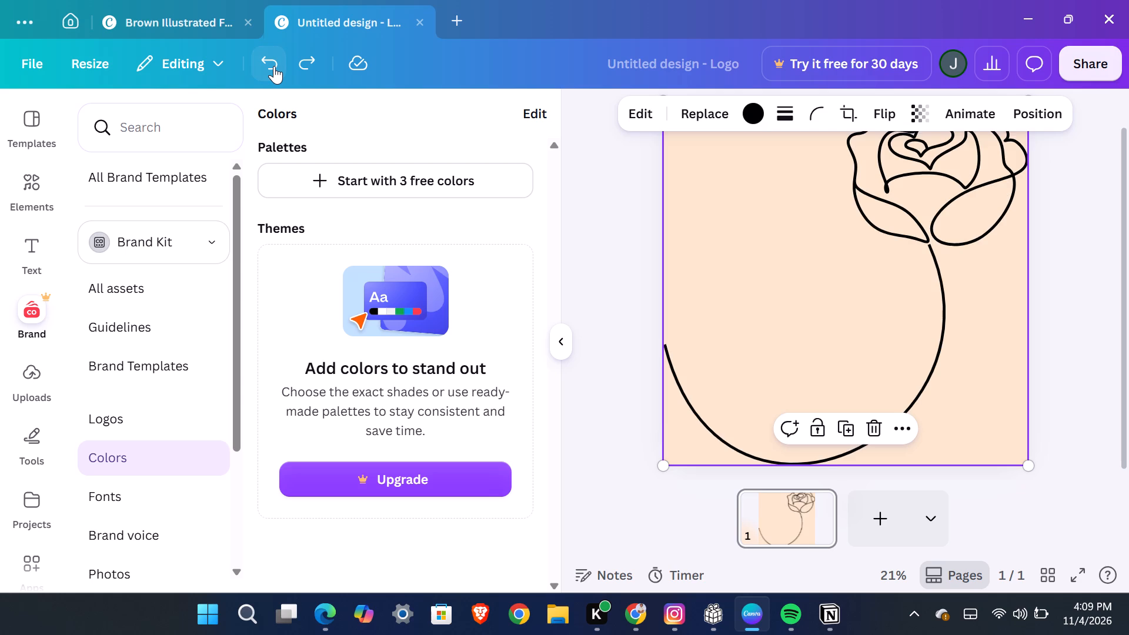
pyautogui.click(274, 66)
pyautogui.click(274, 66)
pyautogui.click(272, 72)
pyautogui.click(272, 72)
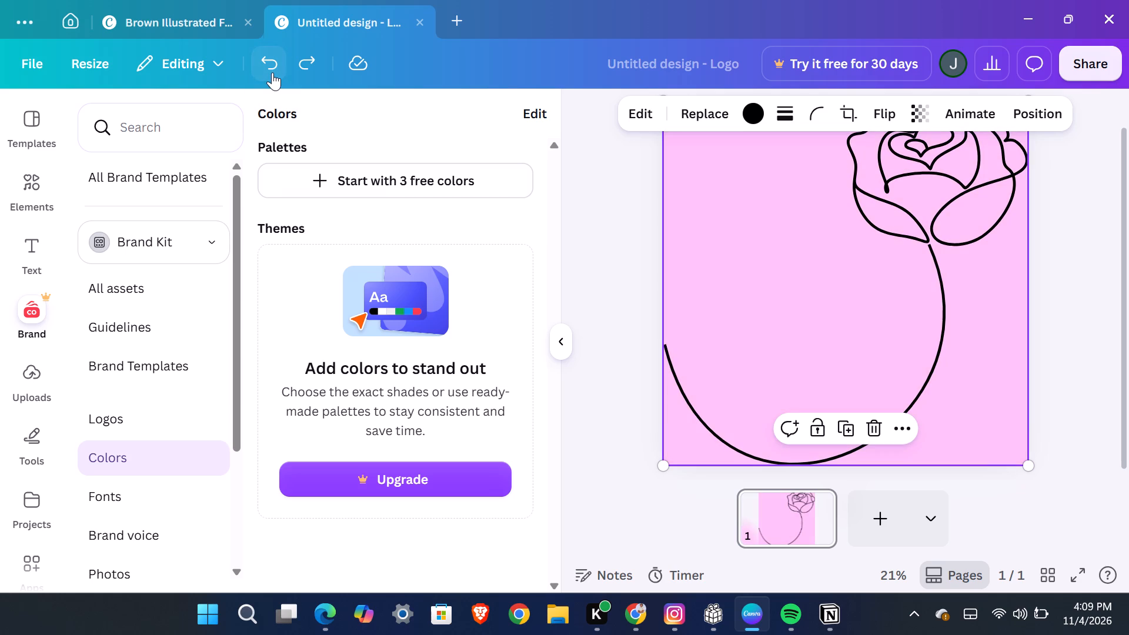
pyautogui.click(272, 72)
pyautogui.click(272, 72)
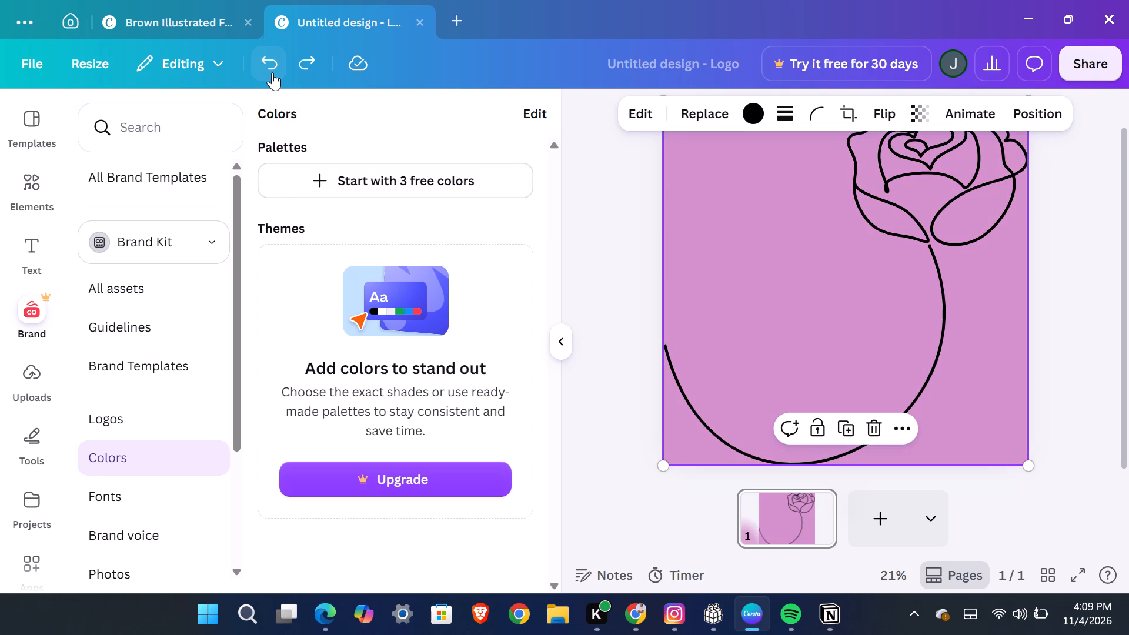
pyautogui.click(272, 72)
pyautogui.tripleClick(272, 72)
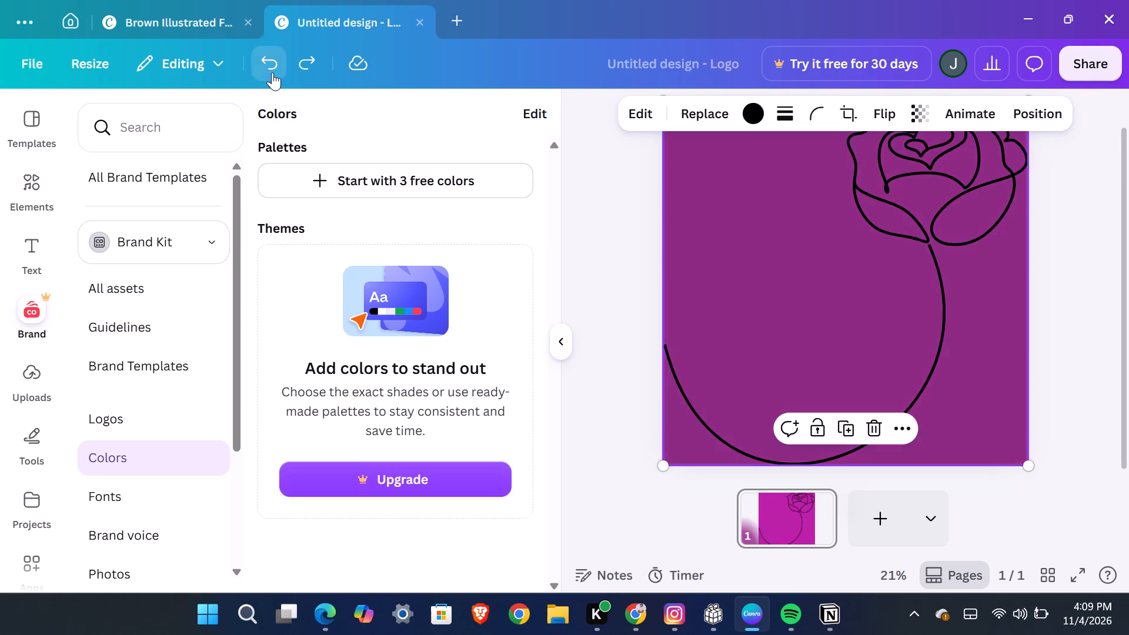
pyautogui.click(272, 72)
pyautogui.click(272, 72)
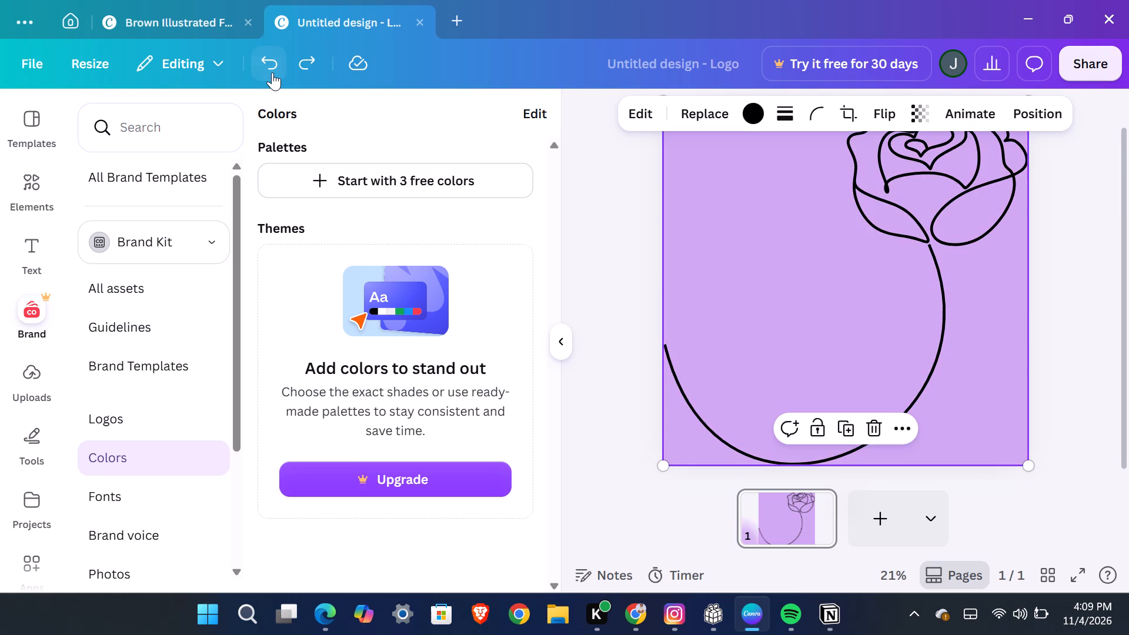
pyautogui.tripleClick(272, 72)
pyautogui.click(272, 72)
pyautogui.click(272, 72)
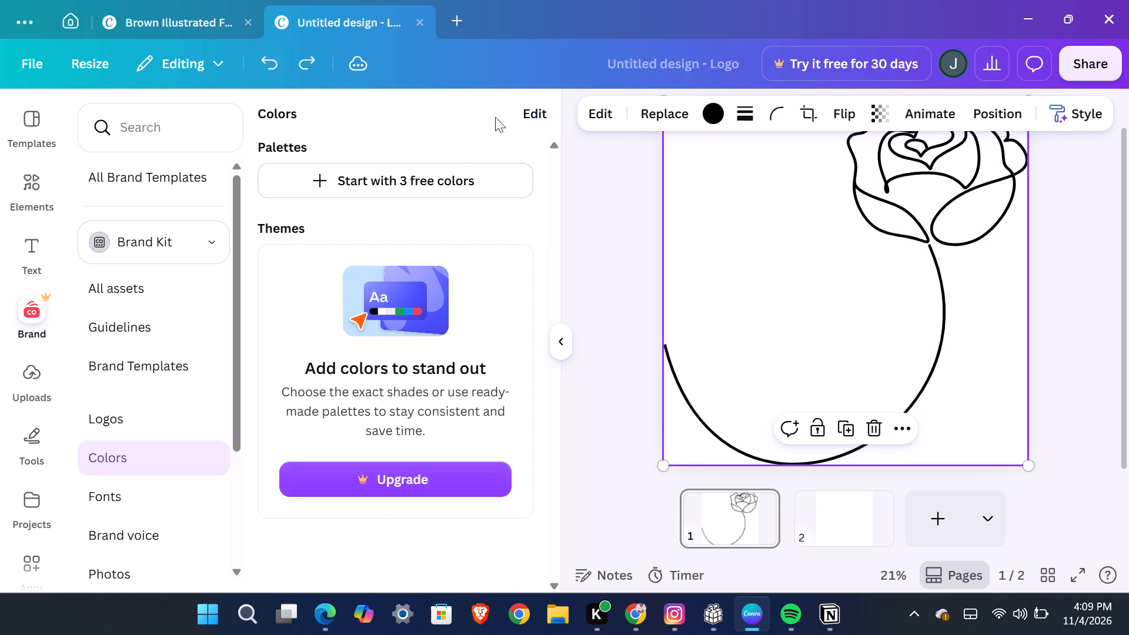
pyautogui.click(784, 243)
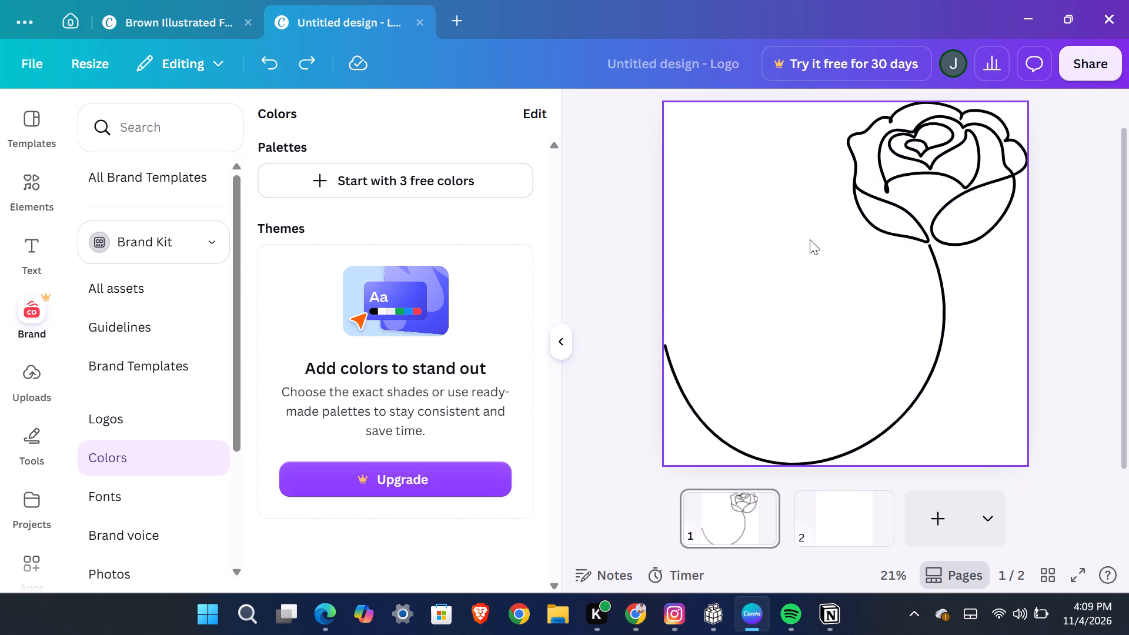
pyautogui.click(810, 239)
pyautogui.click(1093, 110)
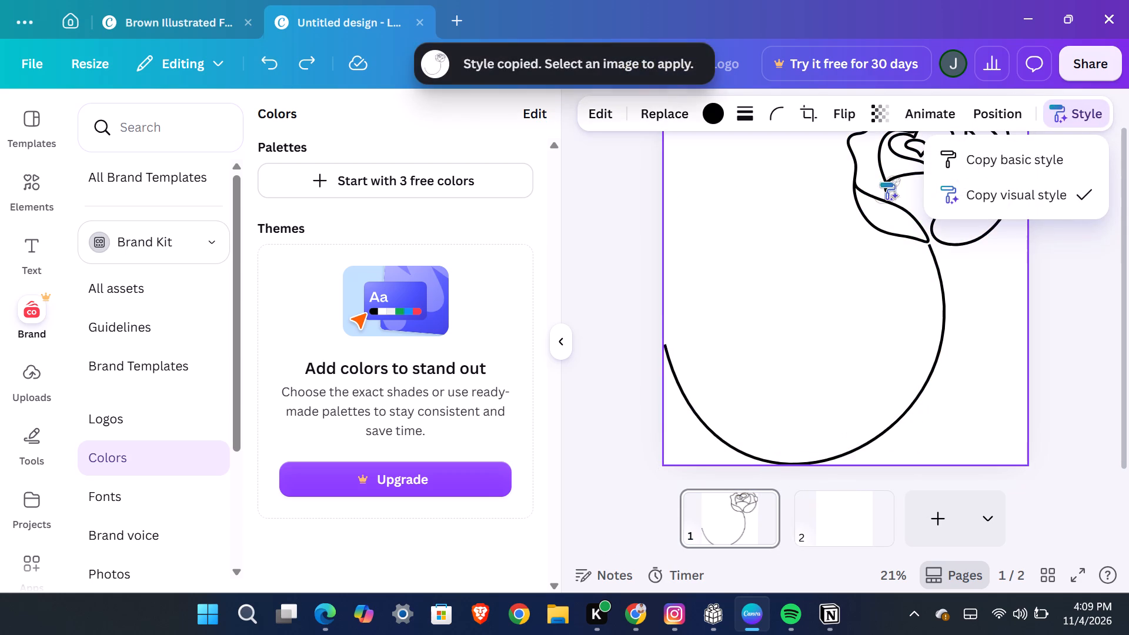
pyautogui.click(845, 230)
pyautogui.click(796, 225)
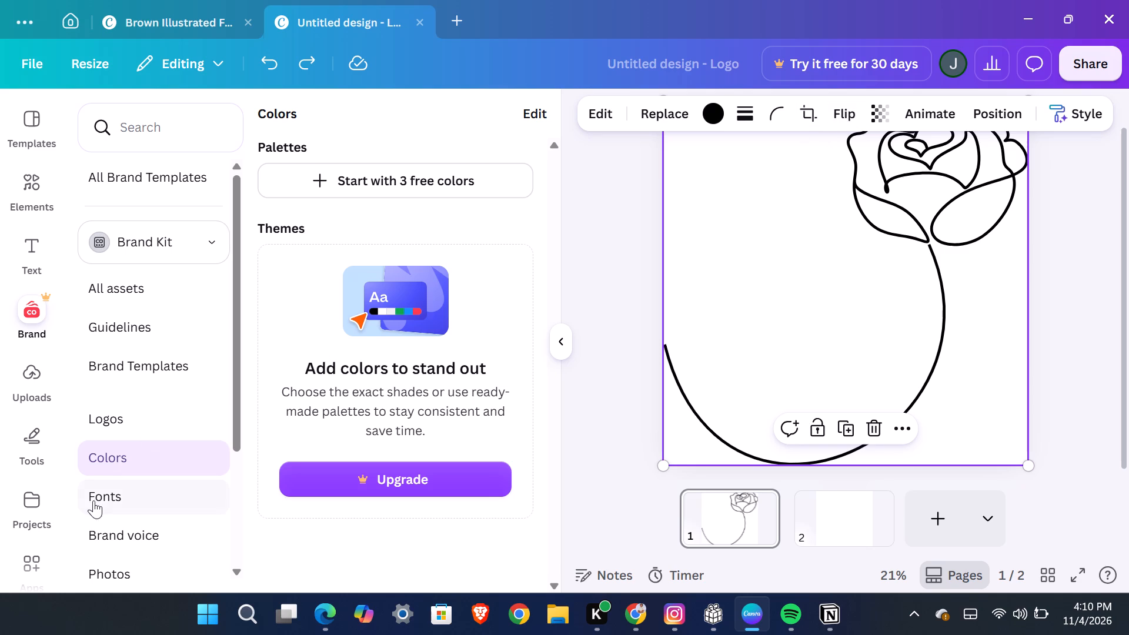
# Examine the Brand Kit's colour section and its palette editing options.
pyautogui.doubleClick(115, 447)
pyautogui.scroll(1, 350, 316)
pyautogui.scroll(-1, 350, 316)
pyautogui.click(533, 121)
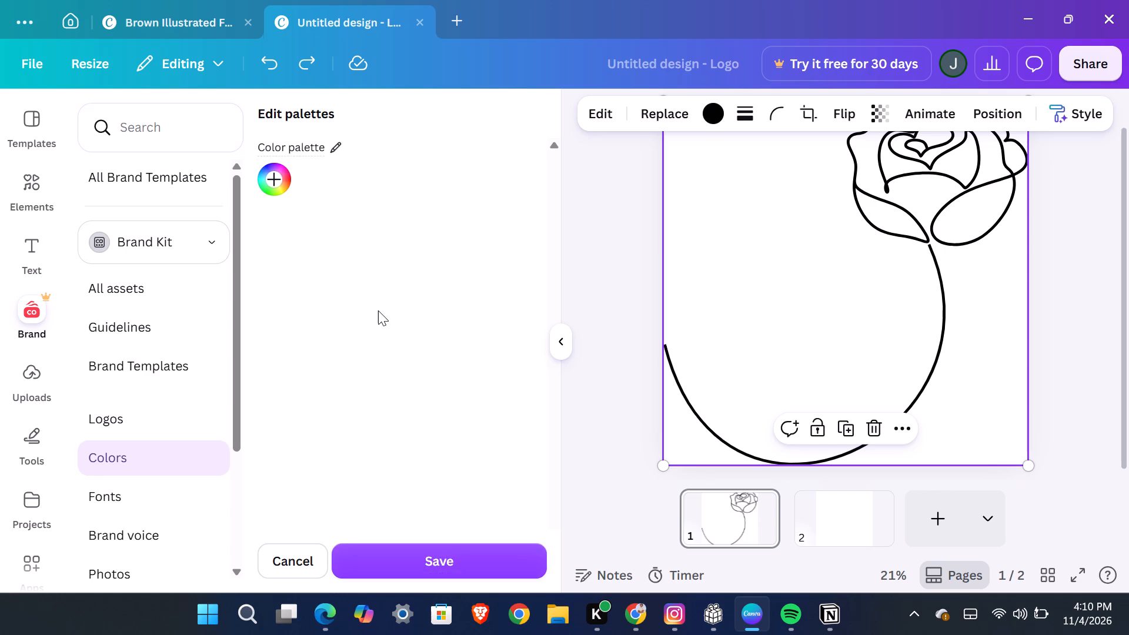
pyautogui.scroll(-3, 226, 437)
pyautogui.scroll(1, 226, 437)
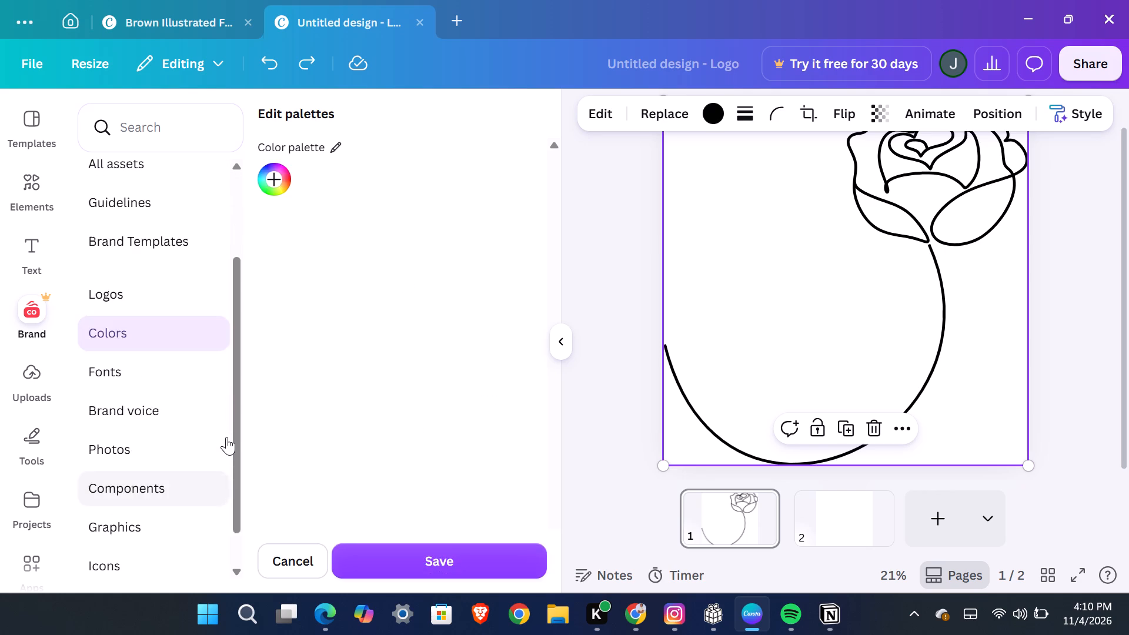
pyautogui.scroll(1, 226, 437)
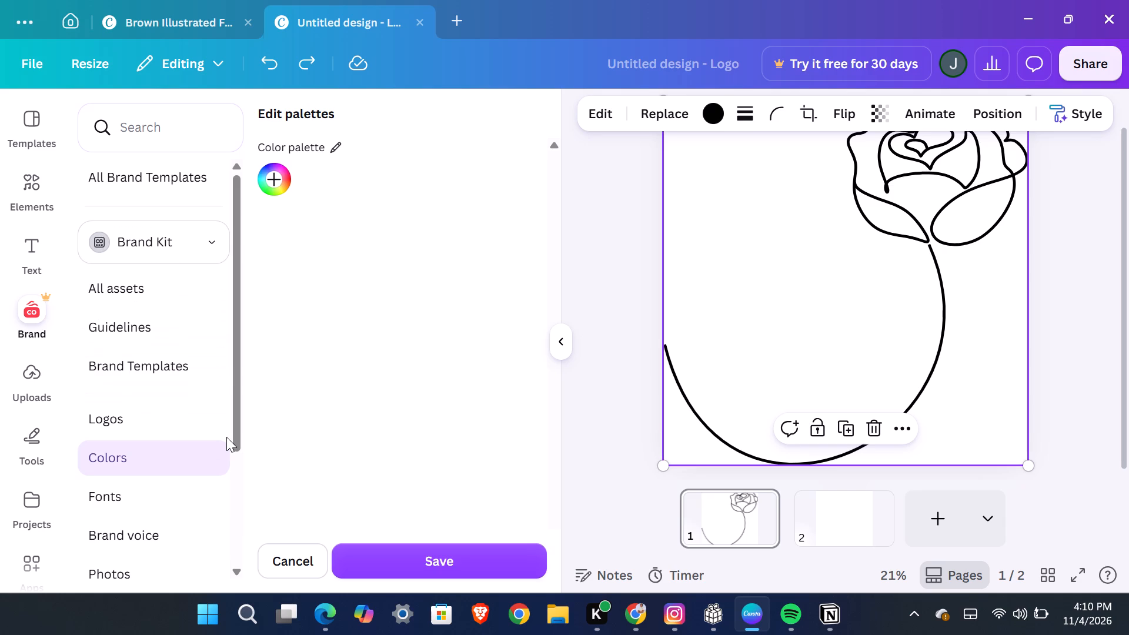
pyautogui.click(623, 393)
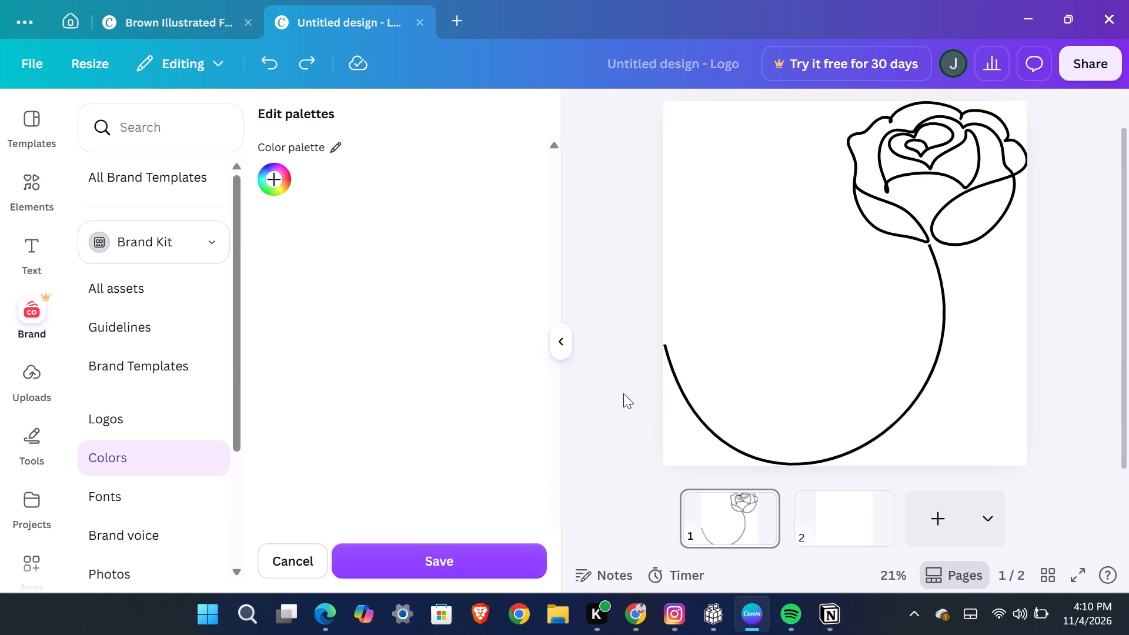
pyautogui.click(818, 320)
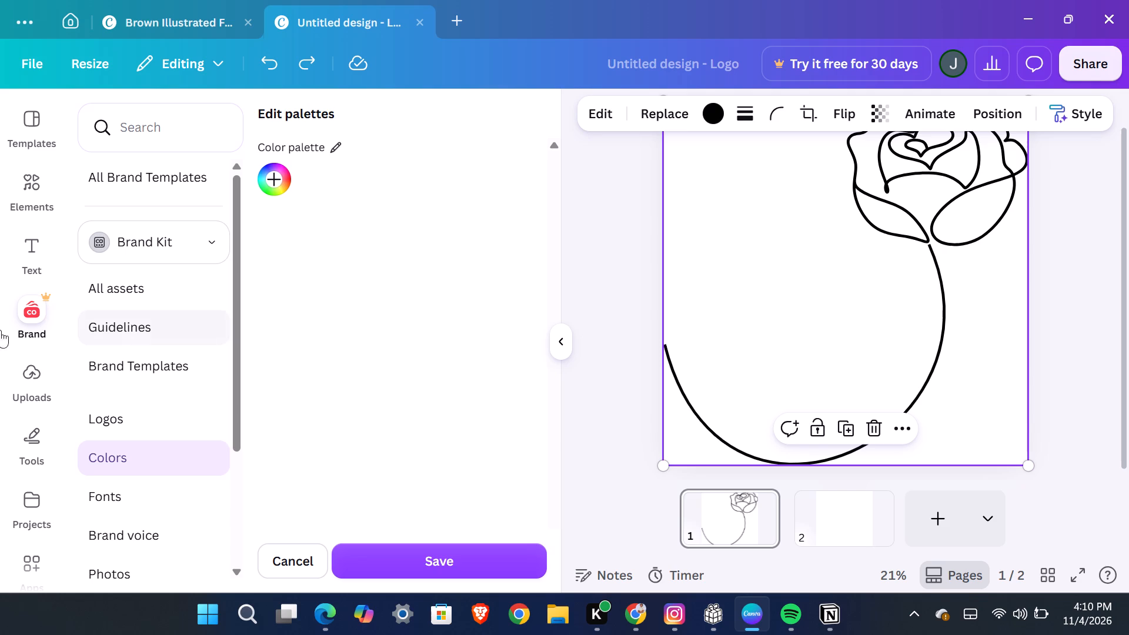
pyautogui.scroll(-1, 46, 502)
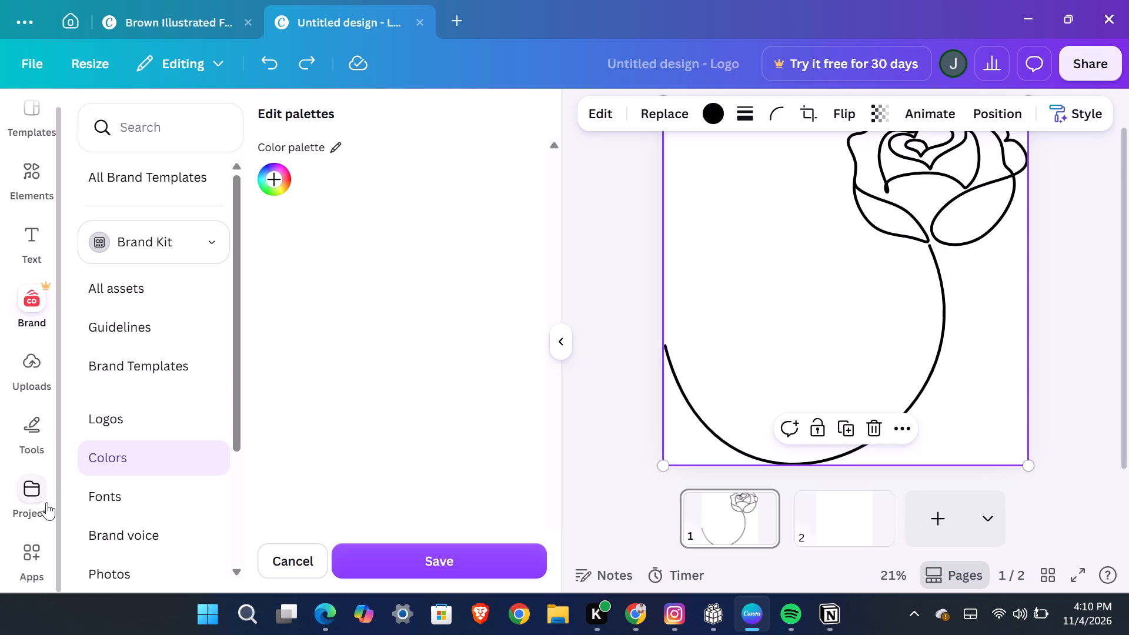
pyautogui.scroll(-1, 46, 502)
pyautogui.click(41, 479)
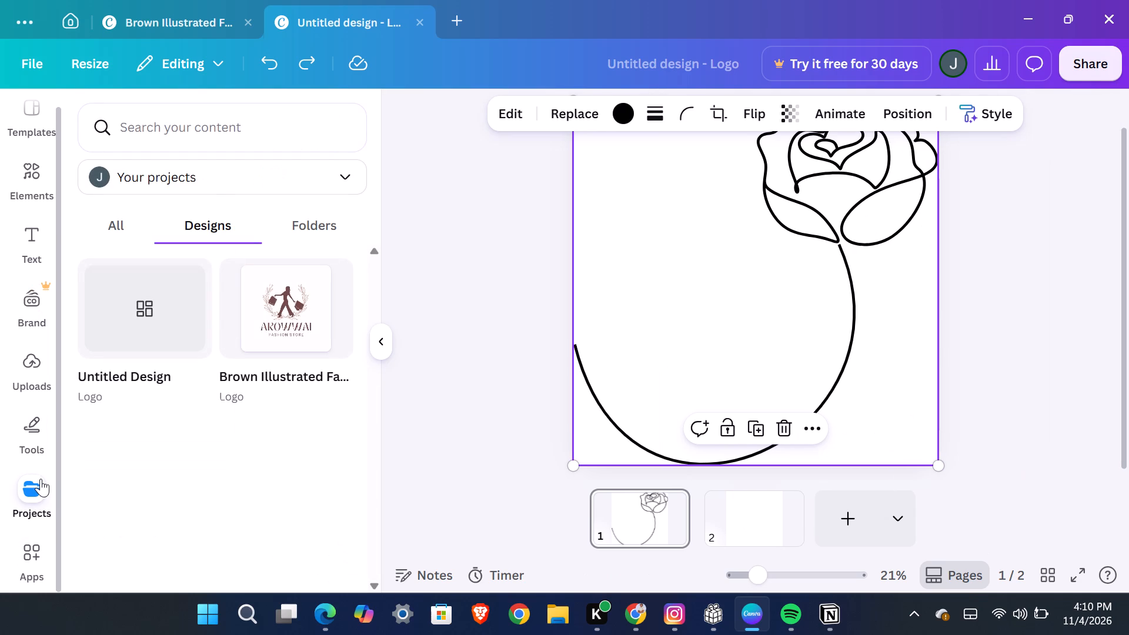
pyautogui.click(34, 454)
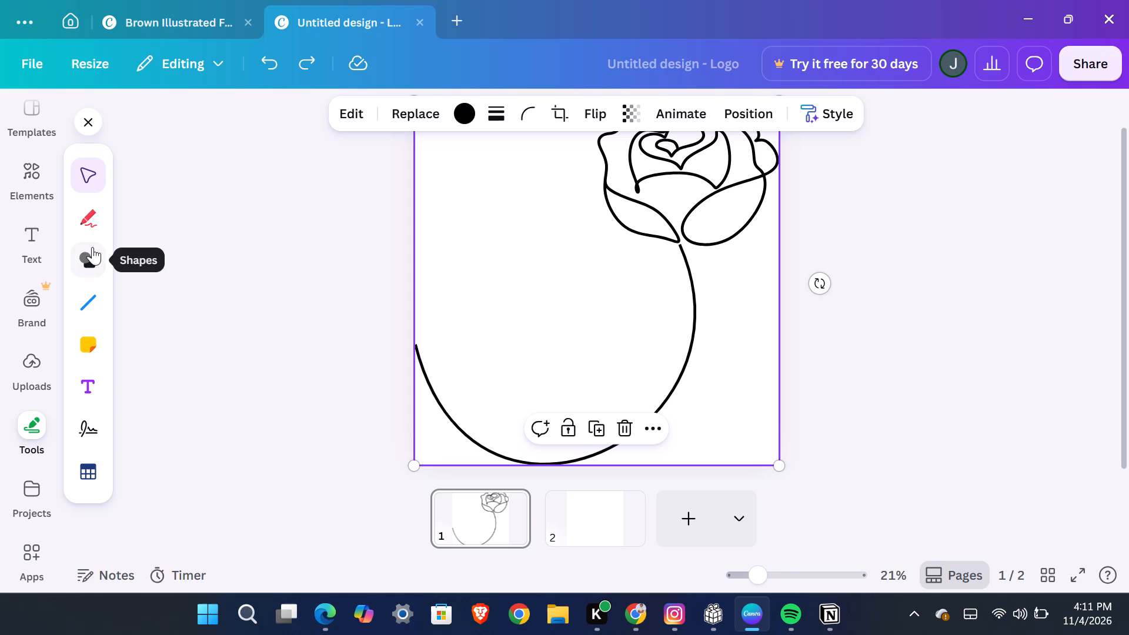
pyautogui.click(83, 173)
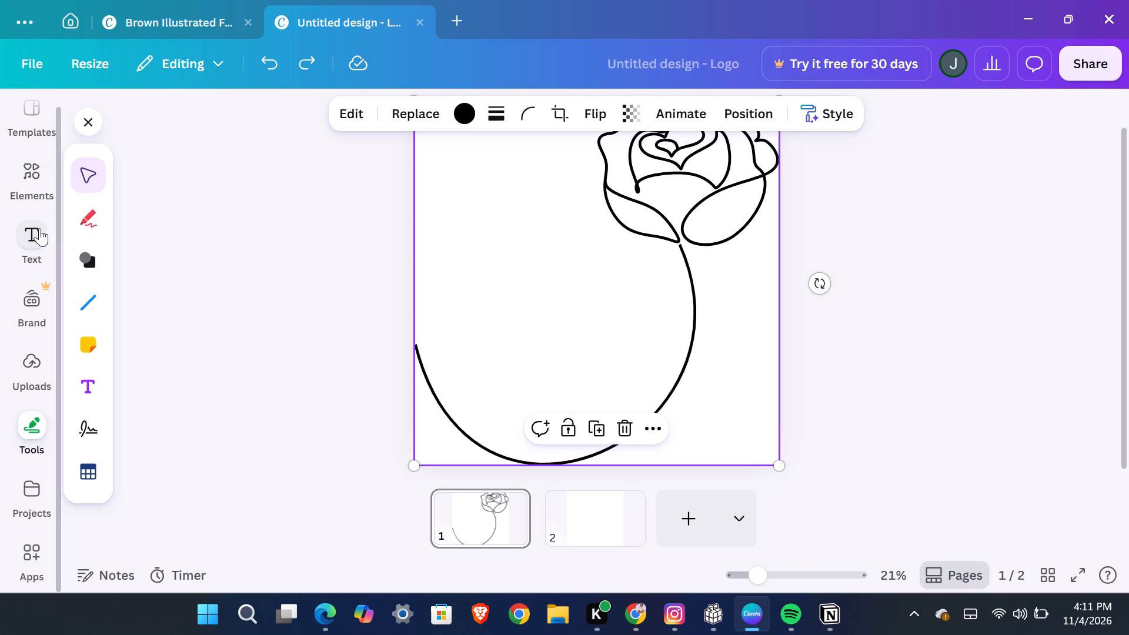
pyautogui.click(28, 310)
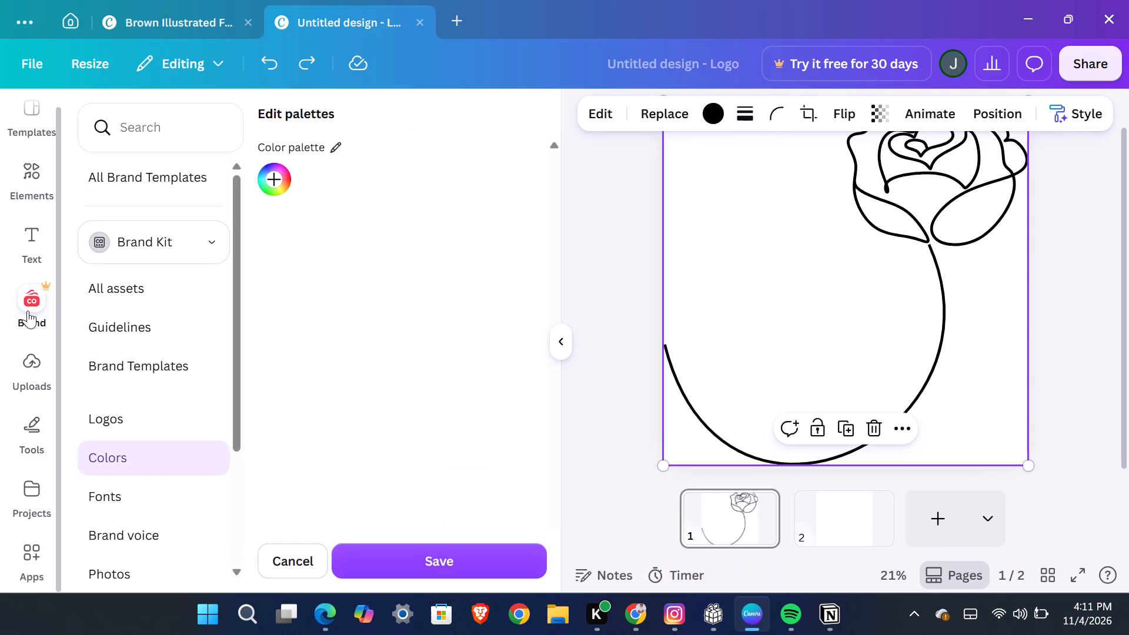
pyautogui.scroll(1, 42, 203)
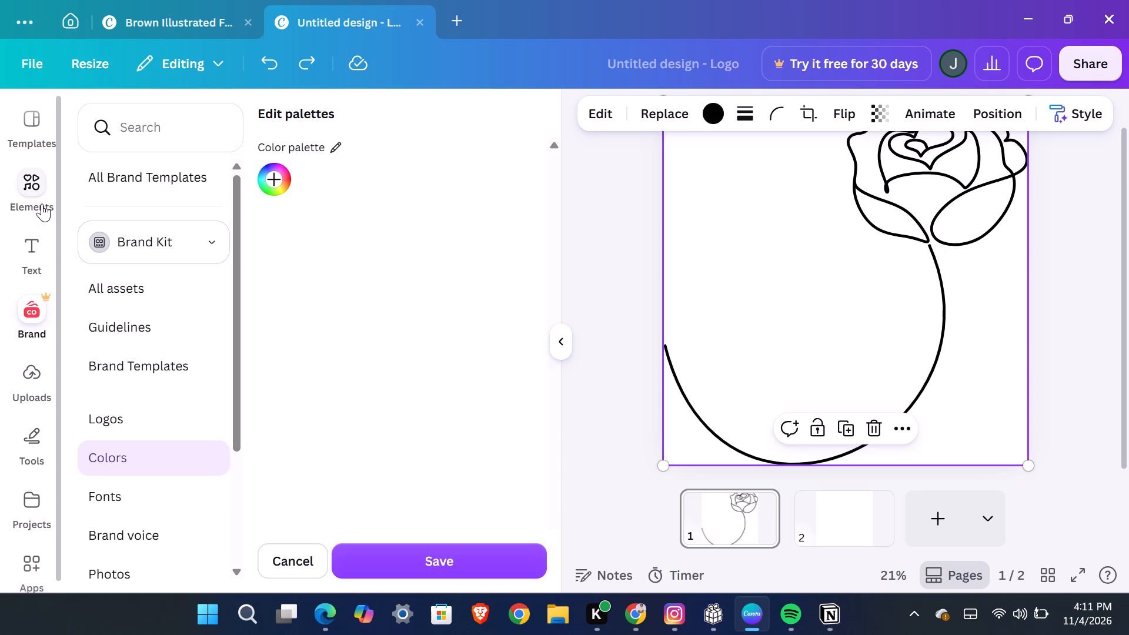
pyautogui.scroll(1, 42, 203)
# Browse the logo templates for design ideas.
pyautogui.click(29, 154)
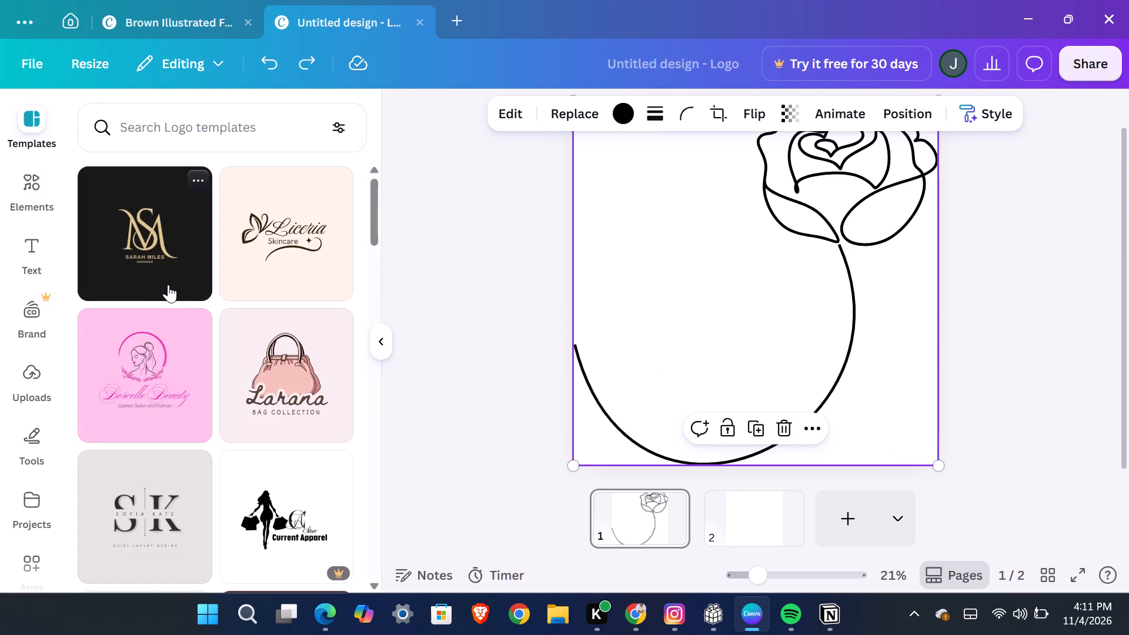
pyautogui.scroll(-2, 168, 285)
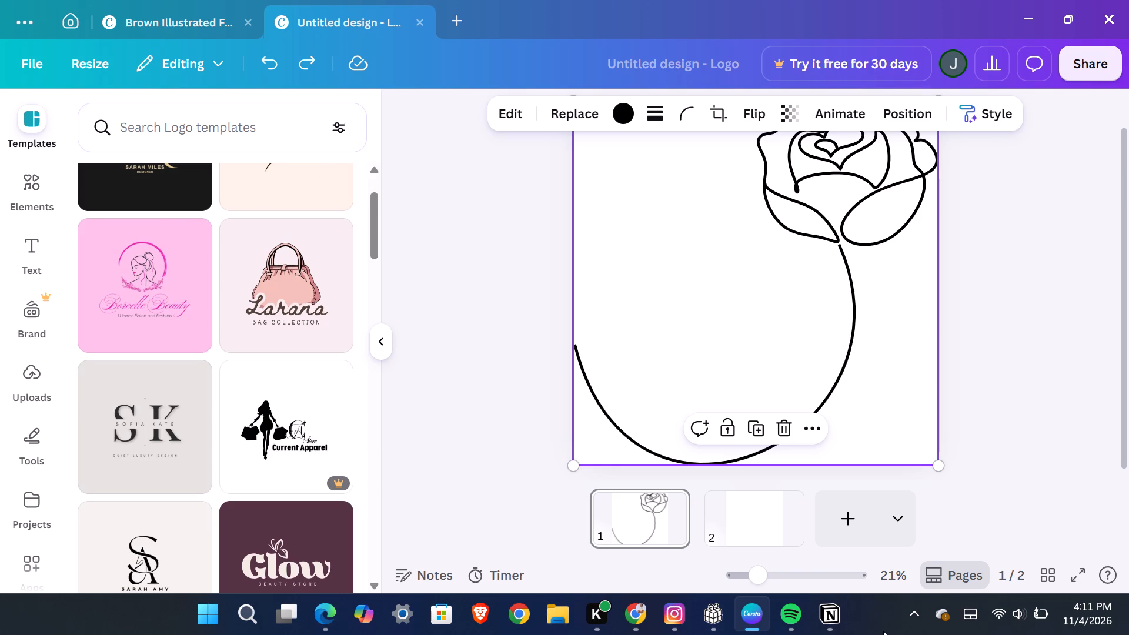
# Switch to Spotify and copy the share link of the playing song YoYo by Joshua Baraka.
pyautogui.click(803, 616)
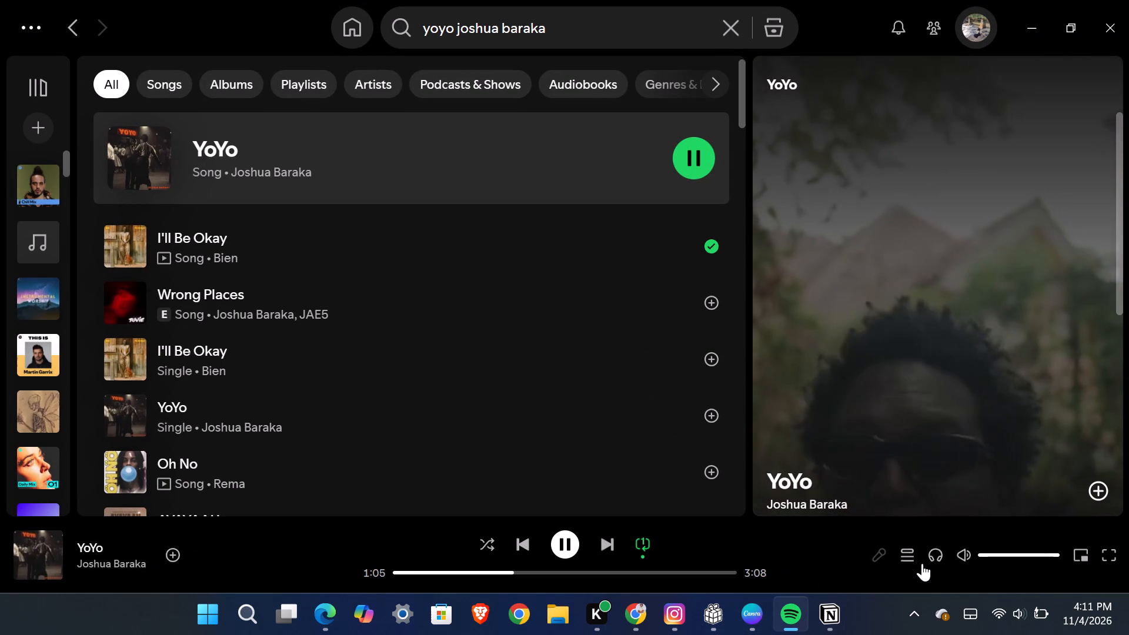
pyautogui.click(333, 566)
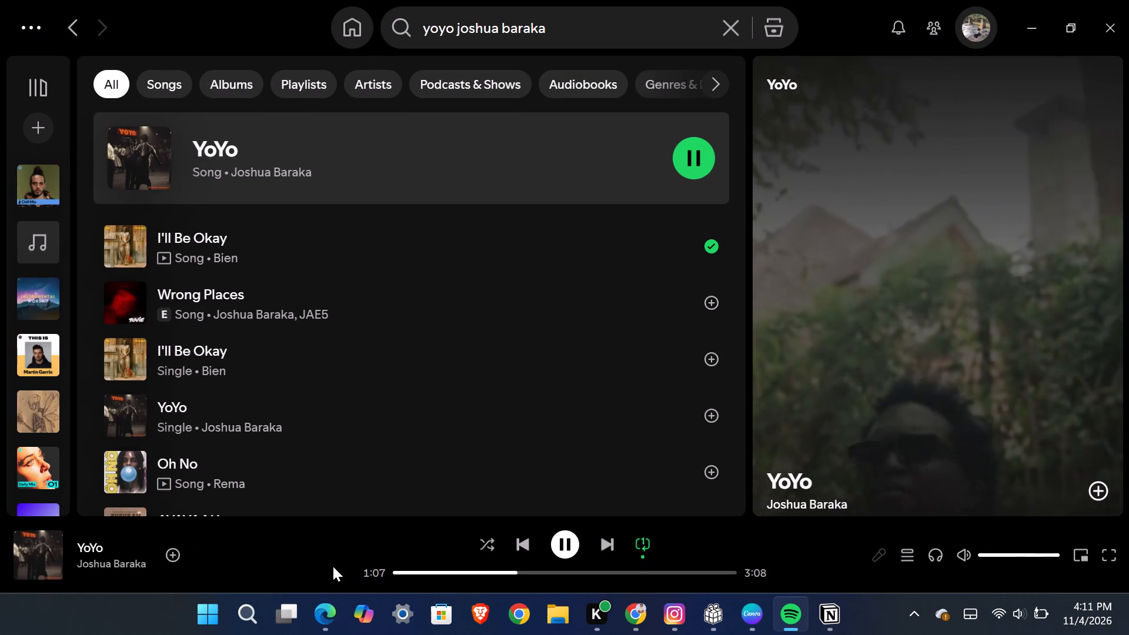
pyautogui.click(111, 544)
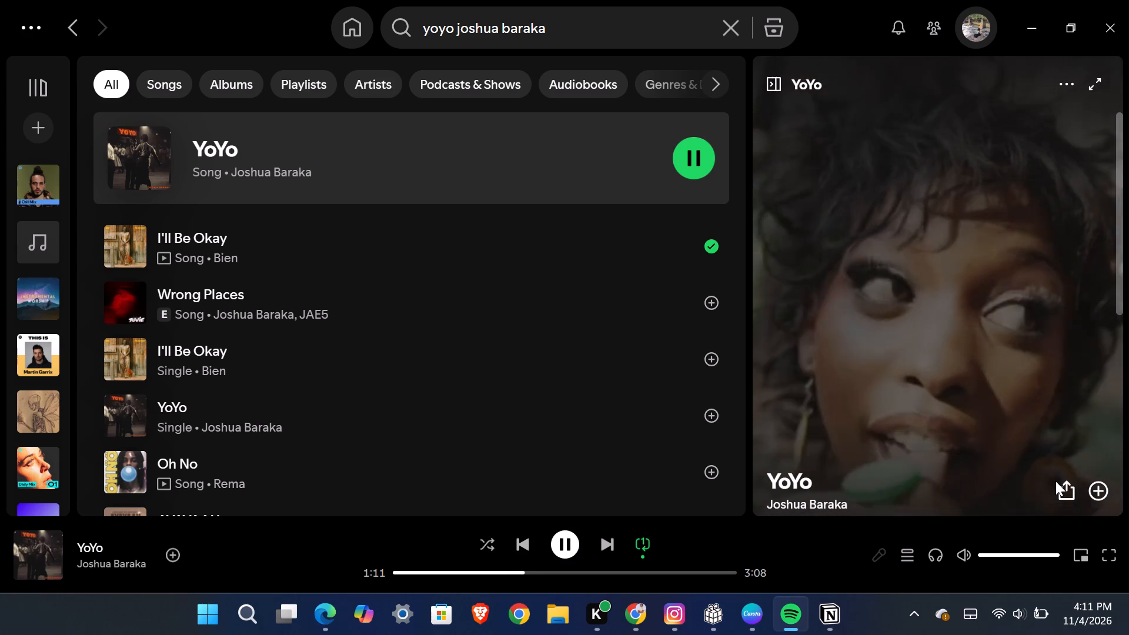
pyautogui.click(1068, 493)
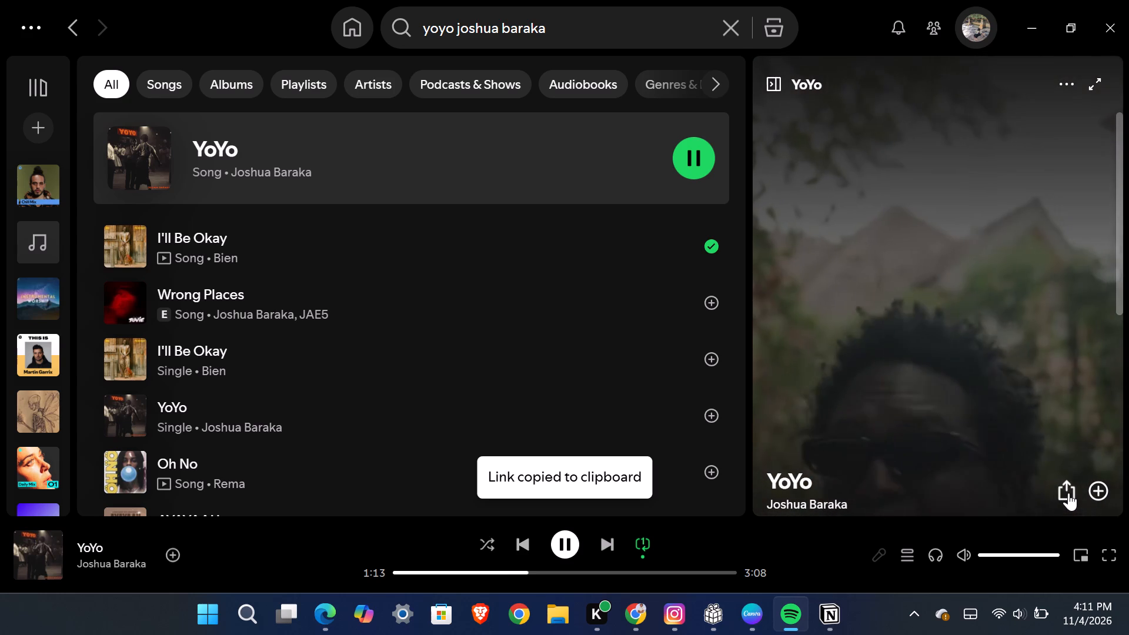
# Switch to Chrome and open a new browser tab.
pyautogui.click(632, 614)
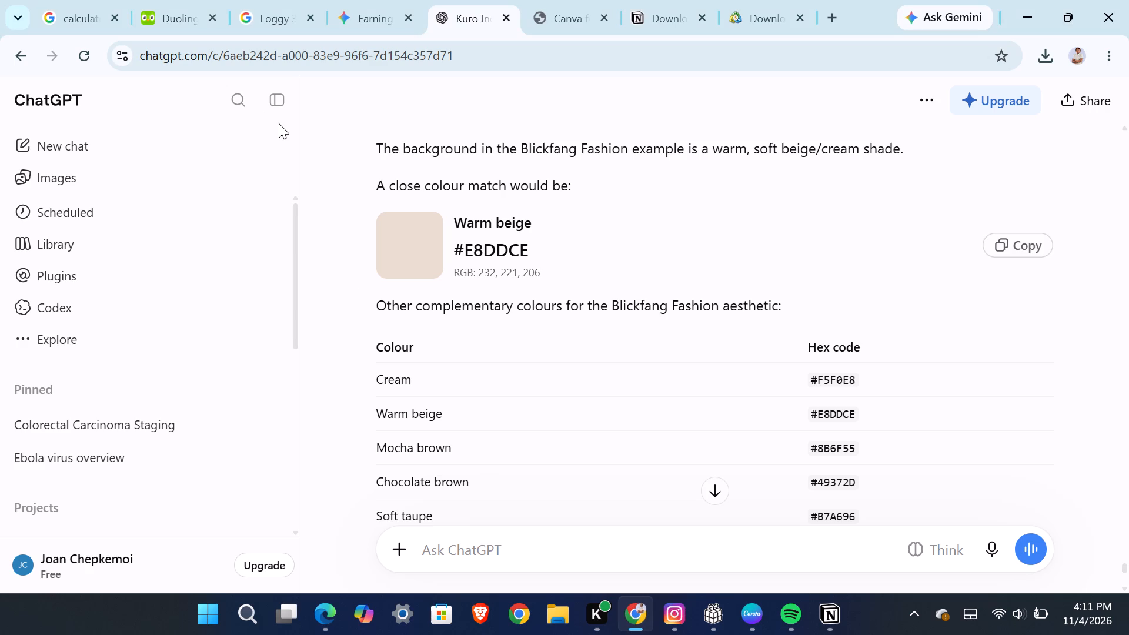
pyautogui.click(837, 27)
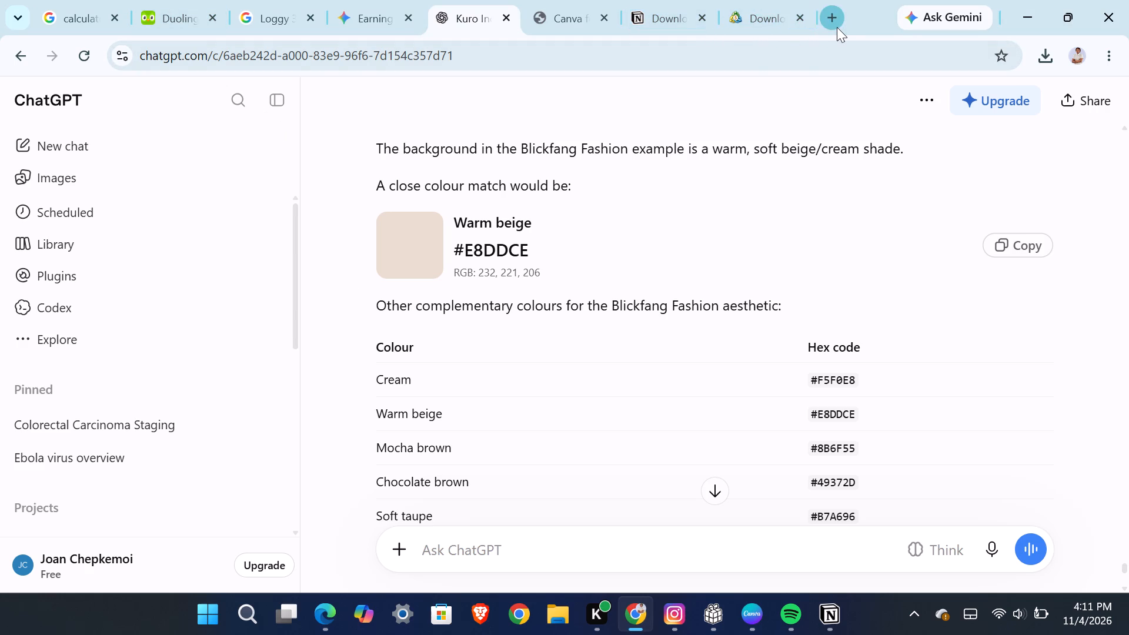
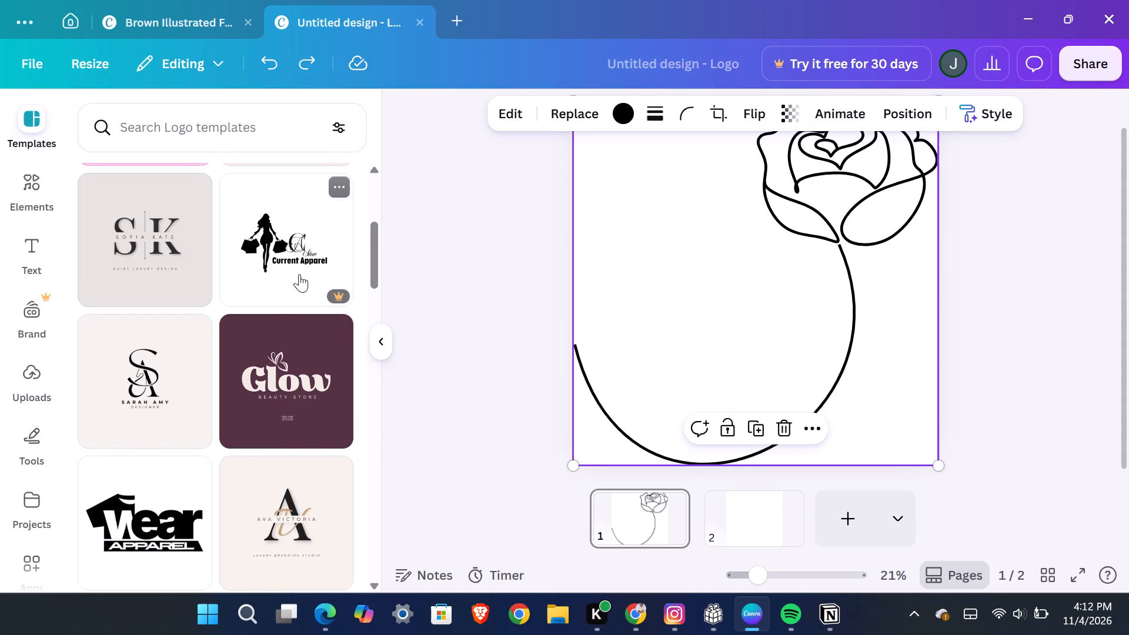
# Browse the text styles and text apps available for adding lettering to the logo.
pyautogui.click(42, 255)
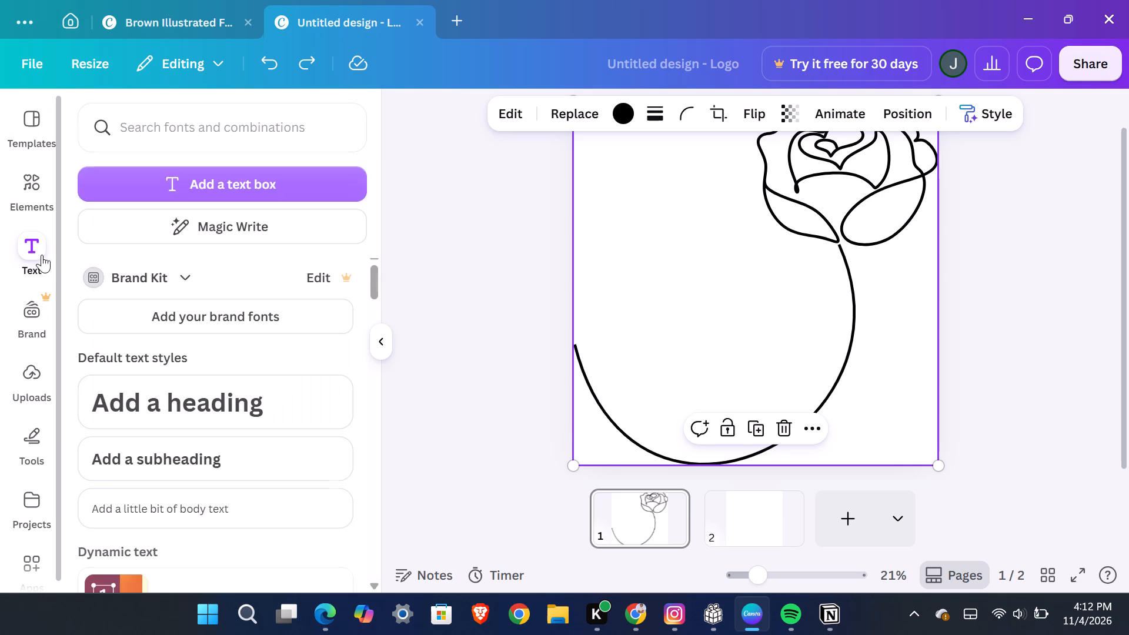
pyautogui.scroll(-2, 195, 435)
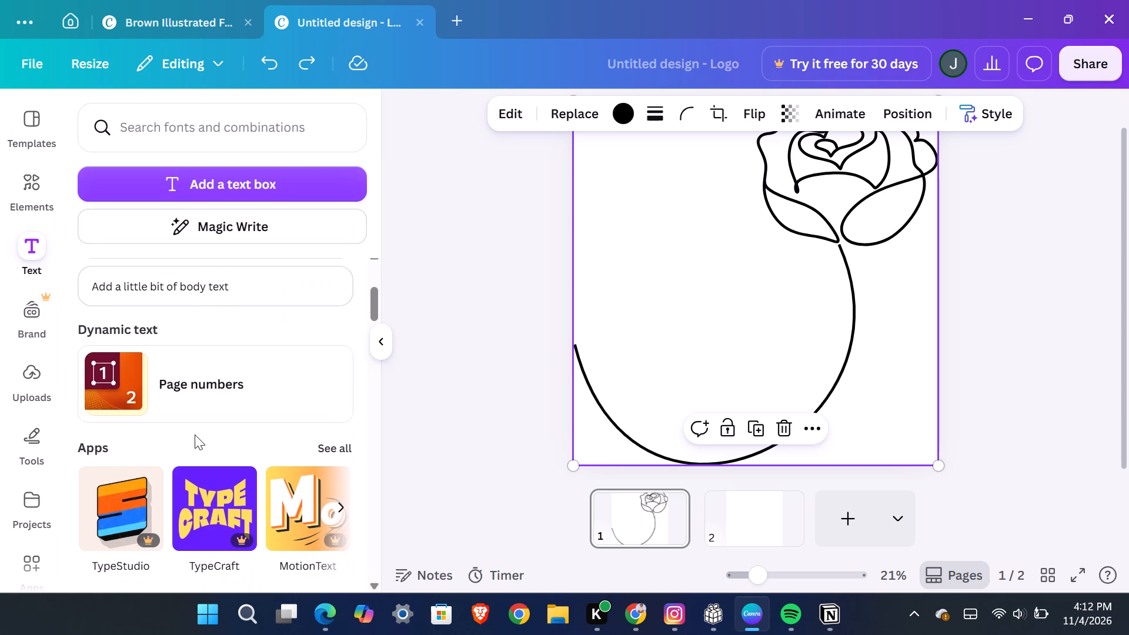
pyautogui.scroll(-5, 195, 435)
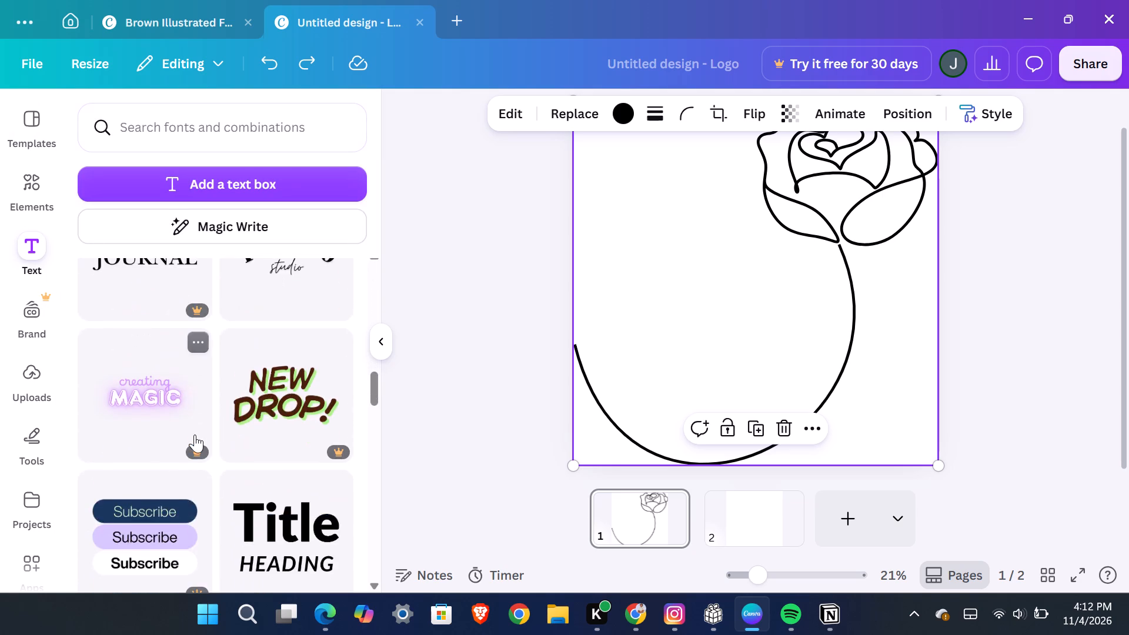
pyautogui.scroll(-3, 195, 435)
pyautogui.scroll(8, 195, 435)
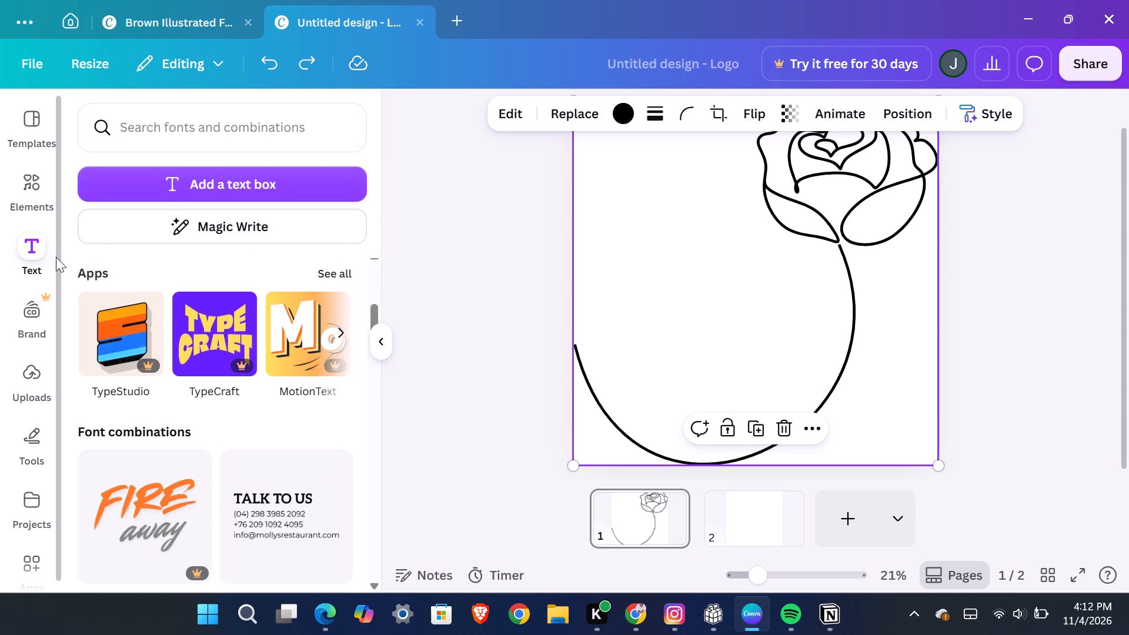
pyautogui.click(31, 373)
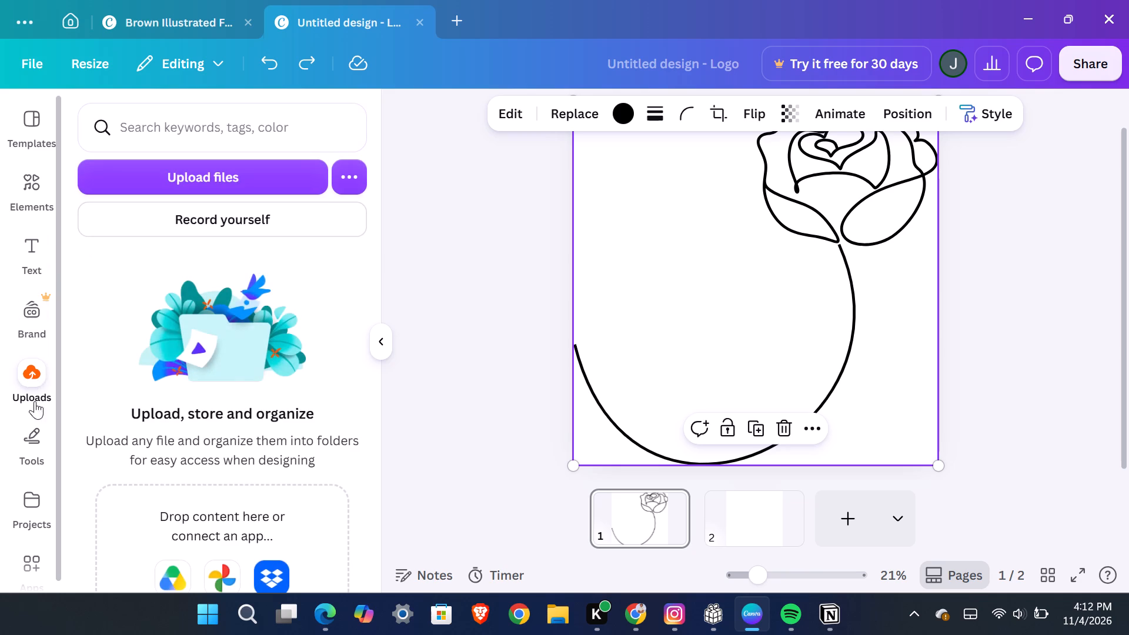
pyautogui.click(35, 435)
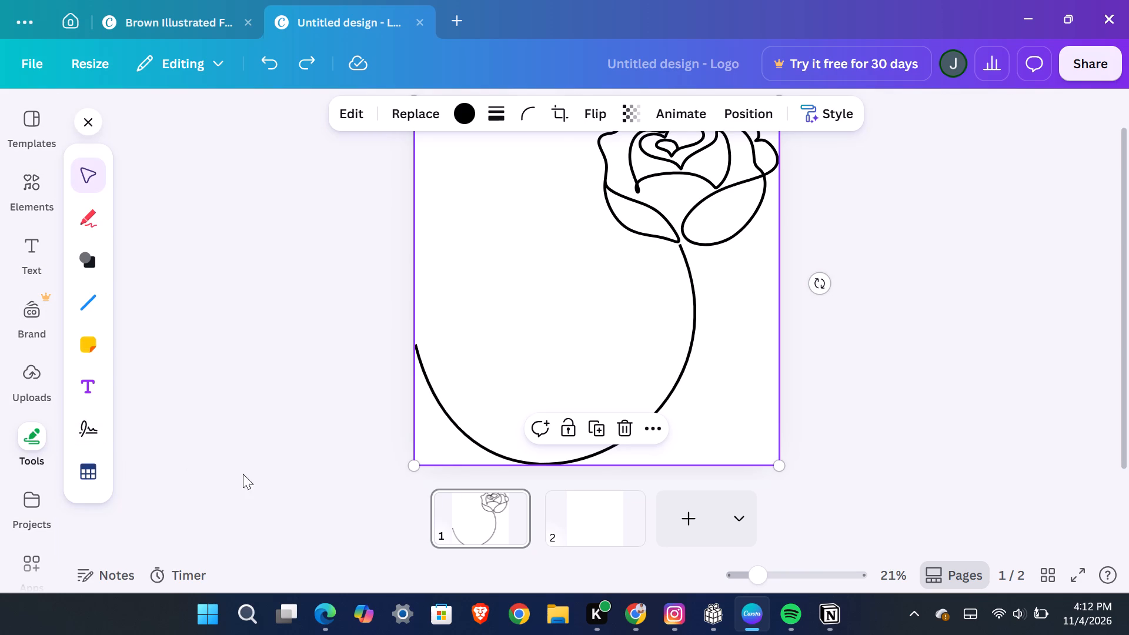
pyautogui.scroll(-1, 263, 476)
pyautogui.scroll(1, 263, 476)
# Examine the full set of default solid colours, from purples to blues, for the rose line art.
pyautogui.click(500, 332)
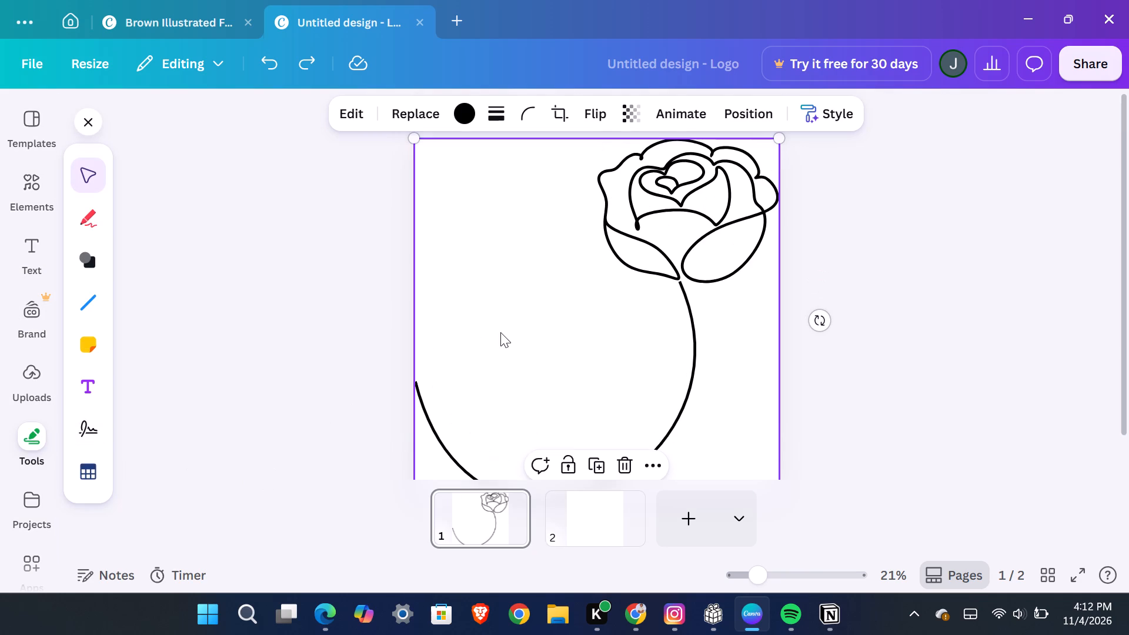
pyautogui.click(490, 177)
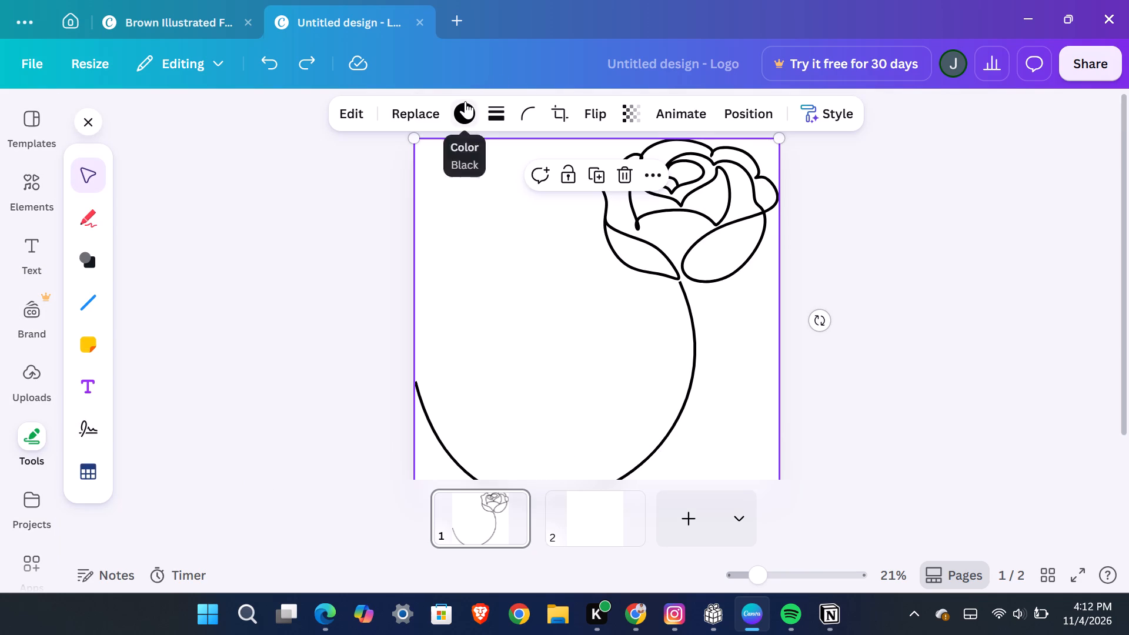
pyautogui.click(465, 101)
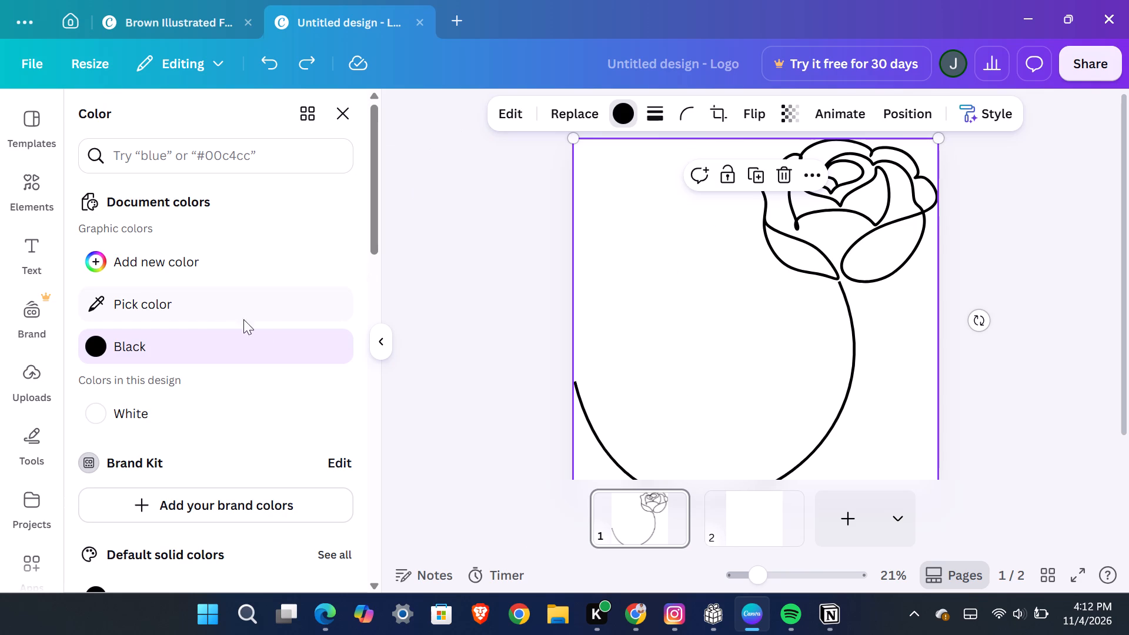
pyautogui.scroll(-1, 181, 398)
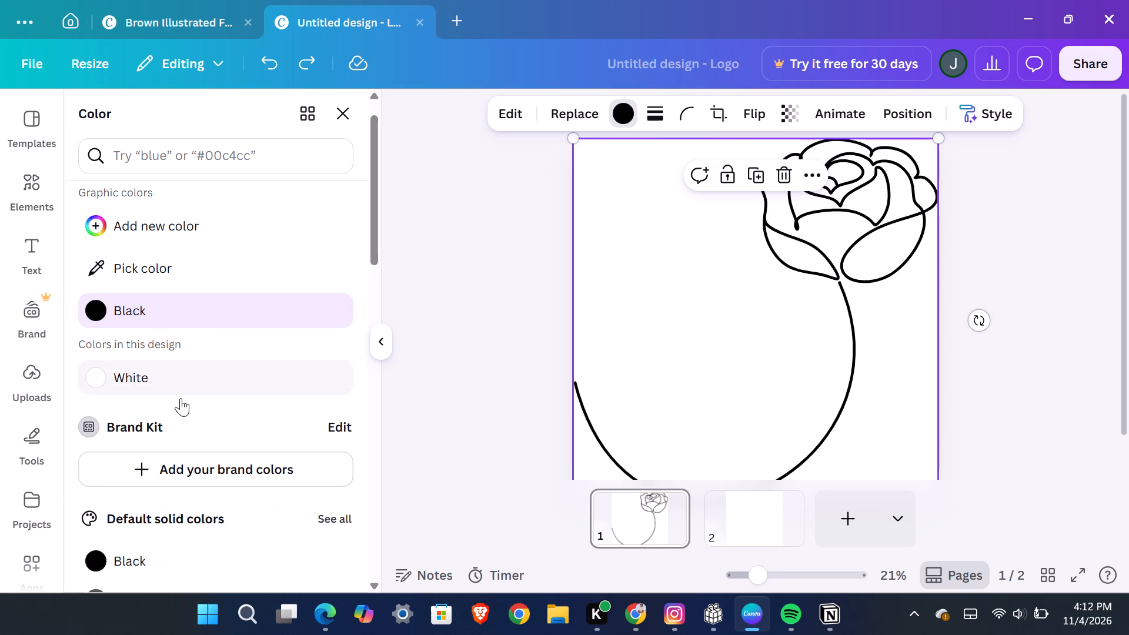
pyautogui.scroll(-3, 181, 398)
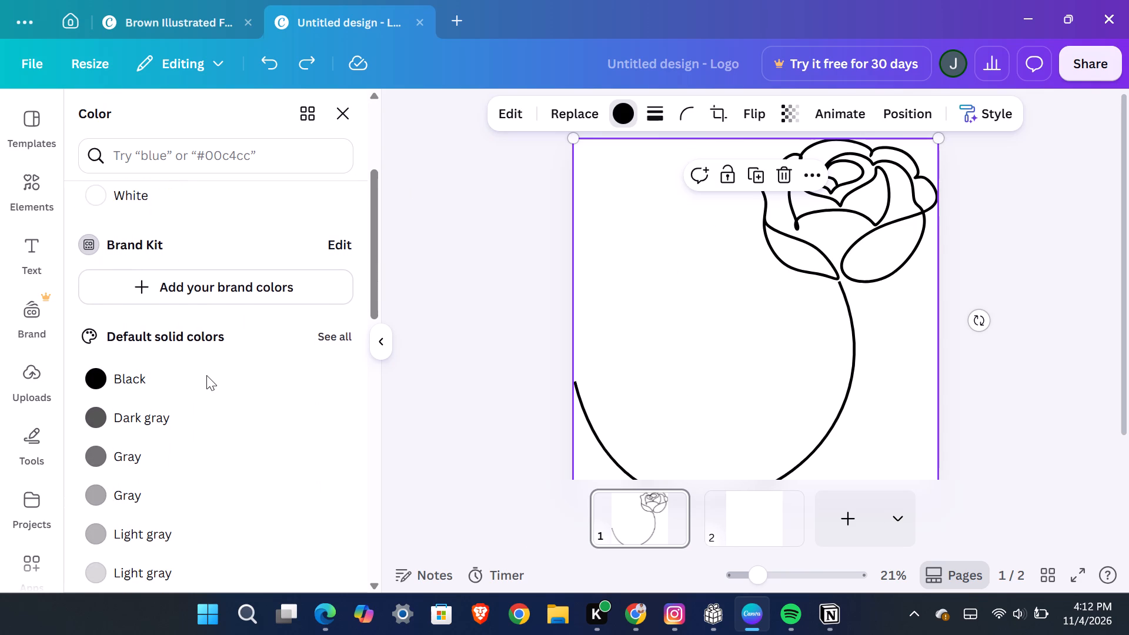
pyautogui.click(335, 339)
pyautogui.scroll(-2, 335, 339)
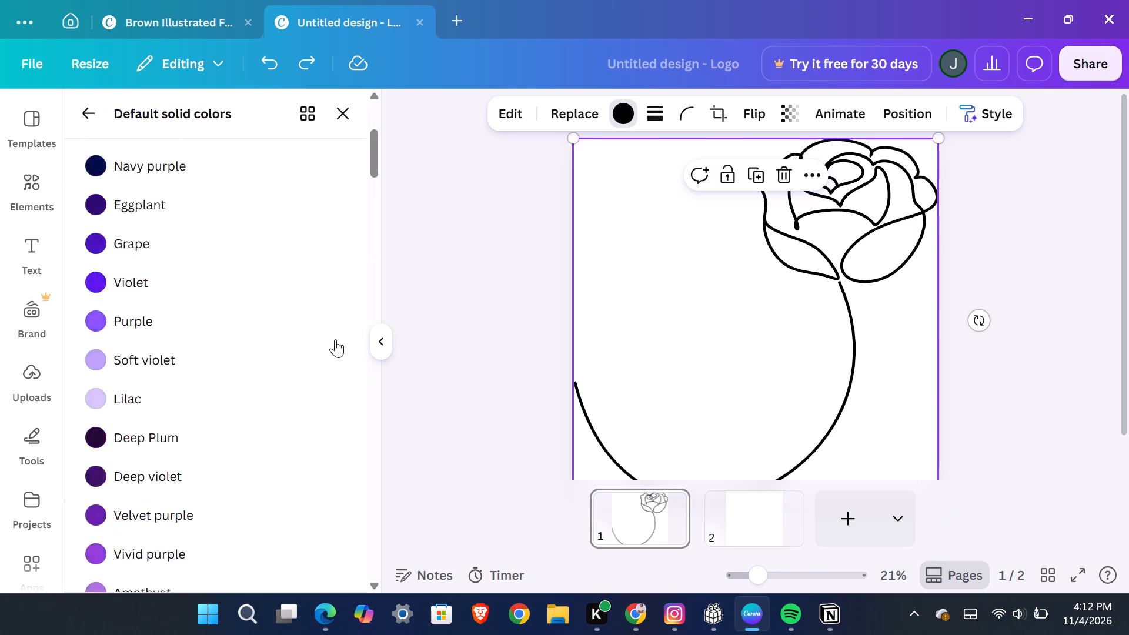
pyautogui.scroll(-5, 335, 339)
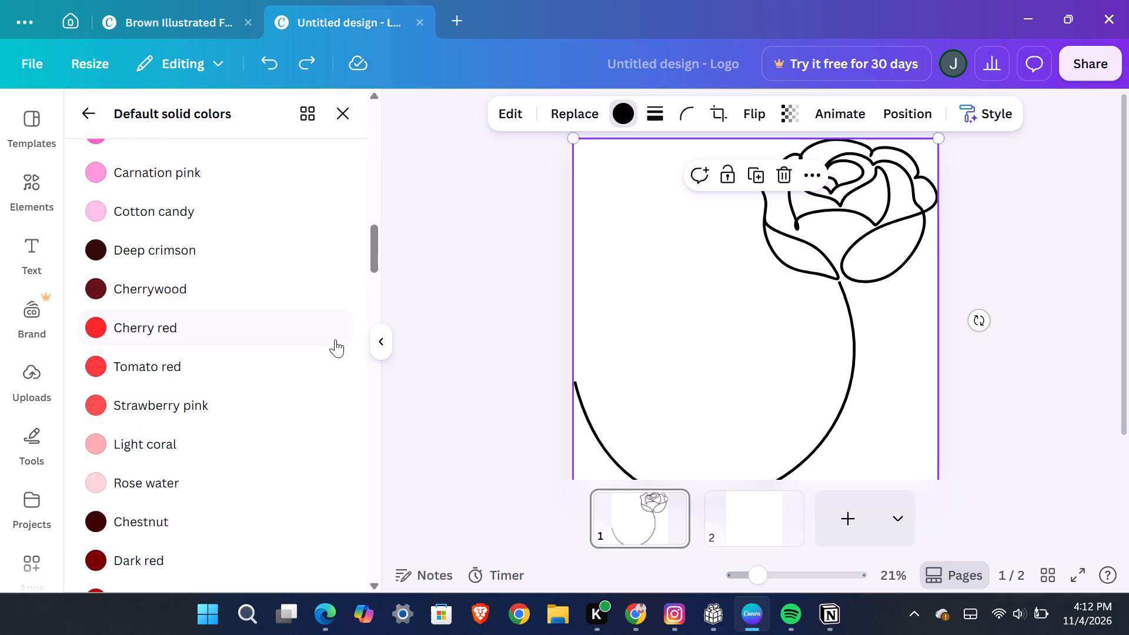
pyautogui.scroll(-3, 335, 339)
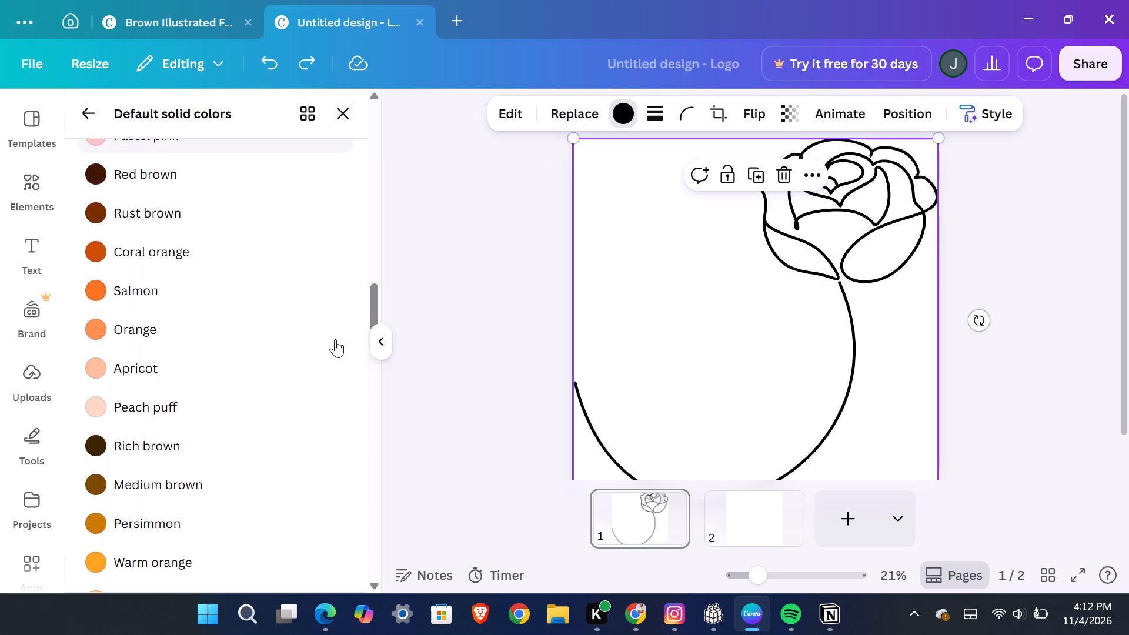
pyautogui.scroll(-3, 335, 339)
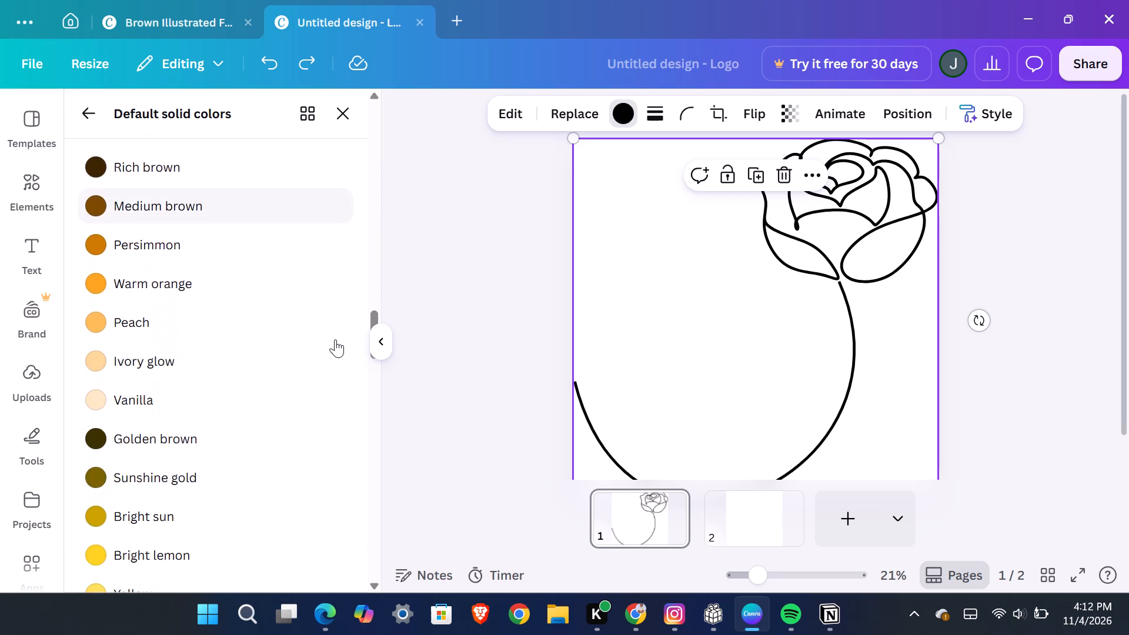
pyautogui.scroll(-6, 335, 339)
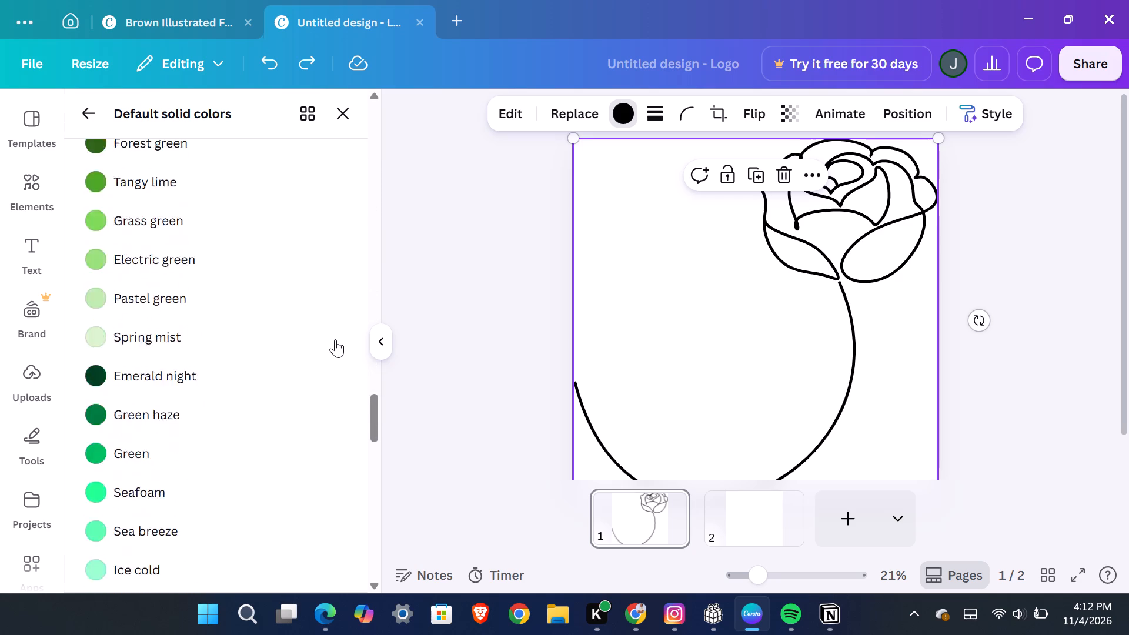
pyautogui.scroll(-4, 335, 339)
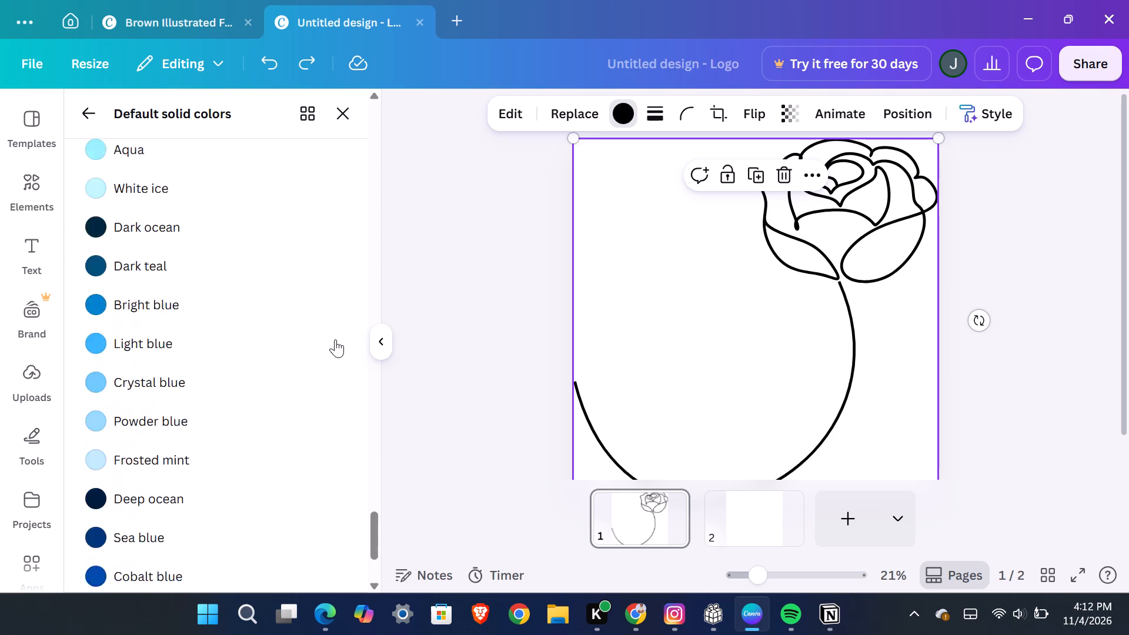
pyautogui.scroll(-2, 335, 339)
# Compare the brown, orange, peach and yellow shades among the default solid colours.
pyautogui.scroll(3, 335, 339)
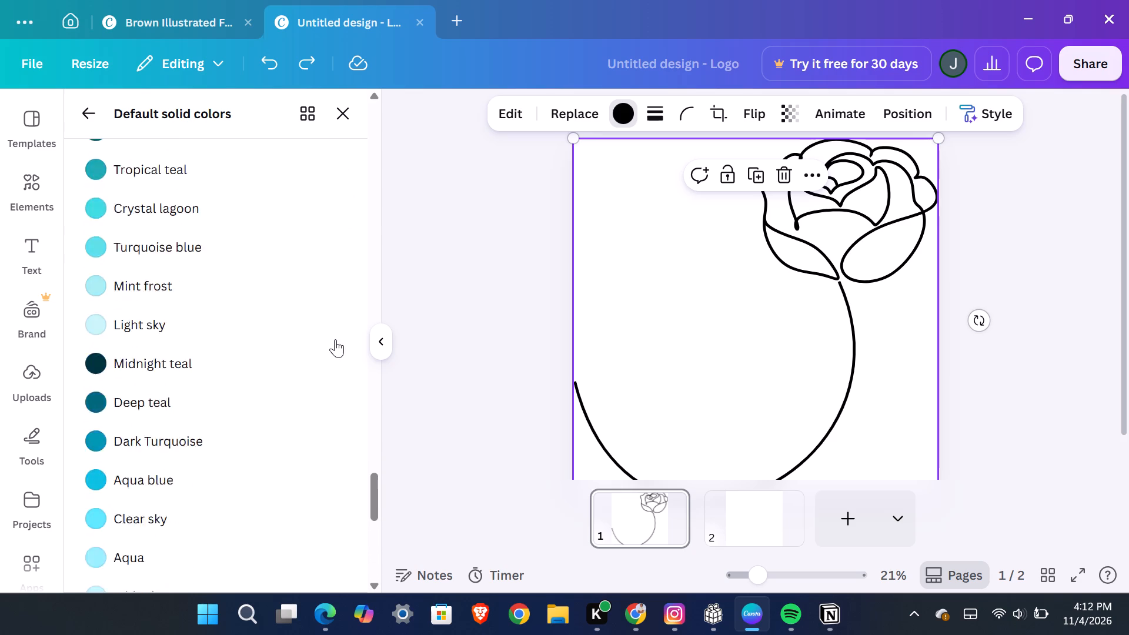
pyautogui.scroll(2, 335, 339)
pyautogui.scroll(1, 459, 305)
pyautogui.scroll(6, 219, 238)
pyautogui.scroll(-3, 219, 238)
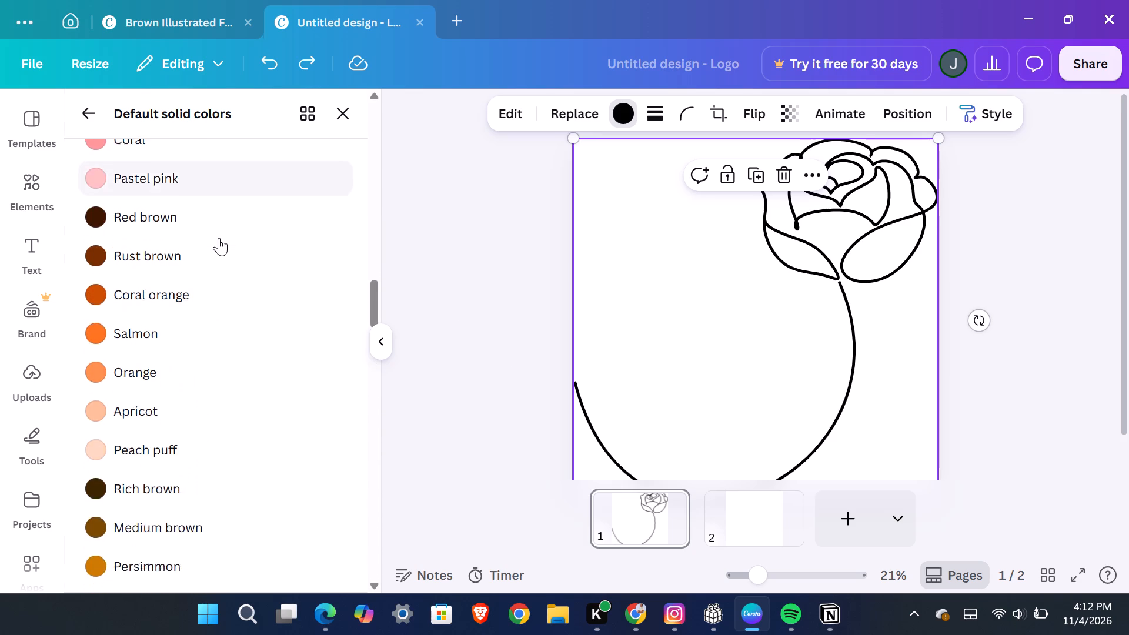
pyautogui.scroll(-3, 219, 238)
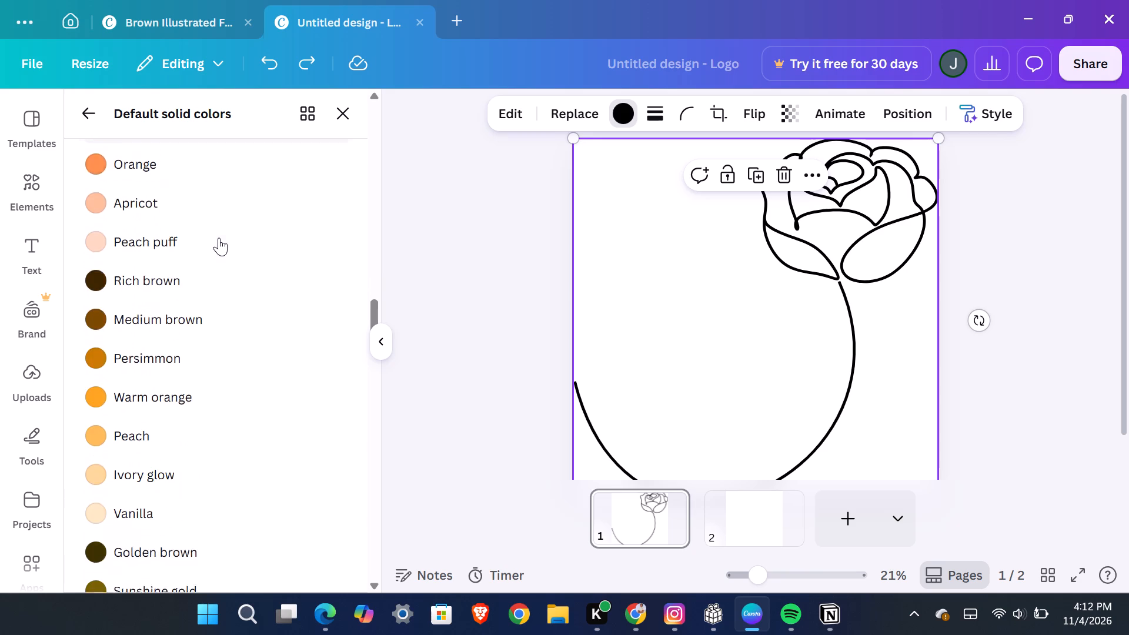
pyautogui.scroll(-1, 219, 238)
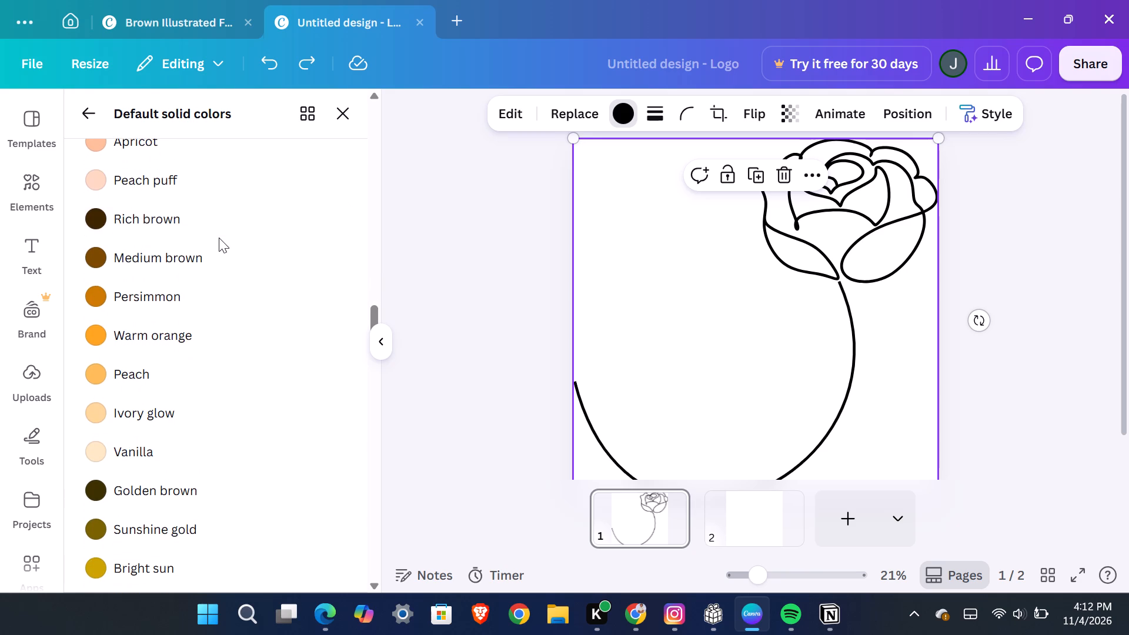
pyautogui.scroll(-2, 219, 238)
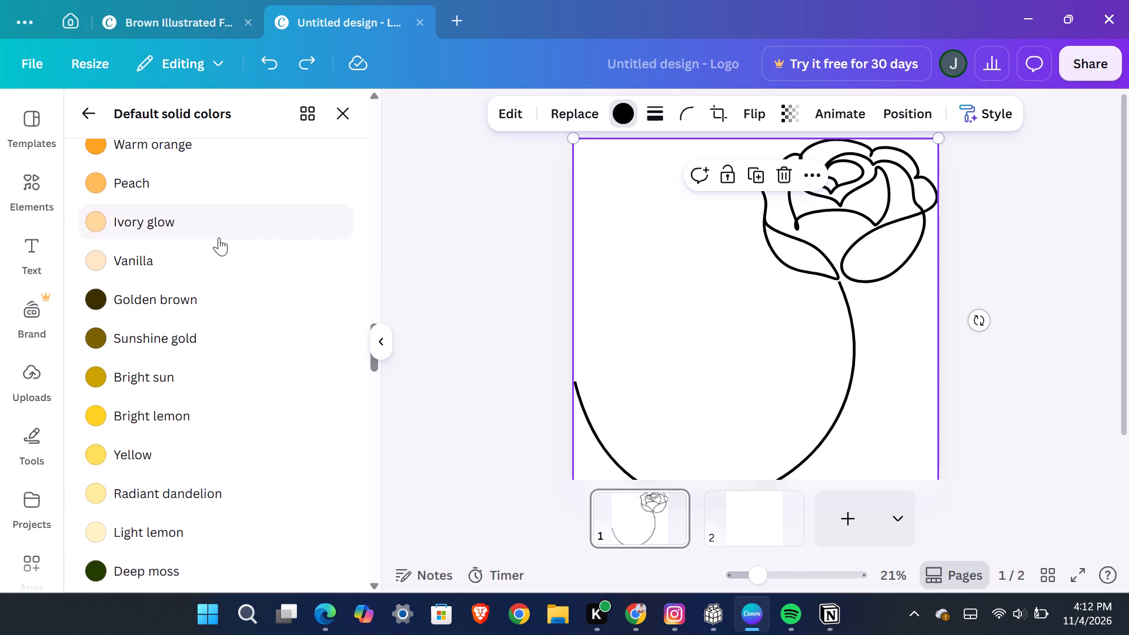
pyautogui.scroll(-1, 219, 238)
pyautogui.scroll(3, 219, 238)
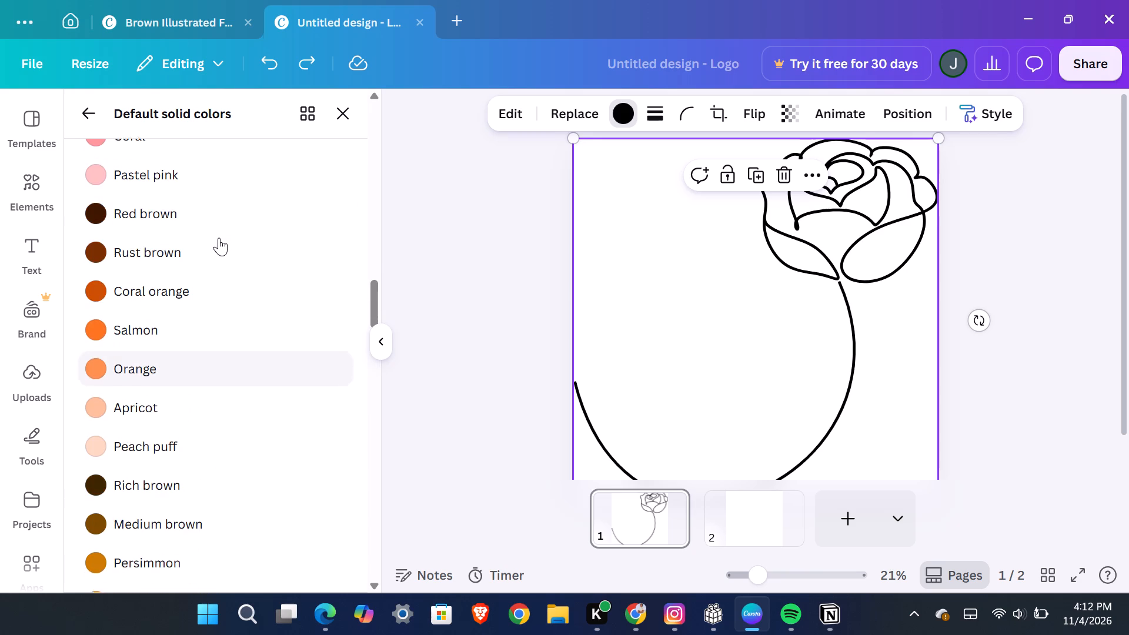
pyautogui.scroll(1, 219, 238)
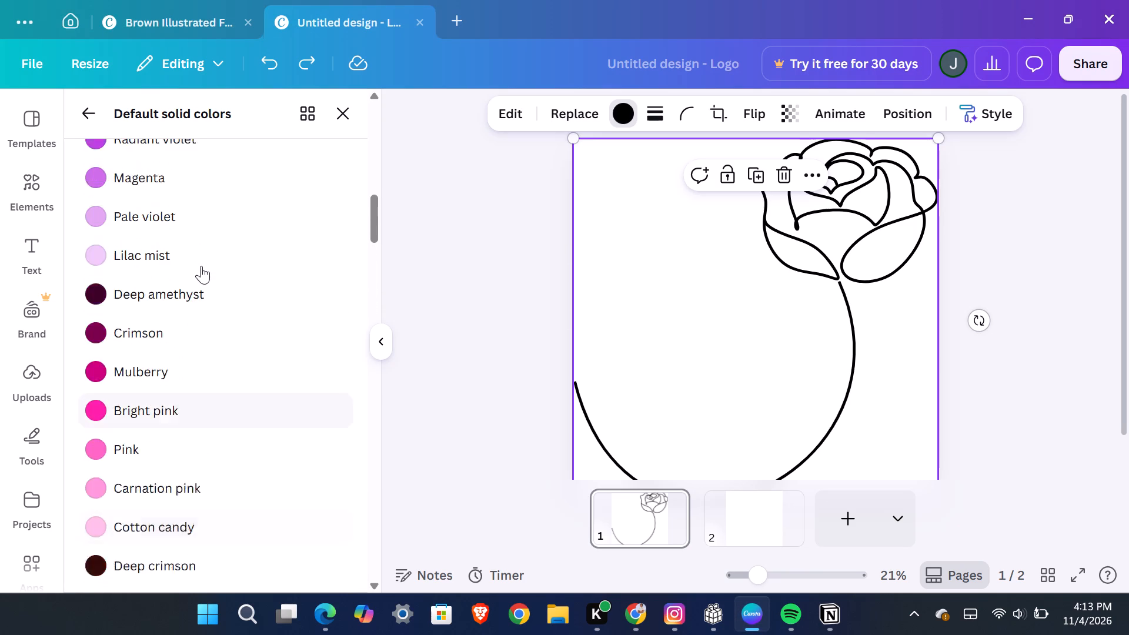
pyautogui.scroll(11, 201, 266)
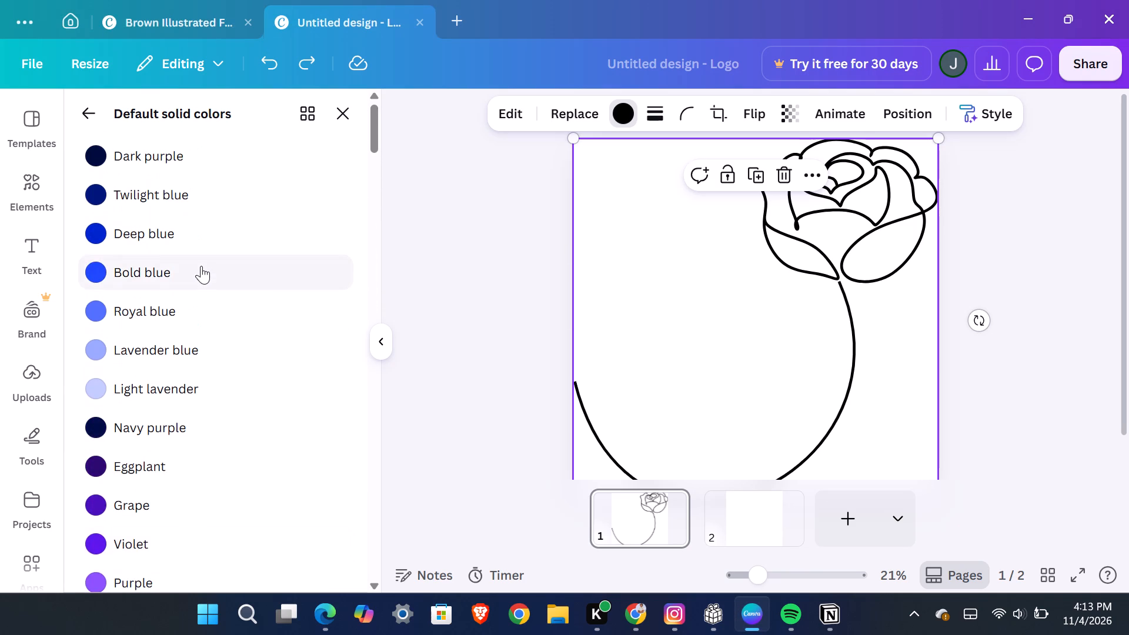
pyautogui.scroll(2, 201, 266)
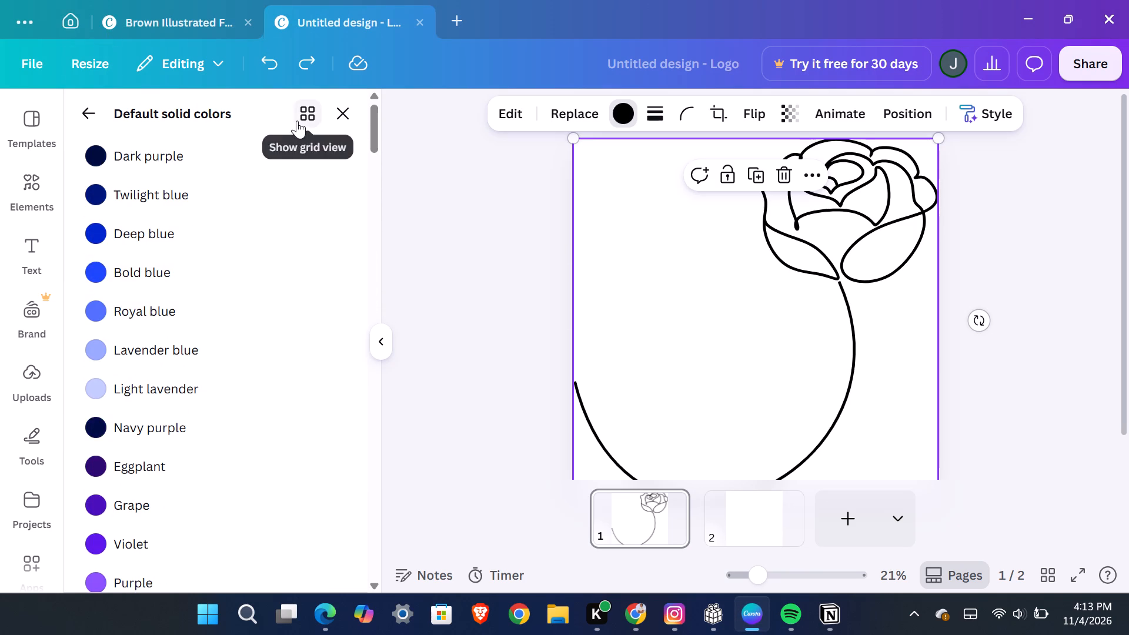
pyautogui.click(96, 110)
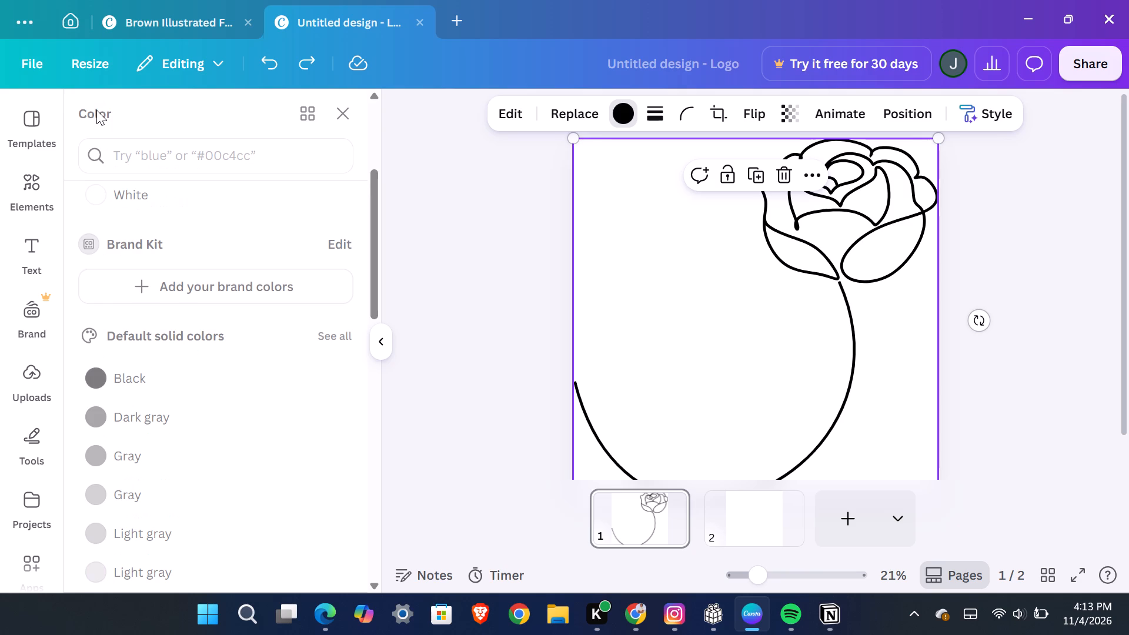
pyautogui.click(219, 278)
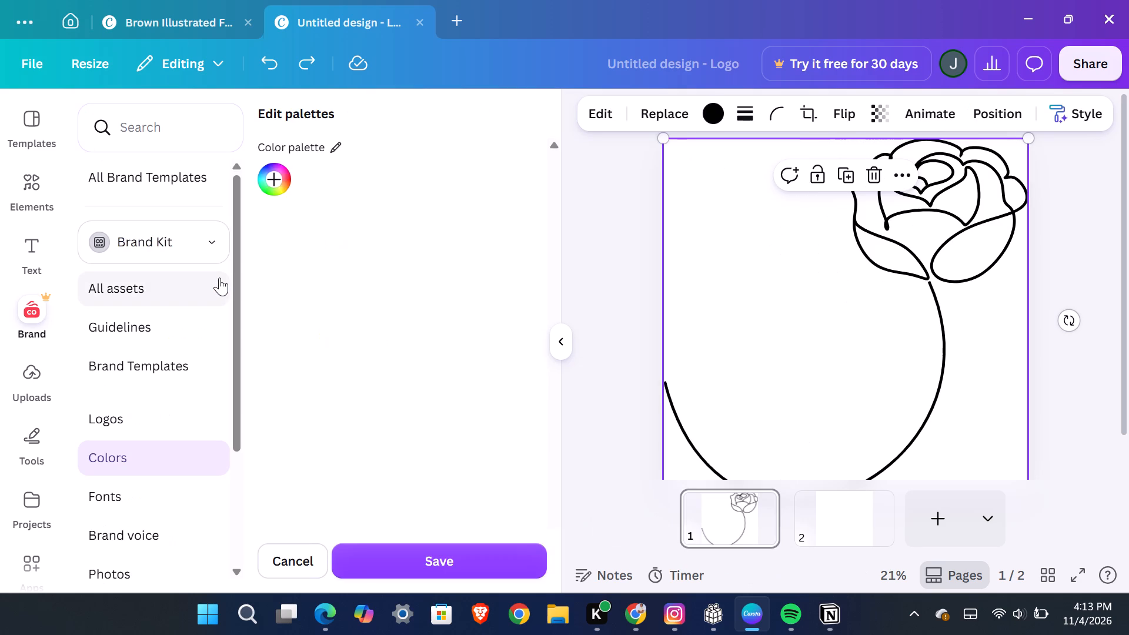
pyautogui.click(330, 151)
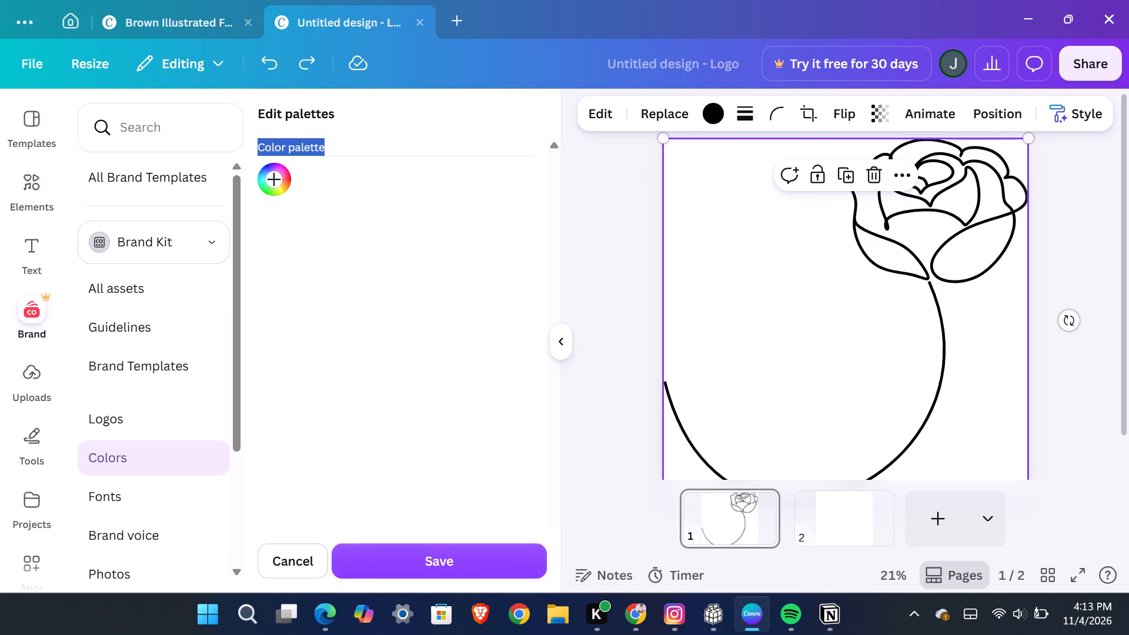
pyautogui.hotkey('ctrl', 'v')
pyautogui.press('Return')
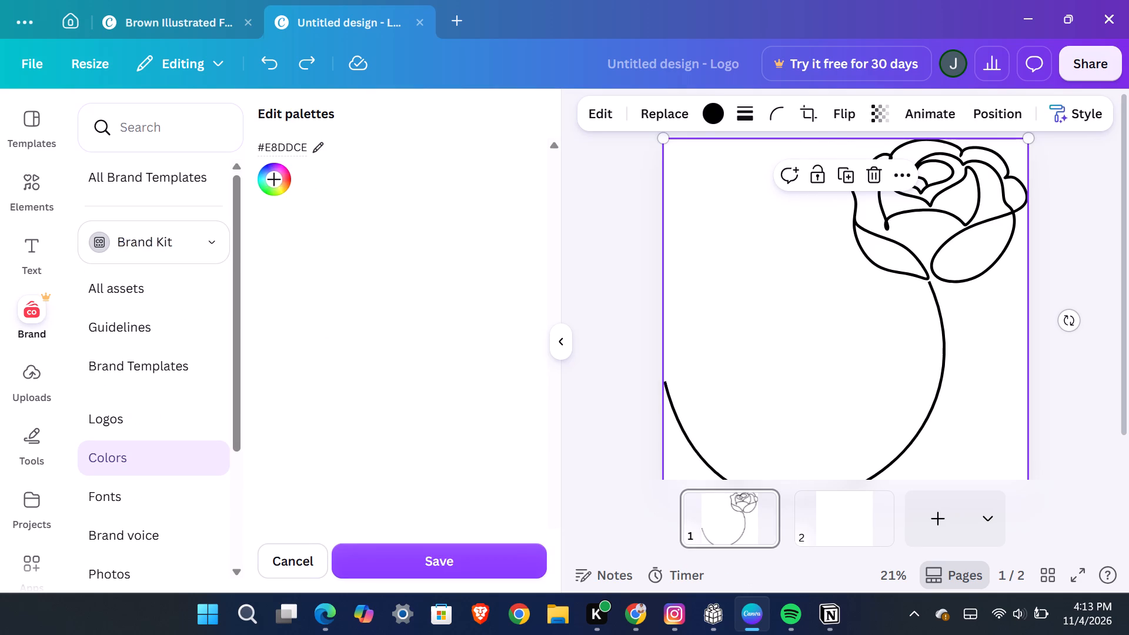
pyautogui.click(384, 548)
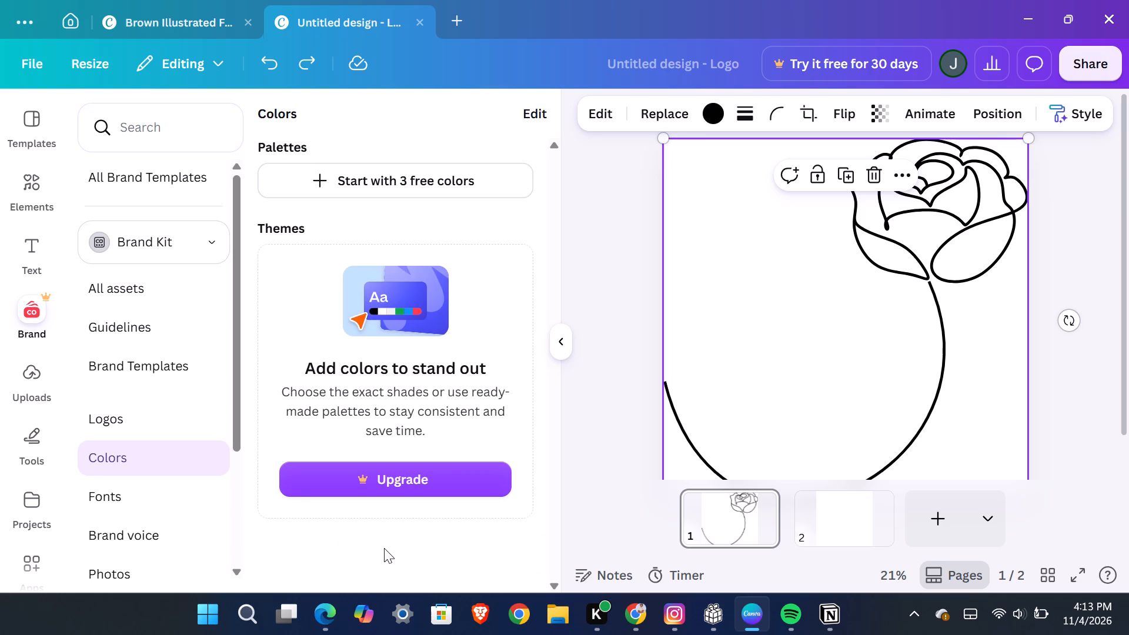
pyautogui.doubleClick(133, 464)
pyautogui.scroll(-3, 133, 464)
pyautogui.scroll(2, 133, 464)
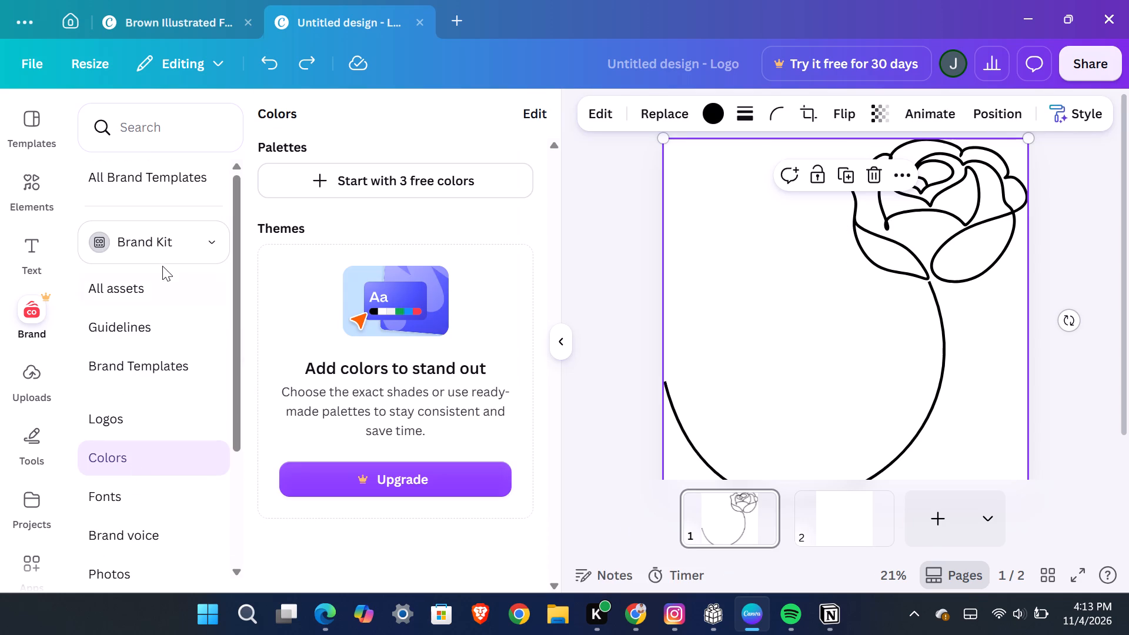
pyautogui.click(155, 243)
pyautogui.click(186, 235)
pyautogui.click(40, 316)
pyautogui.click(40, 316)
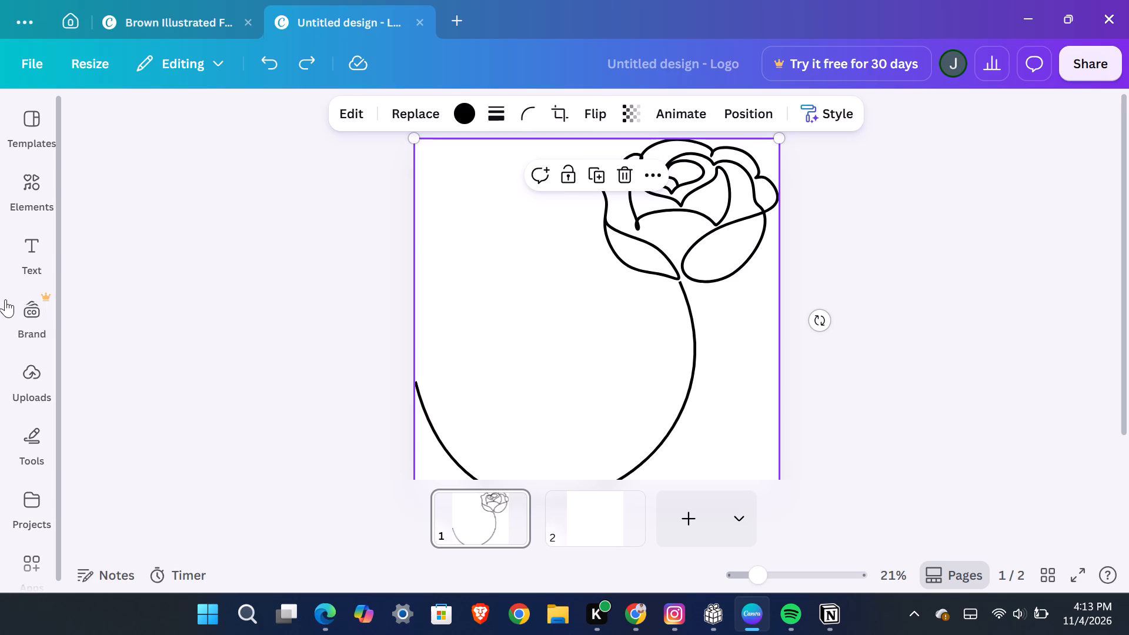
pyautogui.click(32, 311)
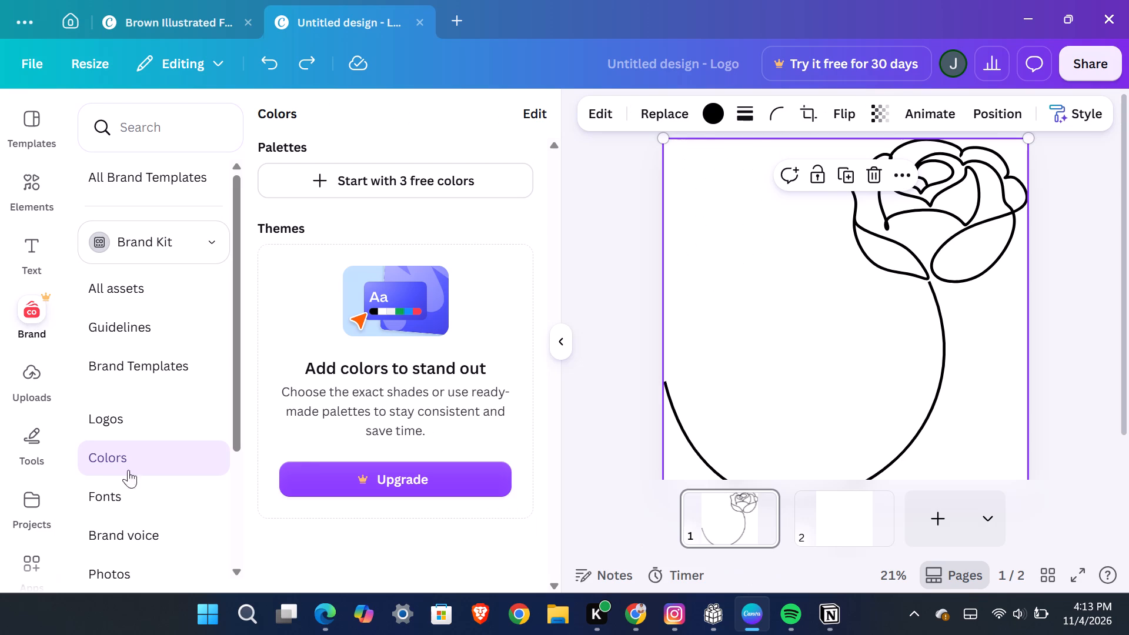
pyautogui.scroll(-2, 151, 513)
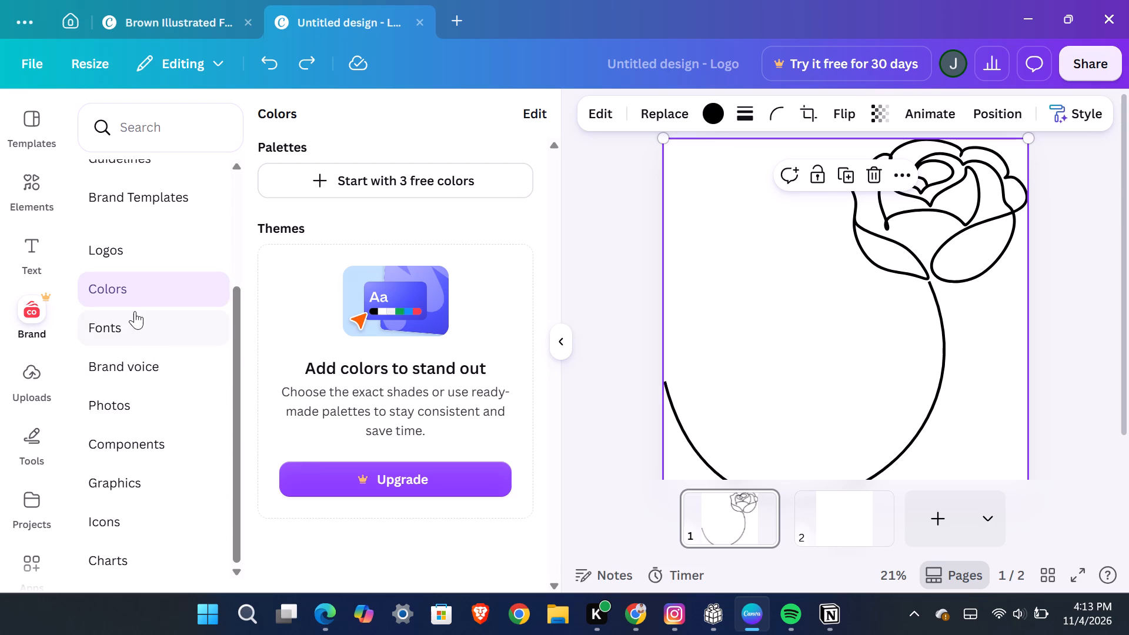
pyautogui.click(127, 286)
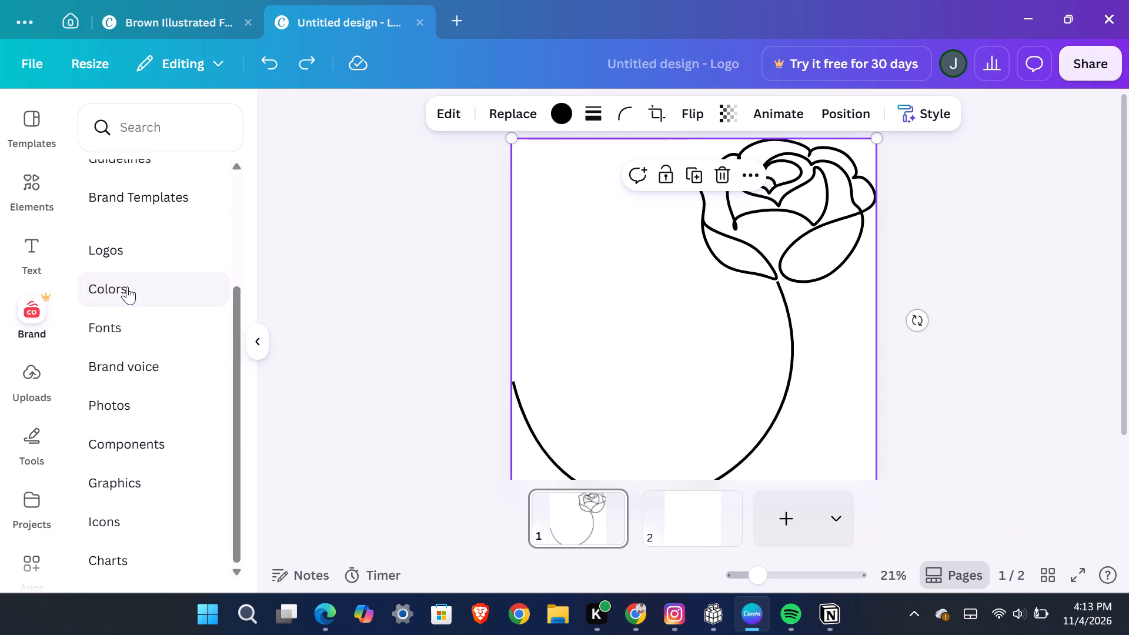
# Search the rose line art's colour options for the copied hex code #E8DDCE.
pyautogui.click(566, 109)
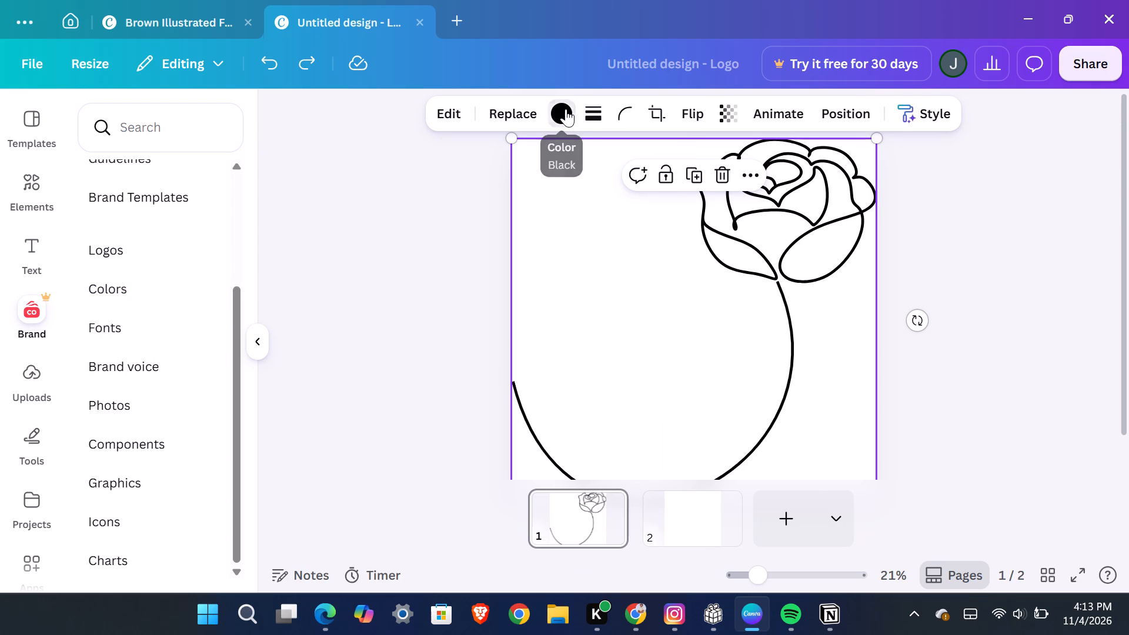
pyautogui.scroll(-1, 283, 403)
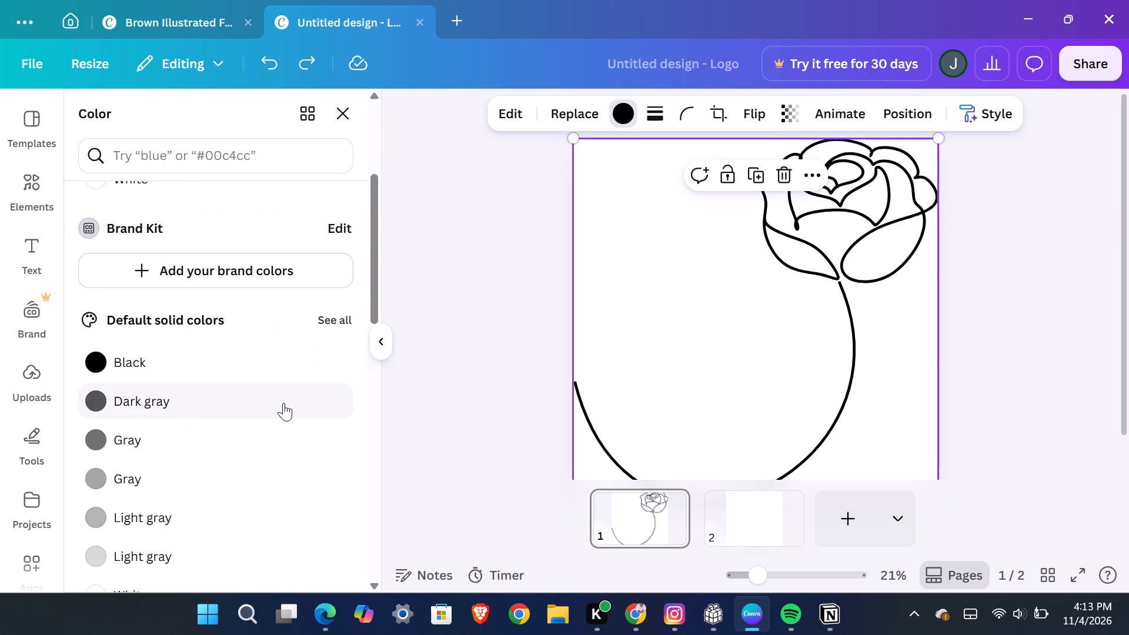
pyautogui.scroll(2, 283, 403)
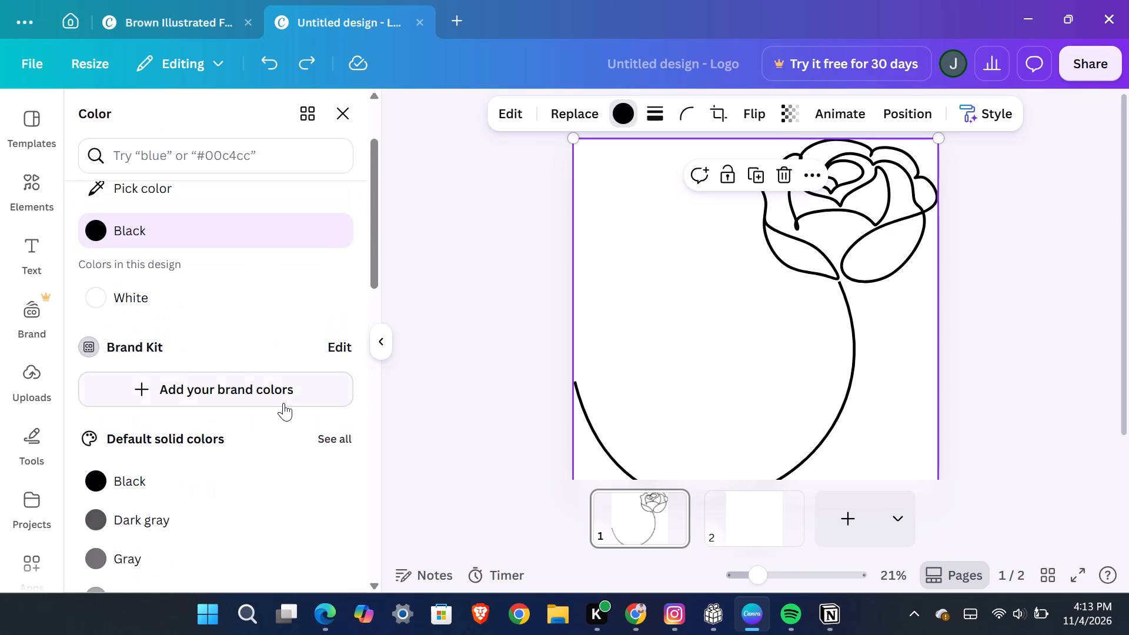
pyautogui.click(241, 166)
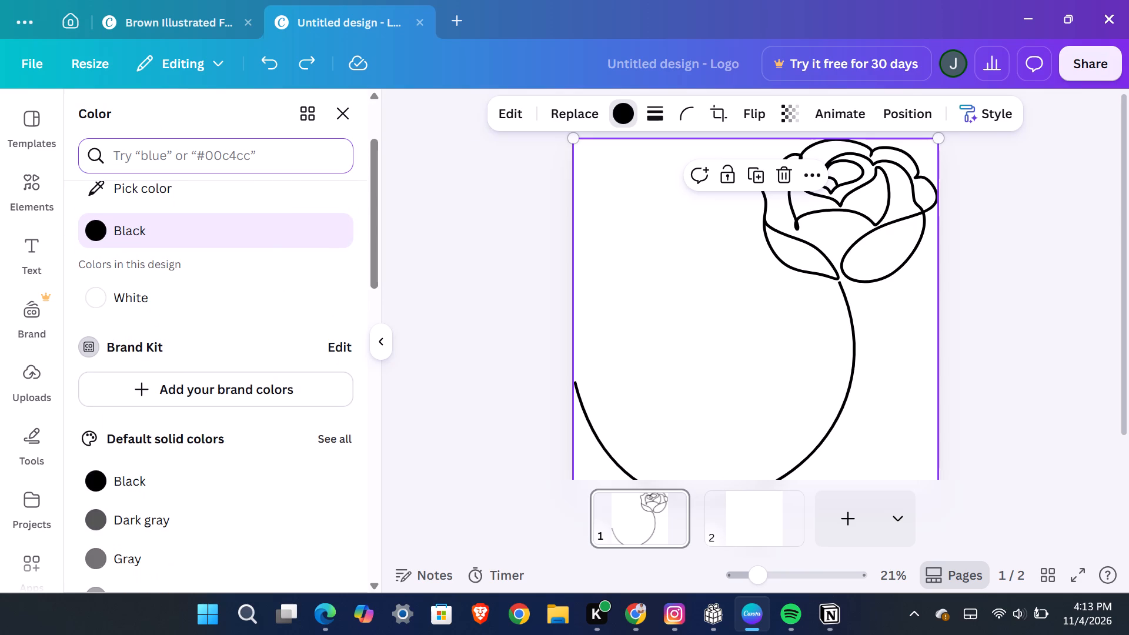
pyautogui.hotkey('ctrl', 'v')
pyautogui.press('Return')
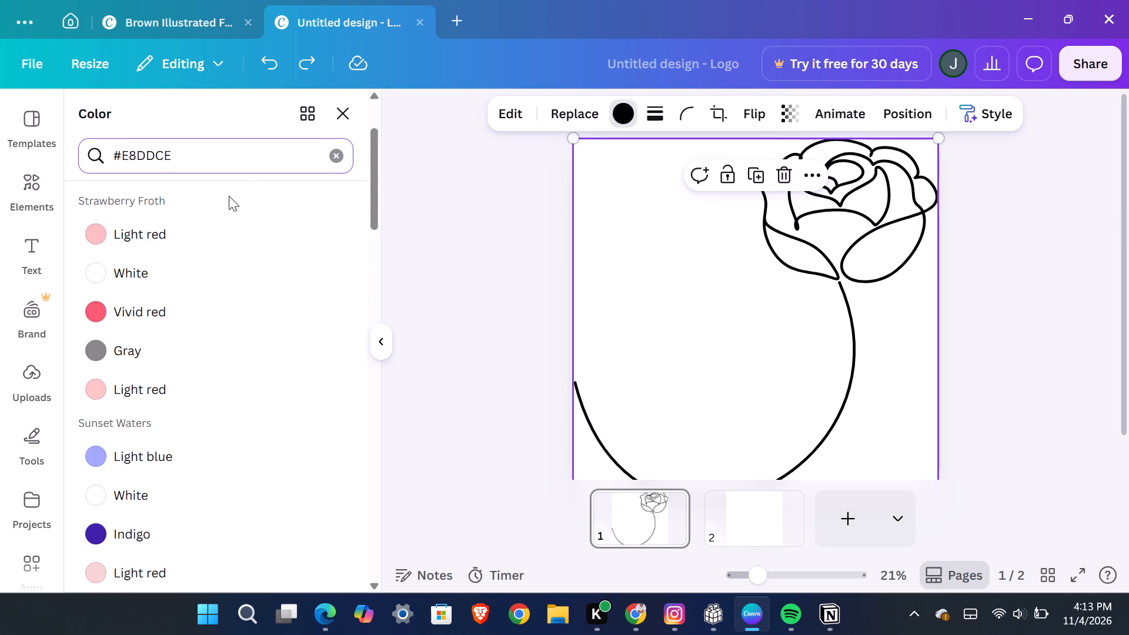
# Look through all the palettes in the #E8DDCE search results for a matching warm beige shade.
pyautogui.scroll(-2, 148, 469)
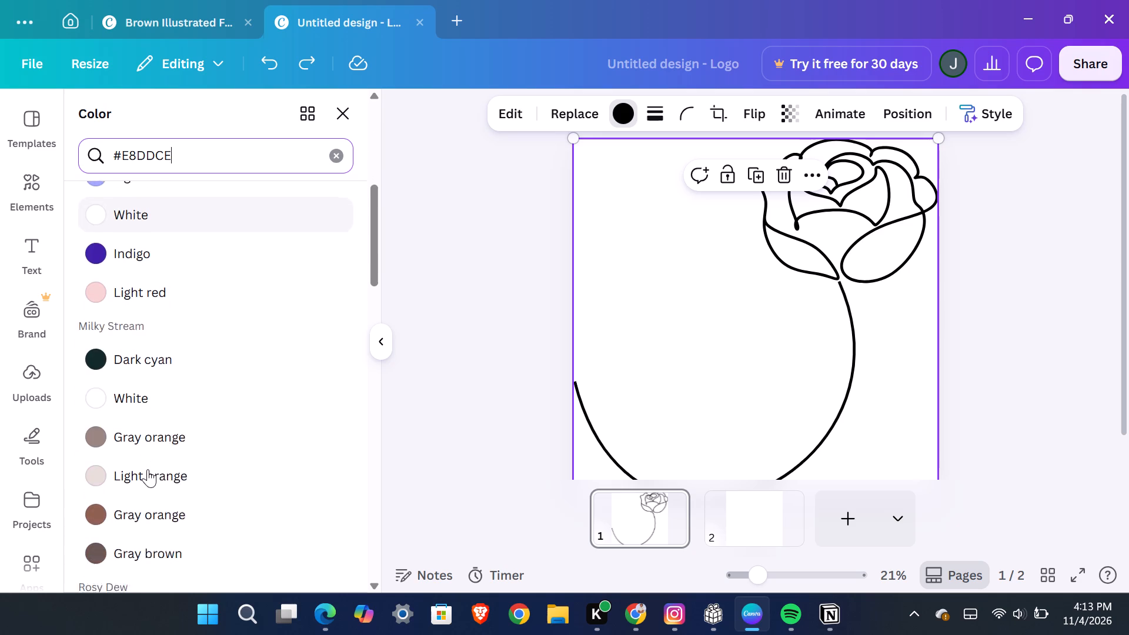
pyautogui.scroll(-3, 148, 469)
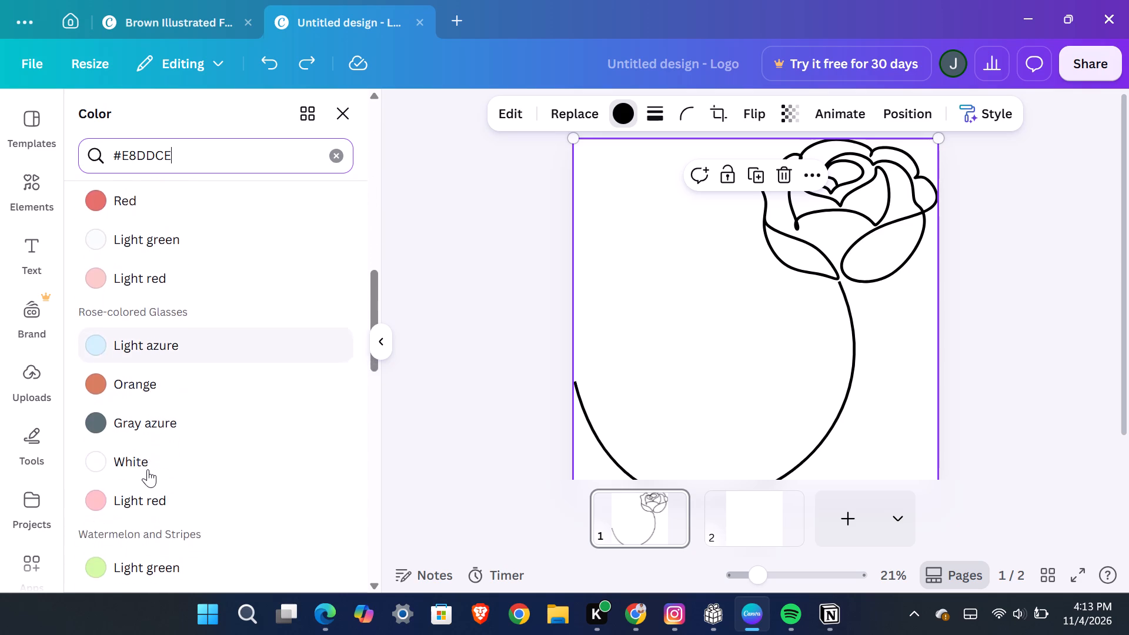
pyautogui.scroll(-5, 148, 469)
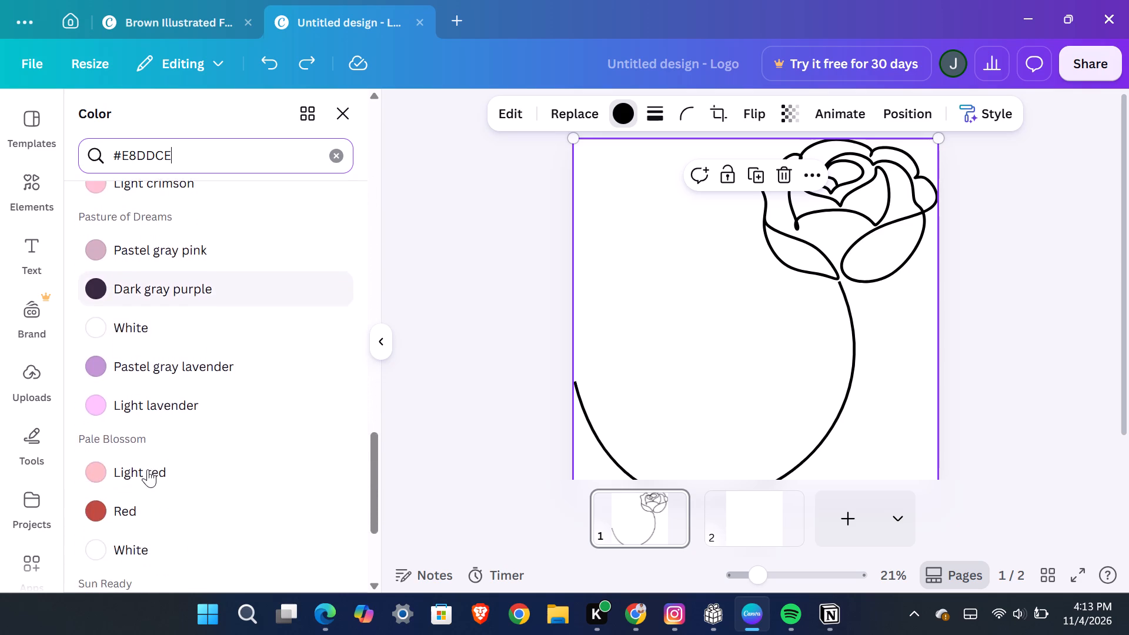
pyautogui.scroll(-2, 148, 469)
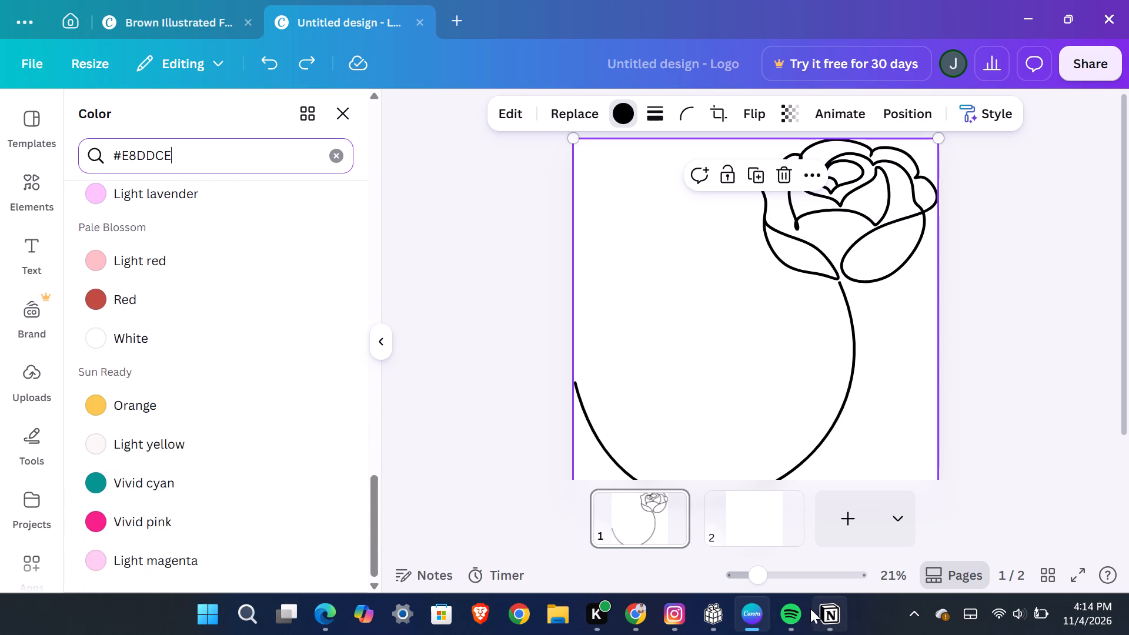
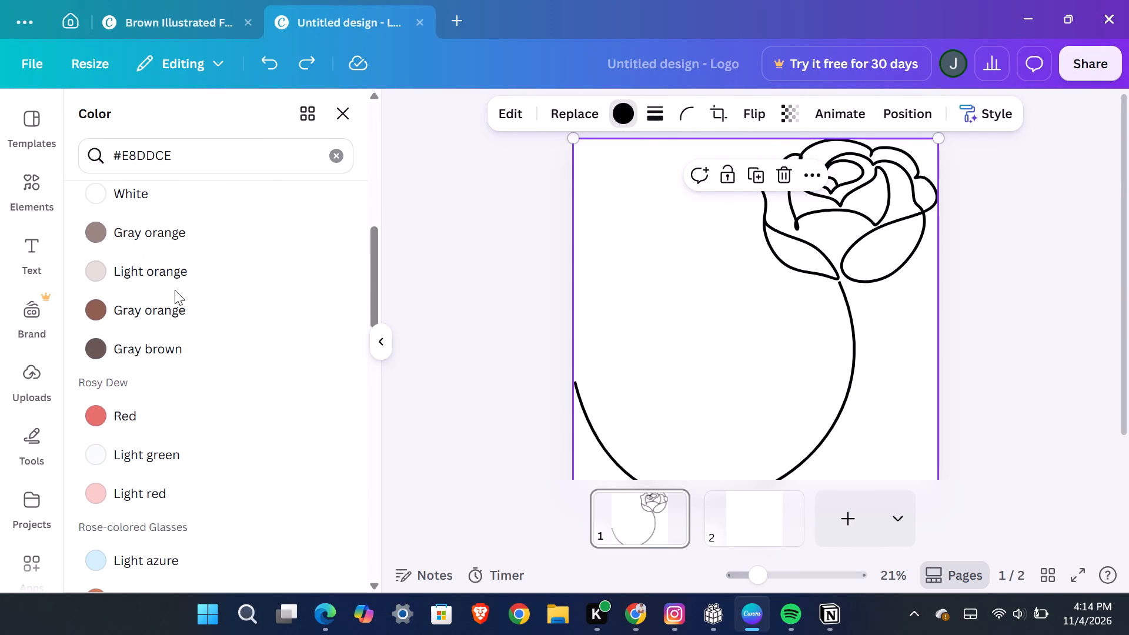
# Recolour the rose line art with the Light orange swatch from the #E8DDCE colour search results.
pyautogui.click(161, 279)
pyautogui.click(161, 279)
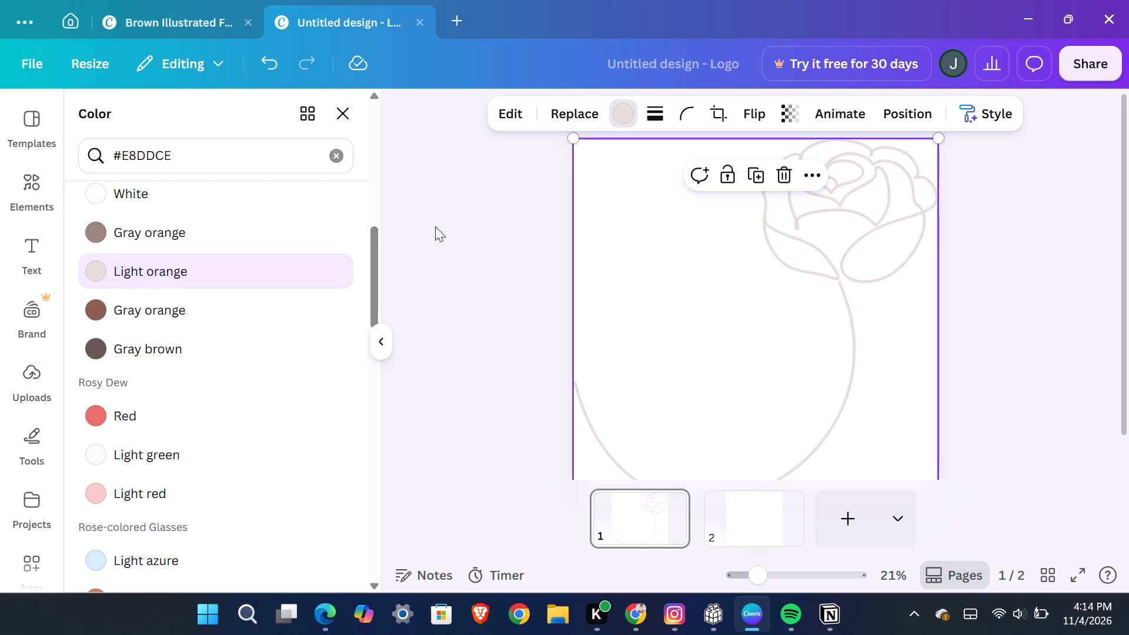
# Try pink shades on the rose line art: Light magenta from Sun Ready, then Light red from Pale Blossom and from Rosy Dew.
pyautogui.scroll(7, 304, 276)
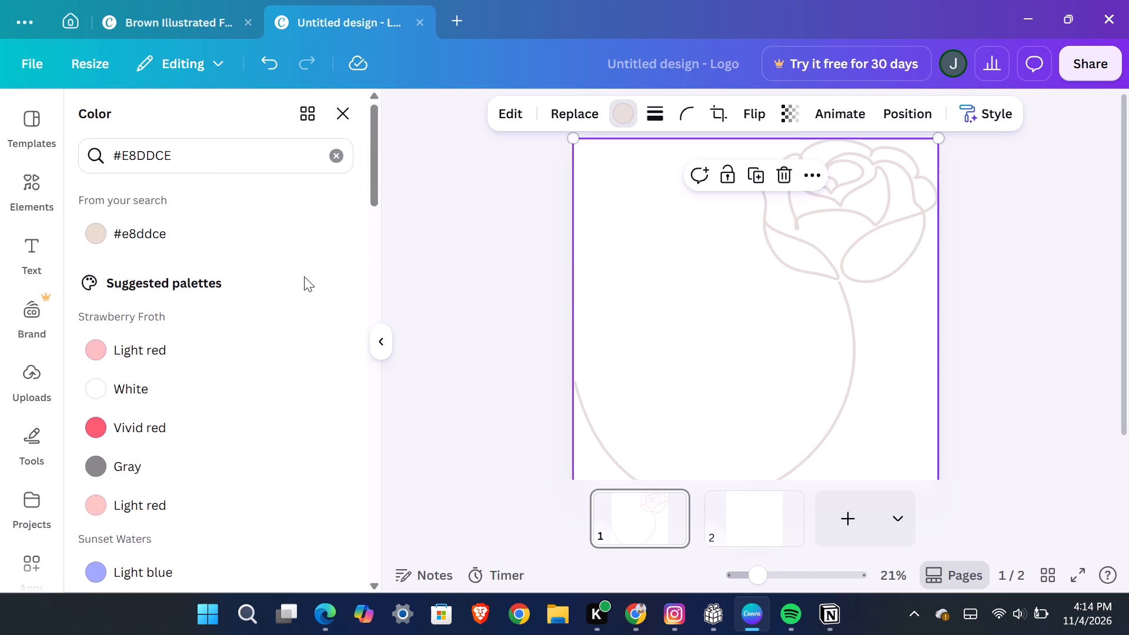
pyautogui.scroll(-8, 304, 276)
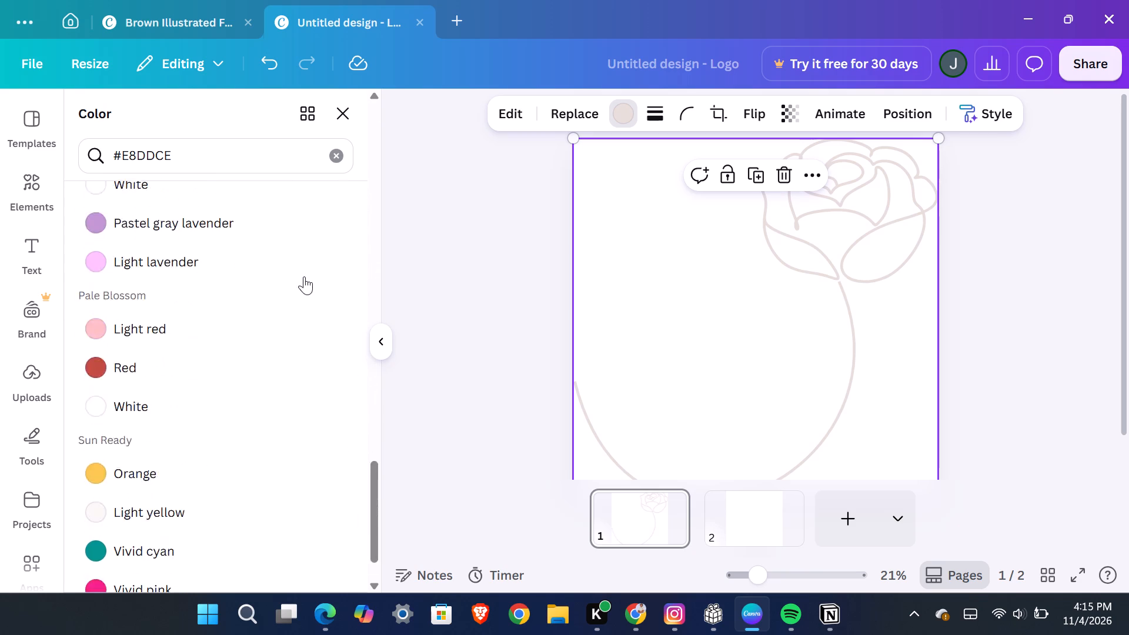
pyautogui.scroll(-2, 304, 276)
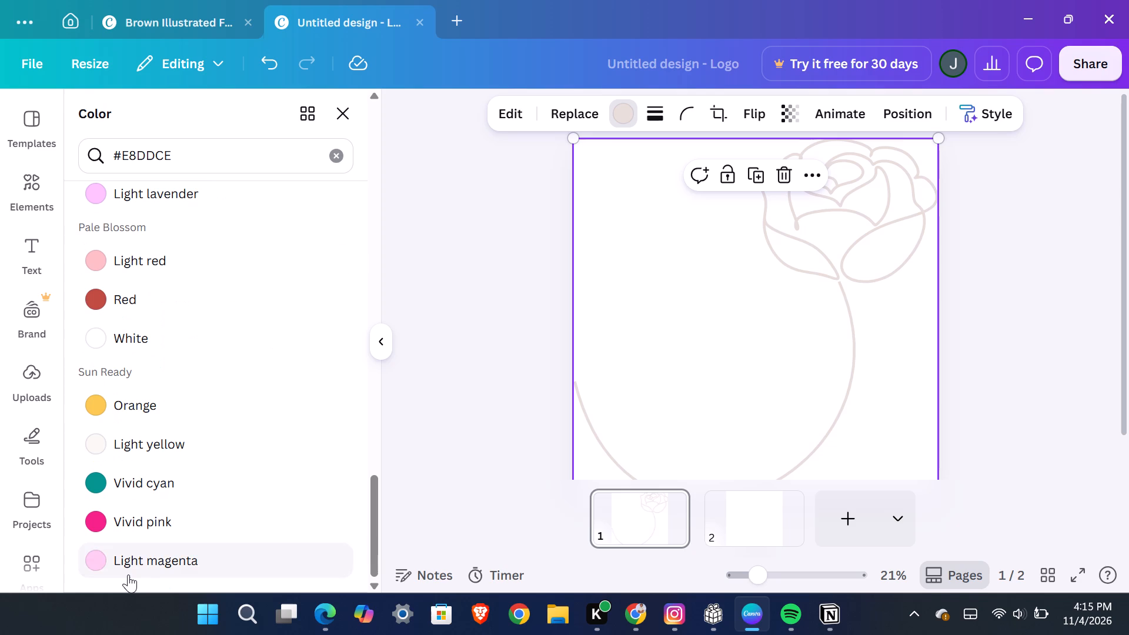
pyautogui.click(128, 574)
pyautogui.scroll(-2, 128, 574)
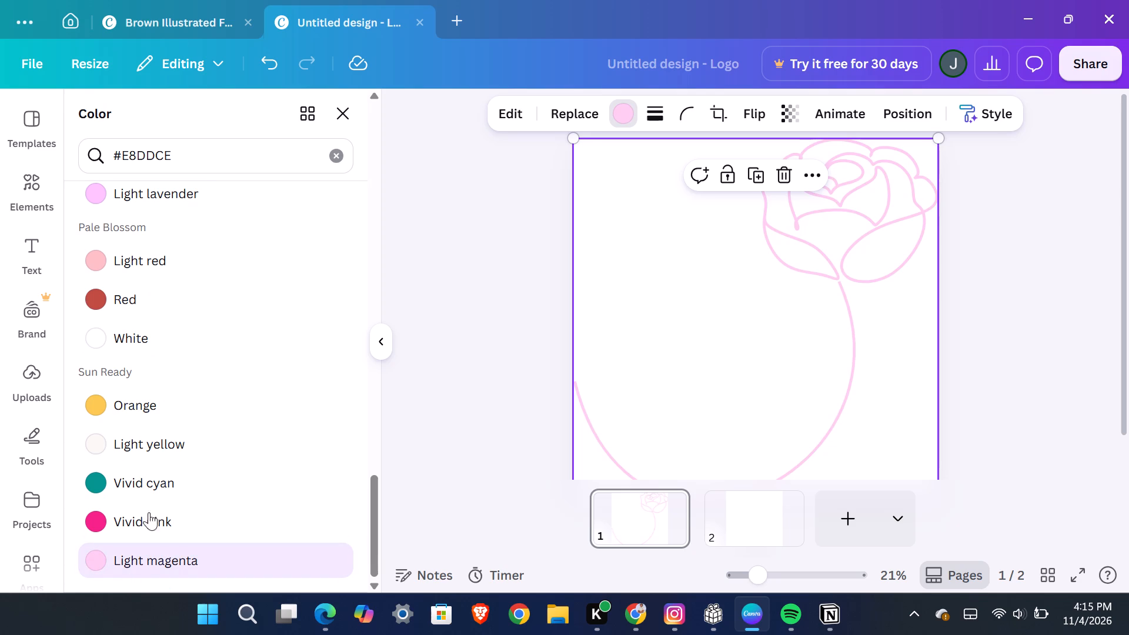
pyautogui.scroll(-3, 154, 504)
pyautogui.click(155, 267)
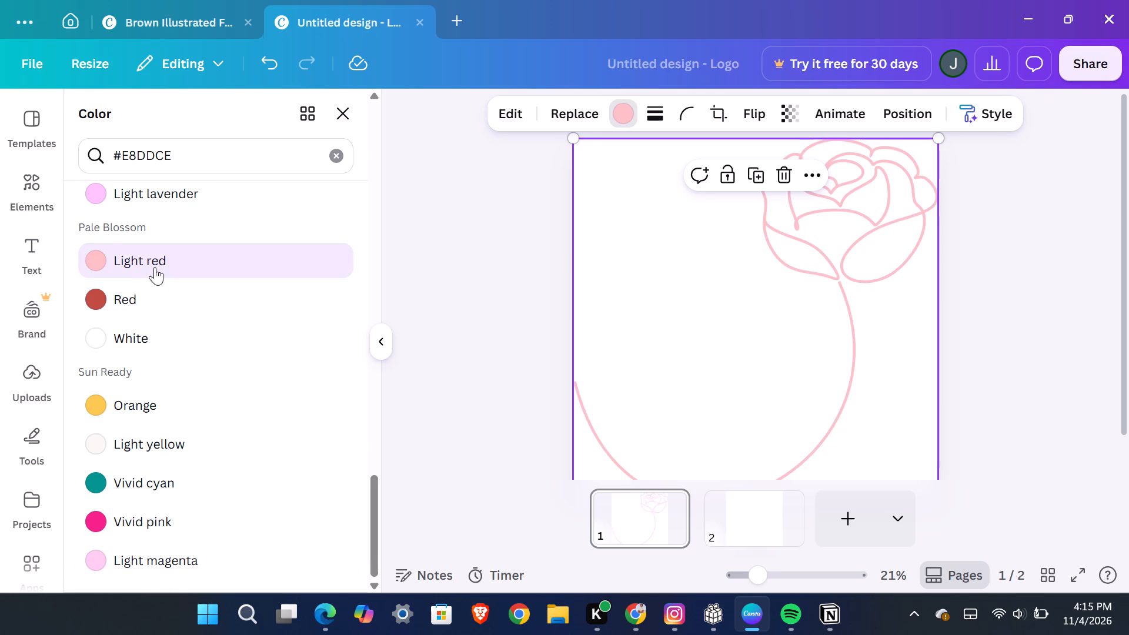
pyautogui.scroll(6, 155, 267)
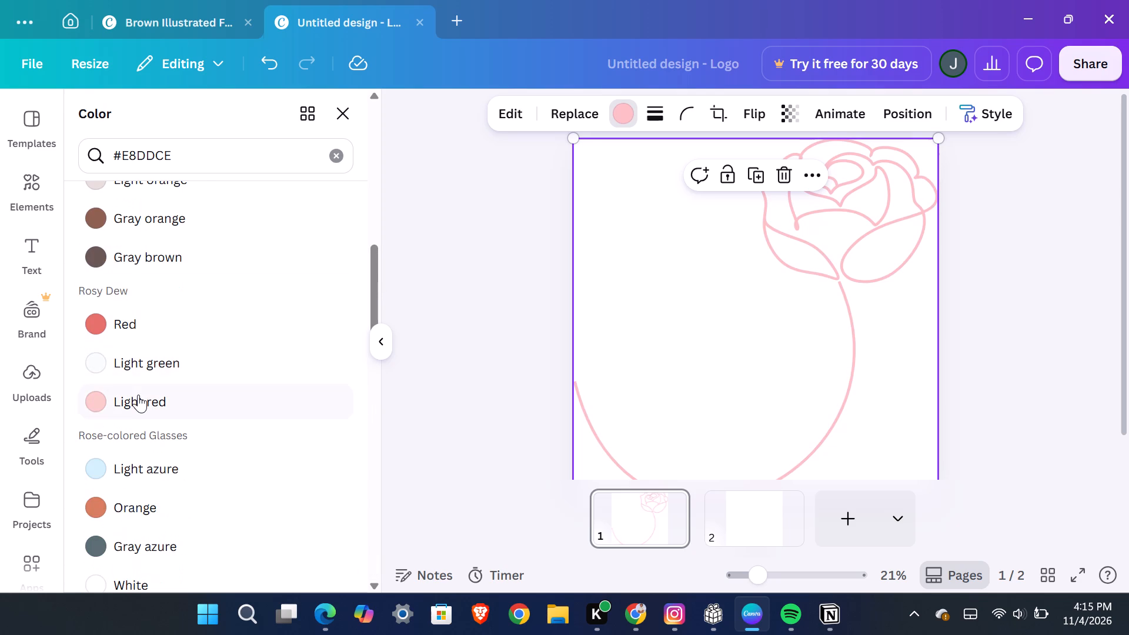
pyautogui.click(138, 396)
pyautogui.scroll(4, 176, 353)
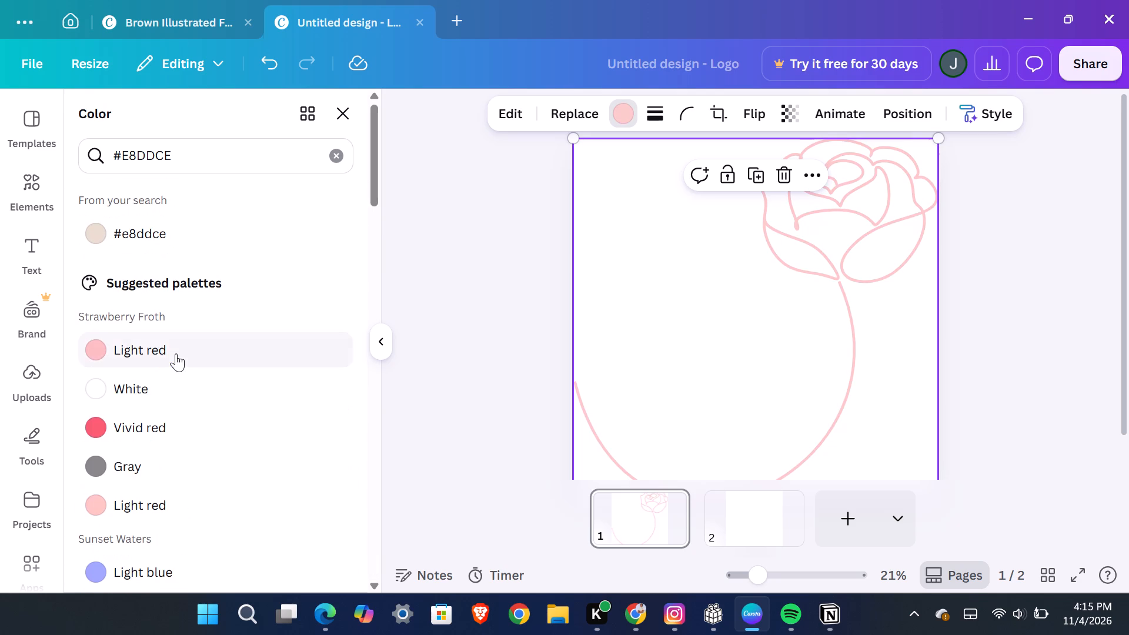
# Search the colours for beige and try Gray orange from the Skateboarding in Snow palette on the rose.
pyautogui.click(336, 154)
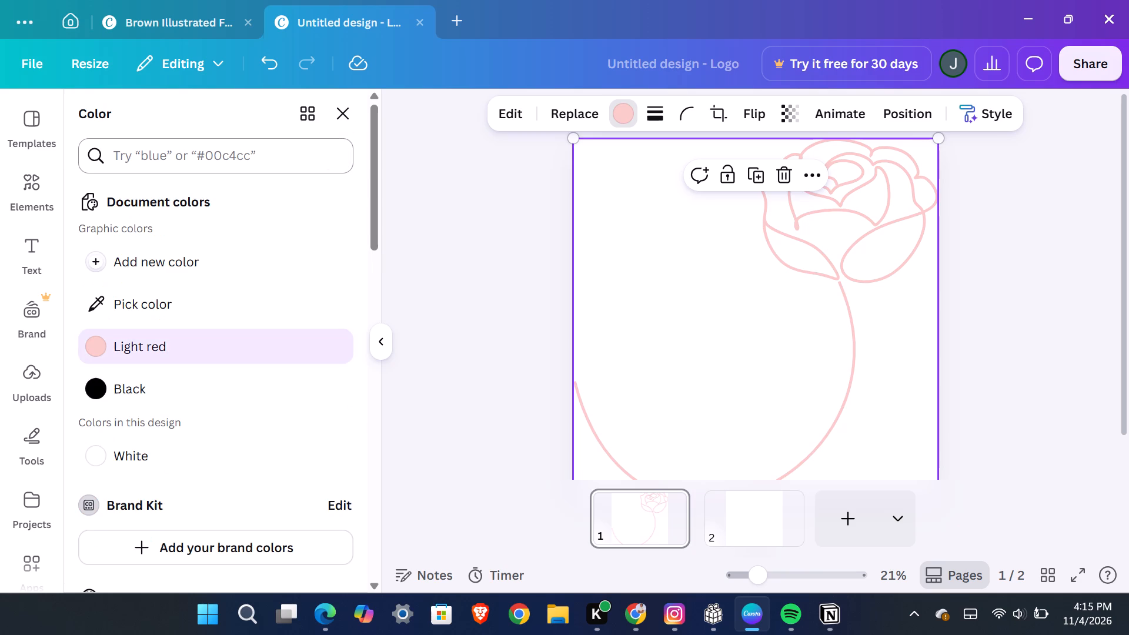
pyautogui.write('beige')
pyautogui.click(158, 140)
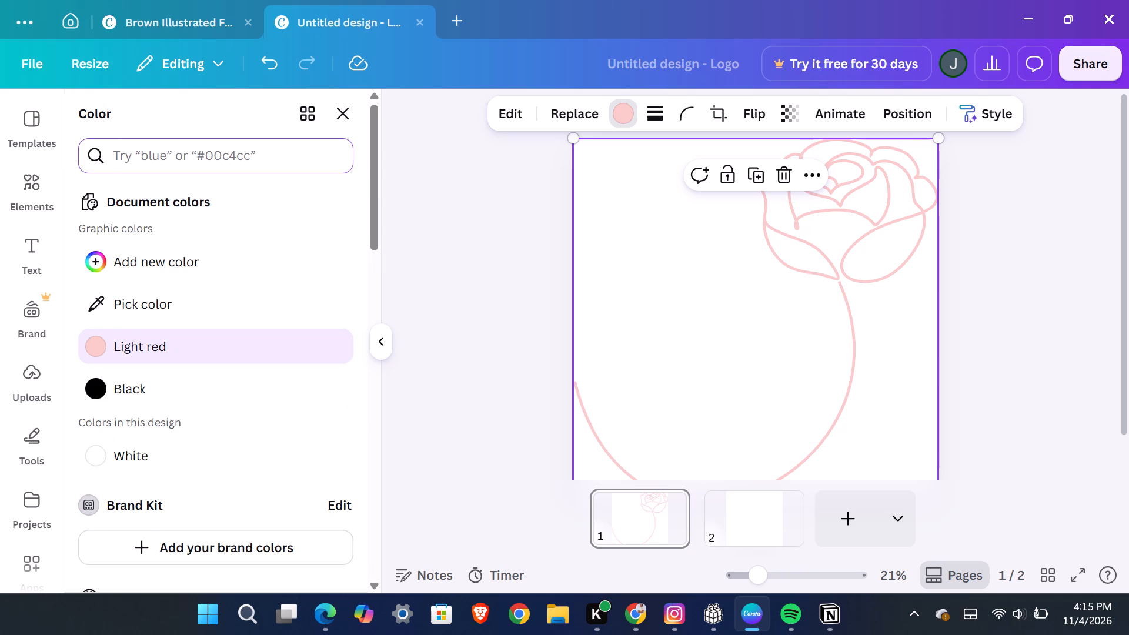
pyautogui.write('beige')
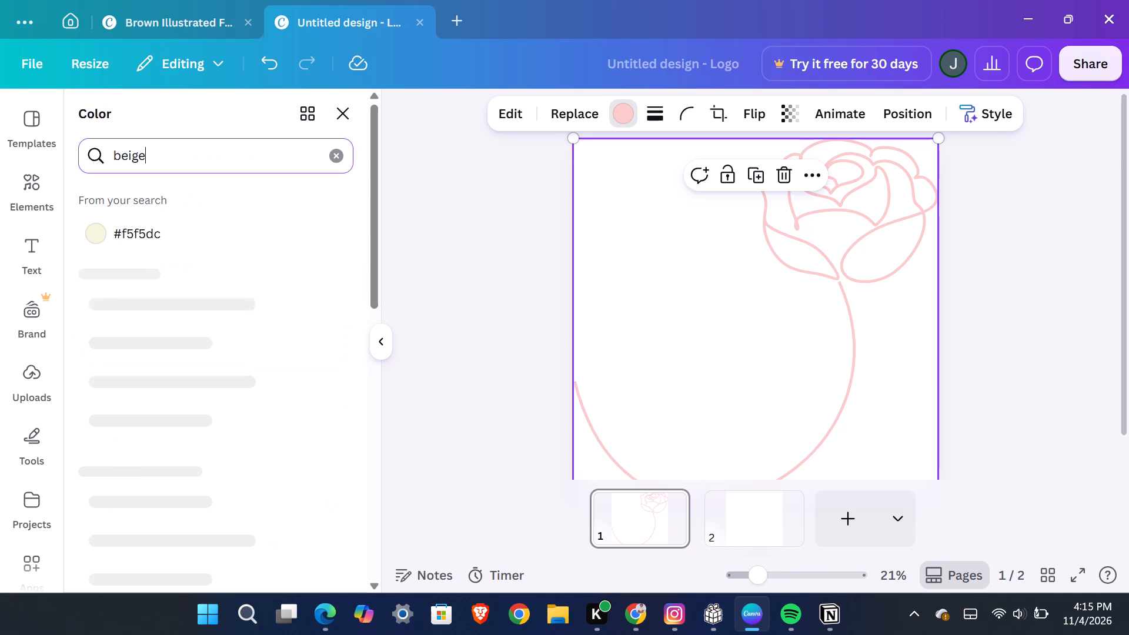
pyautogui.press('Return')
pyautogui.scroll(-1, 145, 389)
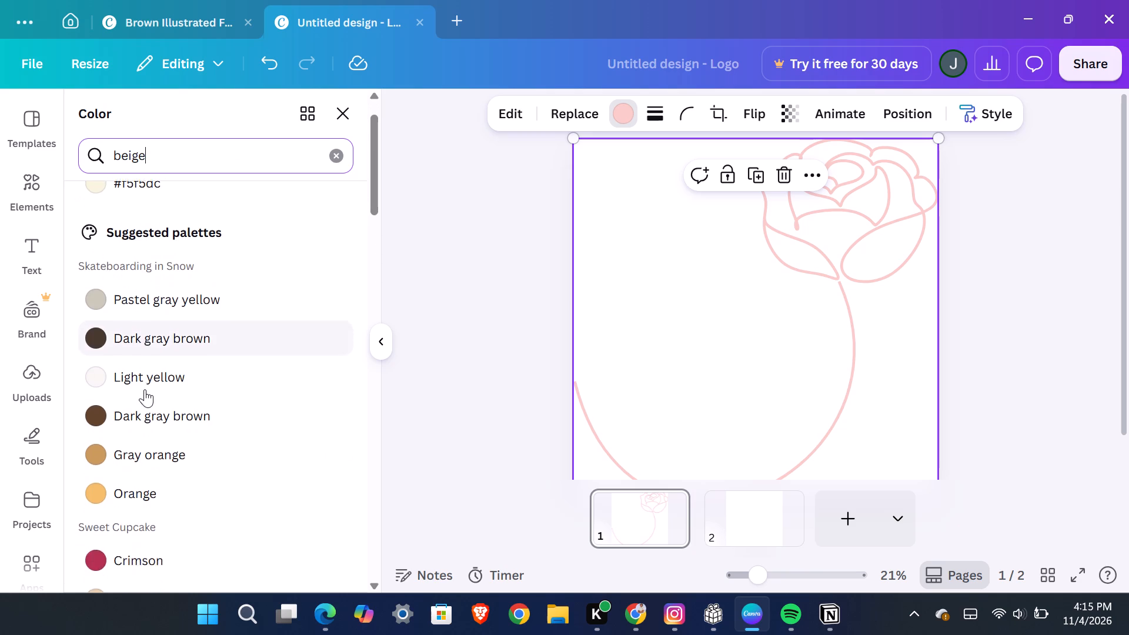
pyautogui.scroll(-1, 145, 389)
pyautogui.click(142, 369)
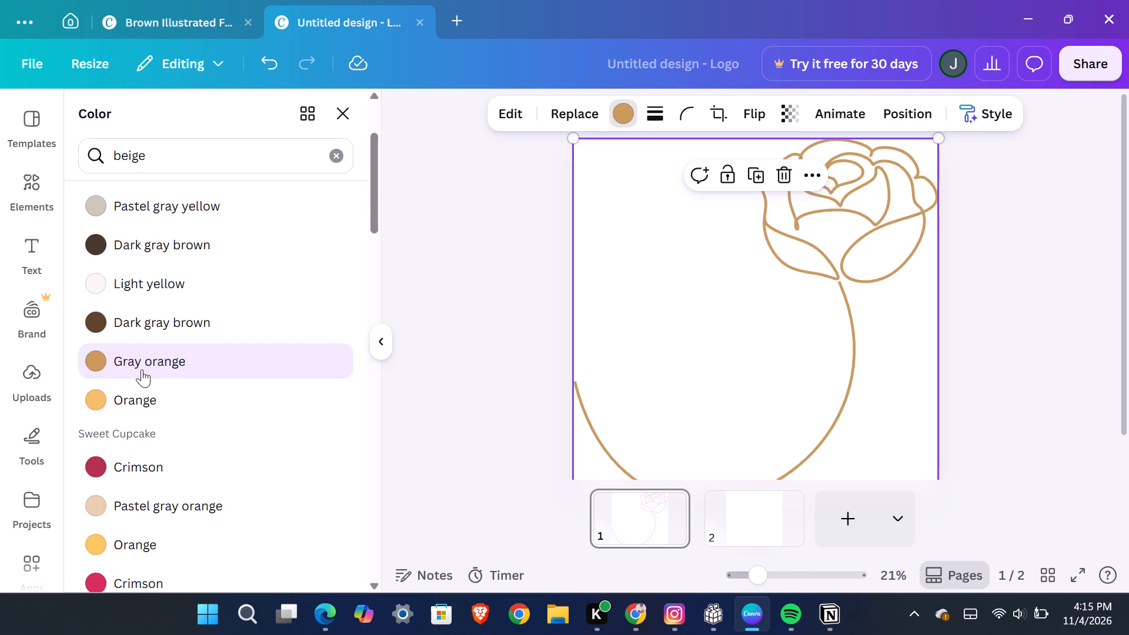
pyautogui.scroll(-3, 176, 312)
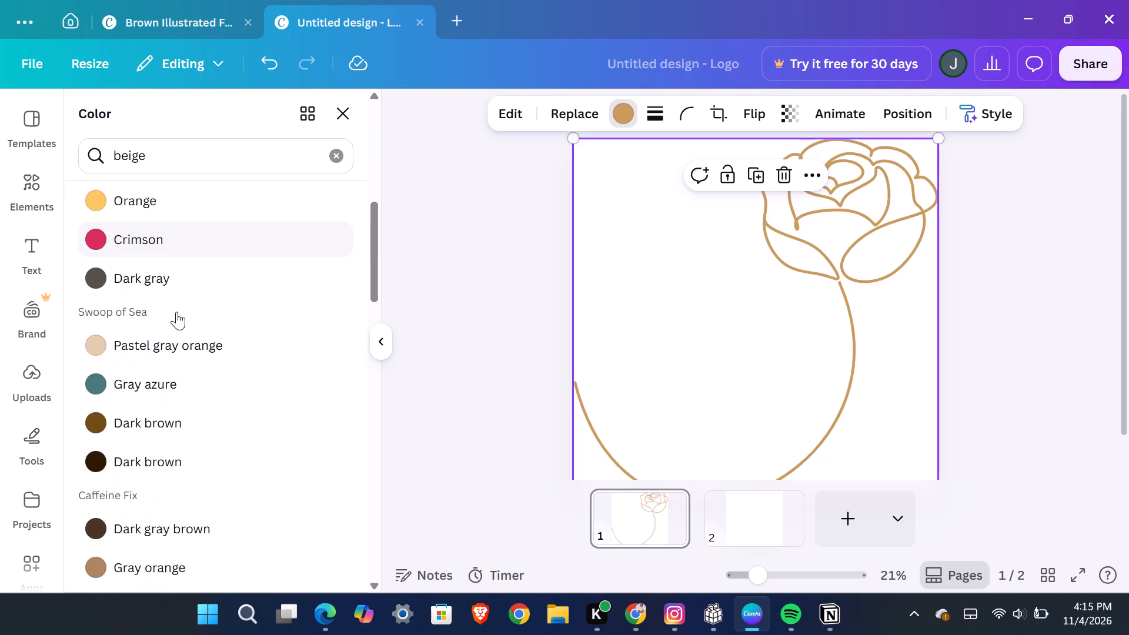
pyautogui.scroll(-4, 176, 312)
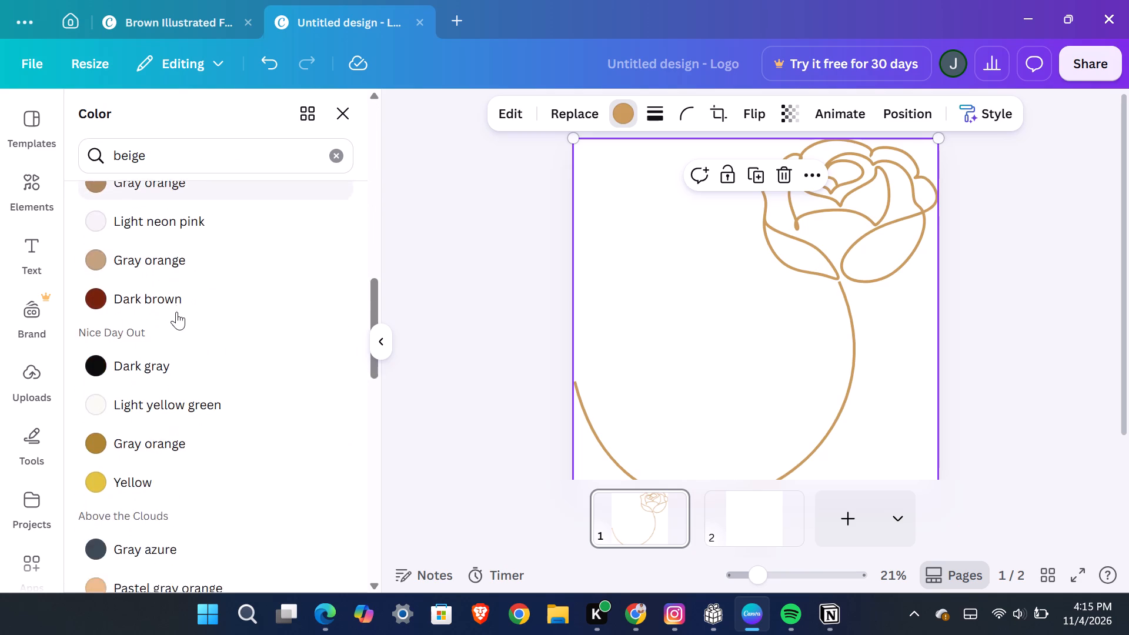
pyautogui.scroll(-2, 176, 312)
# Look through the shape collections in Elements, from lines and basic shapes to abstract shapes.
pyautogui.click(34, 190)
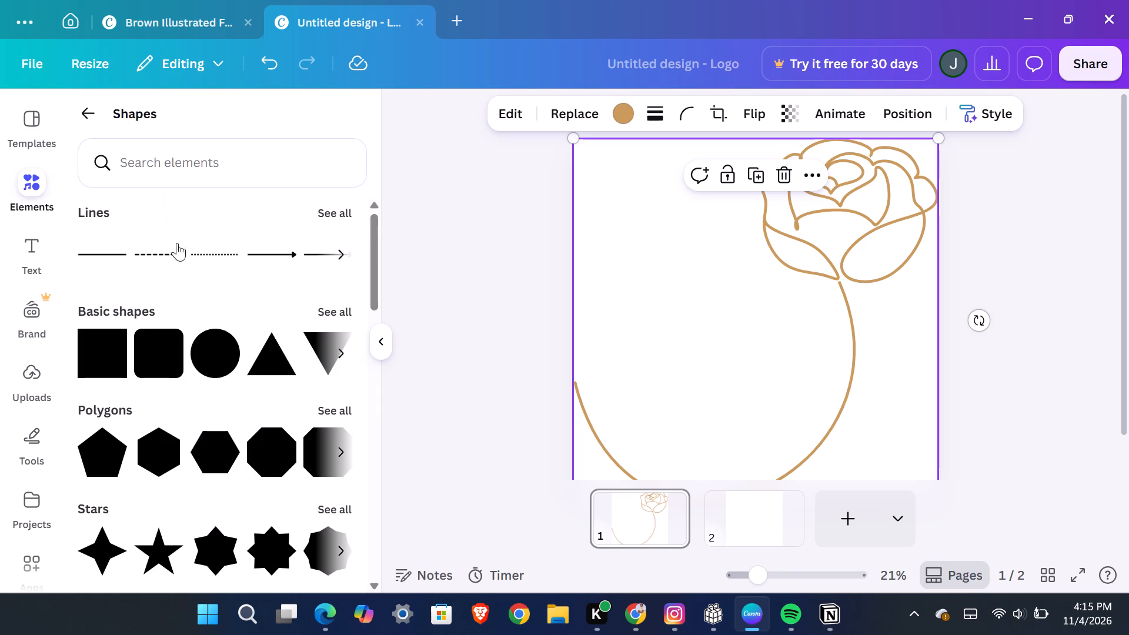
pyautogui.rightClick(185, 250)
pyautogui.hscroll(1, 185, 250)
pyautogui.hscroll(-5, 185, 250)
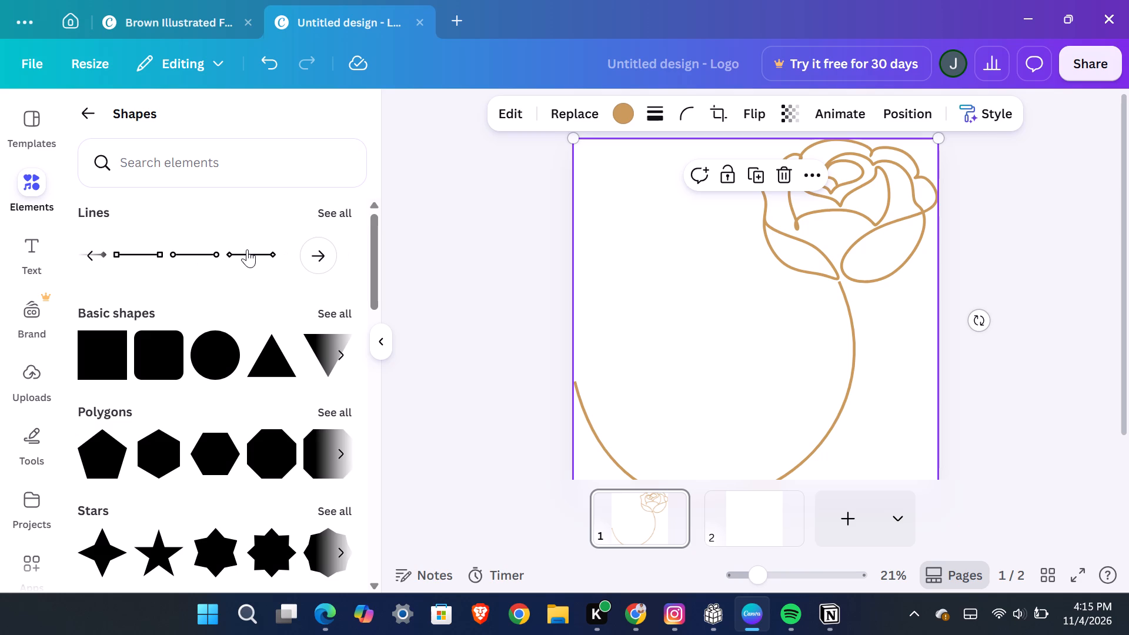
pyautogui.scroll(-3, 183, 370)
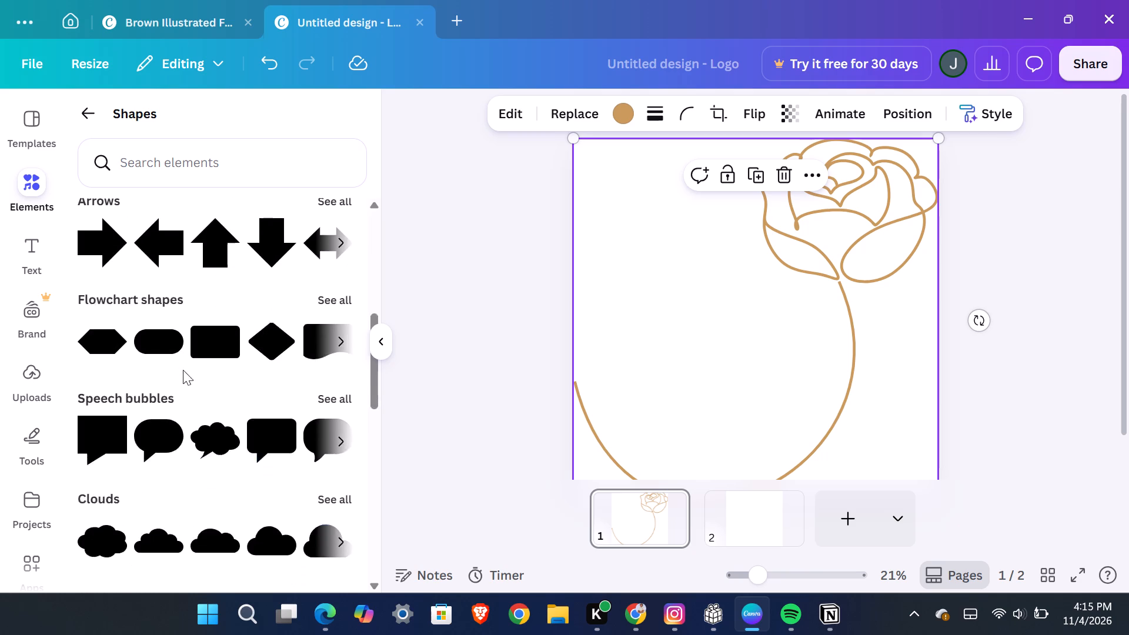
pyautogui.scroll(-5, 183, 370)
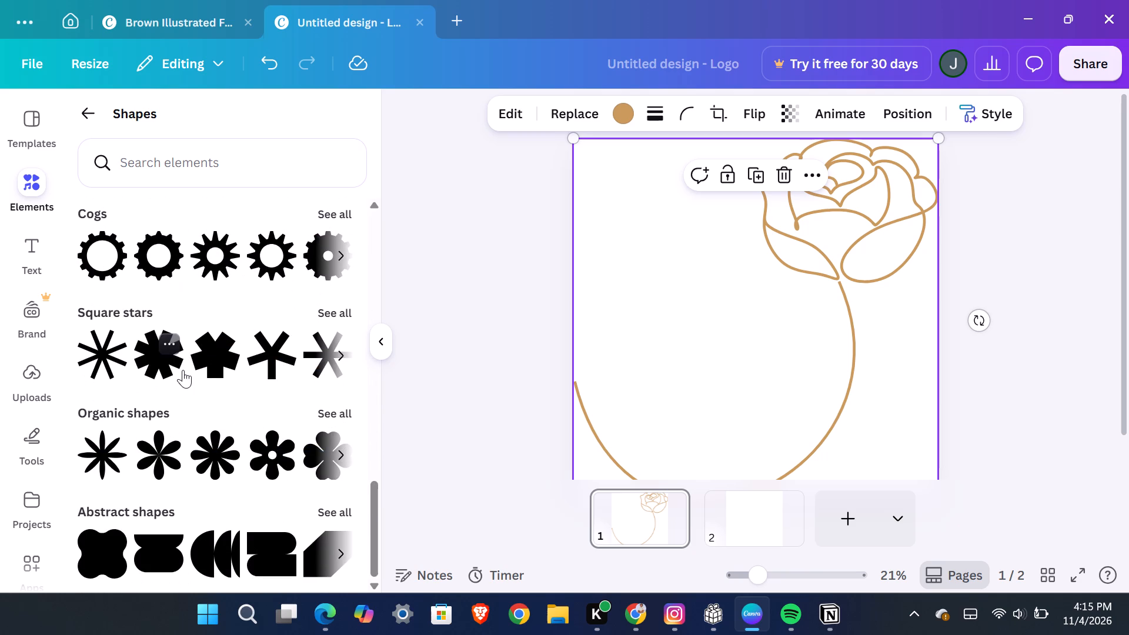
pyautogui.scroll(5, 183, 370)
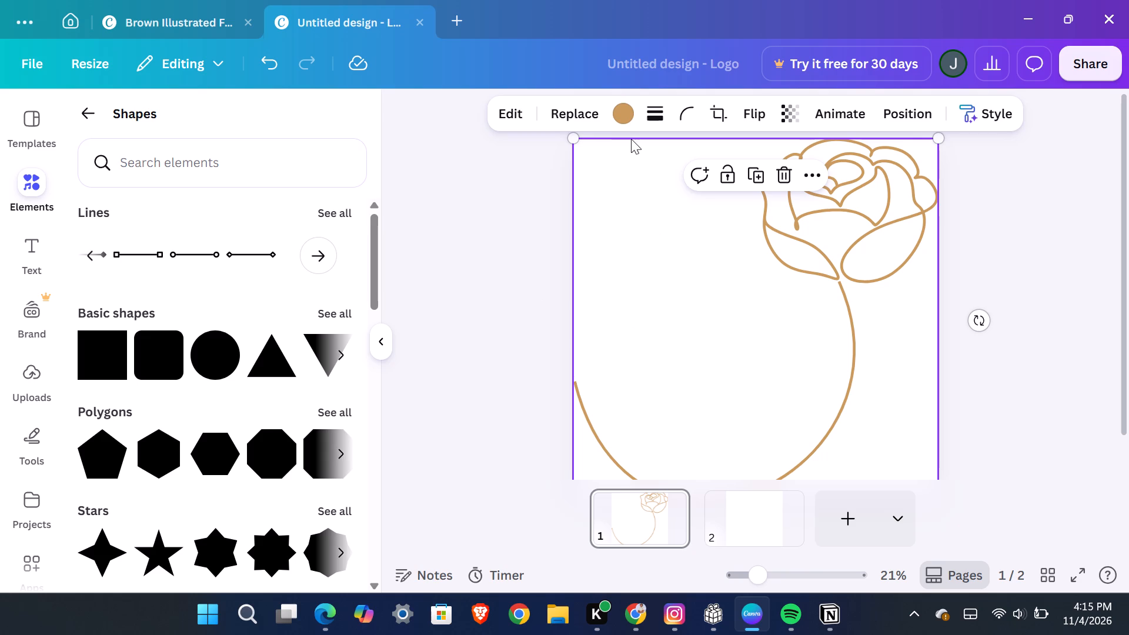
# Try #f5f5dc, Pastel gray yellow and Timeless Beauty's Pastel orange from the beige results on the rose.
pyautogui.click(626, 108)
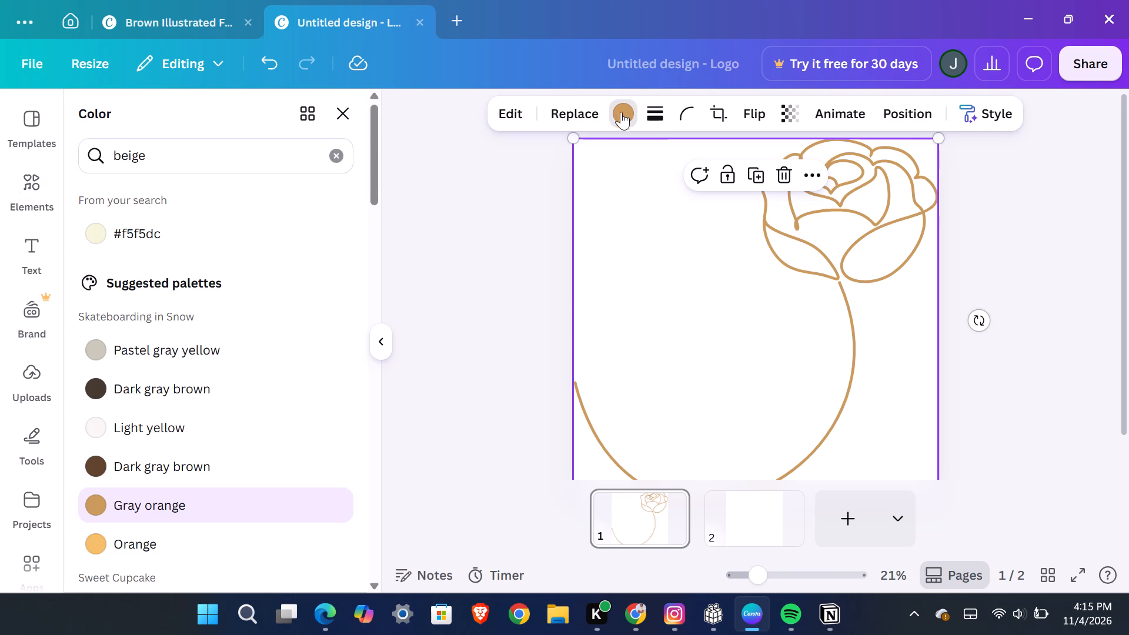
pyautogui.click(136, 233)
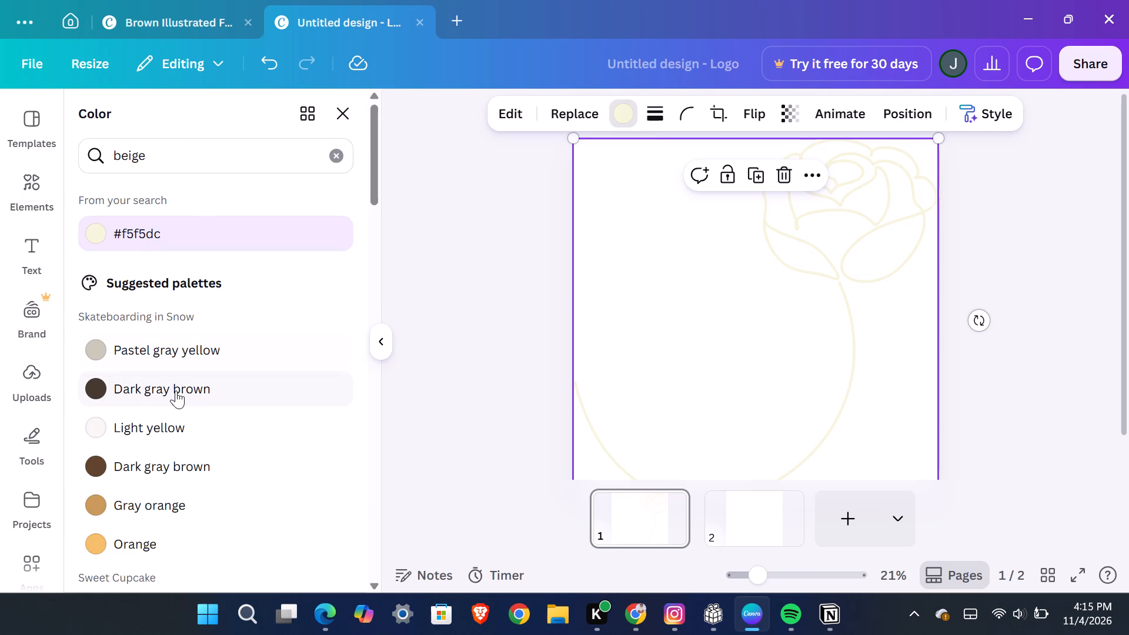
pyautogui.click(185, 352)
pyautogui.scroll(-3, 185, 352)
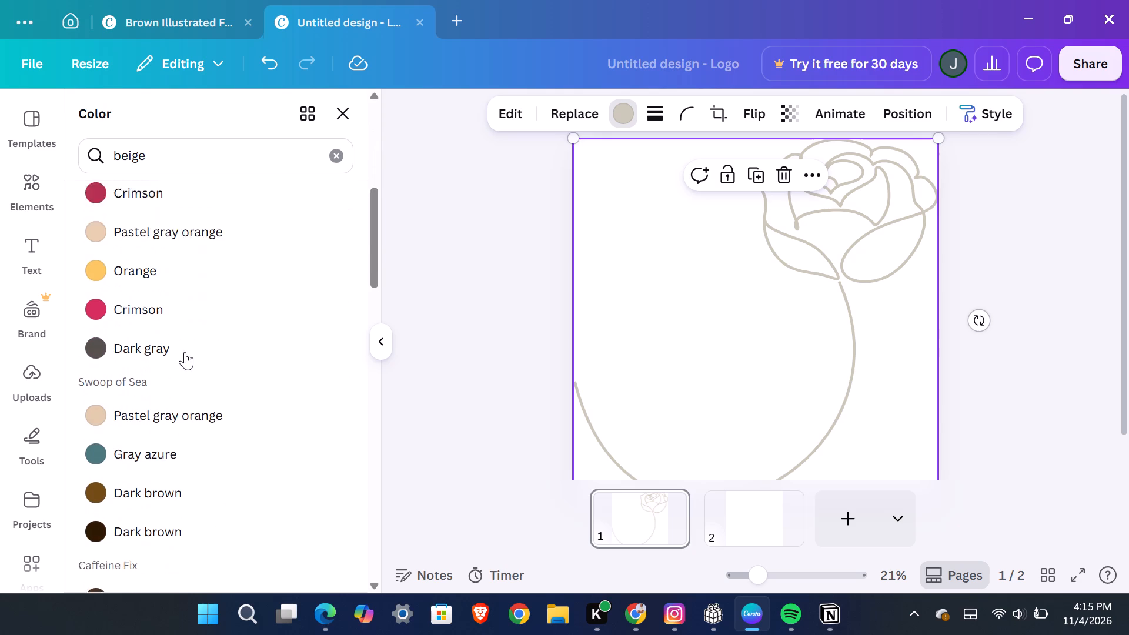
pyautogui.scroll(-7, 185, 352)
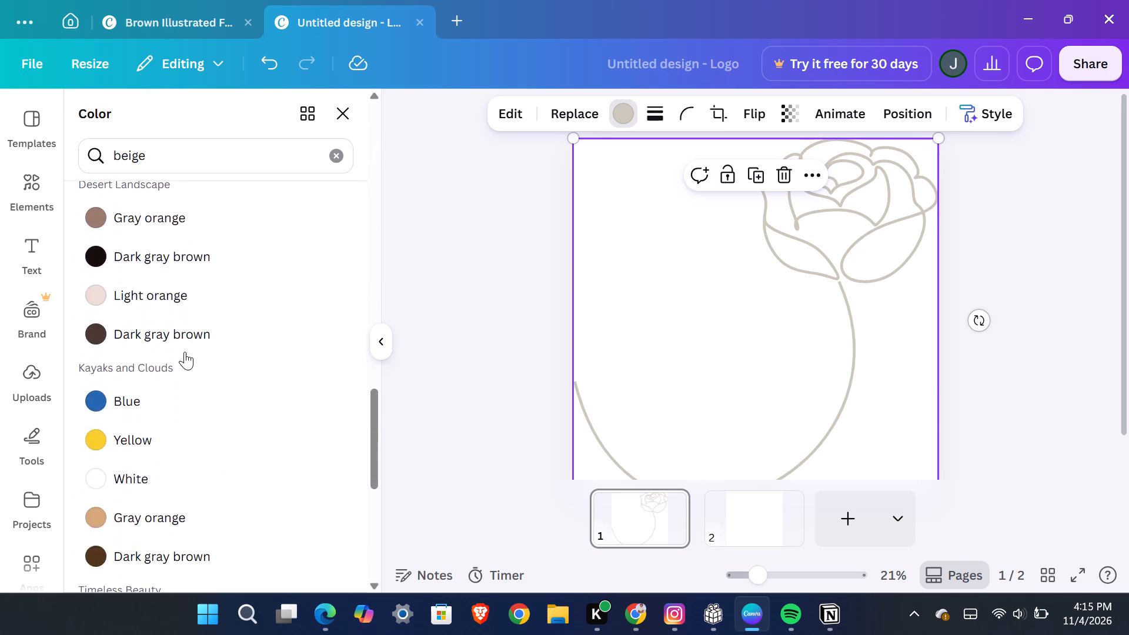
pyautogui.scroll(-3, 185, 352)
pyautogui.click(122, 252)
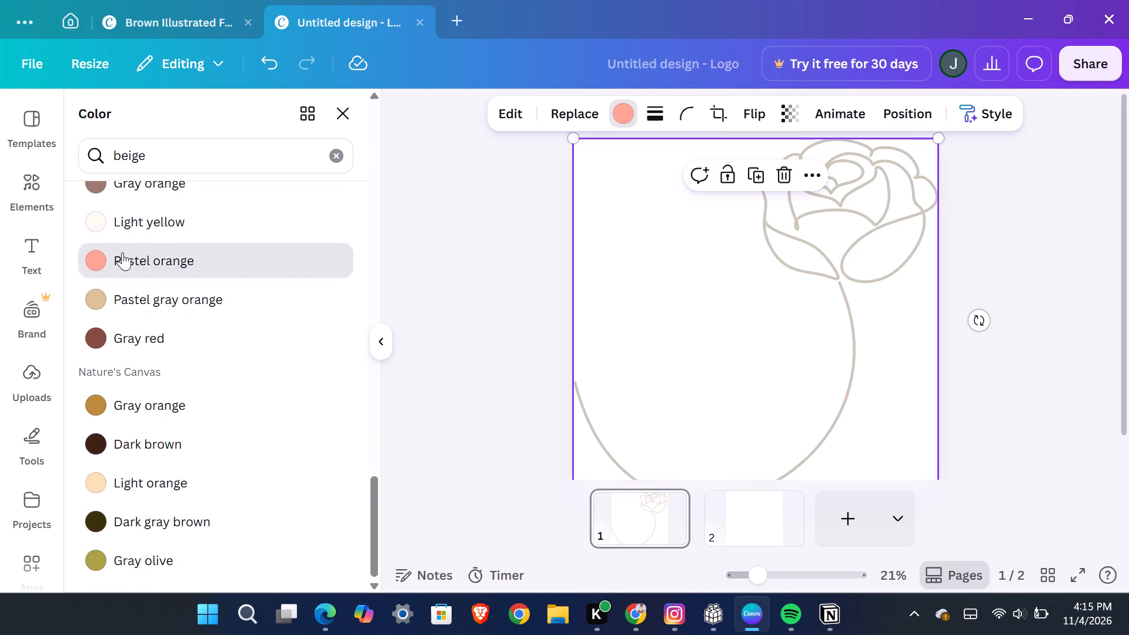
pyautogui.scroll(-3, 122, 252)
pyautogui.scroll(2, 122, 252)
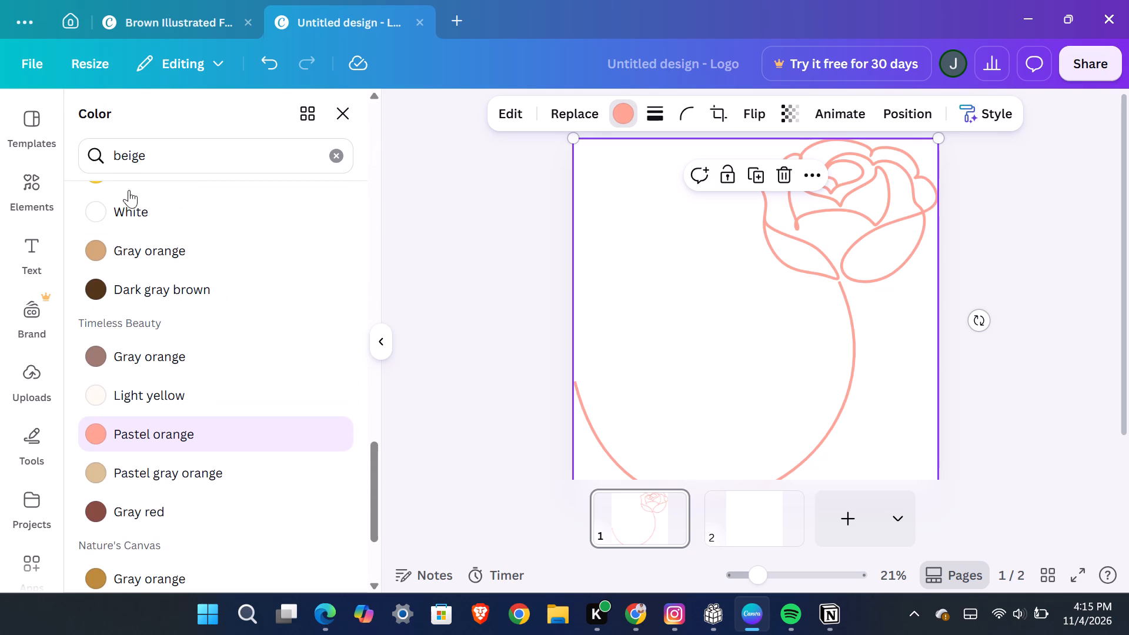
# Clear the beige search and recolour the rose line art Soft violet from the full set of default solid colours.
pyautogui.click(345, 155)
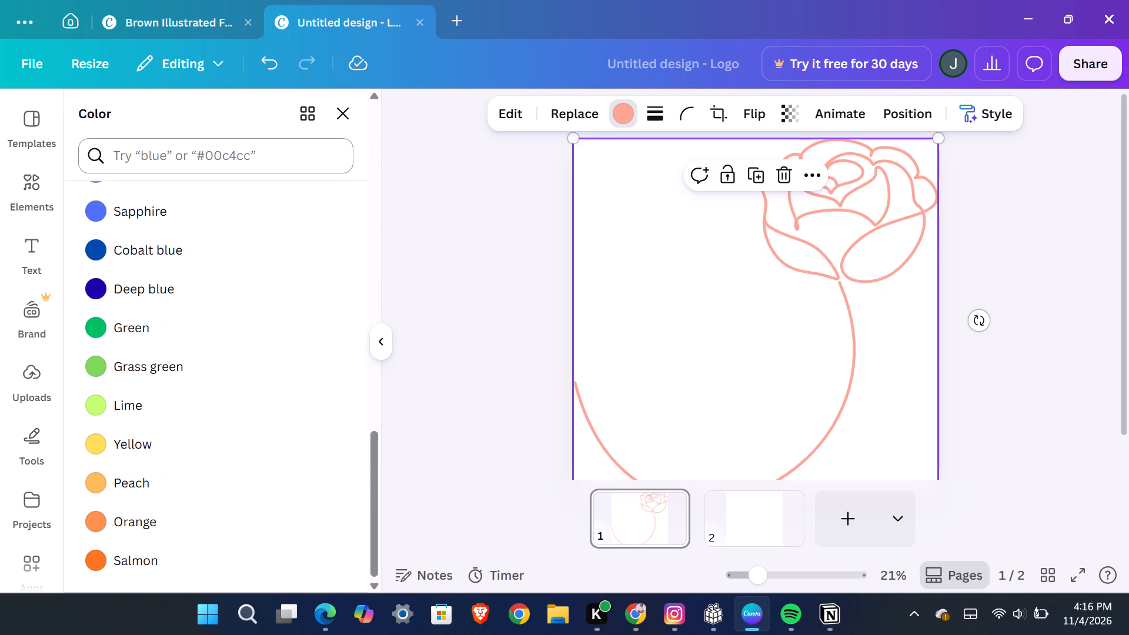
pyautogui.scroll(-3, 203, 356)
pyautogui.scroll(6, 203, 356)
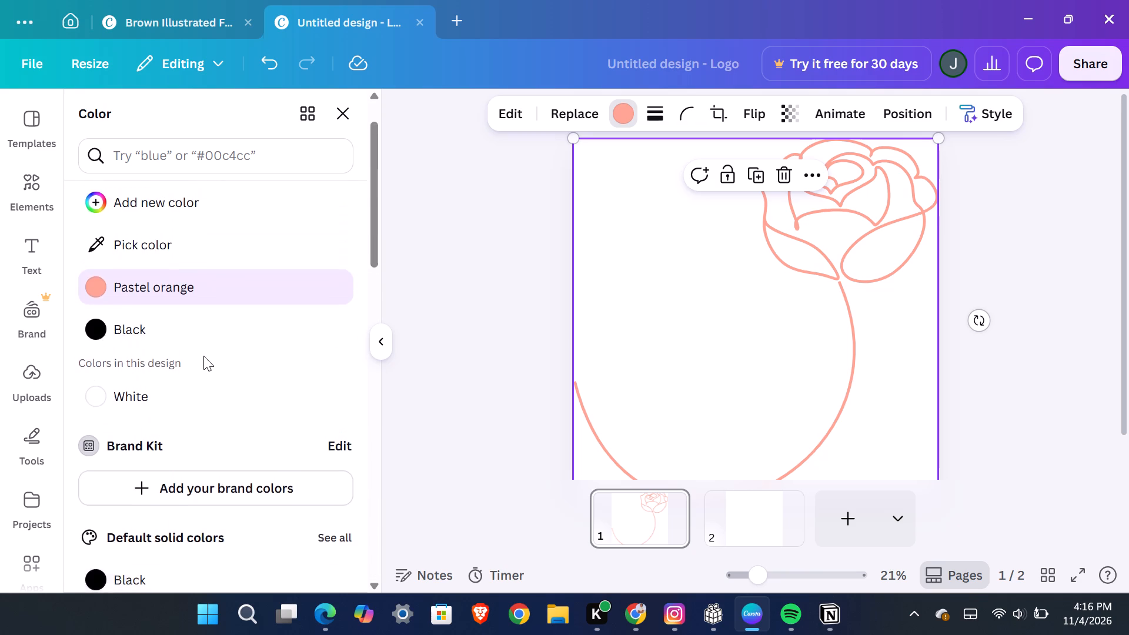
pyautogui.scroll(-2, 203, 356)
pyautogui.click(331, 264)
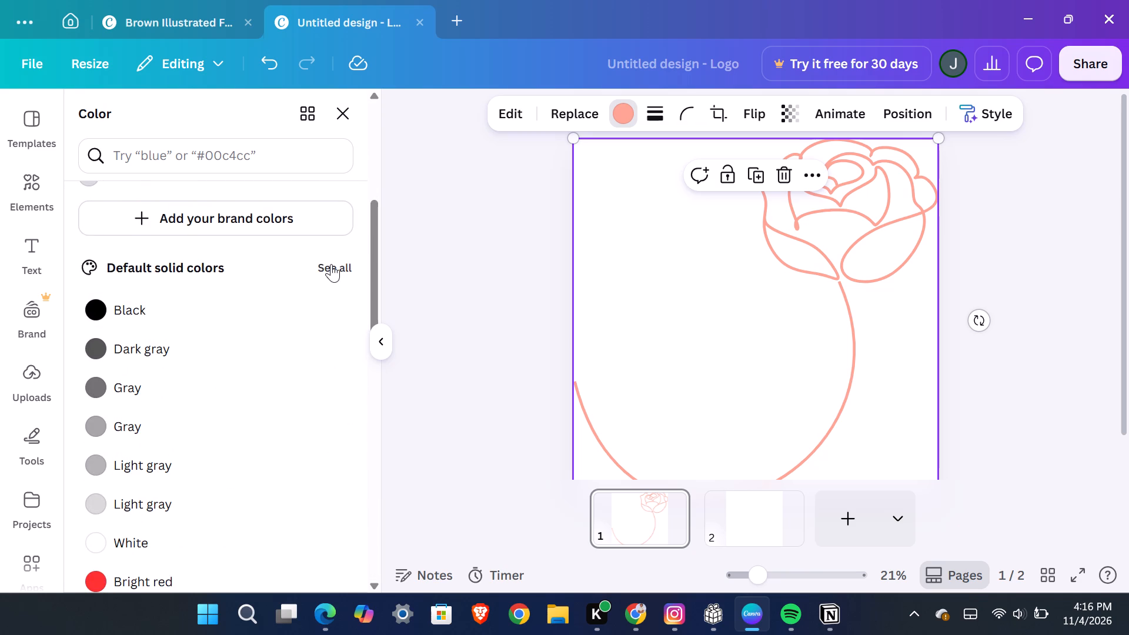
pyautogui.scroll(-1, 241, 345)
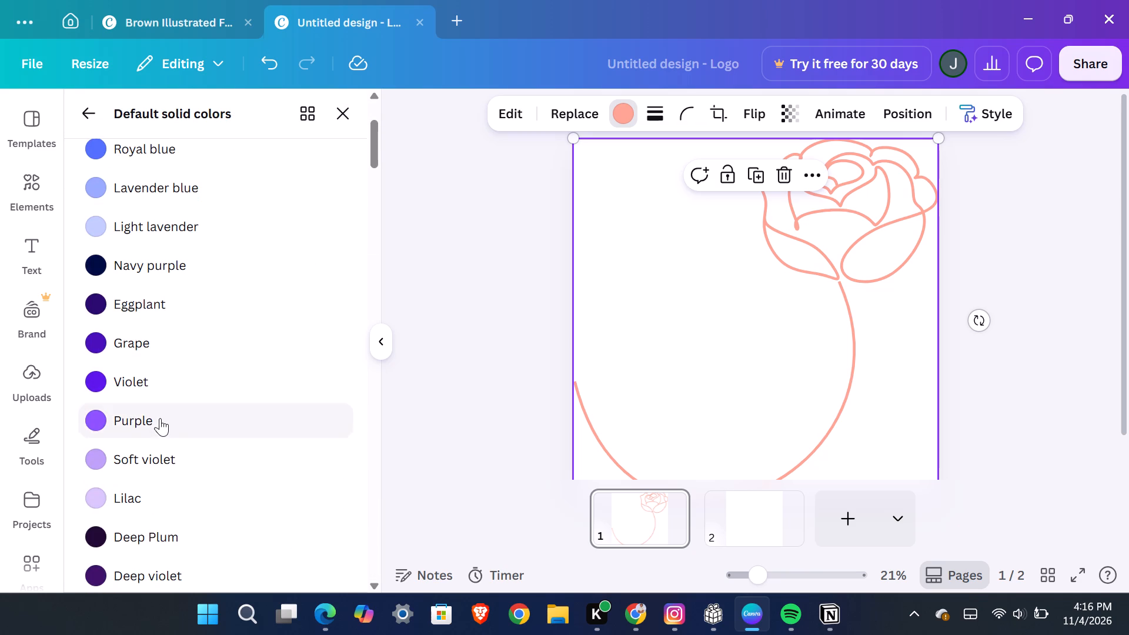
pyautogui.moveTo(160, 418); pyautogui.dragTo(151, 459)
pyautogui.click(151, 459)
pyautogui.scroll(-1, 151, 459)
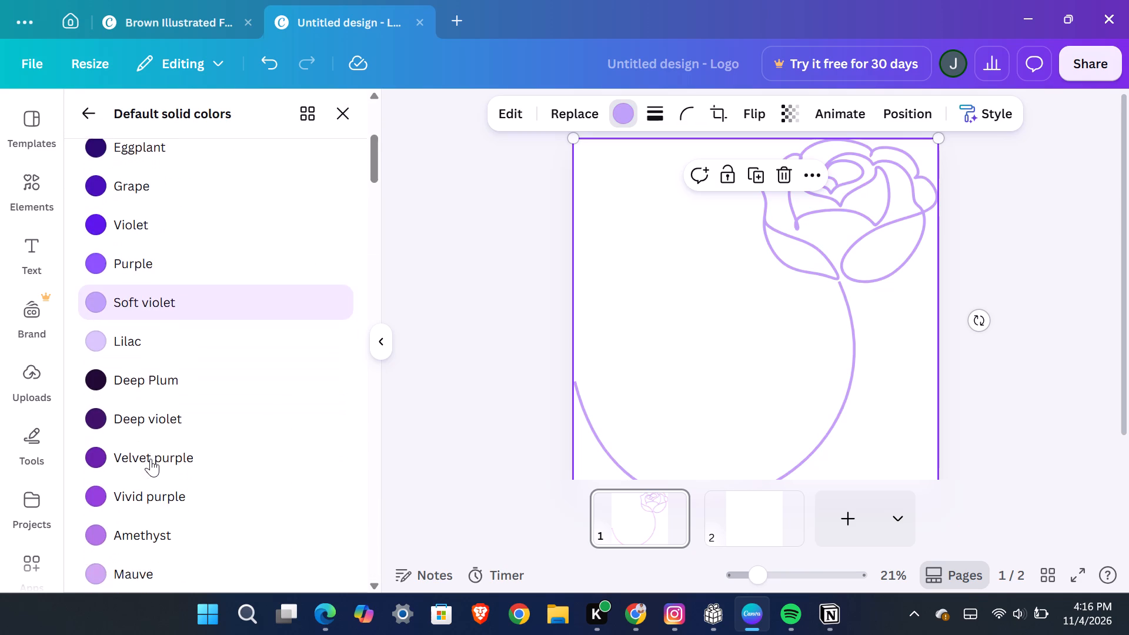
pyautogui.scroll(-2, 151, 459)
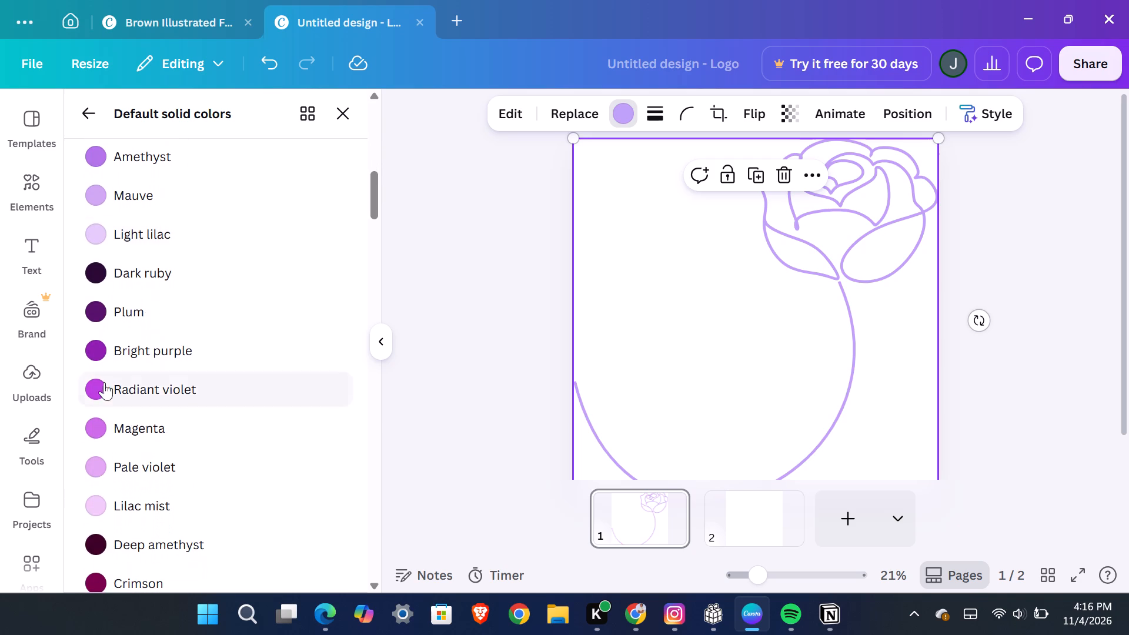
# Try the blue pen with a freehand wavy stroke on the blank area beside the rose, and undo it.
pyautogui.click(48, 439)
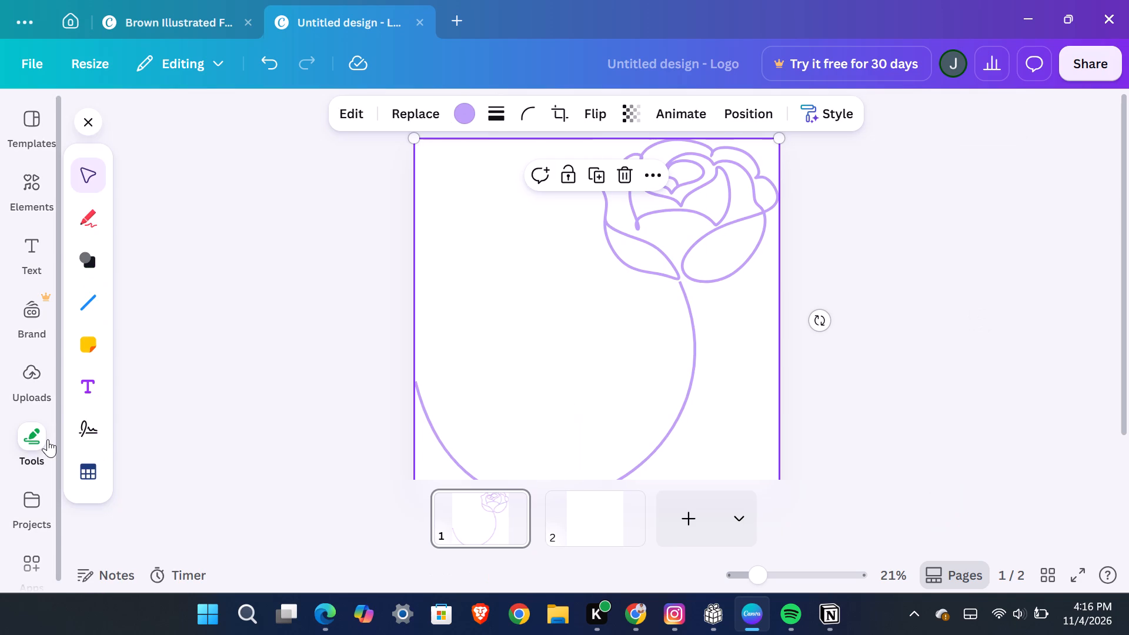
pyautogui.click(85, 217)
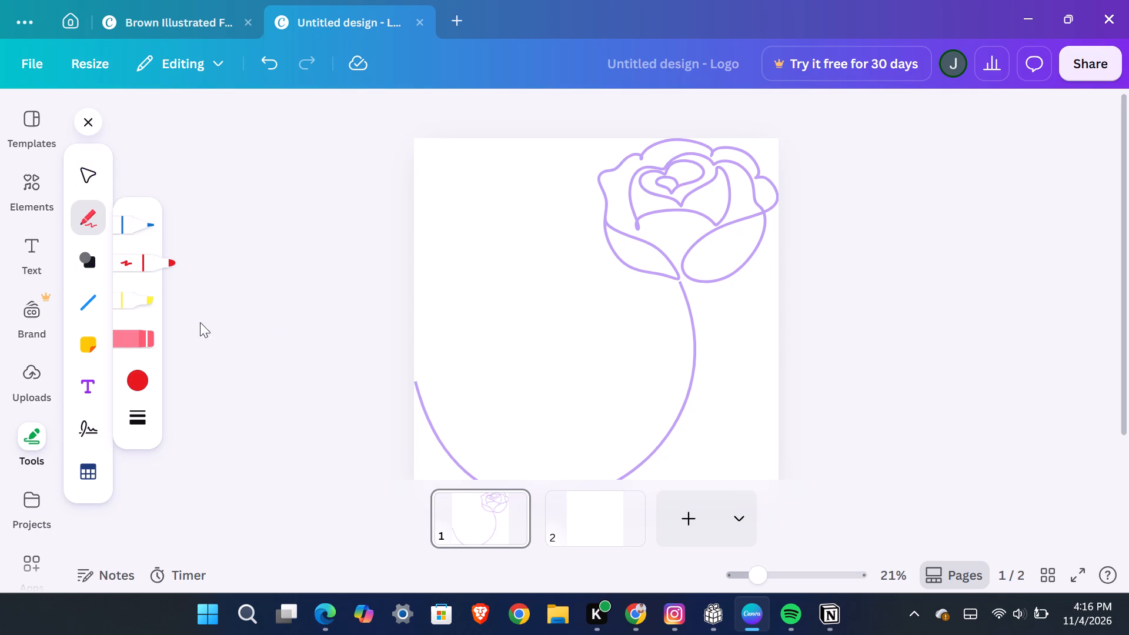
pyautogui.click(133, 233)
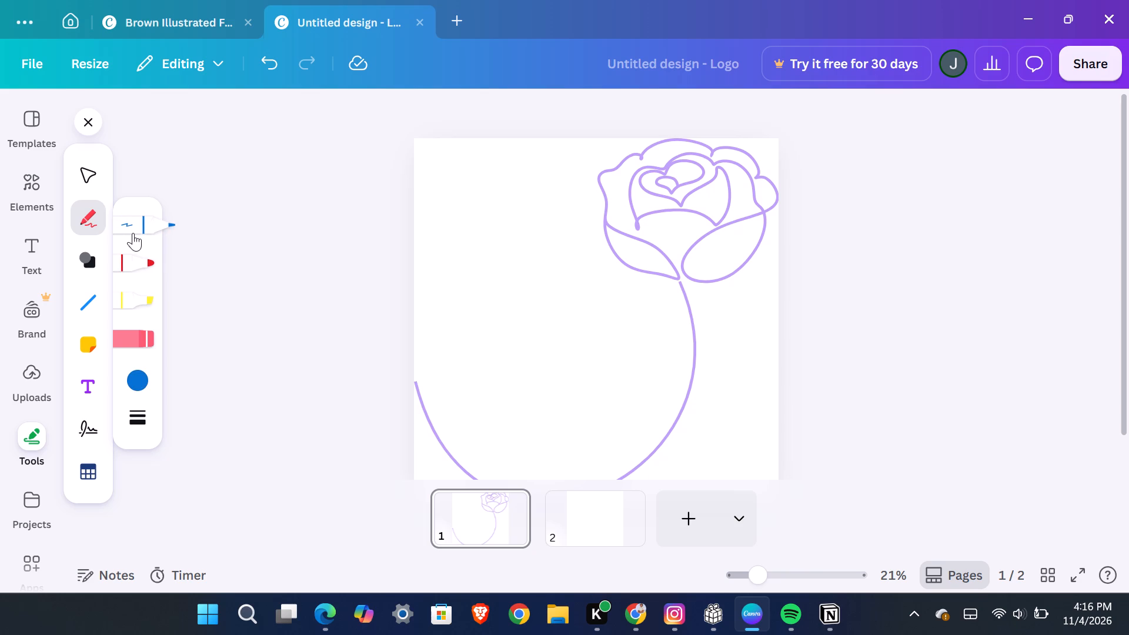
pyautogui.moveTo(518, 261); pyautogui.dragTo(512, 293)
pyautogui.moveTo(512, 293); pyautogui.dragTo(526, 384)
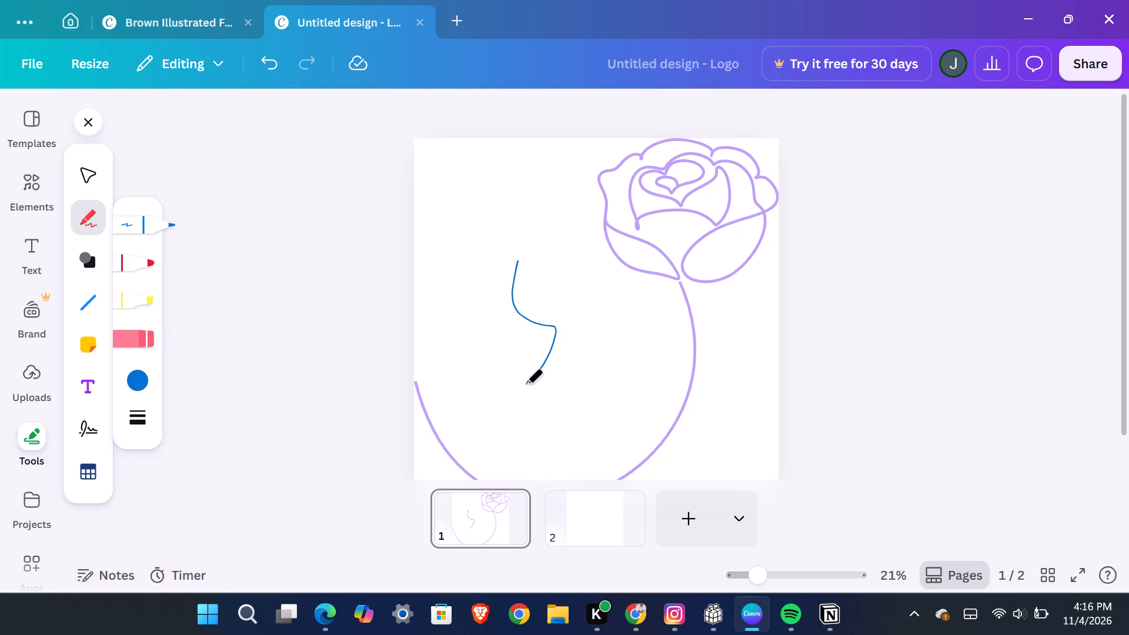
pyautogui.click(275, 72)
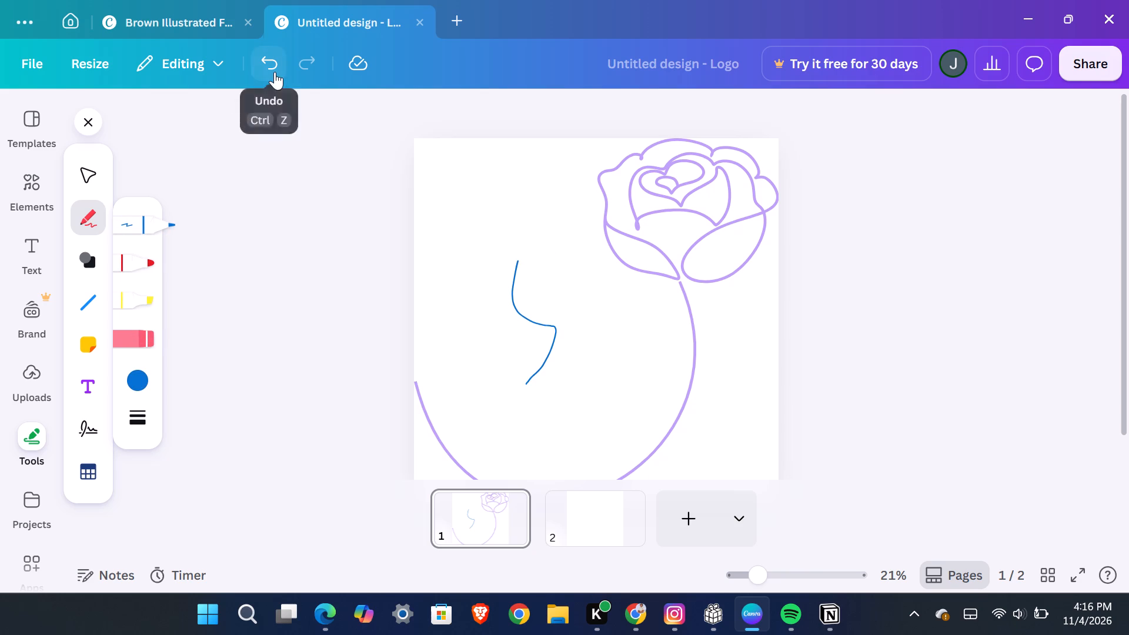
# Look through the ready-made shapes offered in the drawing tools, from basic shapes to banners and trapezoids.
pyautogui.click(35, 356)
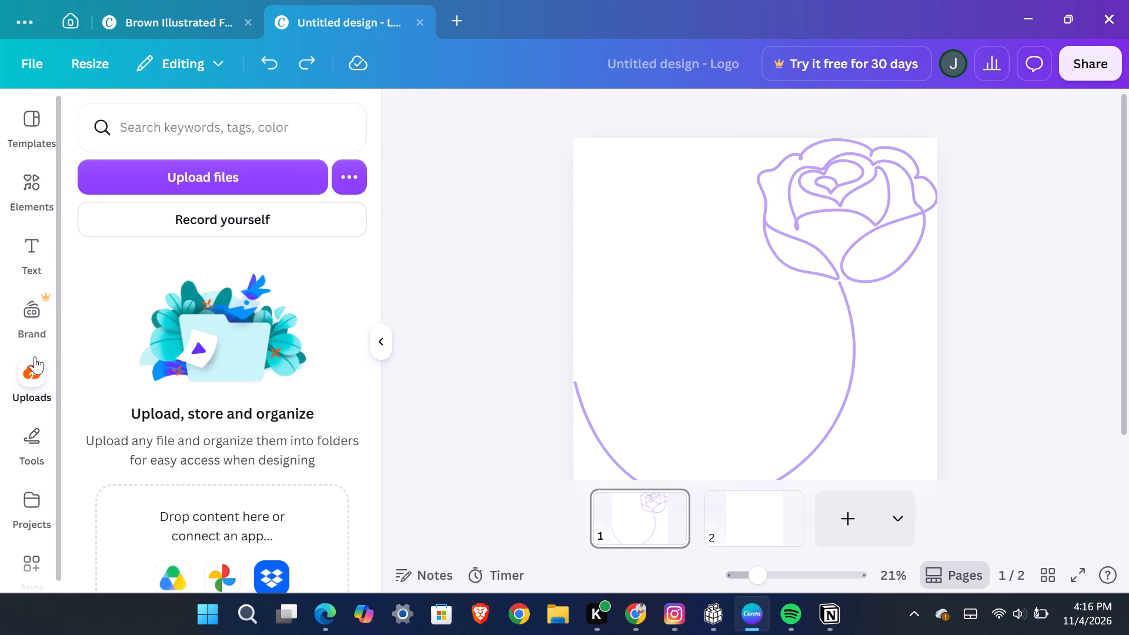
pyautogui.scroll(-2, 35, 356)
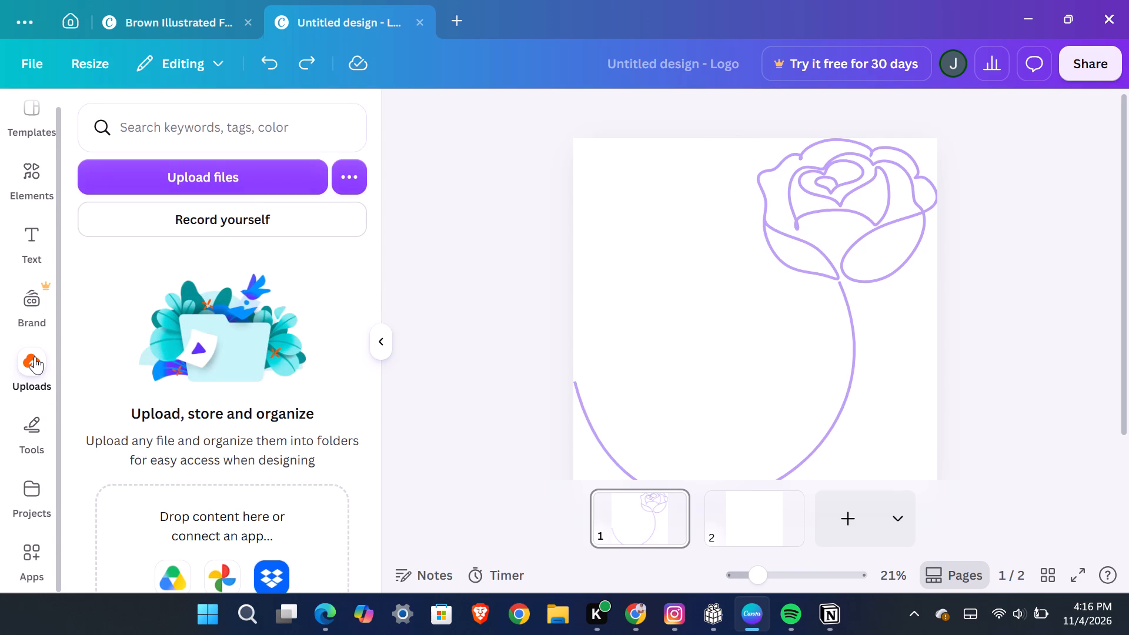
pyautogui.click(36, 420)
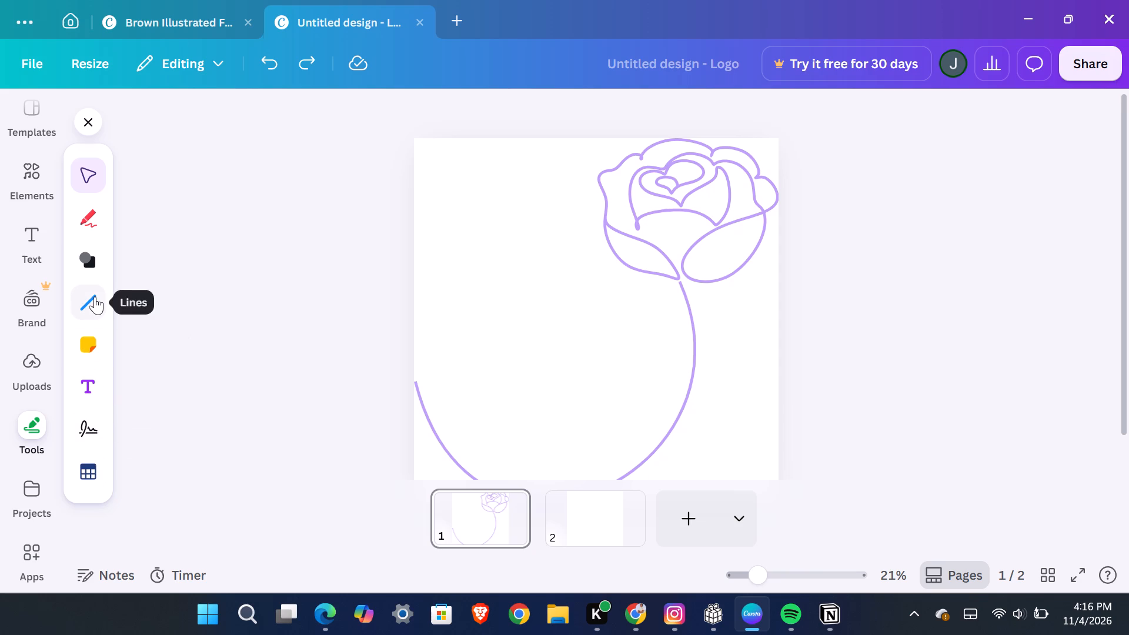
pyautogui.click(88, 262)
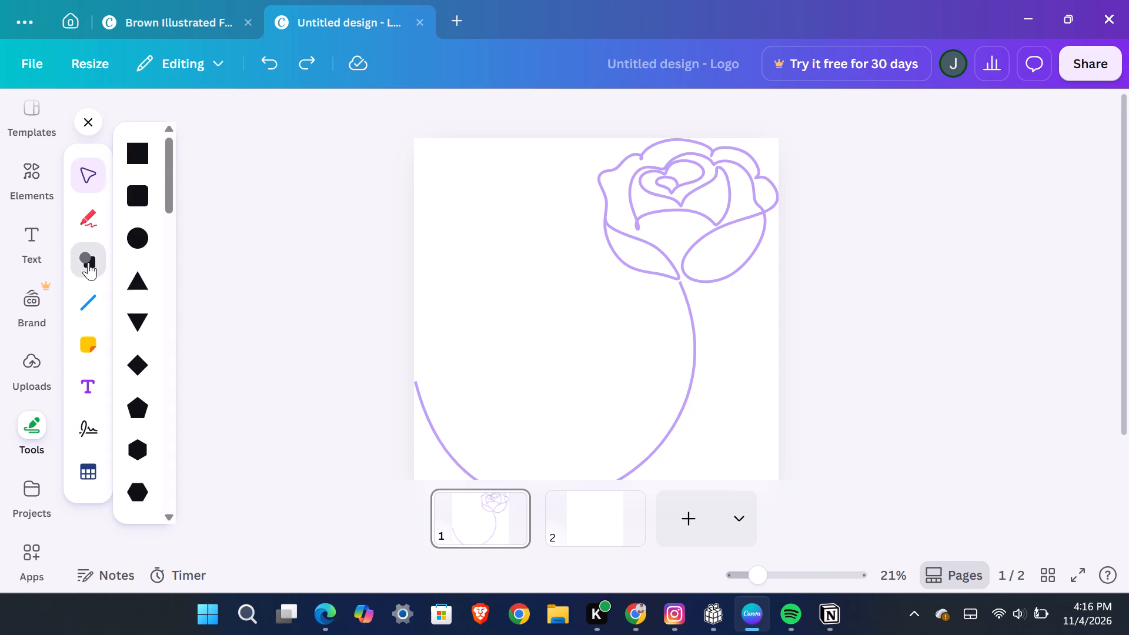
pyautogui.scroll(-4, 139, 348)
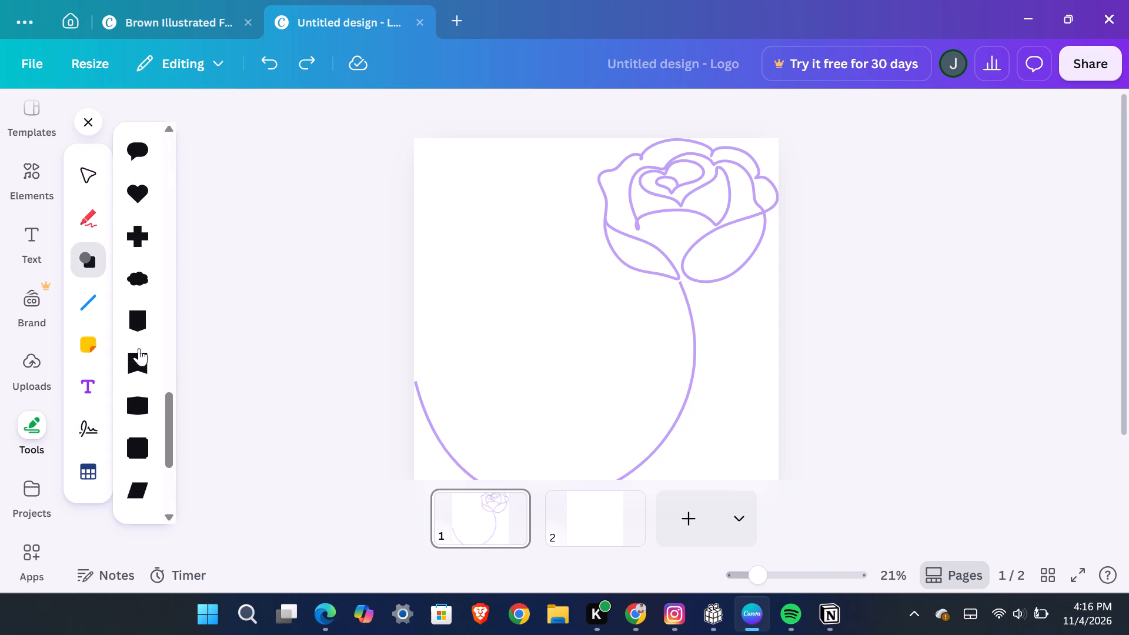
pyautogui.scroll(-3, 139, 348)
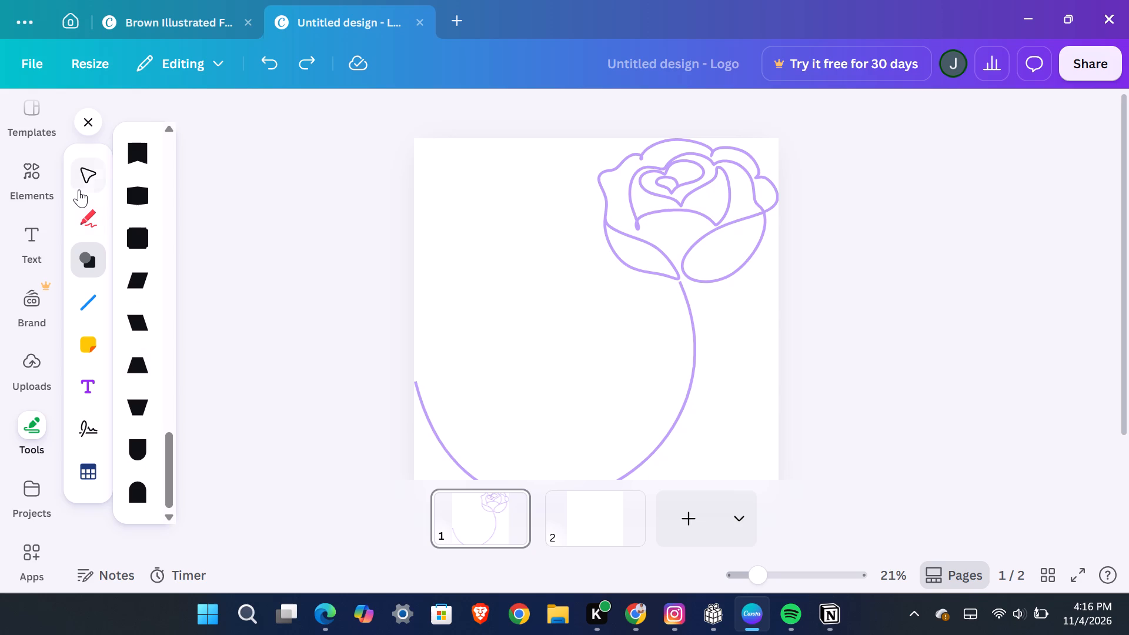
pyautogui.click(79, 188)
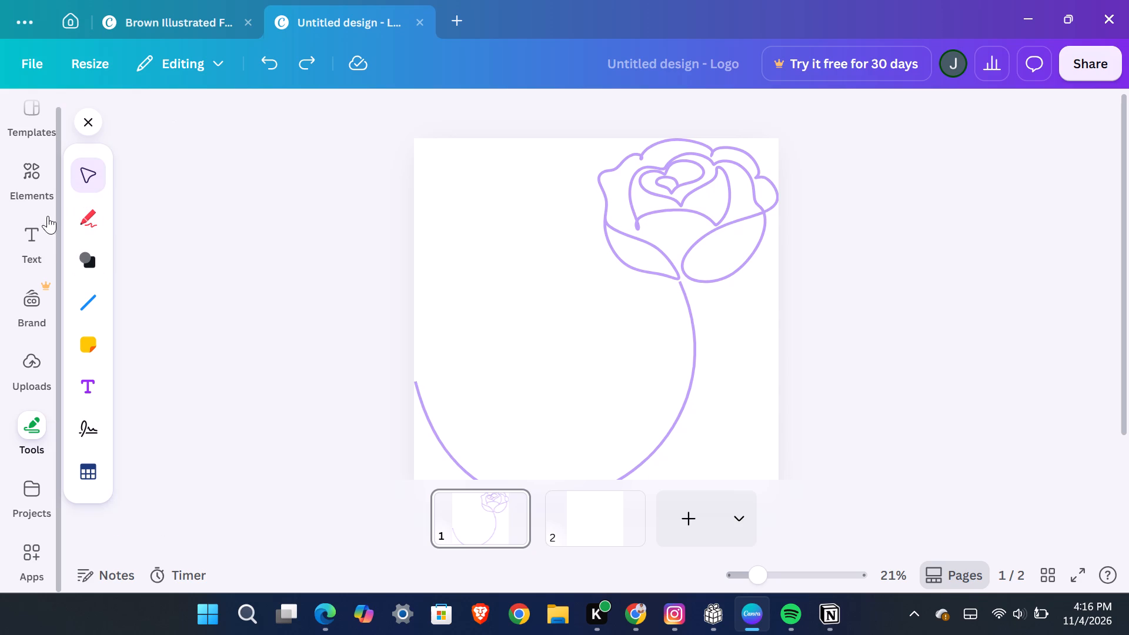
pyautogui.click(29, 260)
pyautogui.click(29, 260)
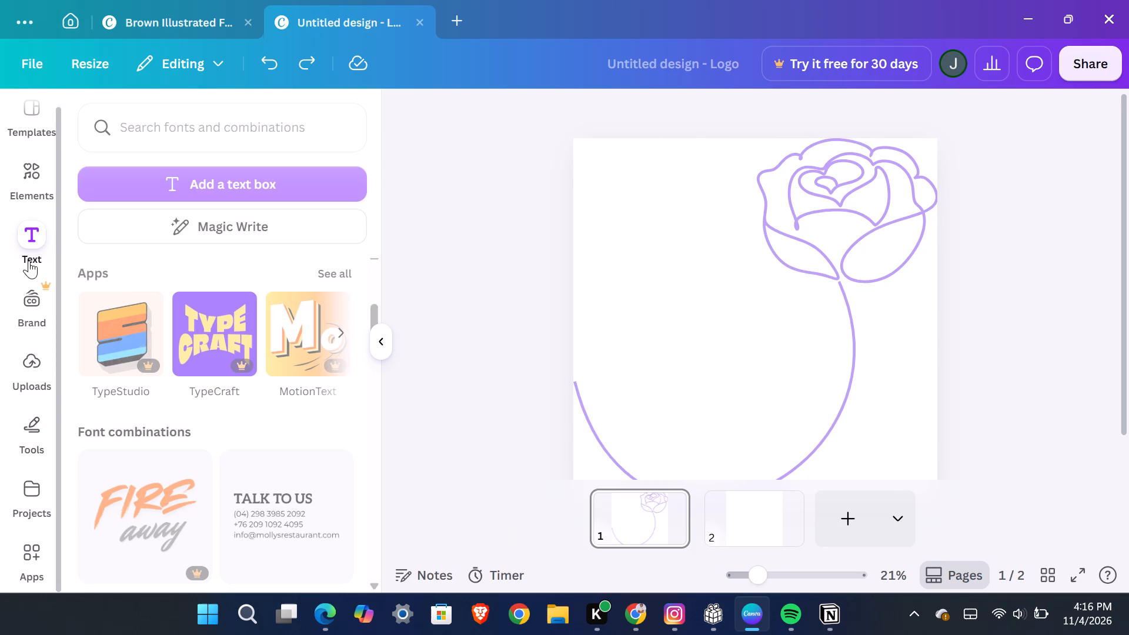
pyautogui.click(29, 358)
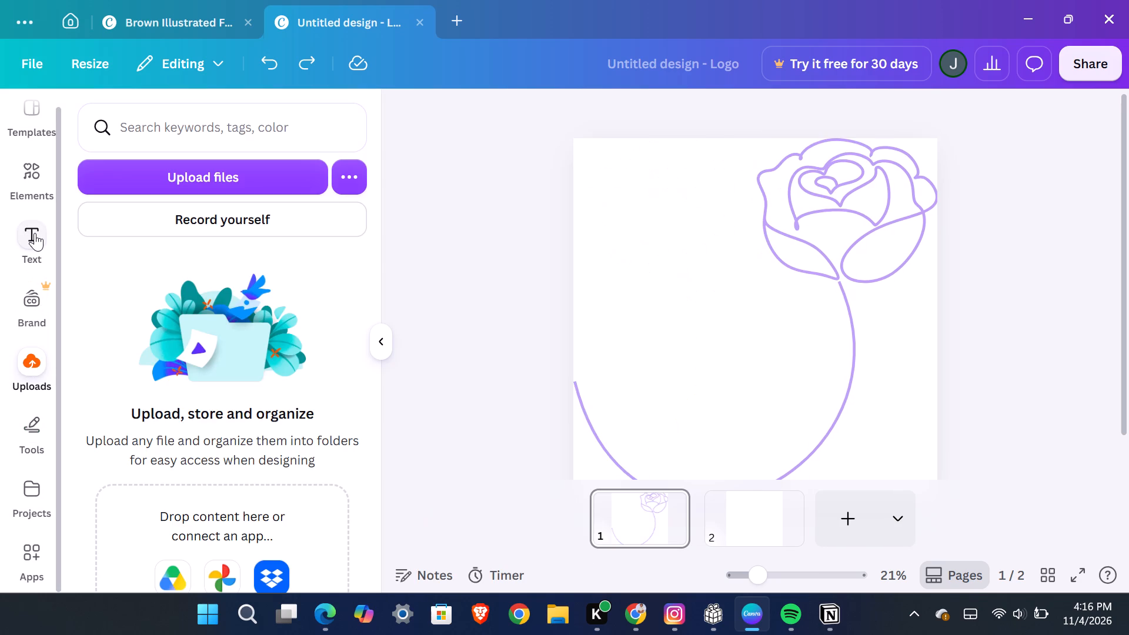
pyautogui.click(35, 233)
# Browse the Photos category in Elements and add the purple watercolour texture to the rose page.
pyautogui.click(35, 174)
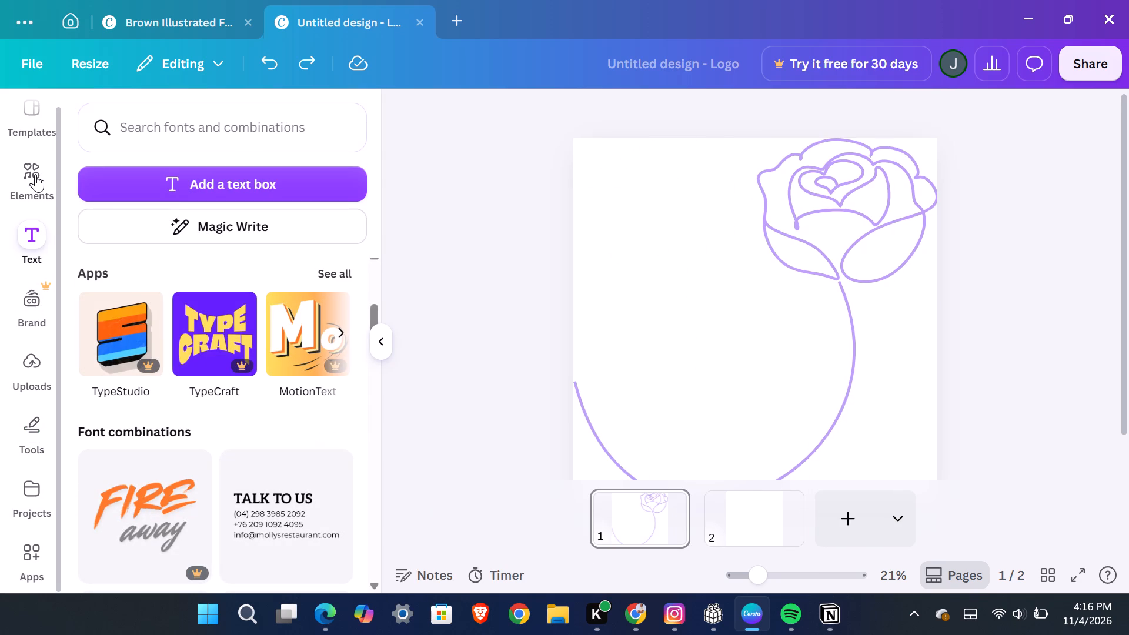
pyautogui.click(80, 129)
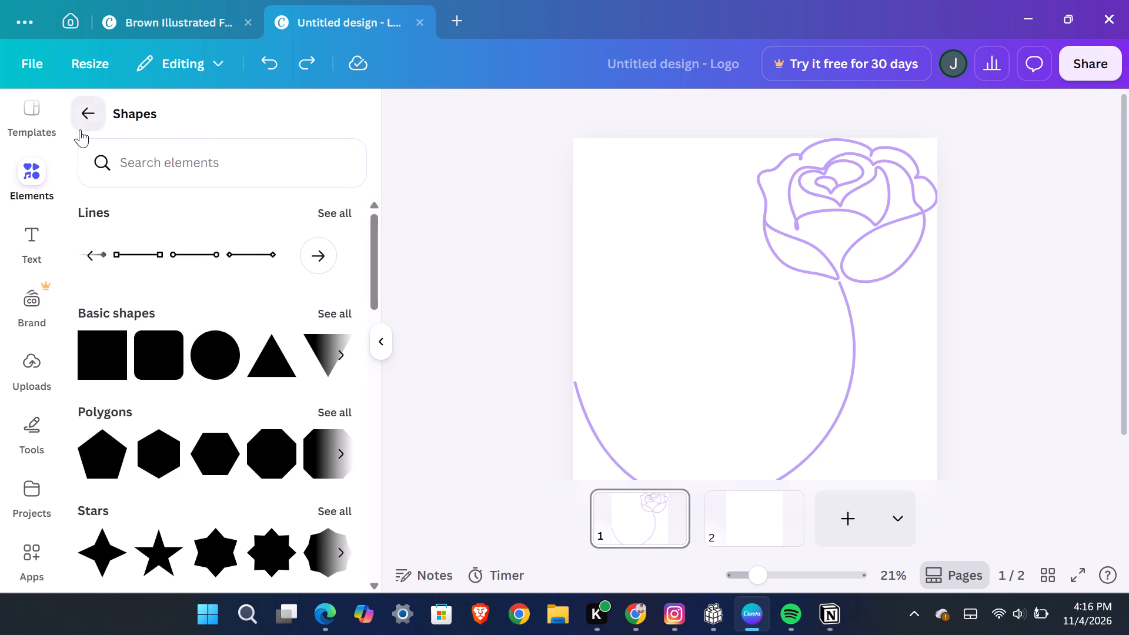
pyautogui.scroll(-2, 255, 414)
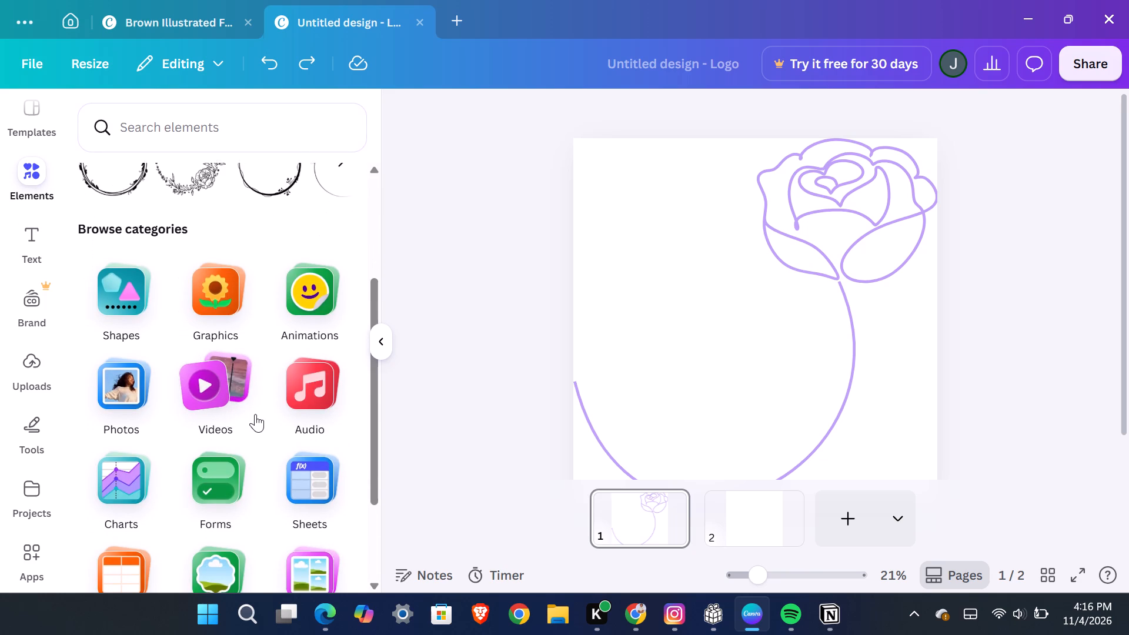
pyautogui.click(121, 370)
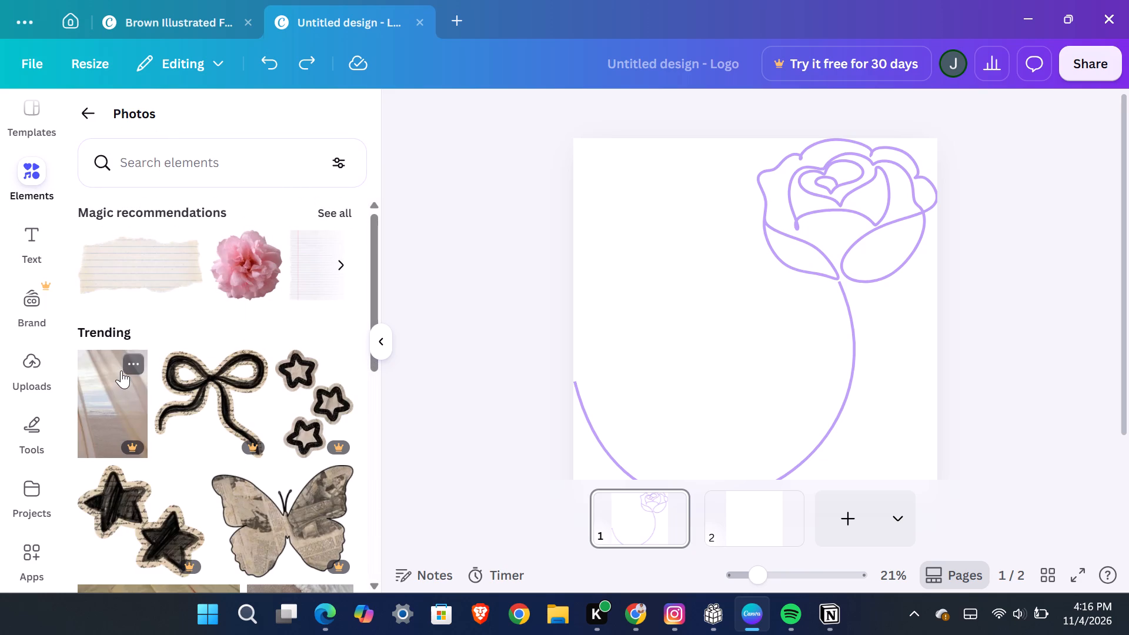
pyautogui.scroll(-2, 226, 412)
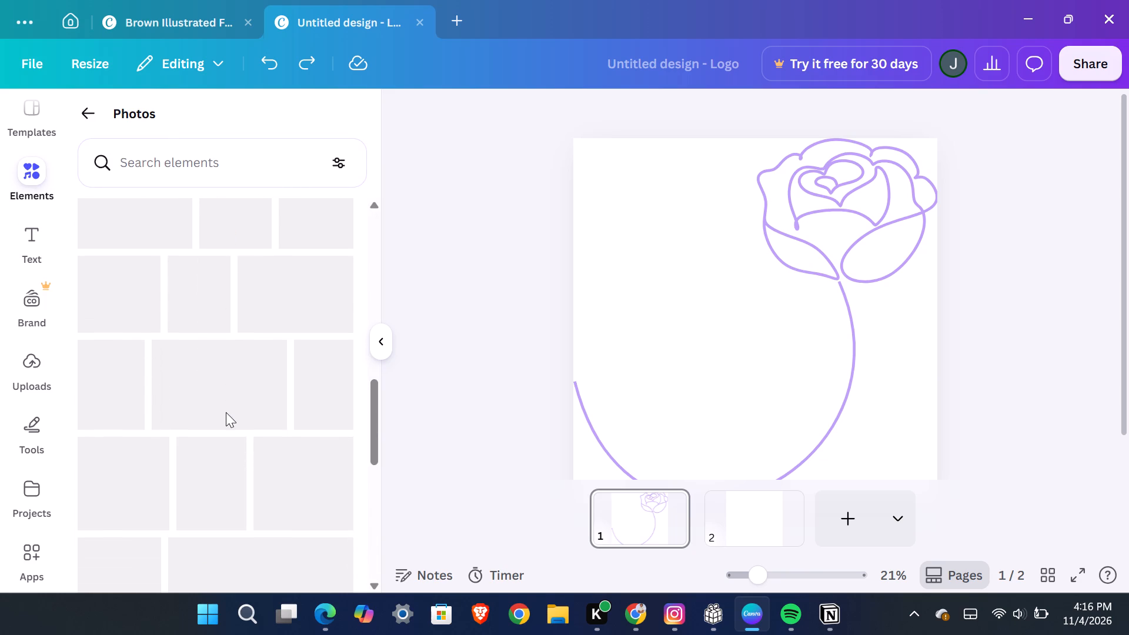
pyautogui.scroll(-4, 226, 412)
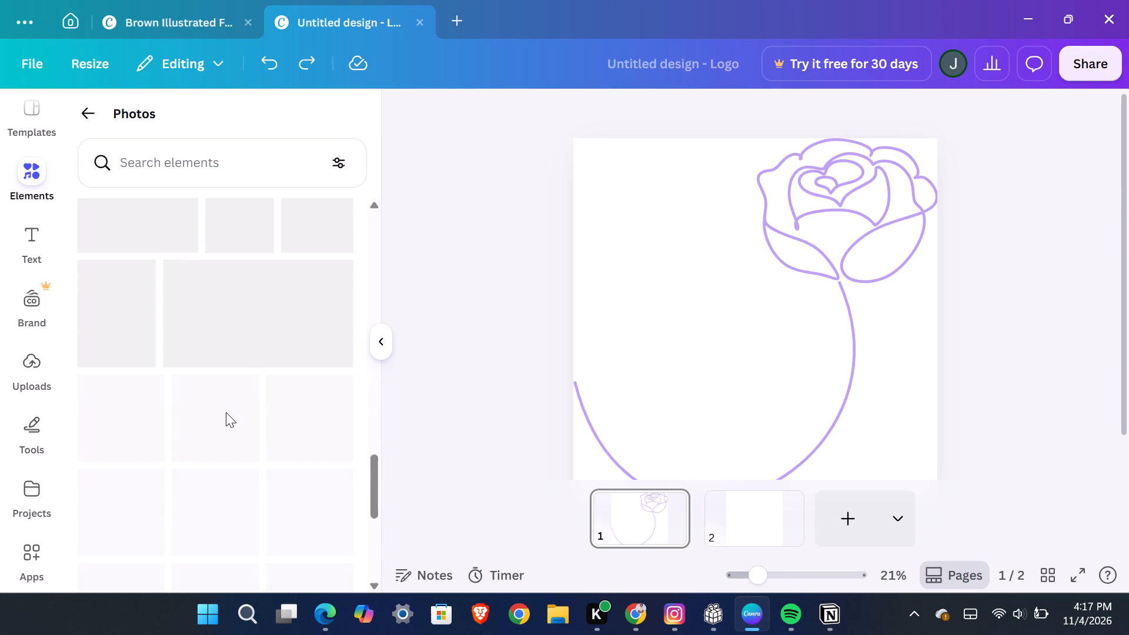
pyautogui.scroll(-2, 226, 412)
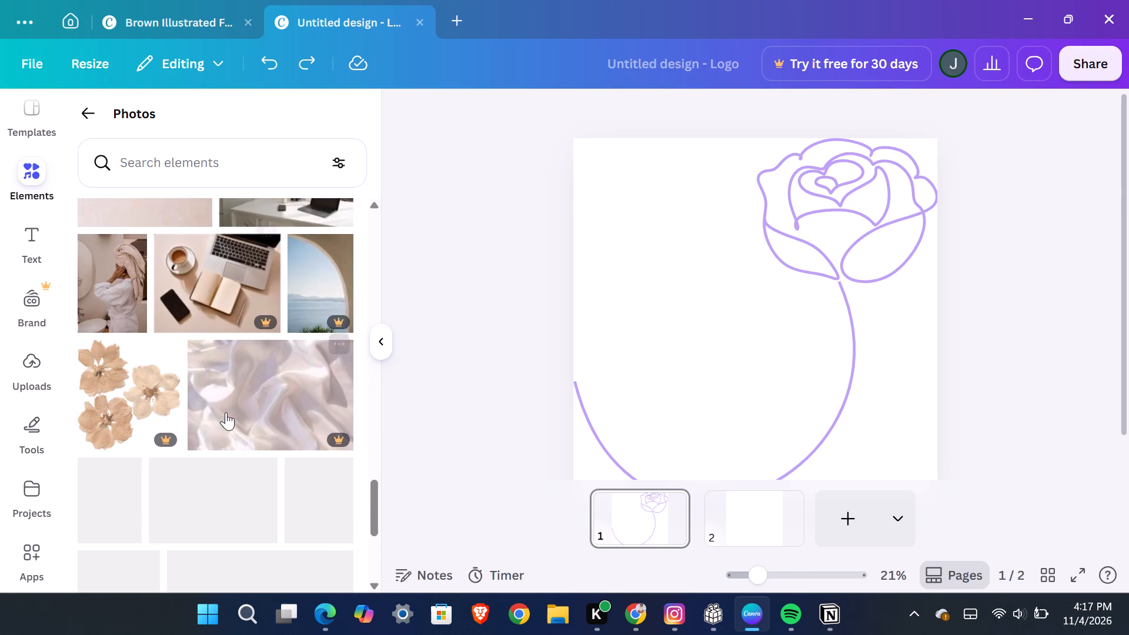
pyautogui.scroll(-3, 226, 412)
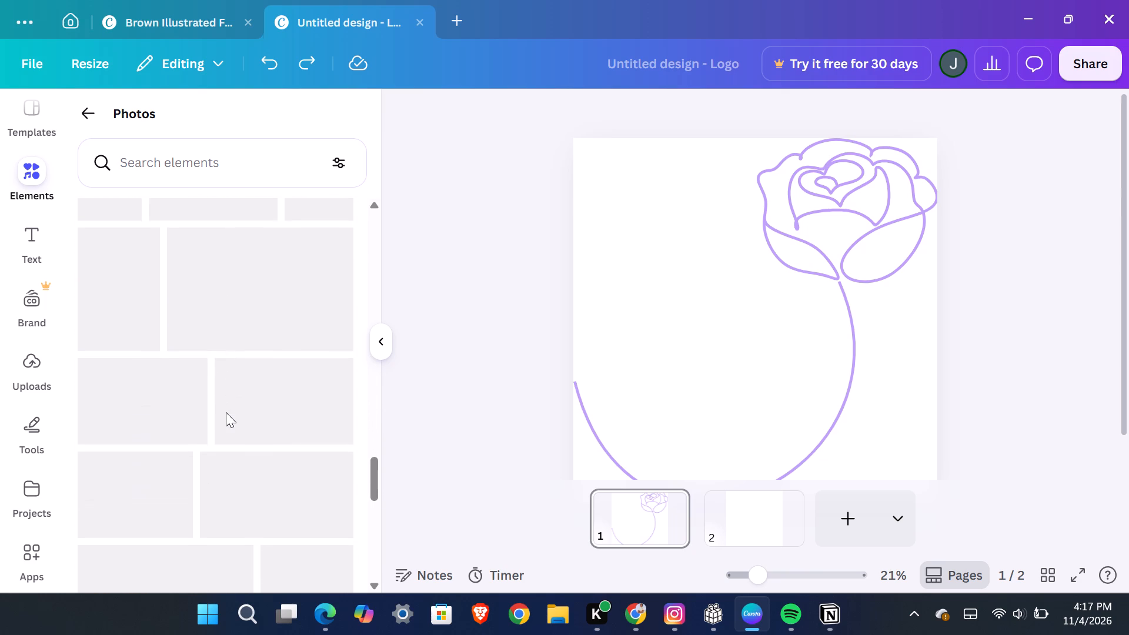
pyautogui.scroll(-2, 226, 412)
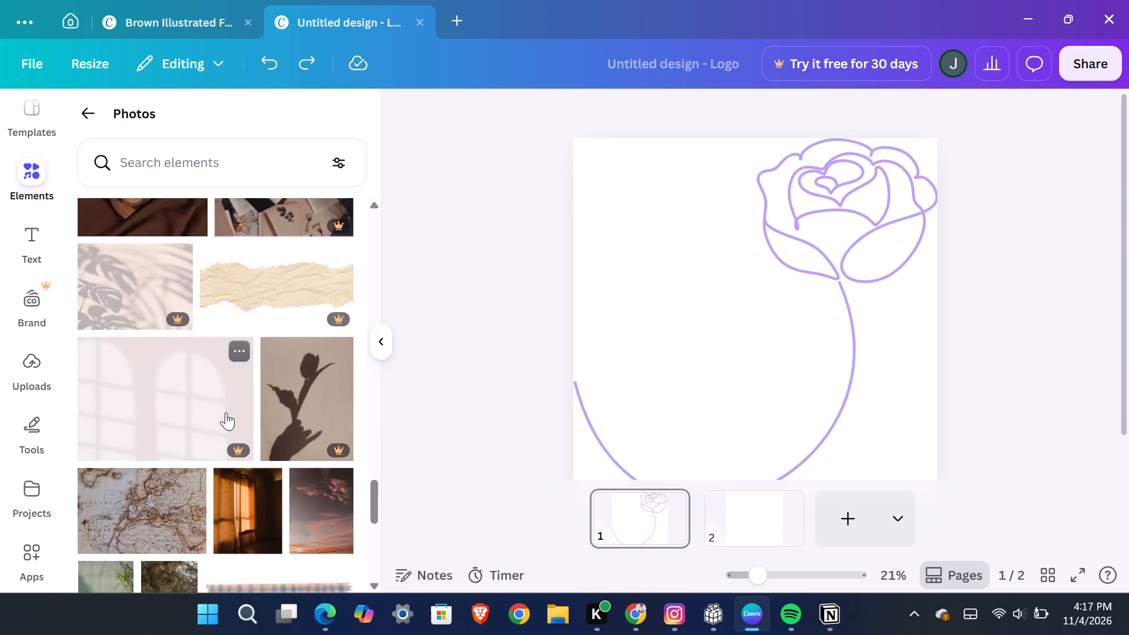
pyautogui.scroll(-3, 226, 412)
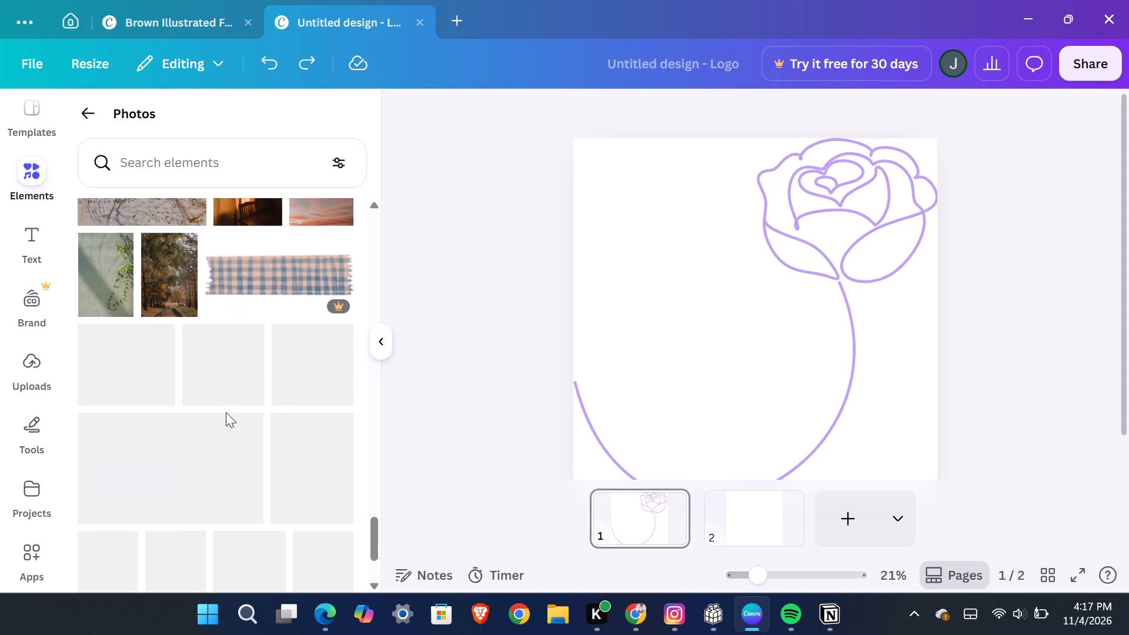
pyautogui.scroll(-3, 226, 412)
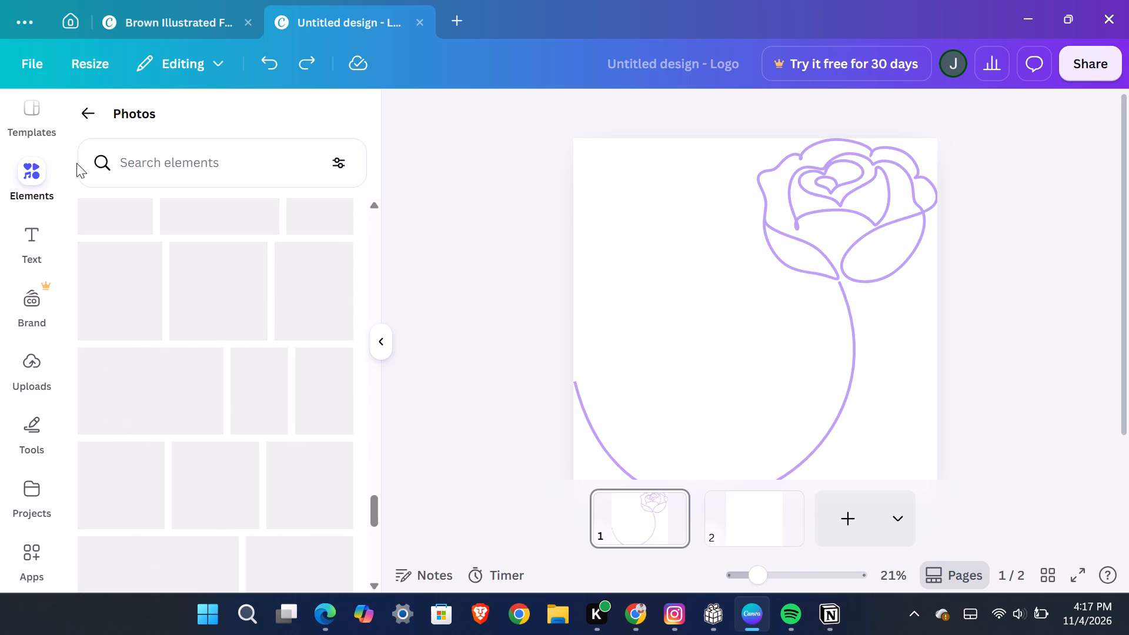
pyautogui.scroll(-1, 92, 116)
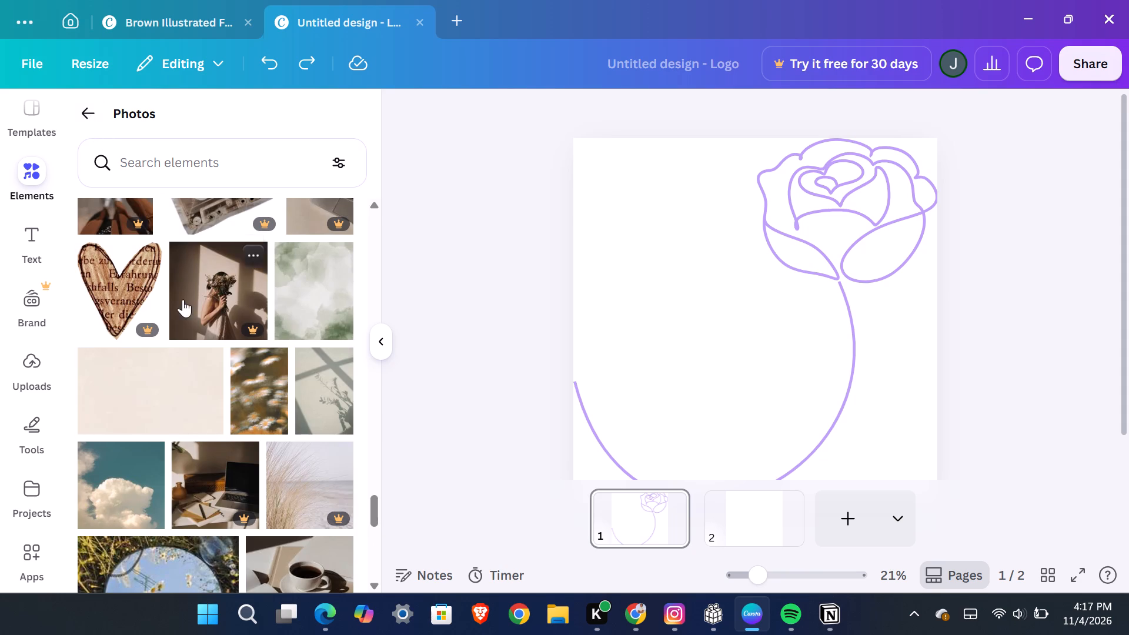
pyautogui.scroll(-4, 183, 299)
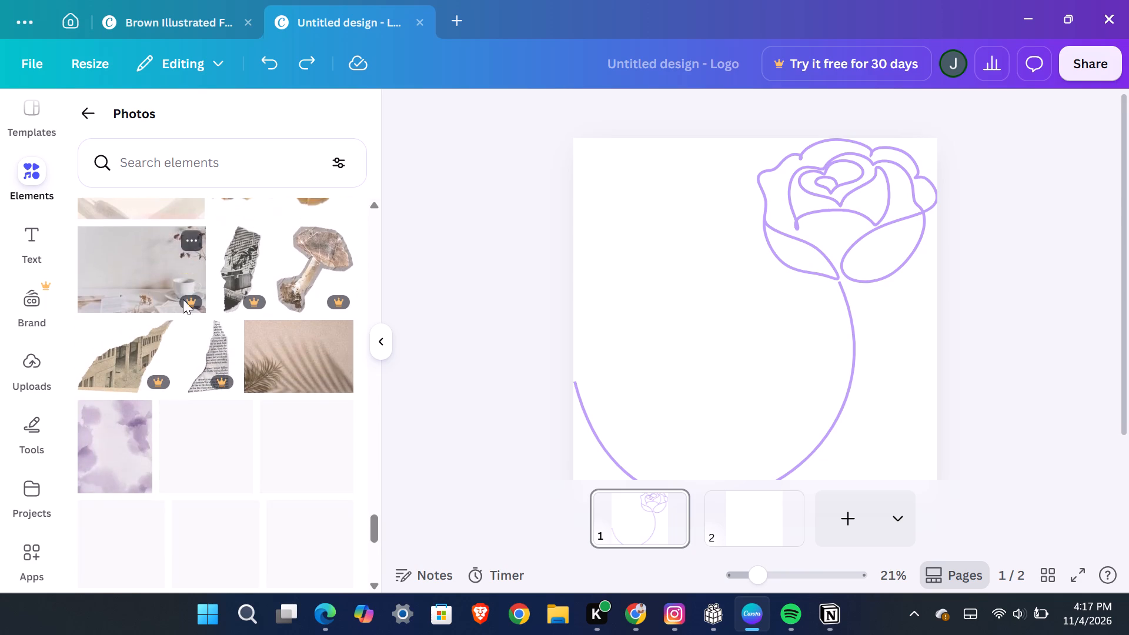
pyautogui.scroll(-1, 183, 299)
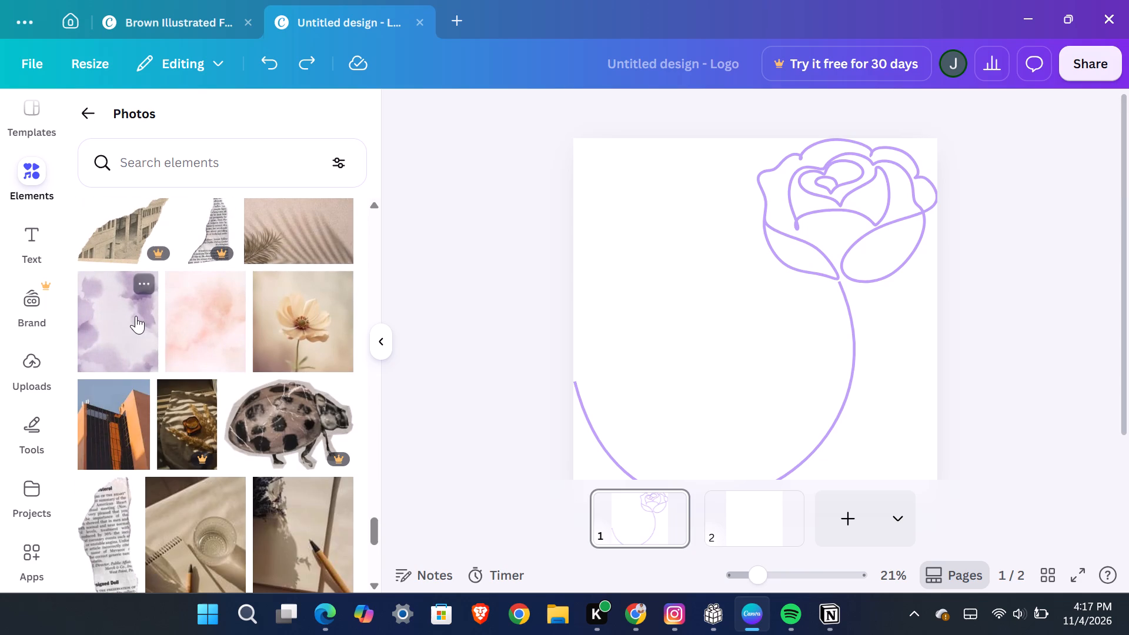
pyautogui.click(130, 318)
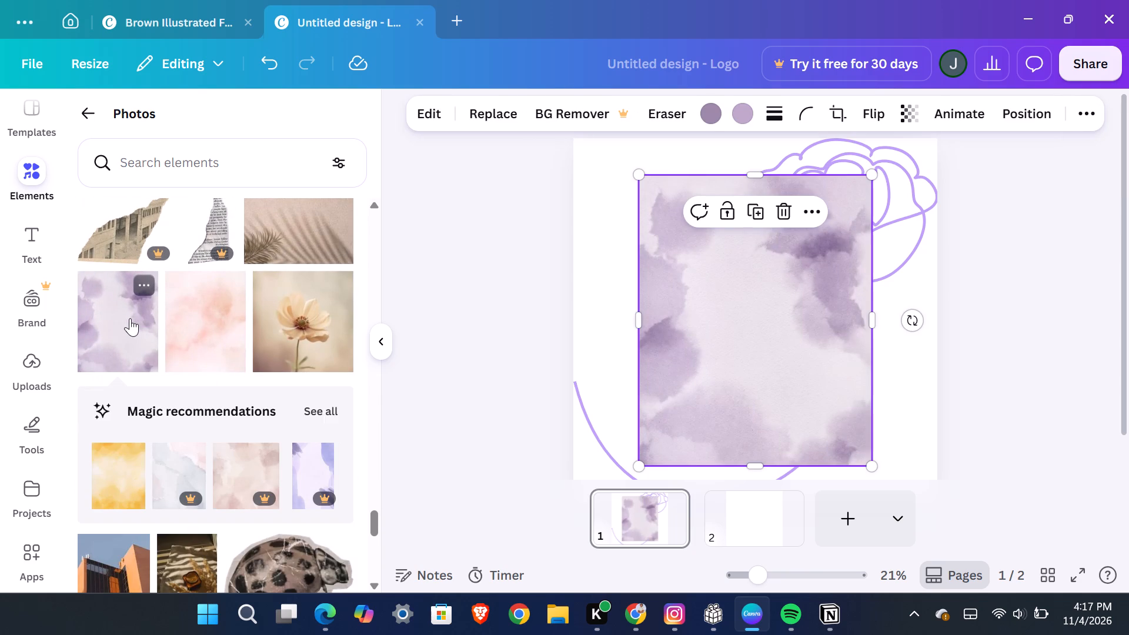
# Align the purple watercolour texture to the top of the page.
pyautogui.click(895, 231)
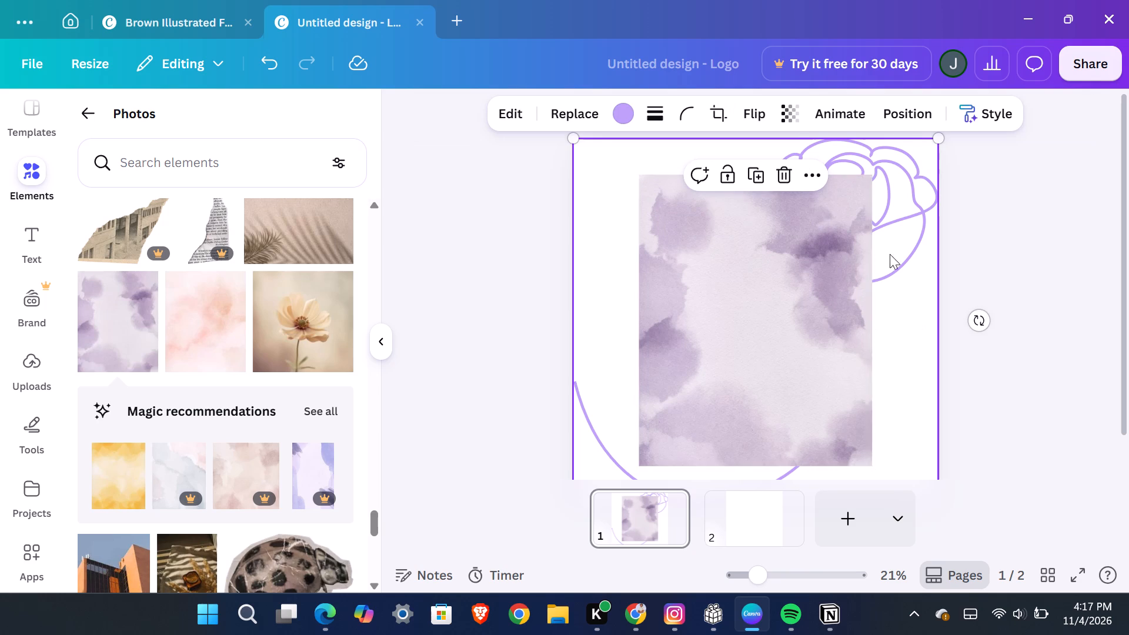
pyautogui.rightClick(914, 240)
pyautogui.scroll(1, 914, 240)
pyautogui.click(969, 227)
pyautogui.rightClick(832, 242)
pyautogui.hscroll(-1, 832, 242)
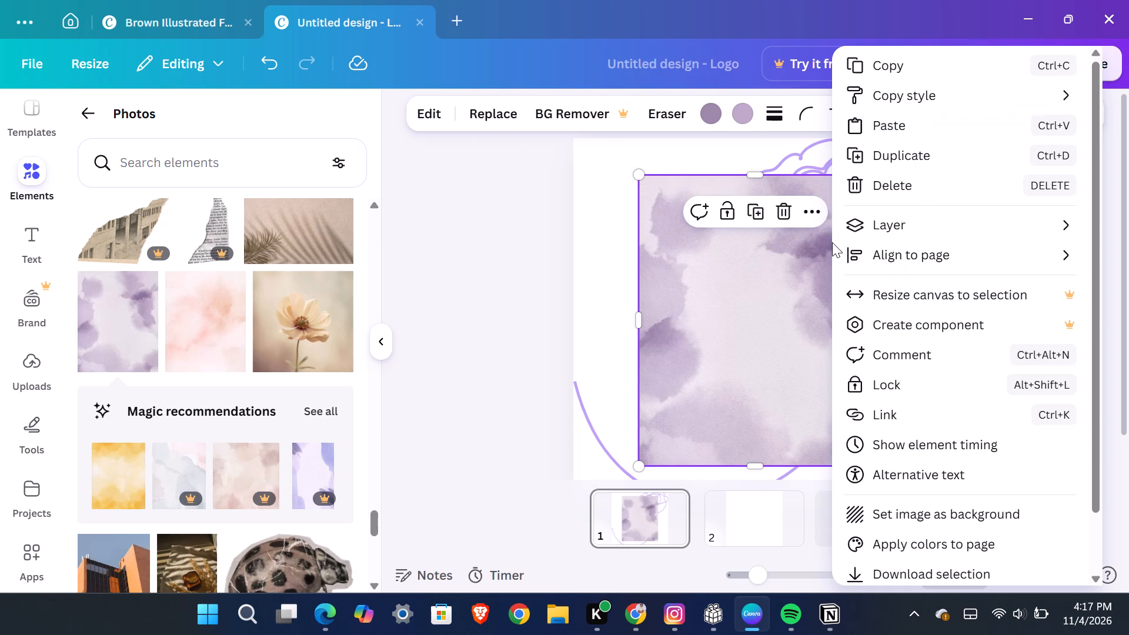
pyautogui.hscroll(-1, 832, 242)
pyautogui.click(799, 286)
pyautogui.rightClick(799, 286)
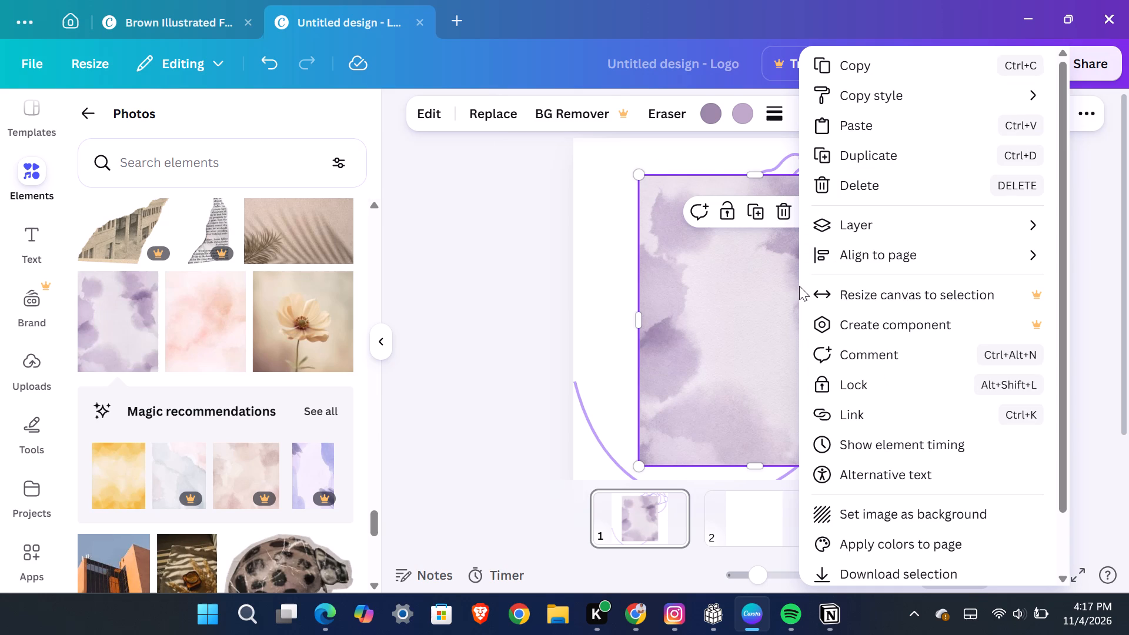
pyautogui.click(863, 254)
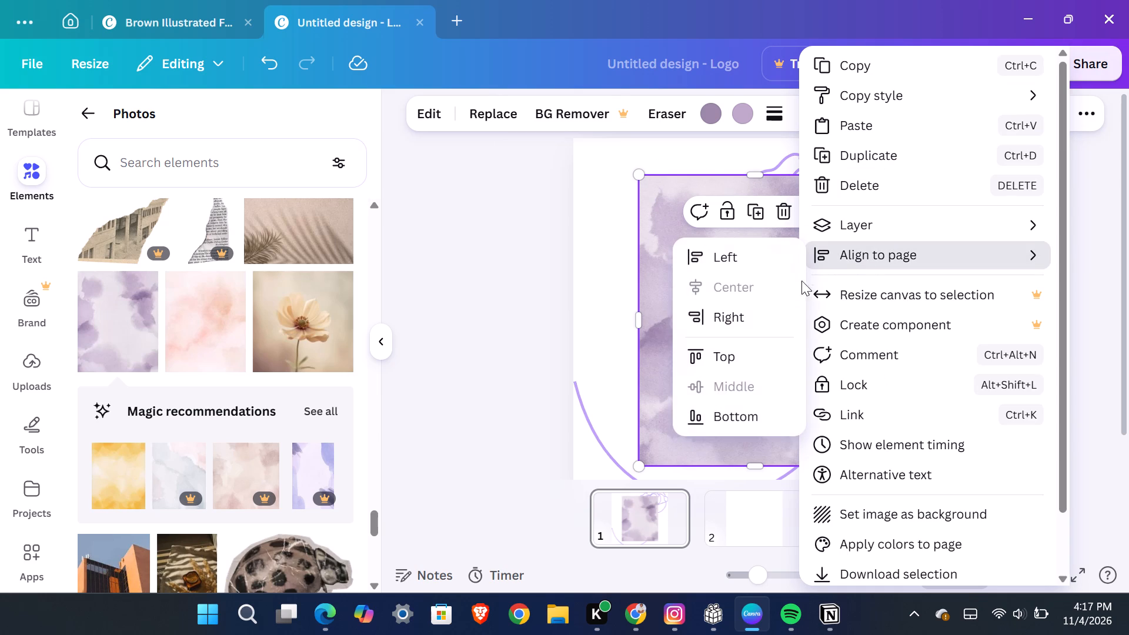
pyautogui.click(747, 368)
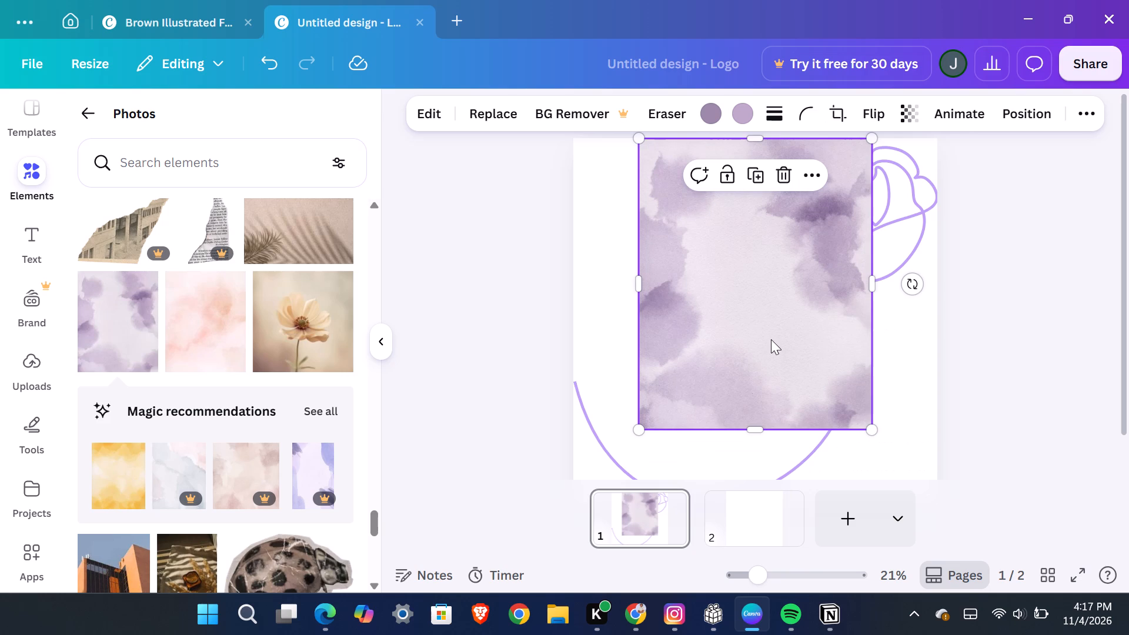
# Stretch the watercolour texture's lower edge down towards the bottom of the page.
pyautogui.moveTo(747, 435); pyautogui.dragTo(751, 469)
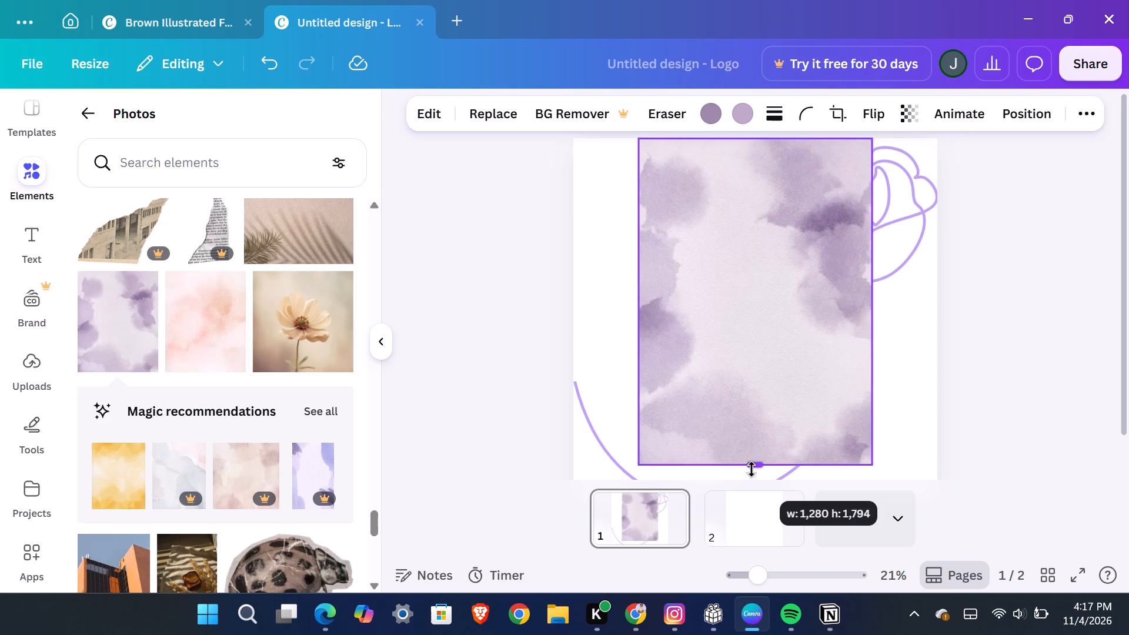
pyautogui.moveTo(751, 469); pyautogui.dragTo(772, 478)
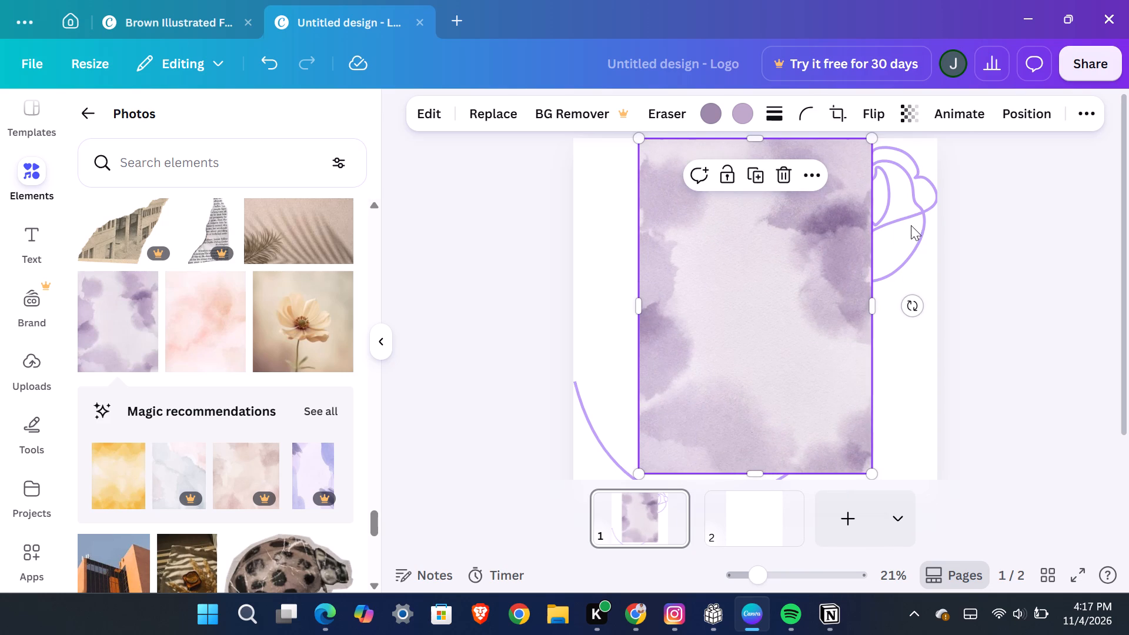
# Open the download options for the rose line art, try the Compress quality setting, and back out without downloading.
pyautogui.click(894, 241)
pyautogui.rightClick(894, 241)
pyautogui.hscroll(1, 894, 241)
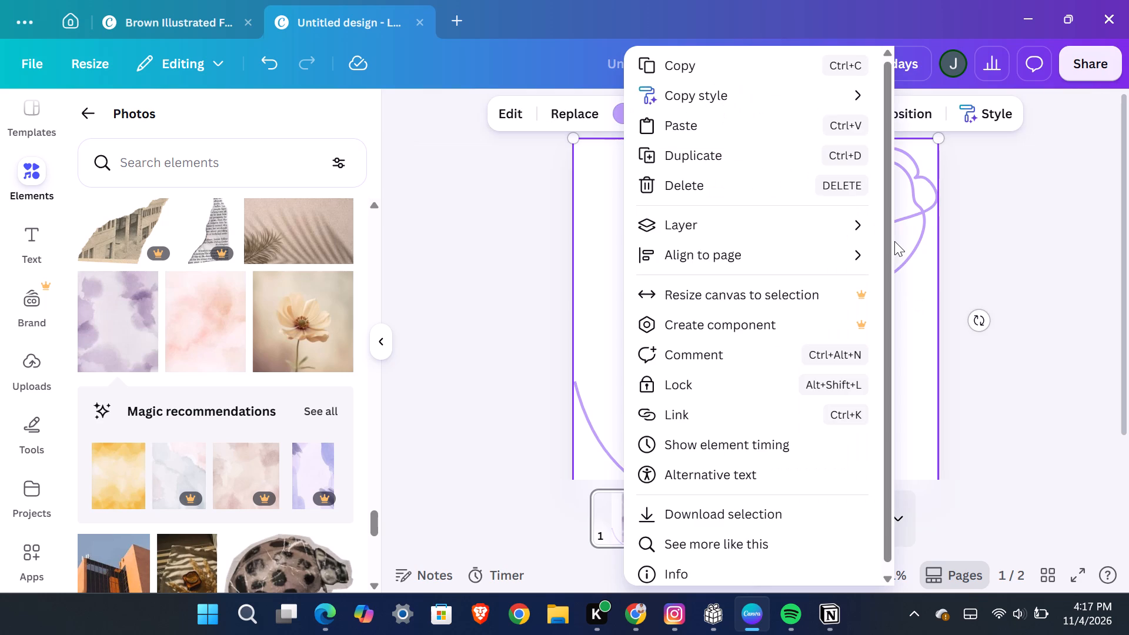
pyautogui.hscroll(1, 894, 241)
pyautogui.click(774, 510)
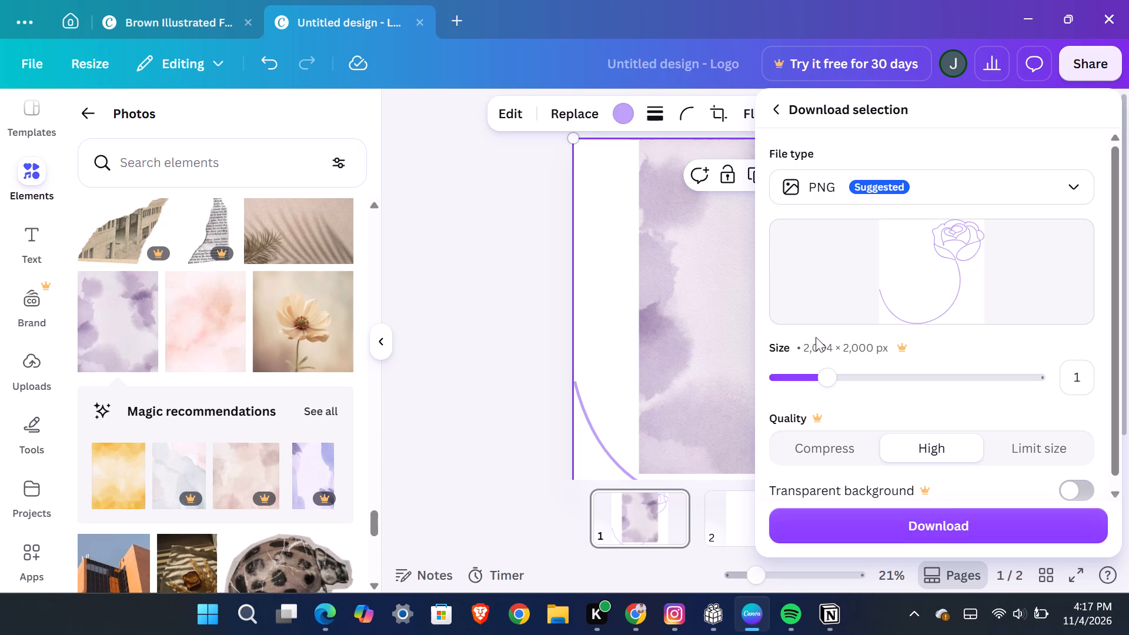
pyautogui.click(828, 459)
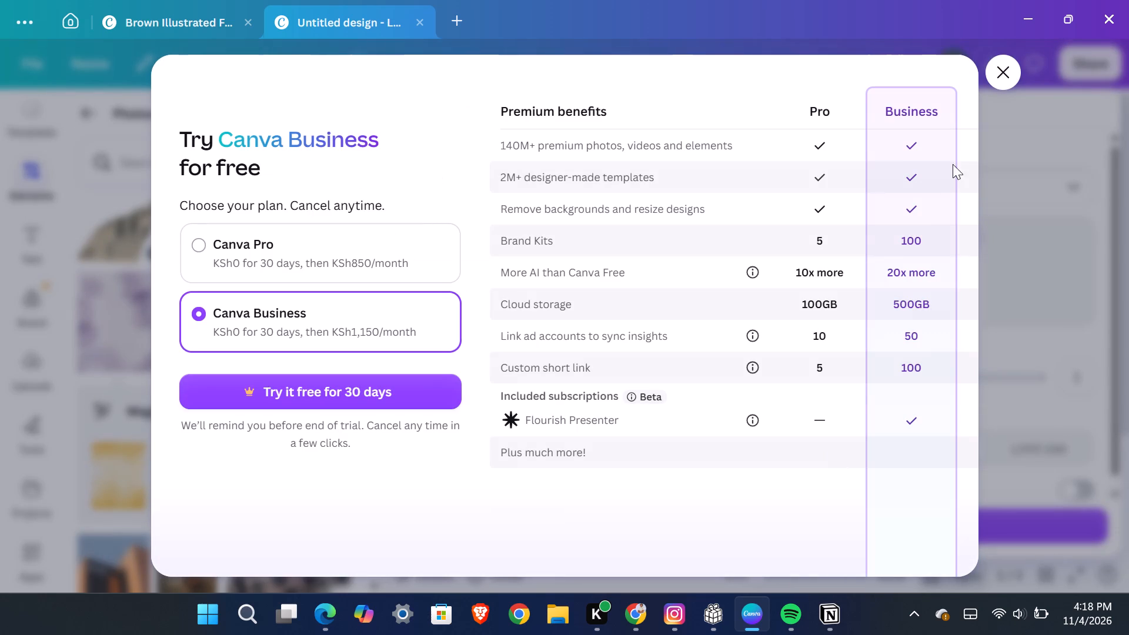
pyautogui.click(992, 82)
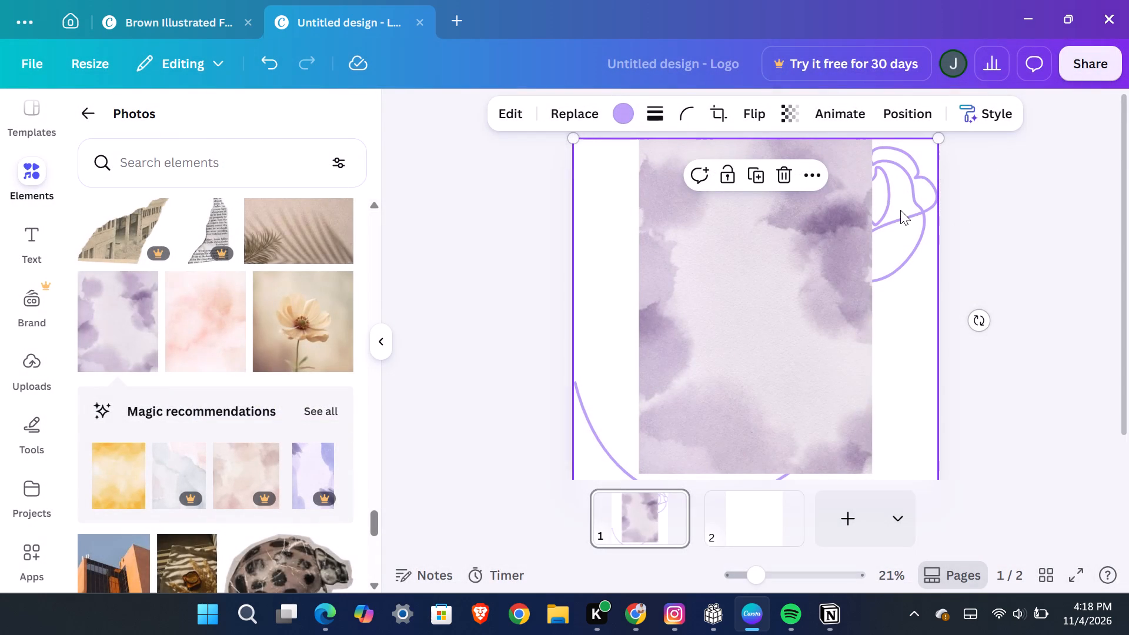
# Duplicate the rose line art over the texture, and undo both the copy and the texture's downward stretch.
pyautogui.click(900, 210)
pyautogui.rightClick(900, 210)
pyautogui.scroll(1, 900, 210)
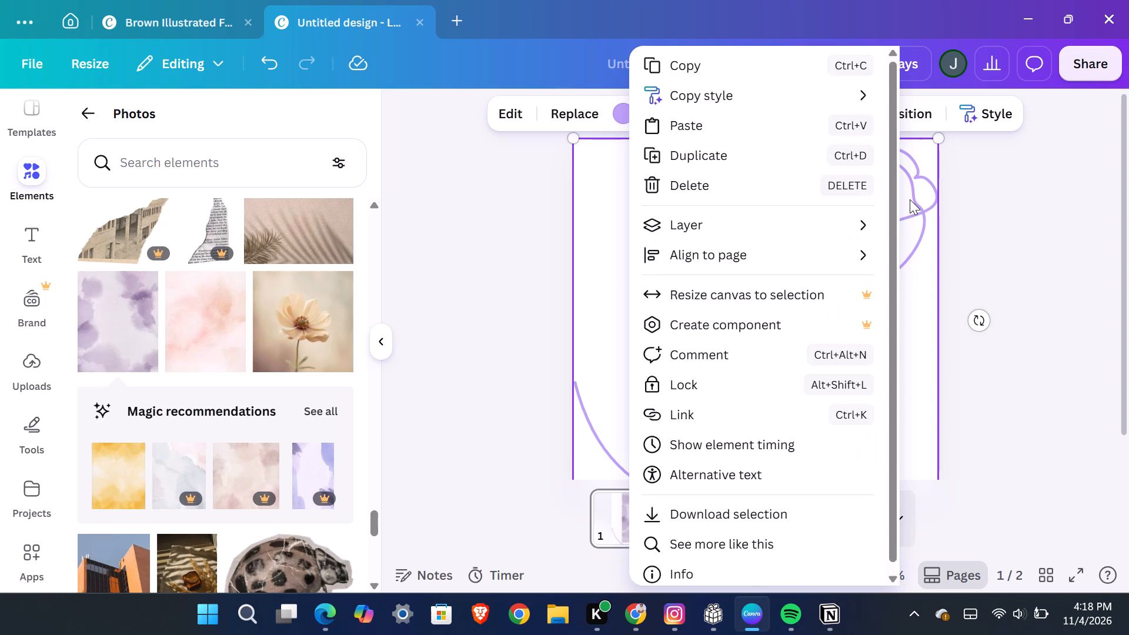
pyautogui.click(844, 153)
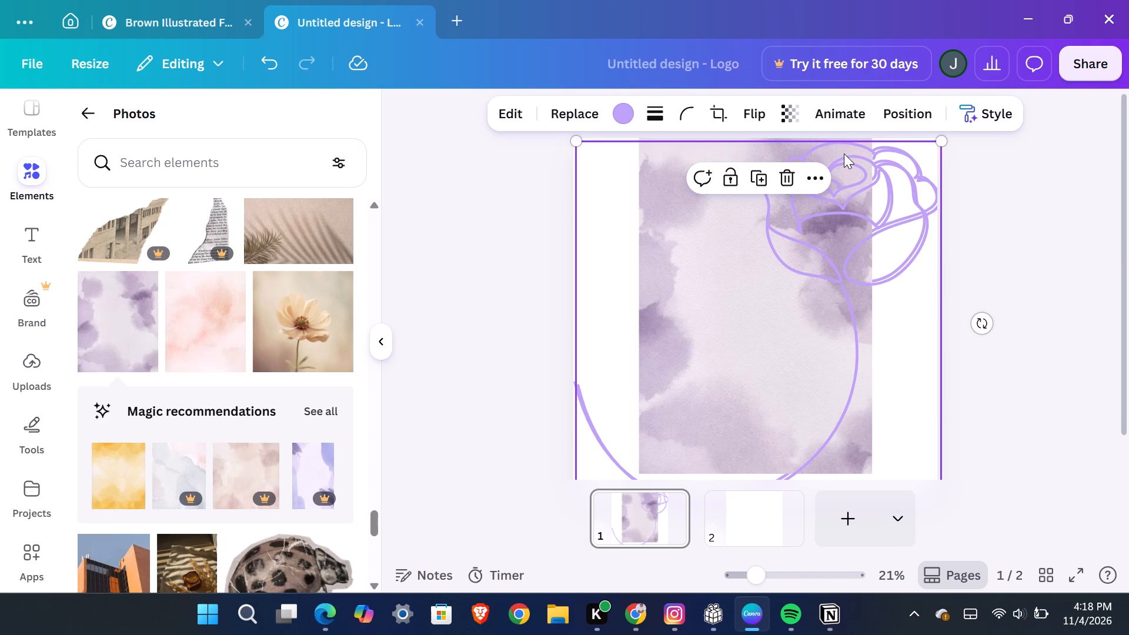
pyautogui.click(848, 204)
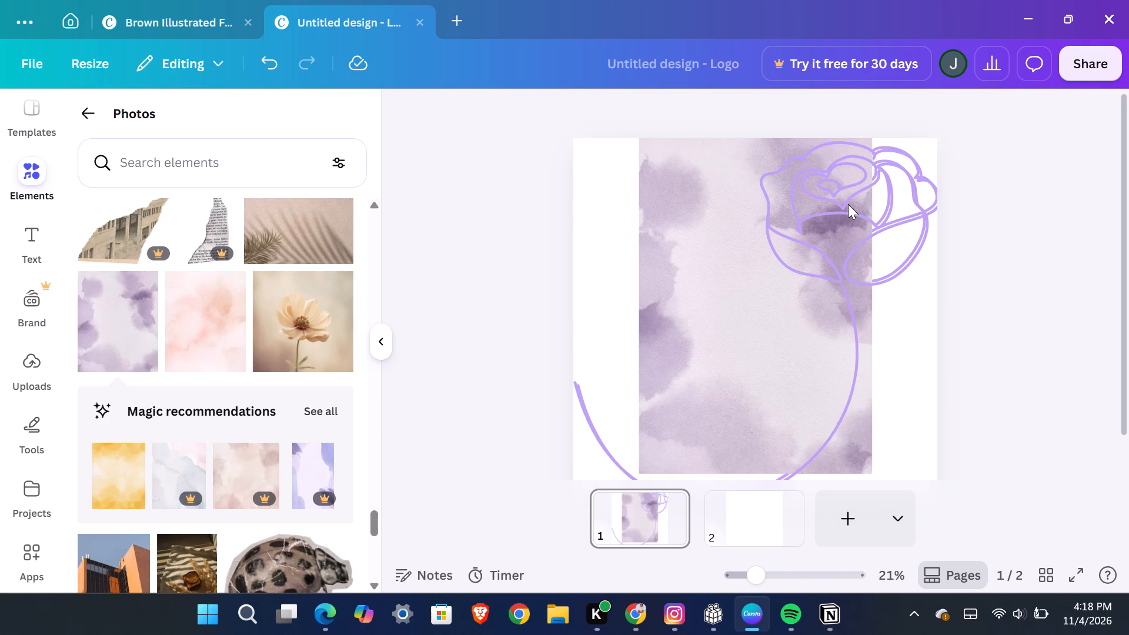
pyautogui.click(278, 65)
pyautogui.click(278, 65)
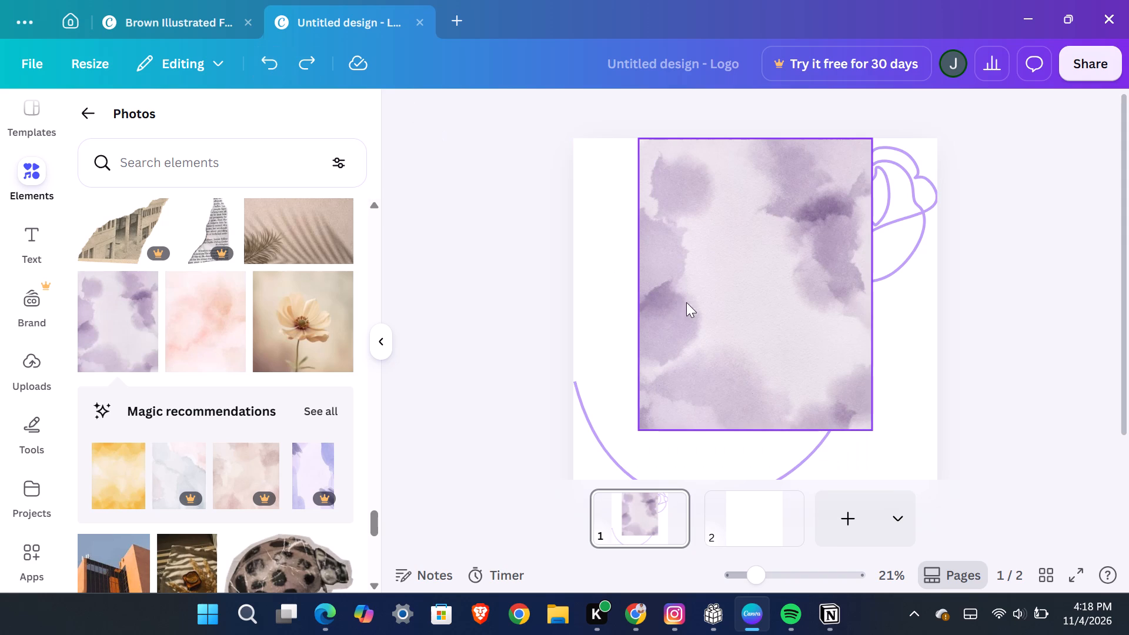
# Enlarge the watercolour texture and widen it to span the full width of the page.
pyautogui.click(894, 195)
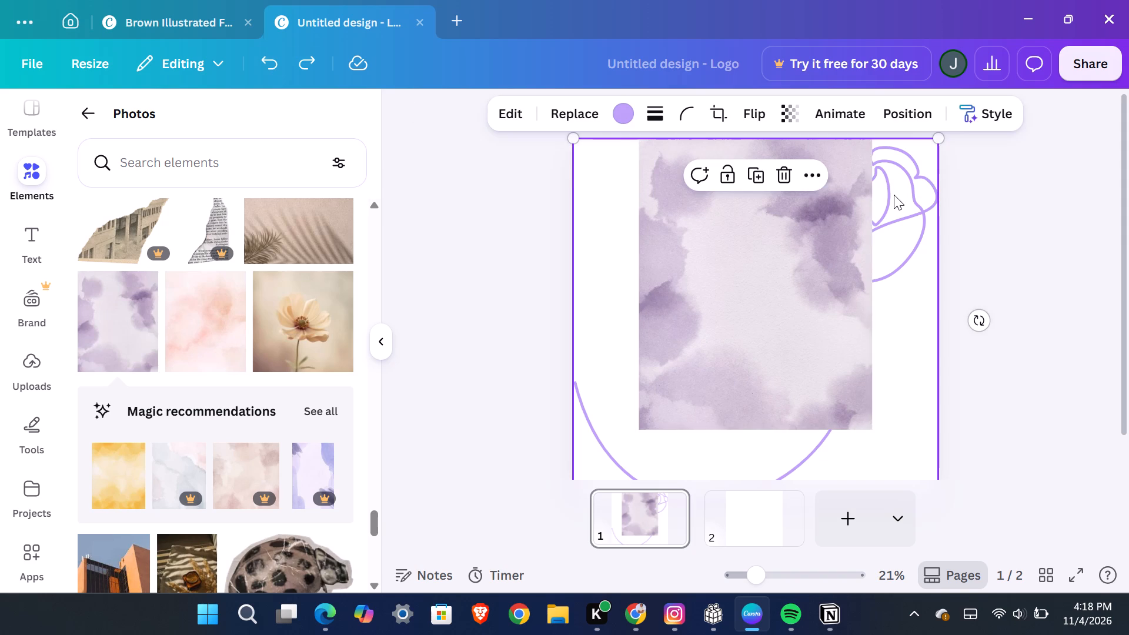
pyautogui.click(830, 355)
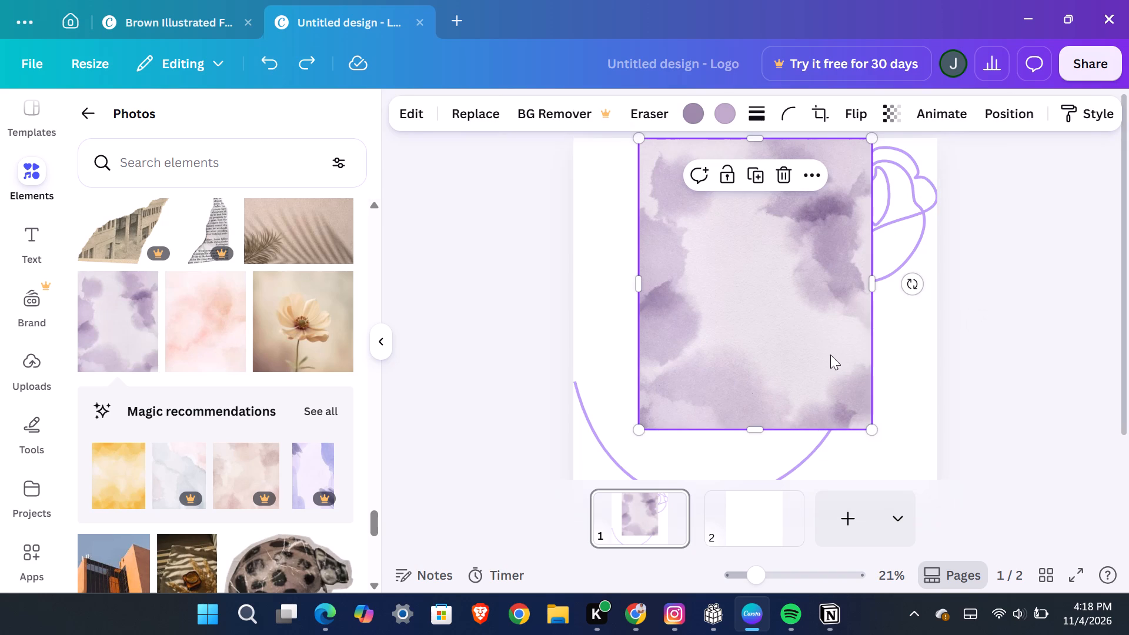
pyautogui.moveTo(869, 426); pyautogui.dragTo(943, 484)
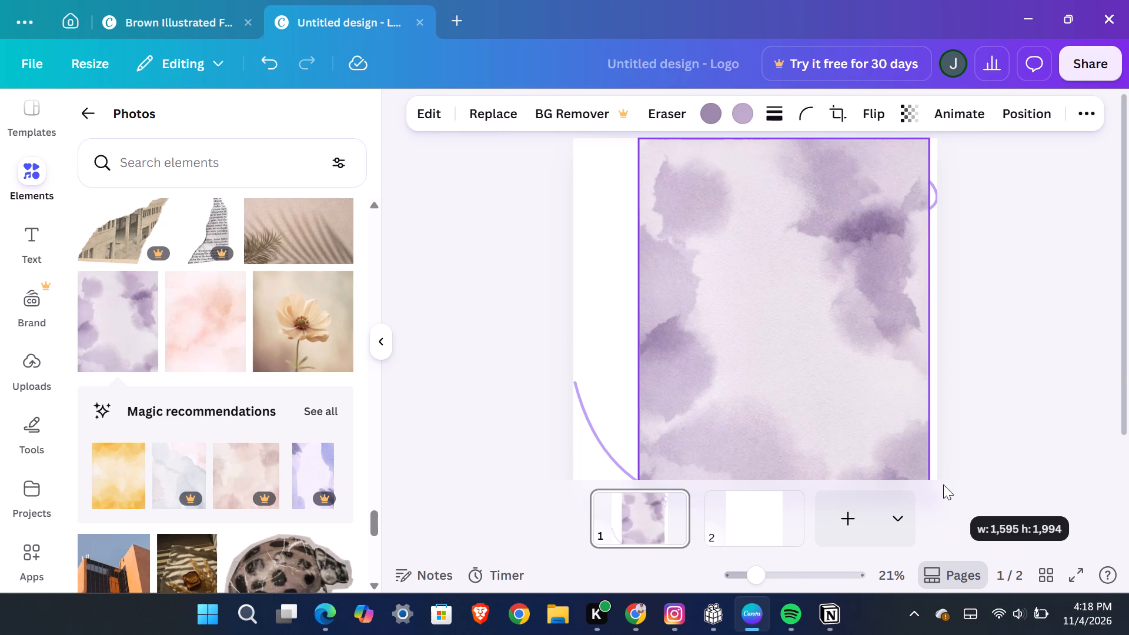
pyautogui.moveTo(943, 484); pyautogui.dragTo(963, 484)
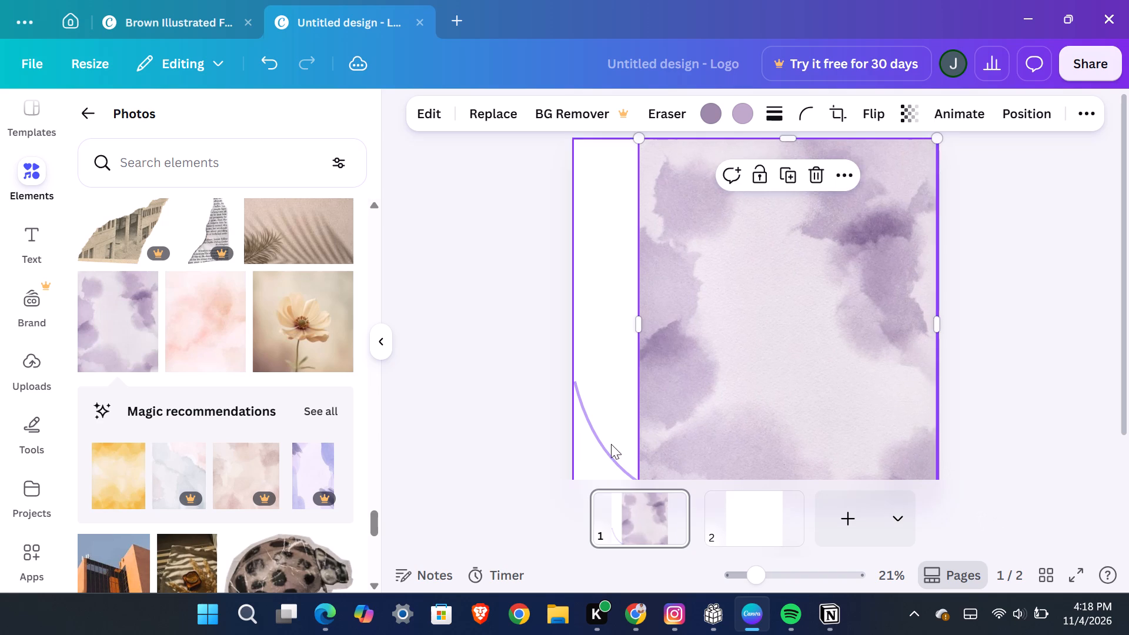
pyautogui.moveTo(633, 320); pyautogui.dragTo(581, 321)
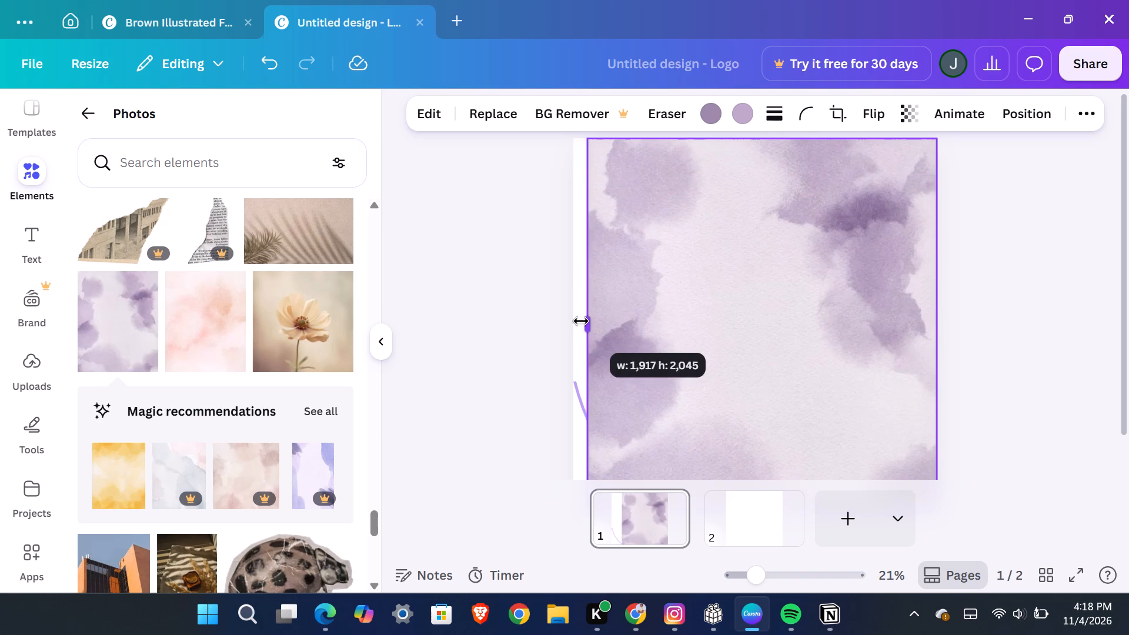
pyautogui.moveTo(581, 321); pyautogui.dragTo(570, 323)
pyautogui.click(545, 320)
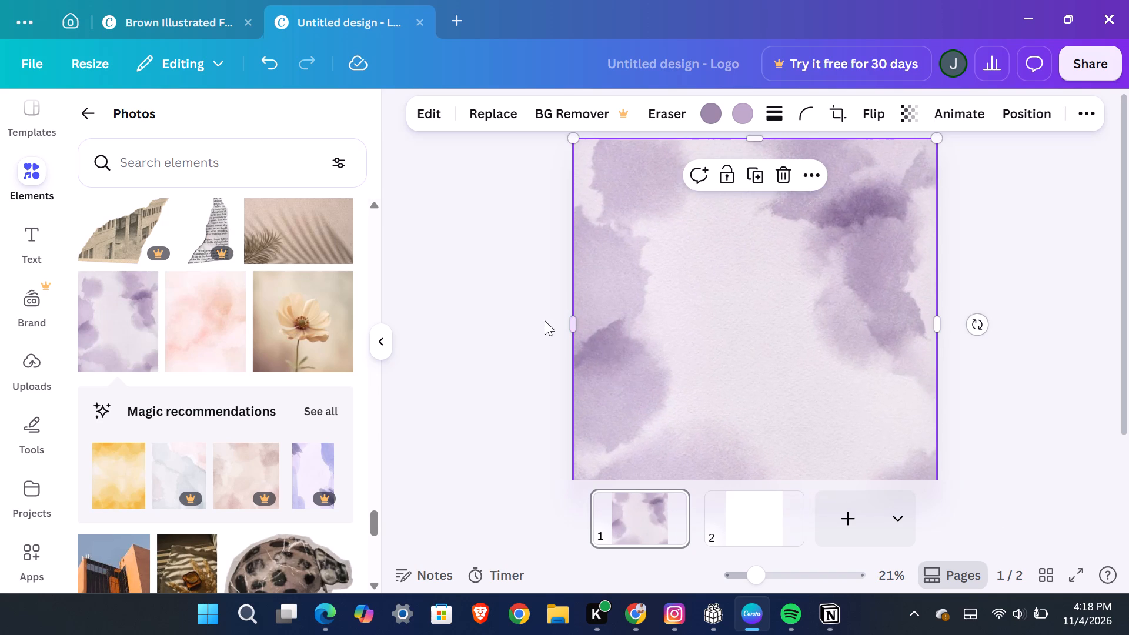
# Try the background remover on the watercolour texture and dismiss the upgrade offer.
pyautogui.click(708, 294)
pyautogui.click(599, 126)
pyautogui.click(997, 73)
# Shrink the watercolour texture from its upper right corner to uncover the rose bloom, and deselect it.
pyautogui.moveTo(931, 131); pyautogui.dragTo(874, 222)
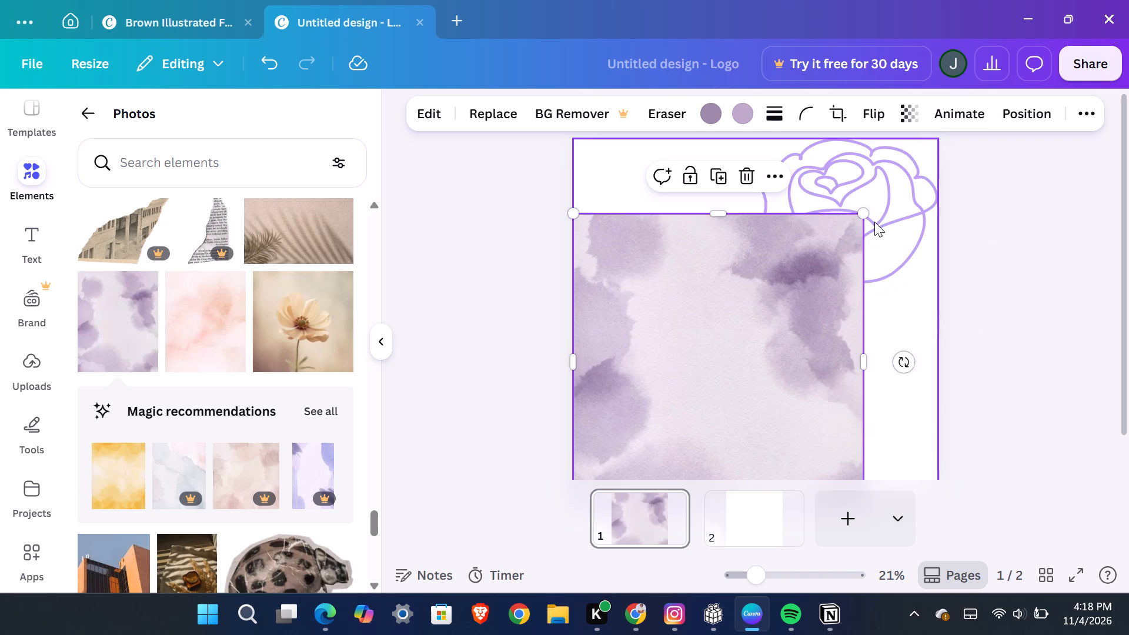
pyautogui.moveTo(886, 215); pyautogui.dragTo(964, 241)
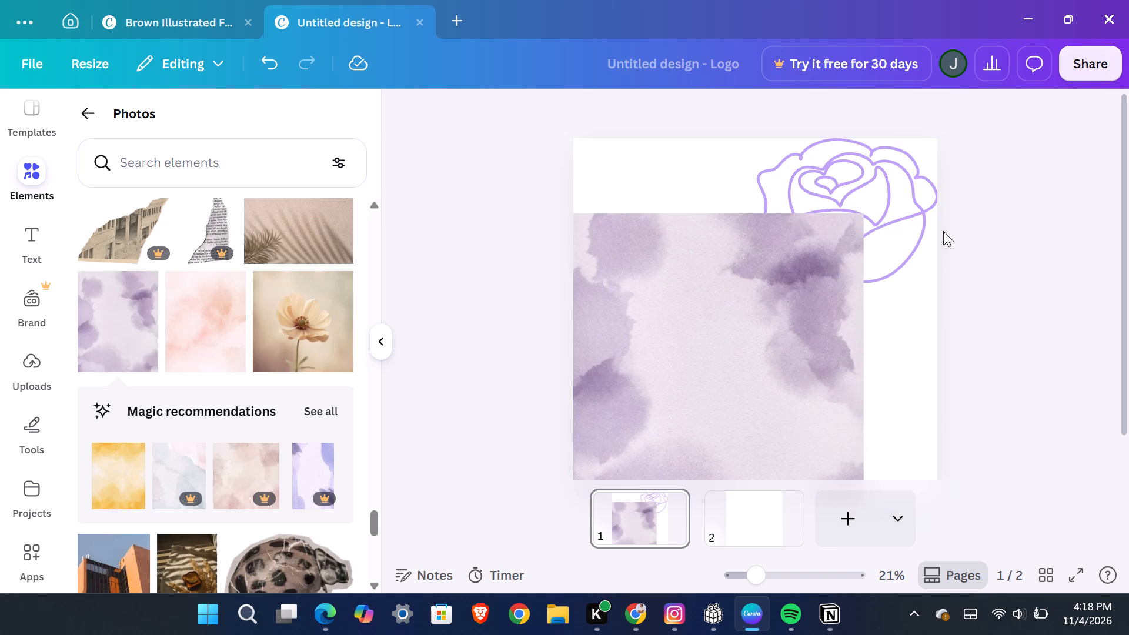
# Duplicate the rose line art and scale the copy down to about 880 px wide at the page's lower right.
pyautogui.click(922, 222)
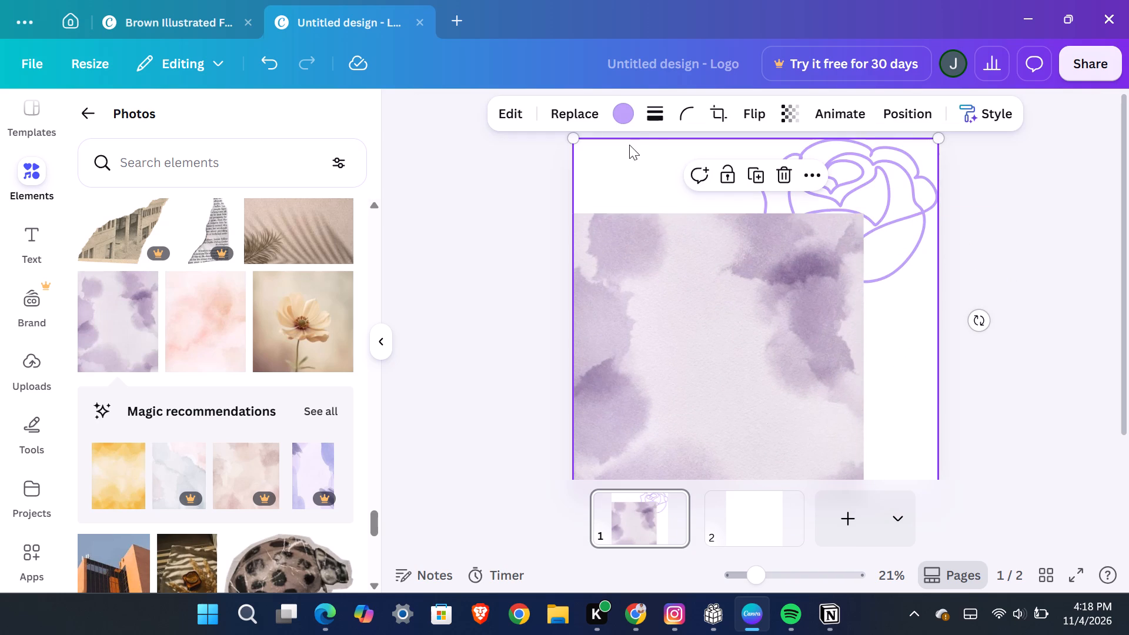
pyautogui.click(755, 169)
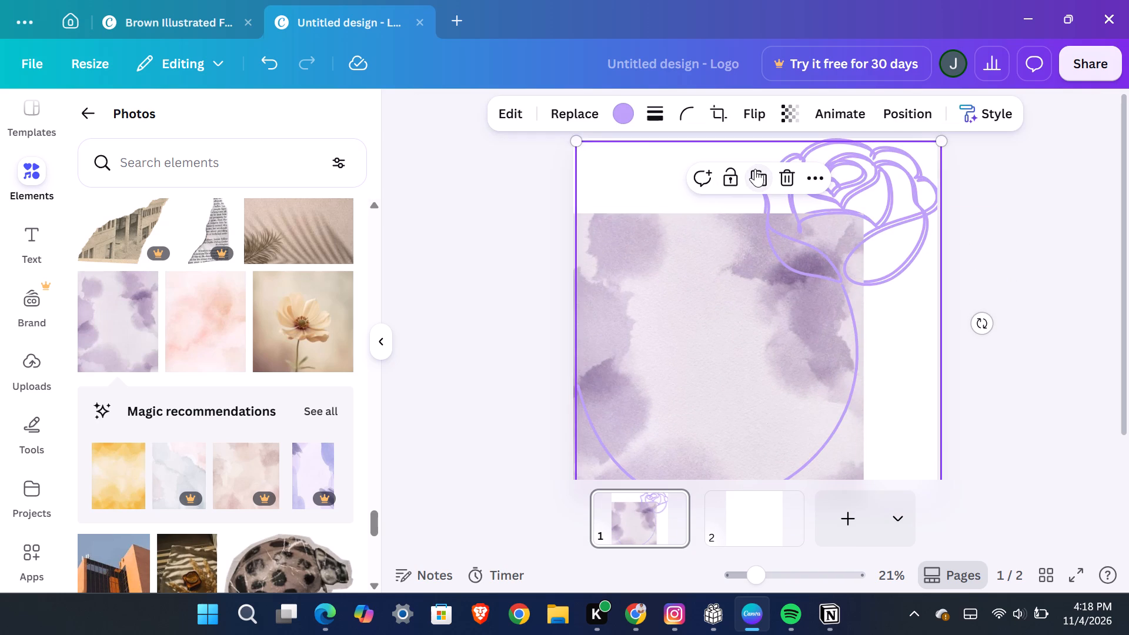
pyautogui.moveTo(576, 142); pyautogui.dragTo(845, 291)
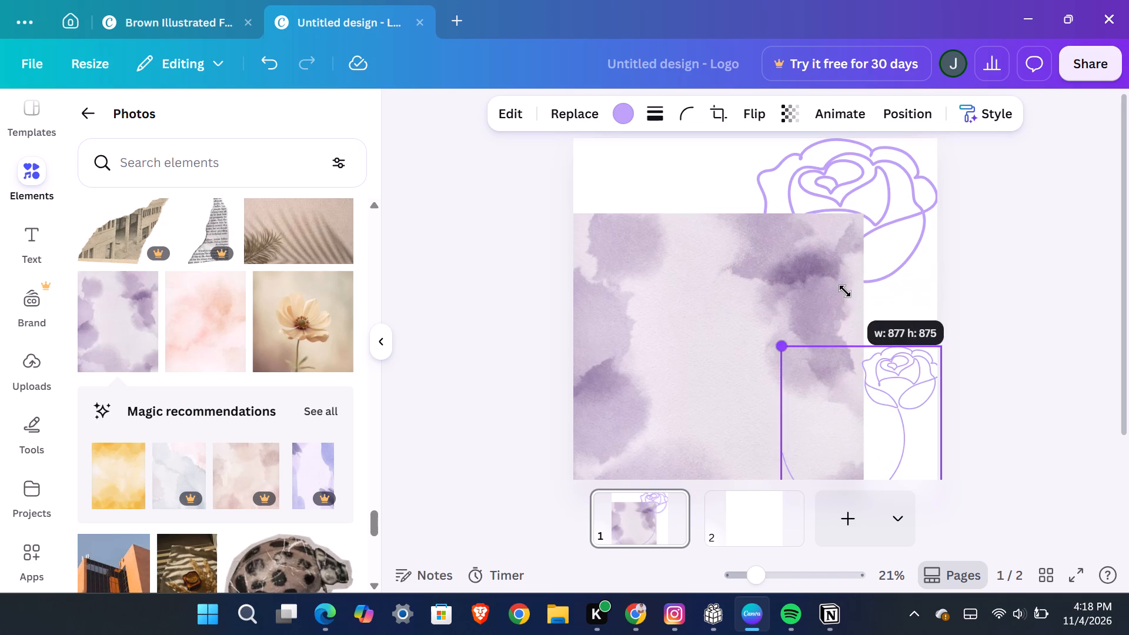
pyautogui.moveTo(845, 291); pyautogui.dragTo(839, 288)
# Shrink the original large rose towards its lower right corner so it overlaps the small copy.
pyautogui.click(895, 208)
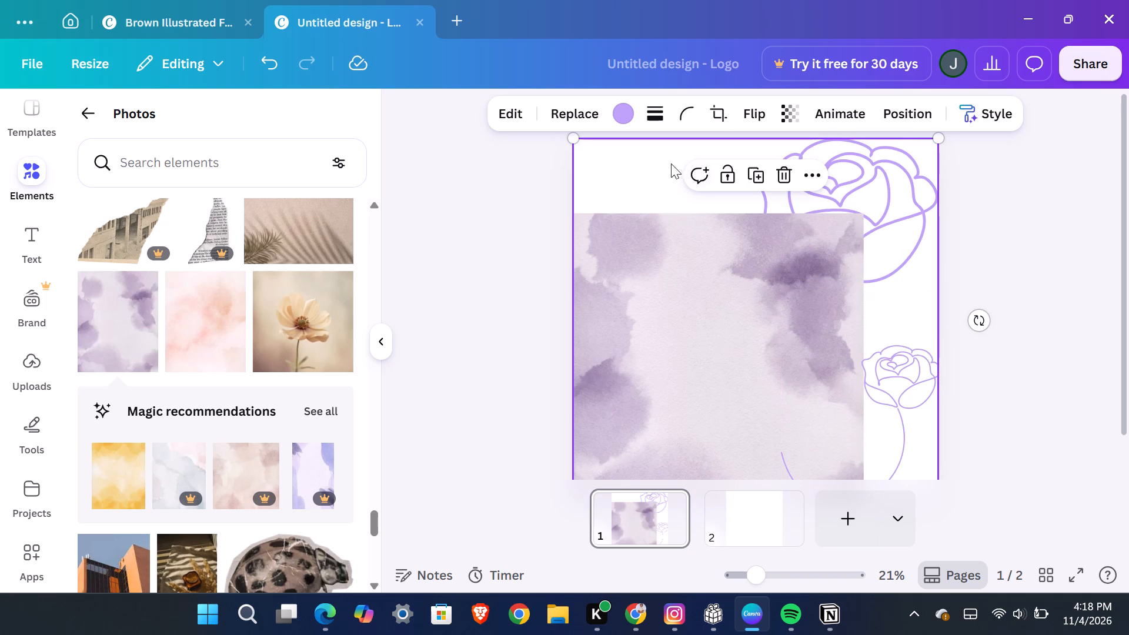
pyautogui.moveTo(574, 135); pyautogui.dragTo(828, 345)
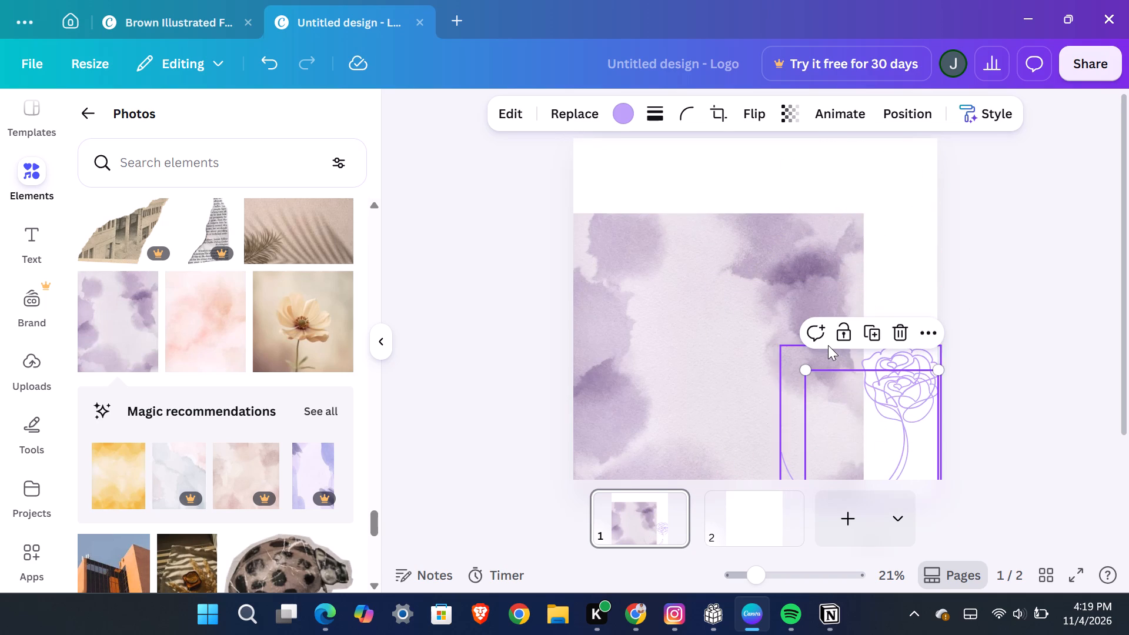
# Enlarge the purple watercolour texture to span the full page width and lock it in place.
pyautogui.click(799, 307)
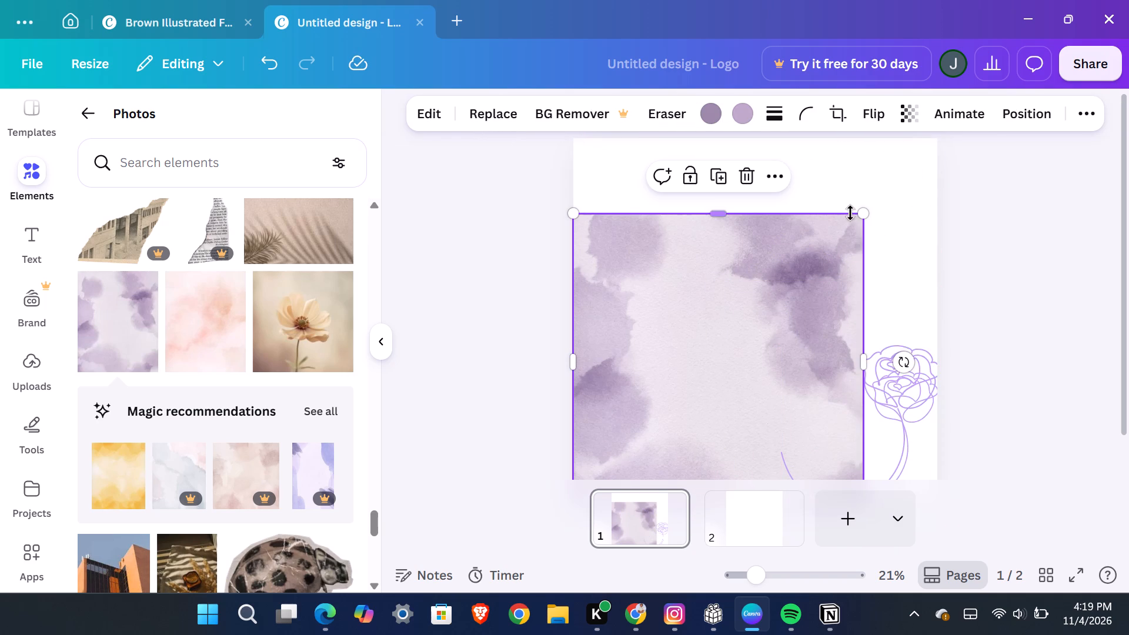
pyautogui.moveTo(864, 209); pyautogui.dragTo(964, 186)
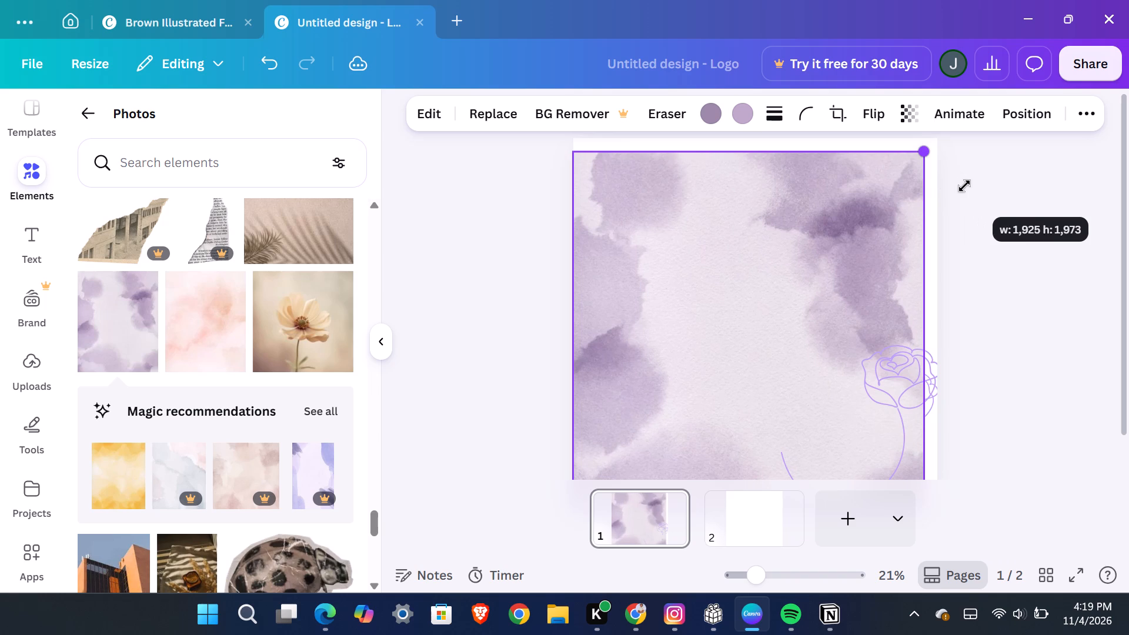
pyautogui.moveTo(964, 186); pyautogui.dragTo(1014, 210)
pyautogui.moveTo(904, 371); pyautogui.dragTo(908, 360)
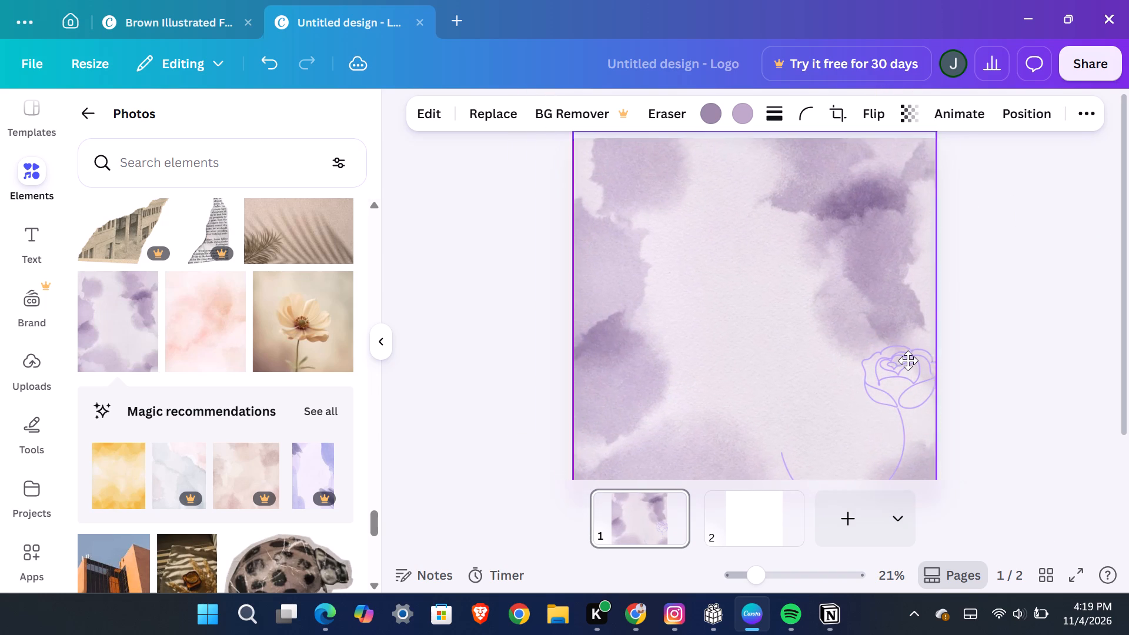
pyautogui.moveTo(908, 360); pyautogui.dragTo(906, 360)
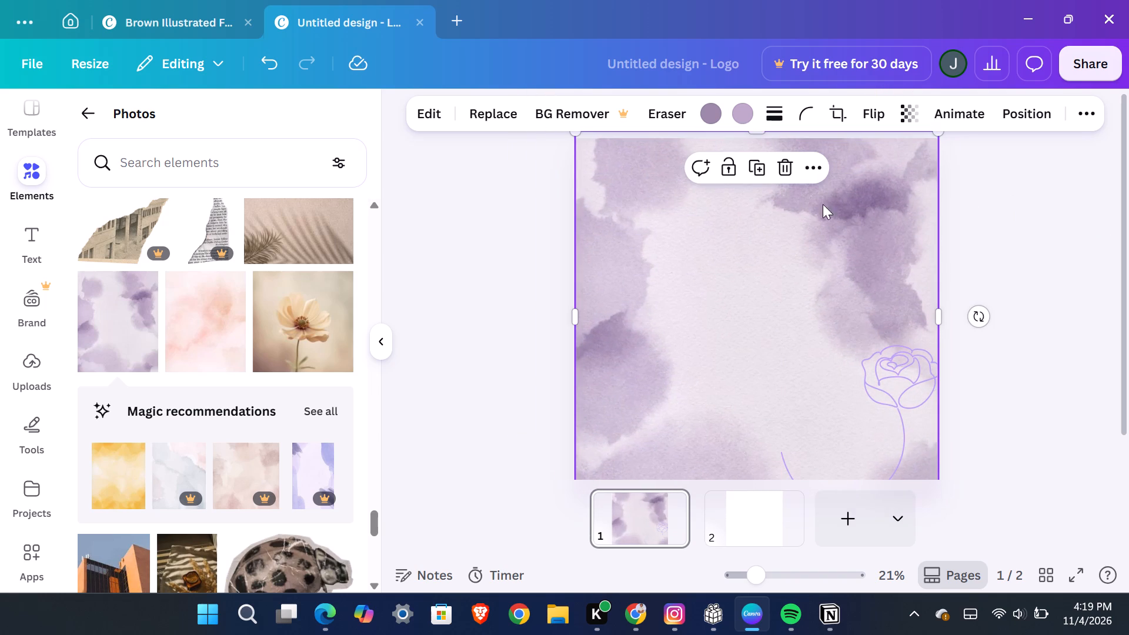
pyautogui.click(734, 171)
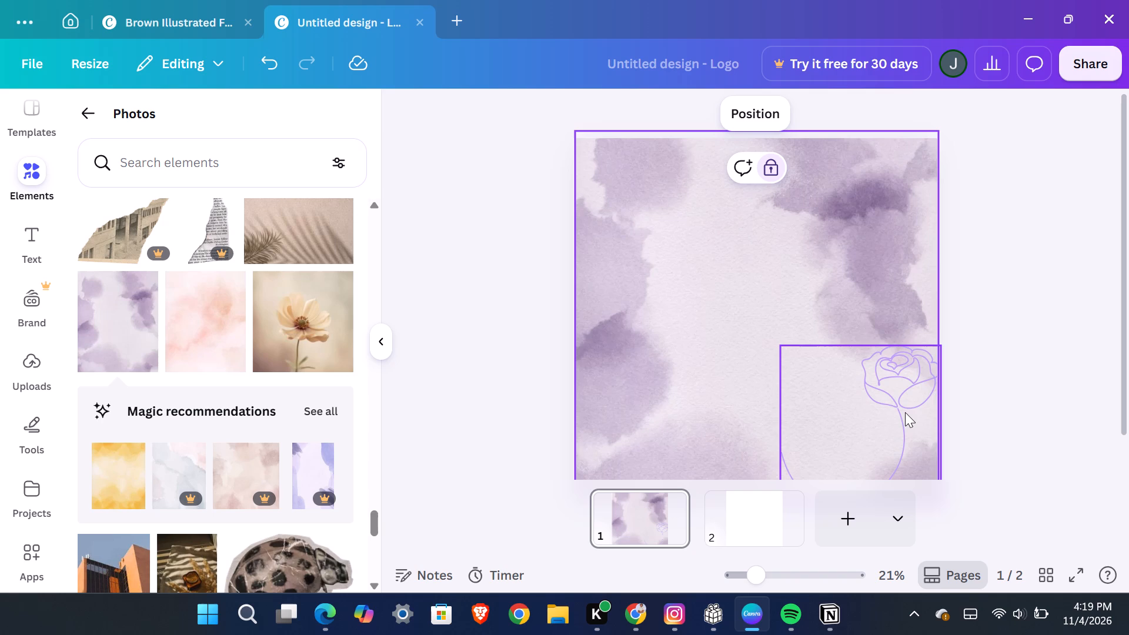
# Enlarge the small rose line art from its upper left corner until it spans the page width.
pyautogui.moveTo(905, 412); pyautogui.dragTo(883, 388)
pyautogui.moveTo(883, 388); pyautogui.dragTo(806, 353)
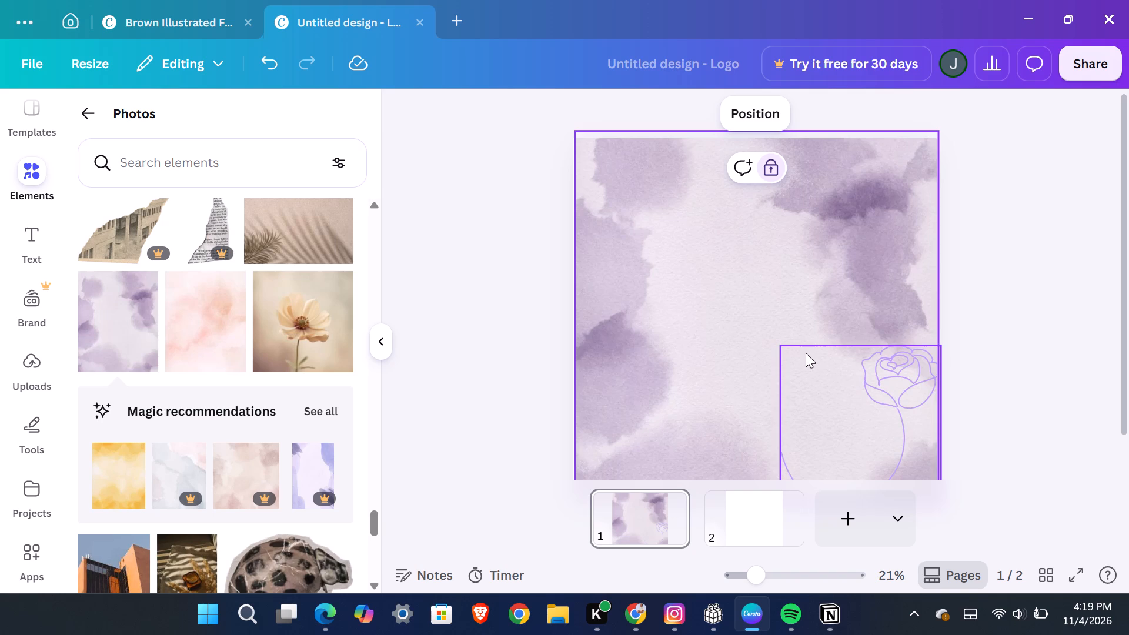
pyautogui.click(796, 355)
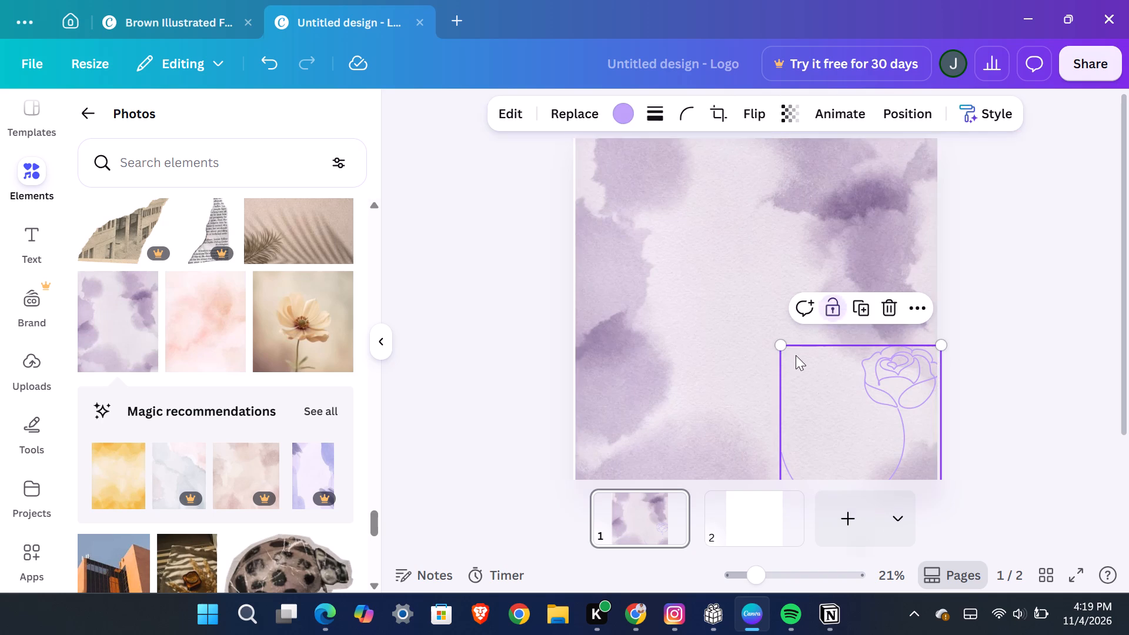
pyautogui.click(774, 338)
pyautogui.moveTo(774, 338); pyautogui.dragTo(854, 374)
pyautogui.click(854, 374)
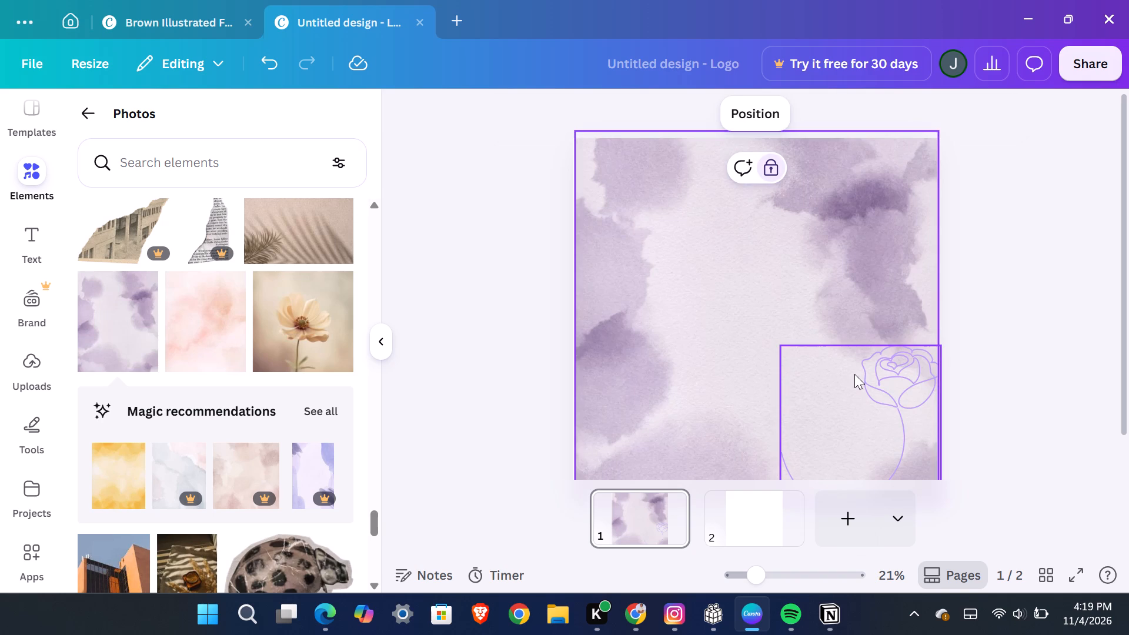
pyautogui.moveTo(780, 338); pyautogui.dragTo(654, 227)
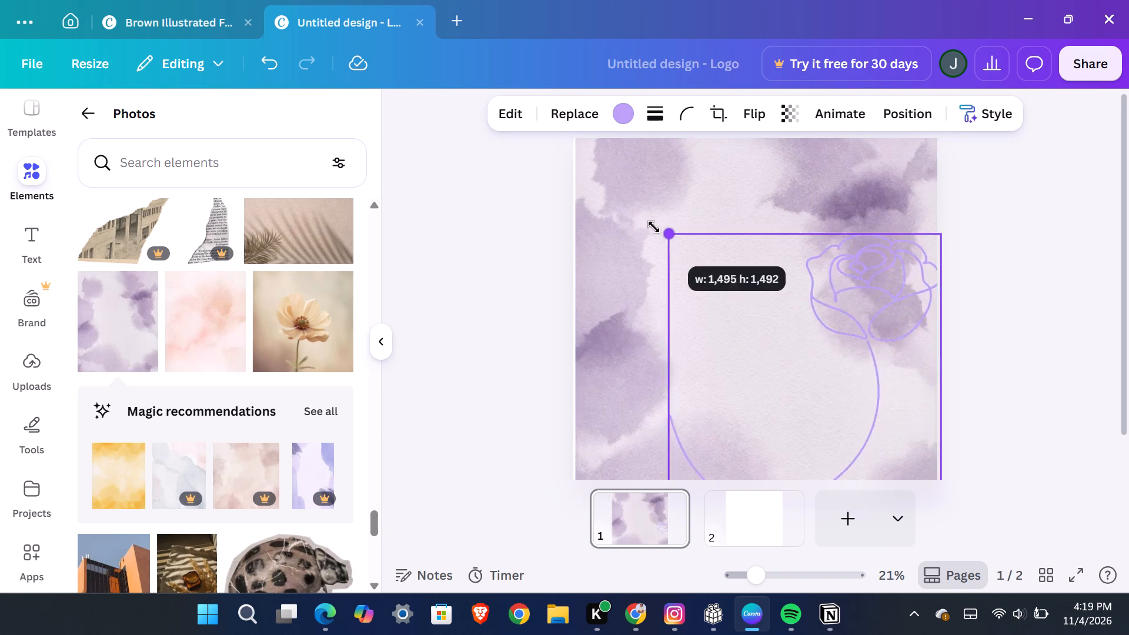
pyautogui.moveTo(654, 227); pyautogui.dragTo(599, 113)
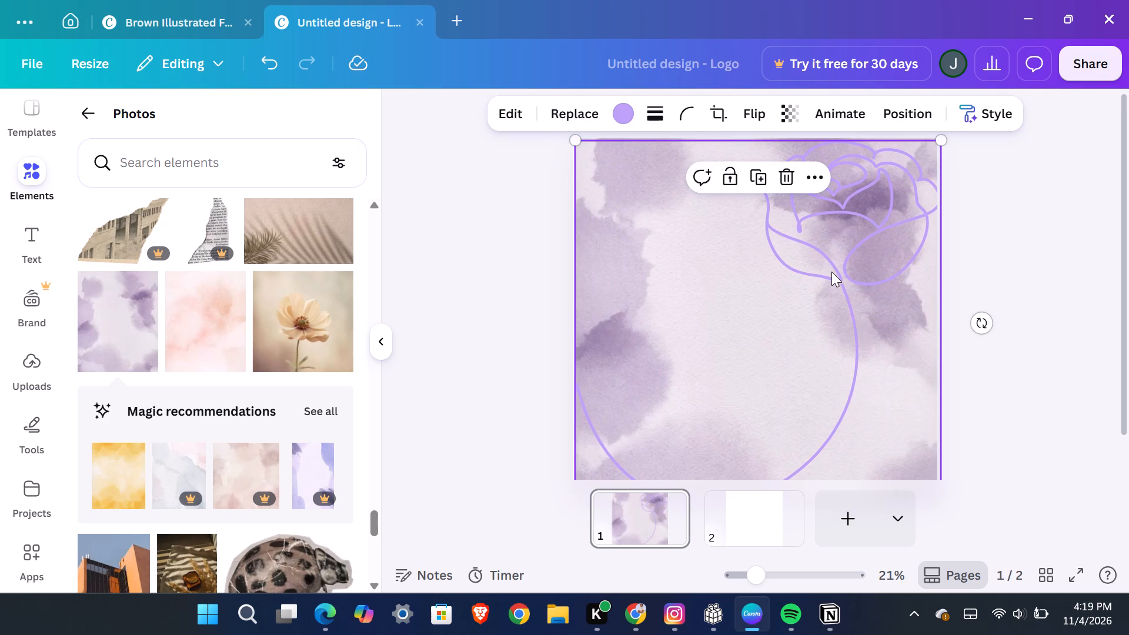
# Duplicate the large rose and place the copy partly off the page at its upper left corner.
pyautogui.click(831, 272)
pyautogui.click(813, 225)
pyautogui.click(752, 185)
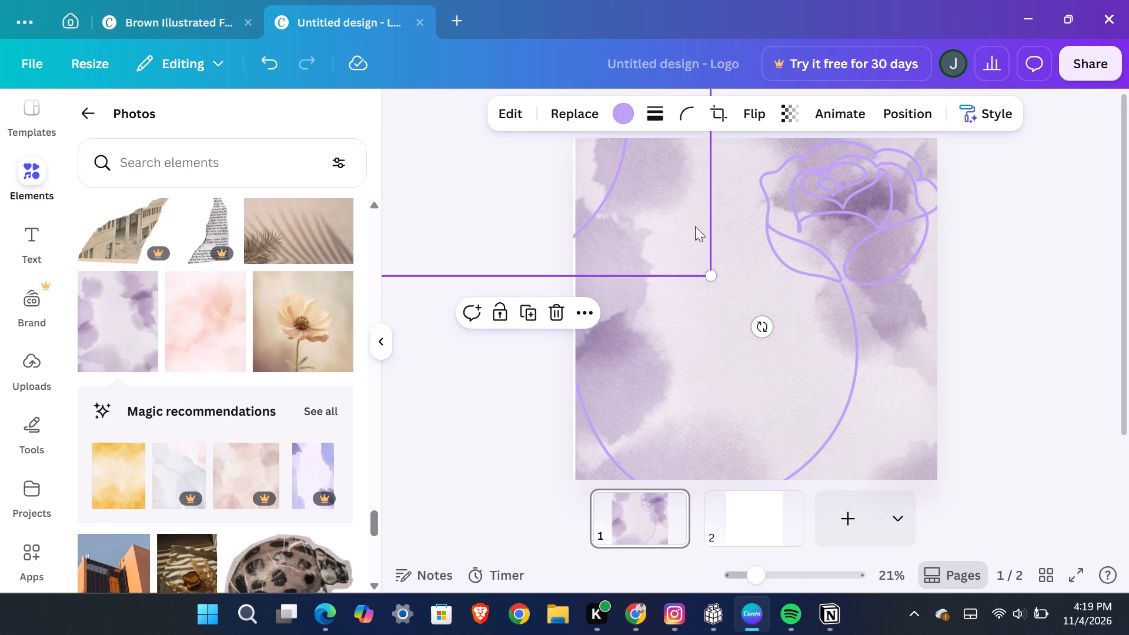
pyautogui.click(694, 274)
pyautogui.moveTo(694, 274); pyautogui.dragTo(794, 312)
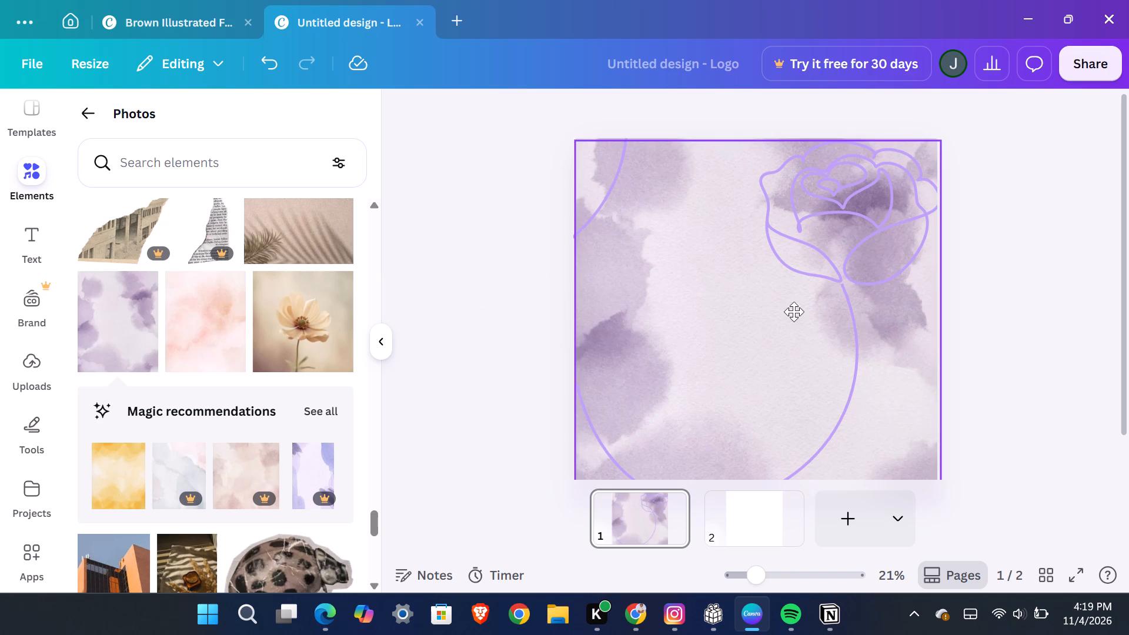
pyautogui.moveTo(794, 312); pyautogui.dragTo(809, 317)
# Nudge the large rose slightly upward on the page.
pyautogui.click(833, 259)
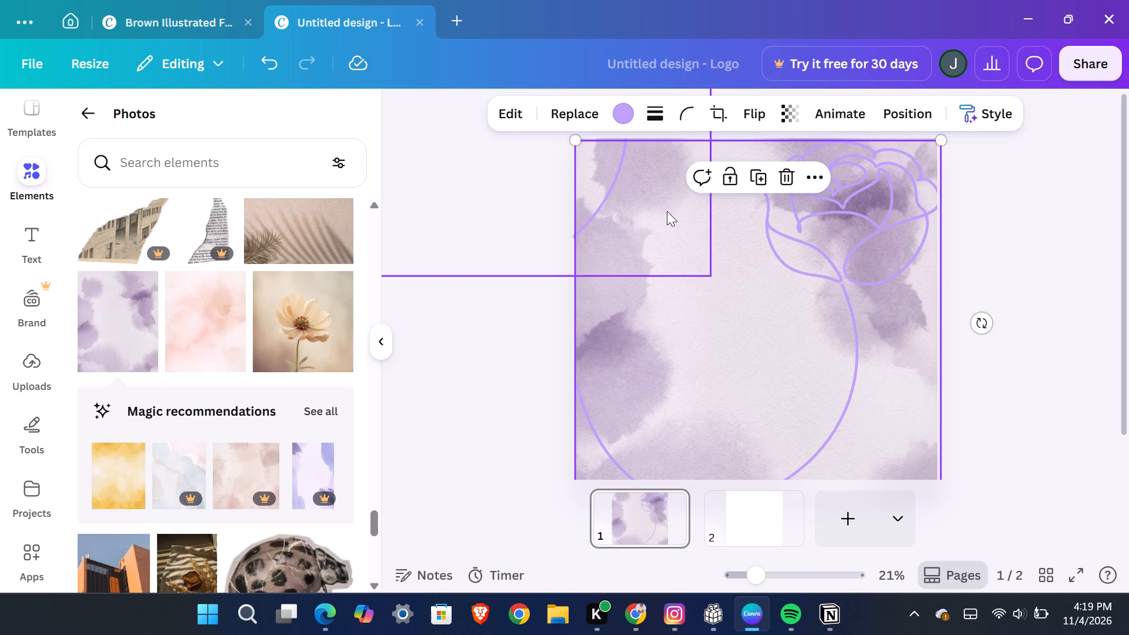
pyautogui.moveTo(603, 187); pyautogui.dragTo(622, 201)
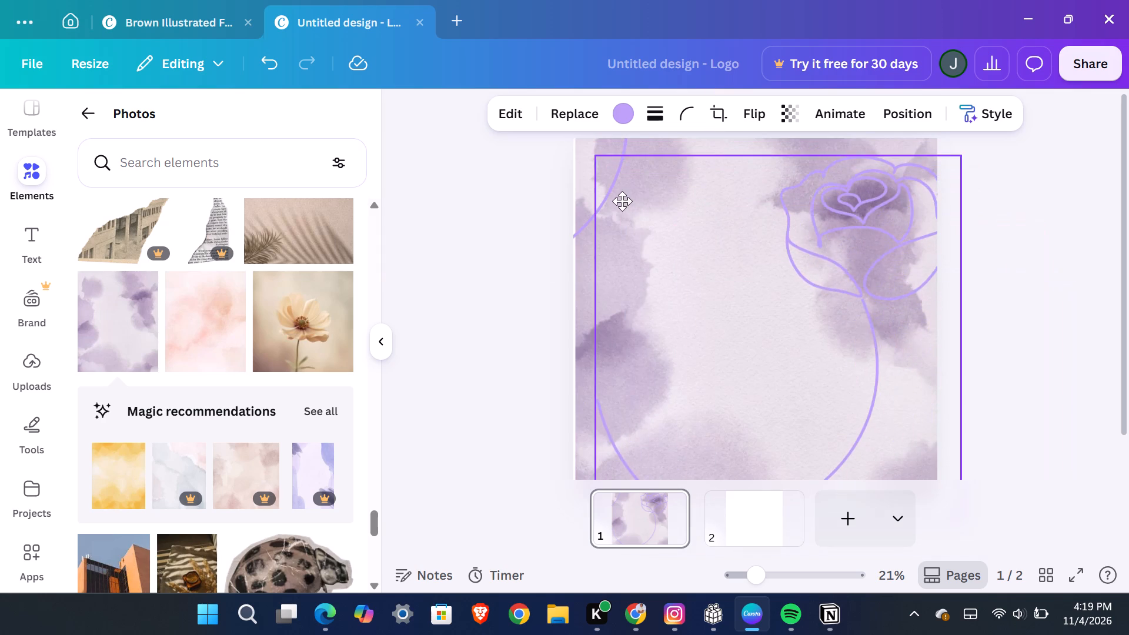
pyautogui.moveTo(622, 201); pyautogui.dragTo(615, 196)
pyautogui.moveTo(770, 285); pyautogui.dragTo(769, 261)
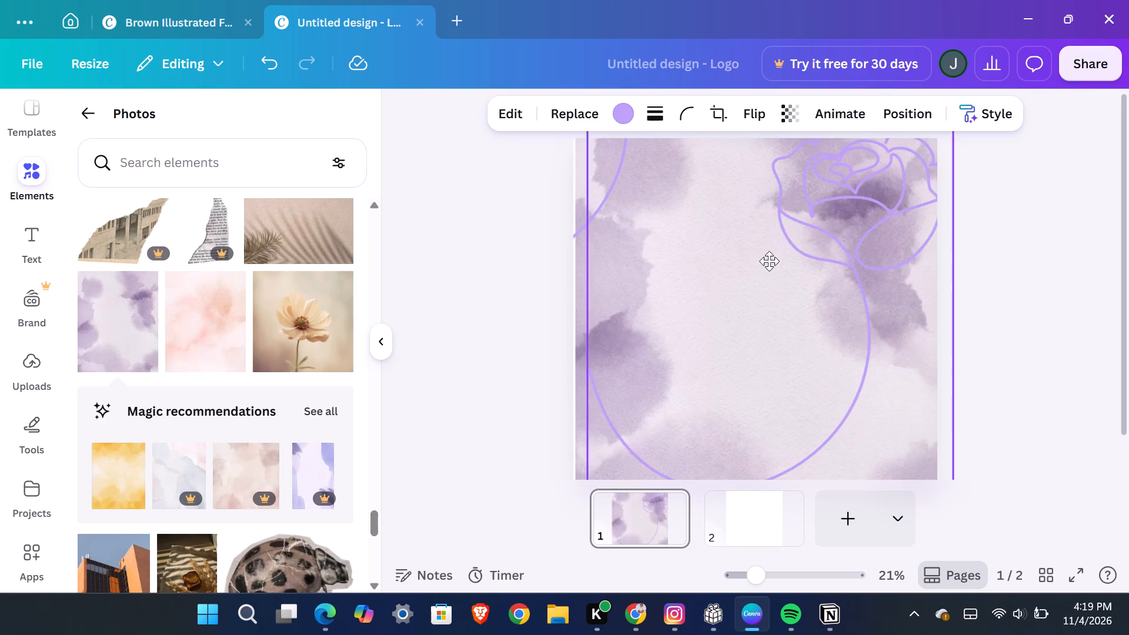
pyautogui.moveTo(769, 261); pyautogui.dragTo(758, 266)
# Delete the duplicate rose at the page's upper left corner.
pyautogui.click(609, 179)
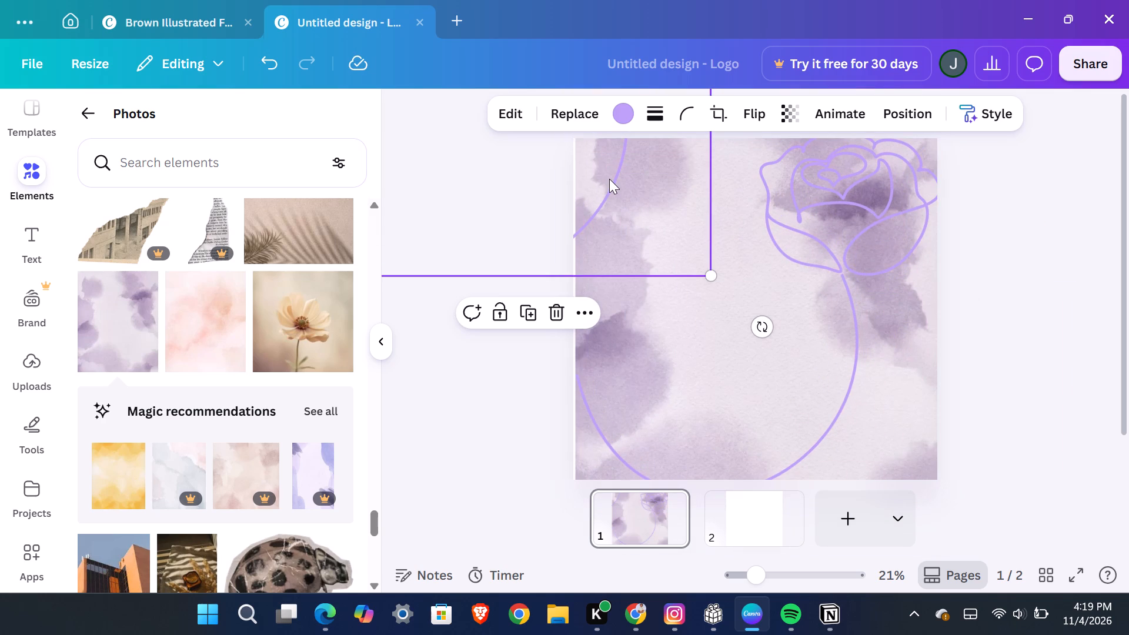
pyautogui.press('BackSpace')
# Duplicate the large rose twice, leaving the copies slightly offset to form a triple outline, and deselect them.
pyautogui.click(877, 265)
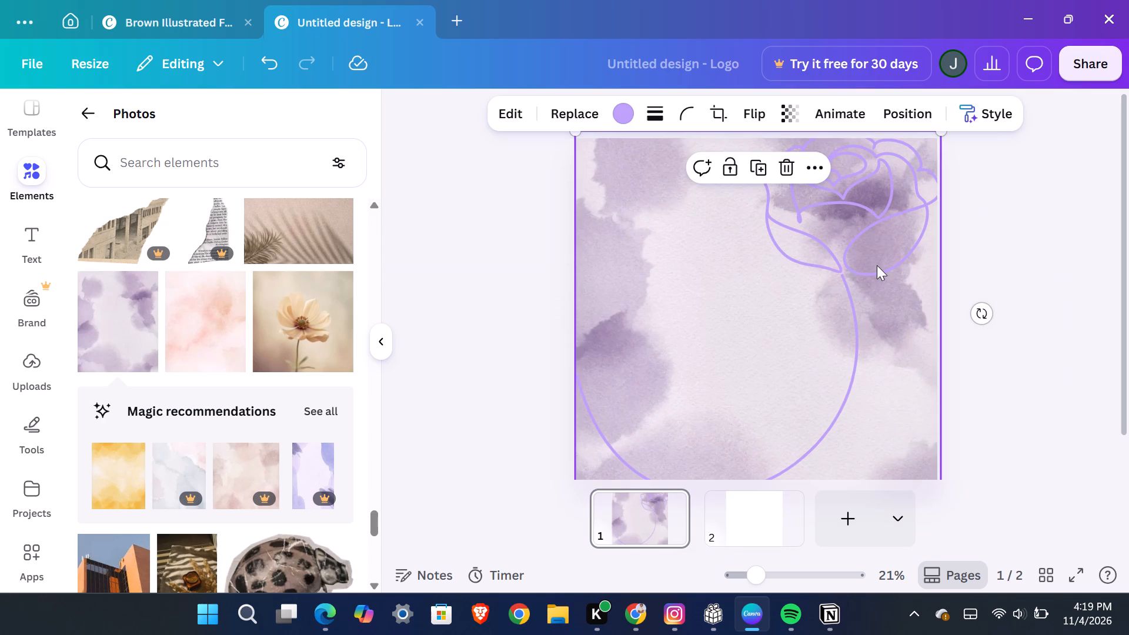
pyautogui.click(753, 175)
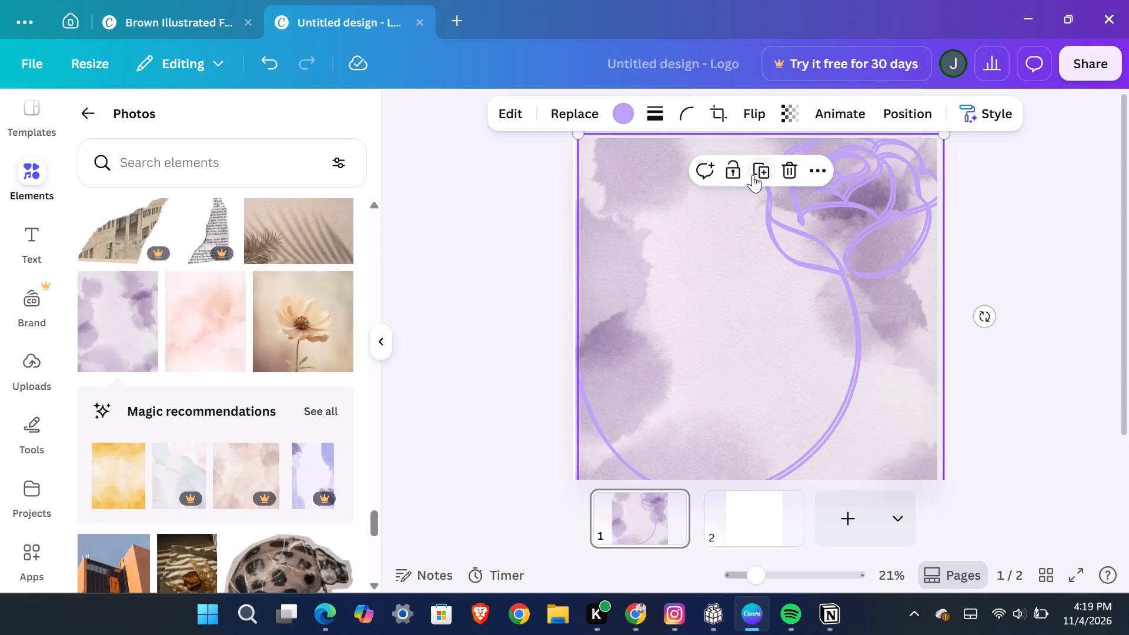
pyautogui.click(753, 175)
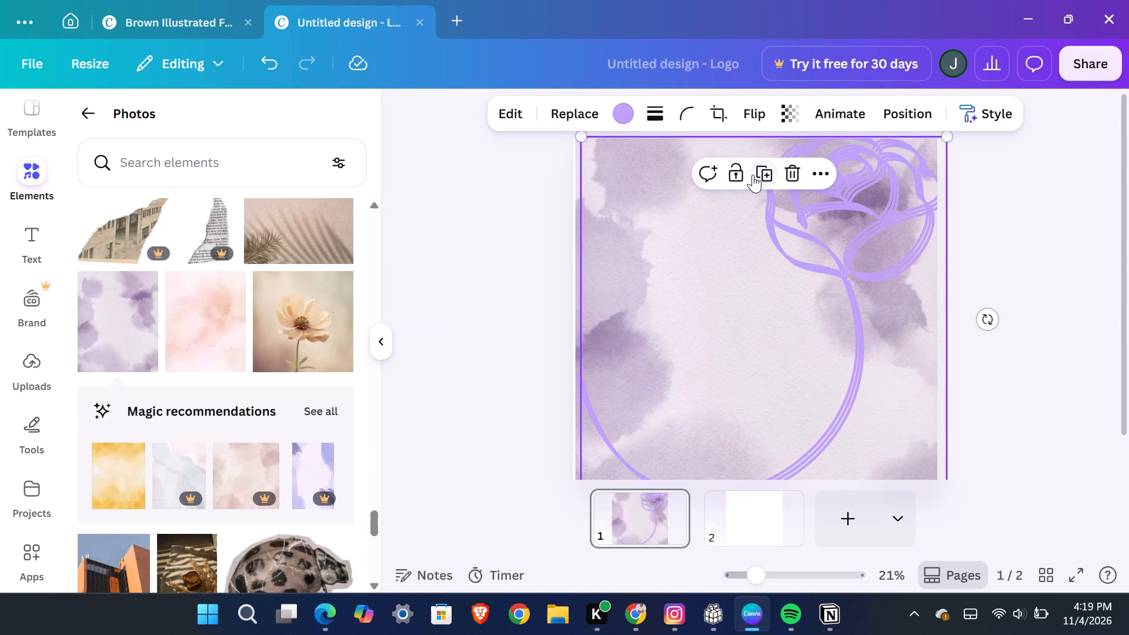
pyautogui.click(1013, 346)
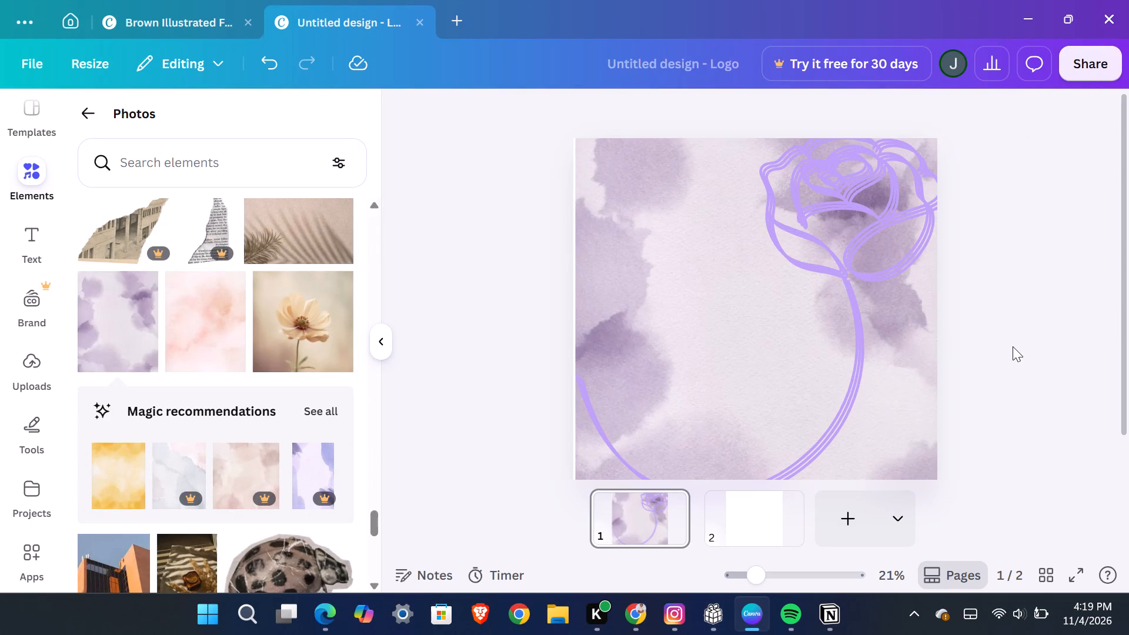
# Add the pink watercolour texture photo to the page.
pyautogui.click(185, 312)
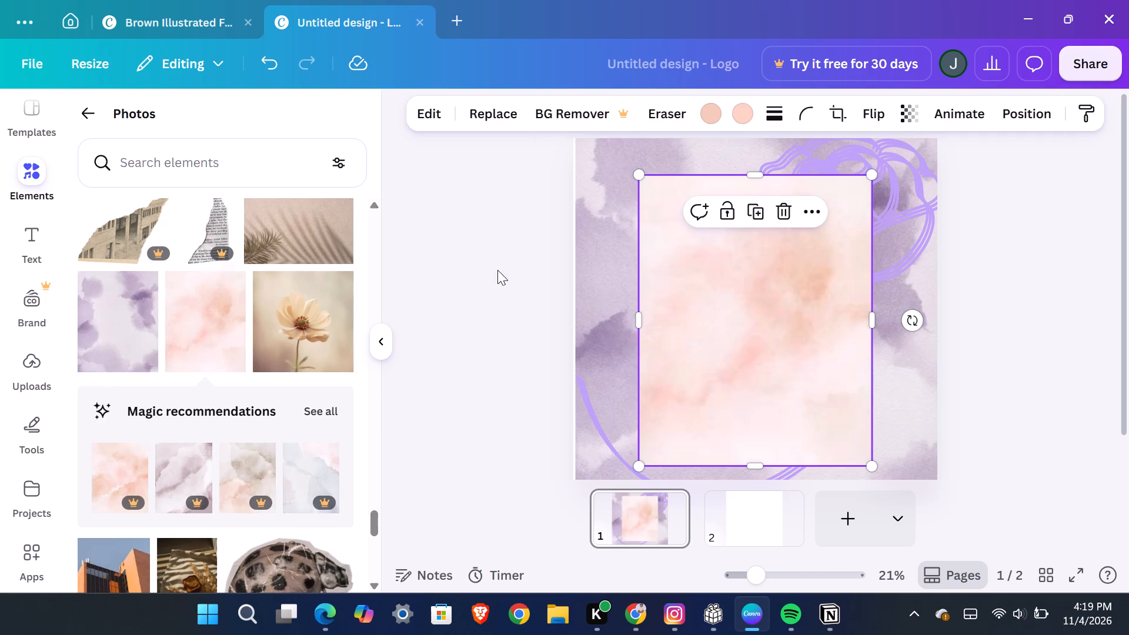
# Undo the recent edits until the watercolour texture is removed, keeping the single large rose in violet.
pyautogui.tripleClick(267, 68)
pyautogui.tripleClick(267, 68)
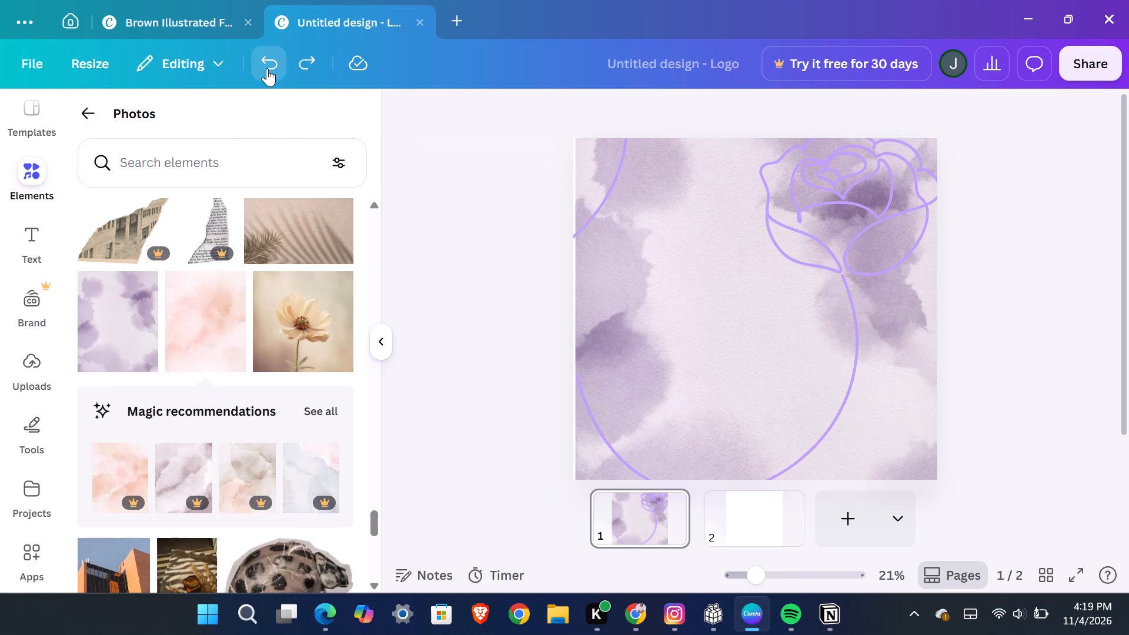
pyautogui.tripleClick(267, 68)
pyautogui.tripleClick(267, 68)
pyautogui.tripleClick(267, 68)
pyautogui.tripleClick(267, 68)
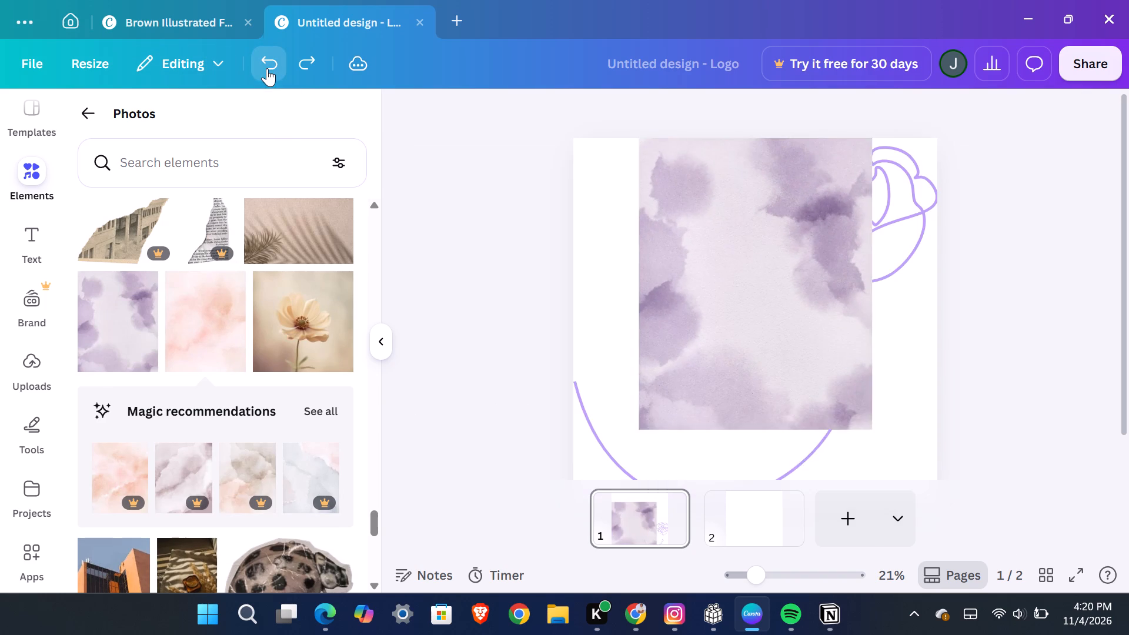
pyautogui.tripleClick(267, 68)
pyautogui.doubleClick(297, 65)
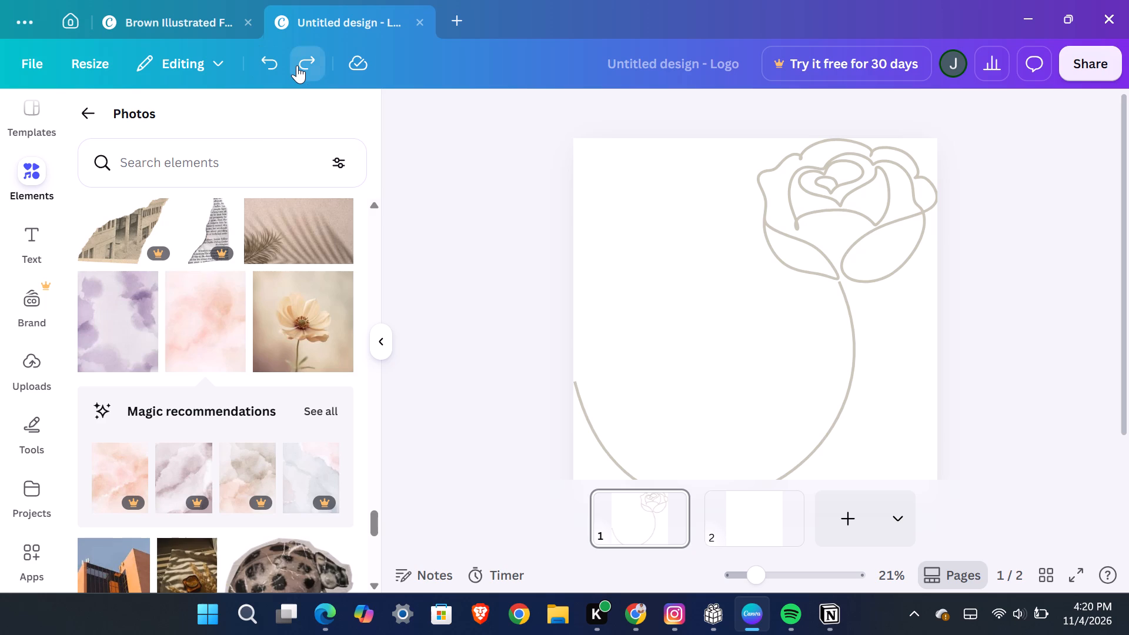
# Duplicate the large violet rose once, leaving the copy slightly offset as a double outline, and deselect it.
pyautogui.click(816, 222)
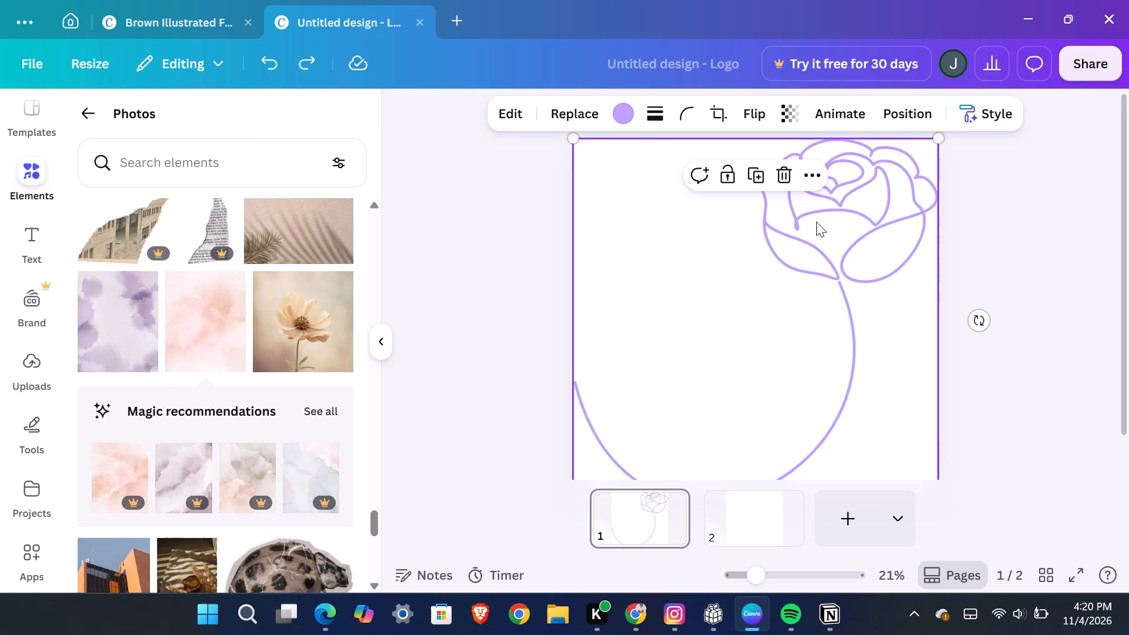
pyautogui.click(752, 175)
pyautogui.click(577, 265)
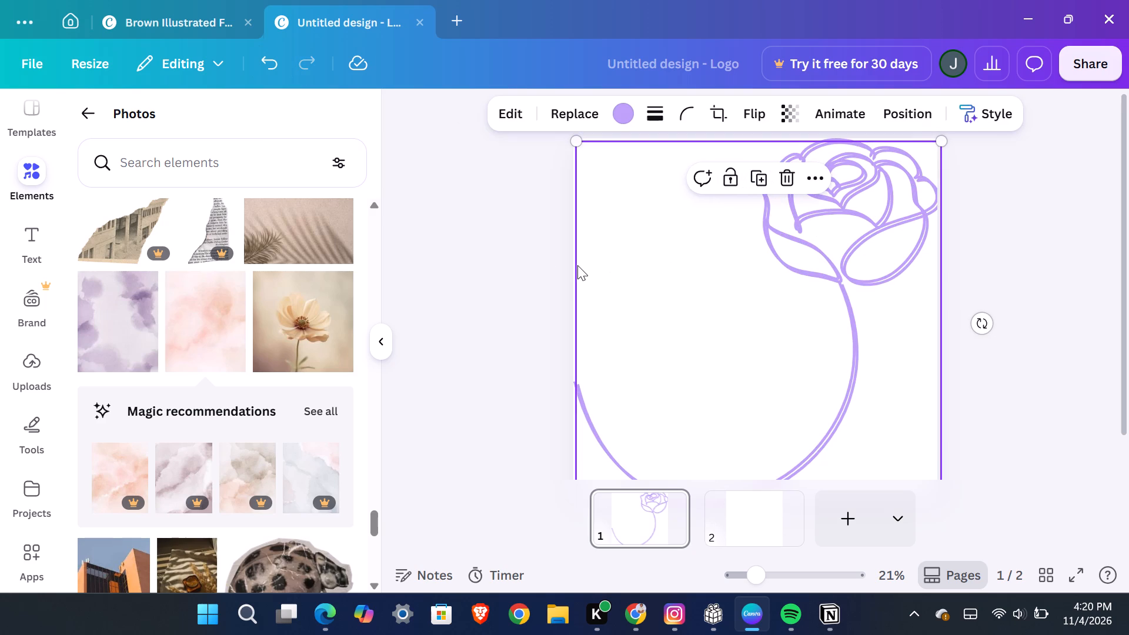
pyautogui.click(524, 255)
# Look through the photo library and the 3D elements for something to add to the rose logo.
pyautogui.scroll(-1, 270, 336)
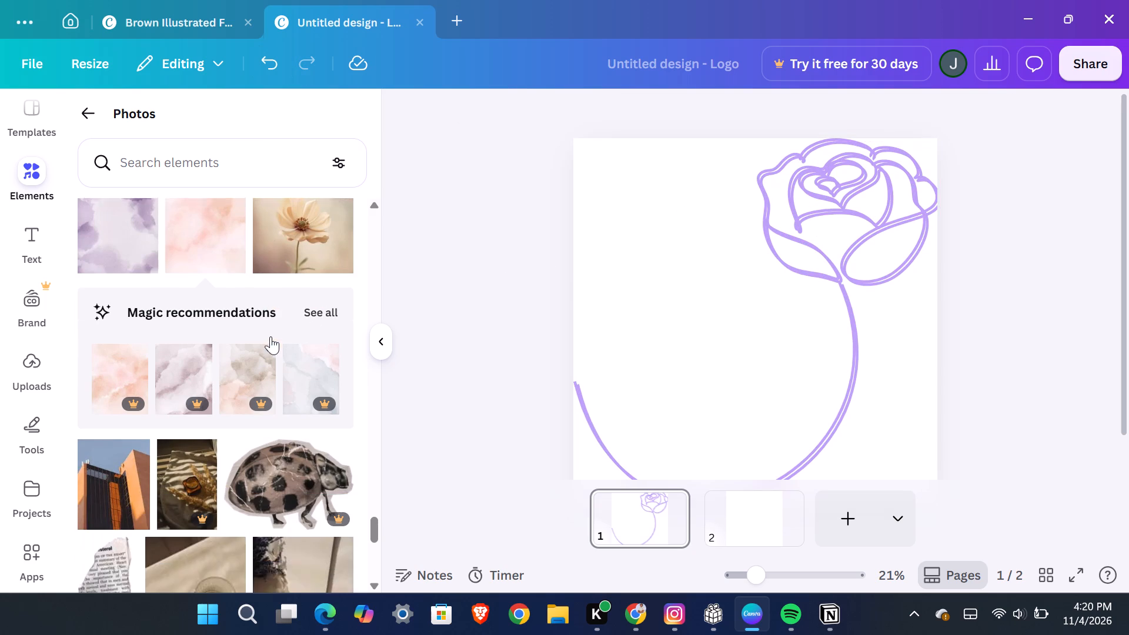
pyautogui.scroll(-3, 270, 336)
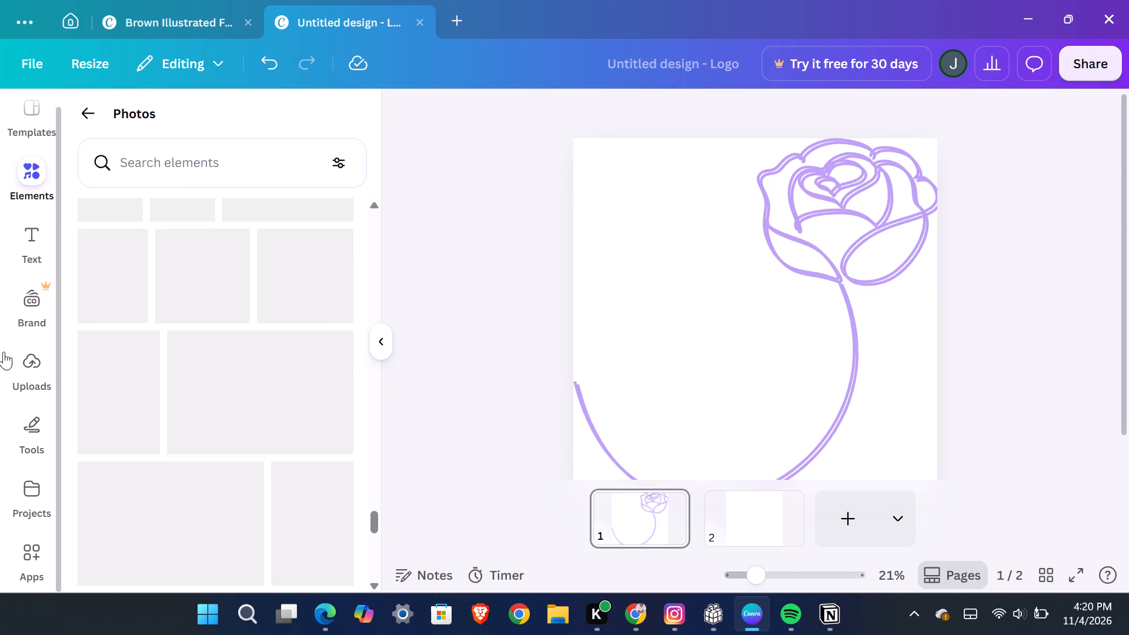
pyautogui.click(40, 357)
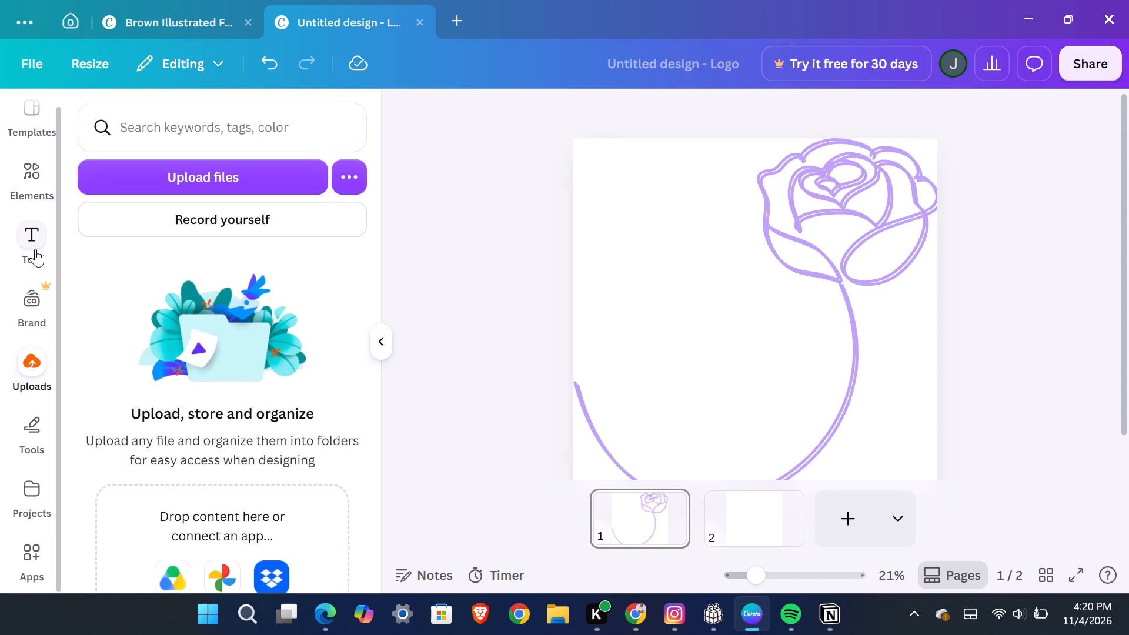
pyautogui.click(35, 249)
pyautogui.click(29, 196)
pyautogui.scroll(1, 209, 381)
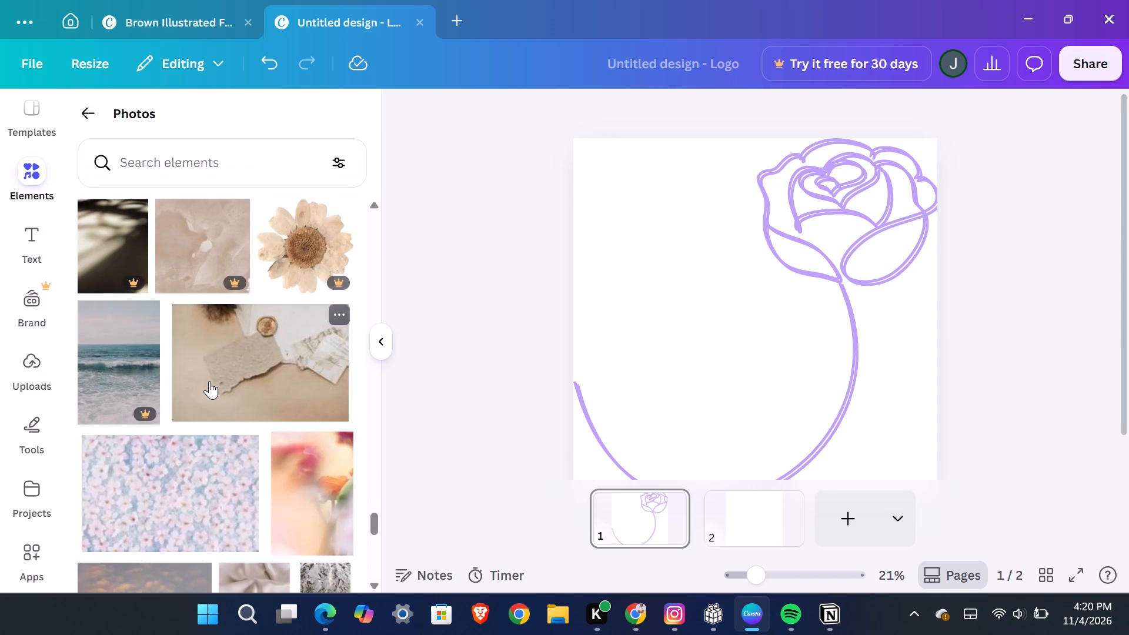
pyautogui.scroll(1, 209, 381)
pyautogui.click(101, 111)
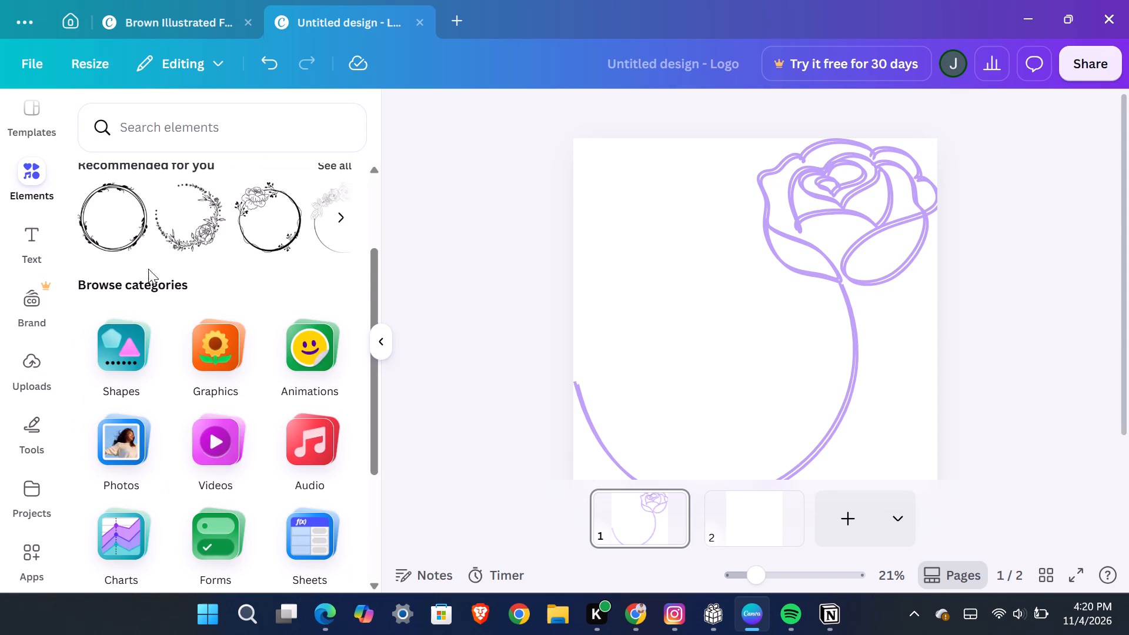
pyautogui.scroll(-2, 195, 446)
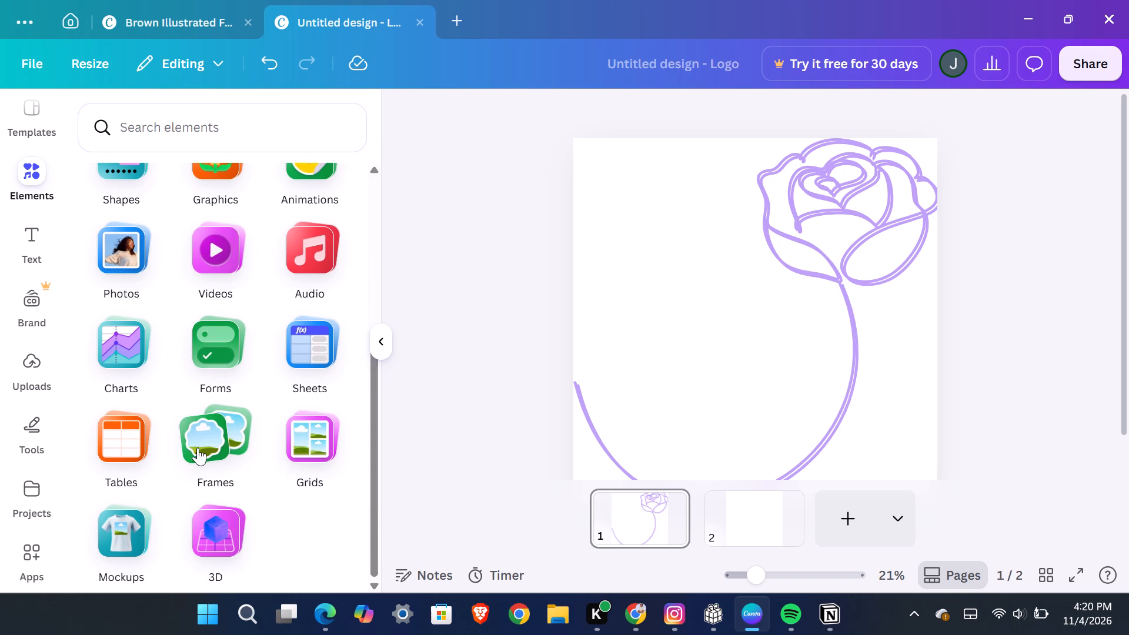
pyautogui.click(217, 524)
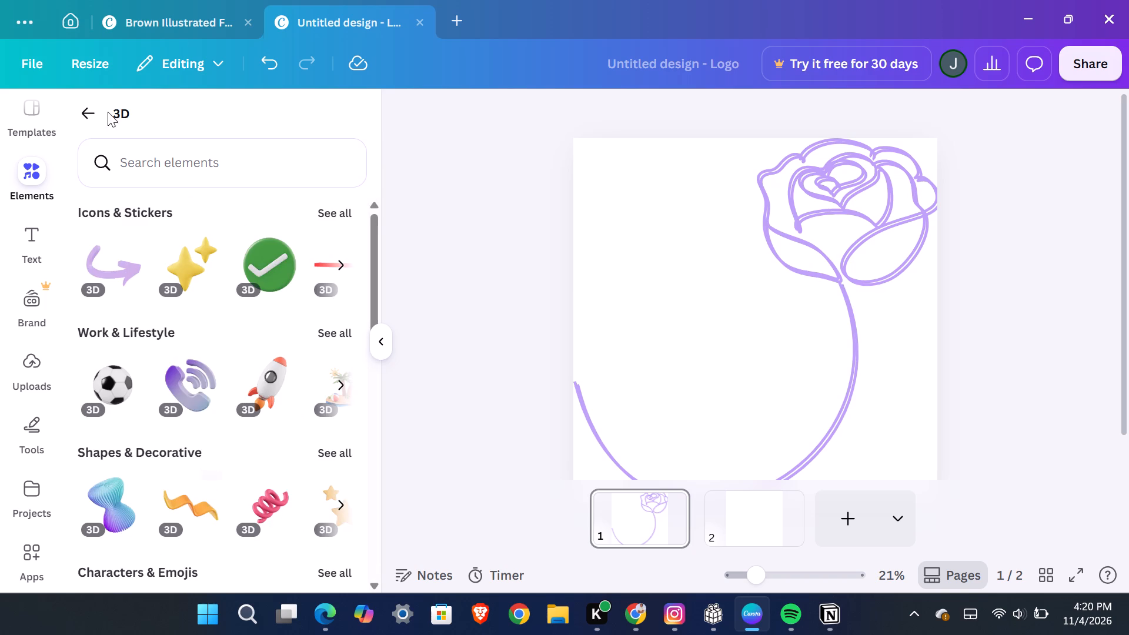
pyautogui.click(86, 102)
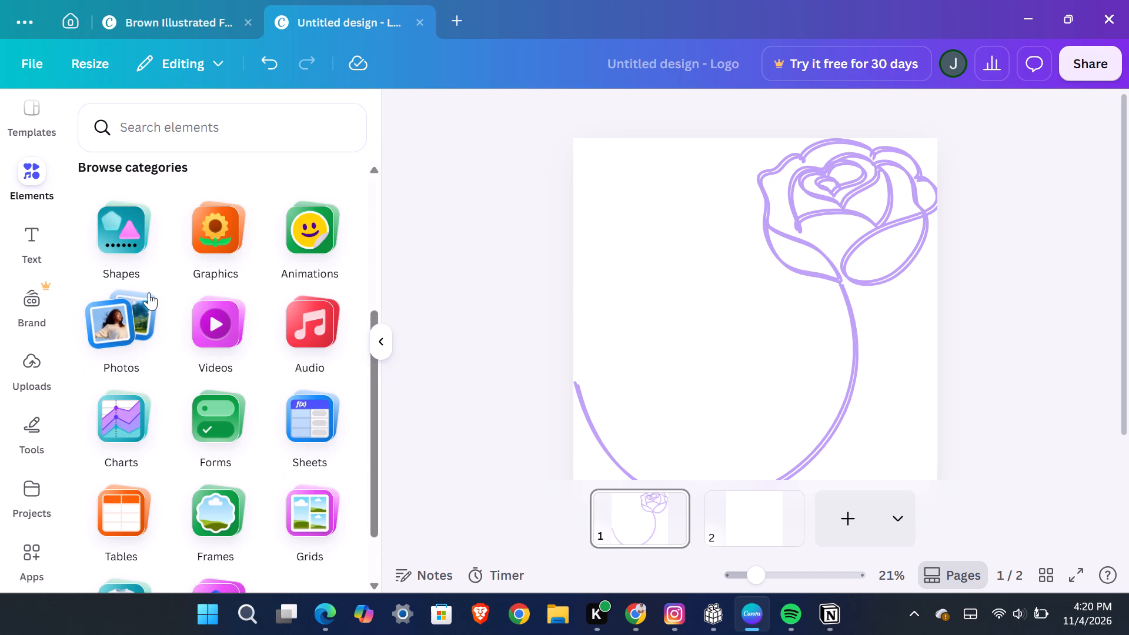
# Examine the shape categories, including the abstract rows and the full set of organic shapes, for a shape that suits the logo.
pyautogui.click(126, 223)
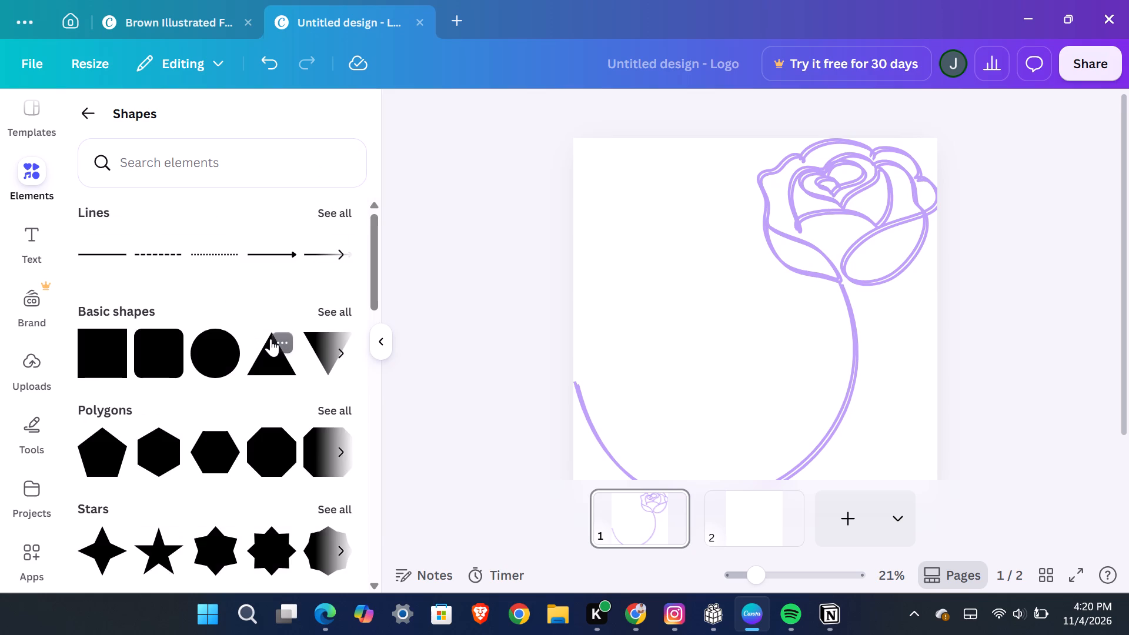
pyautogui.scroll(-9, 270, 339)
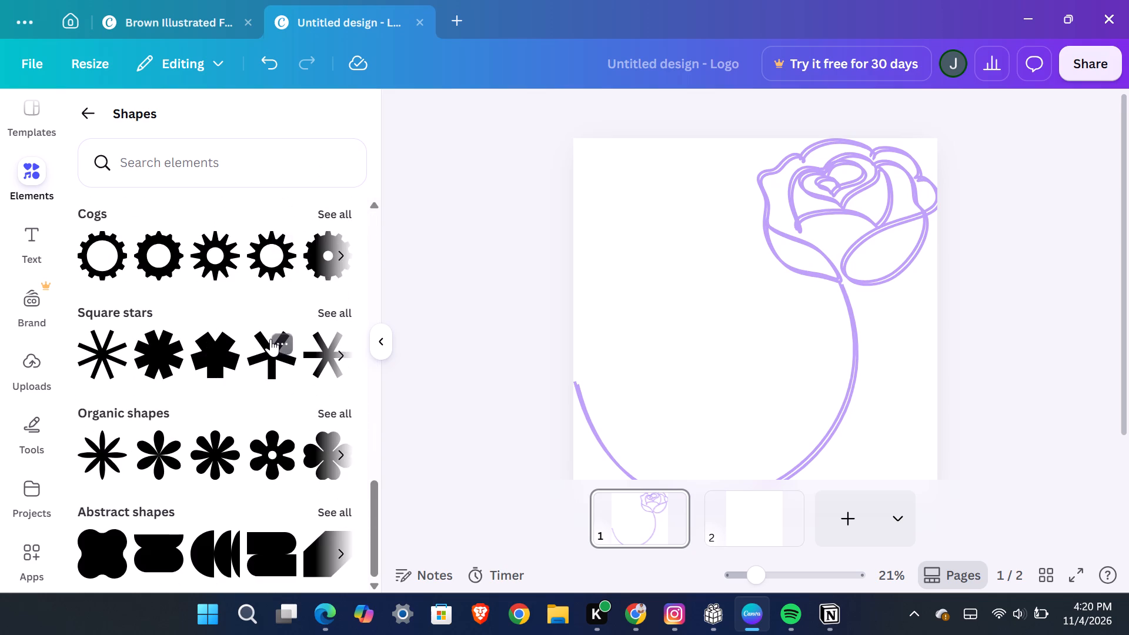
pyautogui.scroll(-2, 270, 339)
pyautogui.click(343, 554)
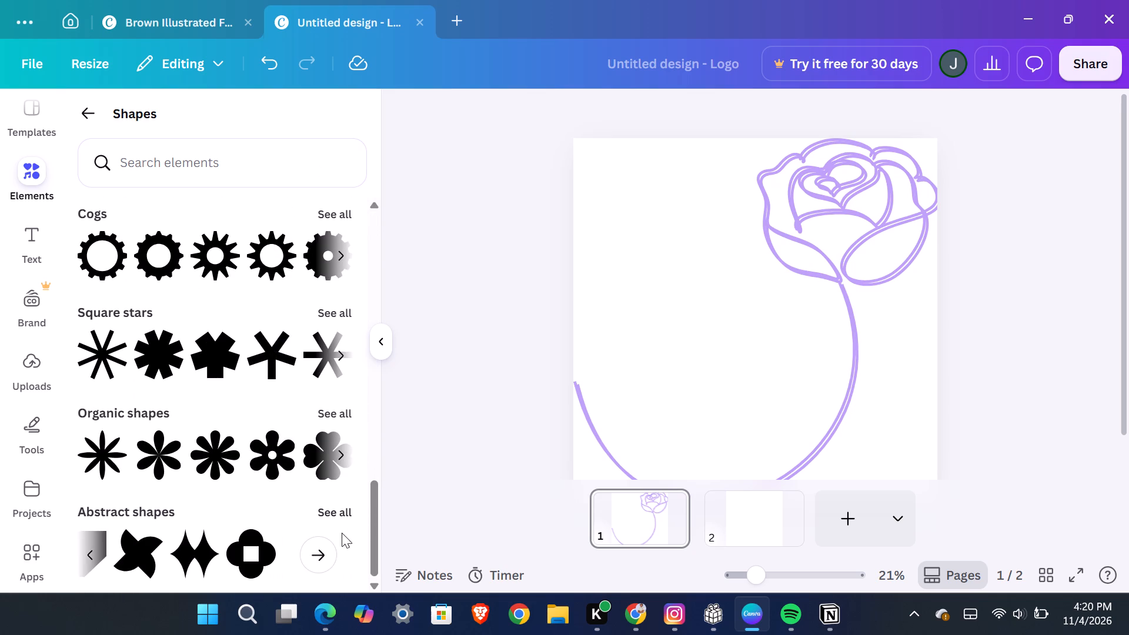
pyautogui.click(341, 447)
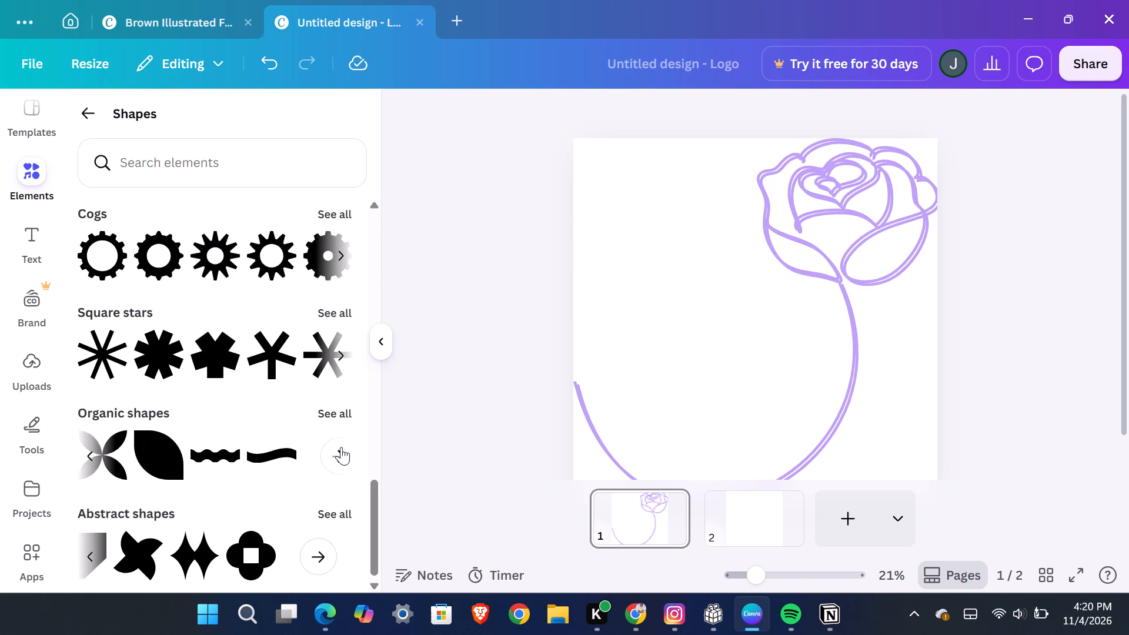
pyautogui.click(341, 447)
pyautogui.click(341, 447)
pyautogui.click(326, 450)
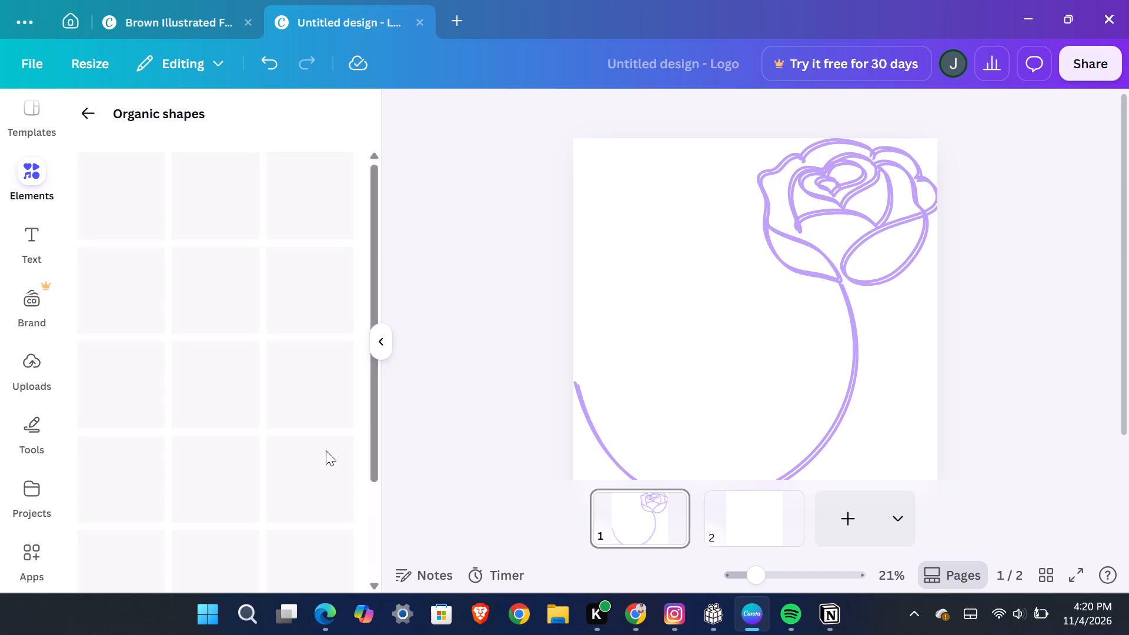
pyautogui.scroll(-1, 333, 443)
pyautogui.scroll(2, 333, 443)
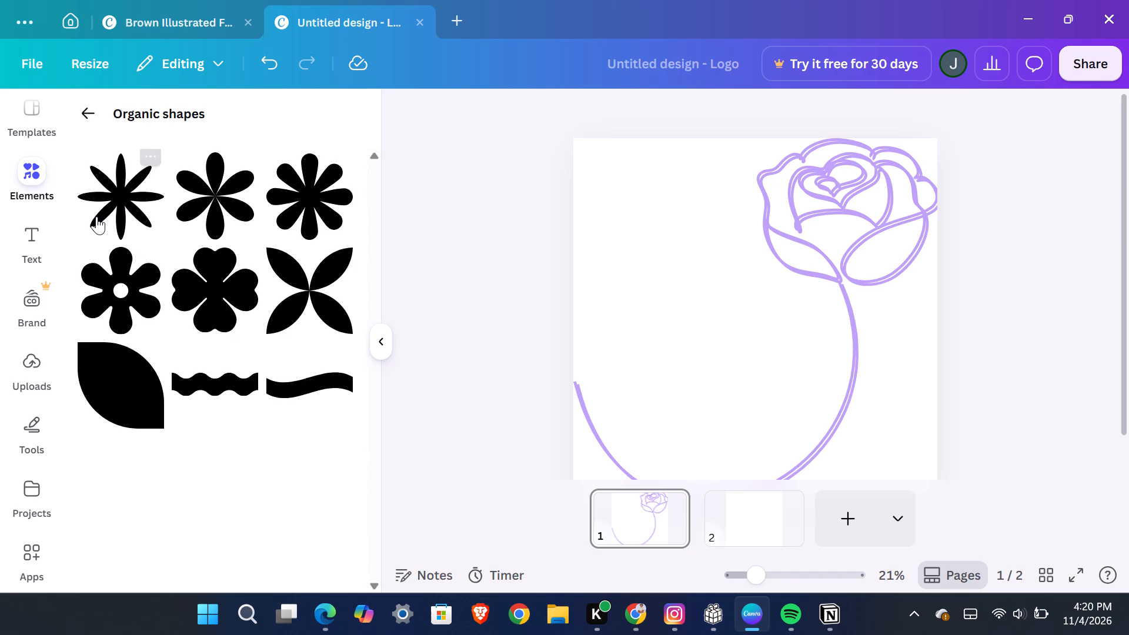
pyautogui.click(96, 115)
pyautogui.scroll(1, 214, 327)
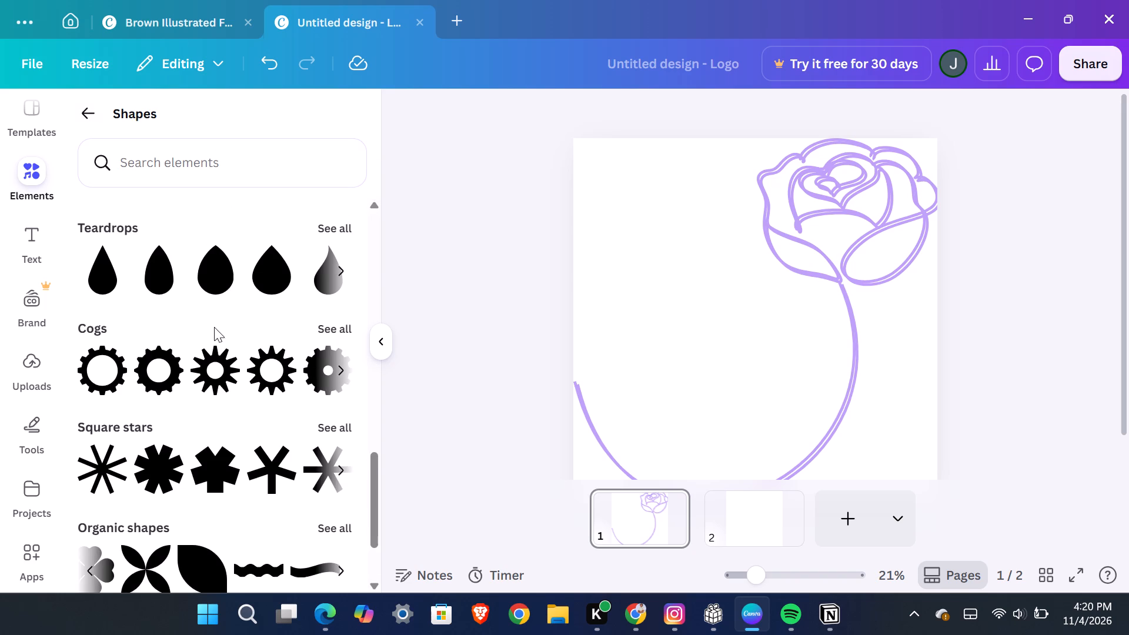
pyautogui.scroll(4, 214, 327)
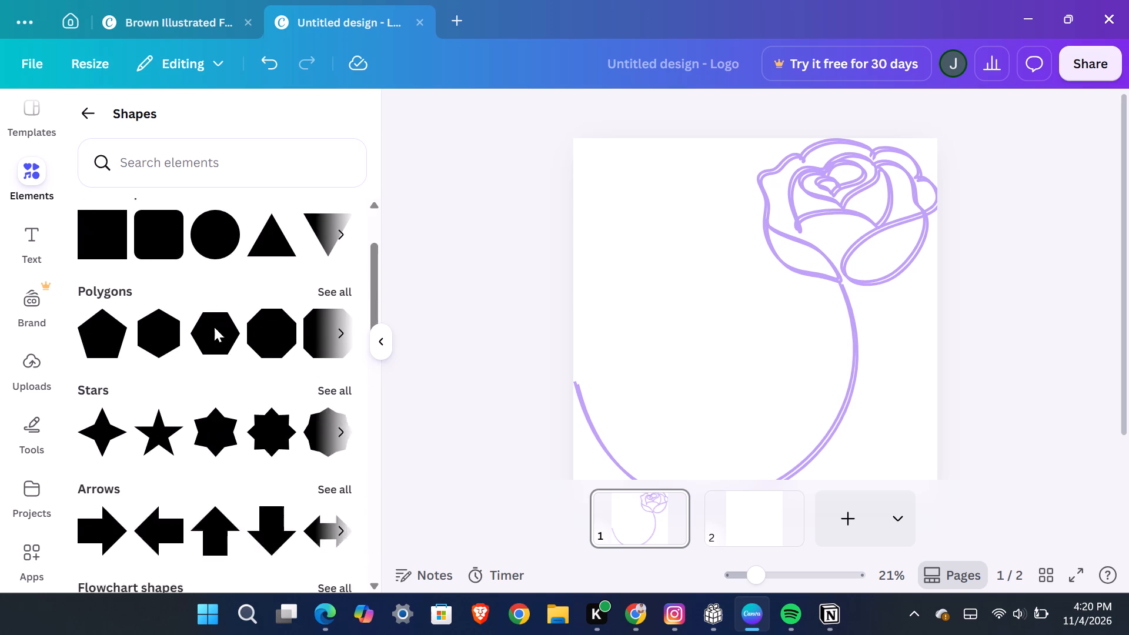
pyautogui.scroll(4, 206, 403)
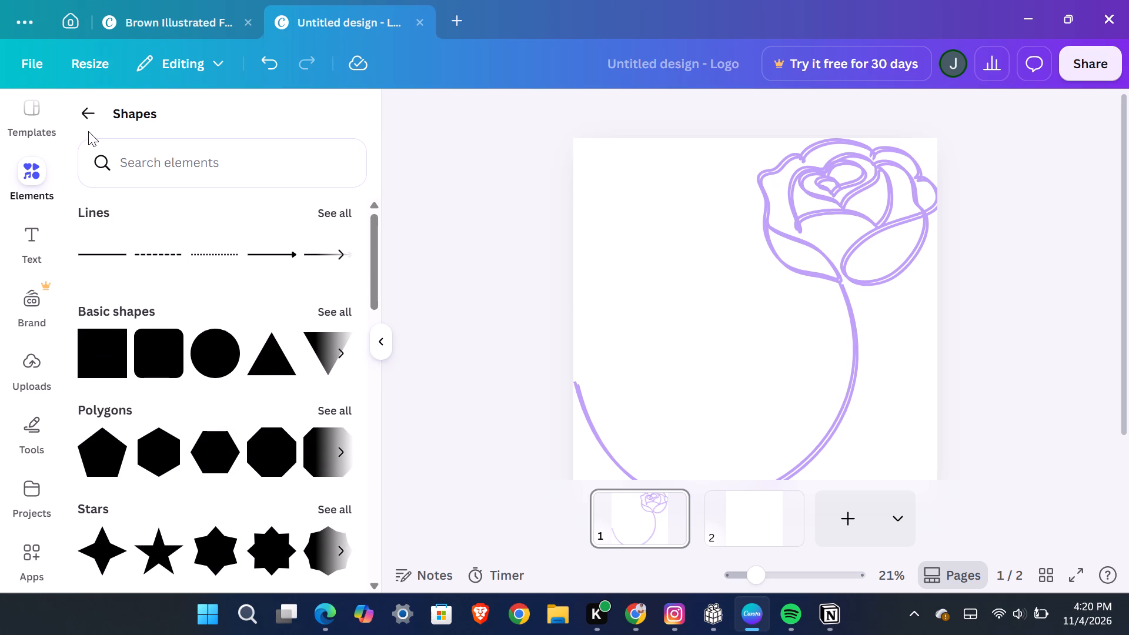
pyautogui.click(83, 117)
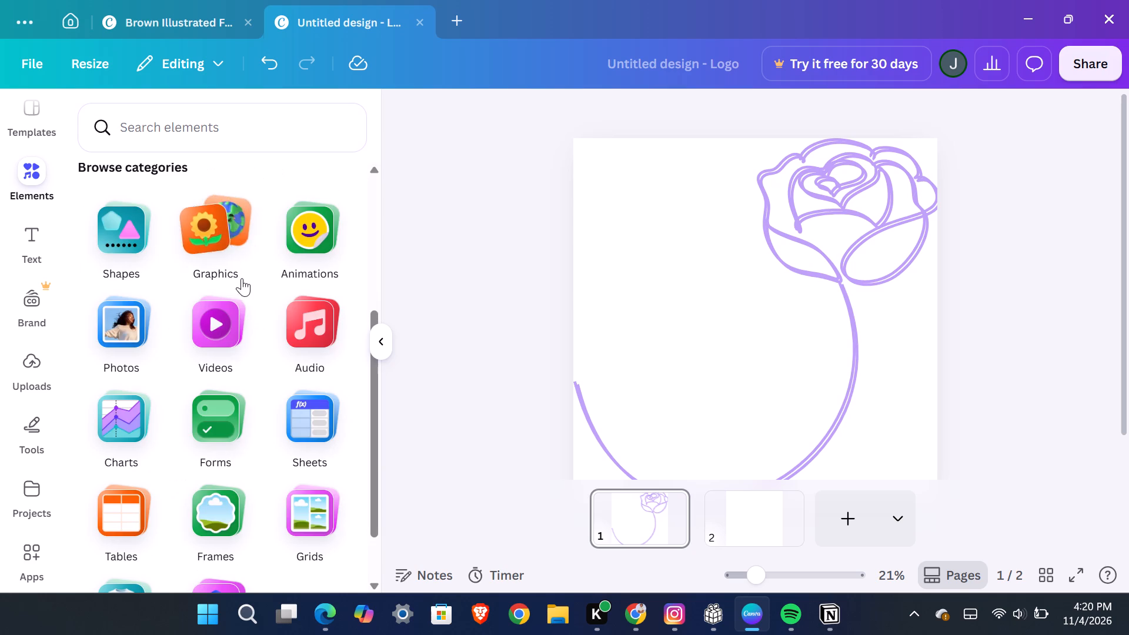
# Browse the graphics category and examine its full Icons set for a graphic that suits the logo.
pyautogui.click(211, 223)
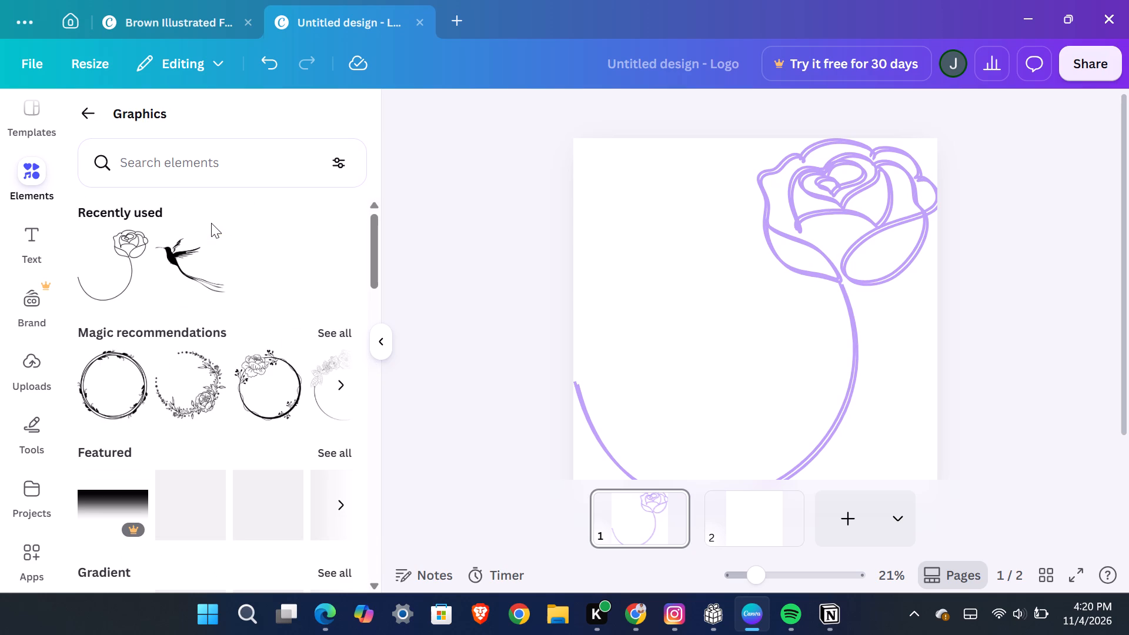
pyautogui.scroll(-2, 212, 324)
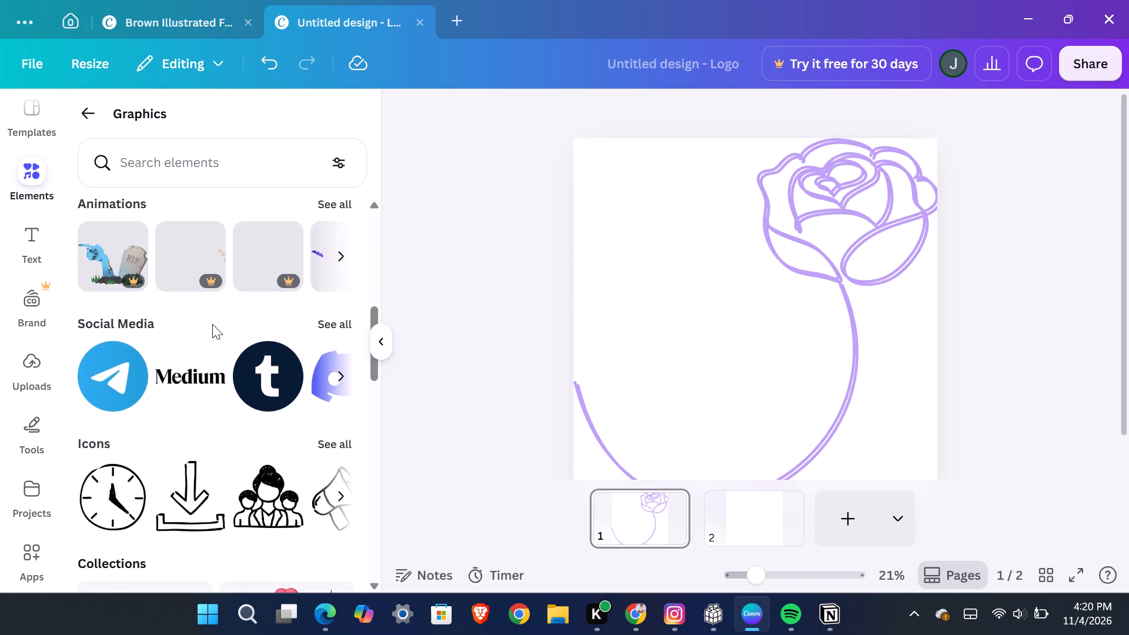
pyautogui.scroll(-3, 212, 324)
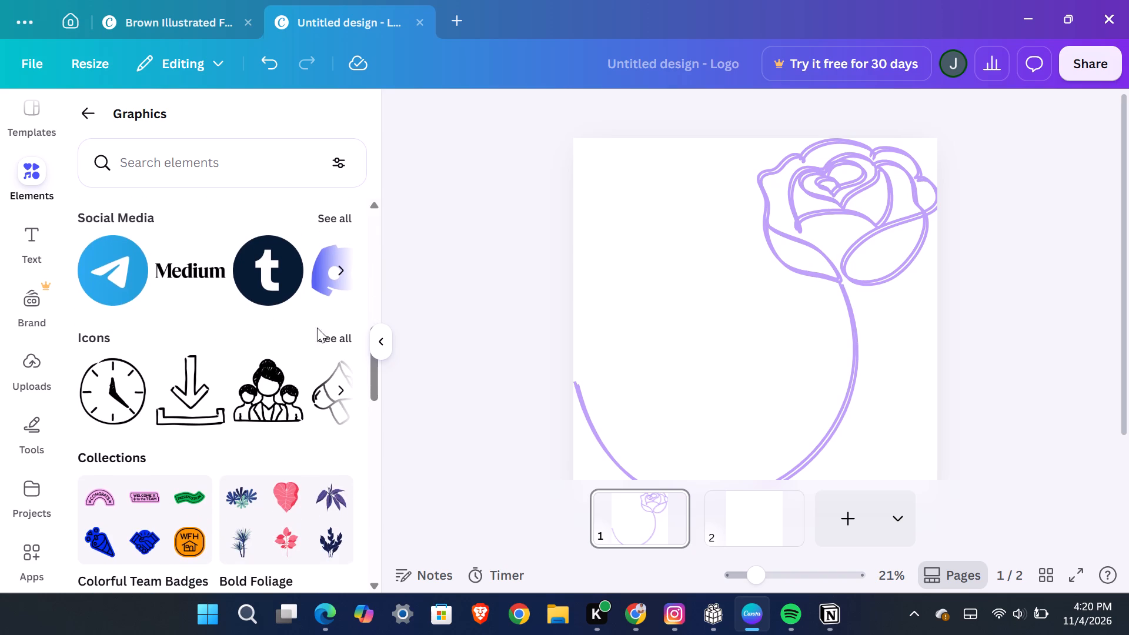
pyautogui.click(326, 332)
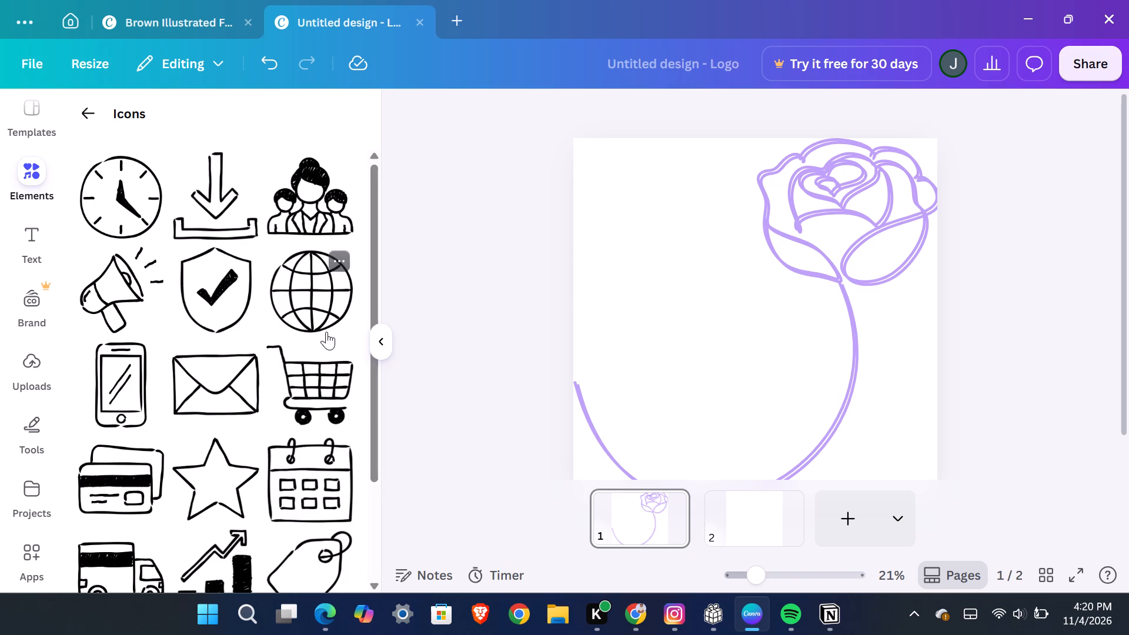
pyautogui.scroll(-2, 326, 332)
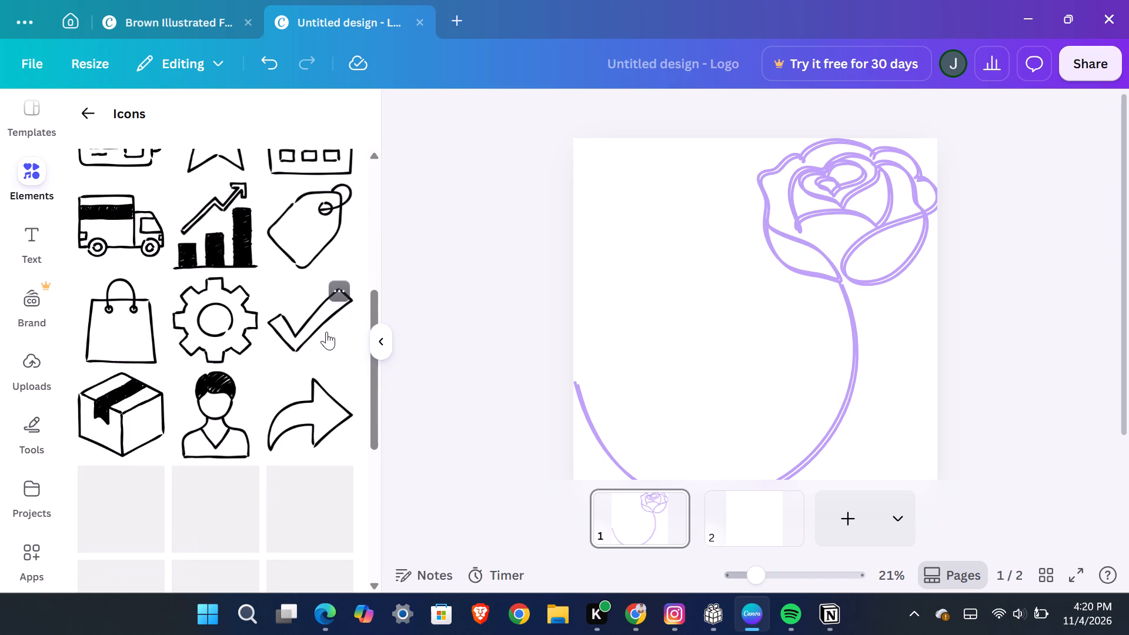
pyautogui.scroll(-1, 326, 332)
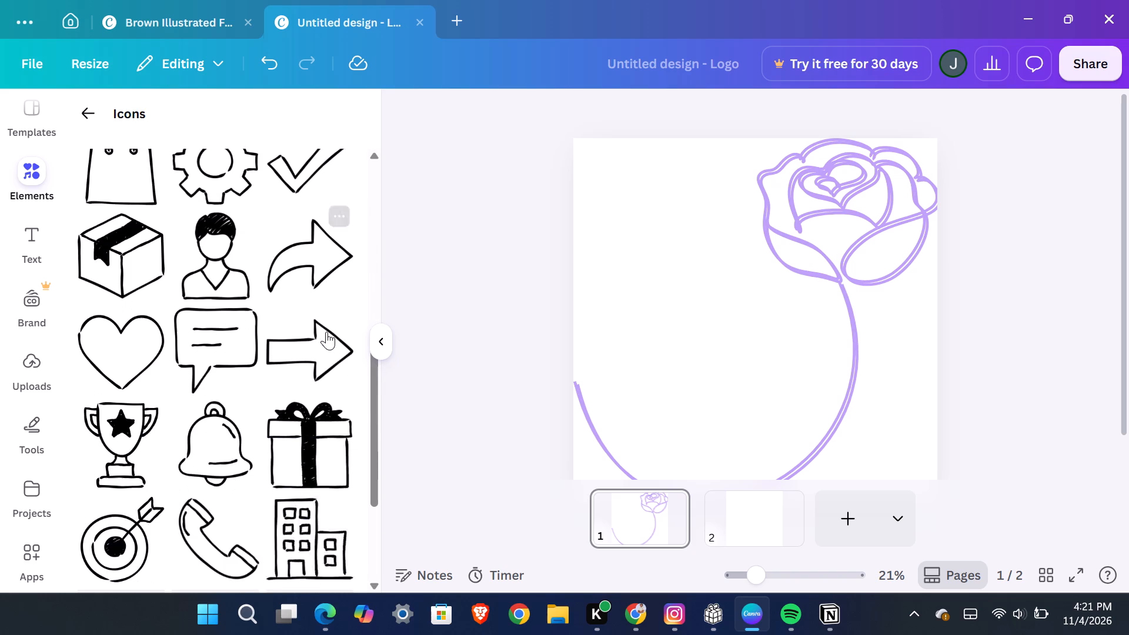
pyautogui.scroll(-3, 326, 332)
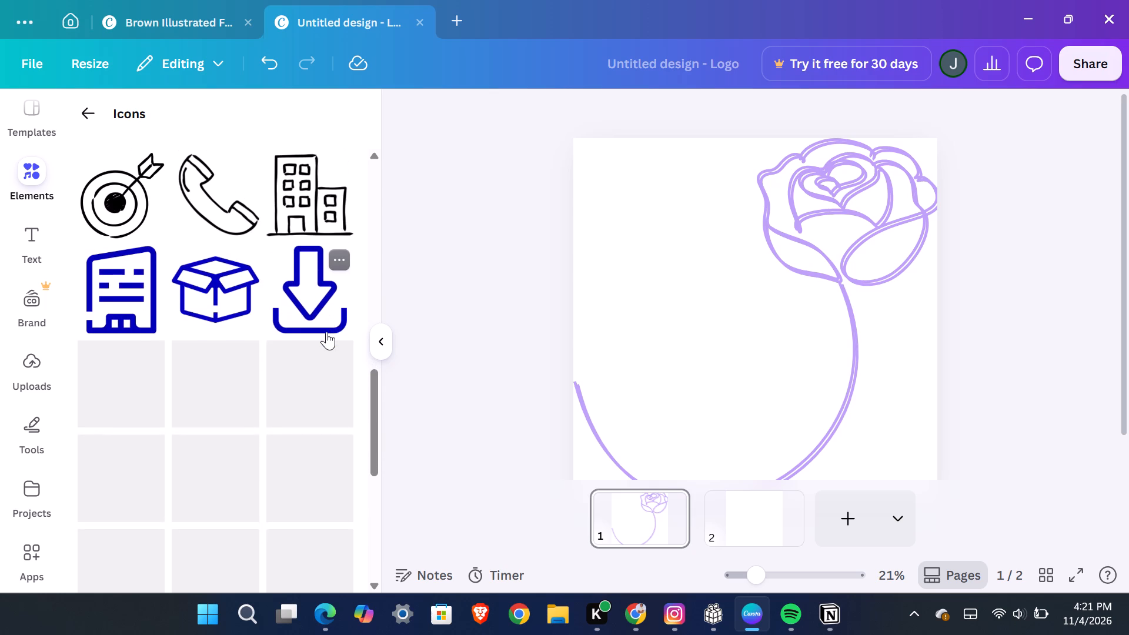
pyautogui.scroll(-3, 326, 332)
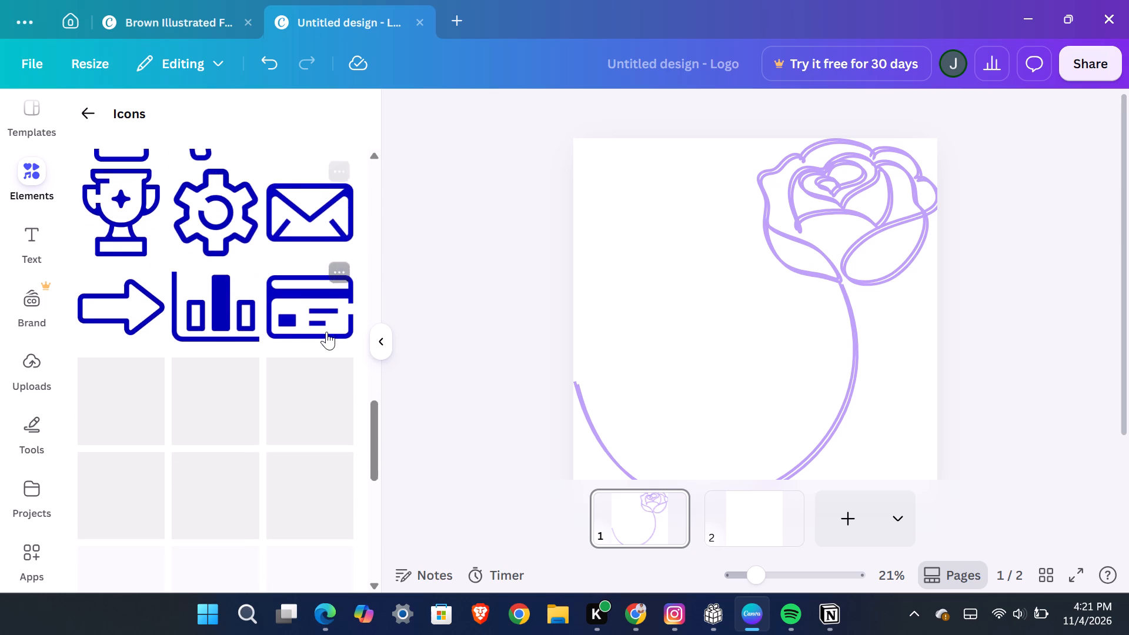
pyautogui.scroll(-2, 326, 332)
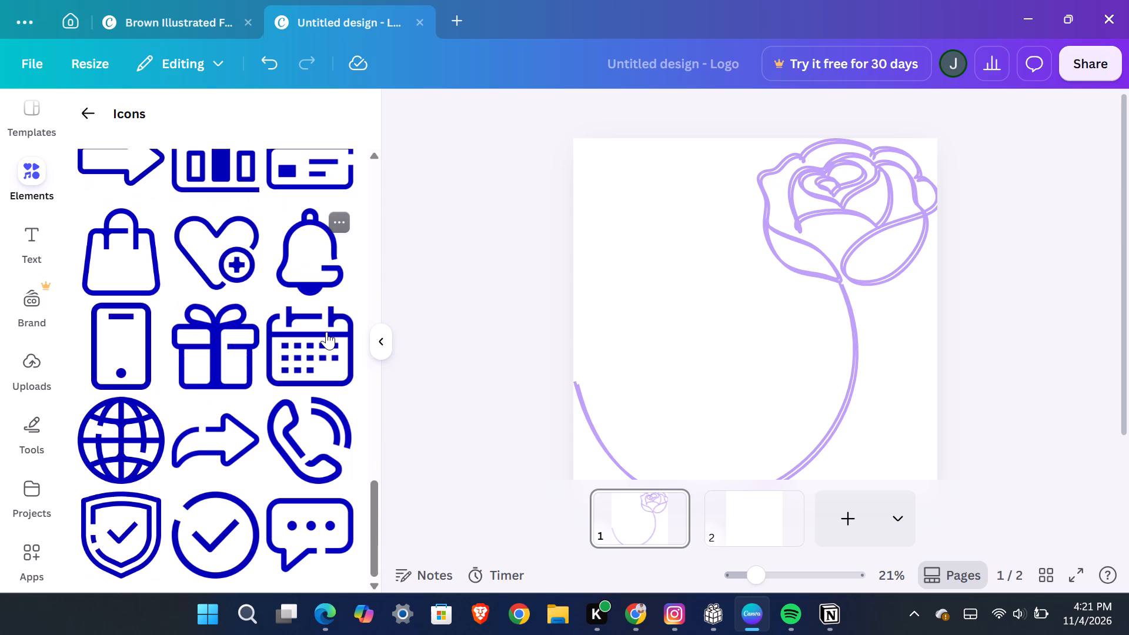
pyautogui.scroll(-3, 326, 332)
pyautogui.scroll(3, 326, 332)
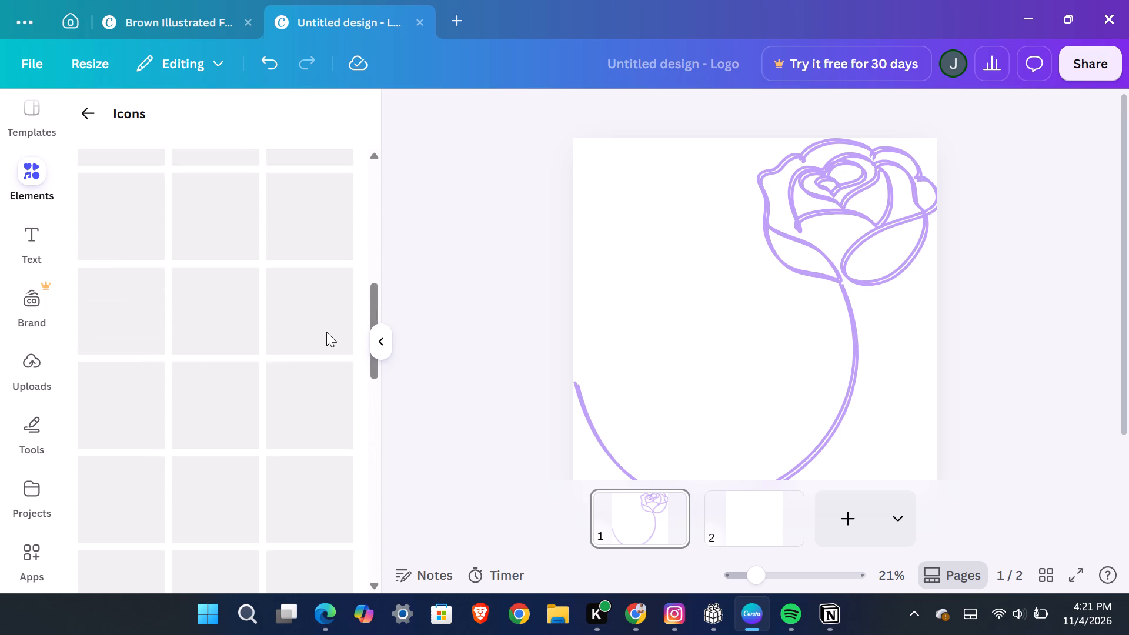
pyautogui.scroll(3, 326, 332)
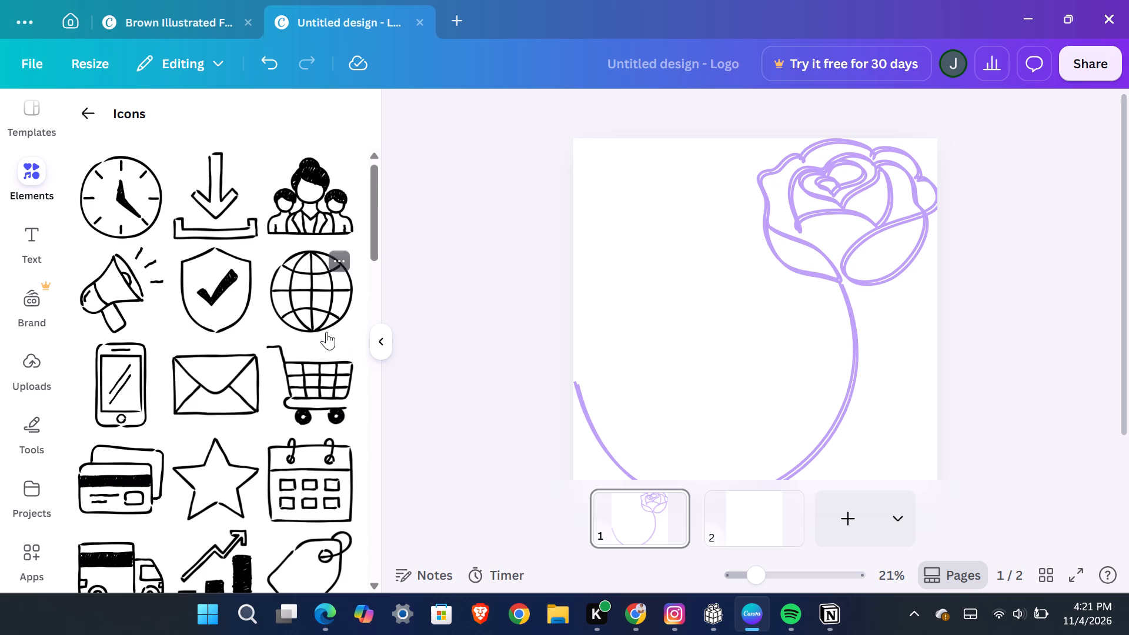
pyautogui.scroll(2, 326, 332)
pyautogui.scroll(3, 318, 256)
pyautogui.click(96, 120)
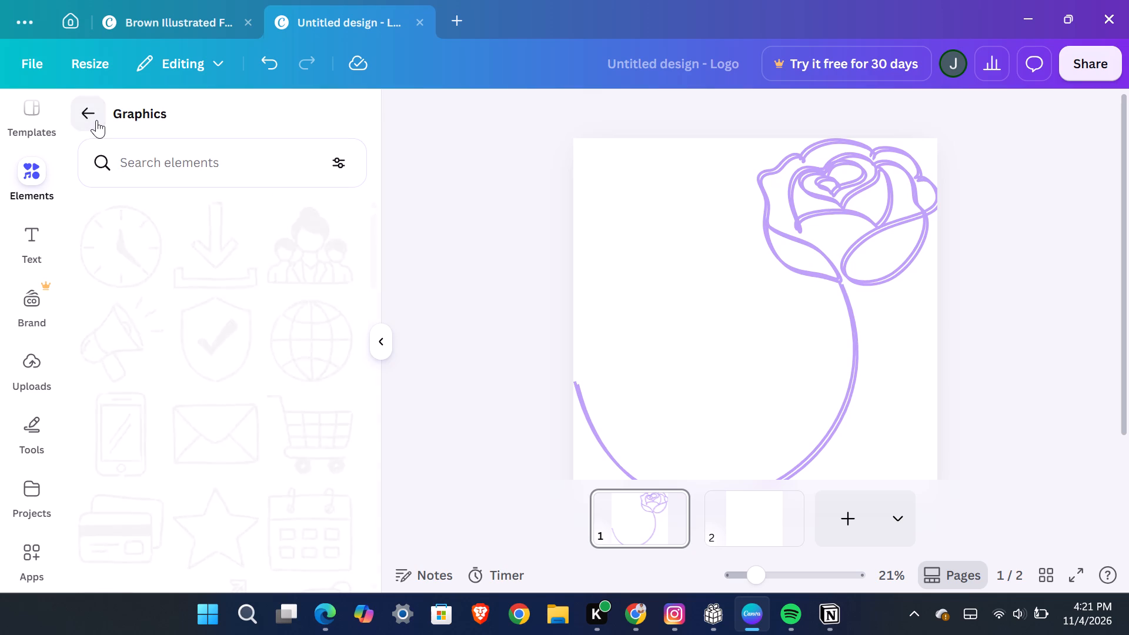
# Browse the graphics category and examine the Colorful Team Badges collection for a graphic that suits the logo.
pyautogui.scroll(4, 229, 285)
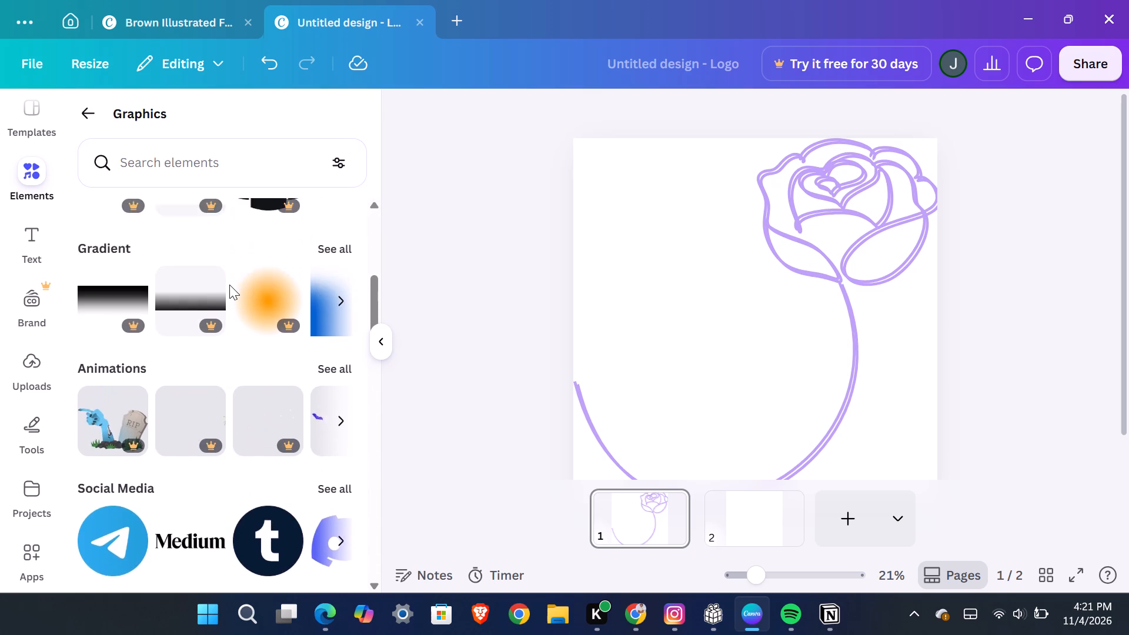
pyautogui.scroll(3, 229, 285)
pyautogui.scroll(-3, 229, 285)
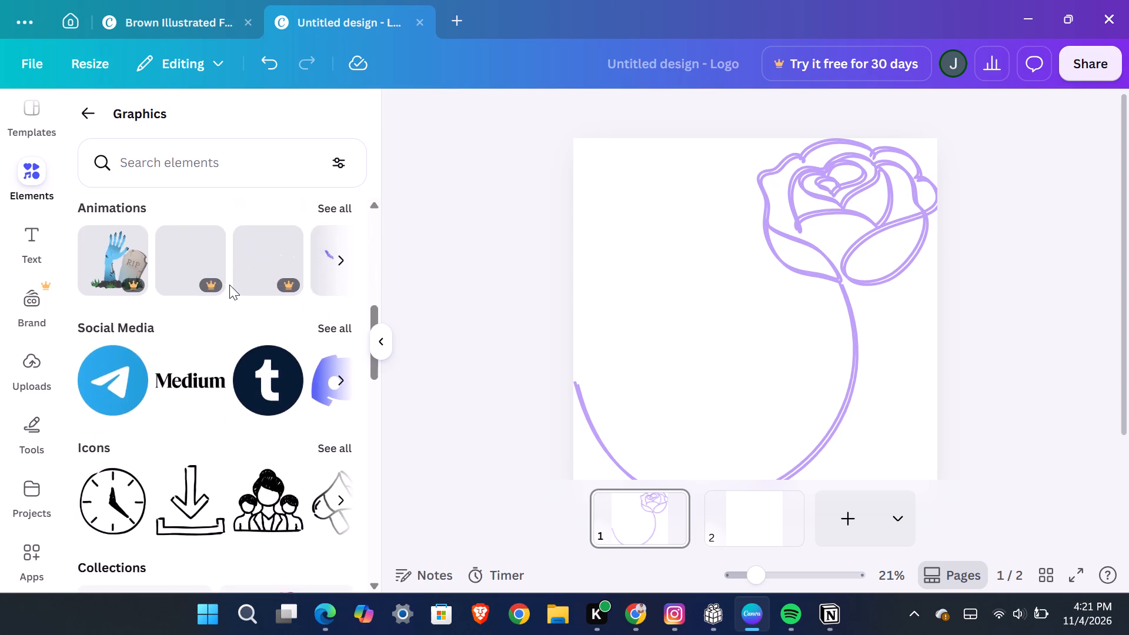
pyautogui.scroll(-3, 229, 285)
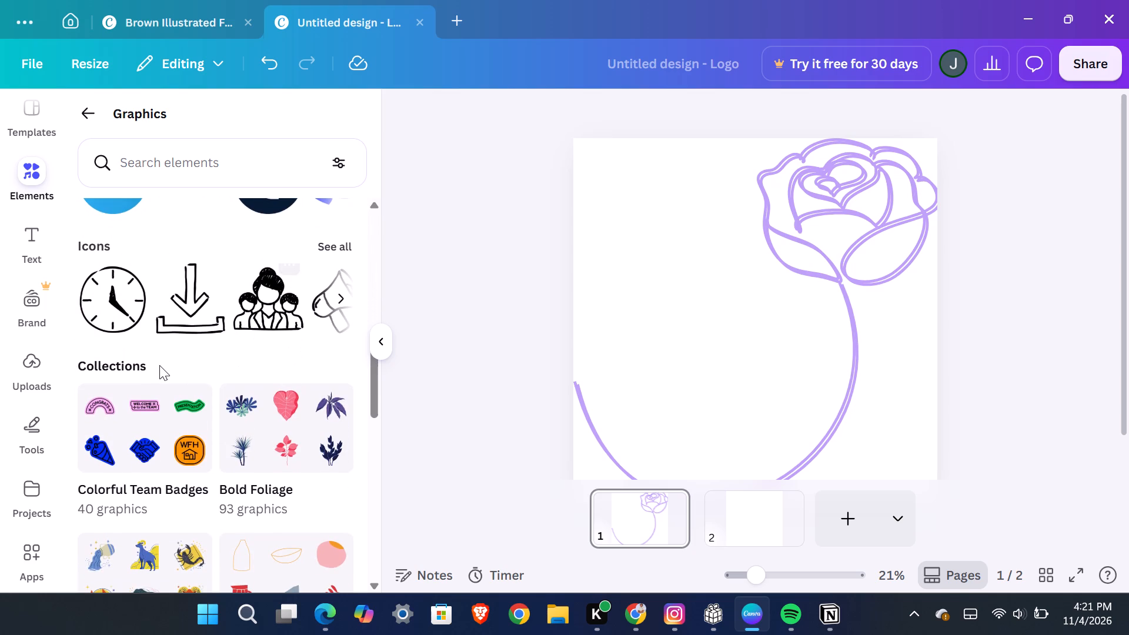
pyautogui.click(159, 365)
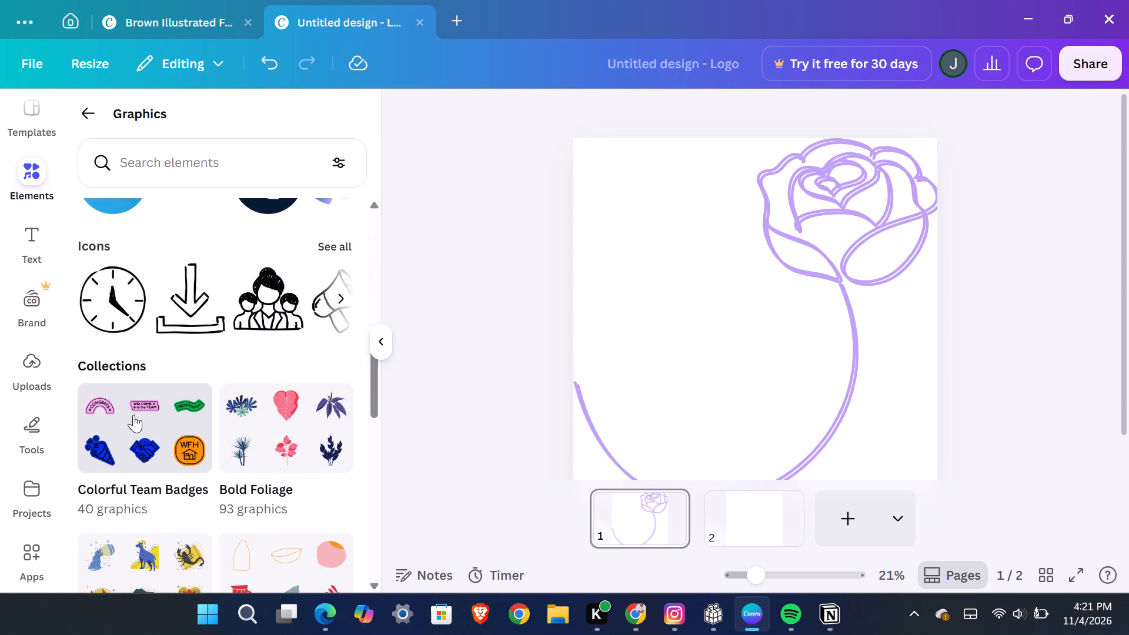
pyautogui.click(133, 415)
pyautogui.scroll(-2, 133, 415)
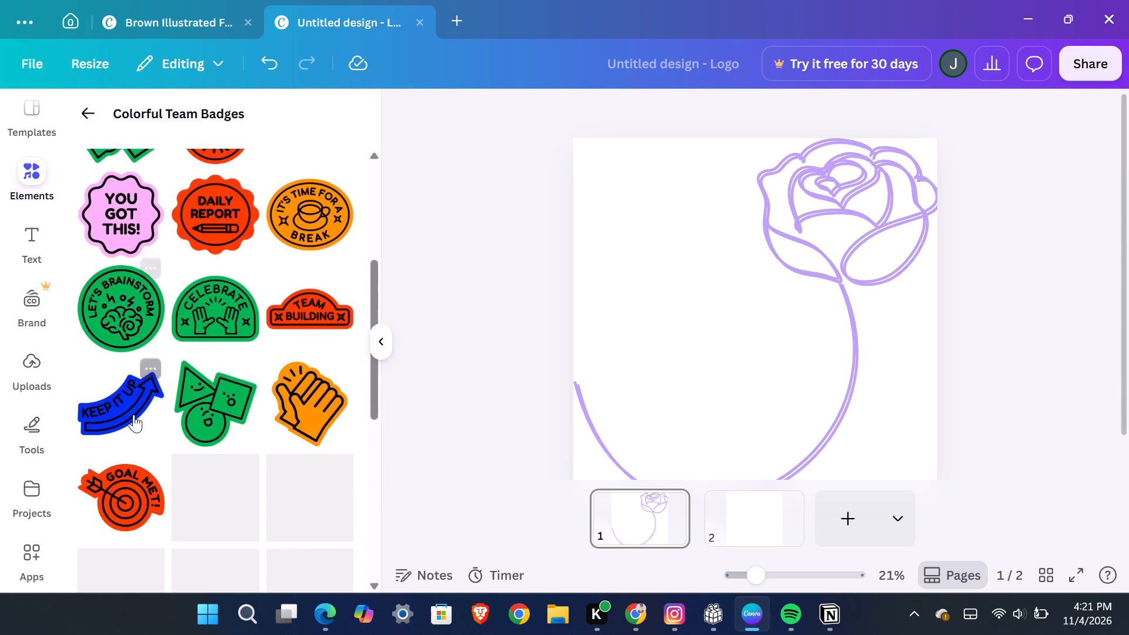
pyautogui.scroll(-2, 133, 415)
pyautogui.click(133, 415)
pyautogui.scroll(-2, 133, 415)
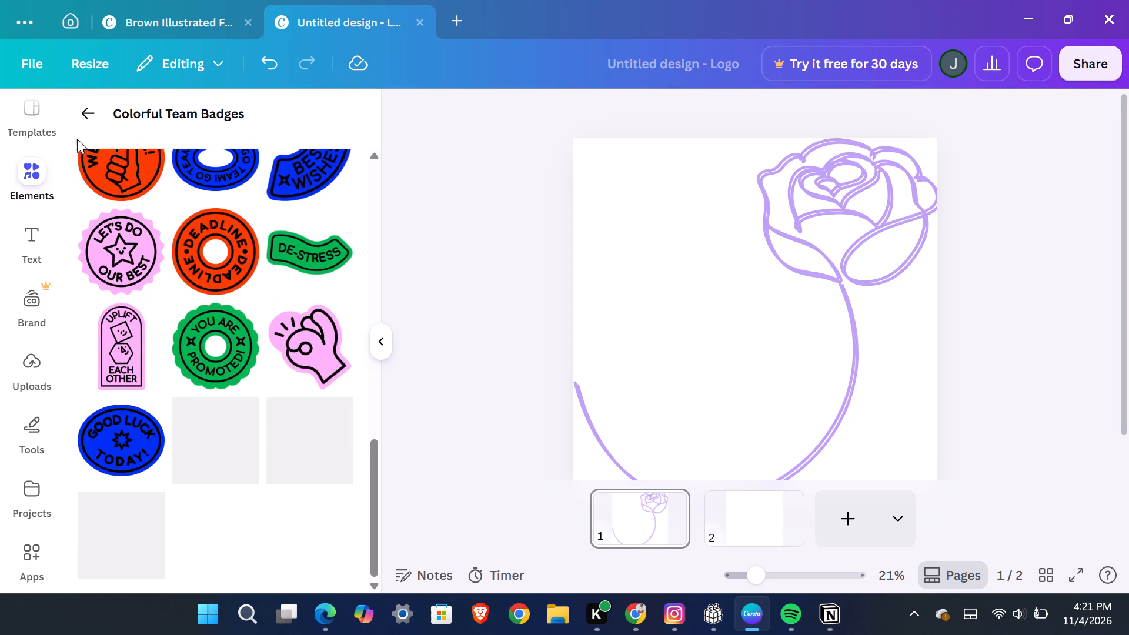
# Examine the Simple Drawn Objects graphics collection for a drawing that suits the logo.
pyautogui.click(94, 121)
pyautogui.scroll(-1, 202, 377)
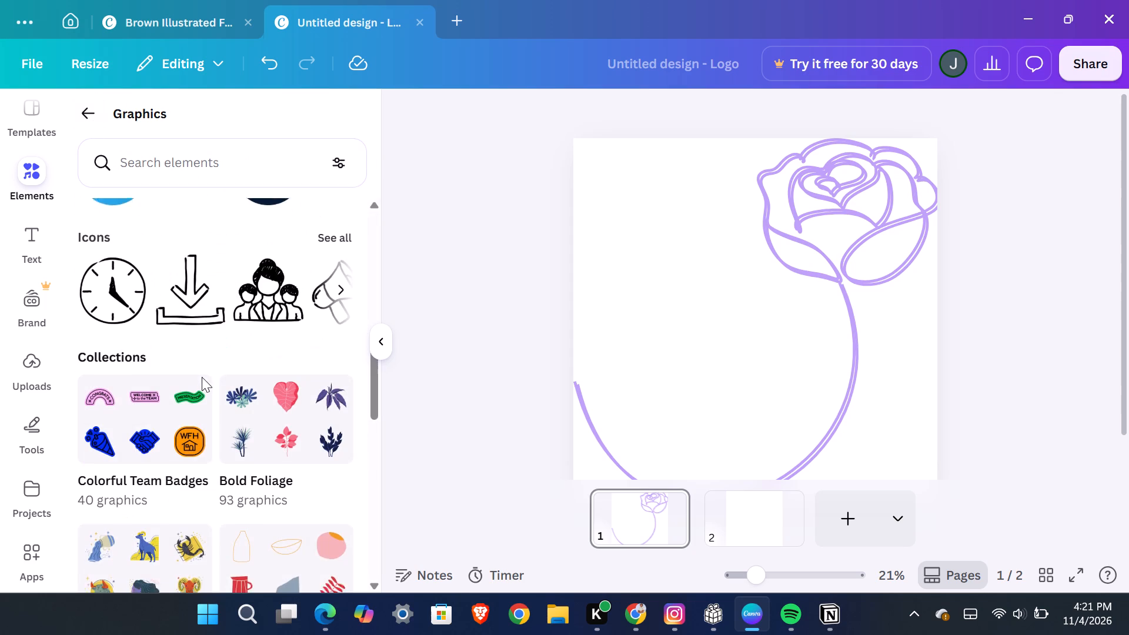
pyautogui.scroll(-2, 202, 377)
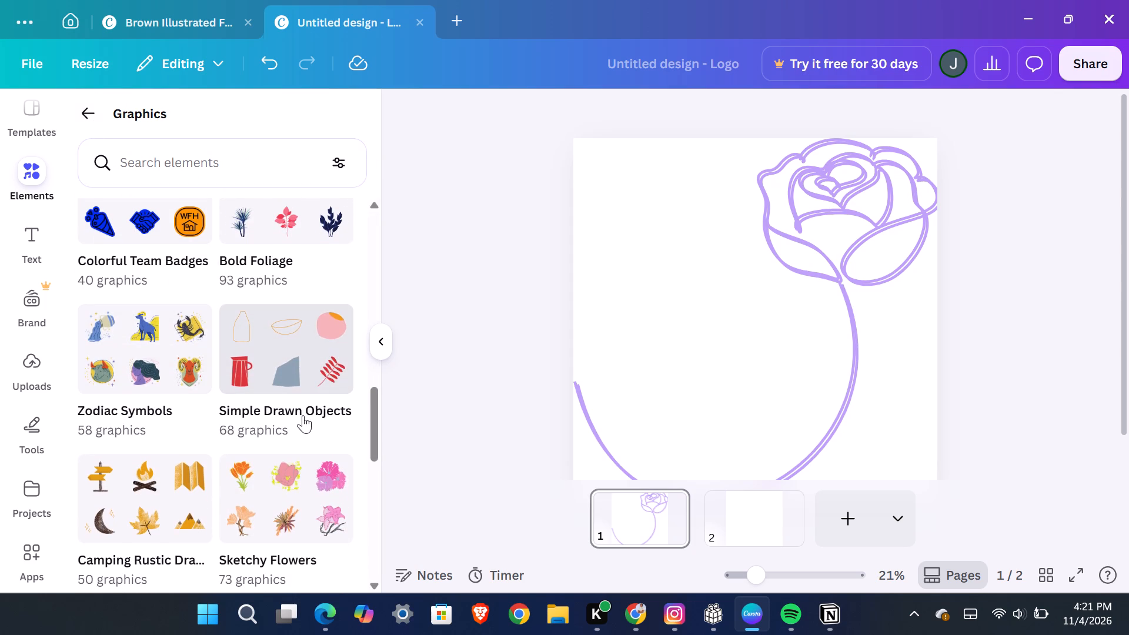
pyautogui.click(303, 415)
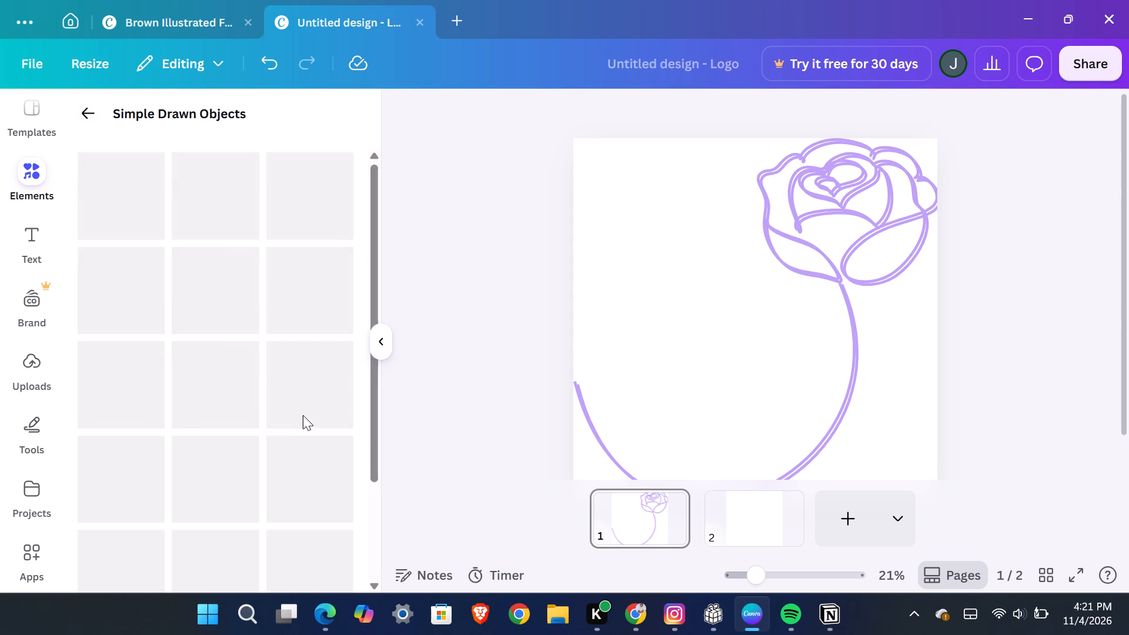
pyautogui.scroll(-3, 303, 415)
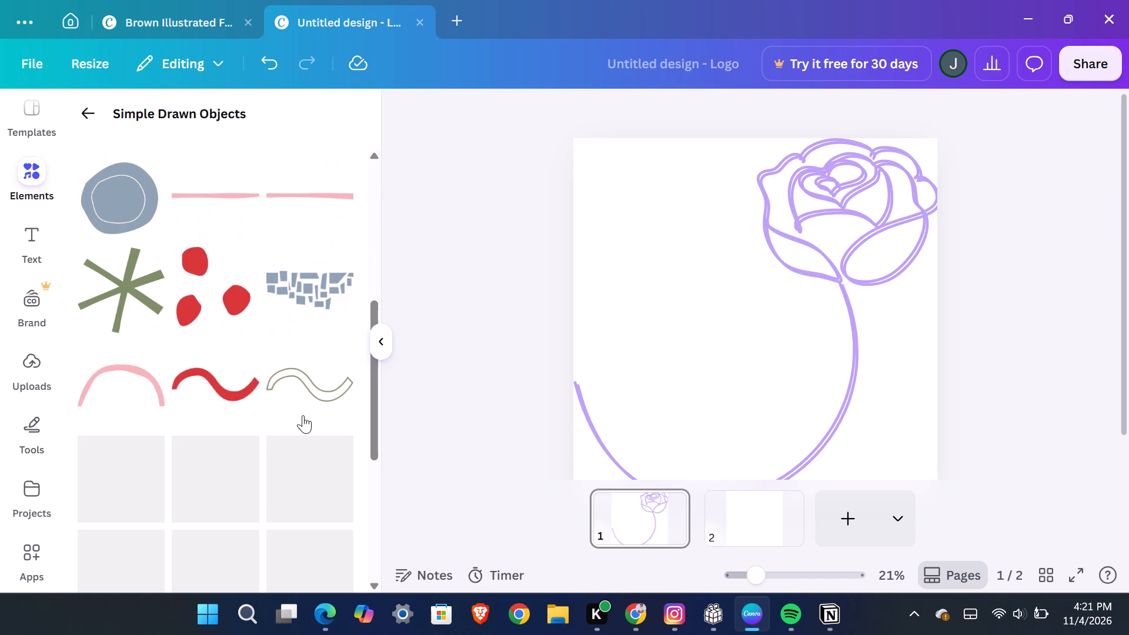
pyautogui.scroll(-6, 303, 415)
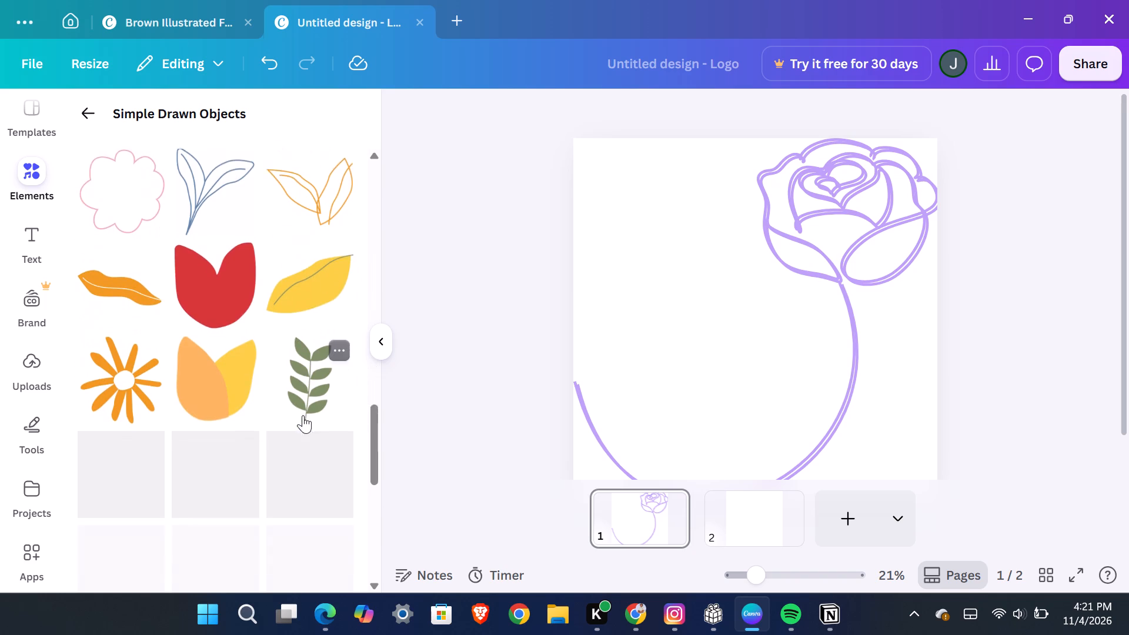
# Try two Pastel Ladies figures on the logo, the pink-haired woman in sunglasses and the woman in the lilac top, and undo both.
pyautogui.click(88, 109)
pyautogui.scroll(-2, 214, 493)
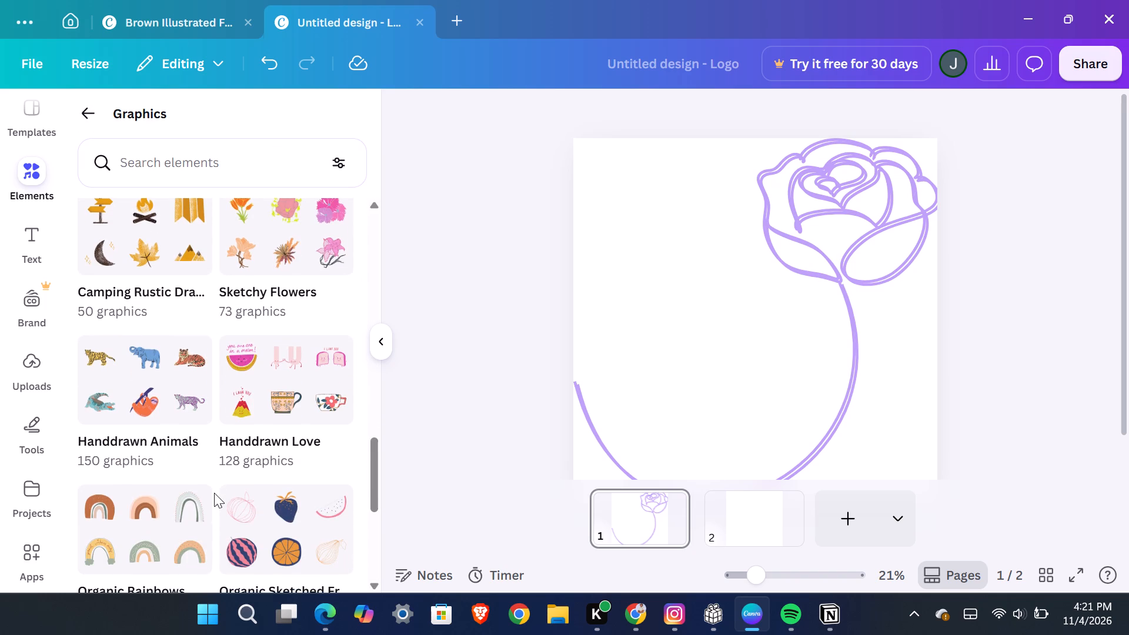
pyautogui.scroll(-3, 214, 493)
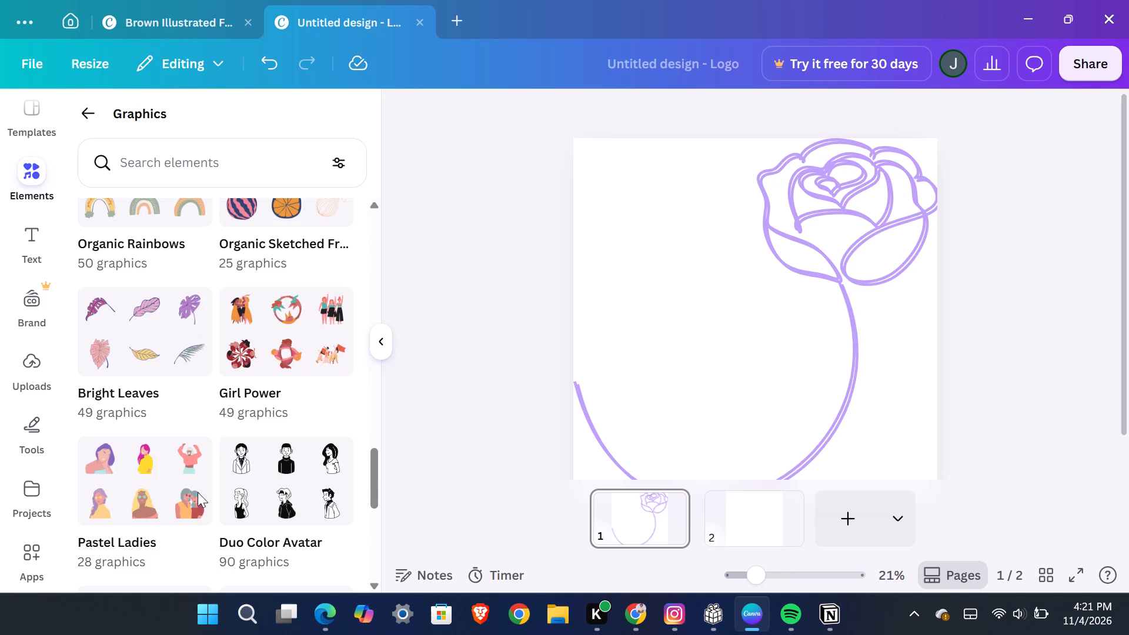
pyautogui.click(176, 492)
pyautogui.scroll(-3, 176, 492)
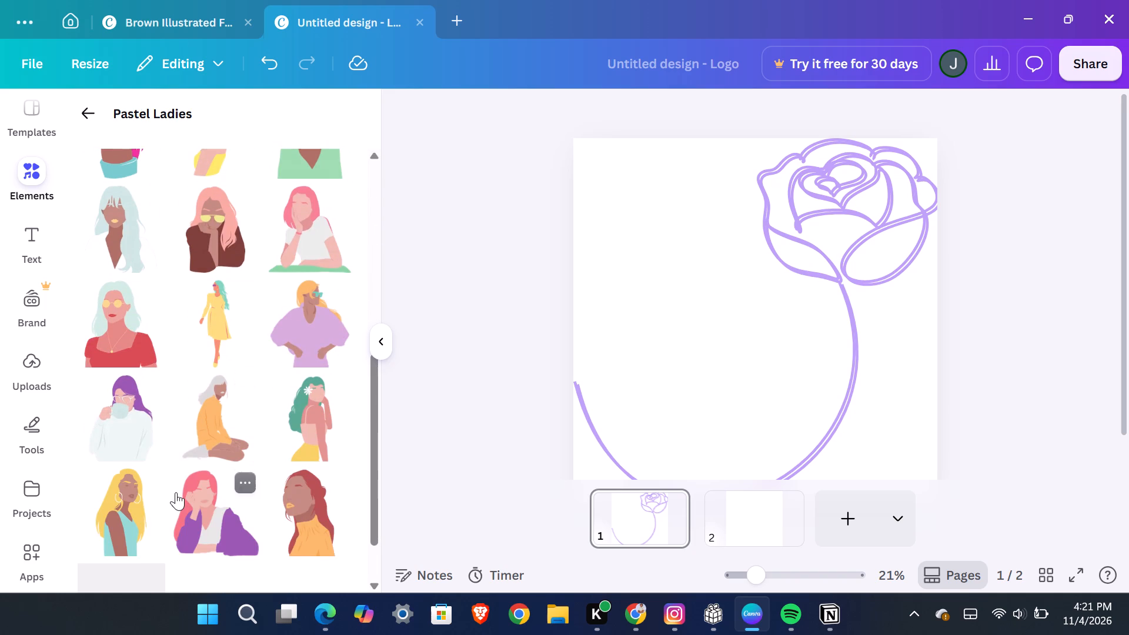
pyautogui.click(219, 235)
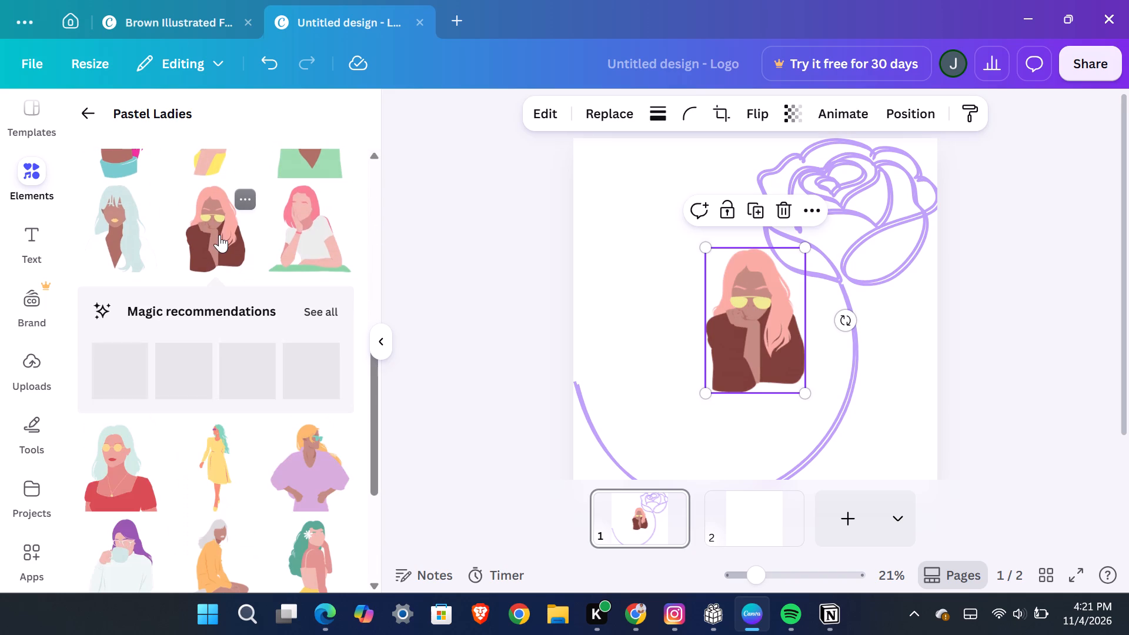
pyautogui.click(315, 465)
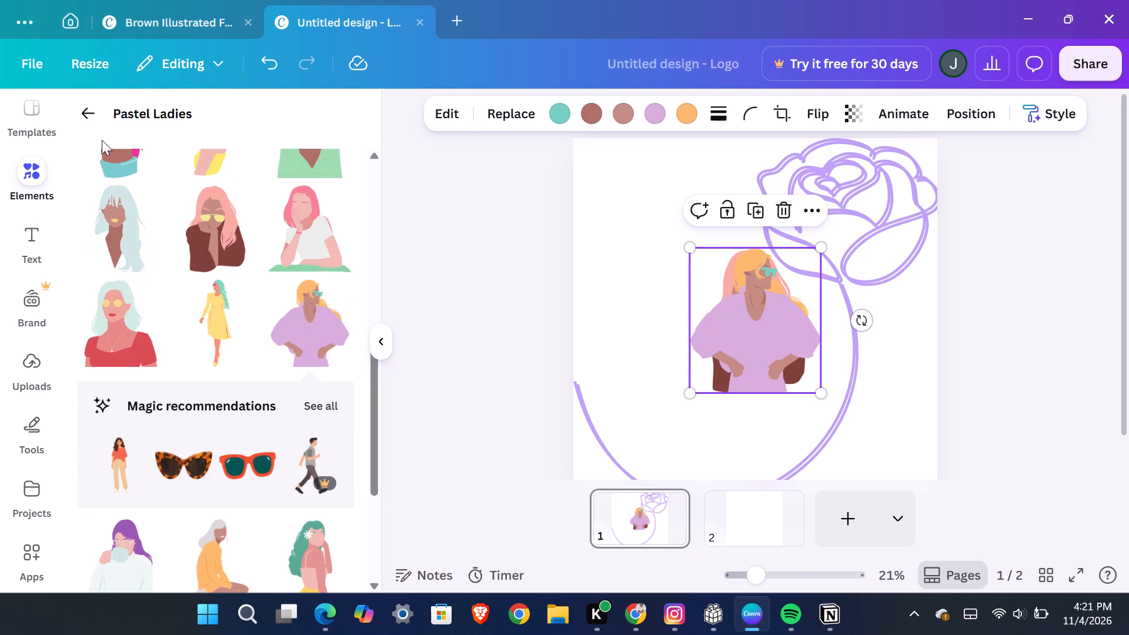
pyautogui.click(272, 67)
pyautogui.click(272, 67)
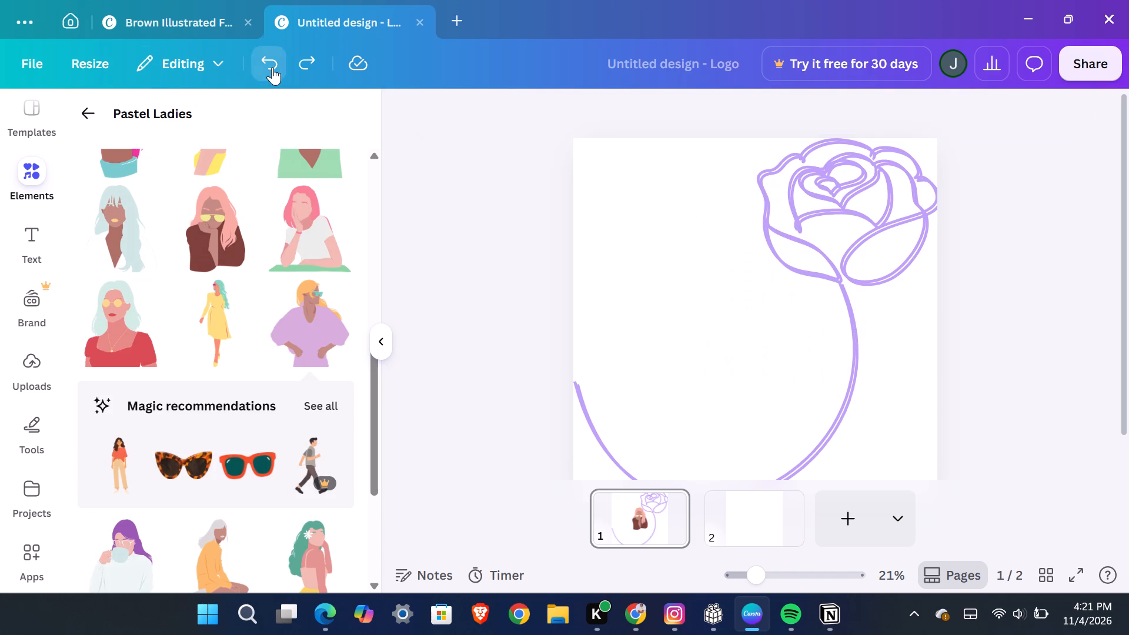
# Add the black circle with the pink flower to page 1 from the full set of Magic recommendations.
pyautogui.scroll(-2, 242, 399)
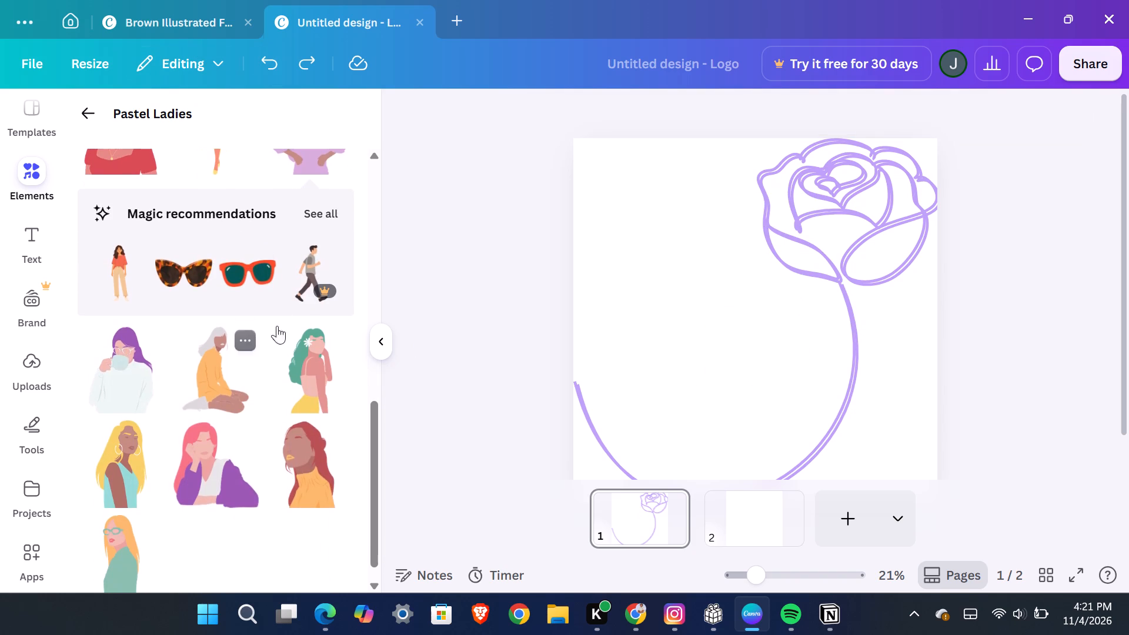
pyautogui.click(324, 213)
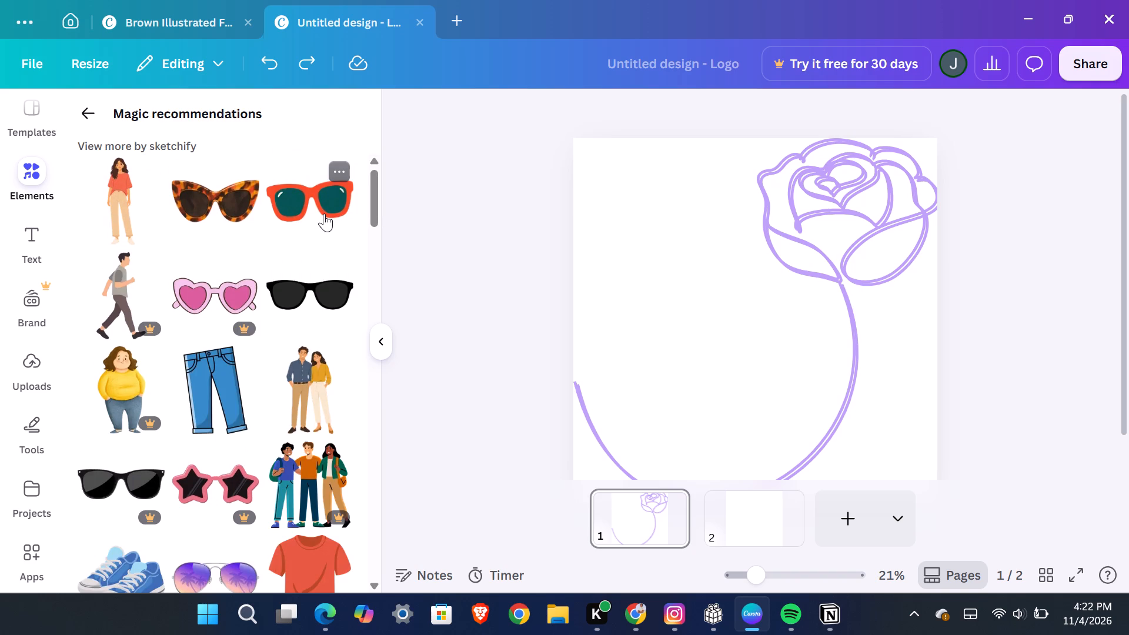
pyautogui.scroll(-1, 209, 225)
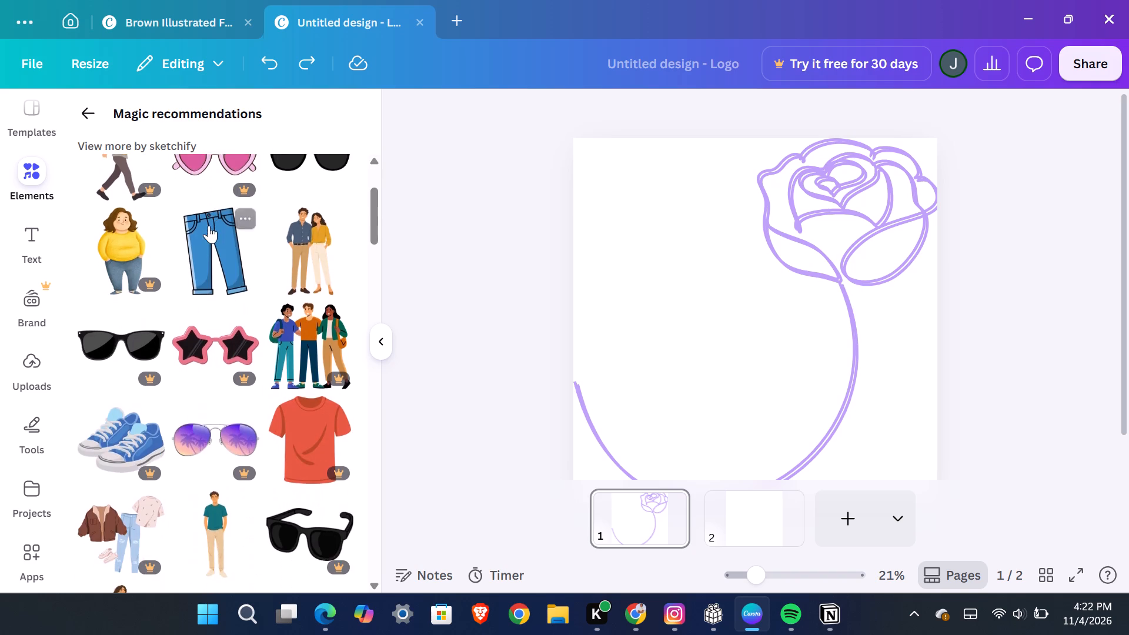
pyautogui.scroll(-4, 209, 225)
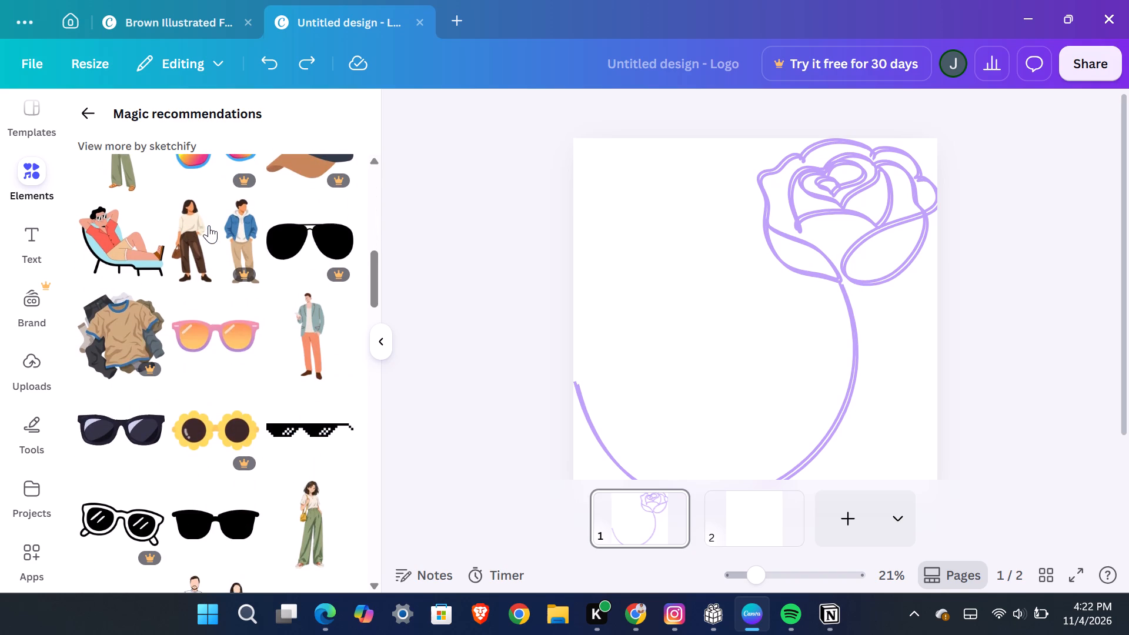
pyautogui.scroll(-2, 209, 225)
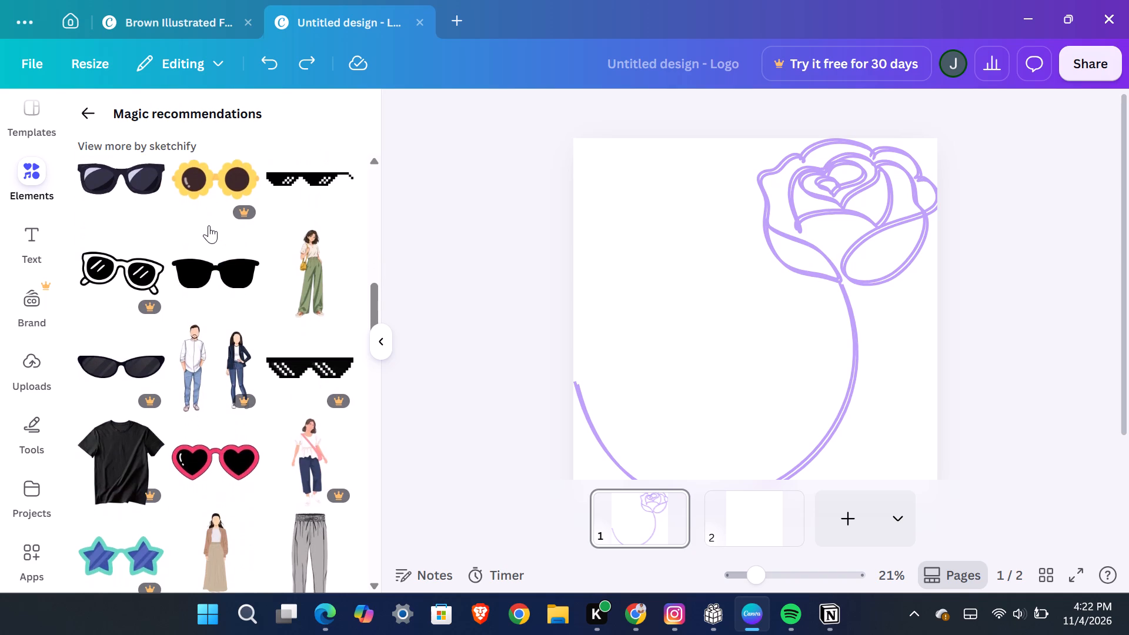
pyautogui.scroll(-1, 280, 283)
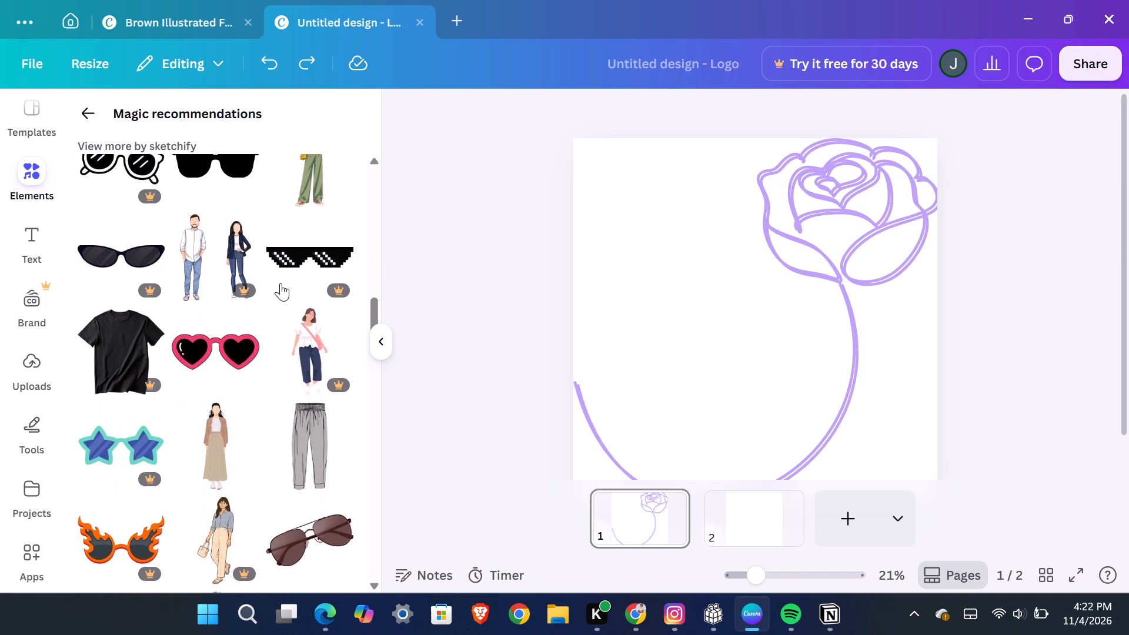
pyautogui.scroll(-2, 280, 283)
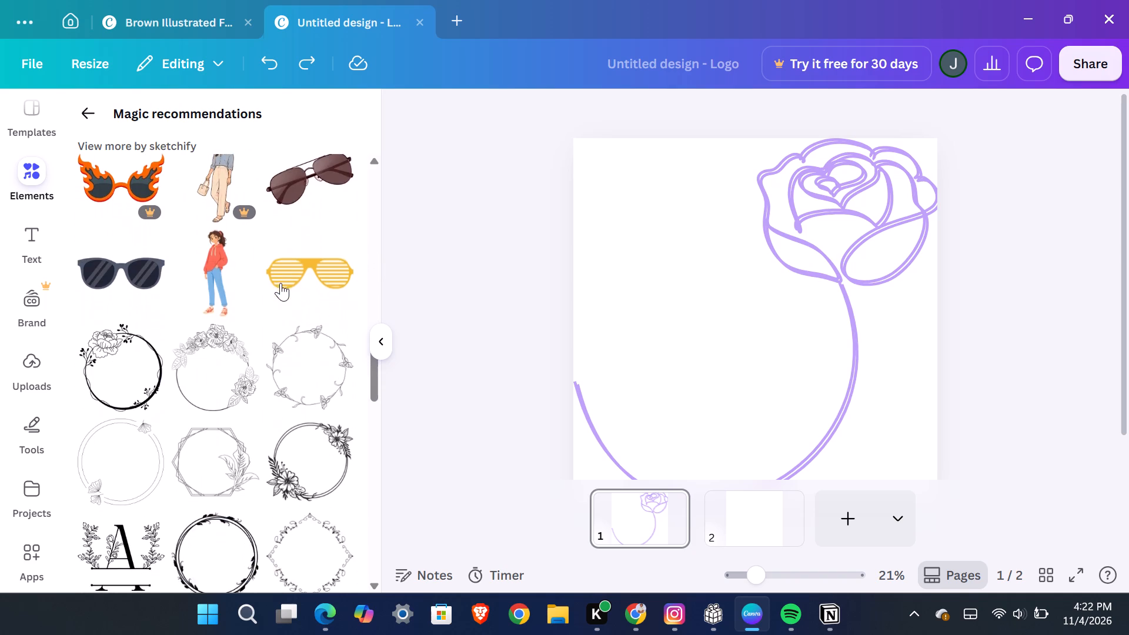
pyautogui.scroll(-8, 280, 283)
pyautogui.click(136, 262)
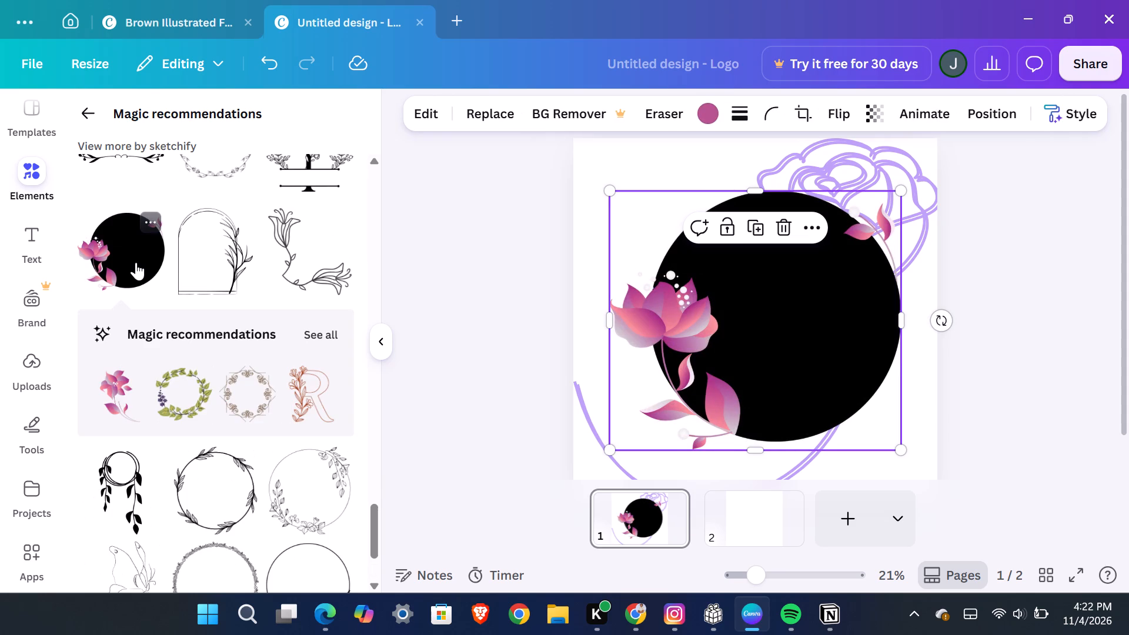
# Delete both overlapping violet line-art roses from page 1.
pyautogui.click(779, 172)
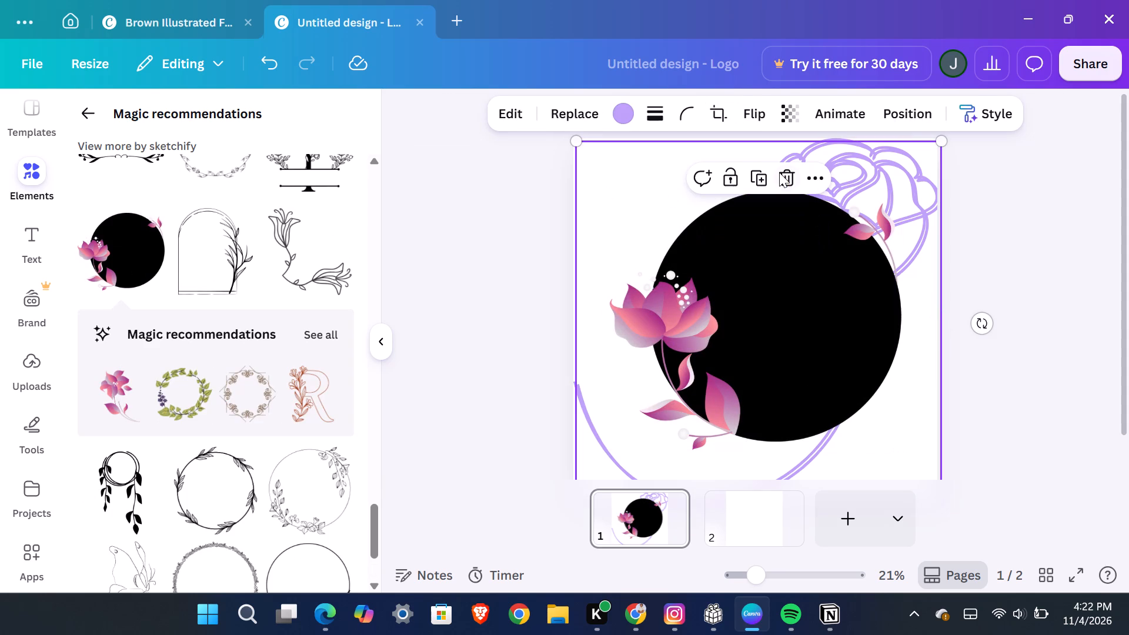
pyautogui.click(779, 172)
pyautogui.click(779, 172)
pyautogui.click(779, 172)
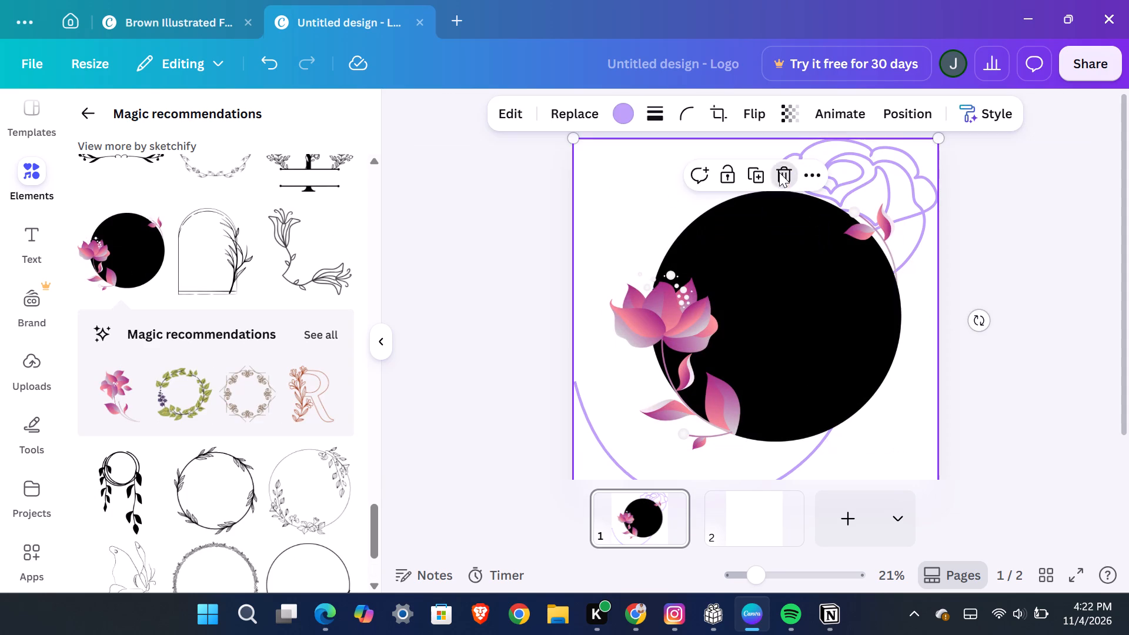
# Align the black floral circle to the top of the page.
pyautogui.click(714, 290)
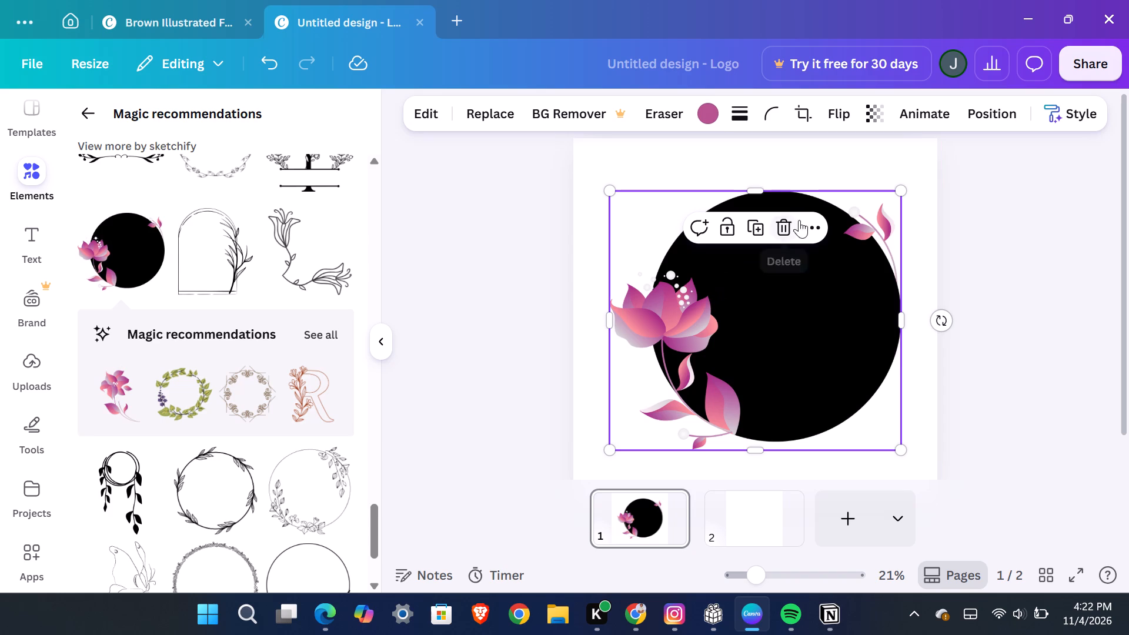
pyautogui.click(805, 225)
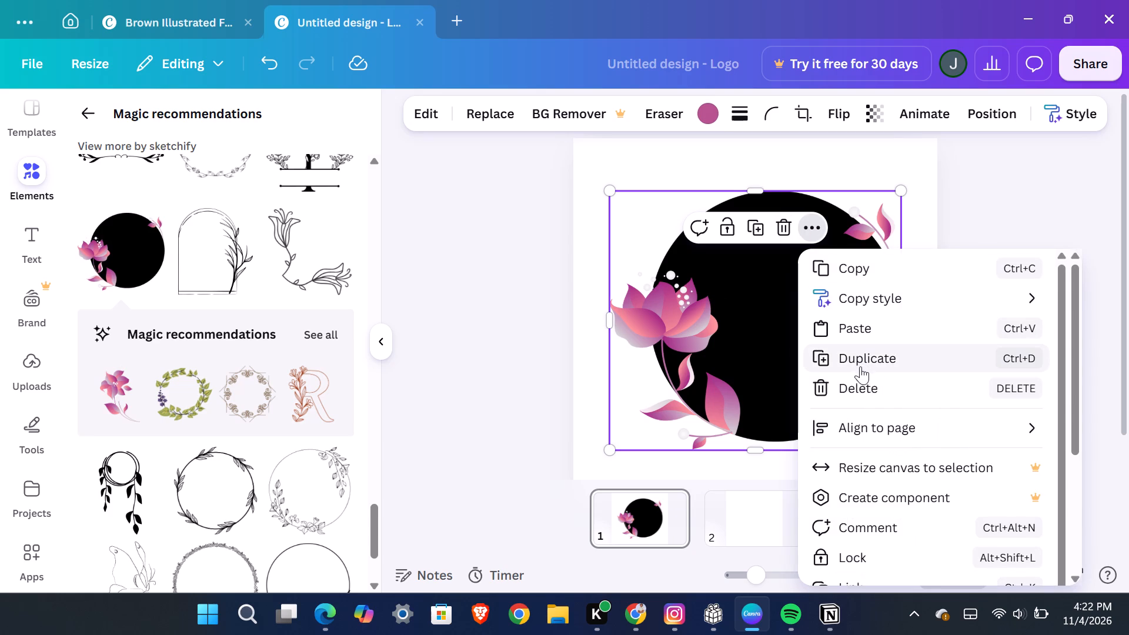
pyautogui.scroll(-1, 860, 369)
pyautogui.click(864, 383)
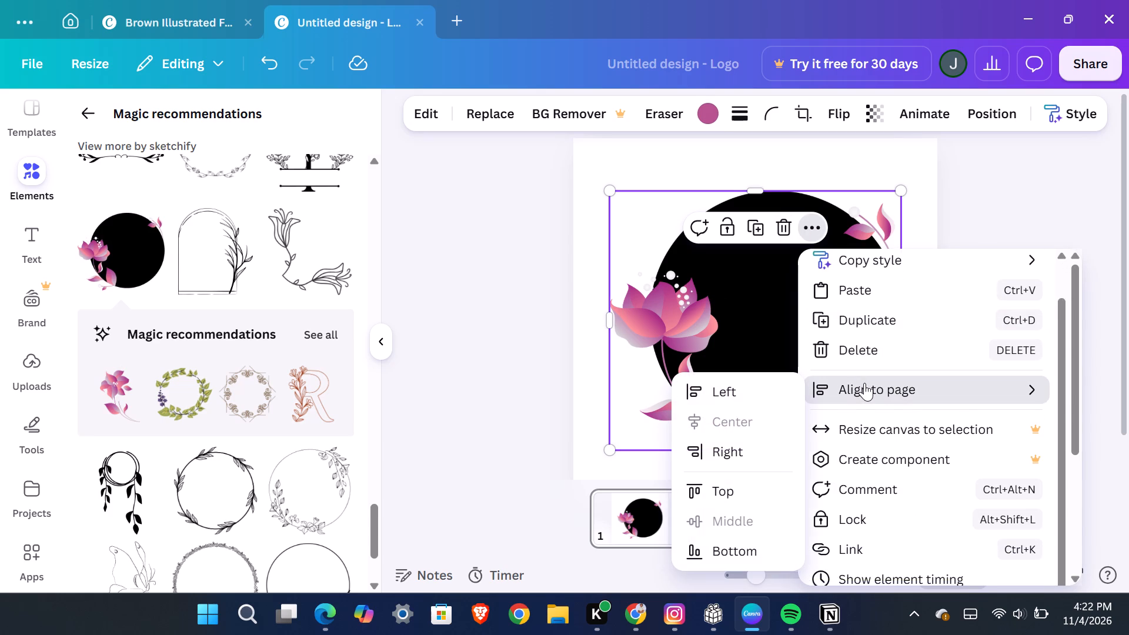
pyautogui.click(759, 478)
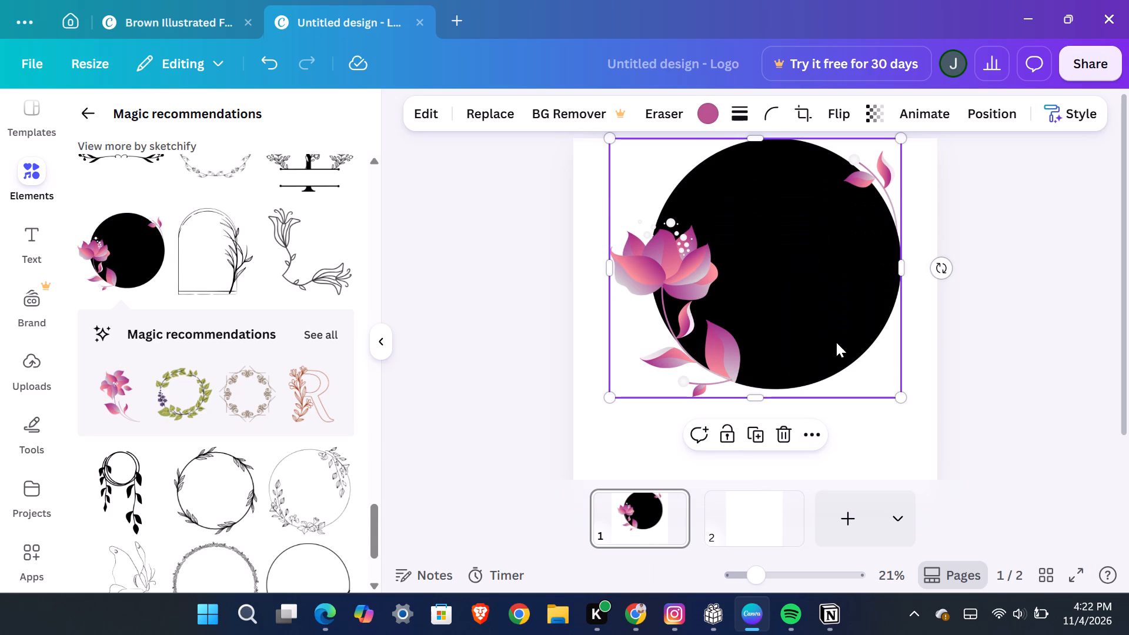
# Align the black floral circle to the bottom of the page.
pyautogui.click(836, 333)
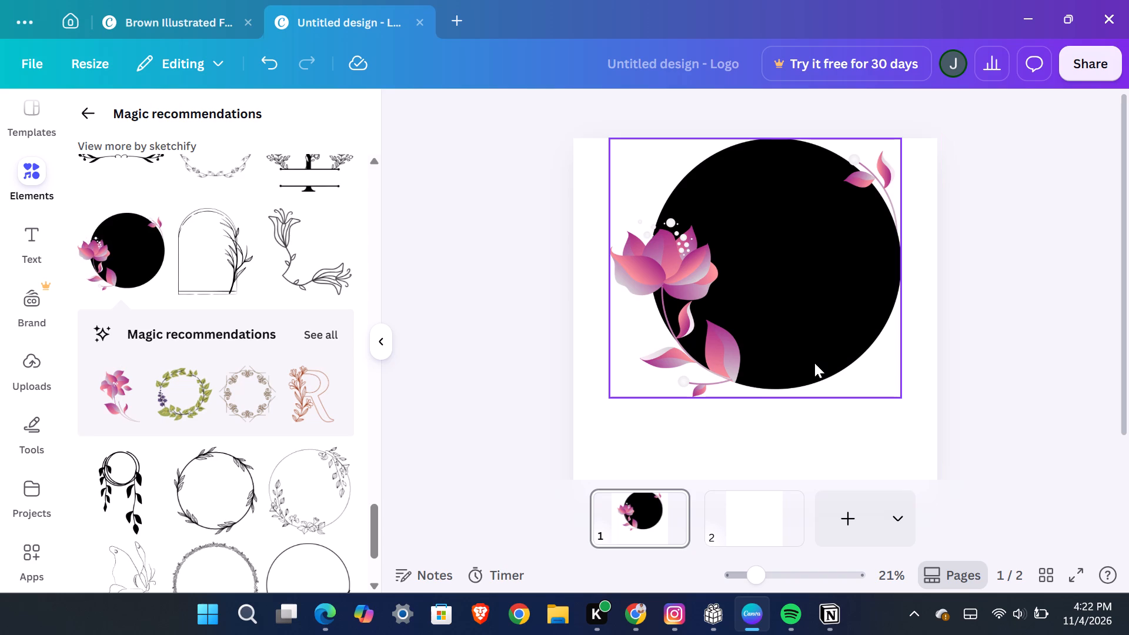
pyautogui.click(814, 363)
pyautogui.click(811, 428)
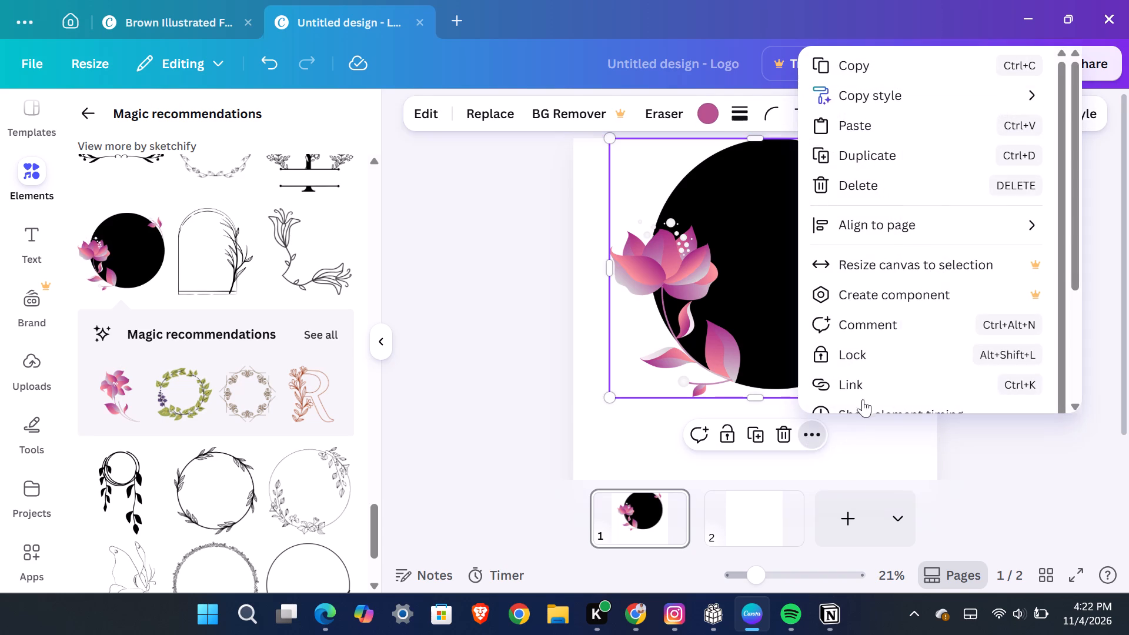
pyautogui.click(883, 213)
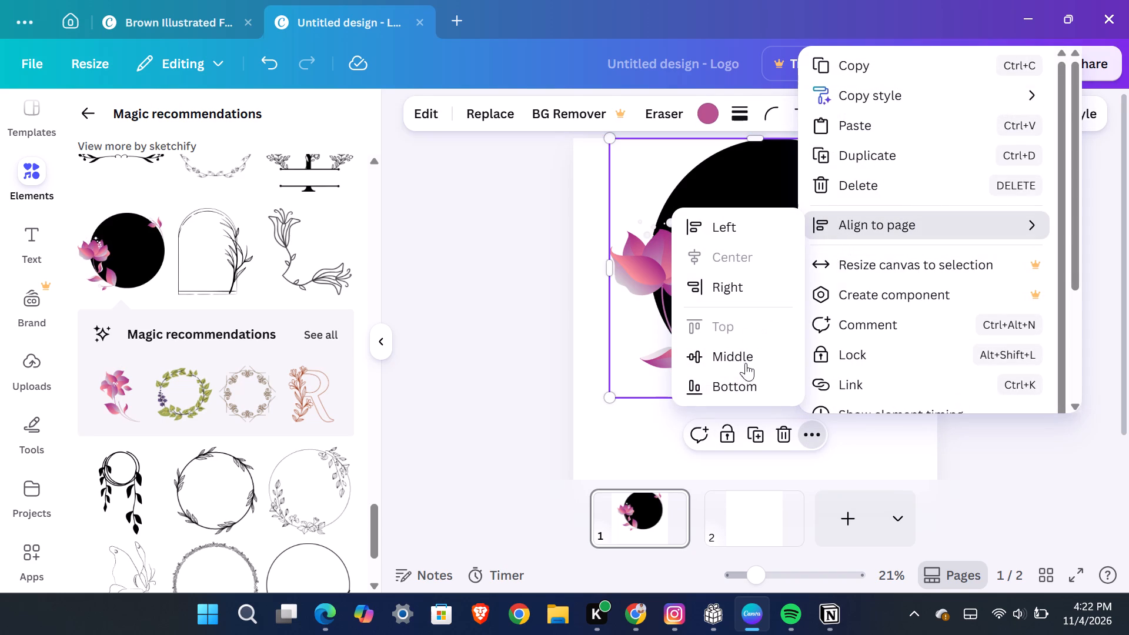
pyautogui.click(746, 376)
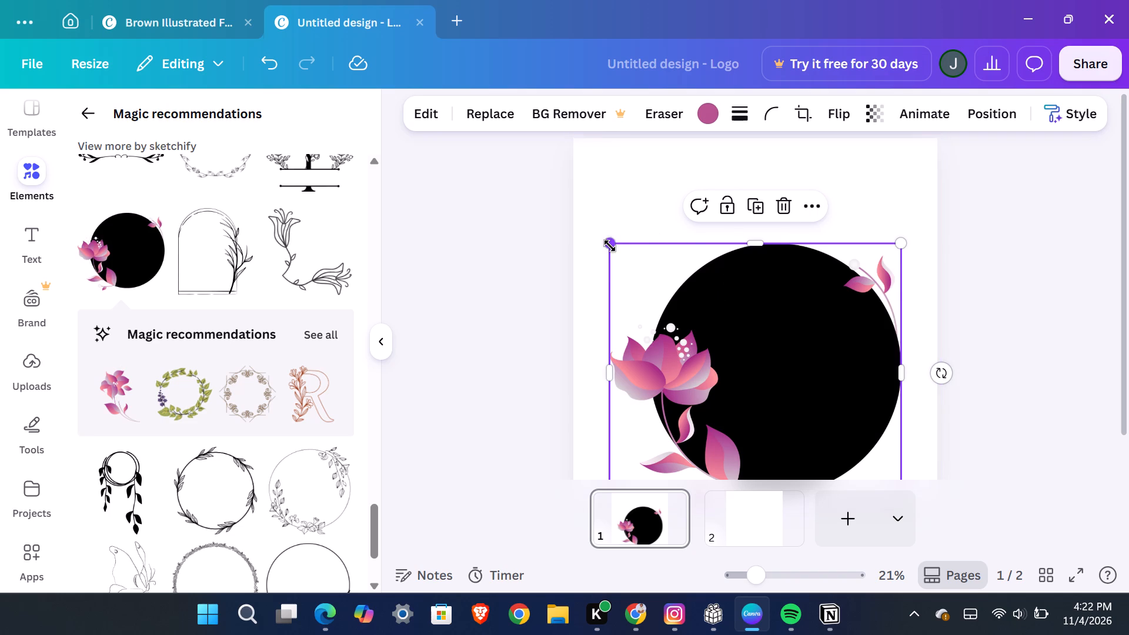
# Enlarge the black floral circle to span the full page width and extend its upper edge to the top of the page.
pyautogui.moveTo(610, 245); pyautogui.dragTo(634, 129)
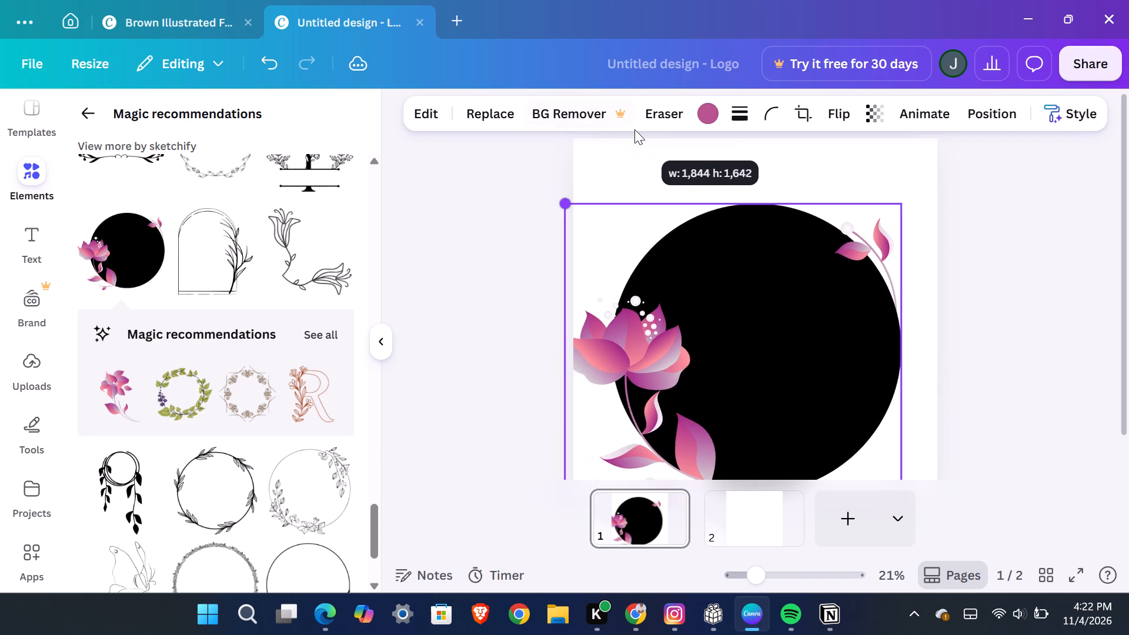
pyautogui.moveTo(634, 129); pyautogui.dragTo(649, 130)
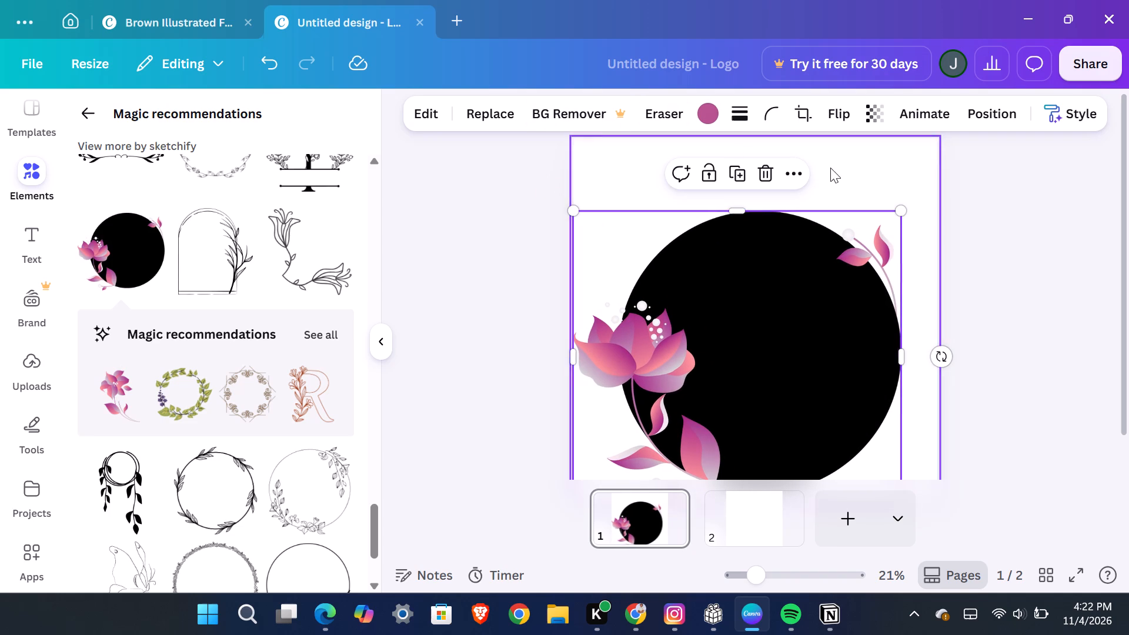
pyautogui.moveTo(899, 216); pyautogui.dragTo(932, 136)
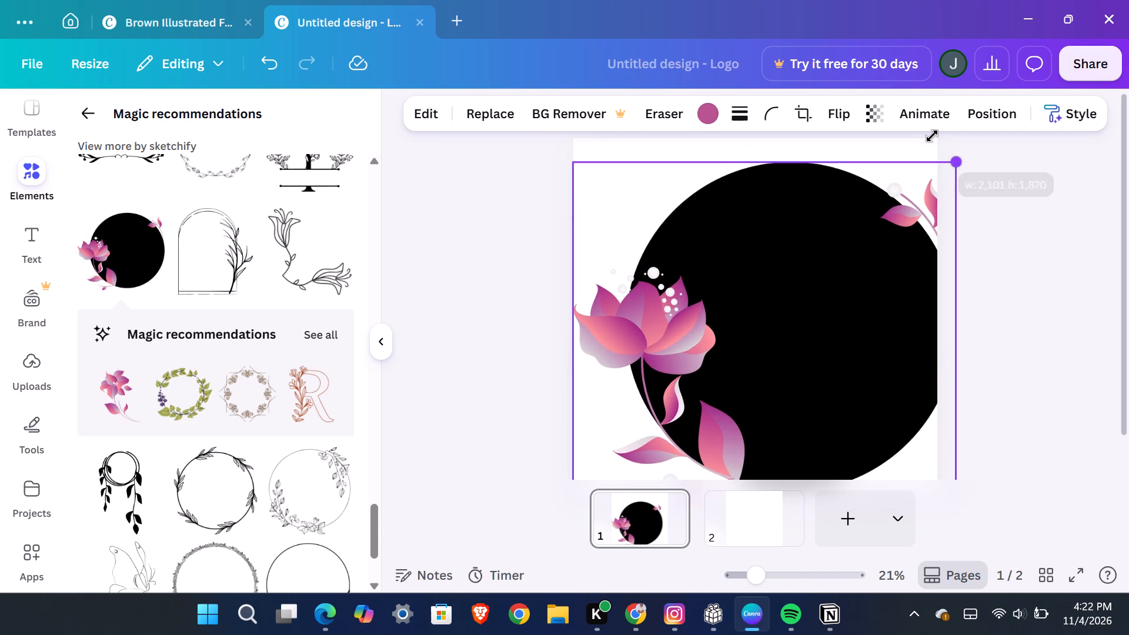
pyautogui.moveTo(932, 136); pyautogui.dragTo(884, 146)
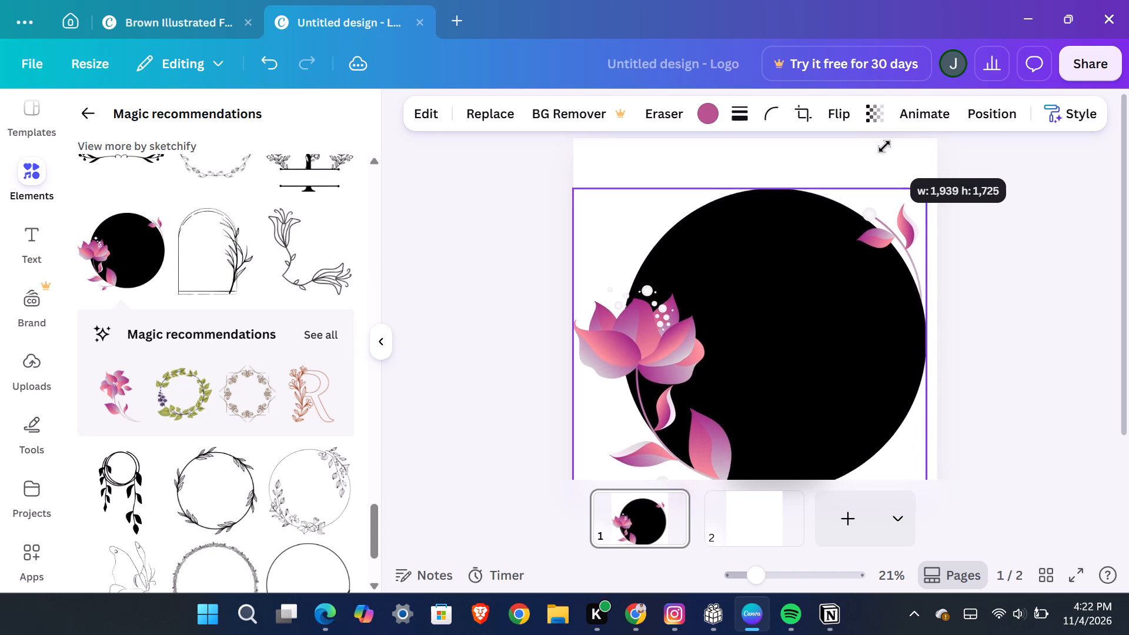
pyautogui.moveTo(884, 146); pyautogui.dragTo(903, 152)
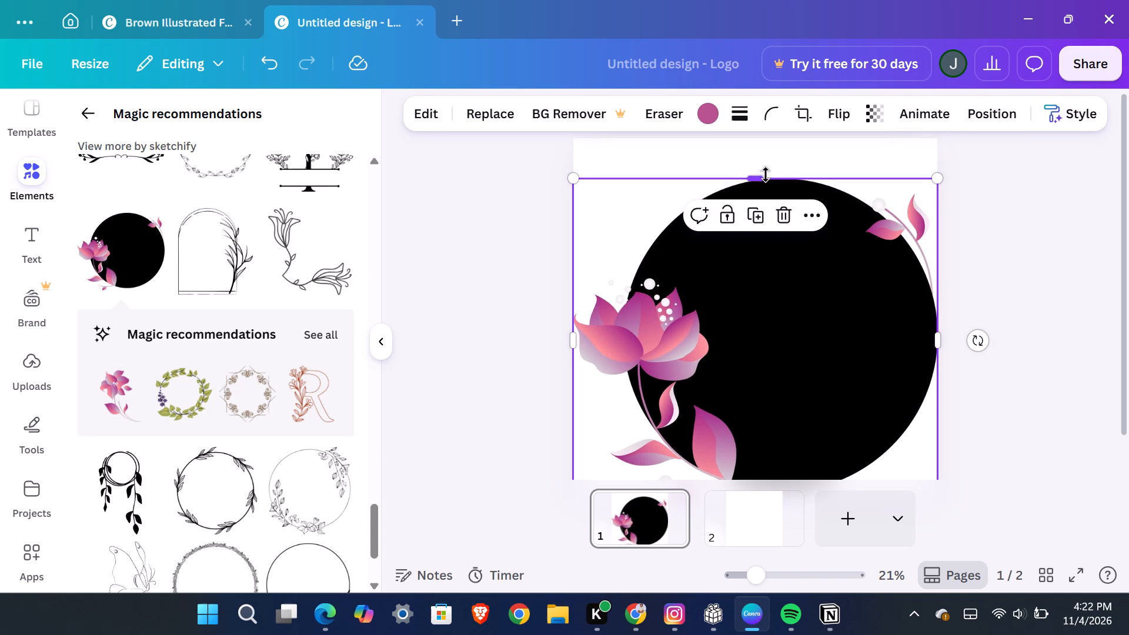
pyautogui.moveTo(760, 177); pyautogui.dragTo(763, 139)
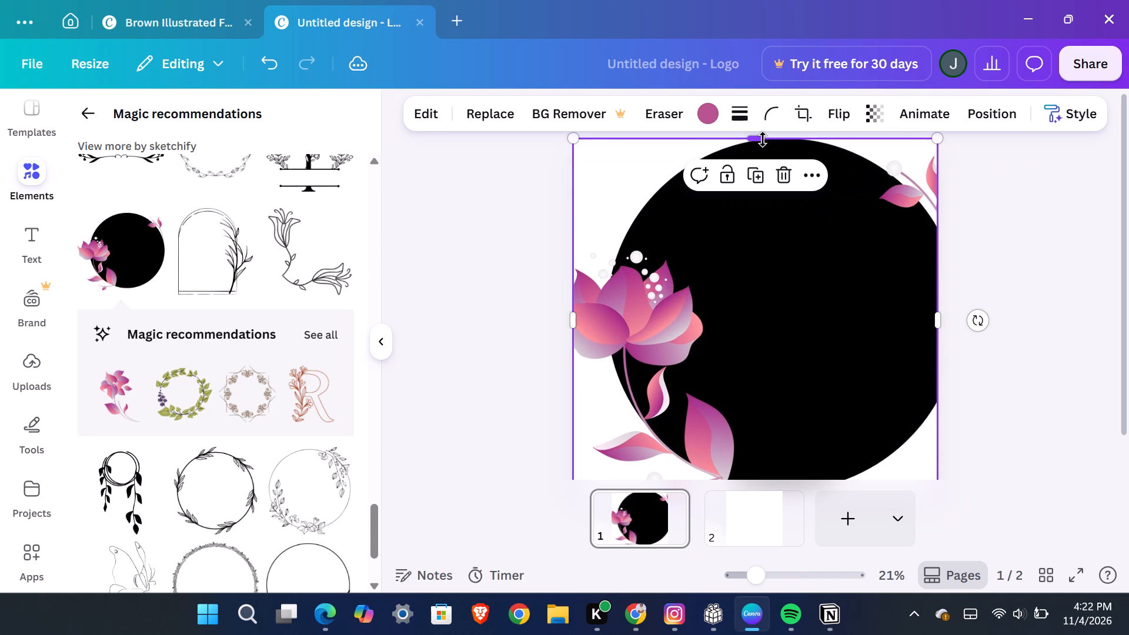
pyautogui.click(1084, 277)
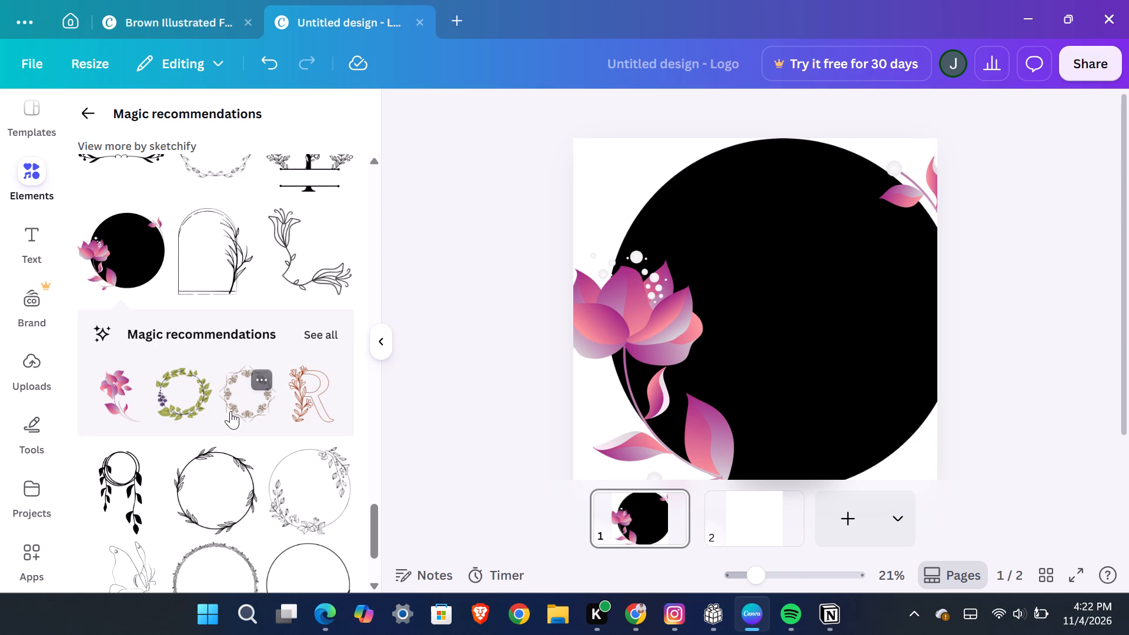
# Add the line-art butterfly from the Magic recommendations to page 1.
pyautogui.scroll(-1, 237, 370)
pyautogui.scroll(4, 237, 370)
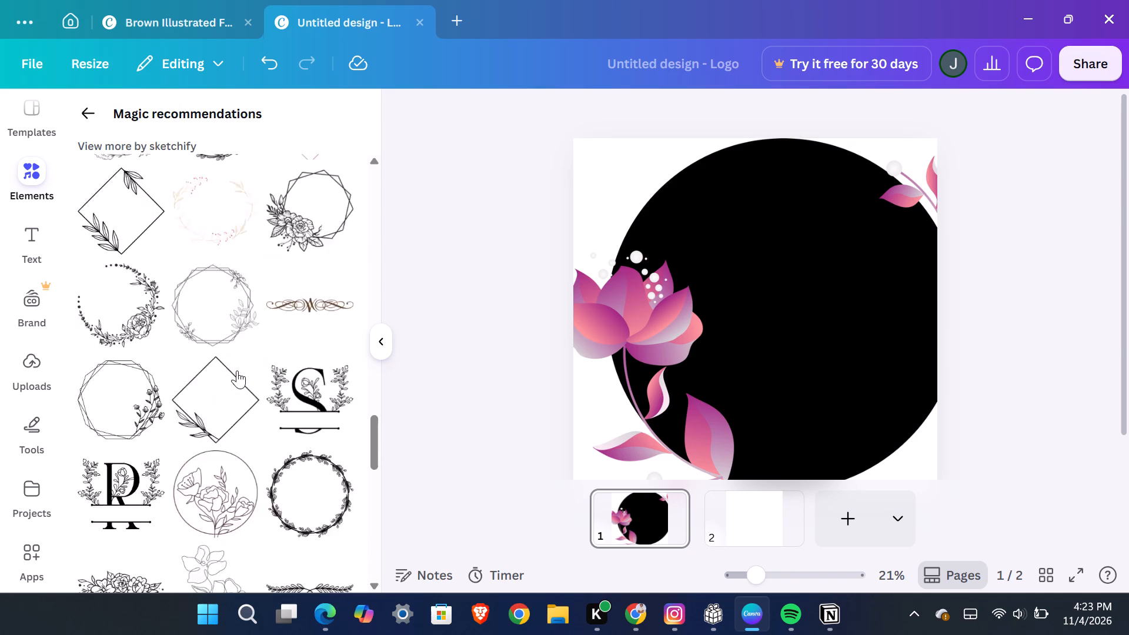
pyautogui.scroll(3, 237, 370)
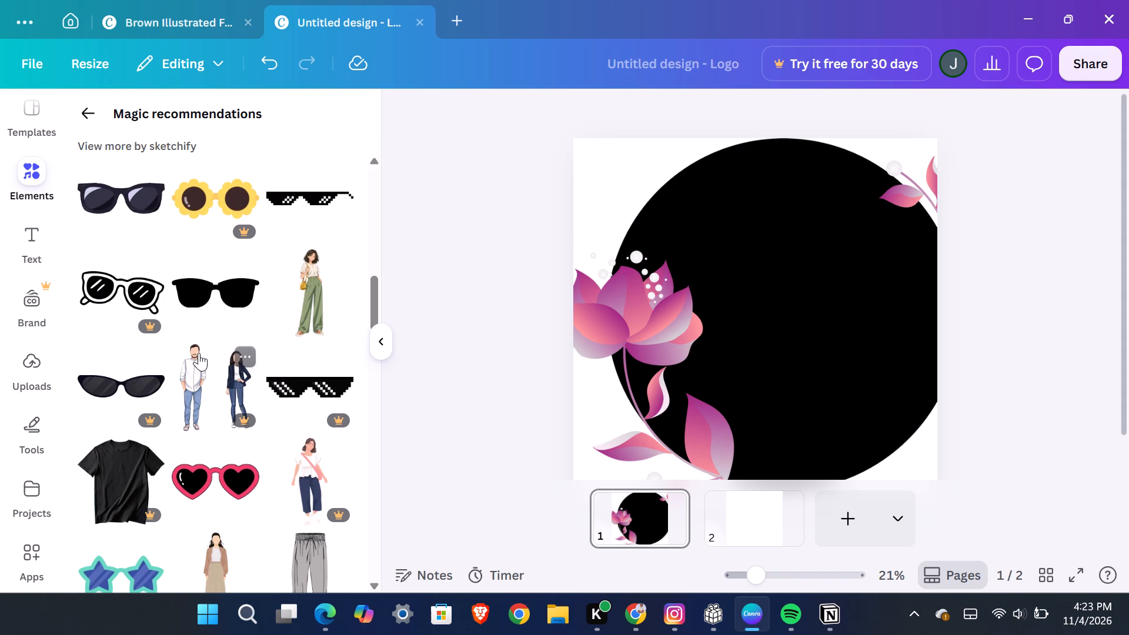
pyautogui.scroll(-1, 326, 336)
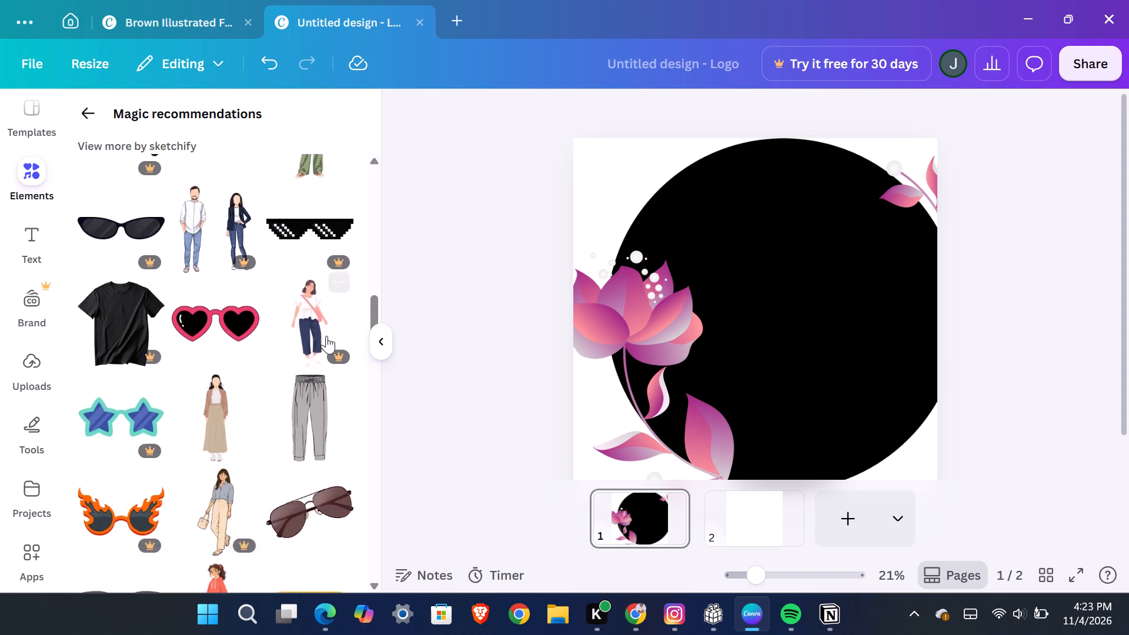
pyautogui.scroll(-5, 326, 336)
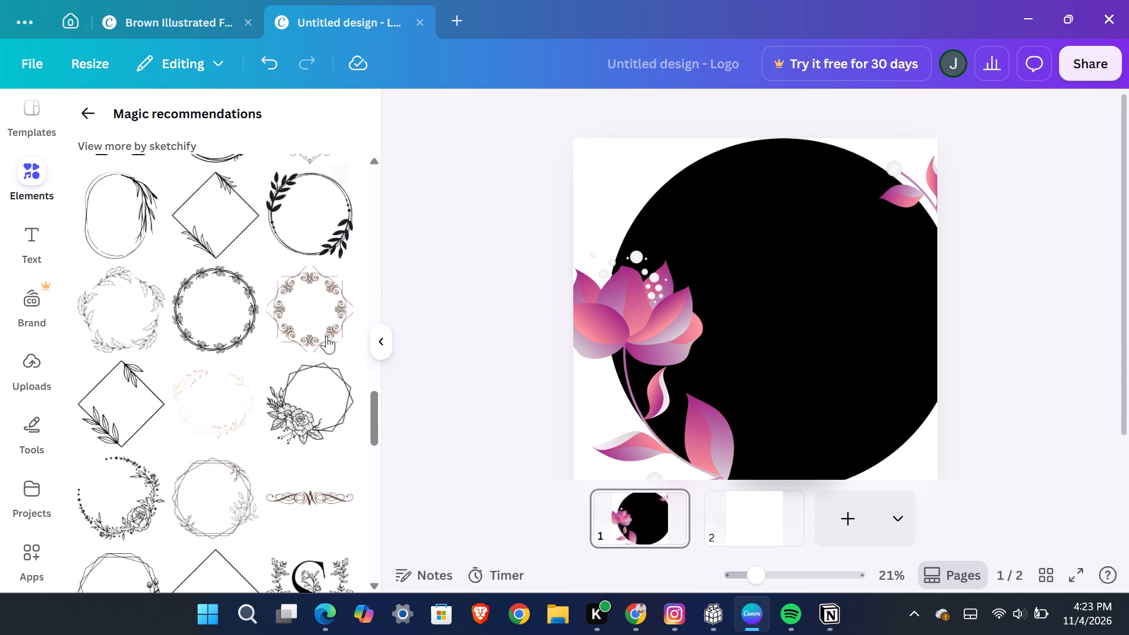
pyautogui.scroll(-7, 326, 336)
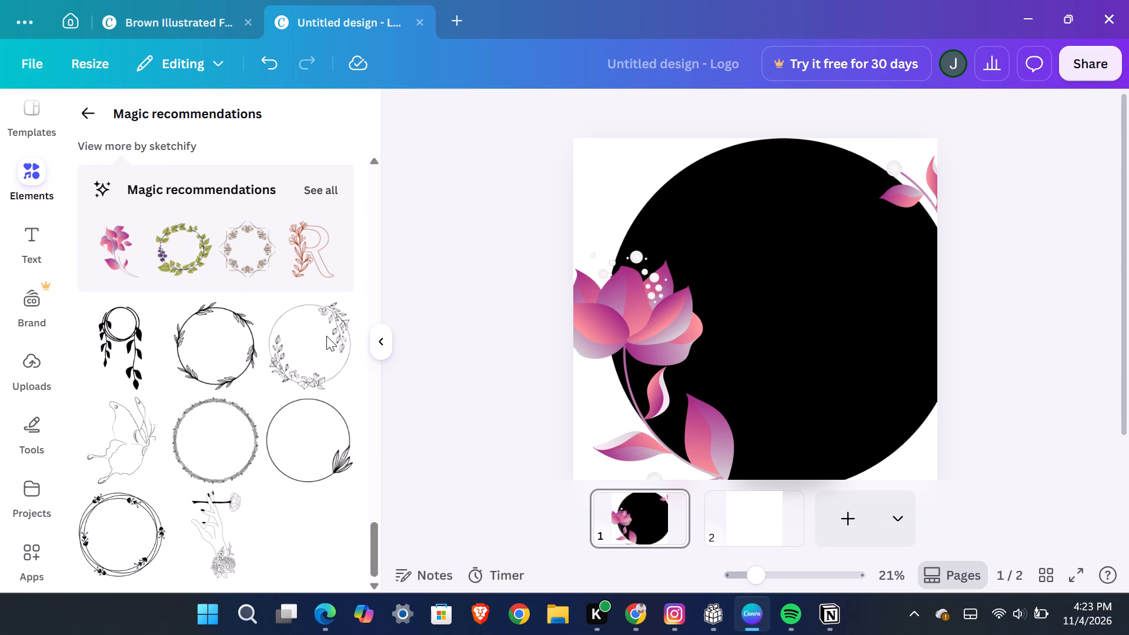
pyautogui.scroll(-1, 326, 336)
pyautogui.scroll(3, 326, 336)
pyautogui.scroll(-2, 326, 336)
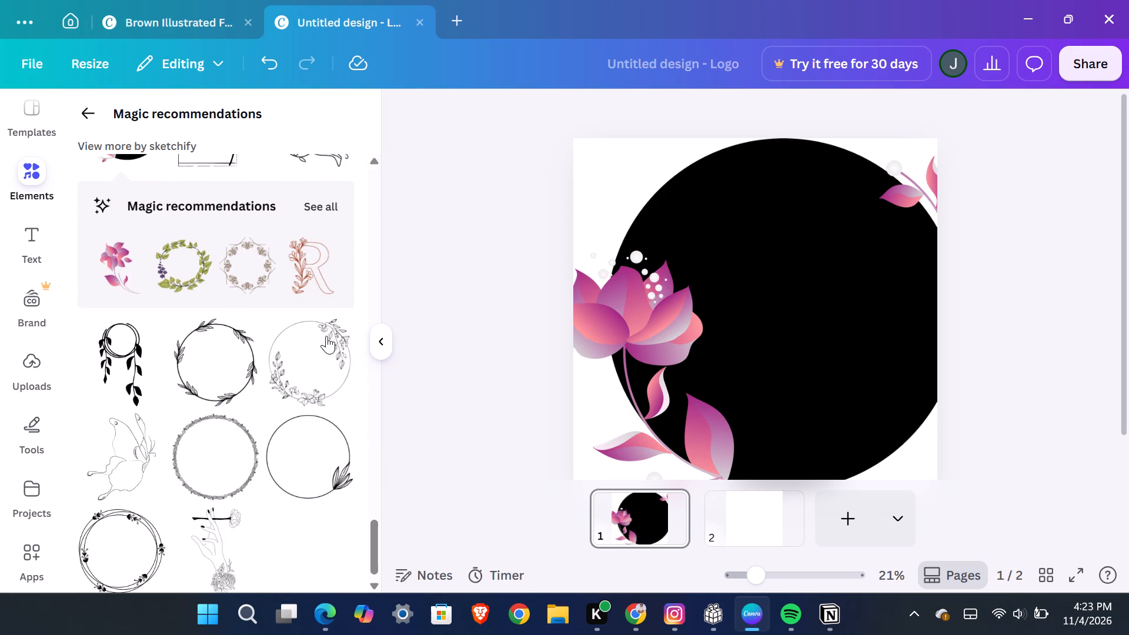
pyautogui.click(125, 443)
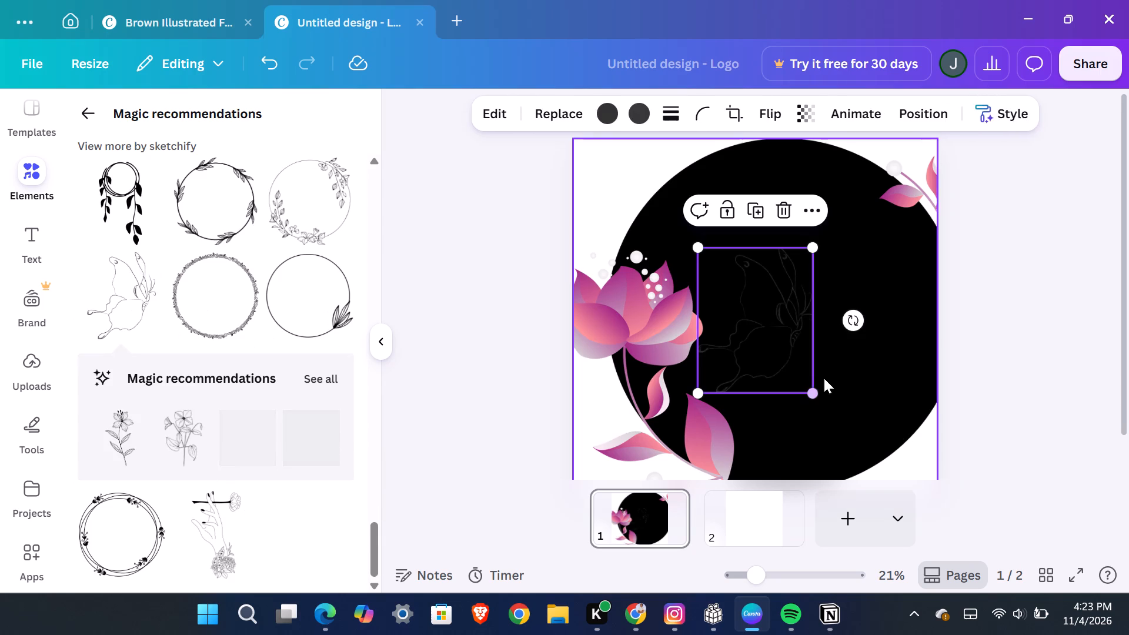
# Shrink the line-art butterfly and place it in the upper-left corner of page 1, beside the black circle.
pyautogui.moveTo(769, 388); pyautogui.dragTo(659, 248)
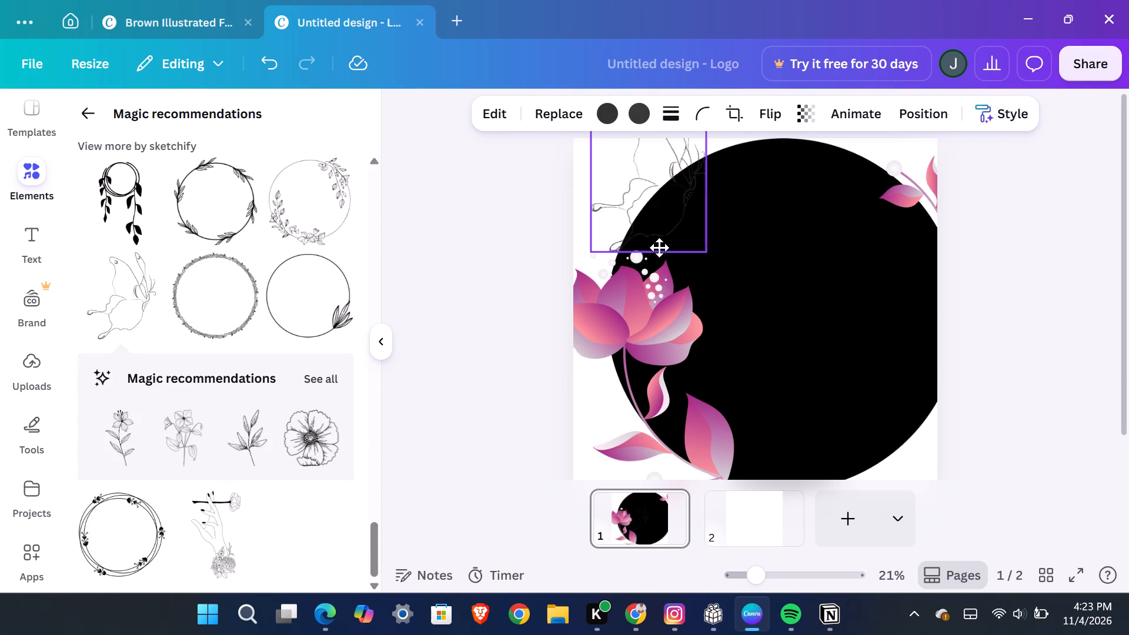
pyautogui.moveTo(659, 248); pyautogui.dragTo(622, 229)
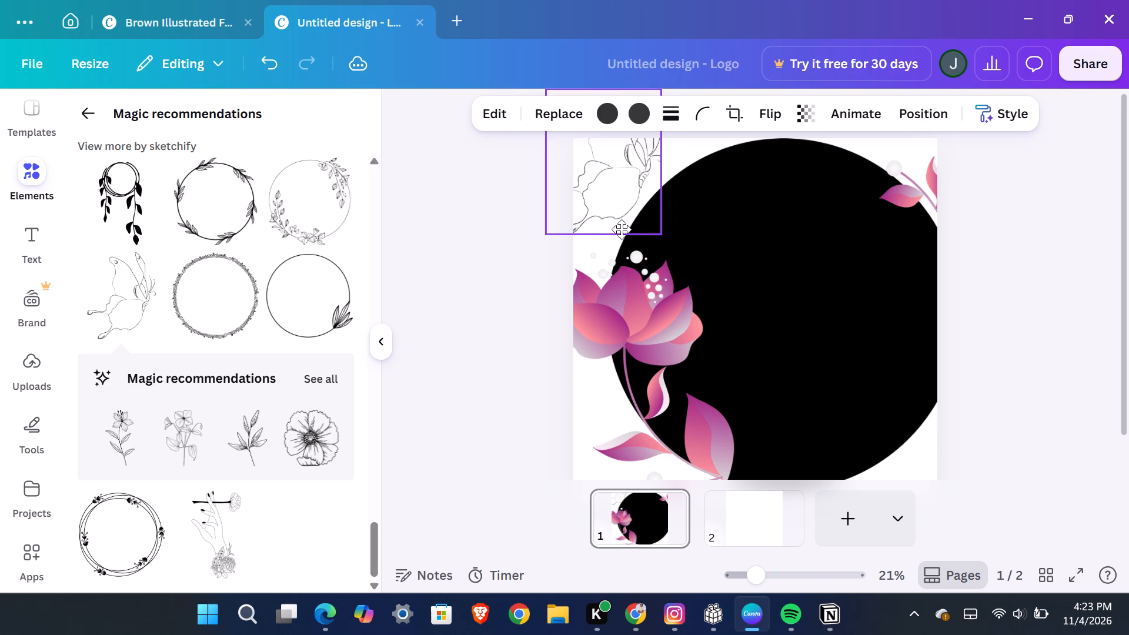
pyautogui.moveTo(622, 229); pyautogui.dragTo(624, 233)
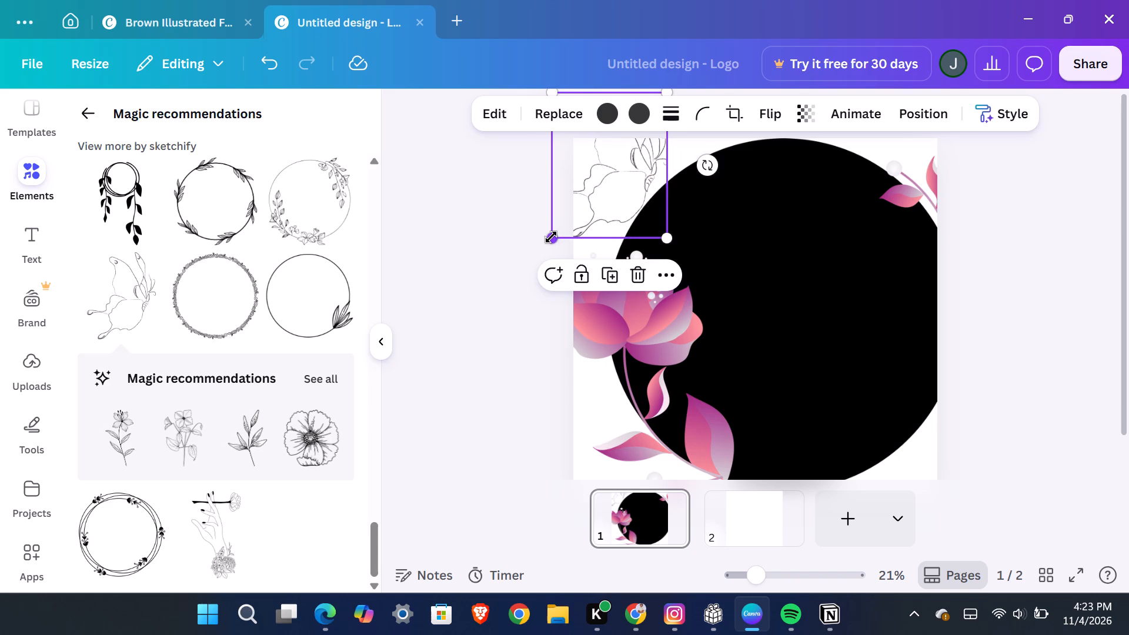
pyautogui.moveTo(551, 237); pyautogui.dragTo(654, 262)
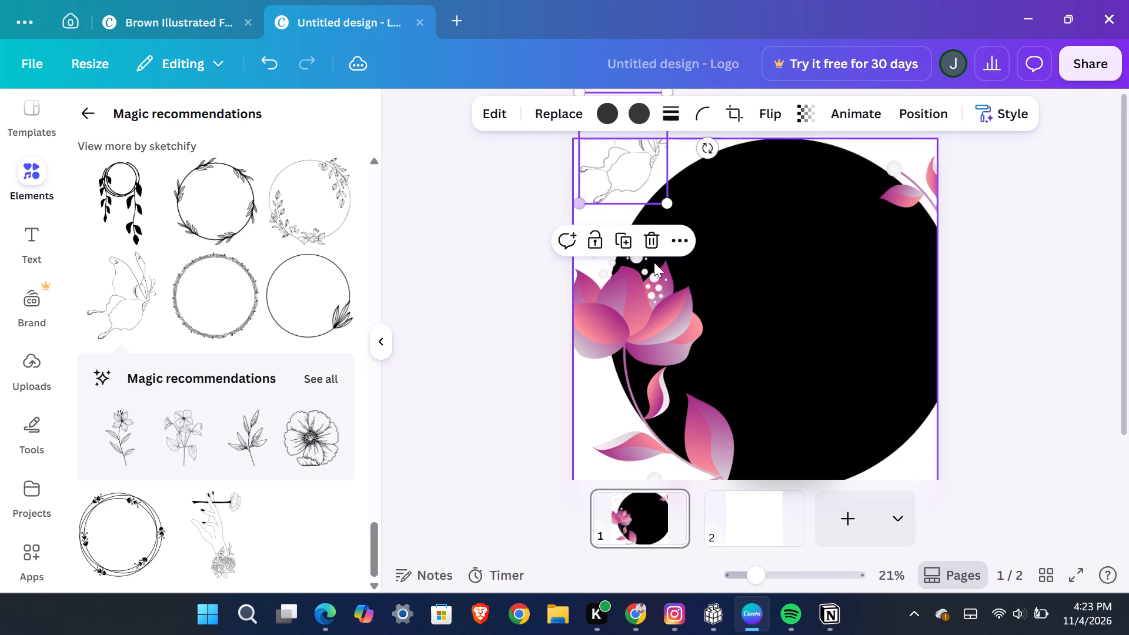
pyautogui.moveTo(631, 192); pyautogui.dragTo(617, 233)
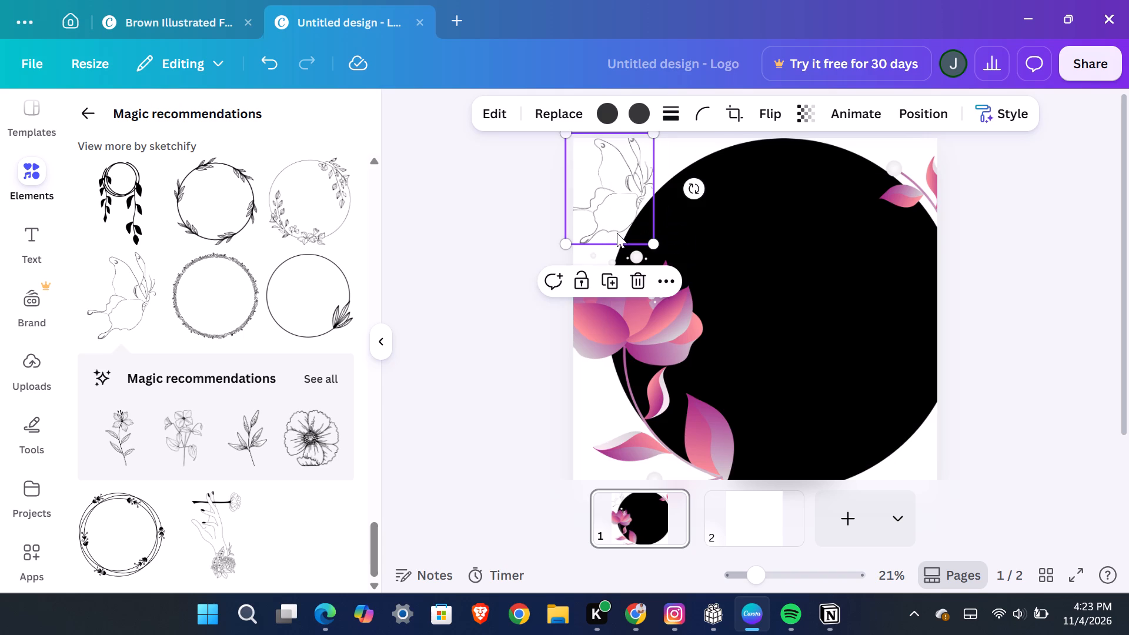
pyautogui.click(1128, 413)
# Go back to the Pastel Ladies collection and add the white-haired lady with yellow sunglasses and purple top to page 1.
pyautogui.scroll(-1, 278, 461)
pyautogui.scroll(2, 278, 461)
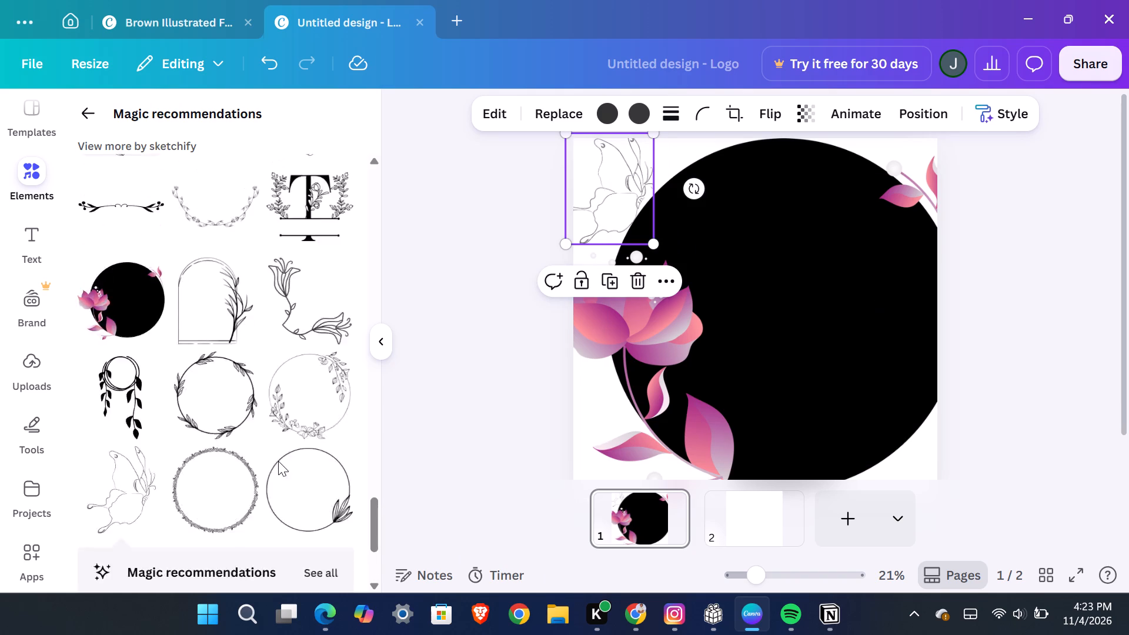
pyautogui.scroll(8, 278, 461)
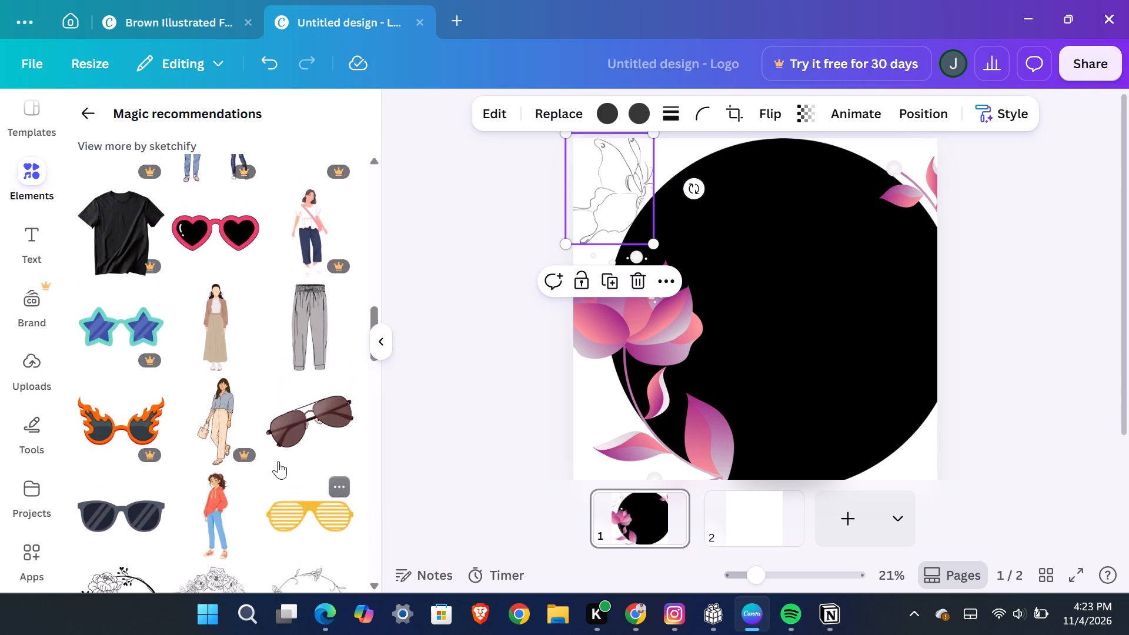
pyautogui.scroll(8, 278, 461)
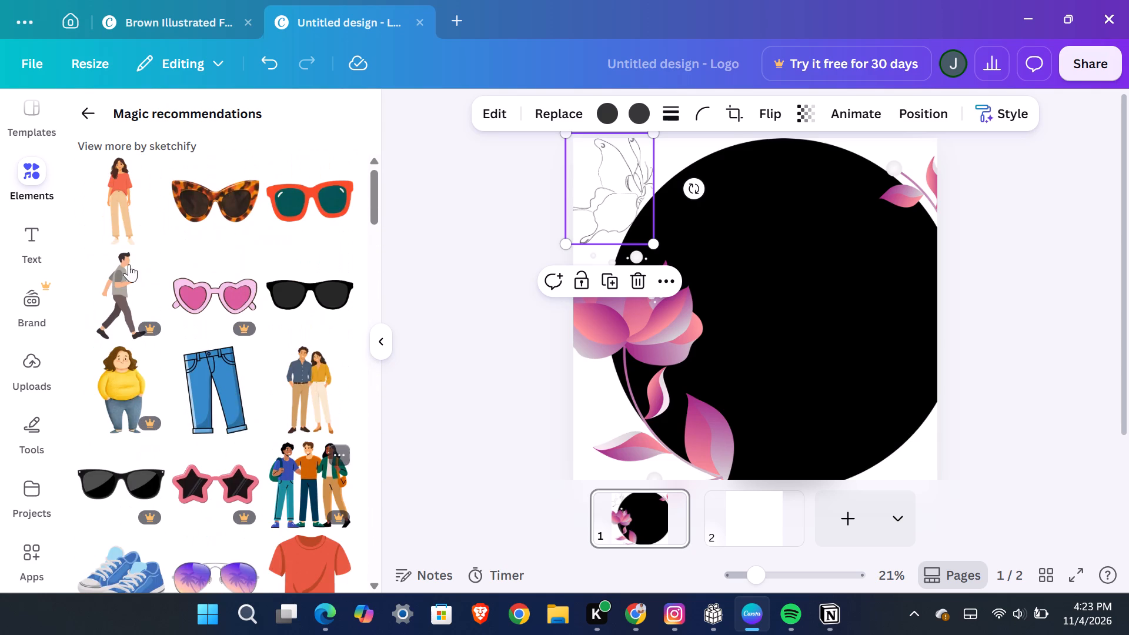
pyautogui.click(92, 126)
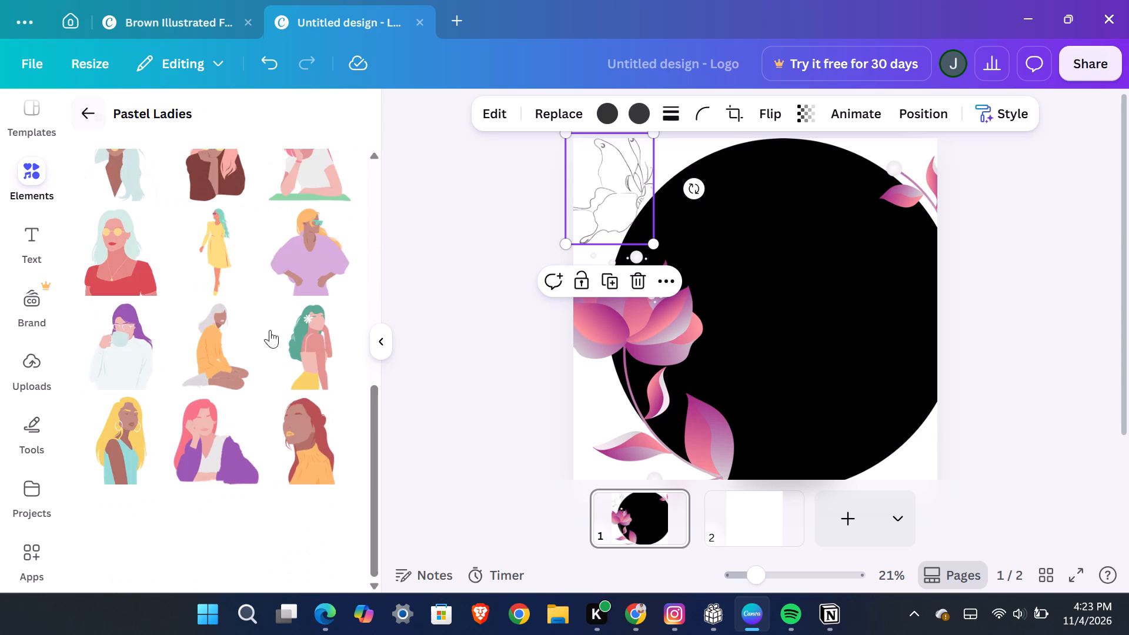
pyautogui.scroll(-2, 275, 345)
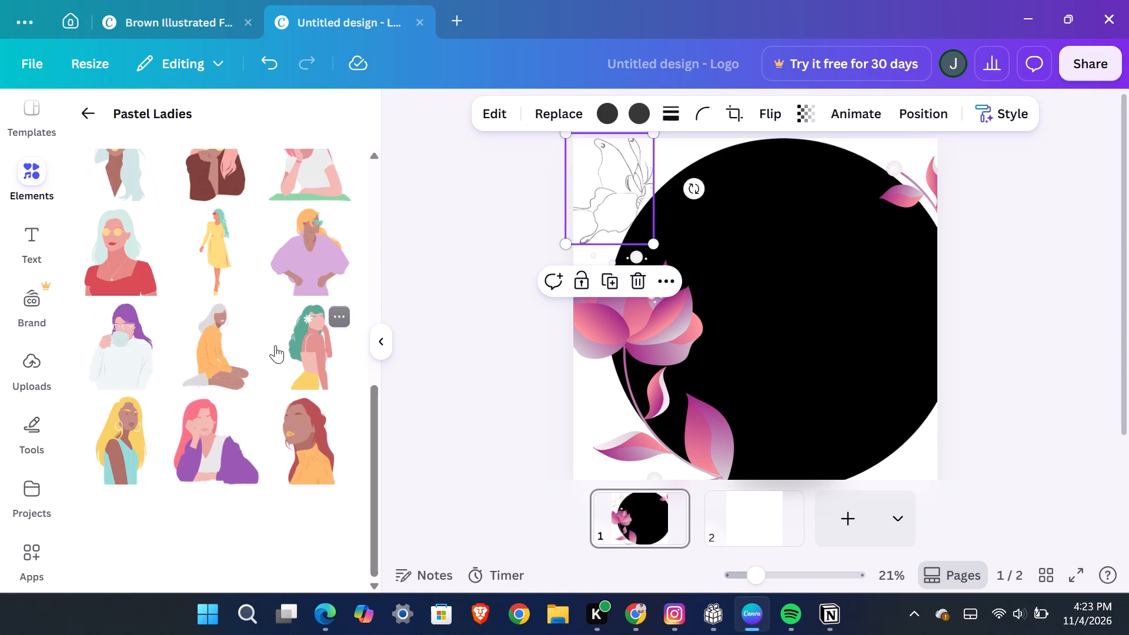
pyautogui.scroll(4, 275, 345)
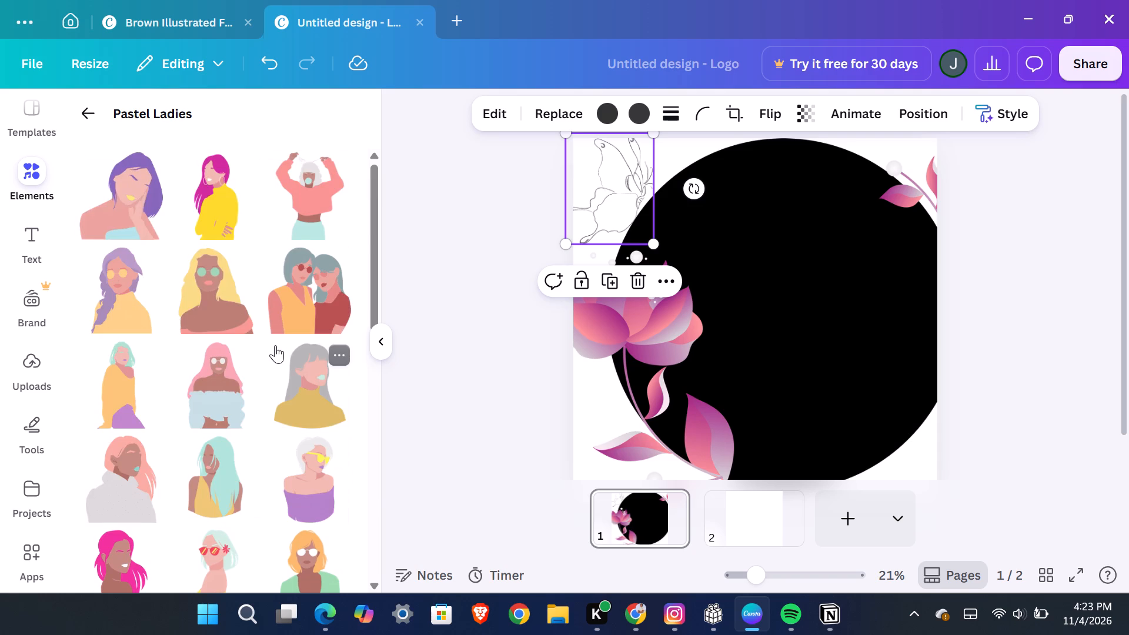
pyautogui.scroll(-2, 275, 345)
pyautogui.click(333, 343)
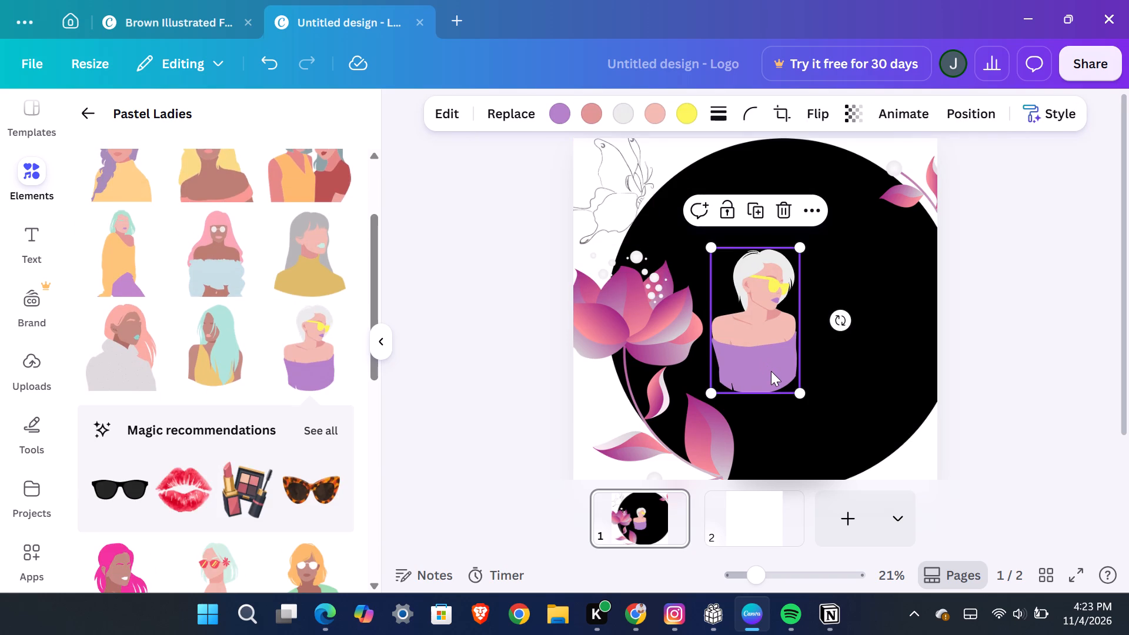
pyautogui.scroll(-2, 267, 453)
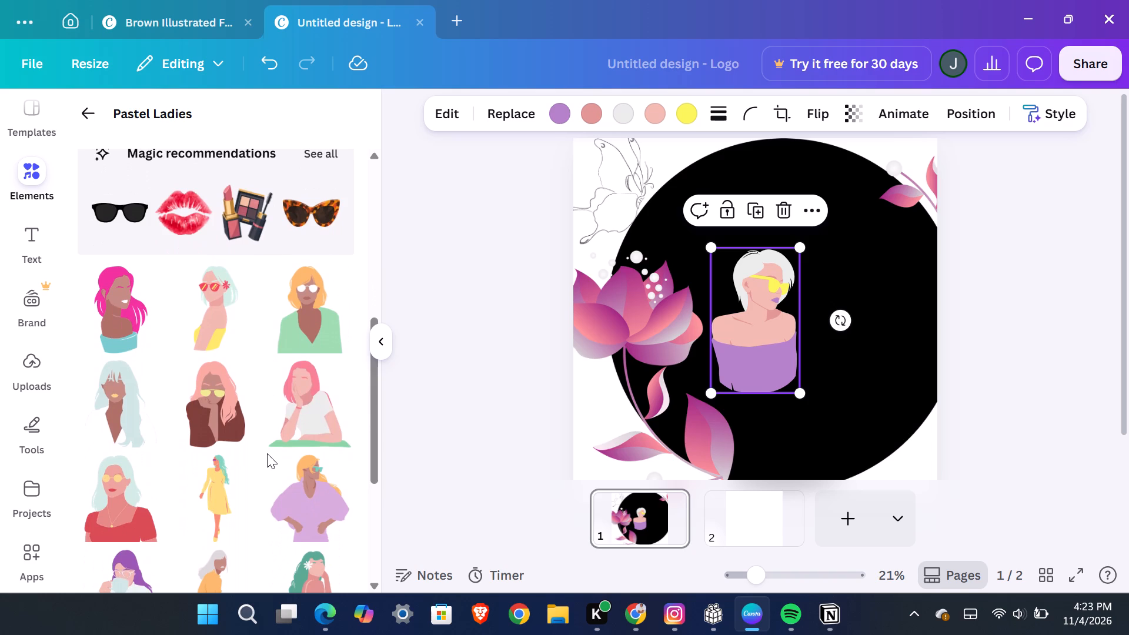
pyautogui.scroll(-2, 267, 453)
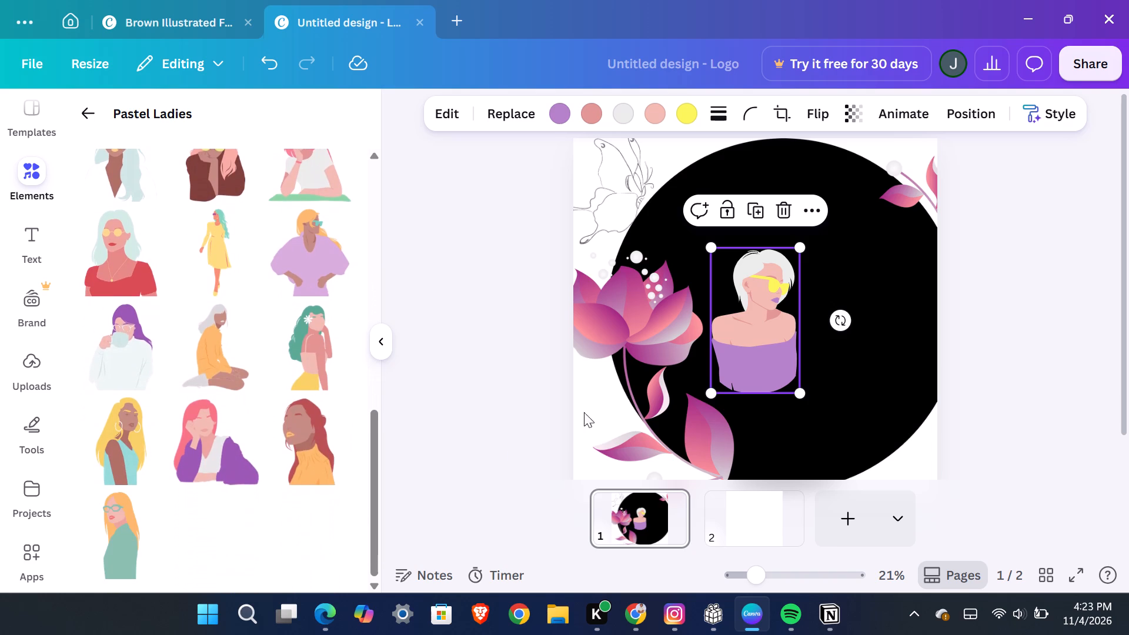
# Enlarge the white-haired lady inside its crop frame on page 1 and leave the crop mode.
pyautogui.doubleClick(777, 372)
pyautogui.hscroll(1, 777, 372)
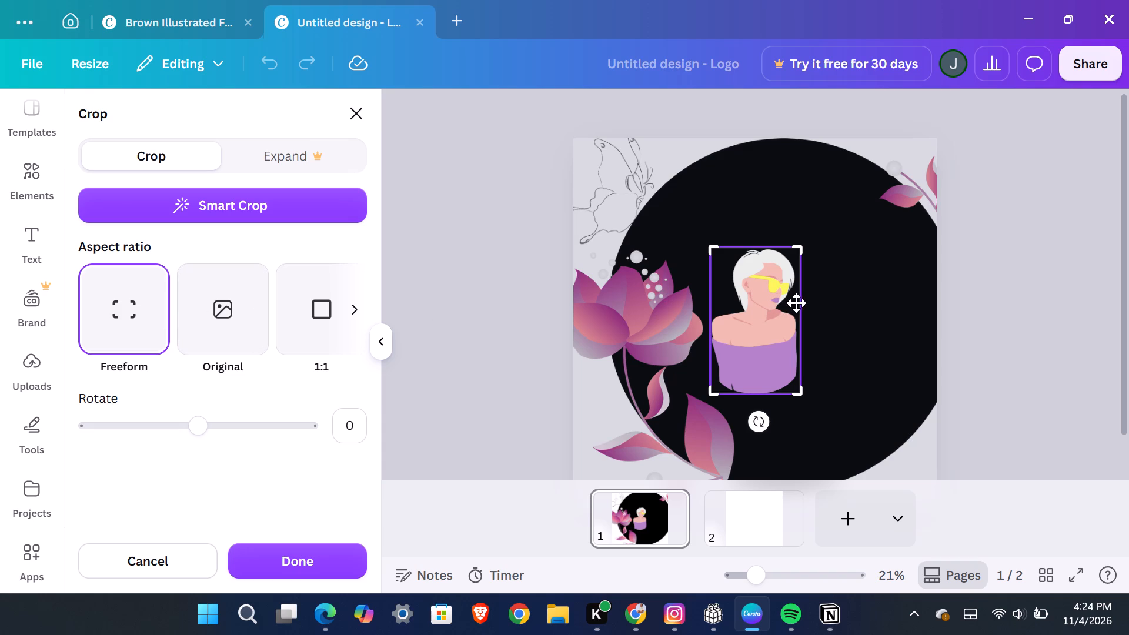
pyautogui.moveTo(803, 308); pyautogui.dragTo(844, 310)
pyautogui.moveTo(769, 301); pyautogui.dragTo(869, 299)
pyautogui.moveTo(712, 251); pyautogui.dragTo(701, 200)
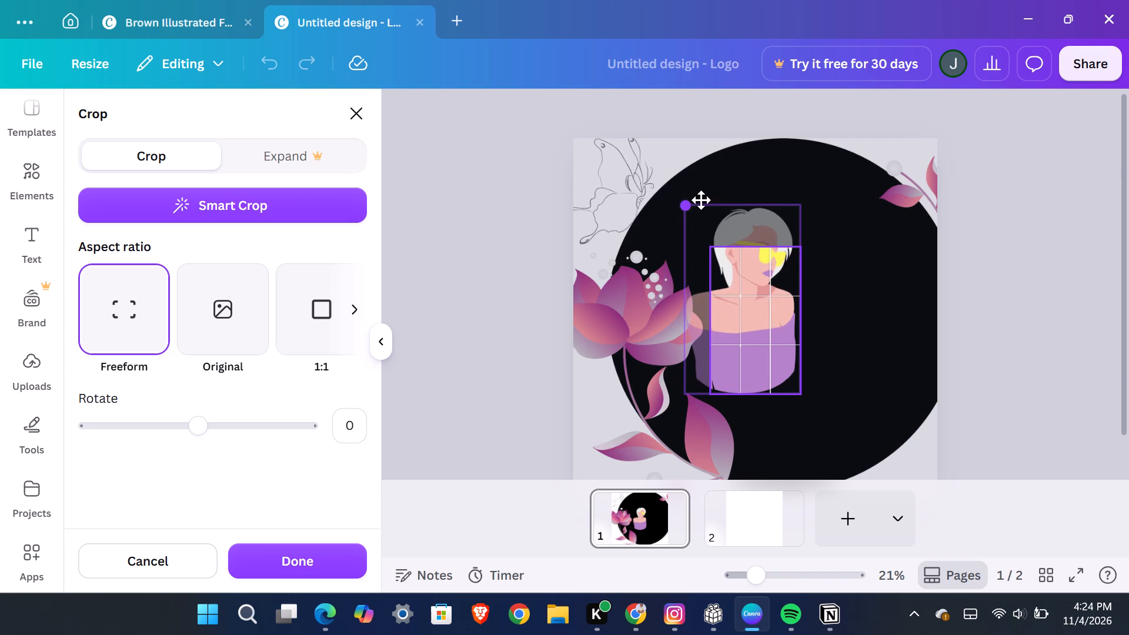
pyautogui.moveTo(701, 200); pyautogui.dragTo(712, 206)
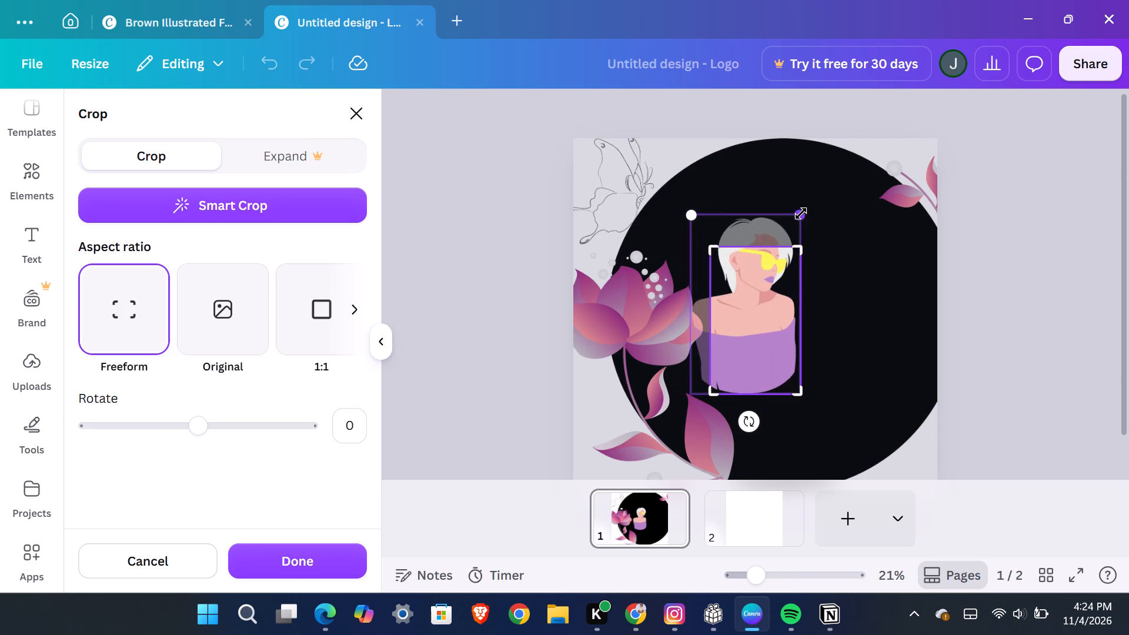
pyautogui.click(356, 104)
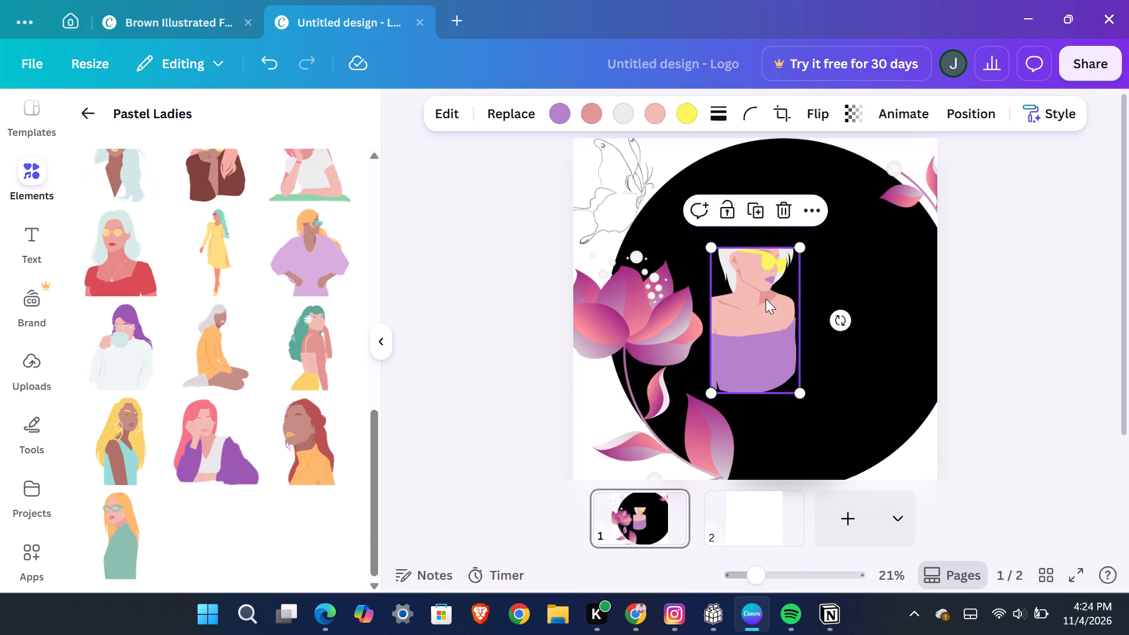
# Delete the white-haired lady in the purple top from page 1.
pyautogui.rightClick(764, 283)
pyautogui.hscroll(1, 764, 283)
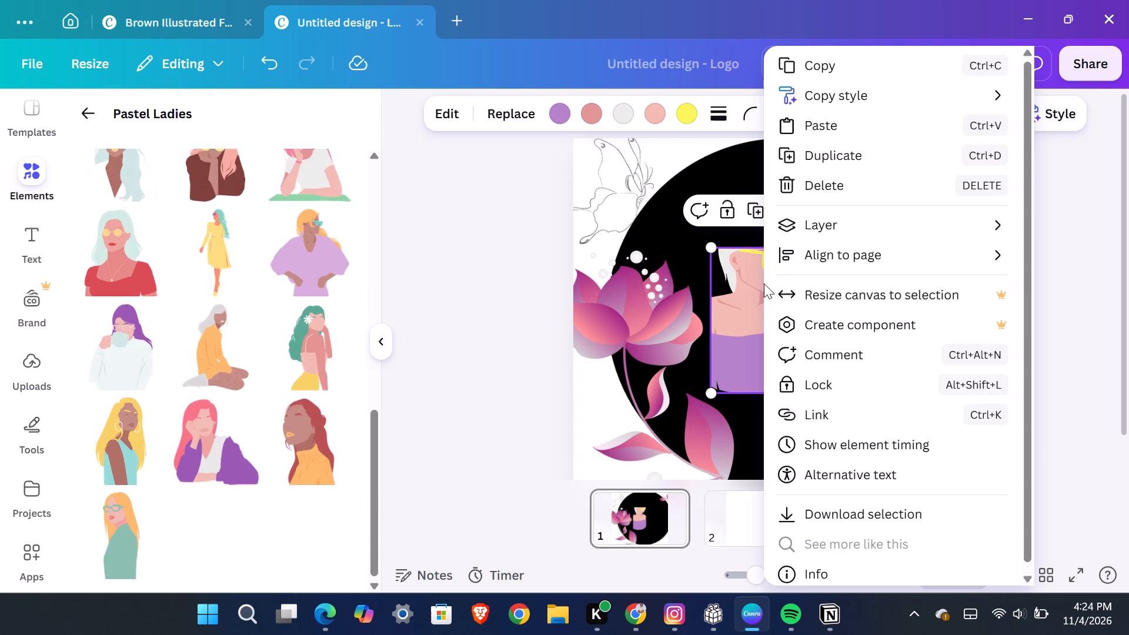
pyautogui.hscroll(1, 764, 283)
pyautogui.moveTo(747, 283); pyautogui.dragTo(809, 296)
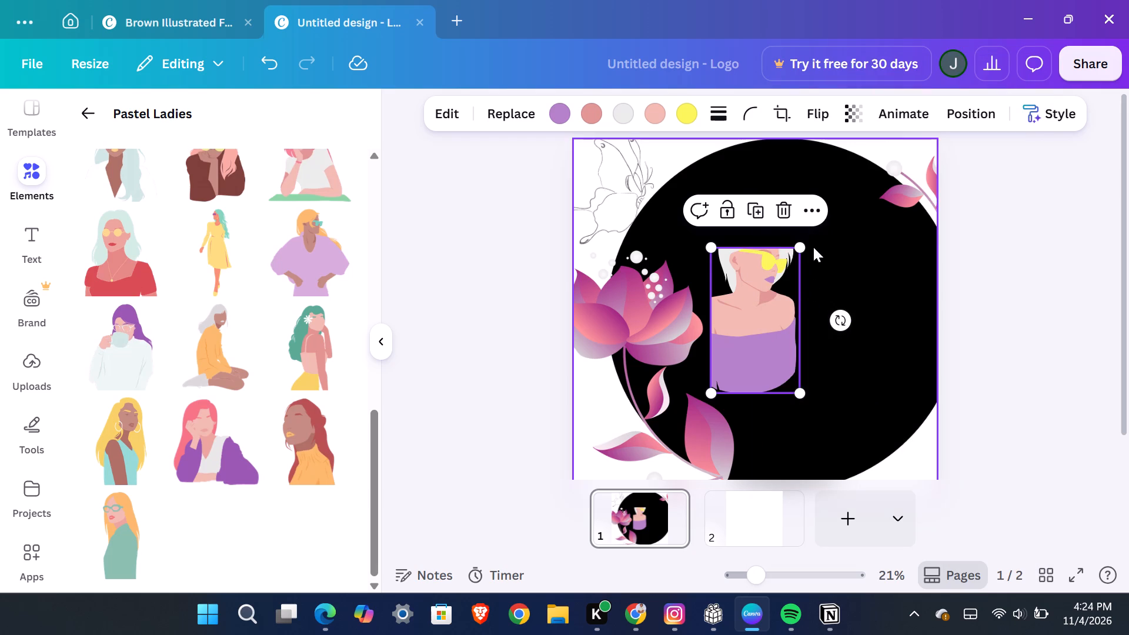
pyautogui.click(781, 218)
# Leave the Pastel Ladies collection and look through the Duo Color Avatar collection for a suitable figure.
pyautogui.scroll(3, 254, 333)
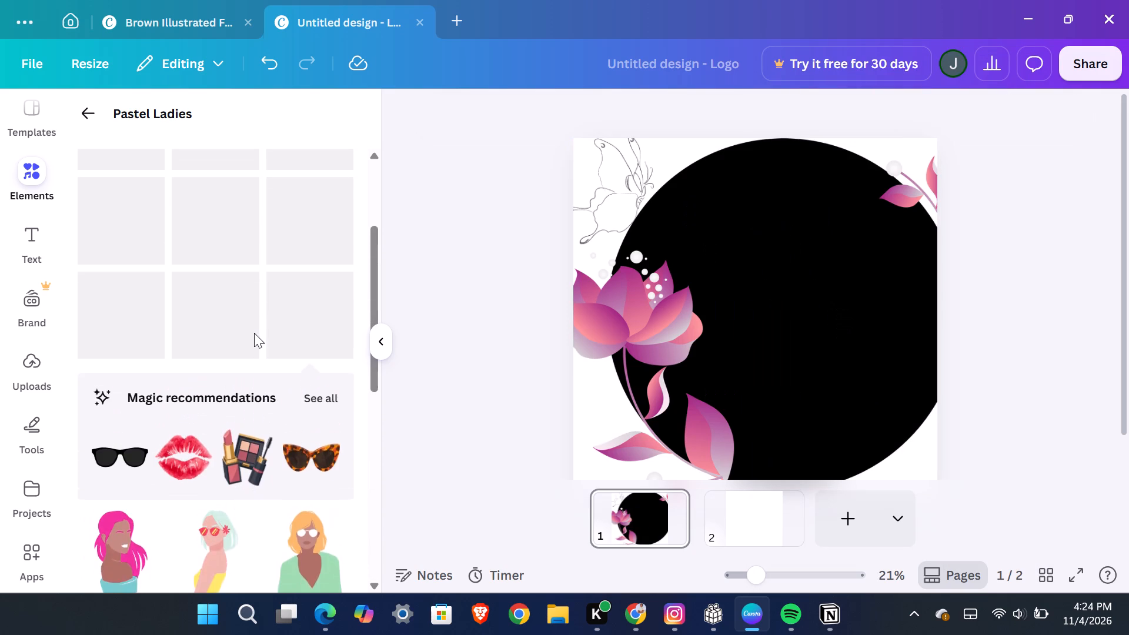
pyautogui.scroll(3, 254, 333)
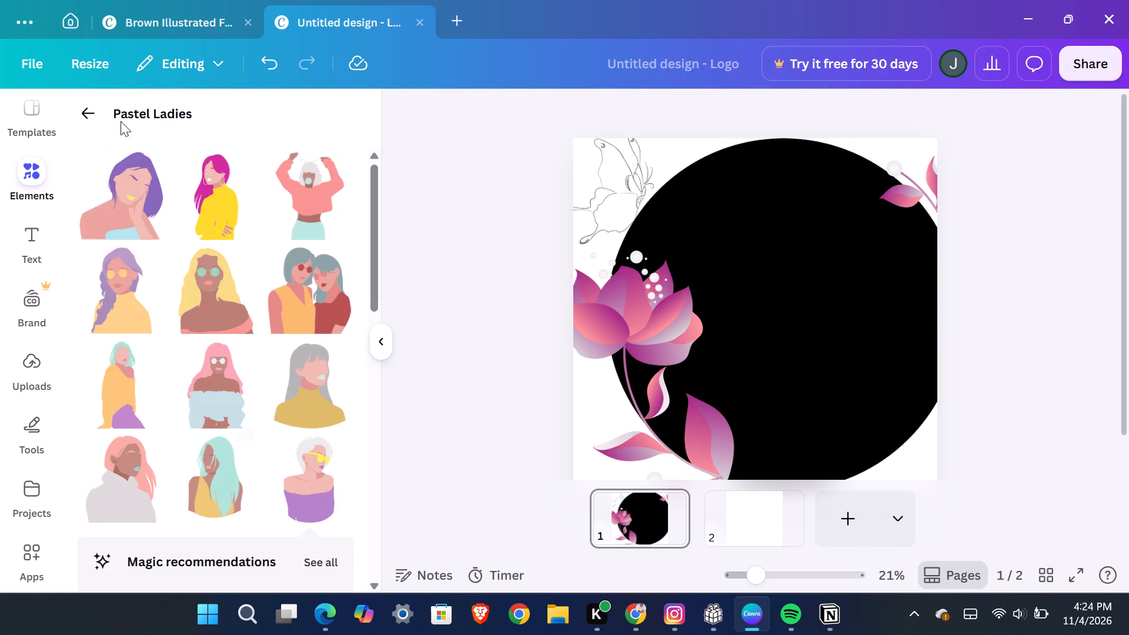
pyautogui.click(88, 107)
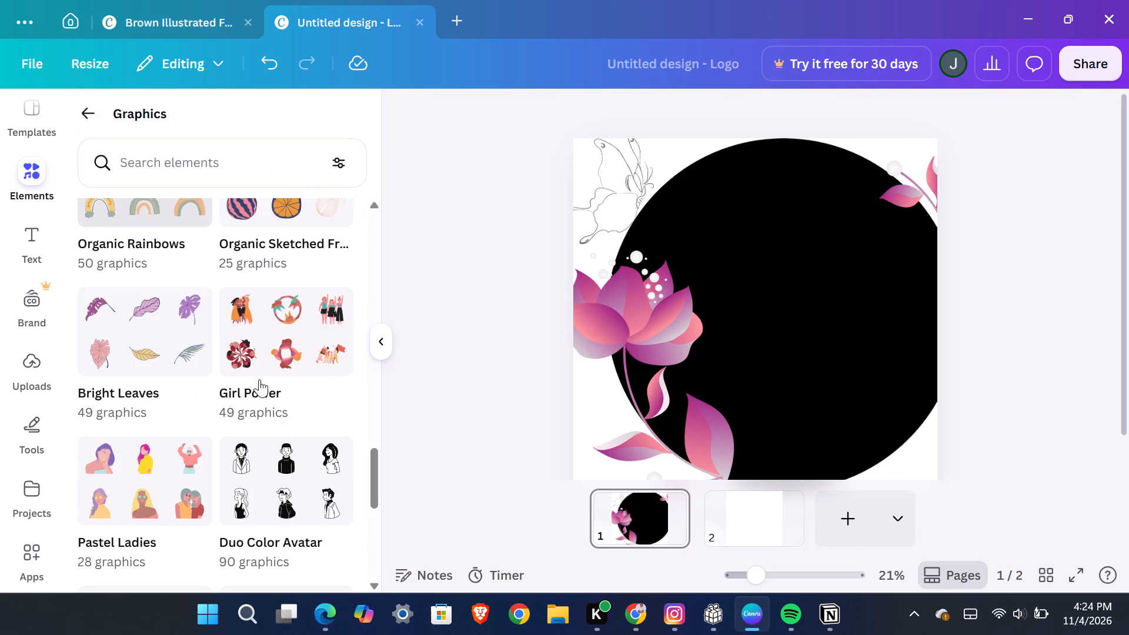
pyautogui.click(301, 462)
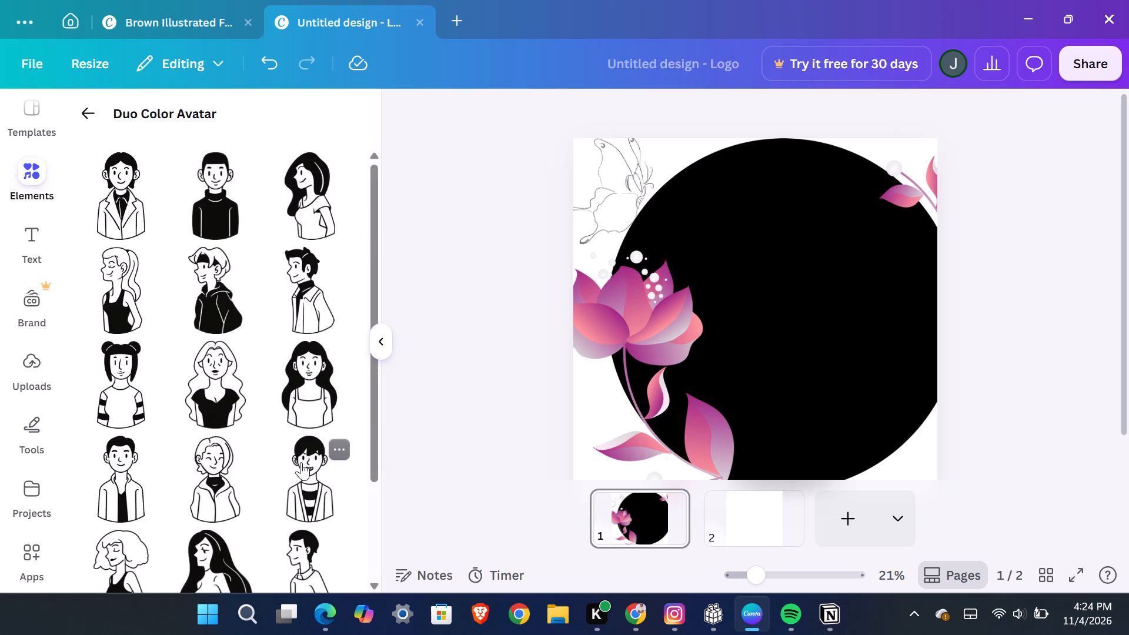
pyautogui.scroll(-2, 301, 462)
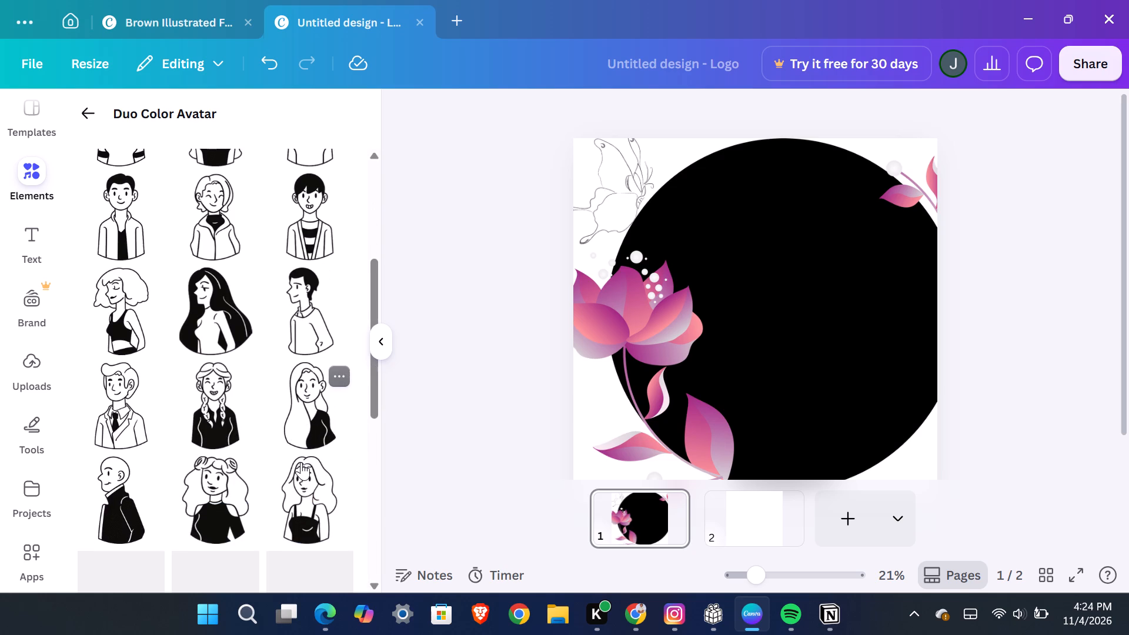
pyautogui.scroll(-2, 301, 462)
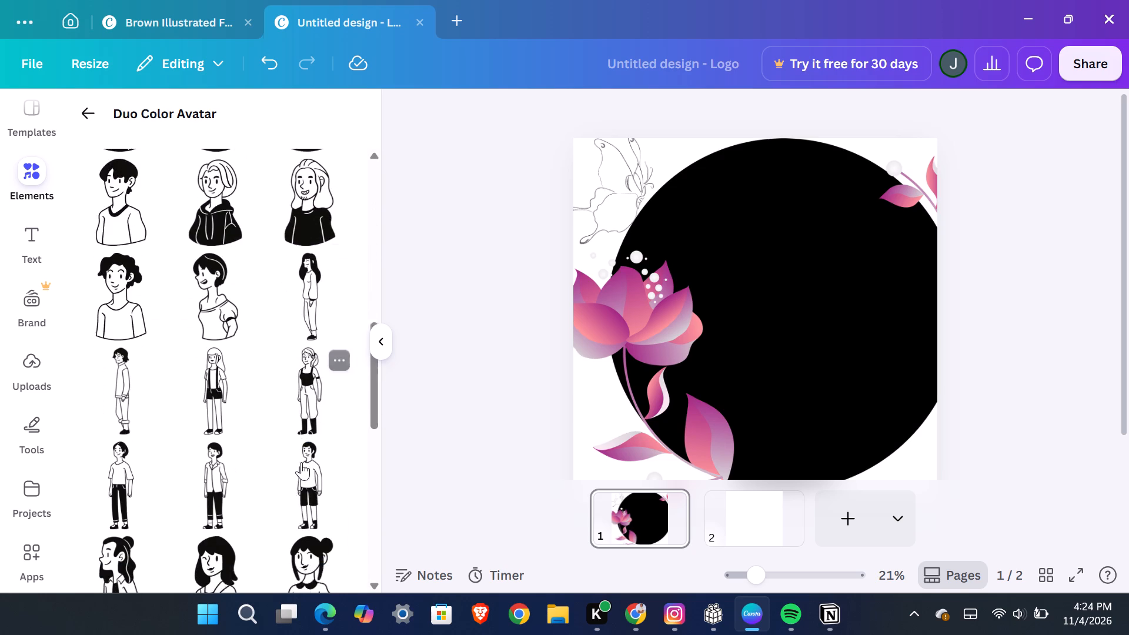
pyautogui.scroll(-1, 301, 462)
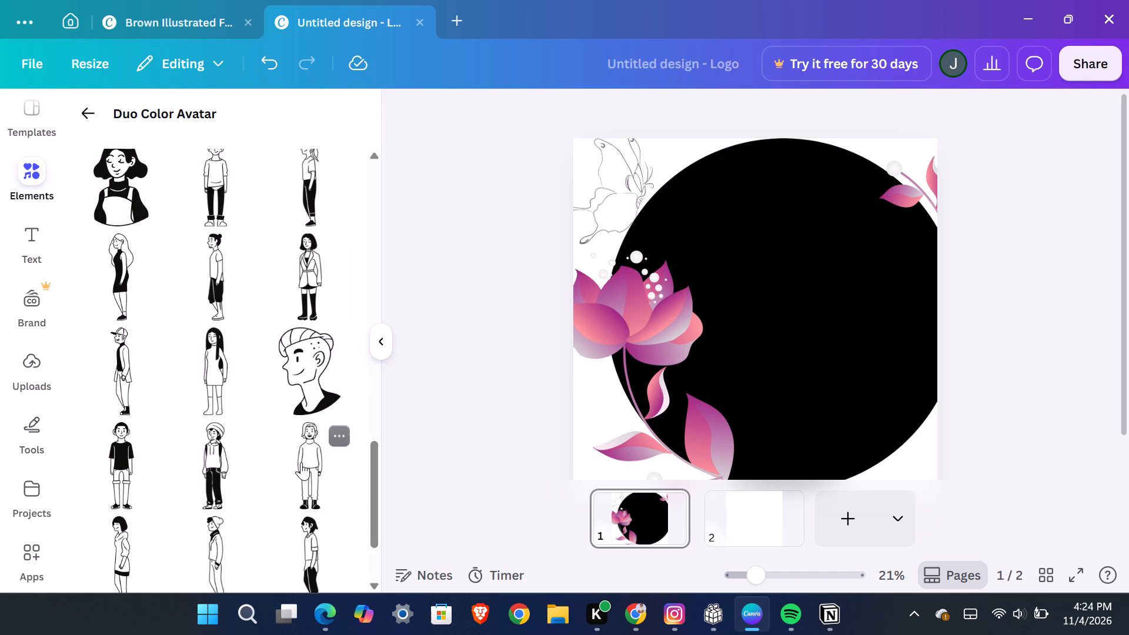
pyautogui.scroll(-3, 301, 462)
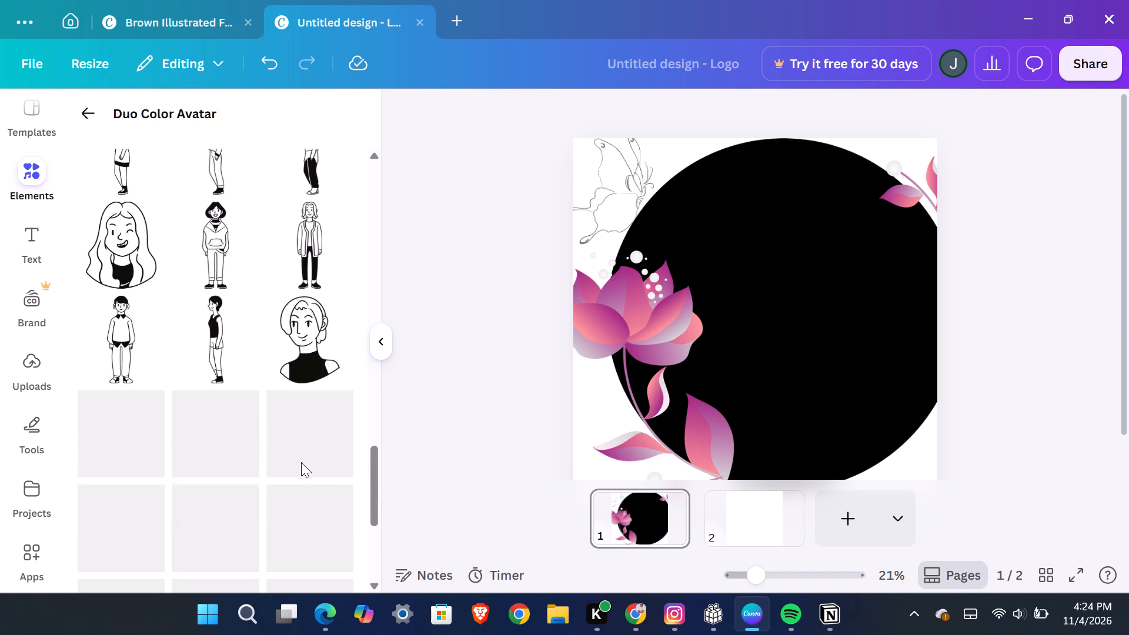
pyautogui.scroll(-2, 301, 462)
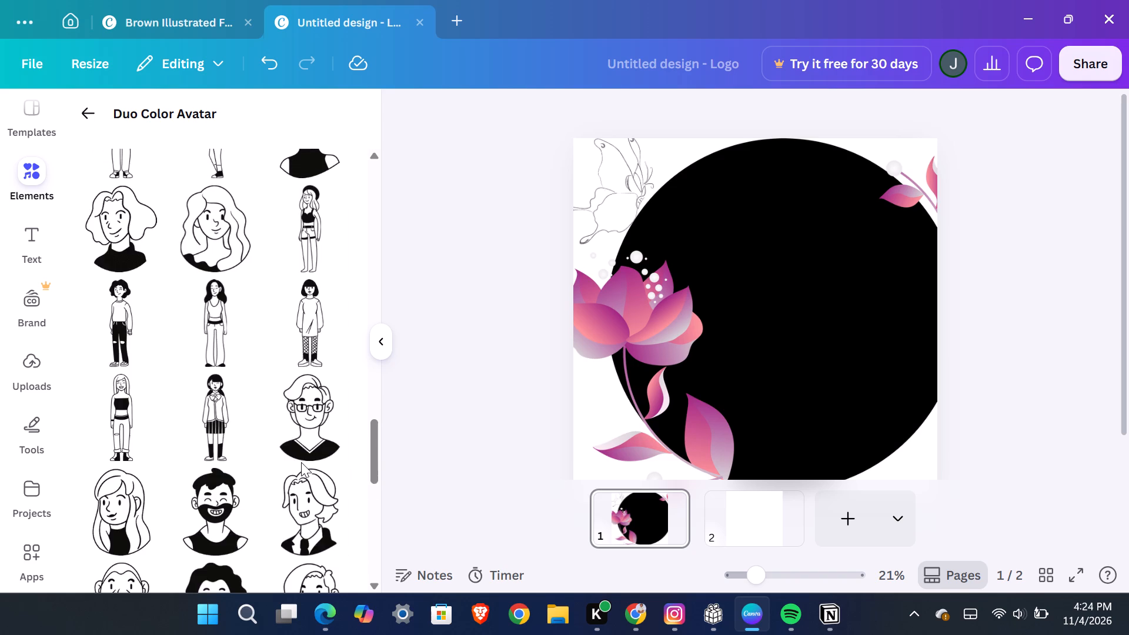
pyautogui.scroll(-4, 301, 462)
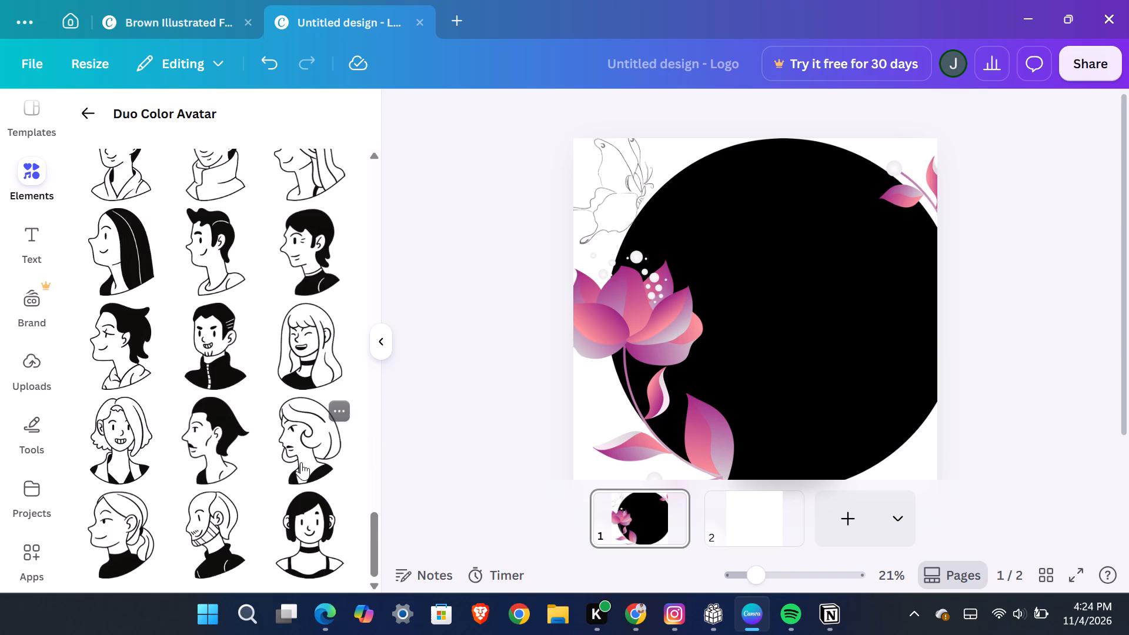
pyautogui.scroll(-2, 295, 375)
pyautogui.scroll(12, 295, 375)
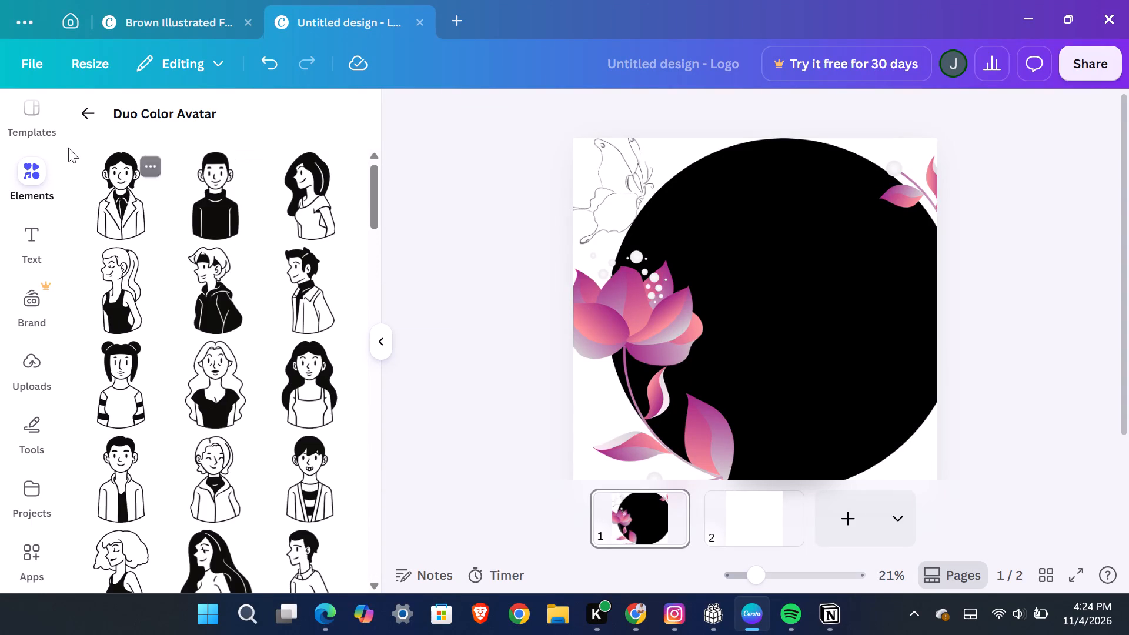
# Go back to the Graphics overview and look through the collections around Pastel Ladies and Vivid Leaves.
pyautogui.click(89, 126)
pyautogui.scroll(-1, 259, 437)
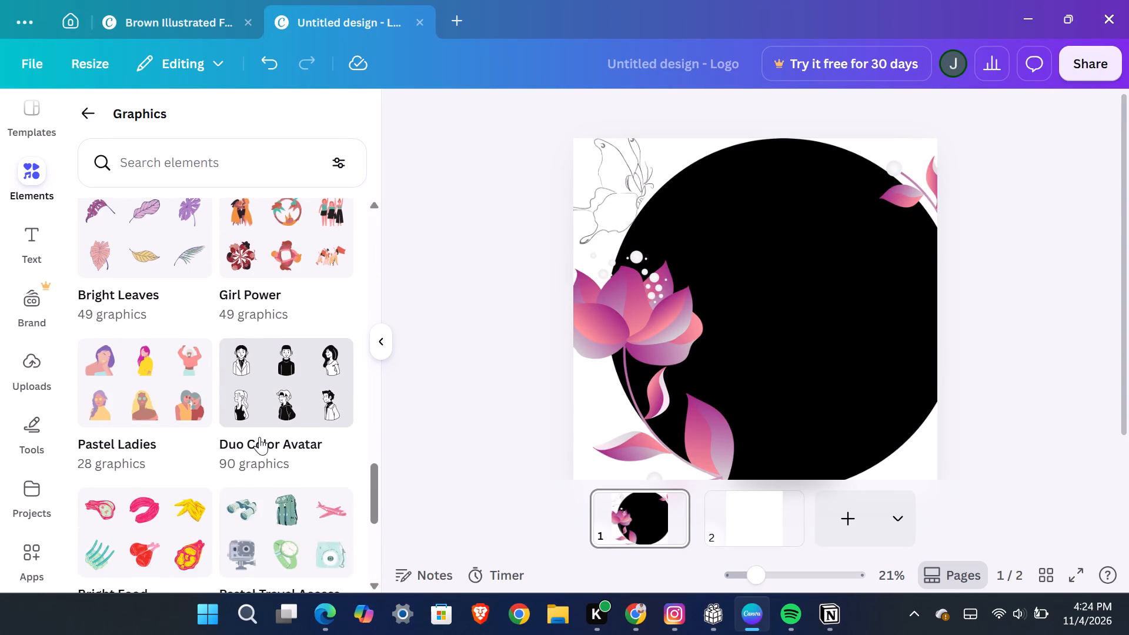
pyautogui.scroll(-1, 259, 437)
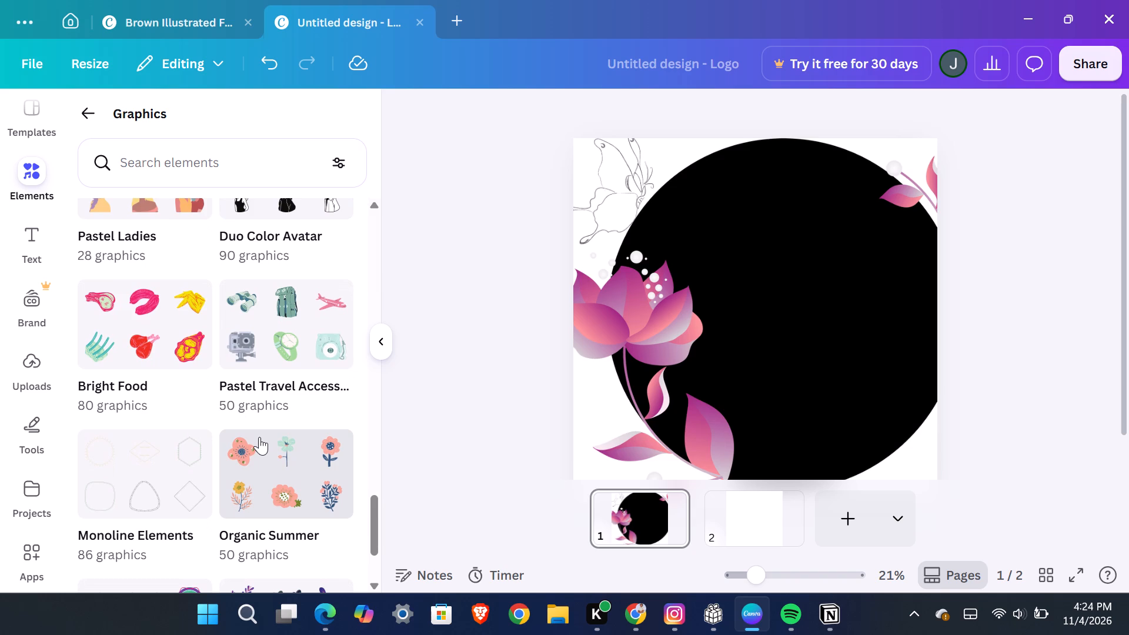
pyautogui.scroll(-2, 259, 437)
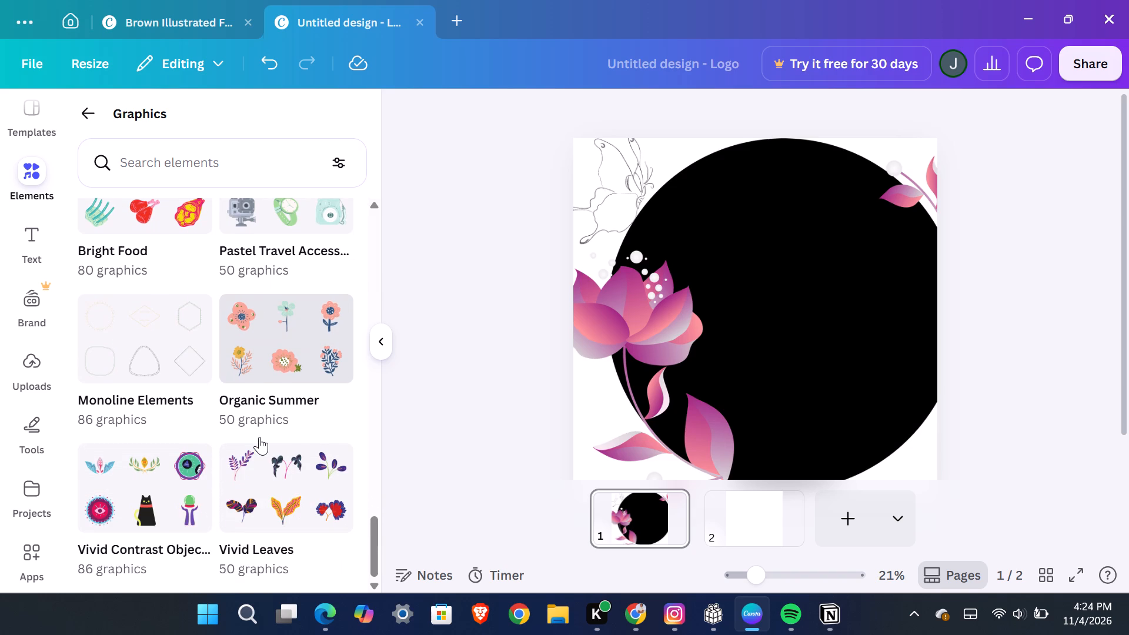
pyautogui.scroll(-2, 259, 437)
pyautogui.scroll(2, 259, 437)
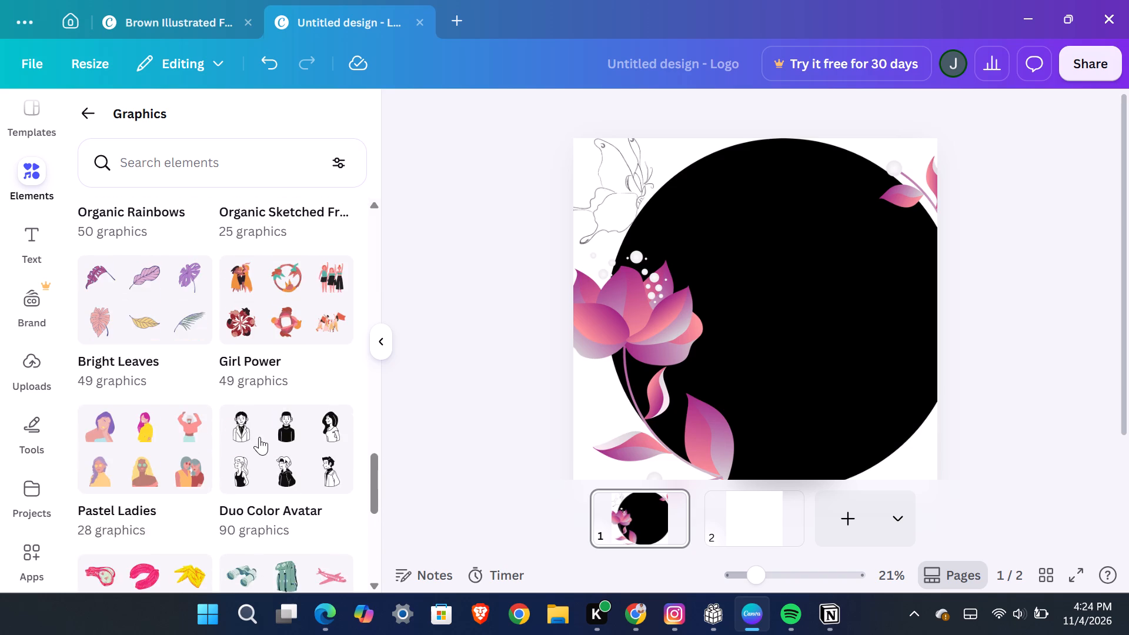
pyautogui.scroll(3, 259, 437)
pyautogui.scroll(-1, 259, 437)
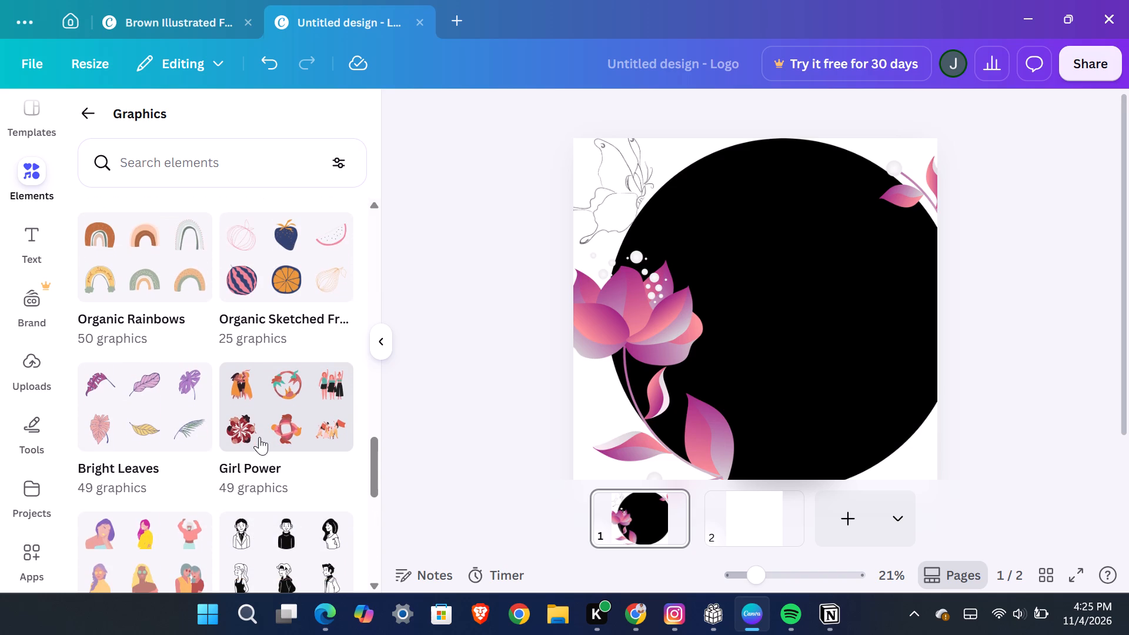
pyautogui.scroll(-1, 259, 437)
# Open the Girl Power collection and look through its illustrations of women.
pyautogui.click(259, 437)
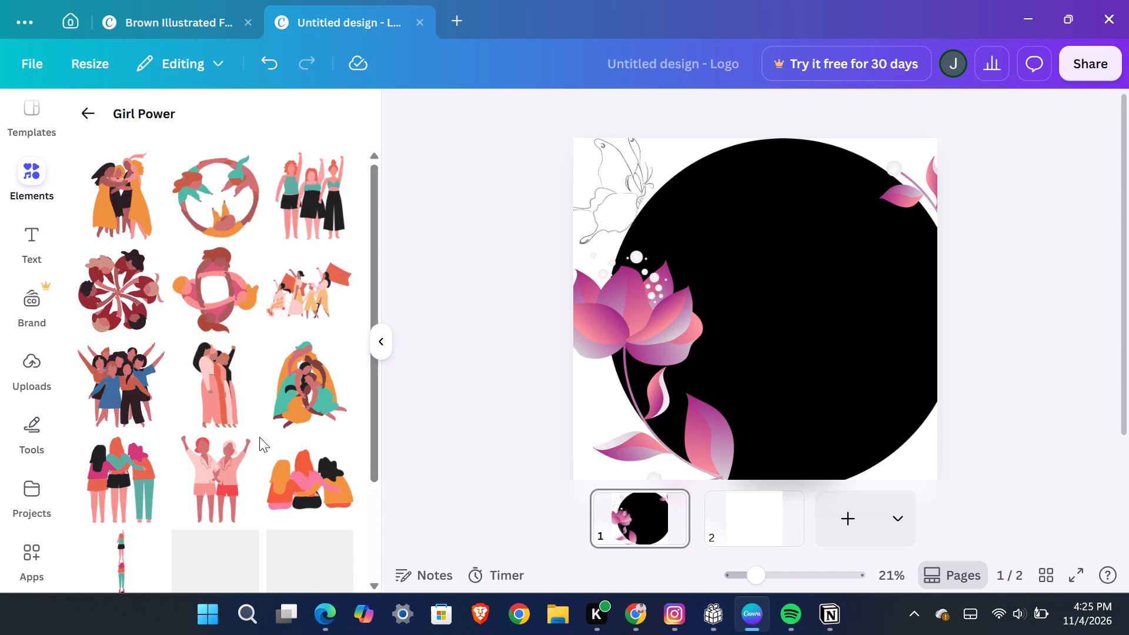
pyautogui.scroll(-3, 259, 437)
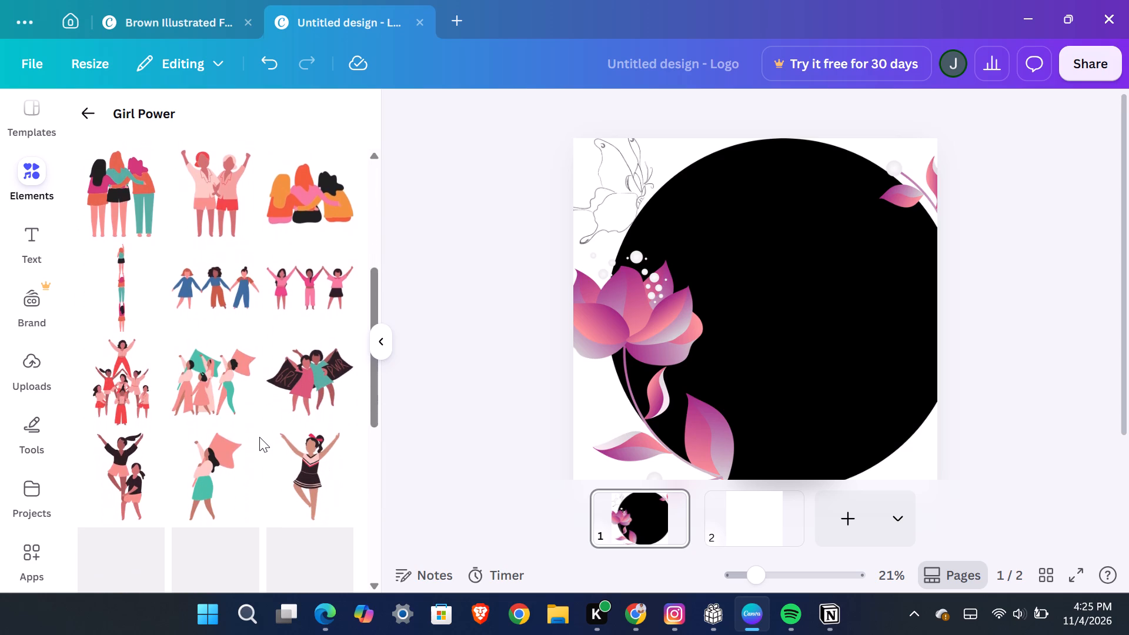
pyautogui.scroll(-1, 259, 437)
pyautogui.scroll(4, 259, 437)
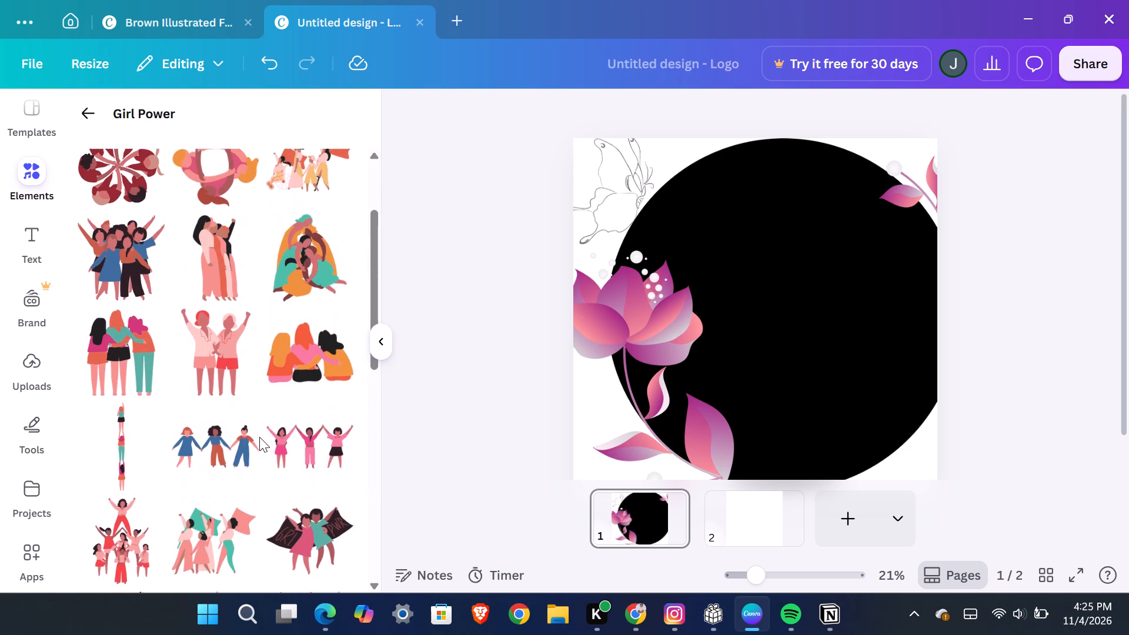
pyautogui.scroll(2, 259, 437)
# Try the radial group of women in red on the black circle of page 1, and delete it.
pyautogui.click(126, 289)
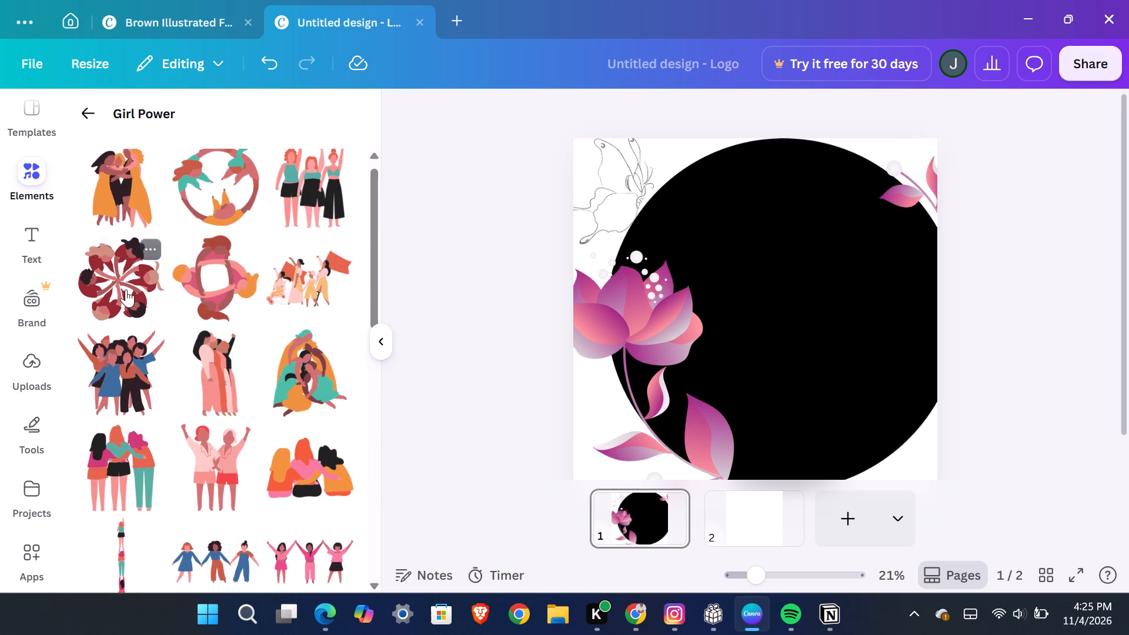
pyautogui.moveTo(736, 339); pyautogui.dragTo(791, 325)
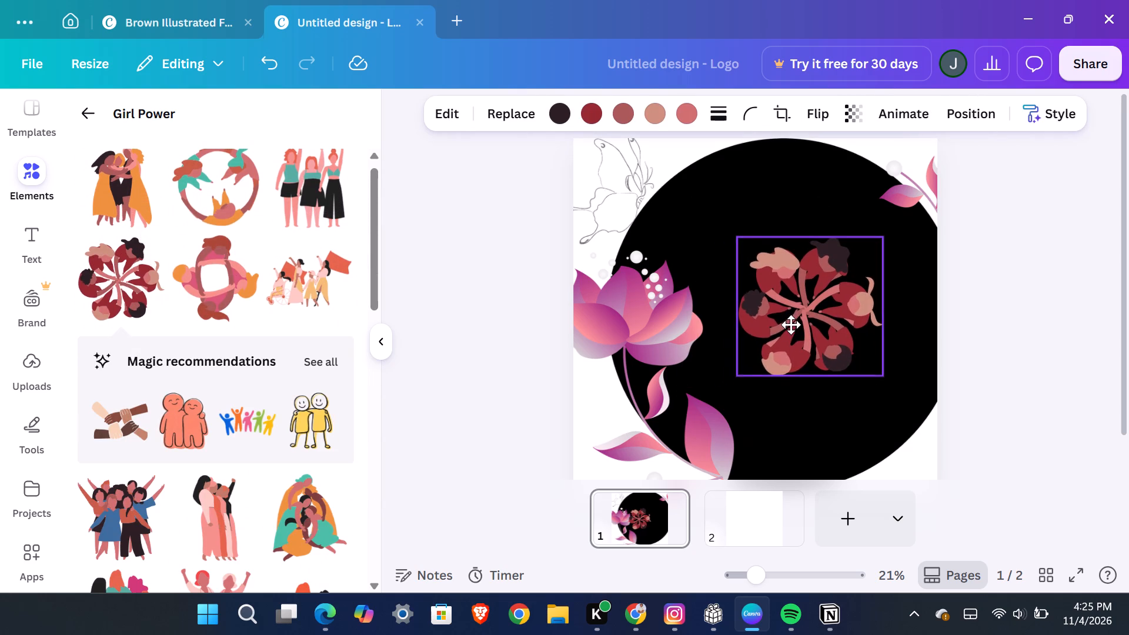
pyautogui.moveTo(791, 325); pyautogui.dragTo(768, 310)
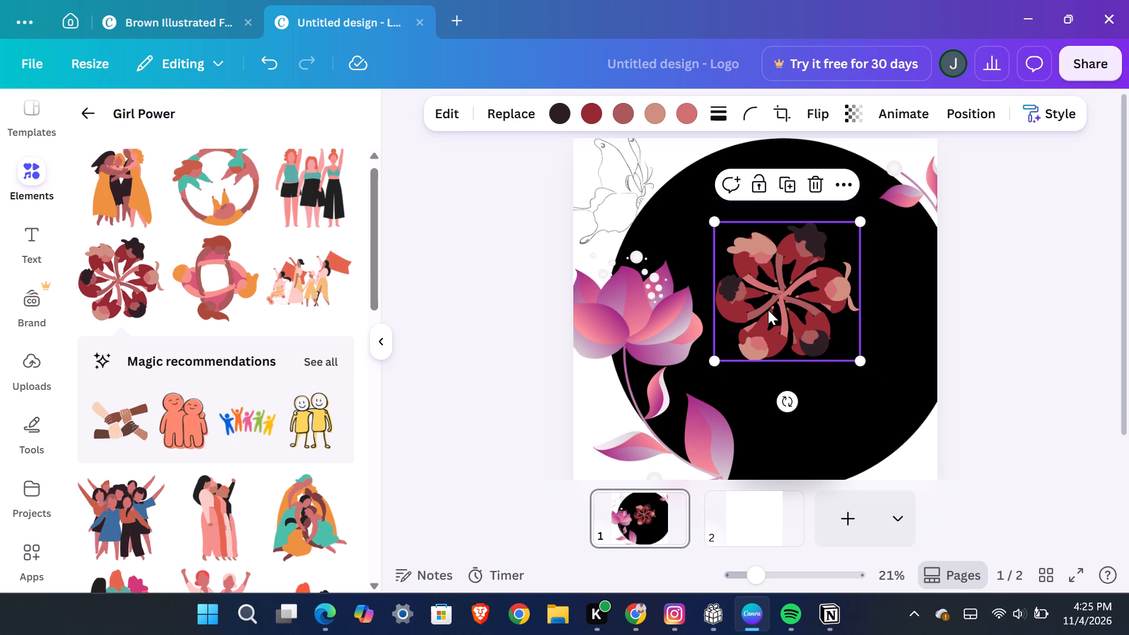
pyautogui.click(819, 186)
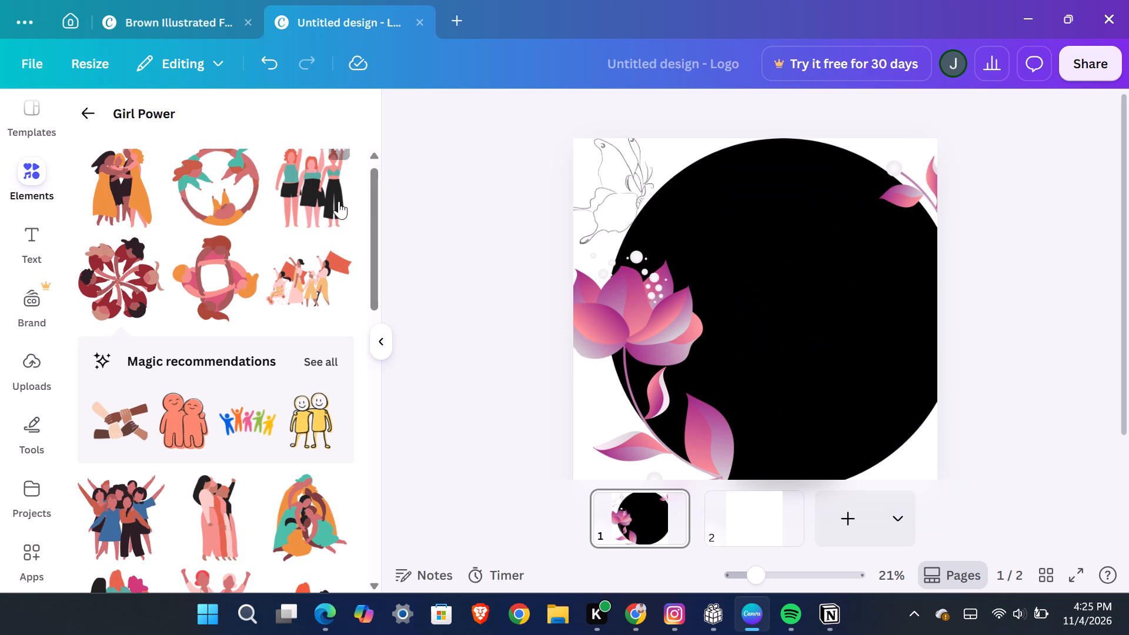
# Look through the Girl Power graphics again and open the full Magic recommendations list for the women's group.
pyautogui.scroll(3, 214, 240)
pyautogui.scroll(-1, 214, 240)
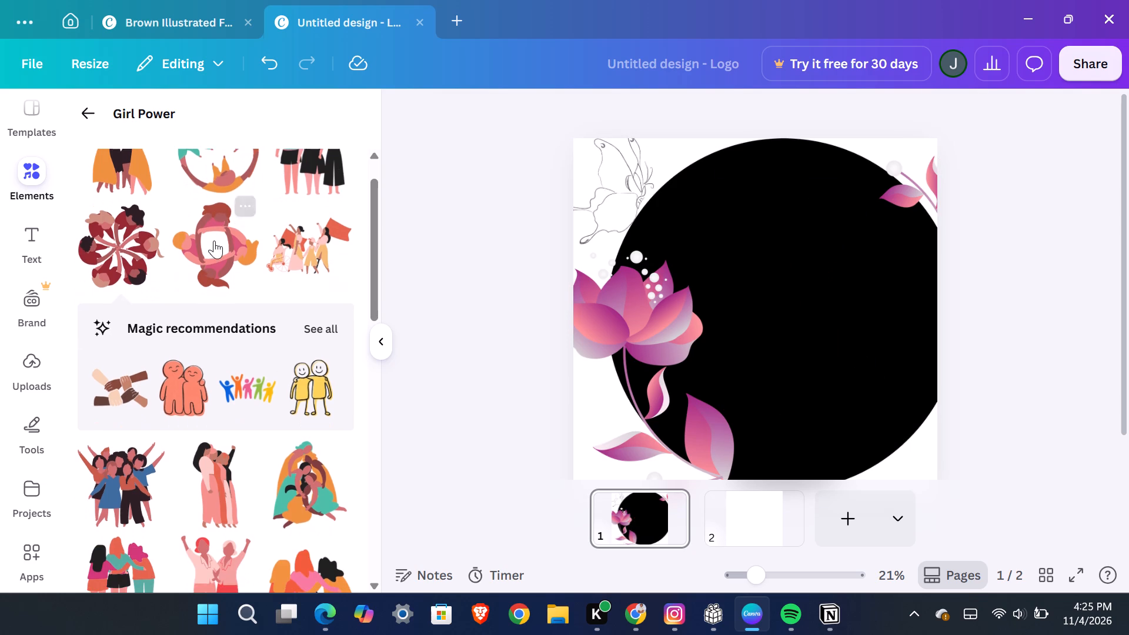
pyautogui.scroll(-2, 214, 240)
pyautogui.scroll(-1, 238, 293)
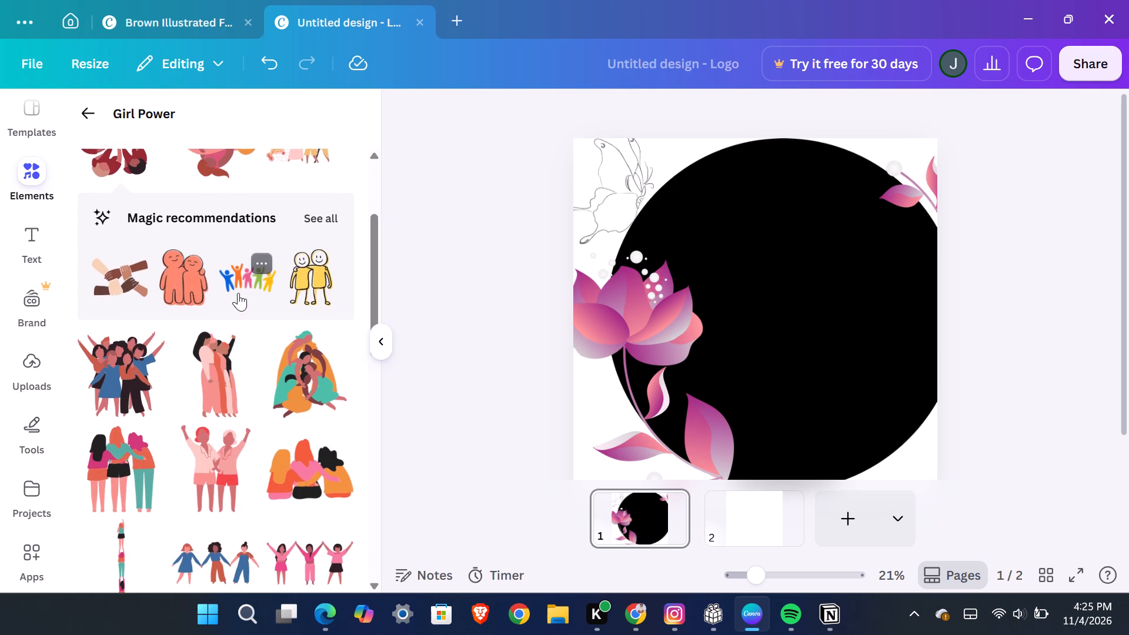
pyautogui.scroll(-1, 238, 293)
pyautogui.click(316, 212)
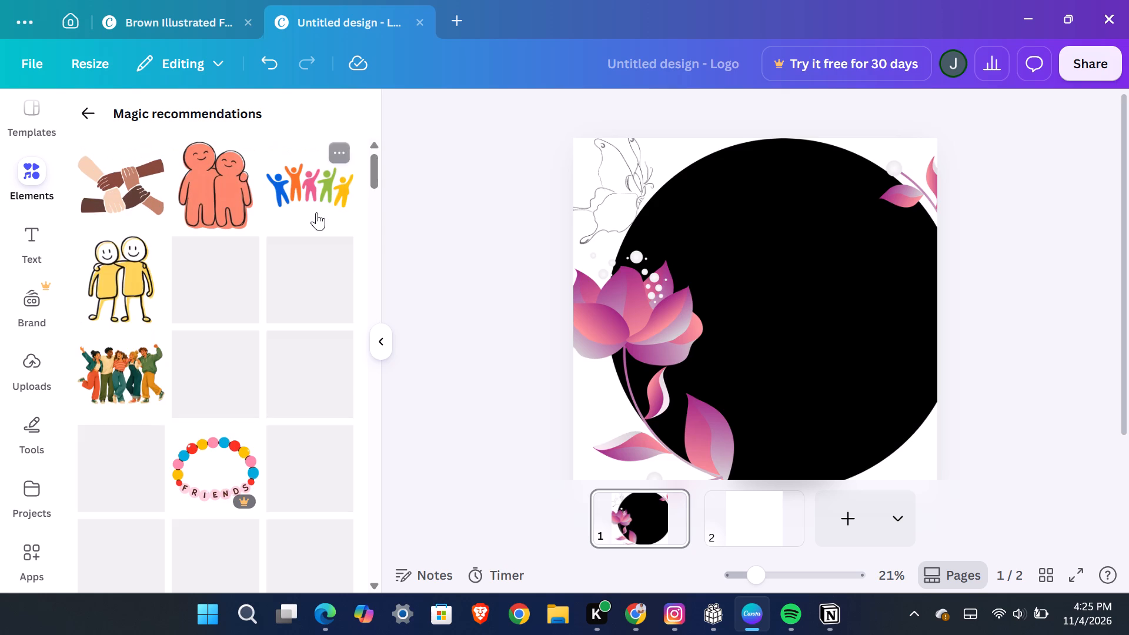
# Look through the Magic recommendations graphics for a women's illustration that suits the logo.
pyautogui.scroll(-2, 291, 351)
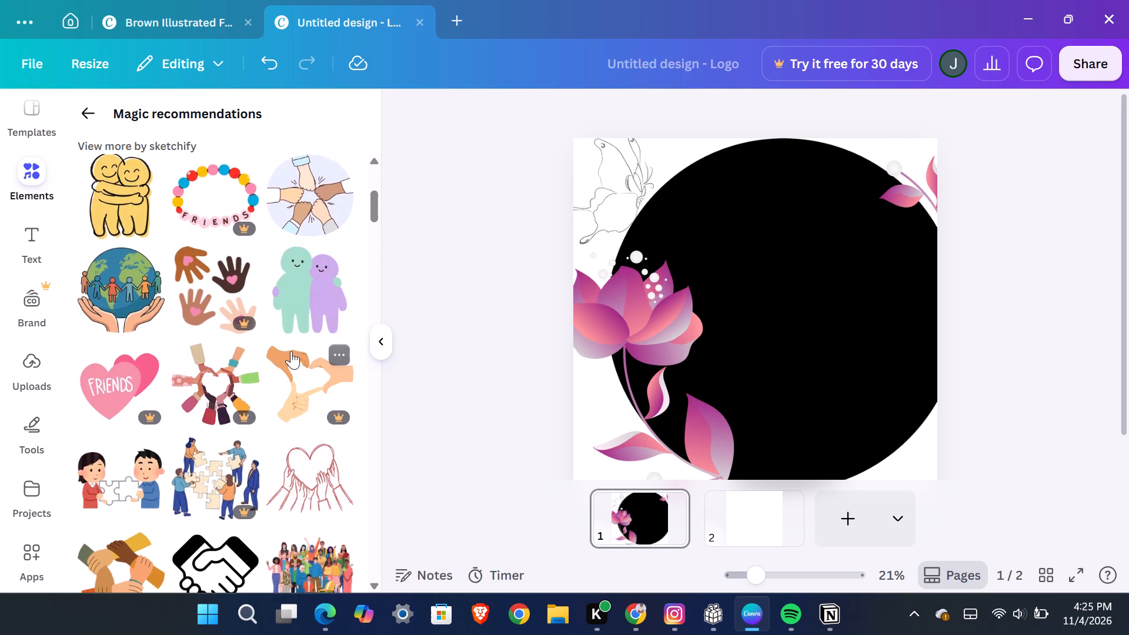
pyautogui.scroll(-2, 291, 351)
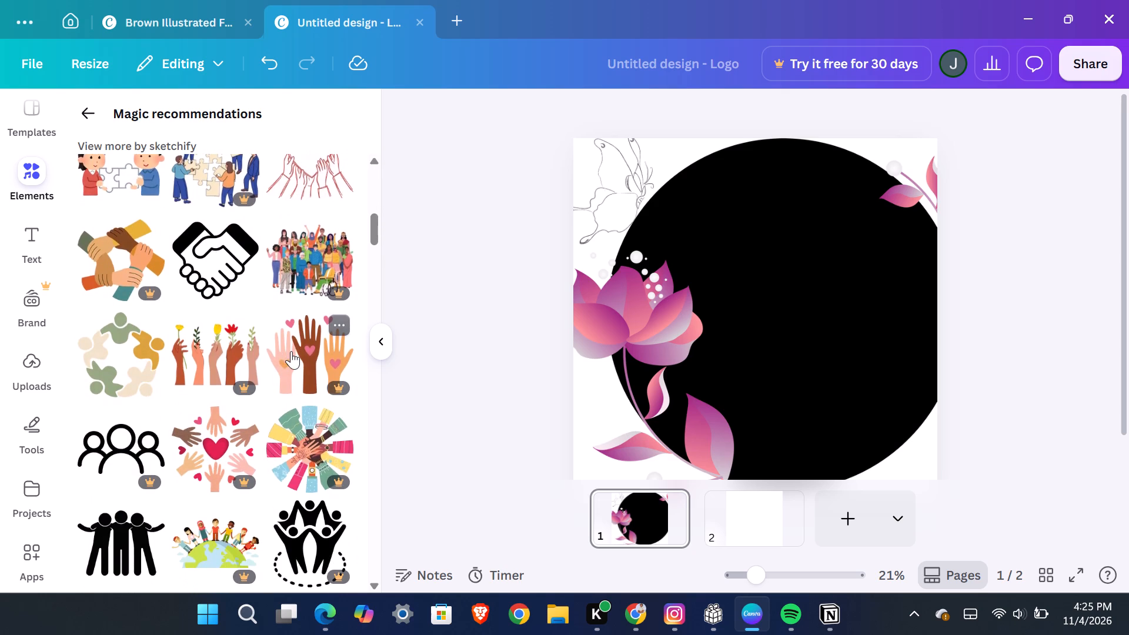
pyautogui.scroll(-6, 291, 351)
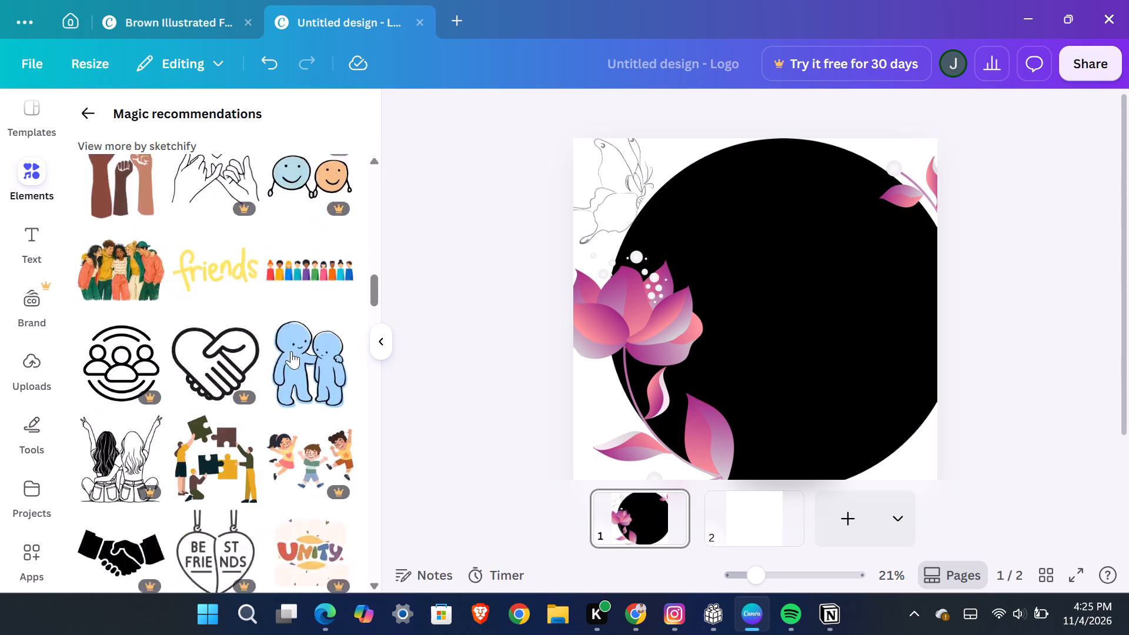
pyautogui.scroll(-3, 291, 351)
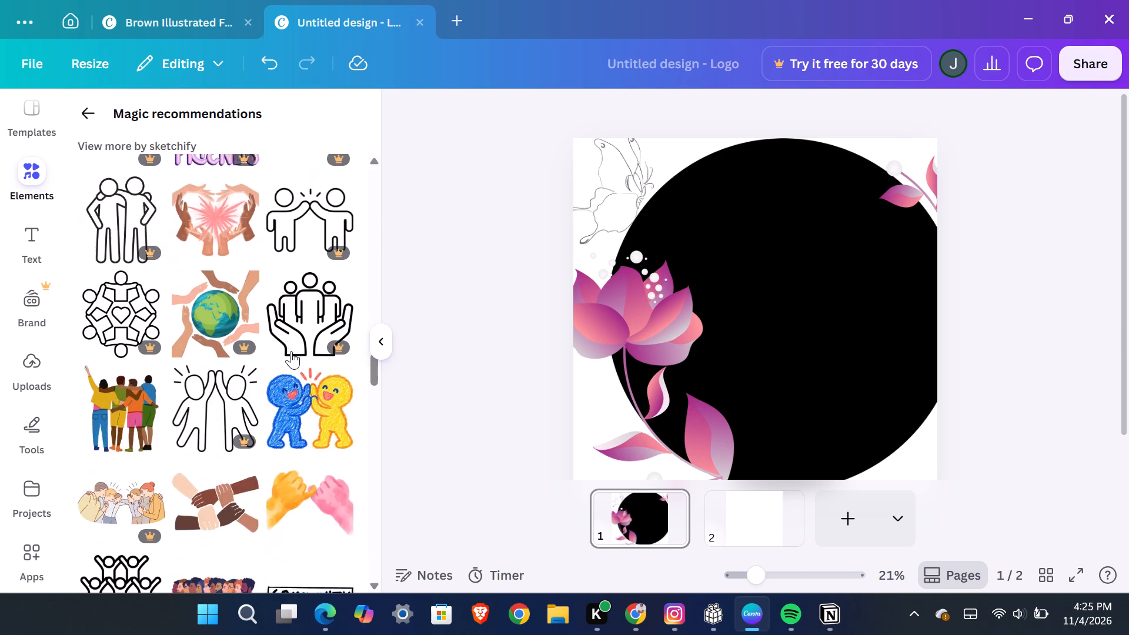
pyautogui.scroll(-4, 291, 351)
pyautogui.scroll(1, 283, 350)
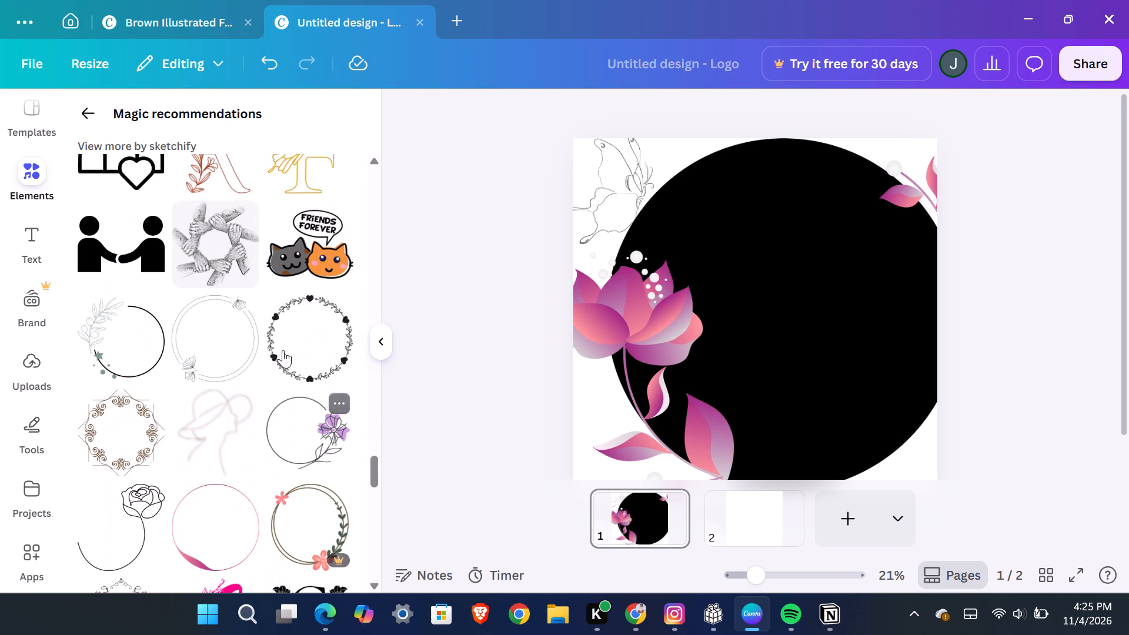
# Add the line-art profile of a woman in a hat and position it inside the black circle on page 1.
pyautogui.scroll(-1, 283, 350)
pyautogui.click(238, 392)
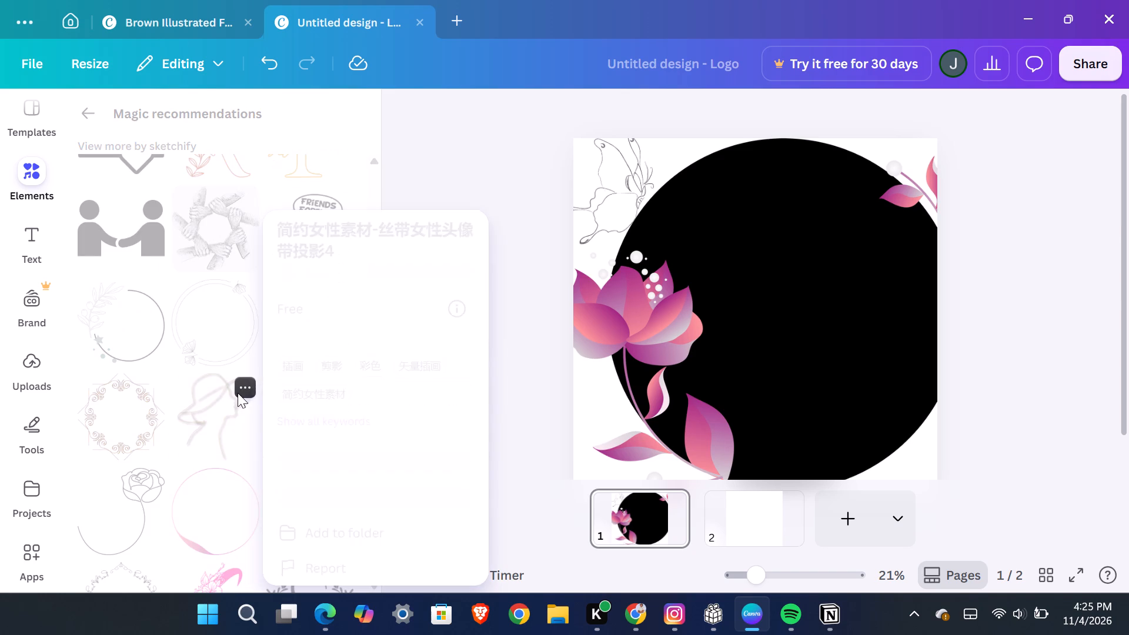
pyautogui.click(208, 397)
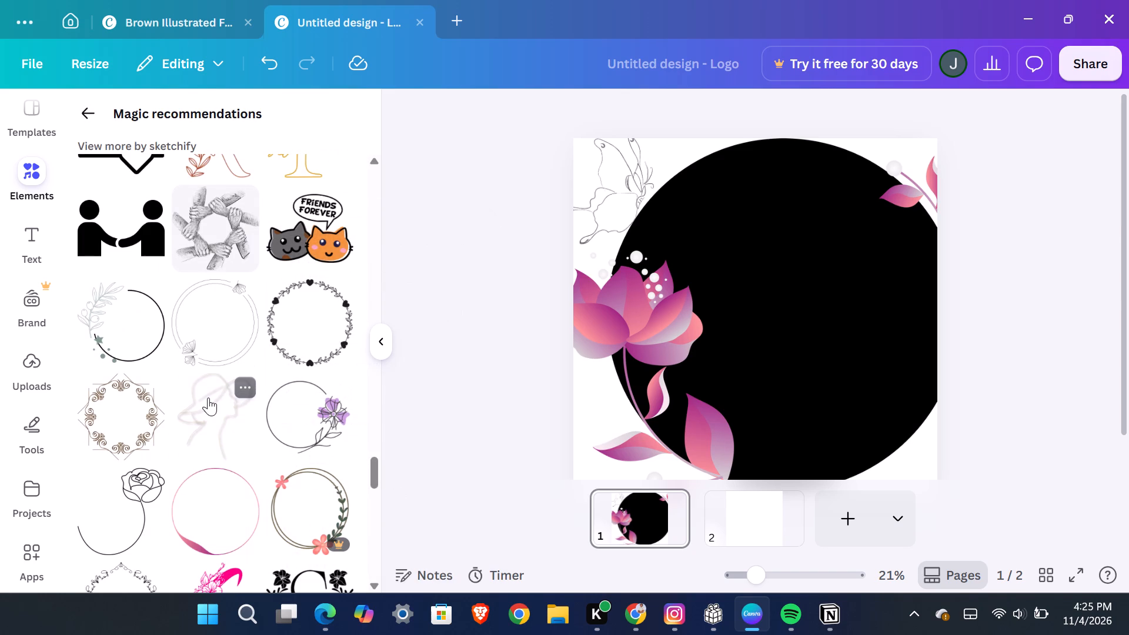
pyautogui.moveTo(208, 397); pyautogui.dragTo(772, 334)
pyautogui.click(772, 334)
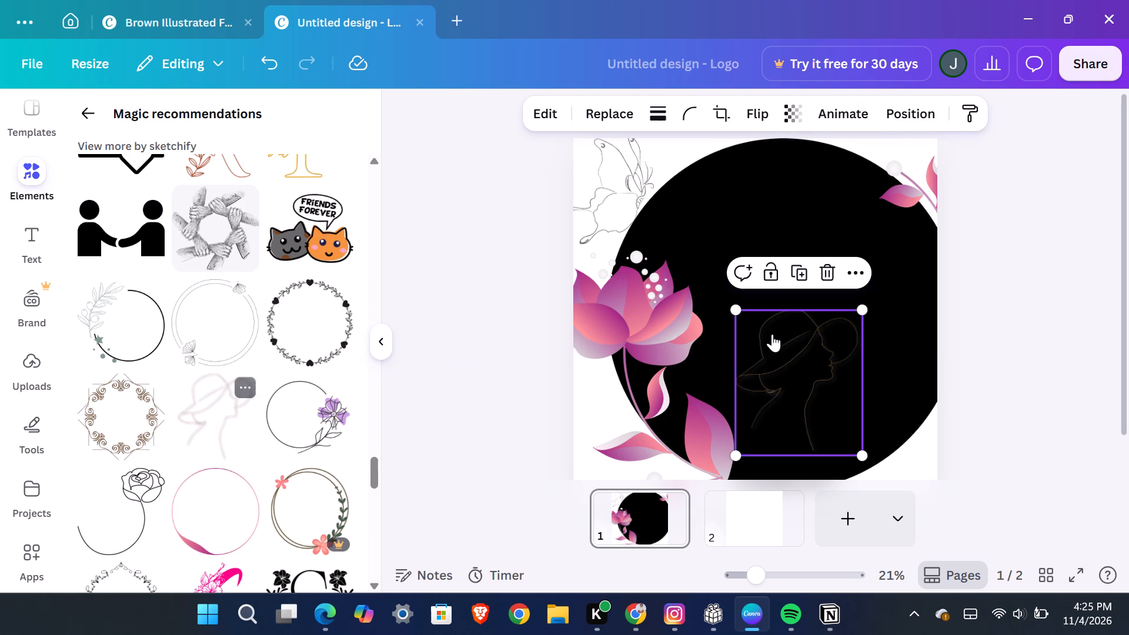
pyautogui.moveTo(772, 334); pyautogui.dragTo(763, 268)
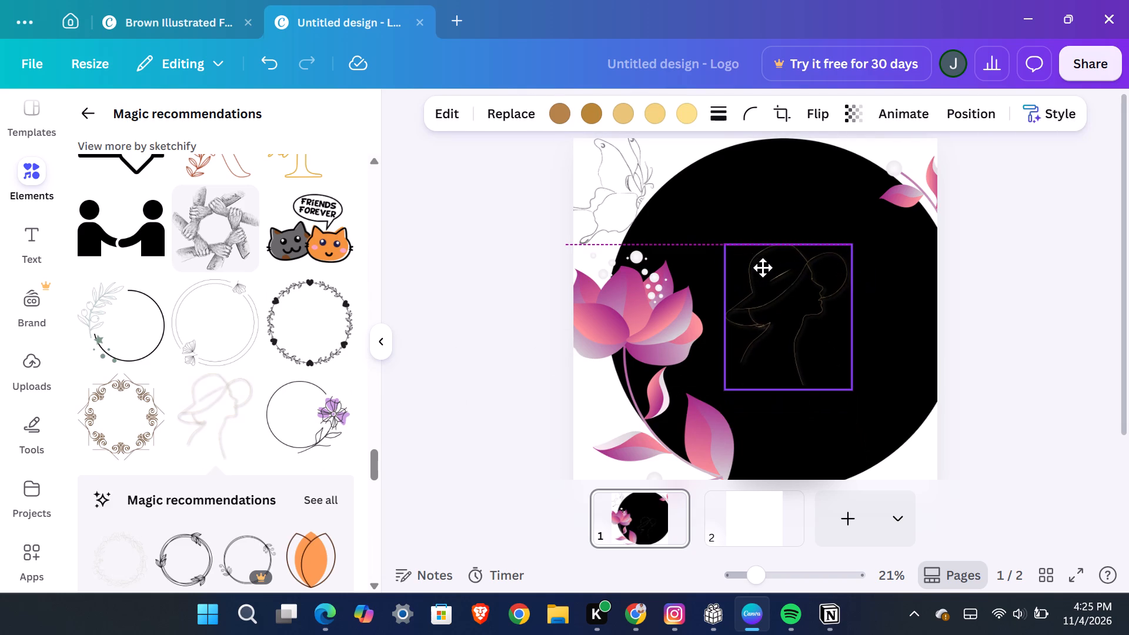
pyautogui.moveTo(763, 268); pyautogui.dragTo(756, 248)
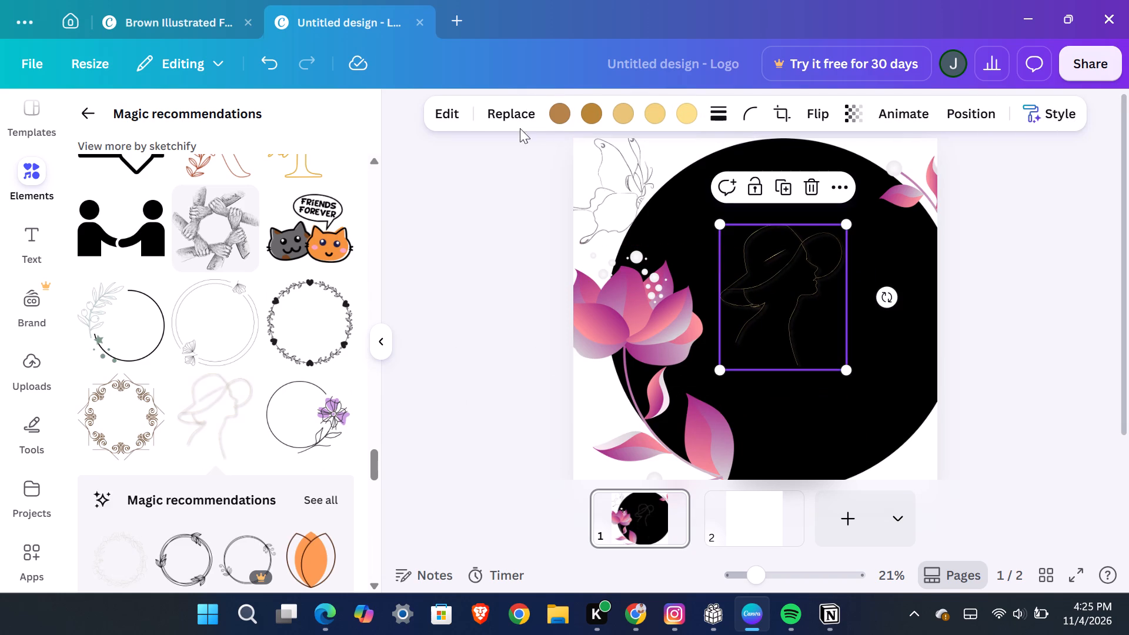
# Recolour the pastel yellow part of the woman line art to Crimson, trying Magenta as well.
pyautogui.click(696, 115)
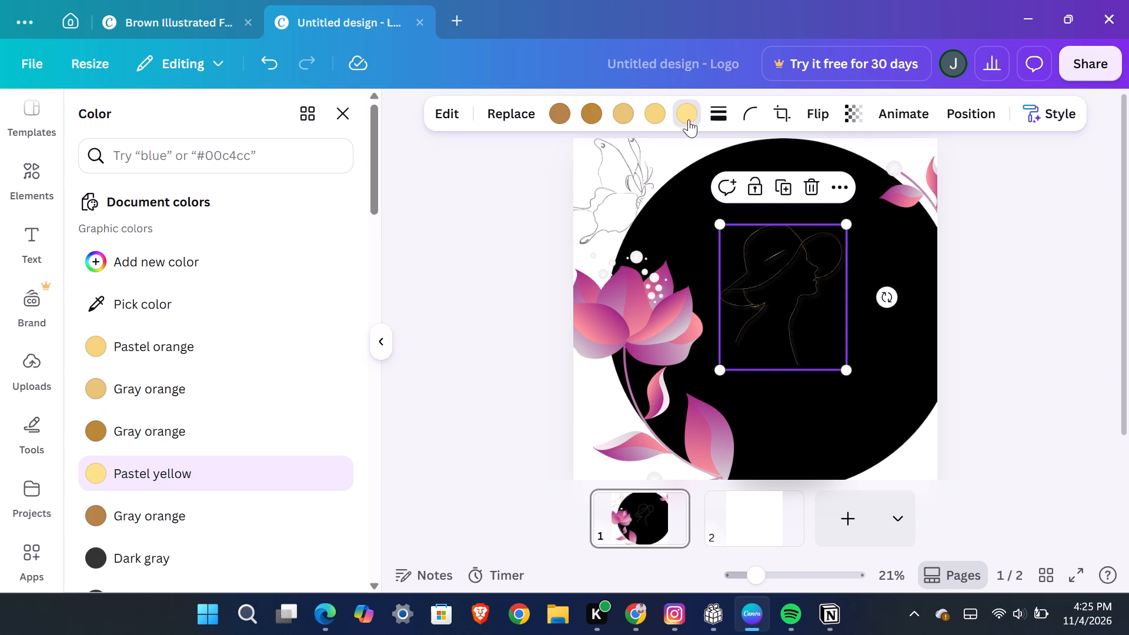
pyautogui.scroll(-4, 236, 441)
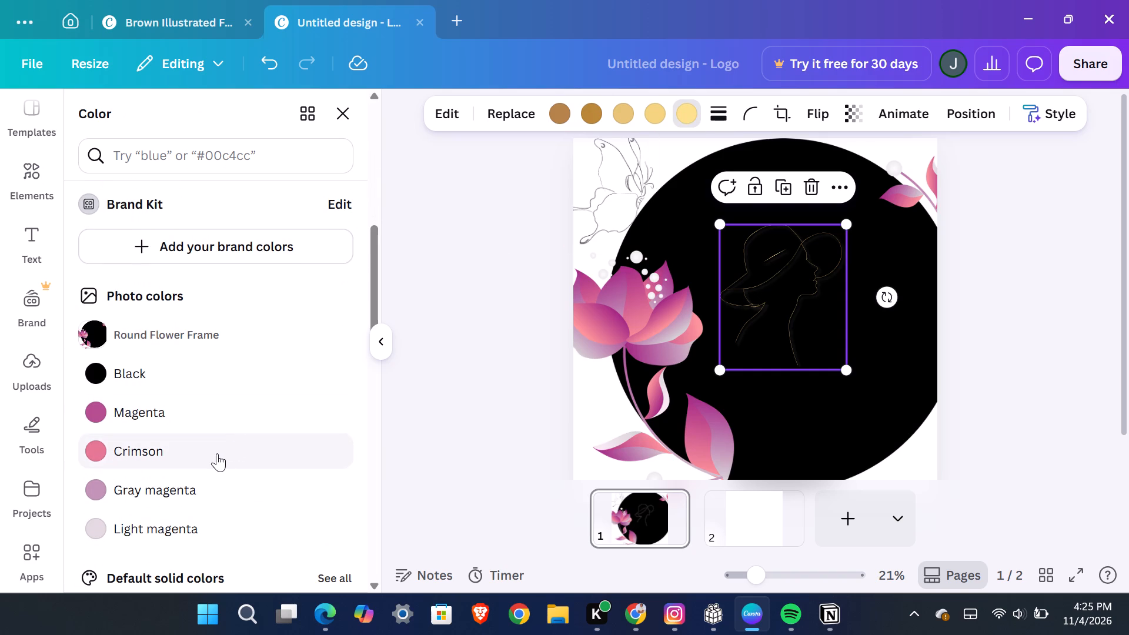
pyautogui.click(217, 453)
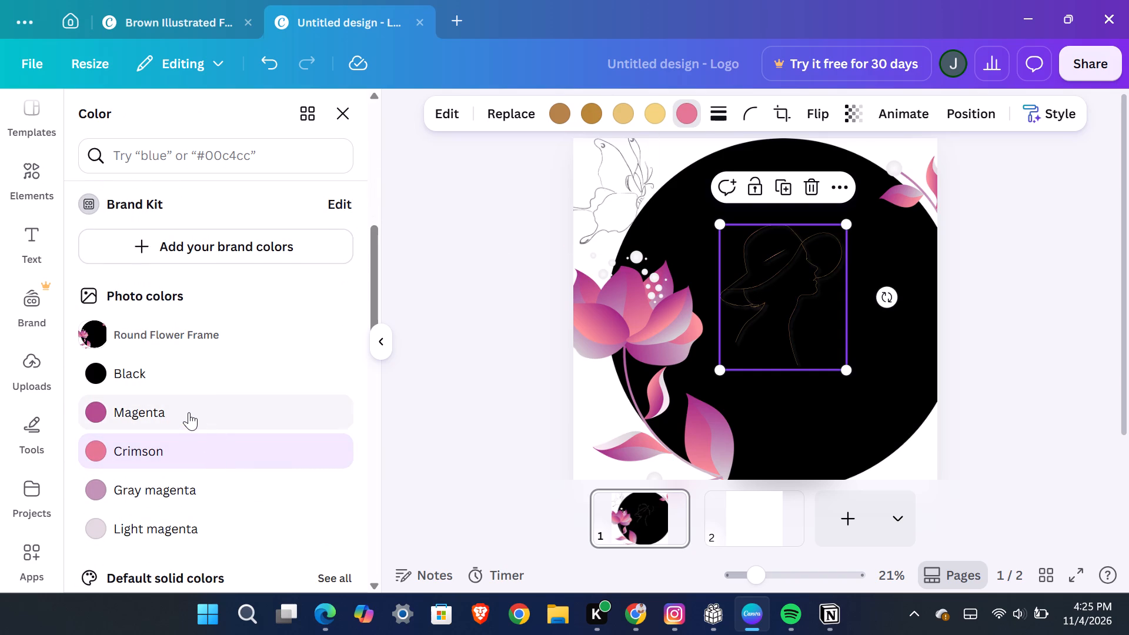
pyautogui.click(189, 412)
pyautogui.click(175, 445)
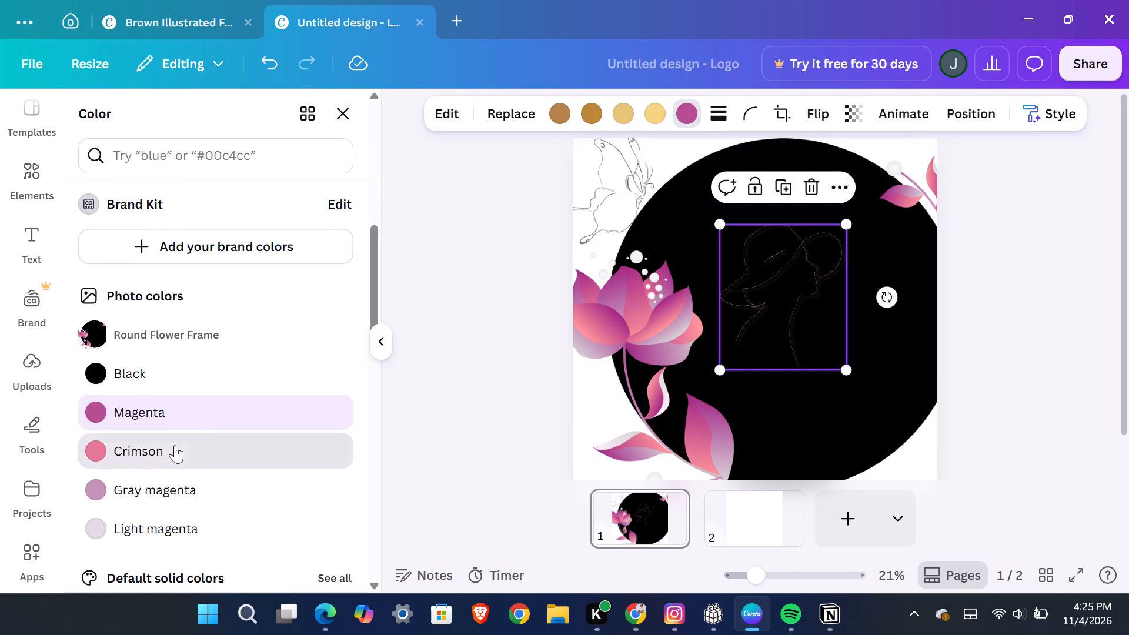
# Duplicate the woman line art five times so the copies overlap with a slight offset.
pyautogui.click(789, 188)
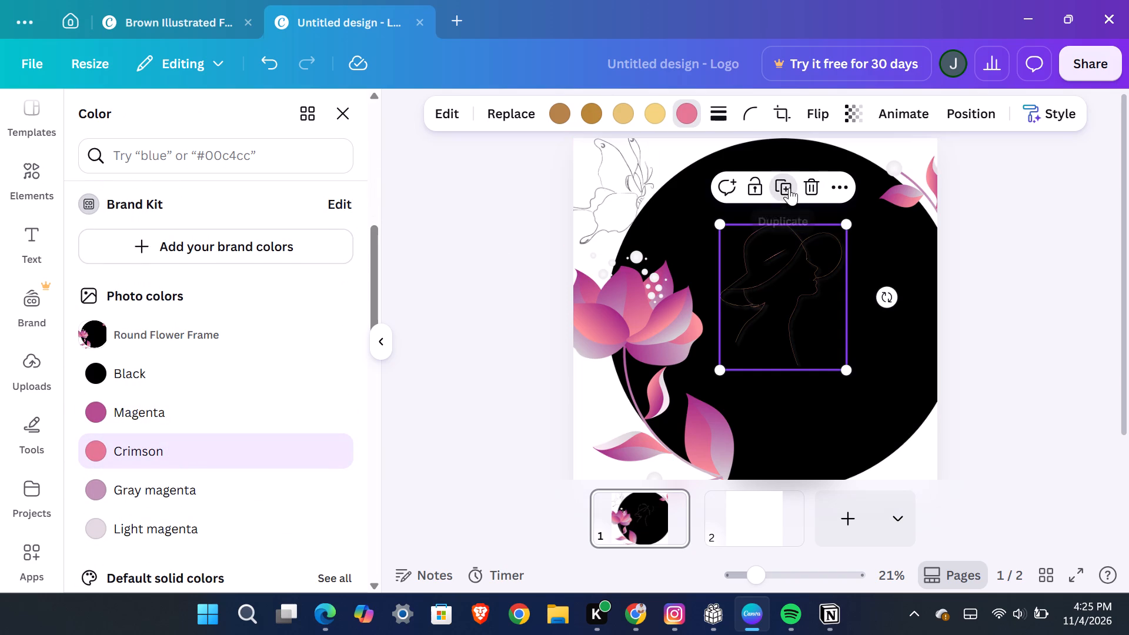
pyautogui.click(789, 188)
pyautogui.click(789, 188)
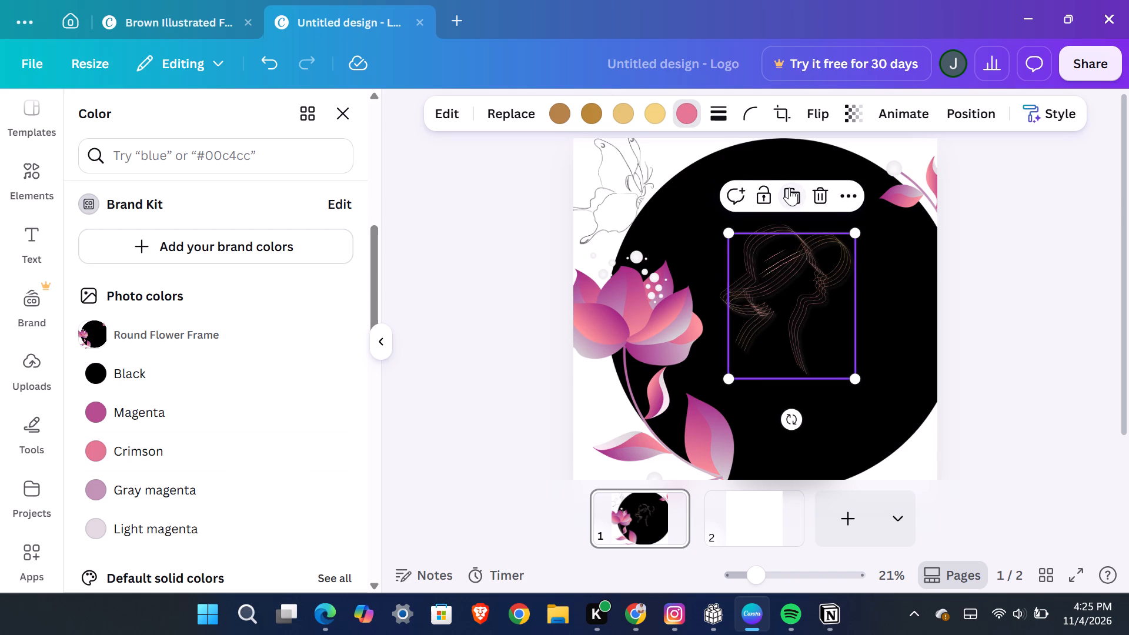
pyautogui.click(789, 188)
pyautogui.click(789, 188)
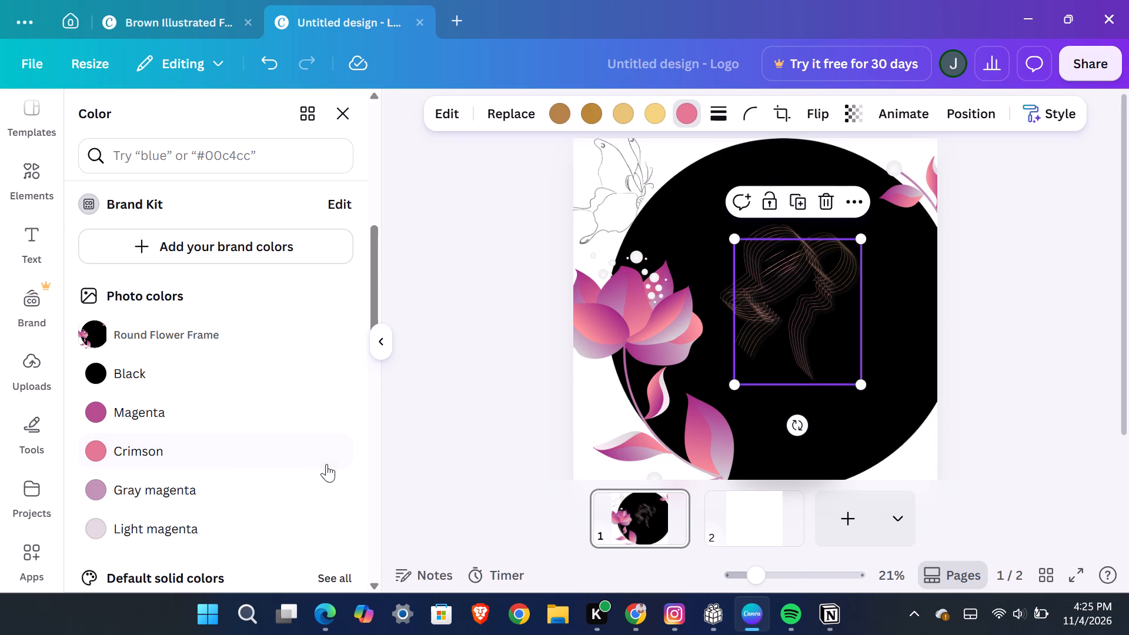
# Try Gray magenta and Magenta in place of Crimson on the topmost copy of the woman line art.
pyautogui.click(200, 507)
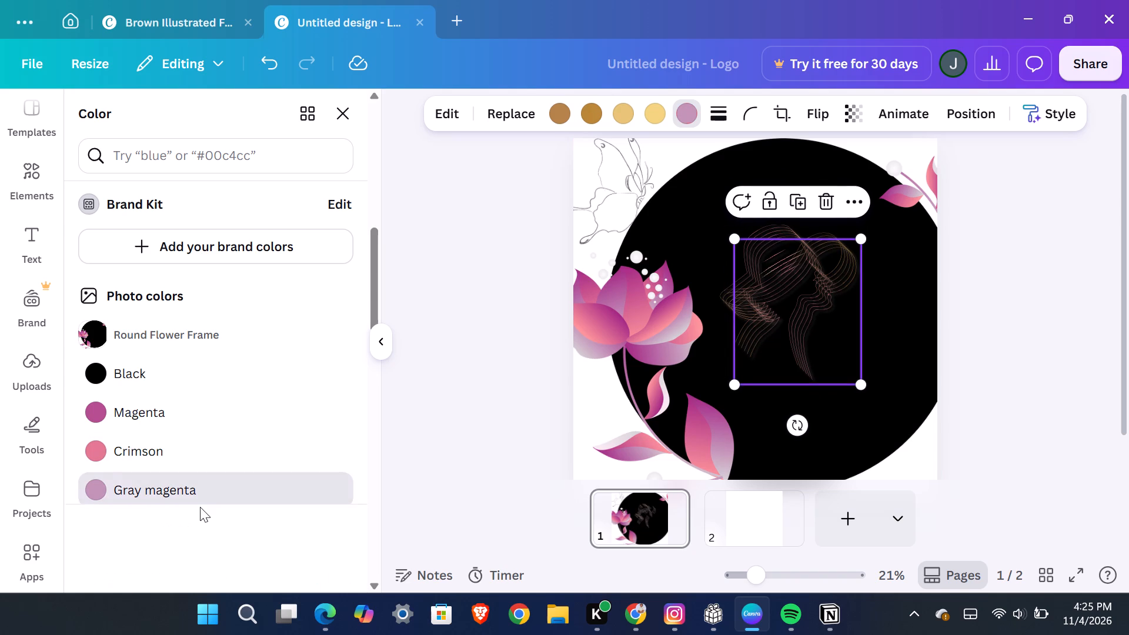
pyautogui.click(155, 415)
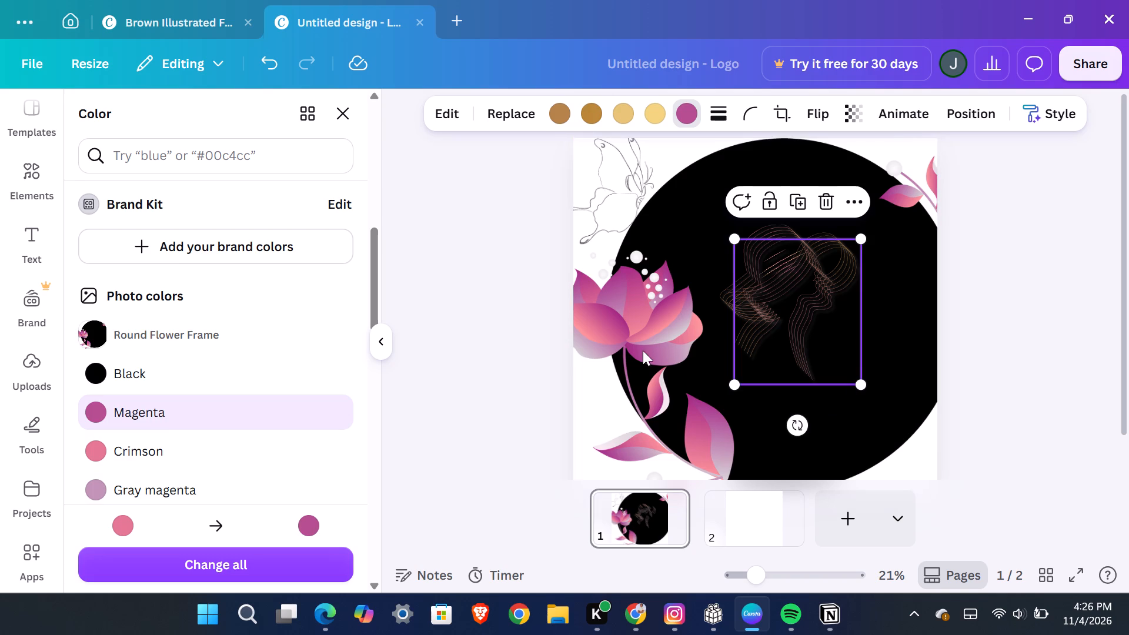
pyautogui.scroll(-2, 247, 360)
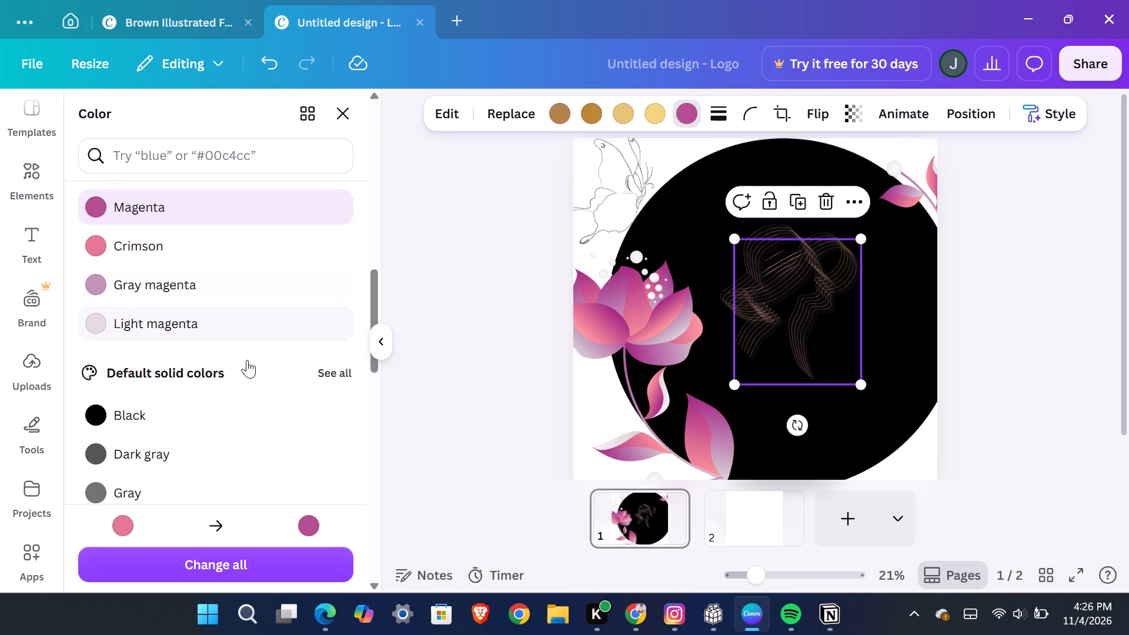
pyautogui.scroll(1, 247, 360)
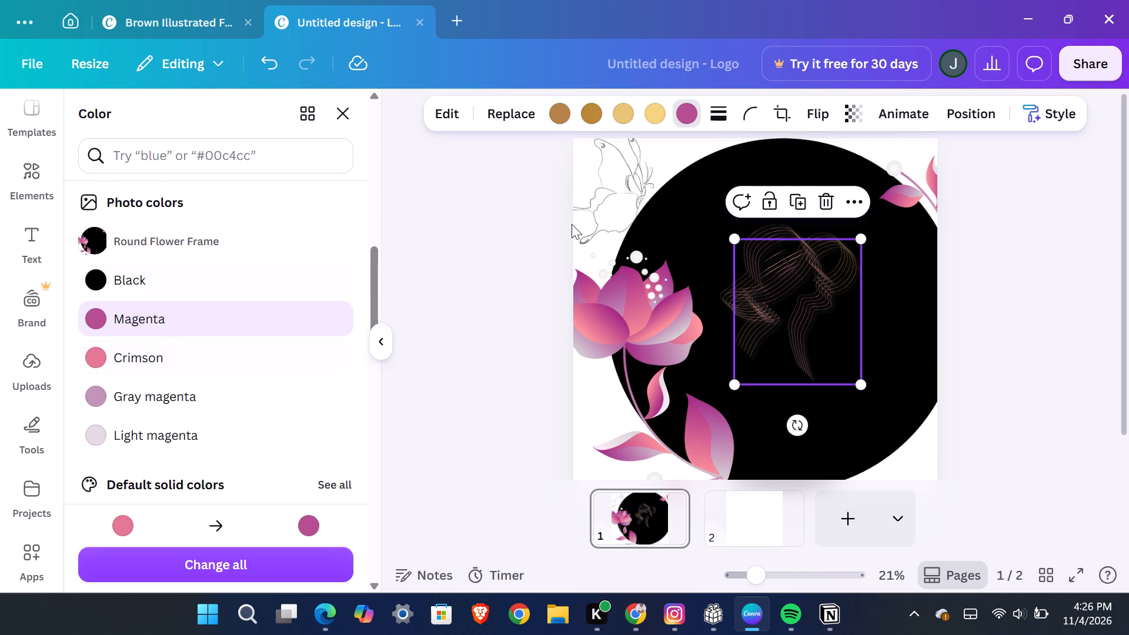
# Delete the topmost copy of the woman line art and return to the Magic recommendations graphics.
pyautogui.tripleClick(823, 206)
pyautogui.tripleClick(823, 206)
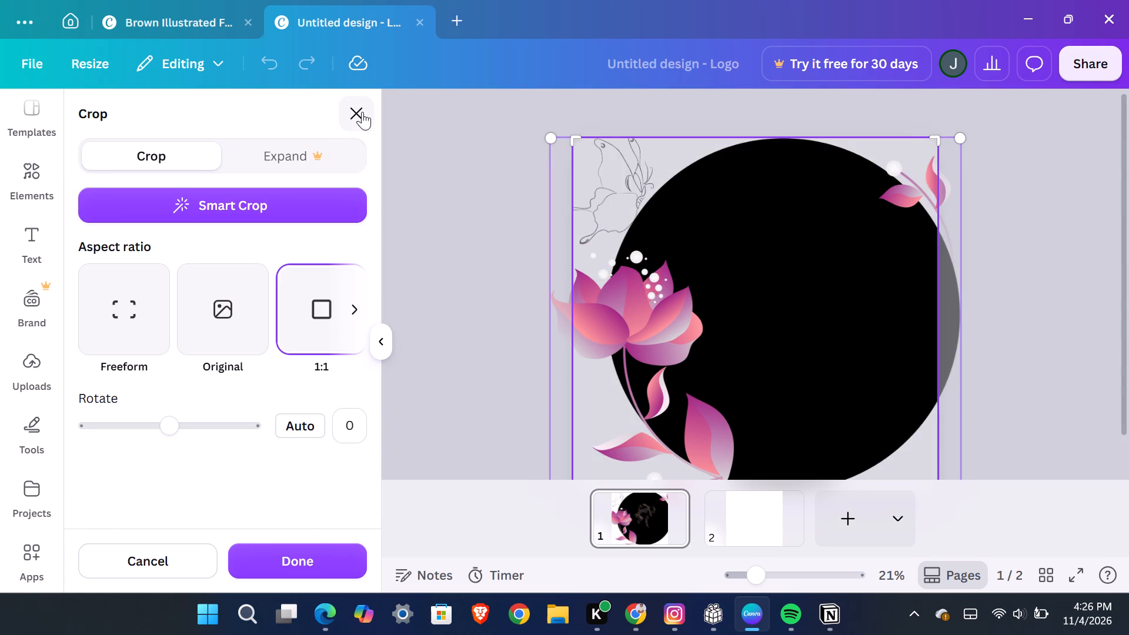
pyautogui.click(23, 194)
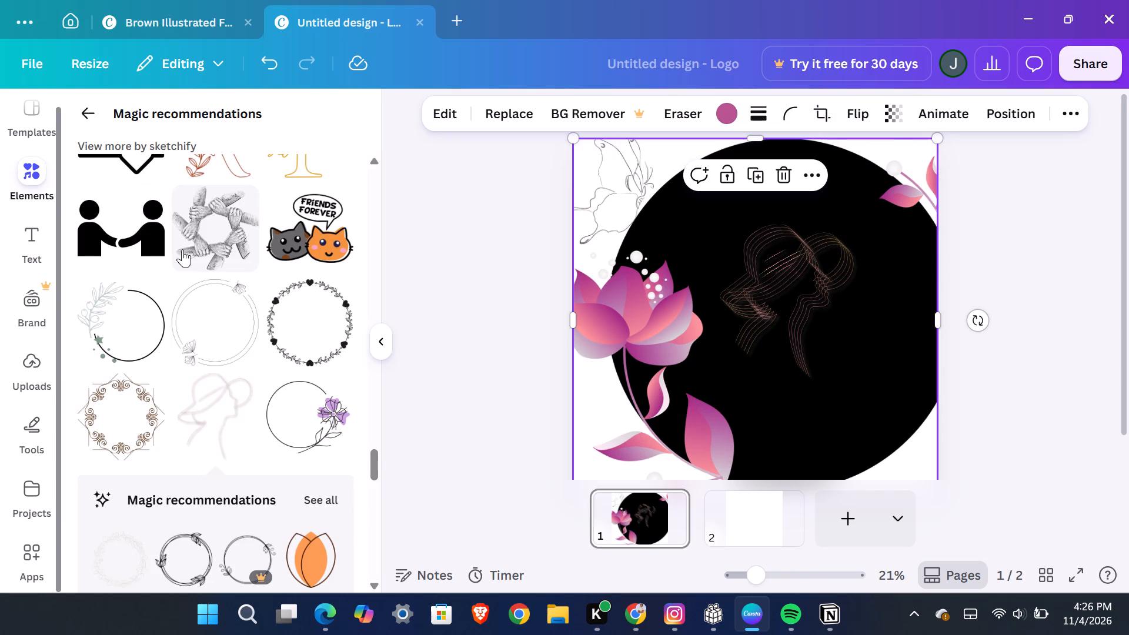
# Look through the recommended floral frames, rings and line-art graphics around the woman line art.
pyautogui.scroll(-2, 232, 405)
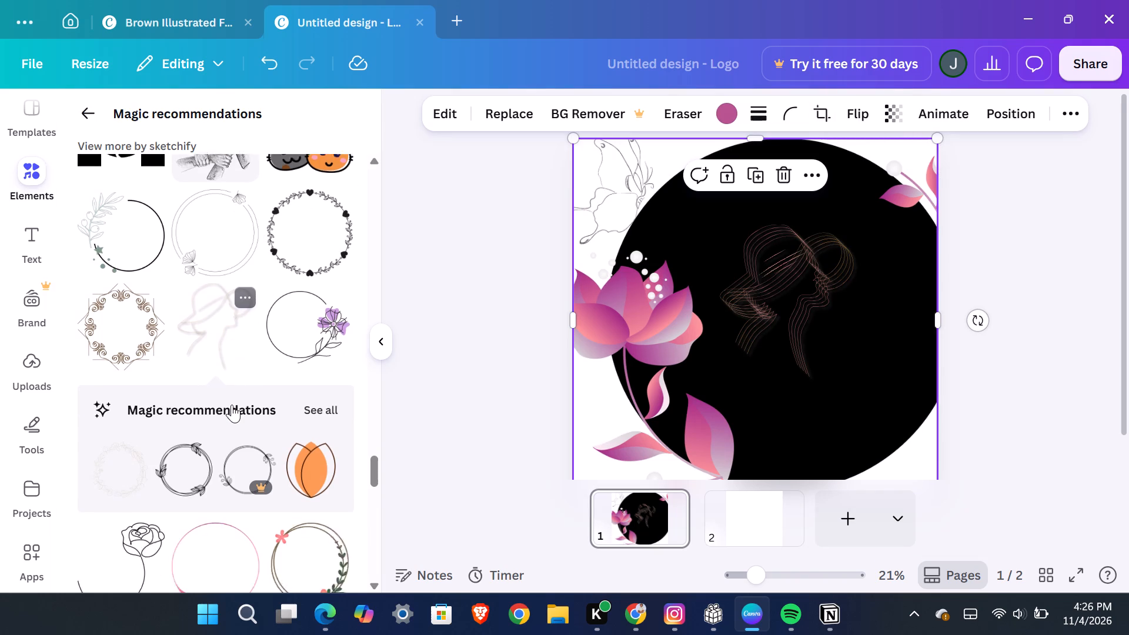
pyautogui.scroll(-4, 232, 405)
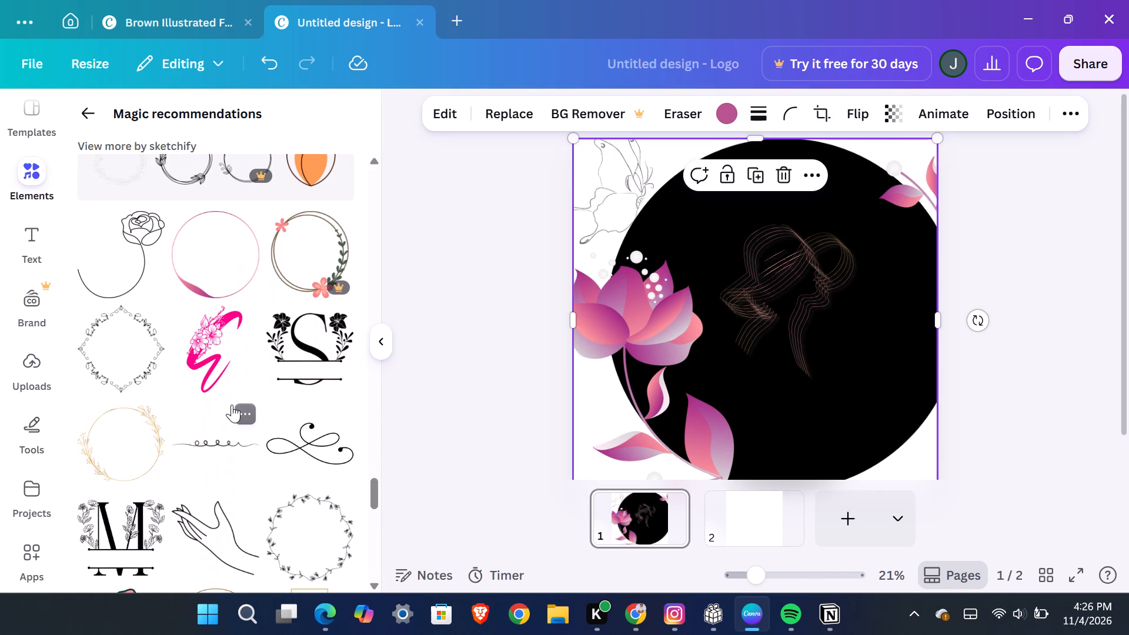
pyautogui.scroll(-2, 232, 405)
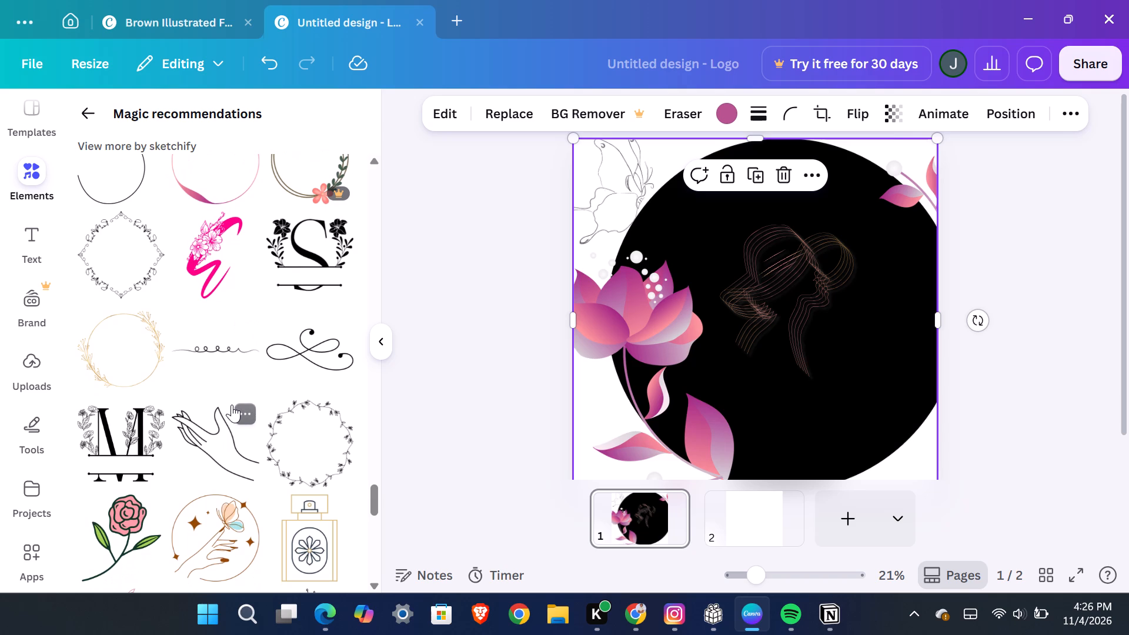
pyautogui.scroll(-1, 232, 405)
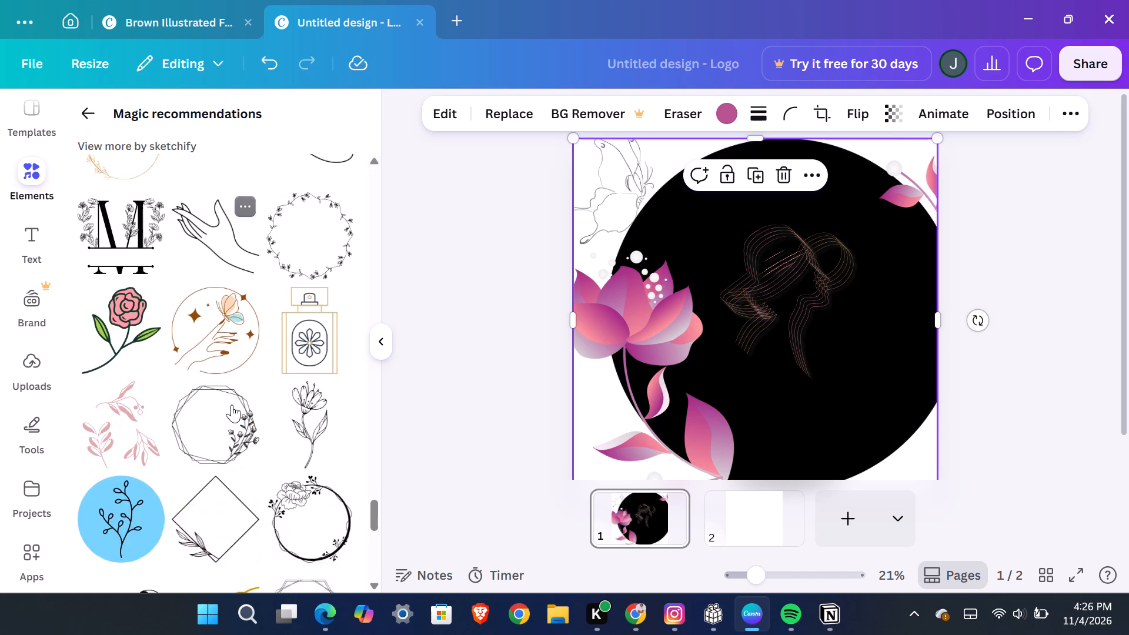
pyautogui.scroll(-1, 232, 405)
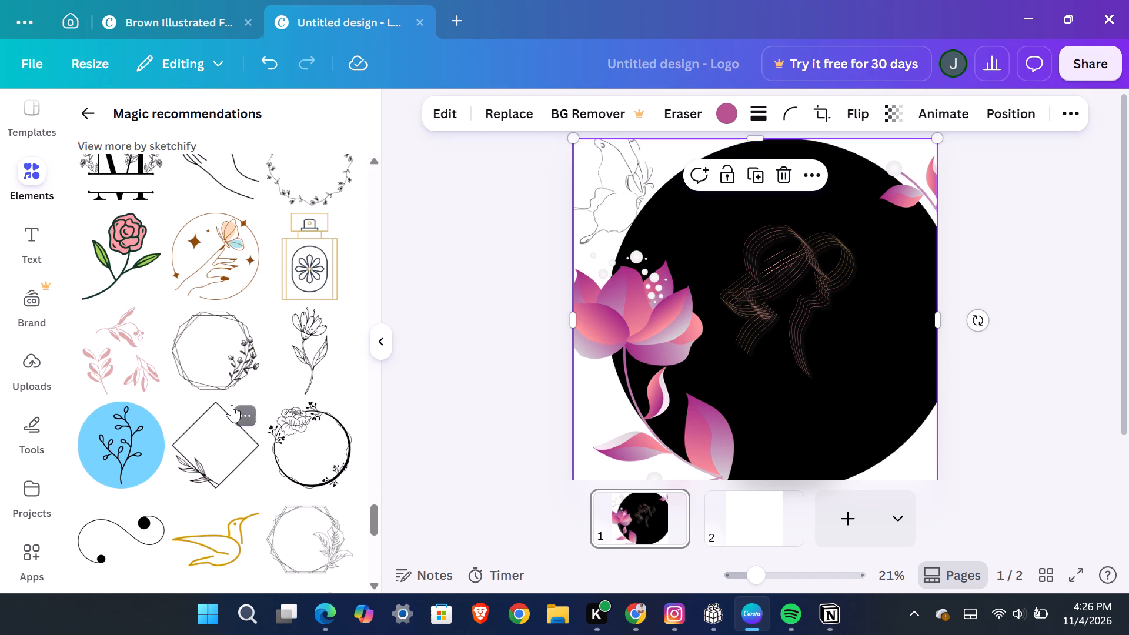
pyautogui.scroll(1, 295, 406)
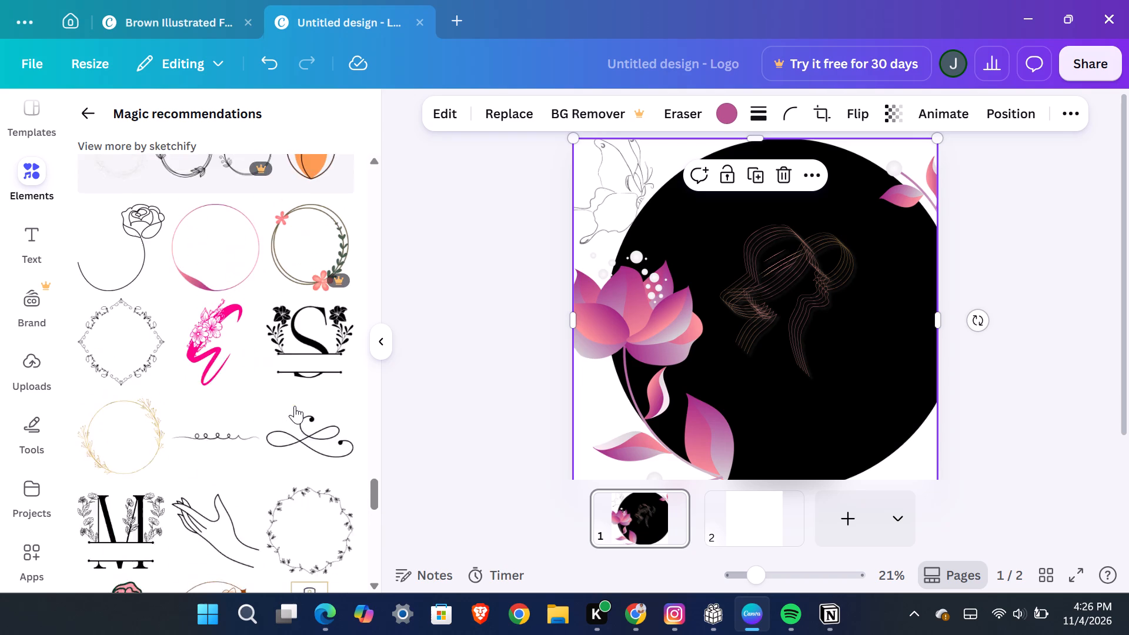
pyautogui.scroll(2, 295, 406)
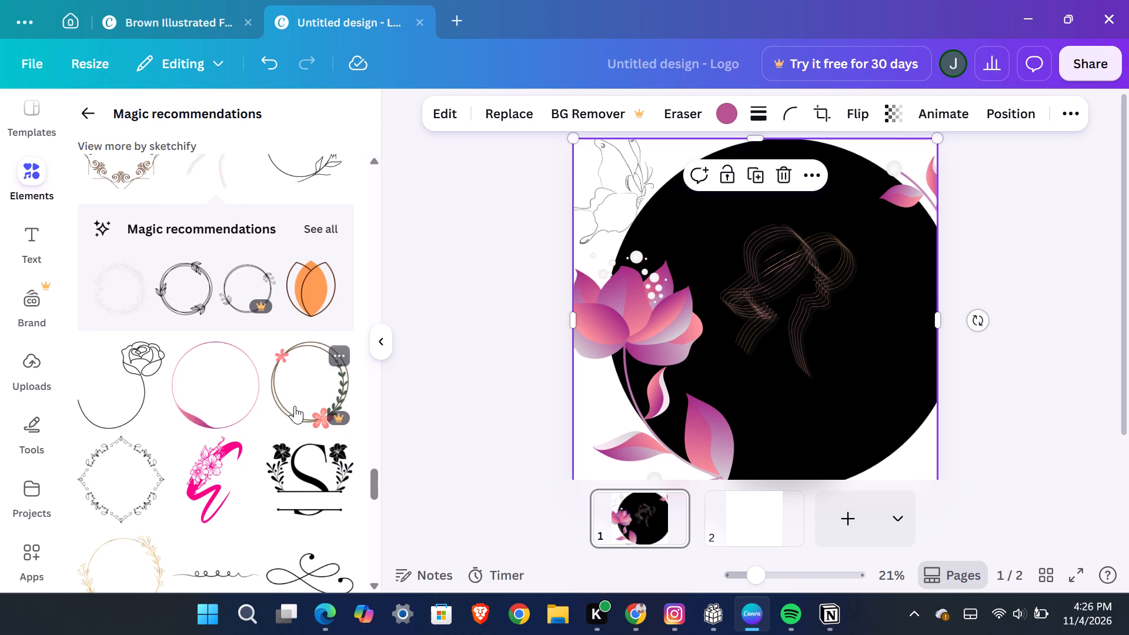
# Delete the round flower frame with the black circle and pink flower from page 1.
pyautogui.click(670, 376)
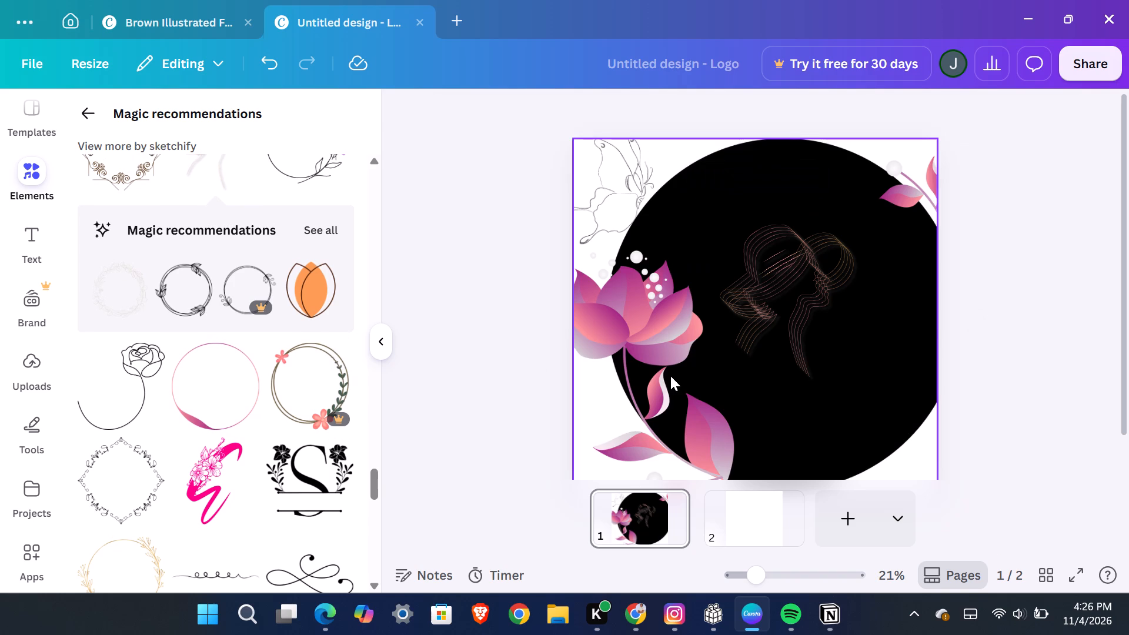
pyautogui.click(670, 376)
pyautogui.click(735, 181)
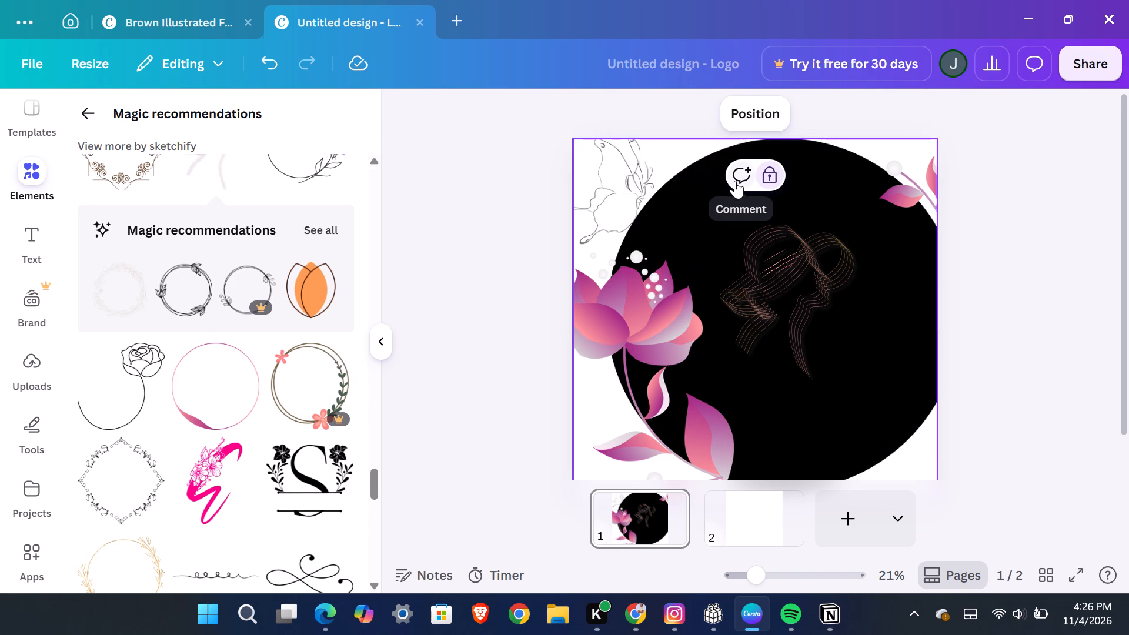
pyautogui.click(768, 176)
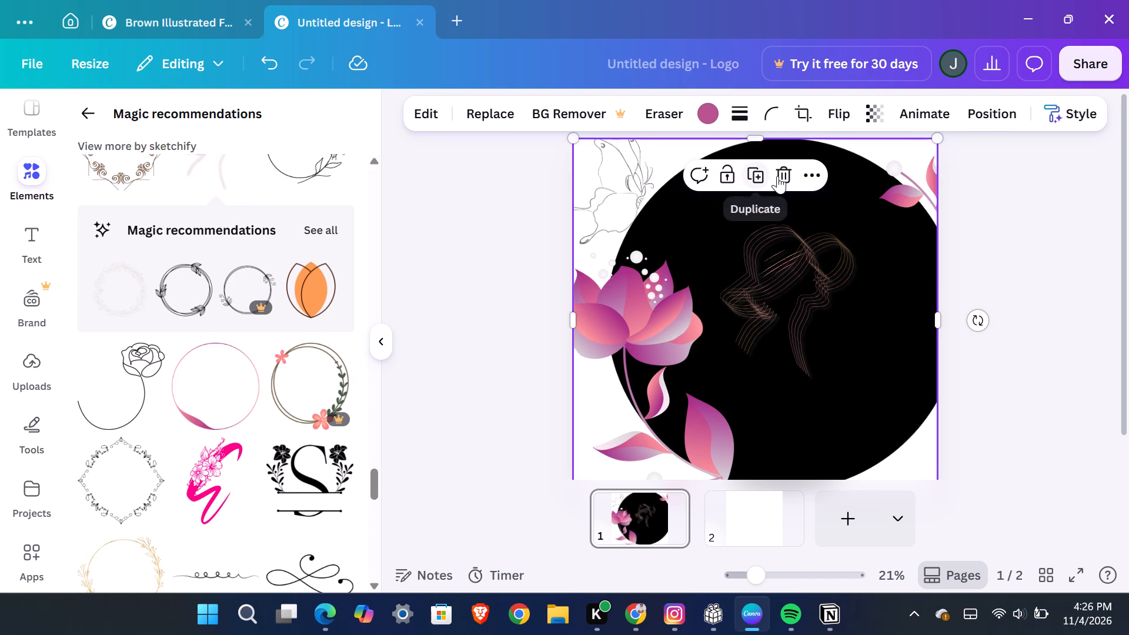
pyautogui.click(777, 176)
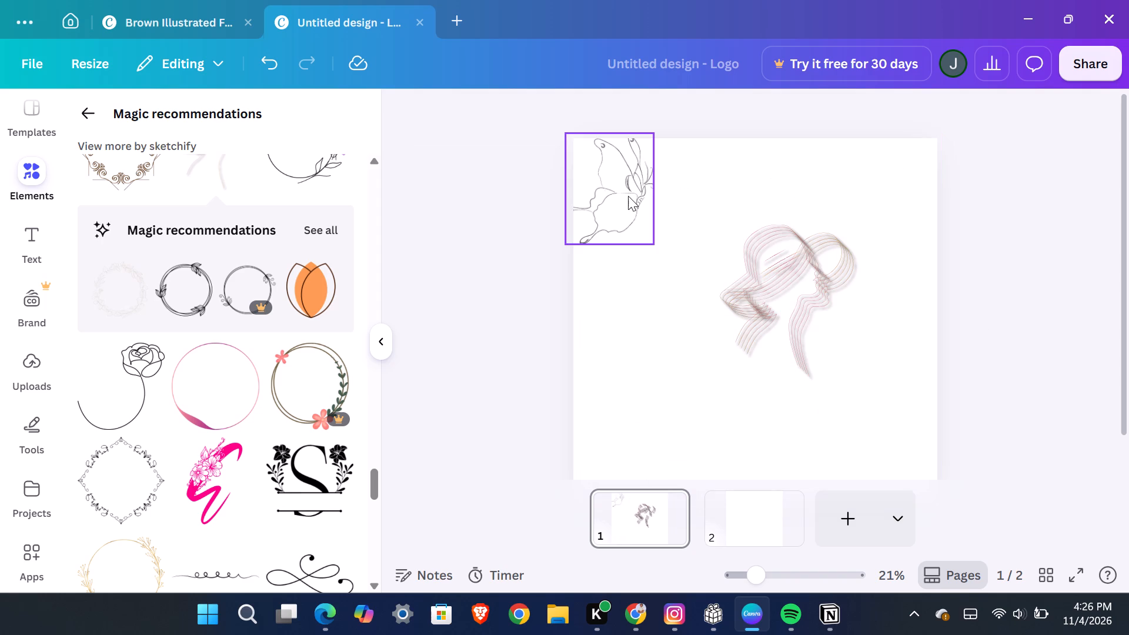
# Add the thin pink ring with the magenta ribbon-like swoosh to page 1.
pyautogui.click(226, 398)
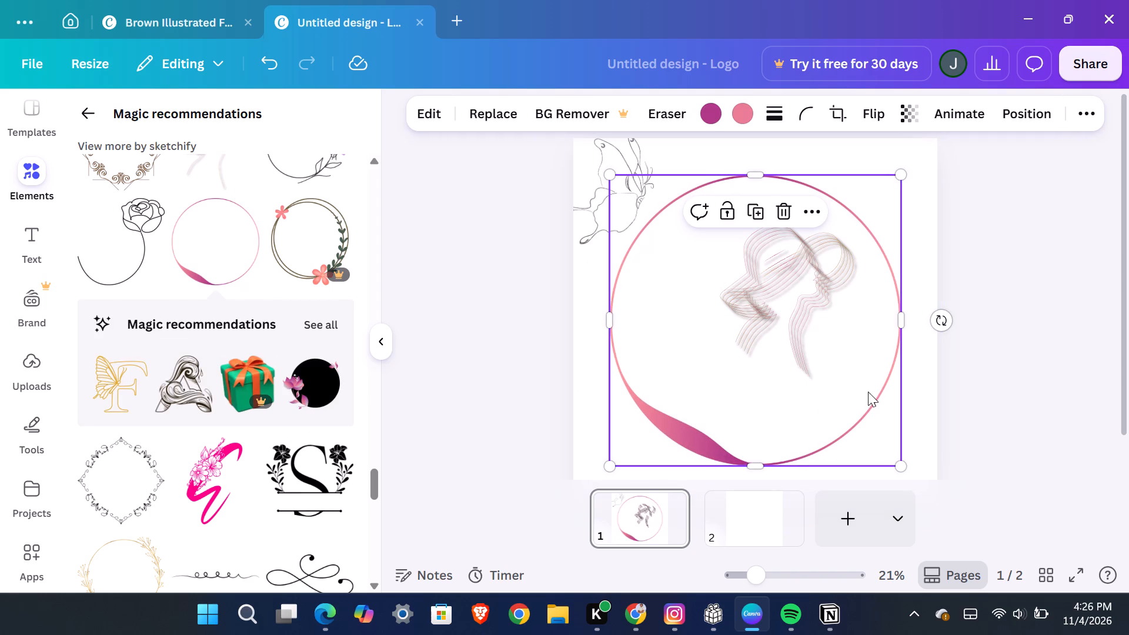
# Enlarge the pink ring with the magenta swoosh until it spans the full width of page 1.
pyautogui.moveTo(903, 170); pyautogui.dragTo(936, 147)
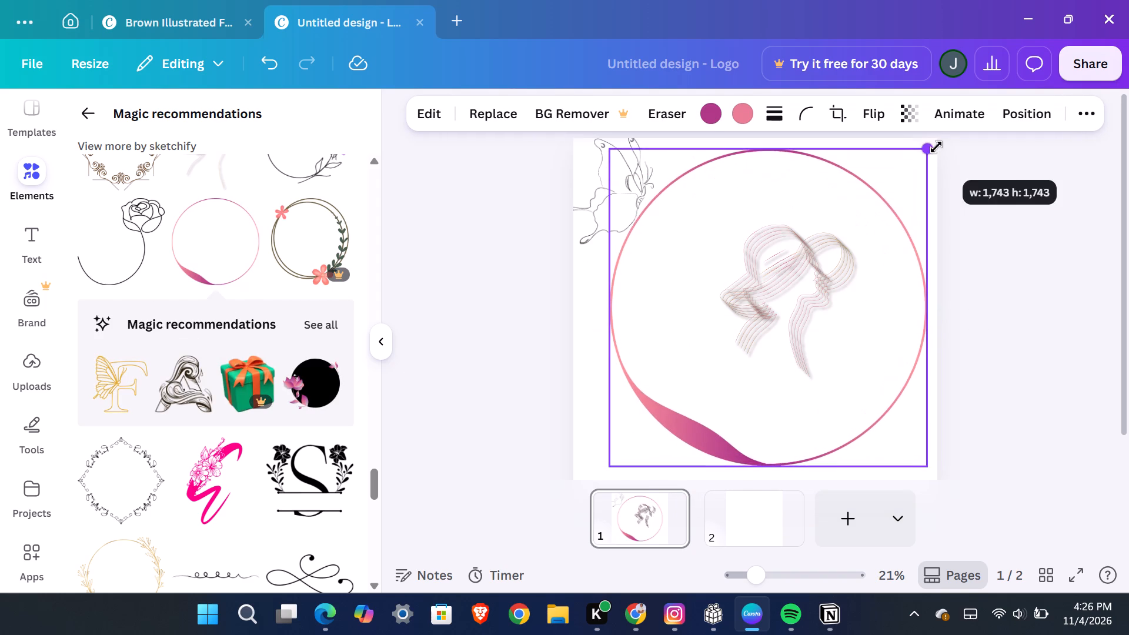
pyautogui.moveTo(936, 147); pyautogui.dragTo(944, 142)
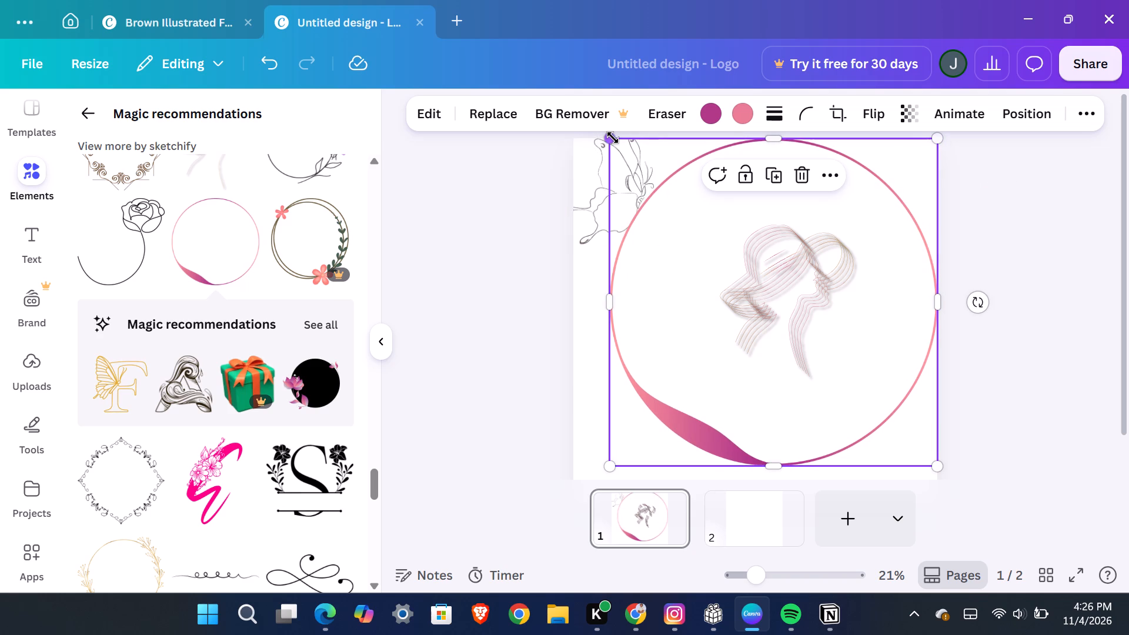
pyautogui.moveTo(613, 138); pyautogui.dragTo(618, 186)
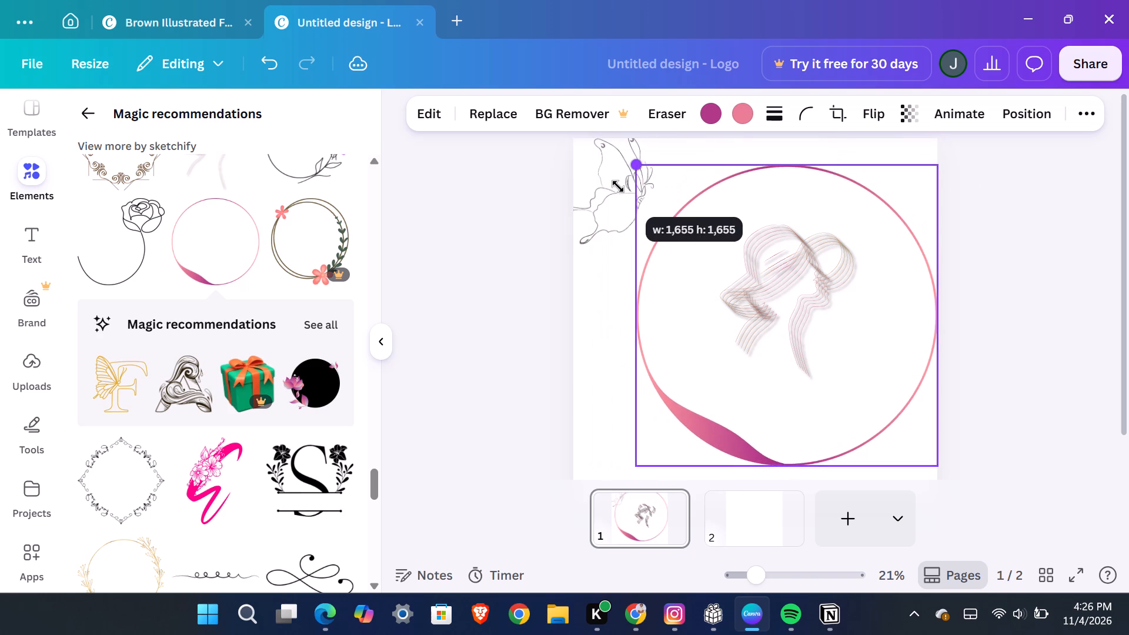
pyautogui.moveTo(618, 186); pyautogui.dragTo(574, 172)
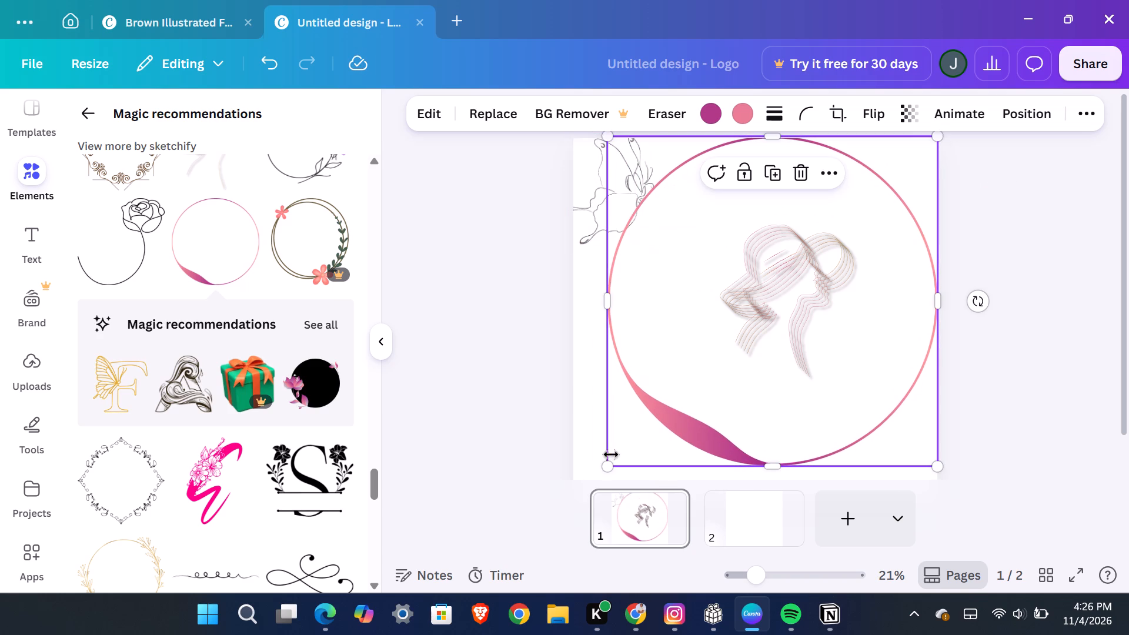
pyautogui.moveTo(609, 467); pyautogui.dragTo(556, 477)
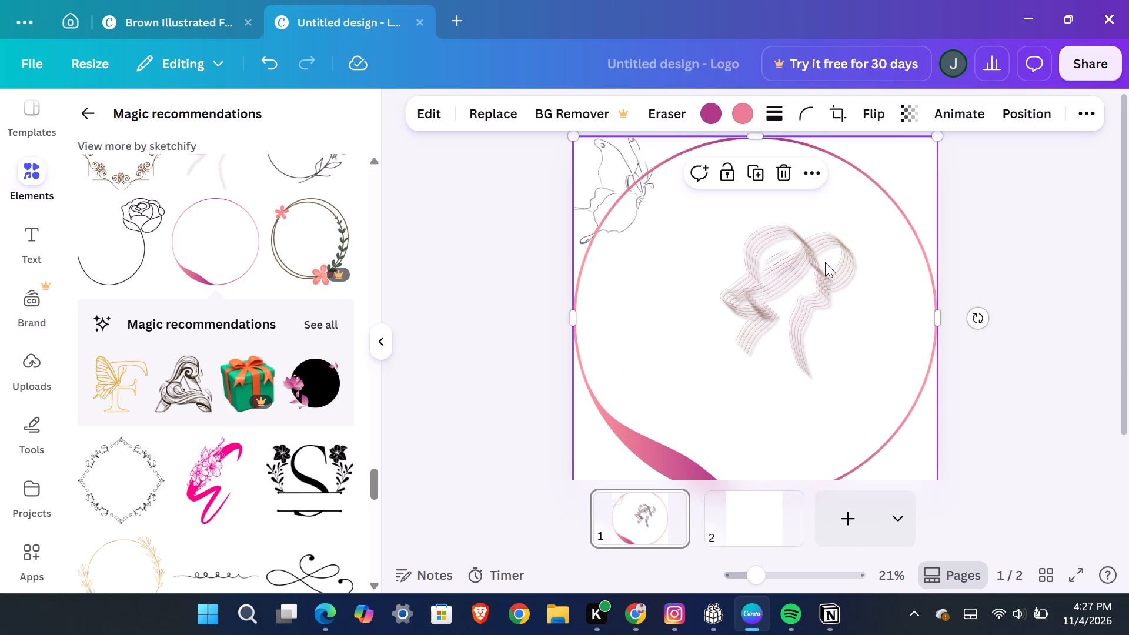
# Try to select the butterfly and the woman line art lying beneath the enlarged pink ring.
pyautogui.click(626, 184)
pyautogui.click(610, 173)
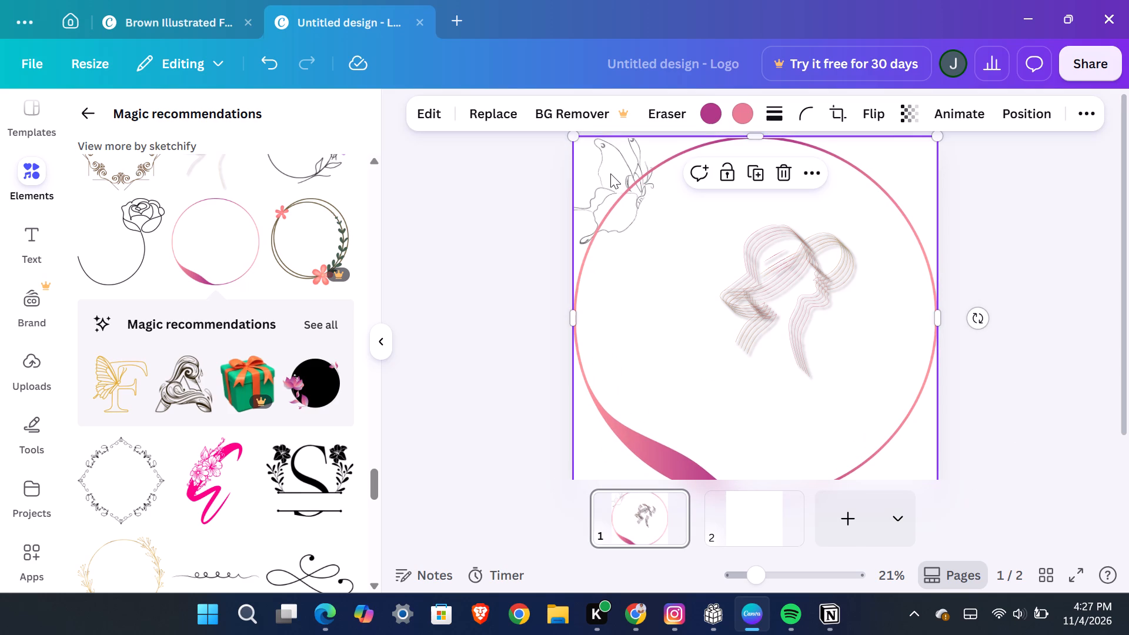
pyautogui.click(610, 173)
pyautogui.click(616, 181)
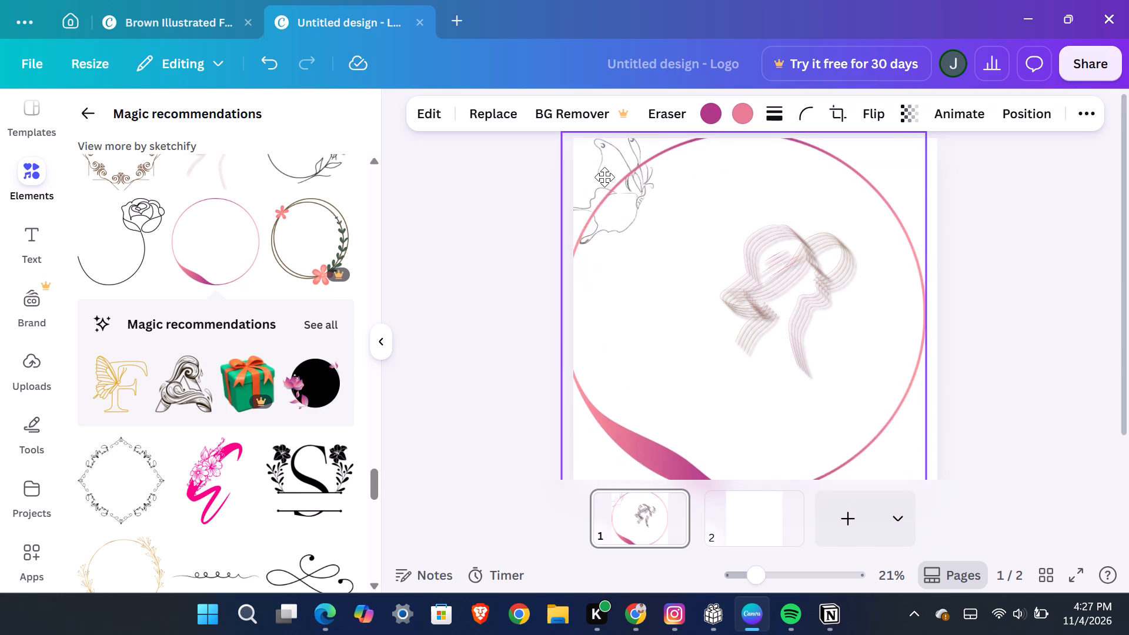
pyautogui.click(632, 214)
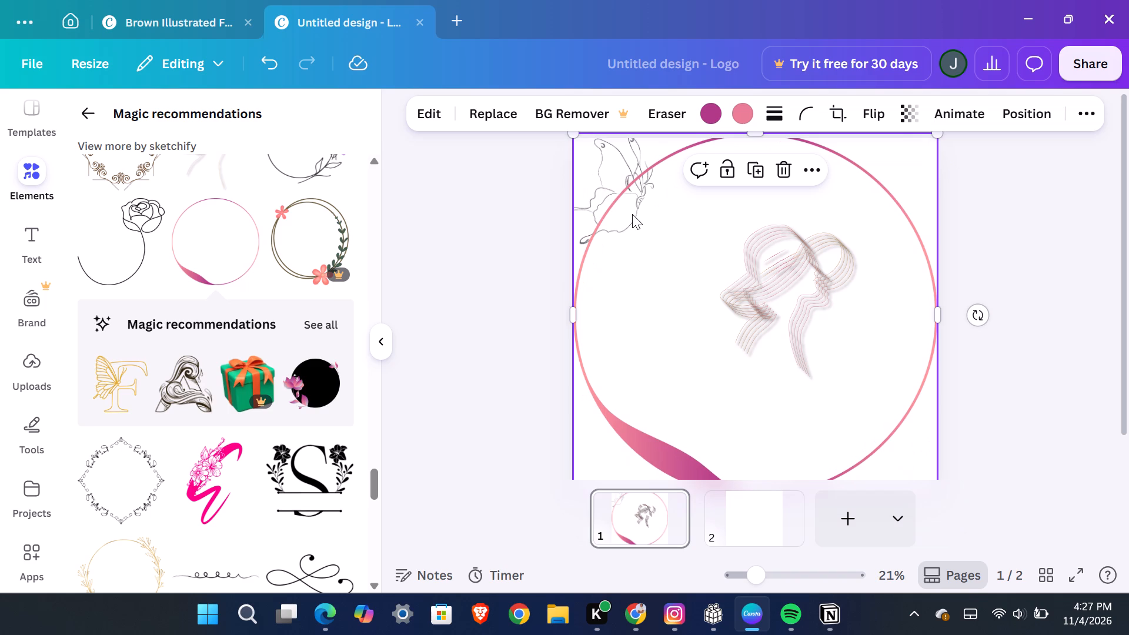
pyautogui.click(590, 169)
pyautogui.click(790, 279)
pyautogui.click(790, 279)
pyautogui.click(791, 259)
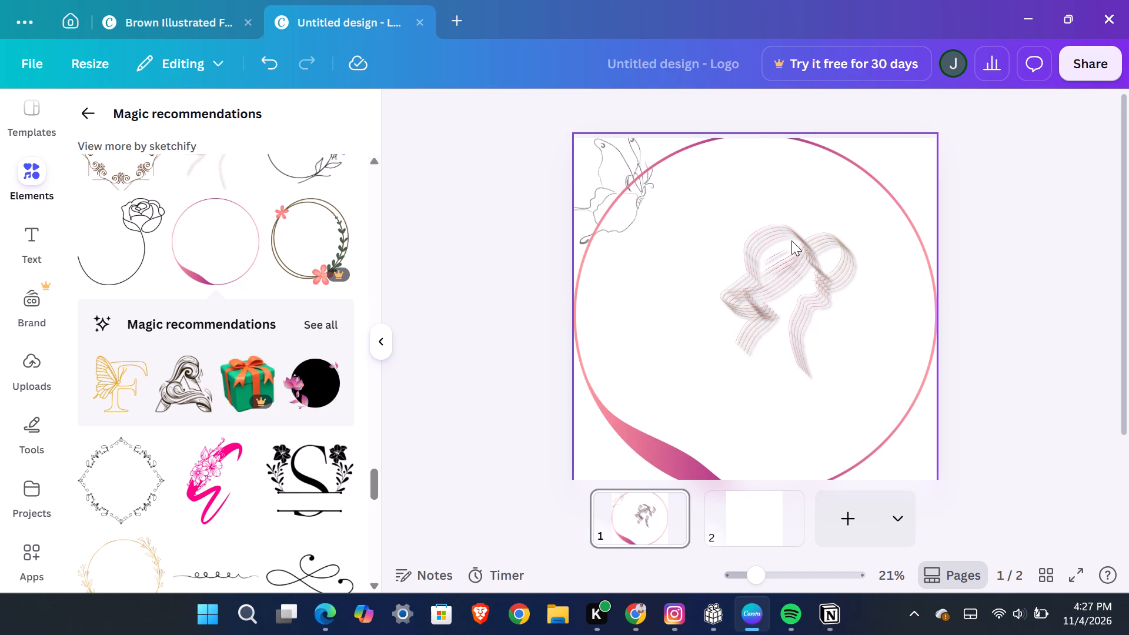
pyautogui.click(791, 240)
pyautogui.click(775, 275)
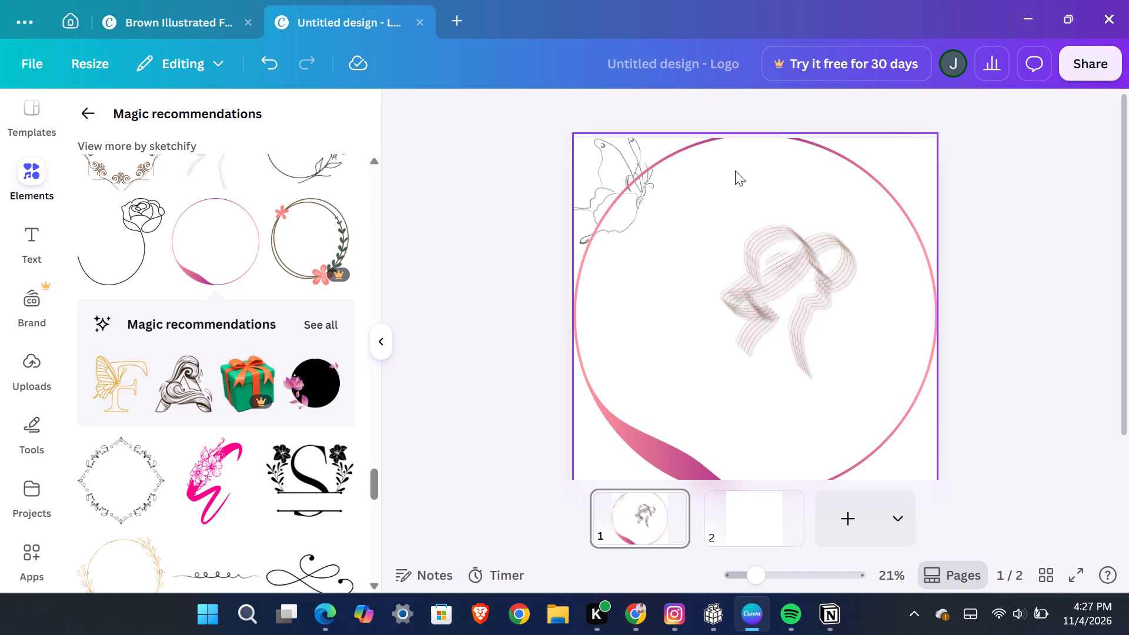
# Lock the pink ring on page 1.
pyautogui.click(729, 183)
pyautogui.click(730, 172)
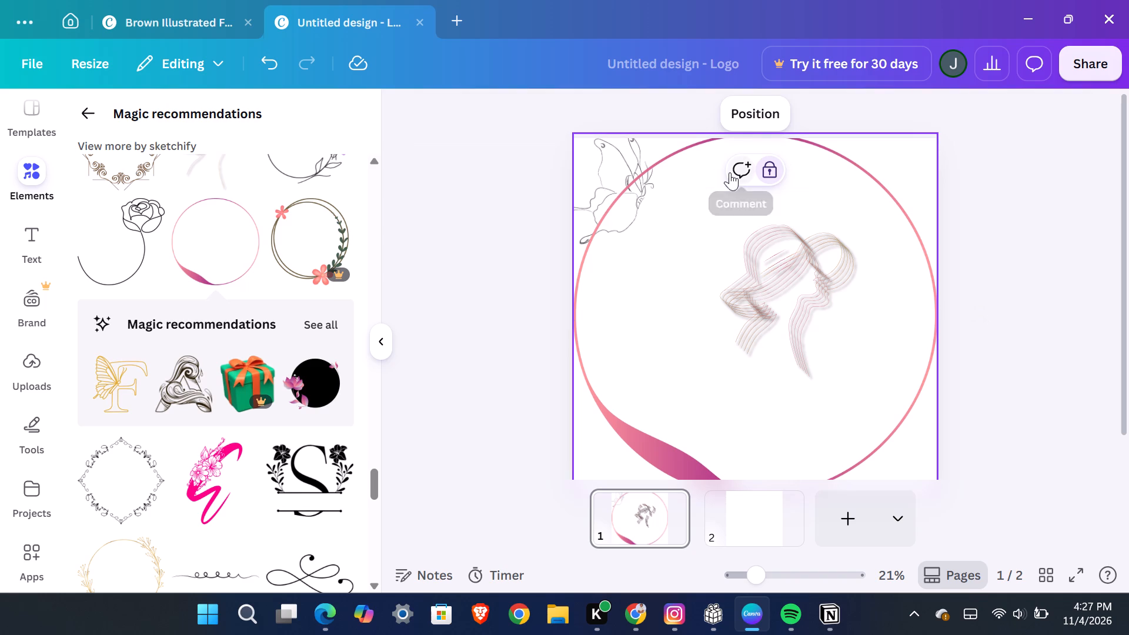
# Delete the line-art butterfly from the upper-left corner of page 1.
pyautogui.click(631, 158)
pyautogui.doubleClick(631, 158)
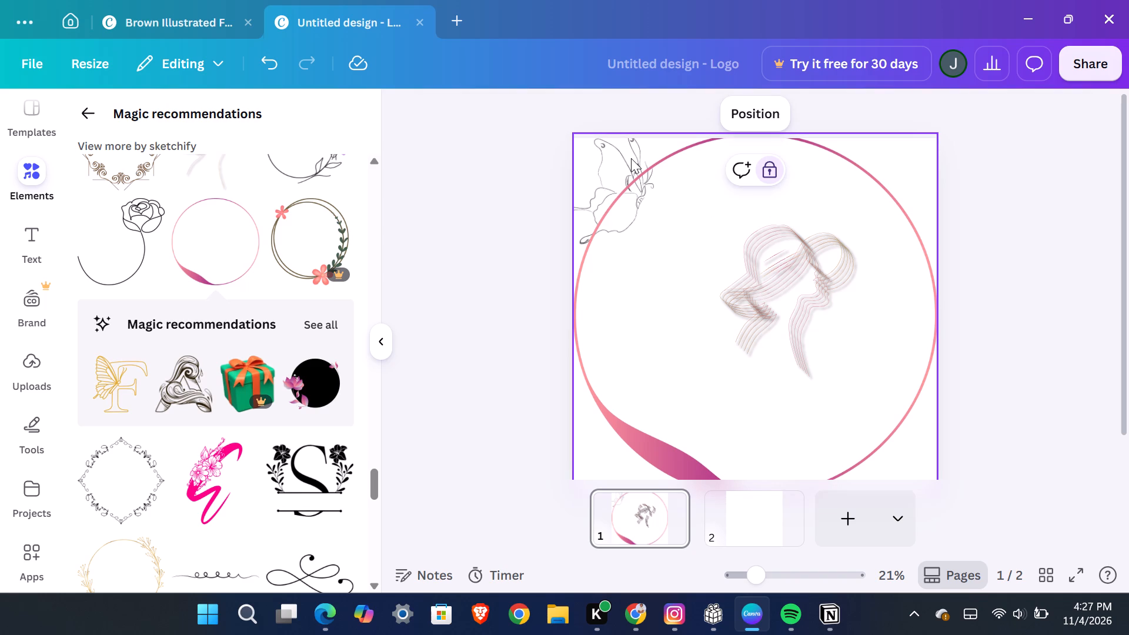
pyautogui.moveTo(631, 158); pyautogui.dragTo(631, 209)
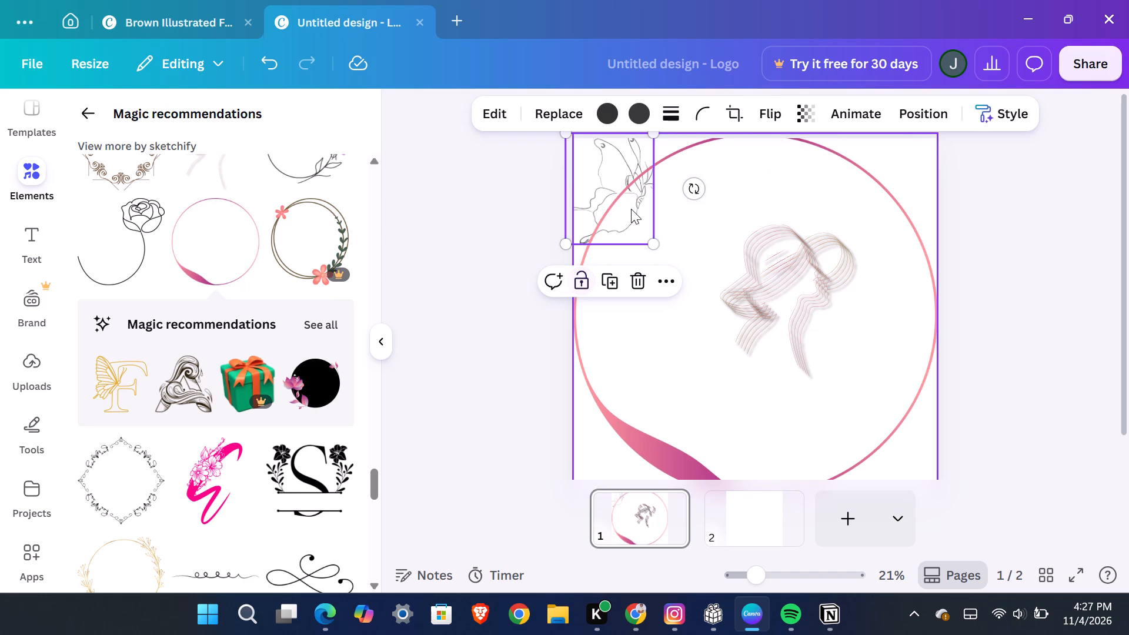
pyautogui.click(634, 280)
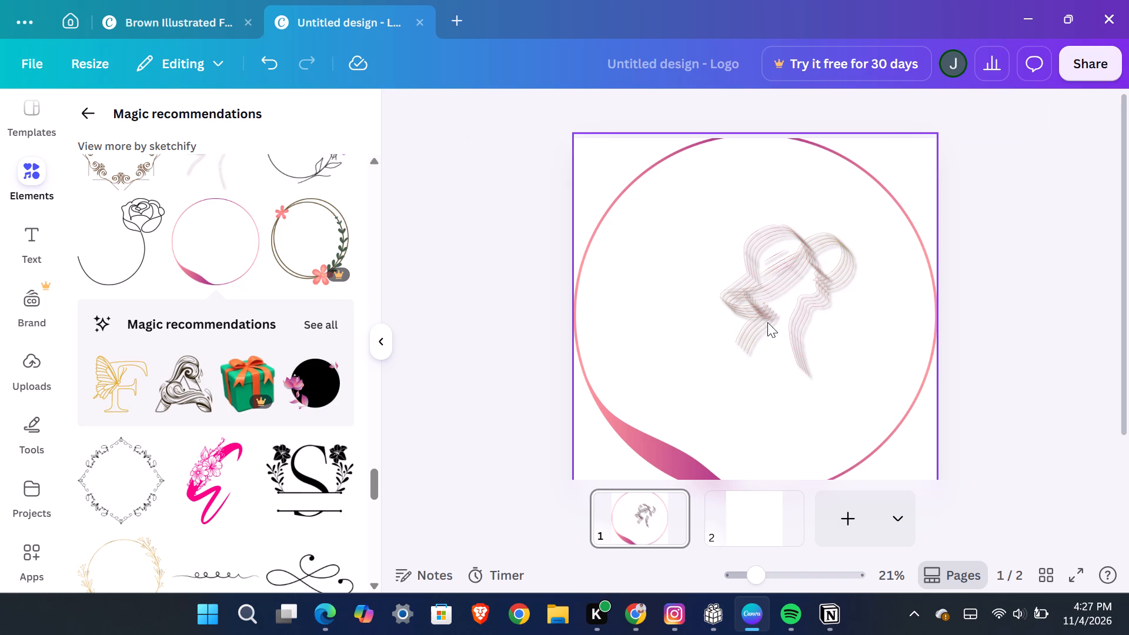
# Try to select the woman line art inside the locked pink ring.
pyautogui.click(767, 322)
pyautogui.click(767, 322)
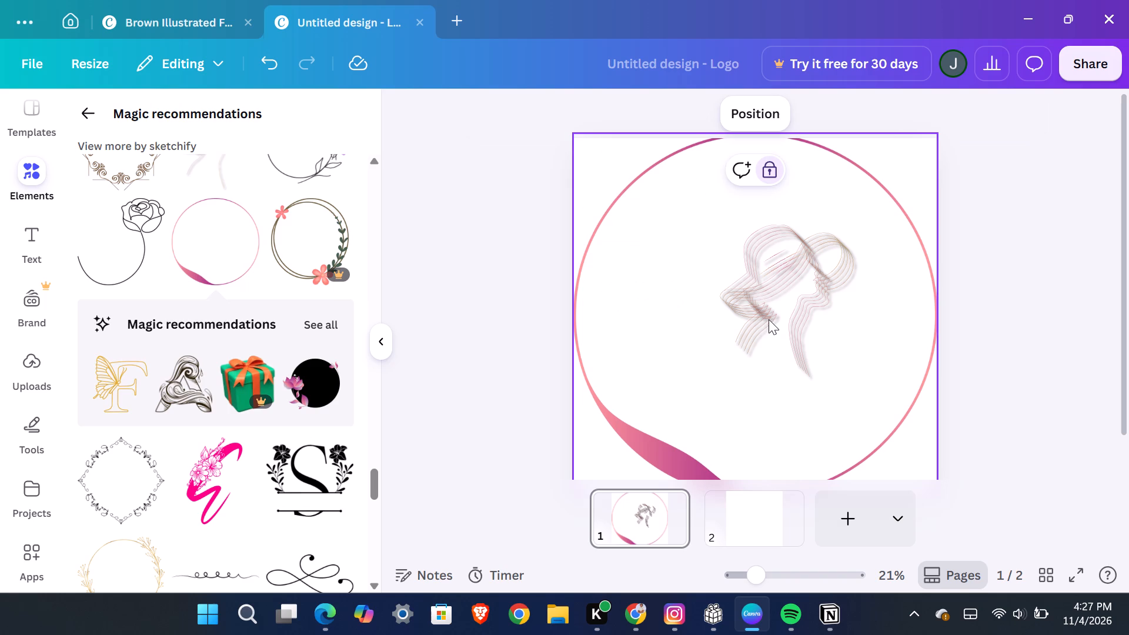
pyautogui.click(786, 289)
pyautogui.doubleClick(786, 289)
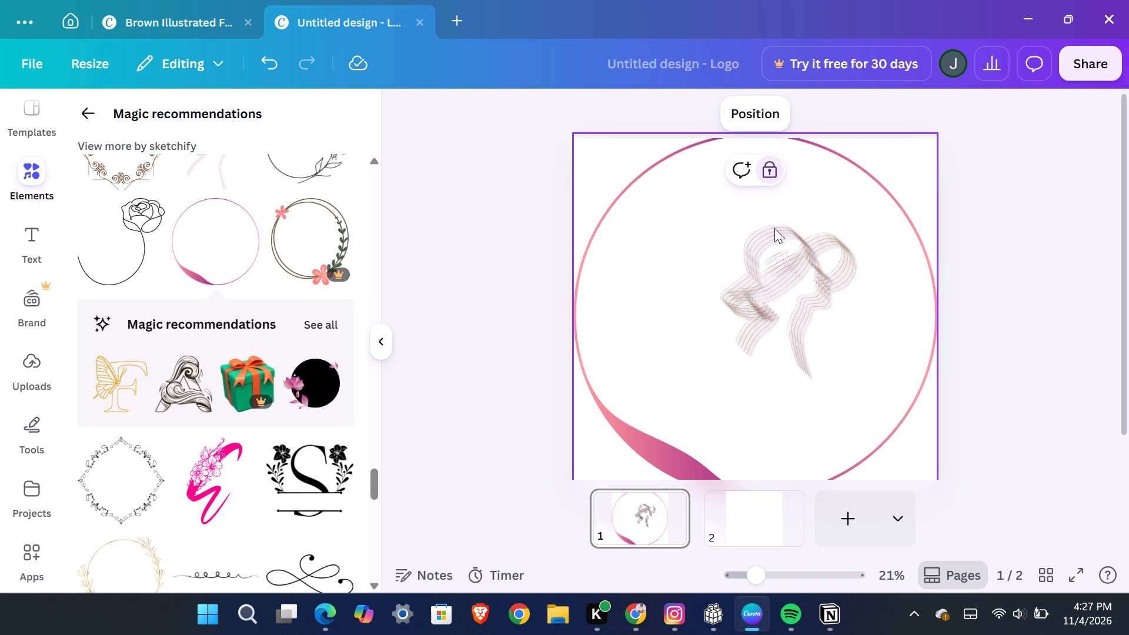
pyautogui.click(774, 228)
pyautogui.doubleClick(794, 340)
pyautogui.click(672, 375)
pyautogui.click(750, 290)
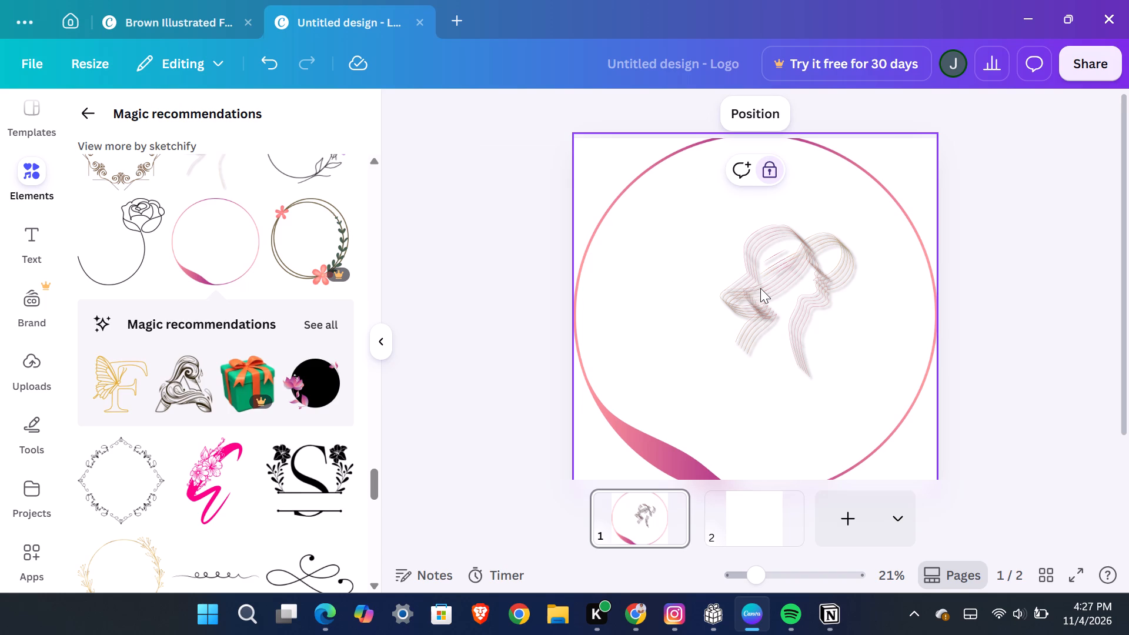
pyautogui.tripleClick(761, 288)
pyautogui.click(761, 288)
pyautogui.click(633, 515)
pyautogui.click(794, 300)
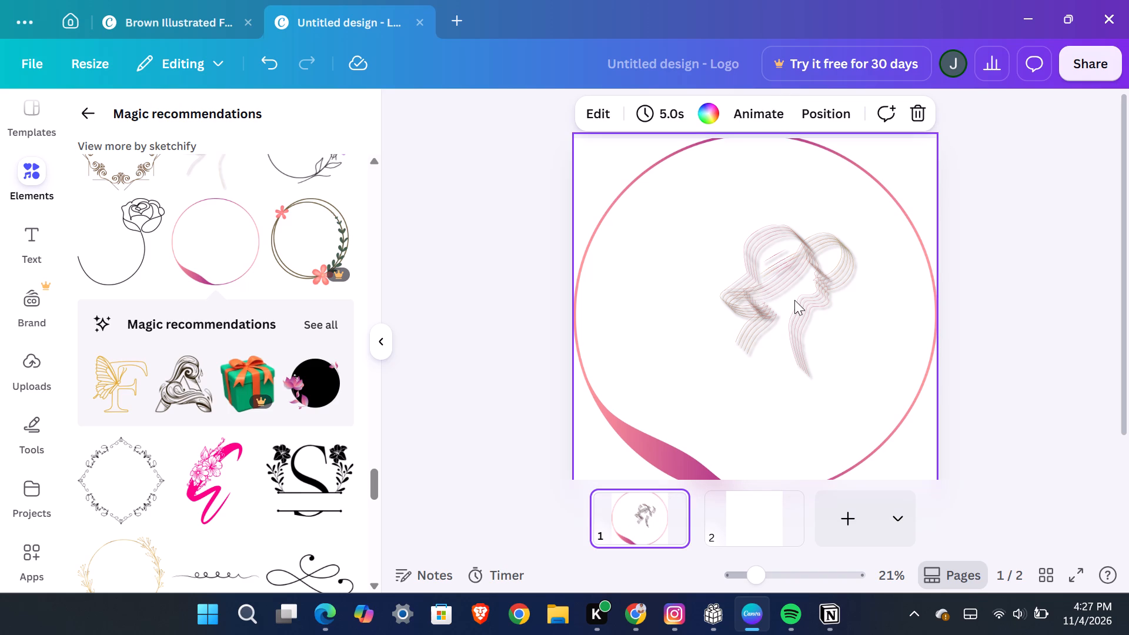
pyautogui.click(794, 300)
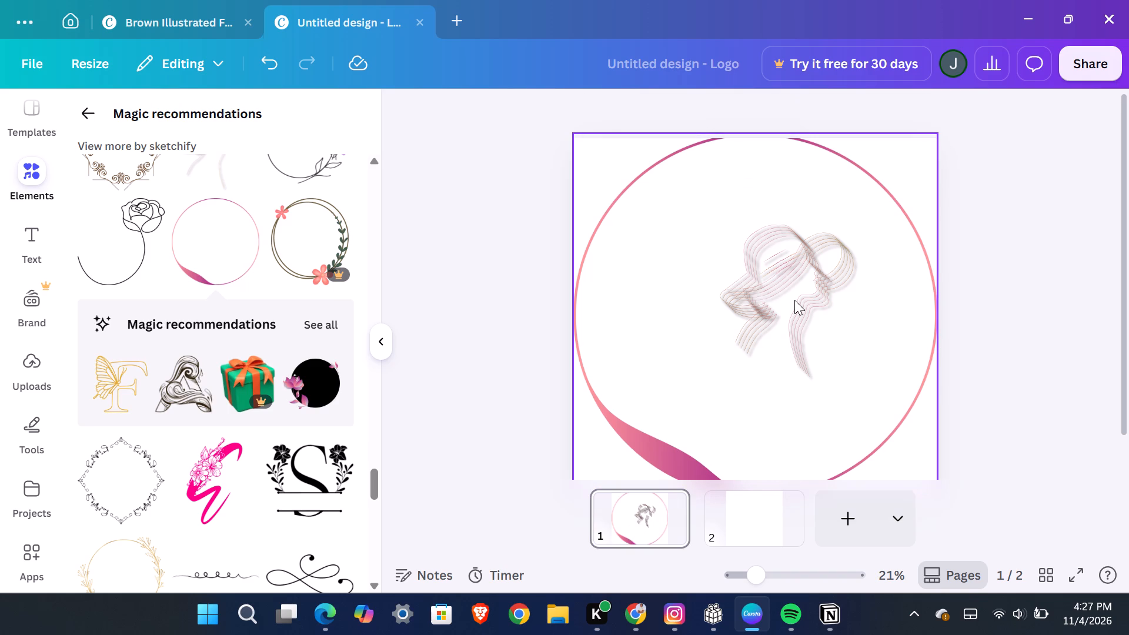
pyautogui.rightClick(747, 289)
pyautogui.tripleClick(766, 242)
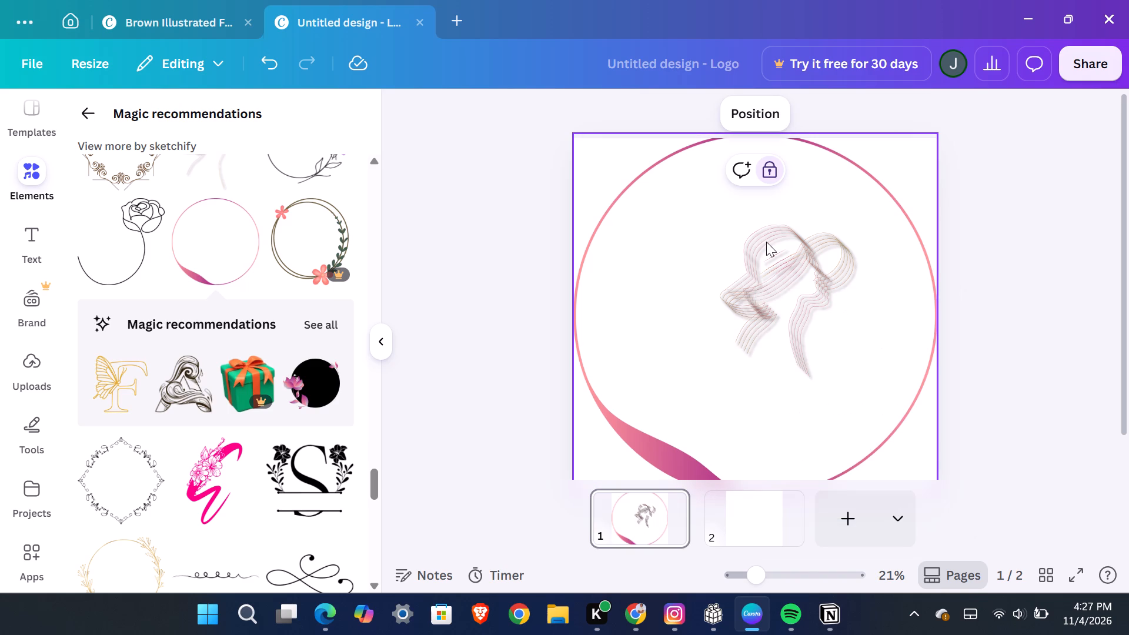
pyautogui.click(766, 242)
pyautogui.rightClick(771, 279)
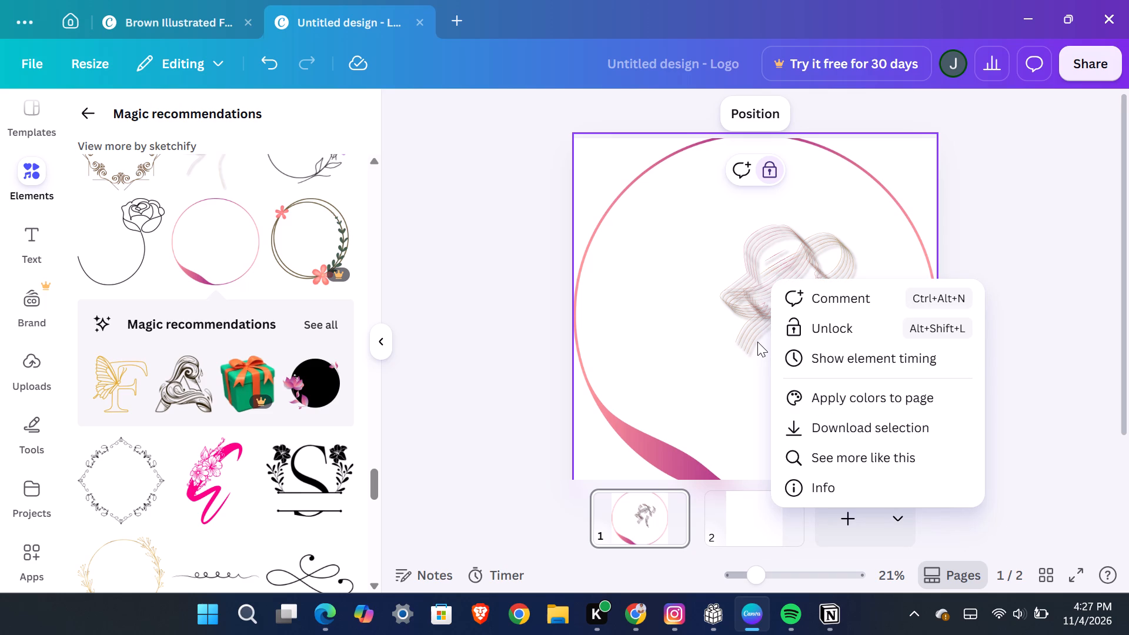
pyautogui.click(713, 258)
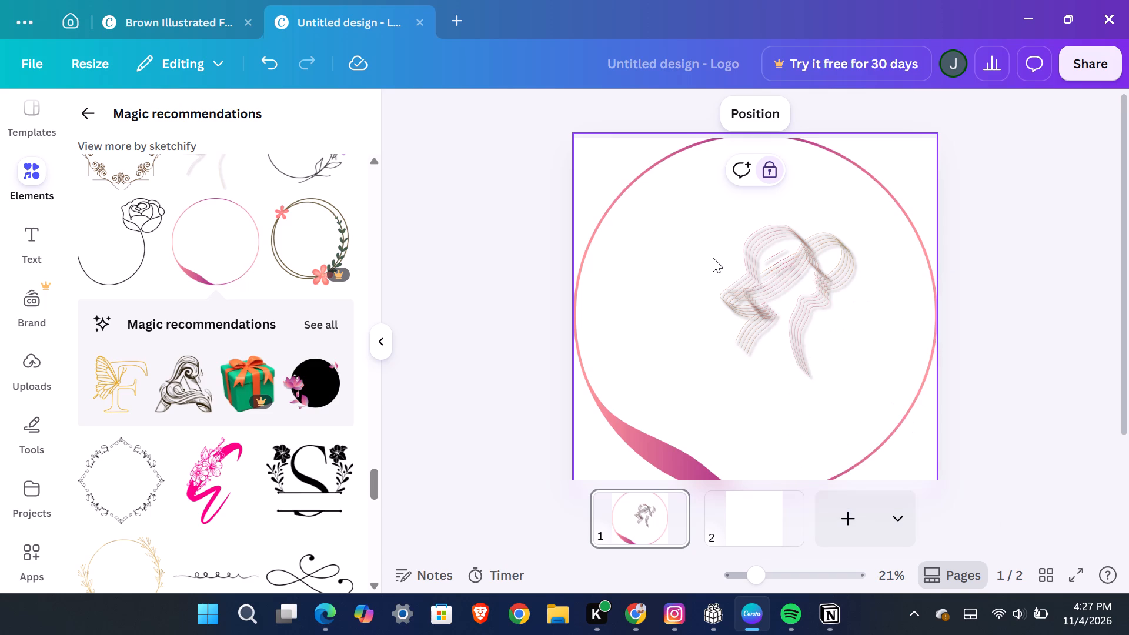
# Browse the full set of recommended elements for the pink ring for graphics suited to the feminine logo.
pyautogui.click(323, 319)
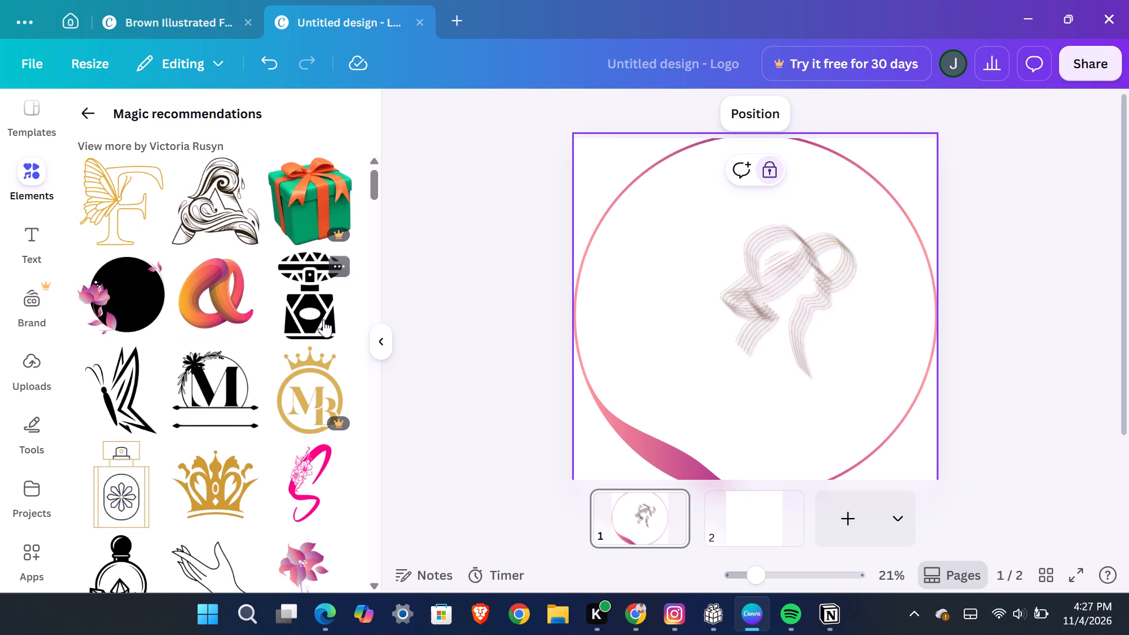
pyautogui.scroll(-2, 220, 393)
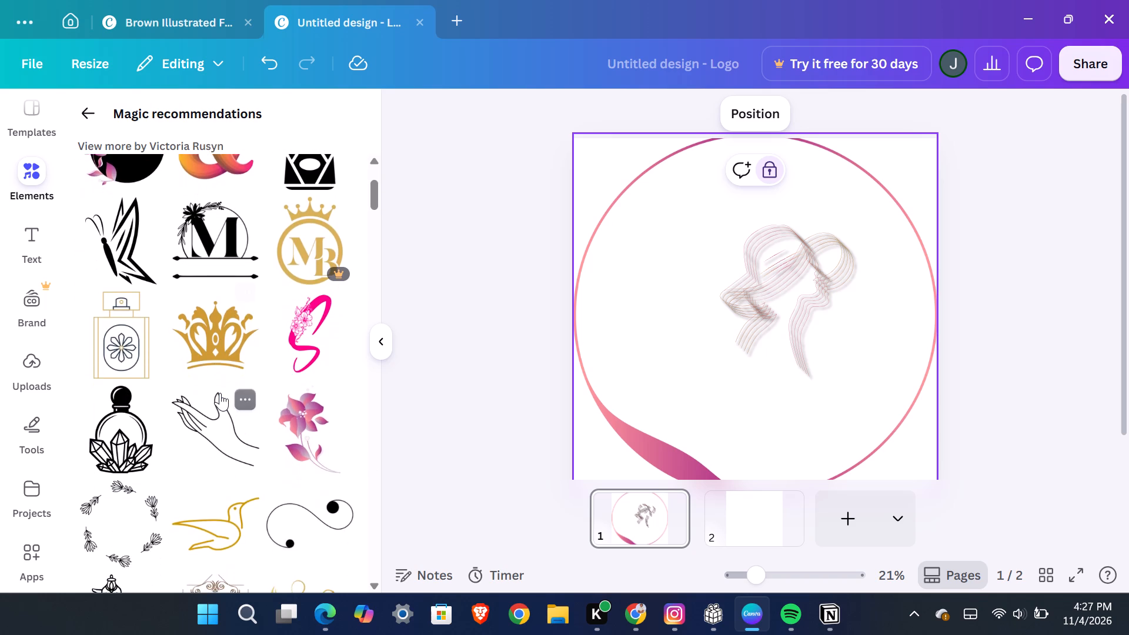
pyautogui.scroll(-4, 220, 393)
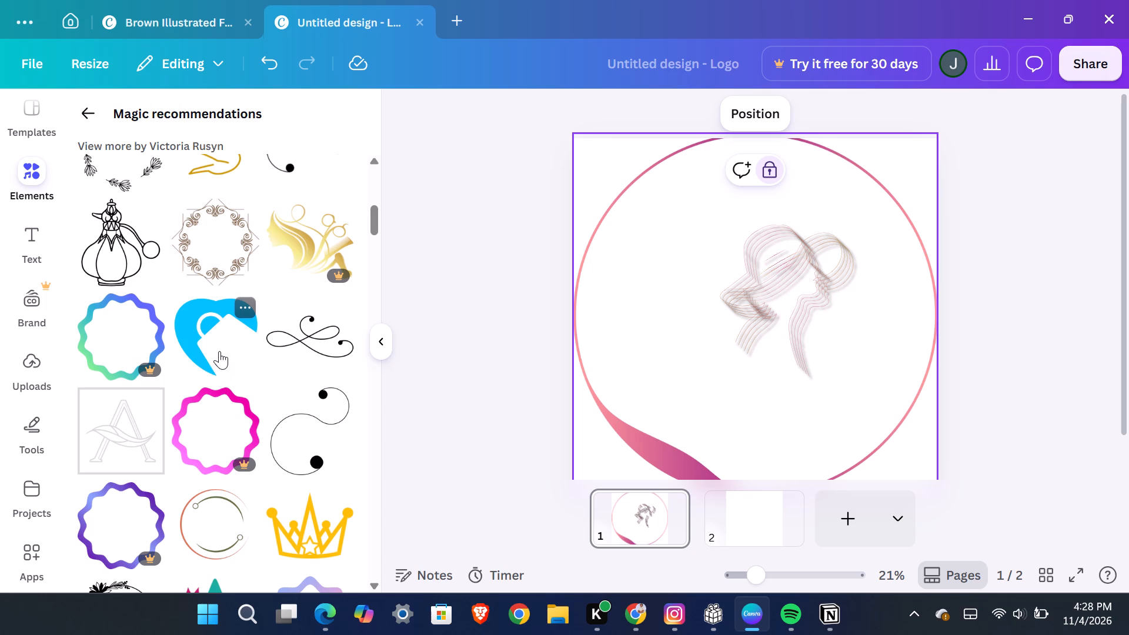
pyautogui.scroll(-2, 468, 416)
pyautogui.scroll(-2, 152, 529)
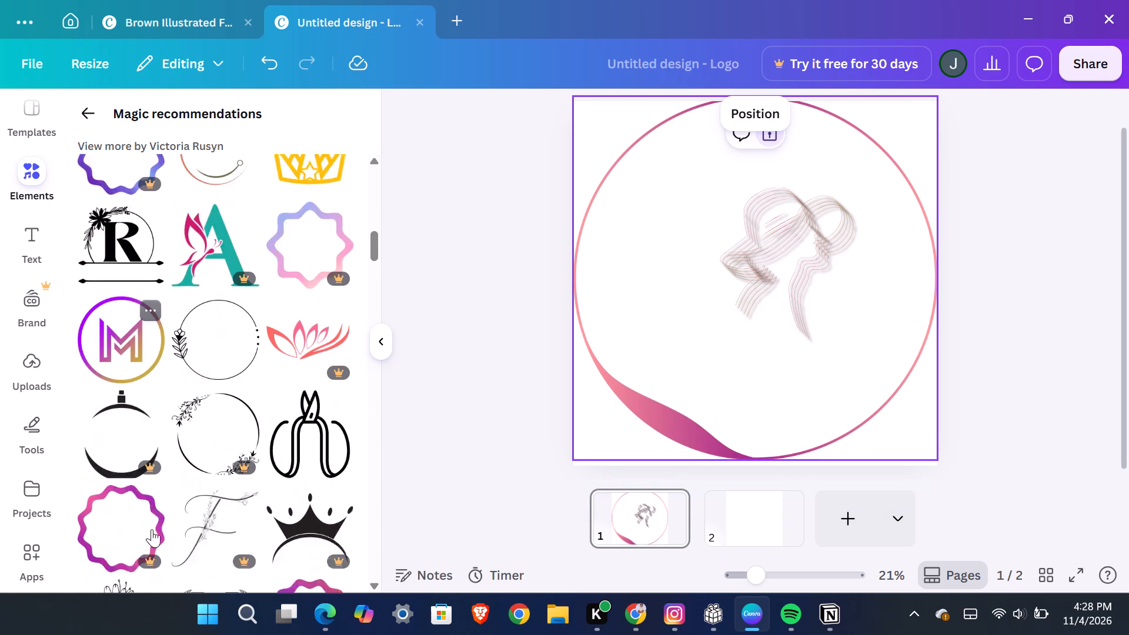
pyautogui.scroll(-3, 152, 529)
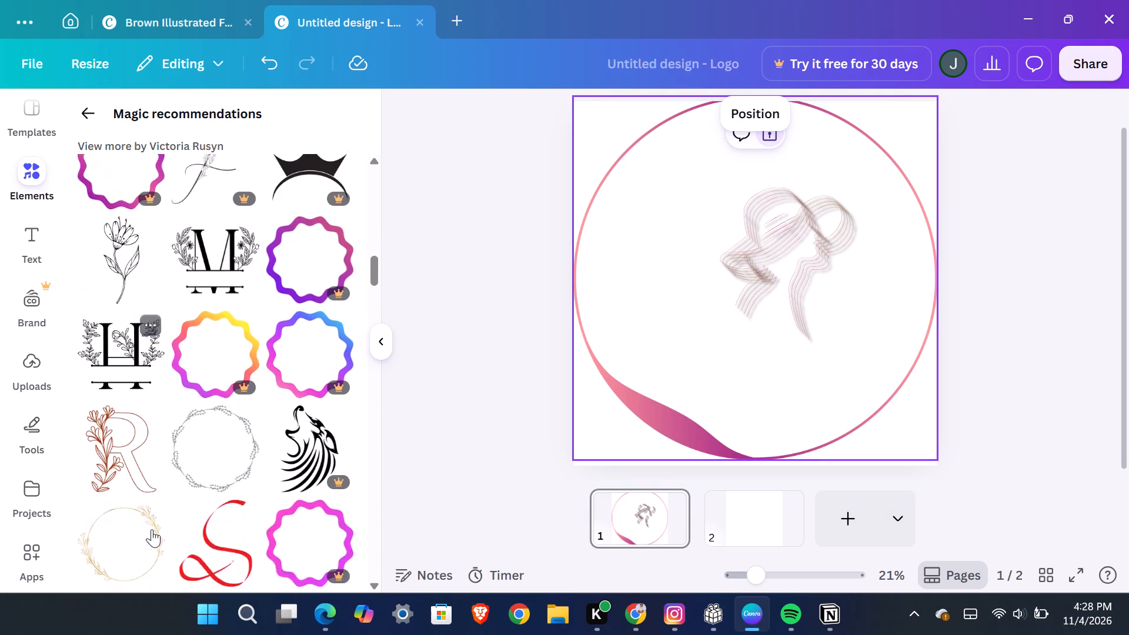
pyautogui.scroll(-6, 152, 529)
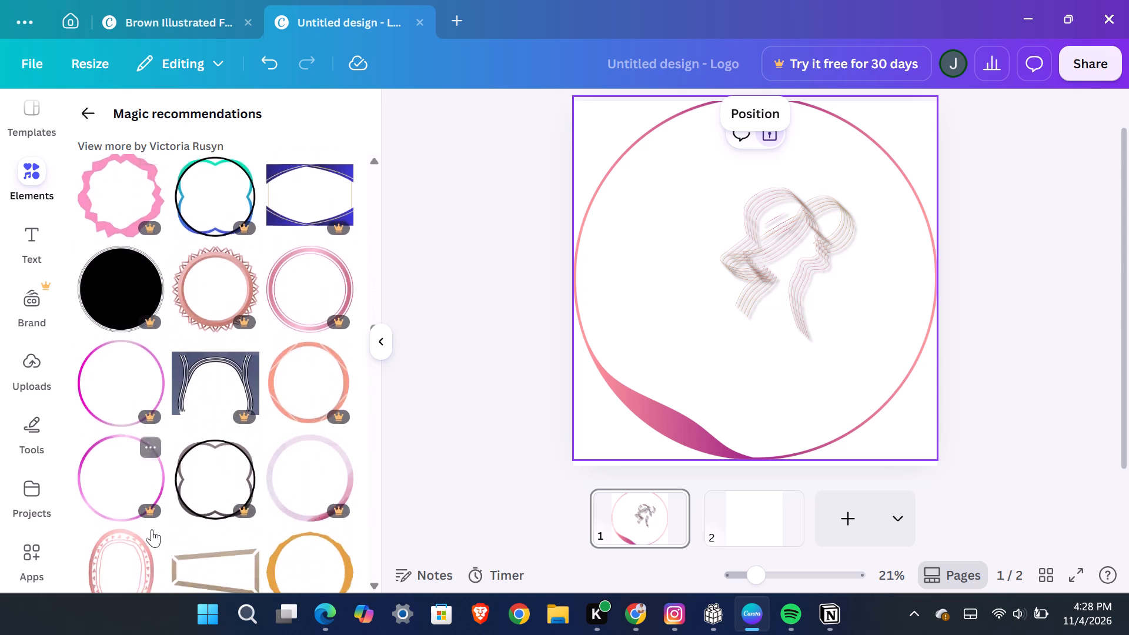
pyautogui.scroll(-5, 152, 529)
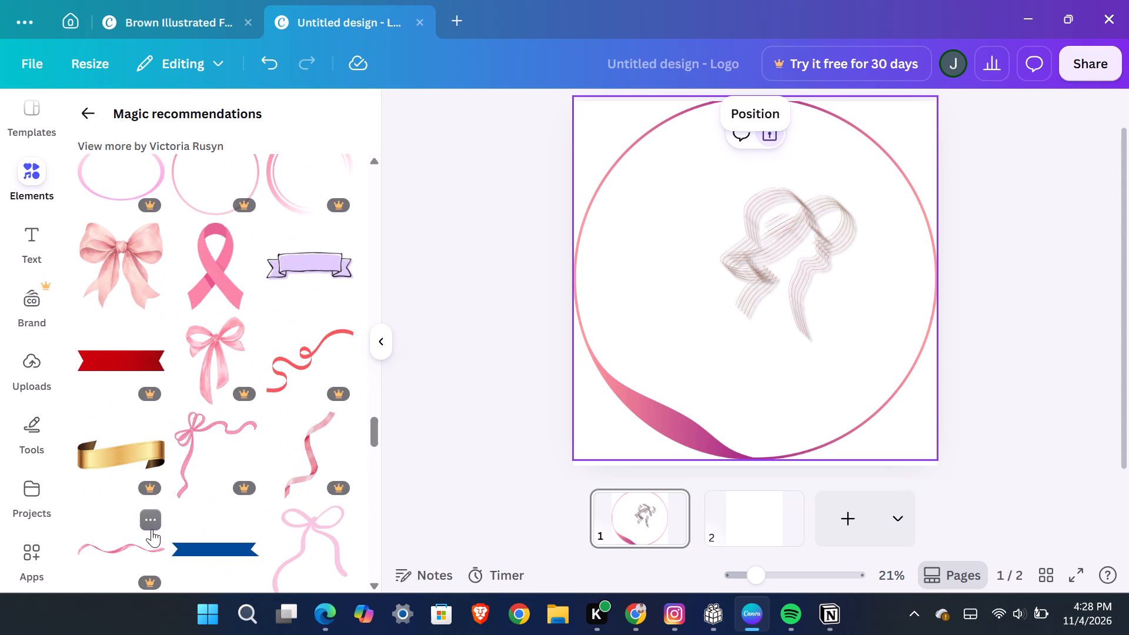
pyautogui.scroll(-4, 152, 529)
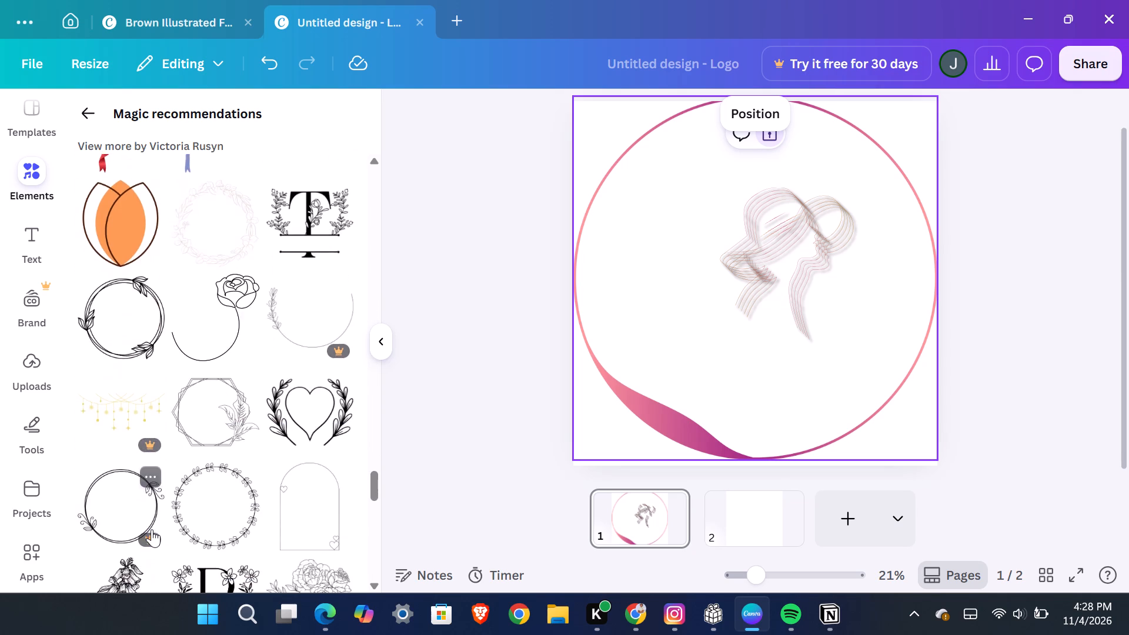
pyautogui.scroll(-5, 152, 529)
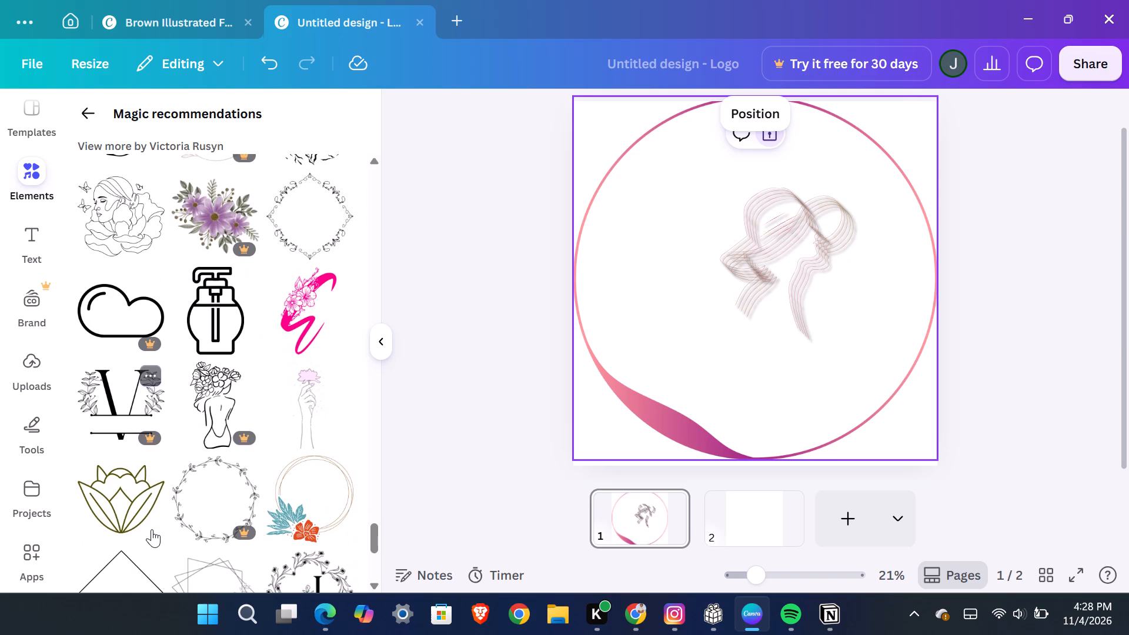
pyautogui.scroll(-1, 152, 529)
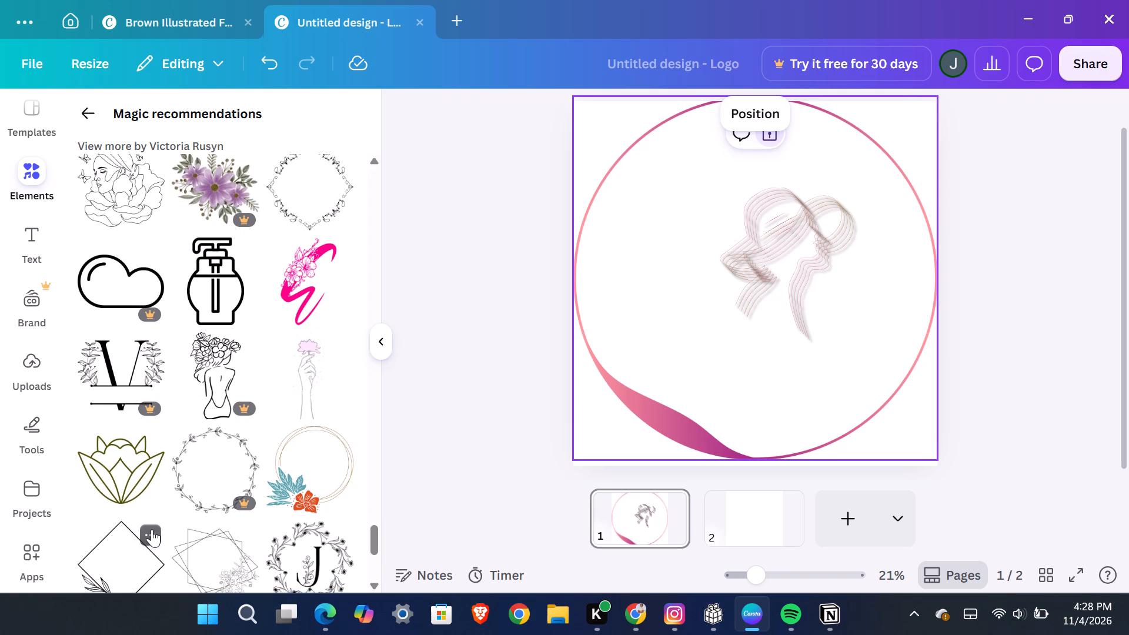
pyautogui.scroll(-3, 152, 529)
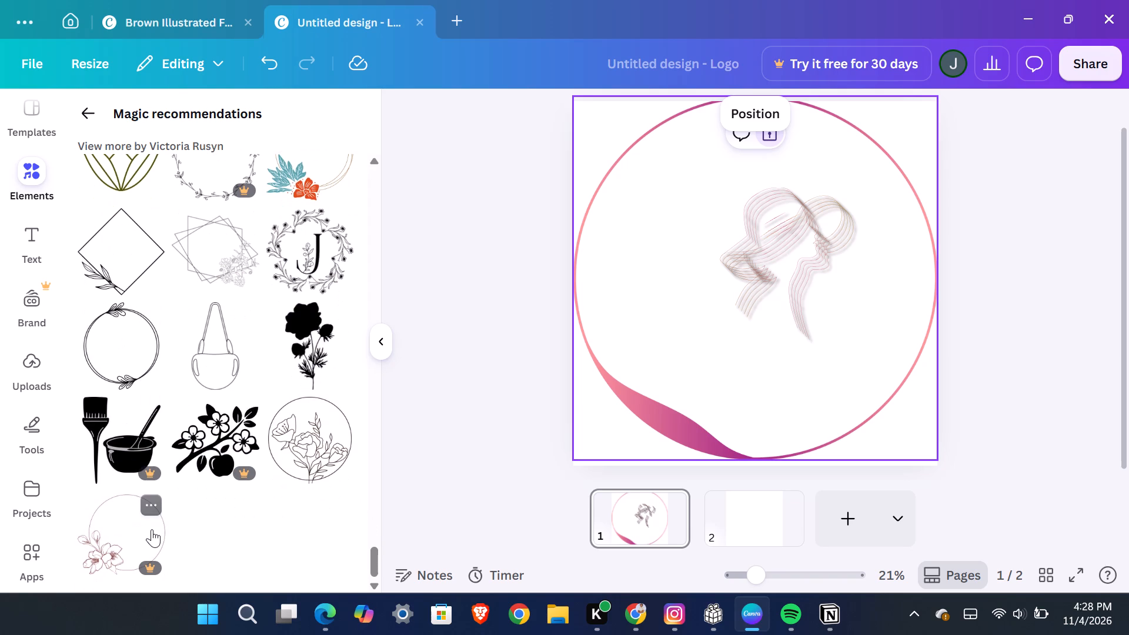
pyautogui.scroll(-1, 152, 529)
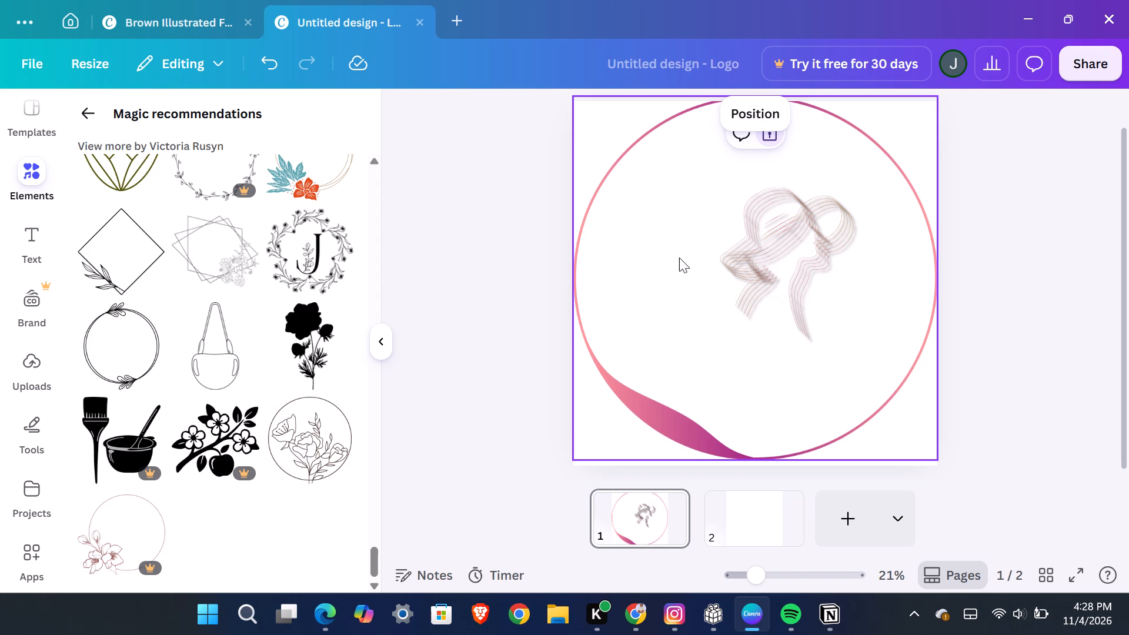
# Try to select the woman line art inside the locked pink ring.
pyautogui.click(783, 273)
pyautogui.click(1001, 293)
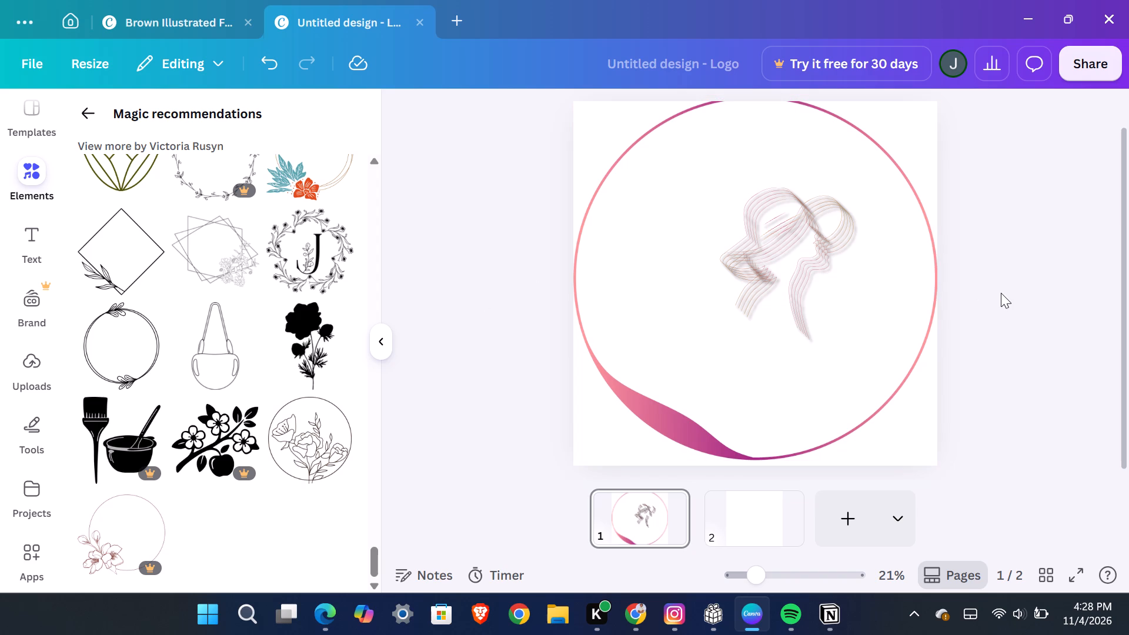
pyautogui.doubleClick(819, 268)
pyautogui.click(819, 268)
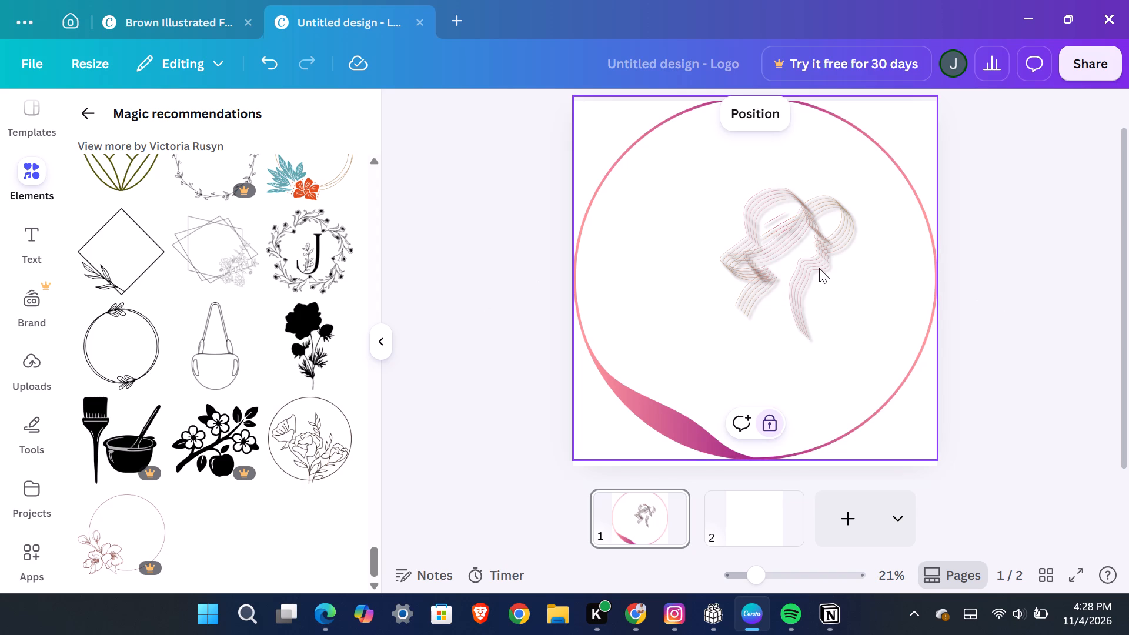
# Unlock the pink ring on page 1.
pyautogui.click(737, 236)
pyautogui.rightClick(737, 236)
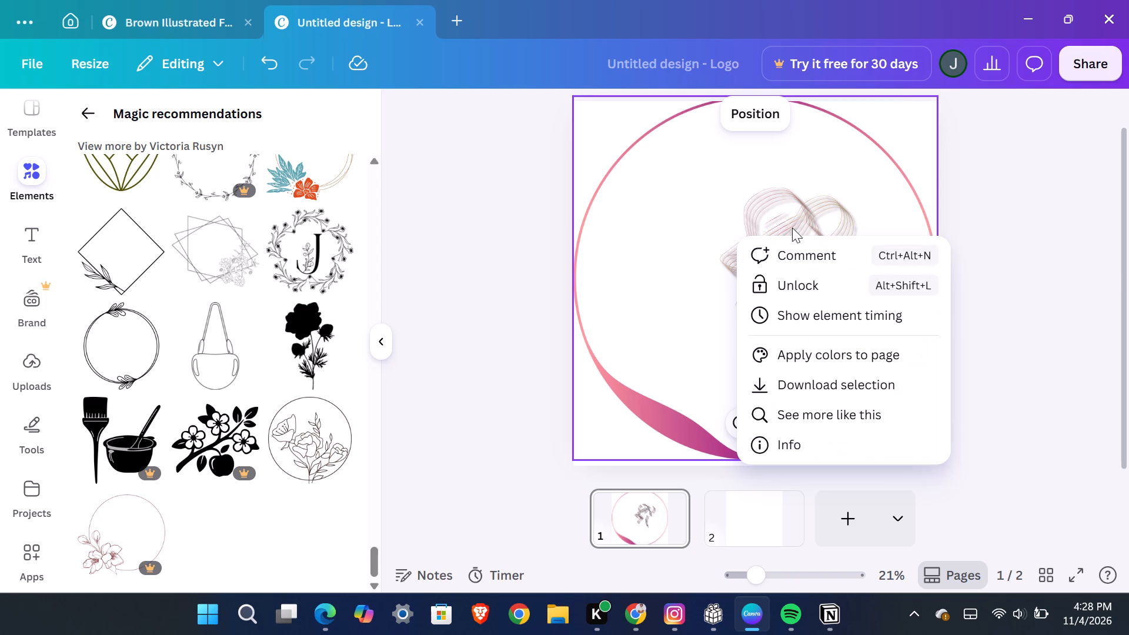
pyautogui.click(780, 276)
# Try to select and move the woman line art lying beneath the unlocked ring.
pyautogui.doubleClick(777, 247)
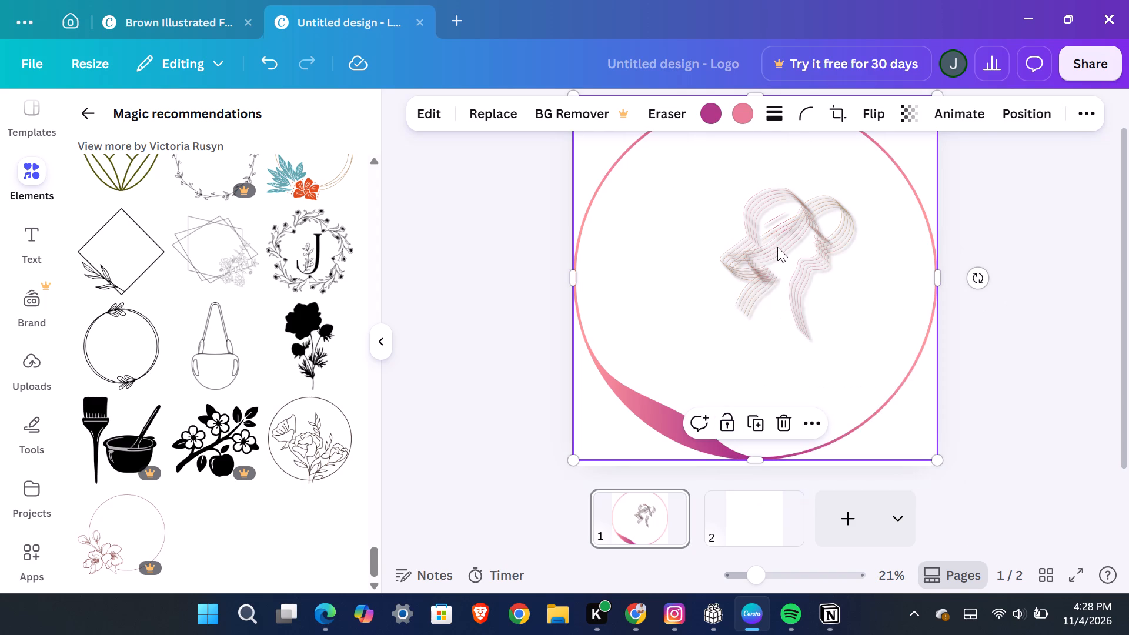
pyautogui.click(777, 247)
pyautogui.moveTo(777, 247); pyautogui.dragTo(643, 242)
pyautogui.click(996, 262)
# Shrink the pink ring to about a third of the page width in the page's upper-left corner, clear of the woman.
pyautogui.moveTo(937, 461); pyautogui.dragTo(868, 373)
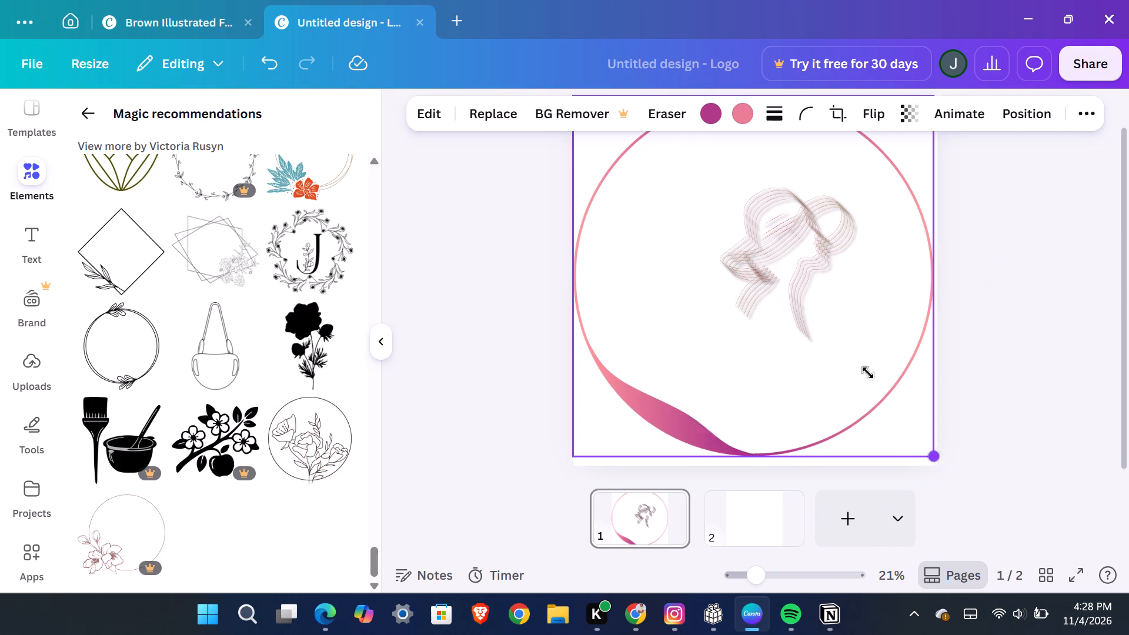
pyautogui.moveTo(868, 373); pyautogui.dragTo(703, 233)
# Delete four of the stacked copies of the woman line art, leaving a single copy on page 1.
pyautogui.click(780, 282)
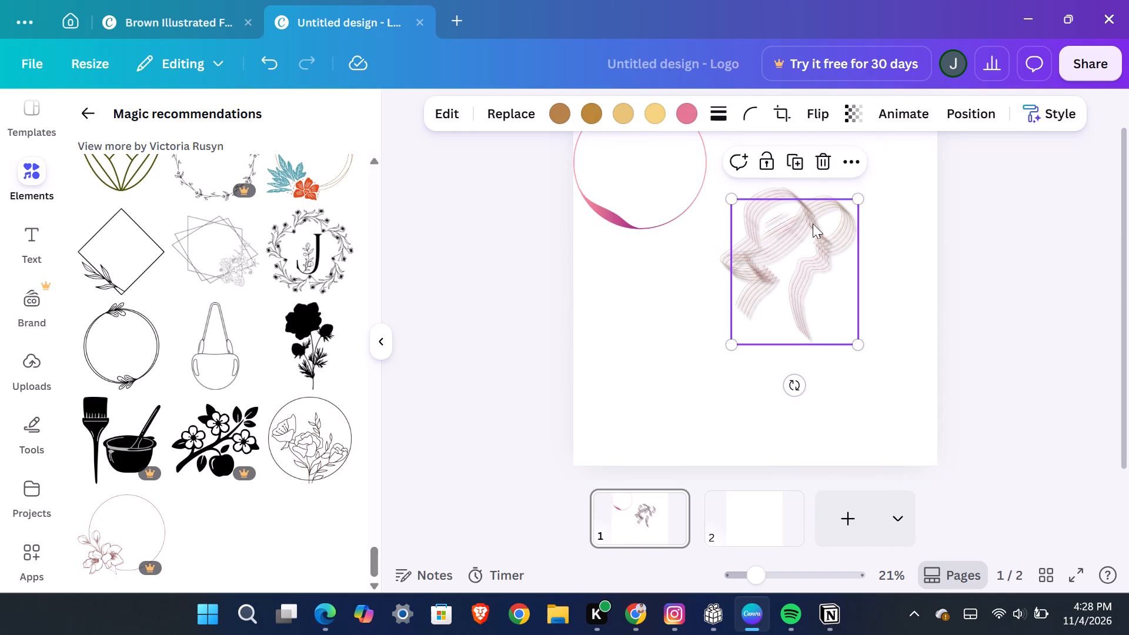
pyautogui.click(832, 161)
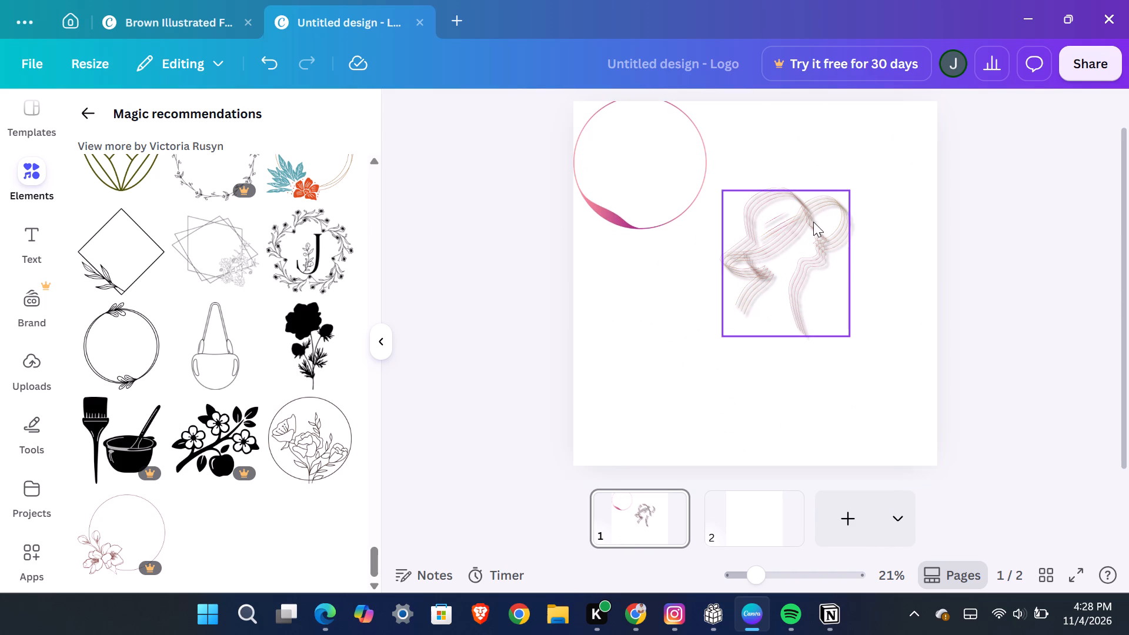
pyautogui.click(813, 222)
pyautogui.click(817, 168)
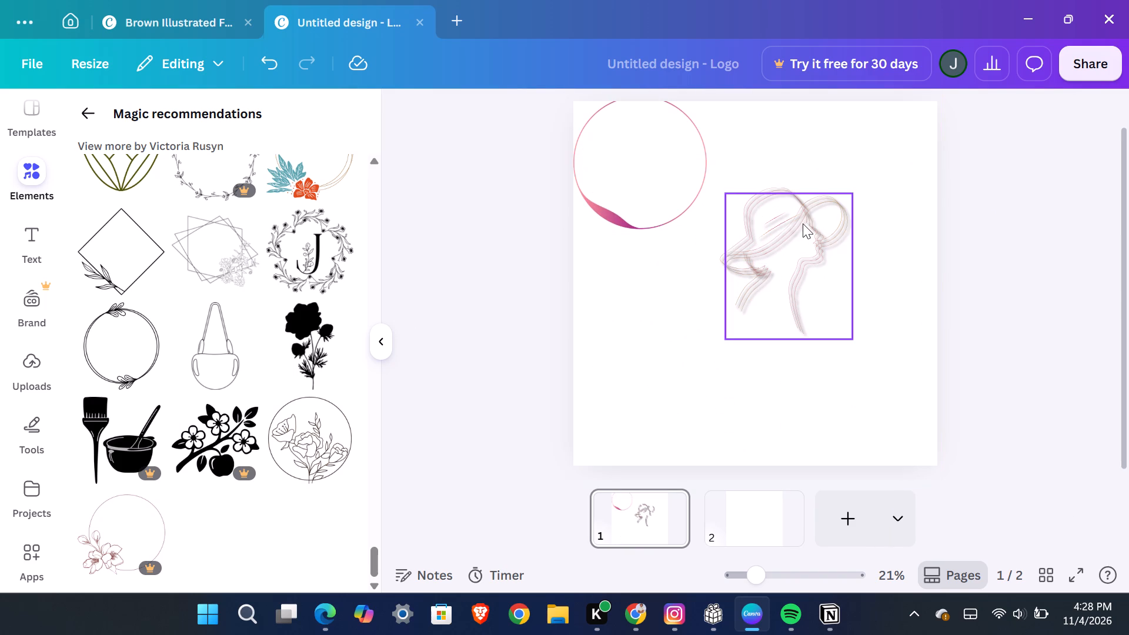
pyautogui.click(803, 223)
pyautogui.click(809, 156)
pyautogui.click(794, 195)
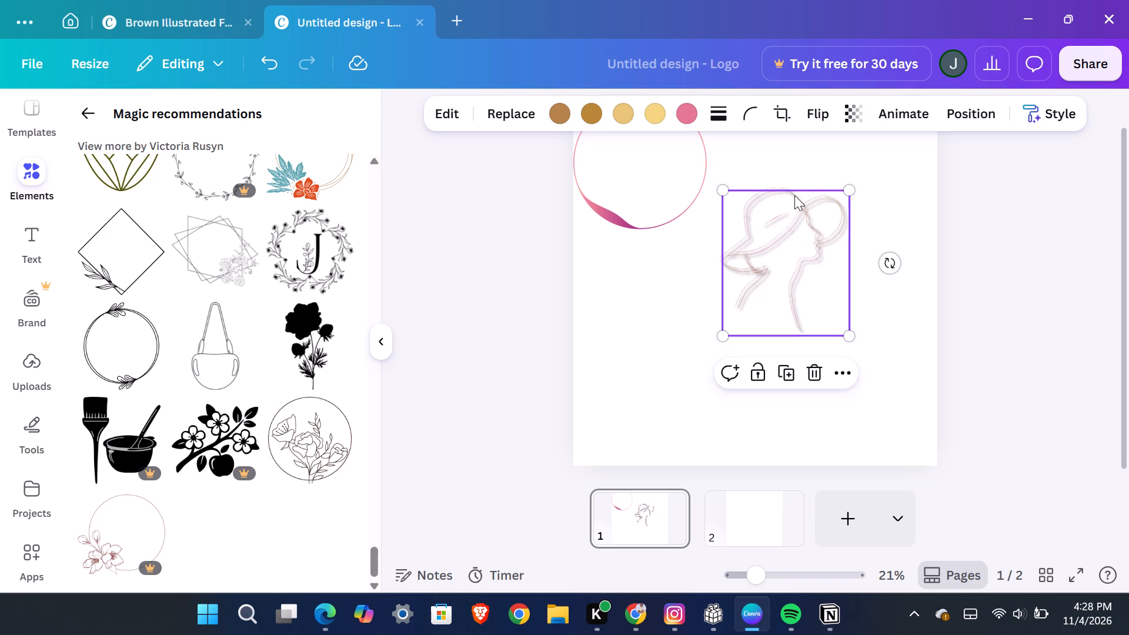
pyautogui.click(810, 370)
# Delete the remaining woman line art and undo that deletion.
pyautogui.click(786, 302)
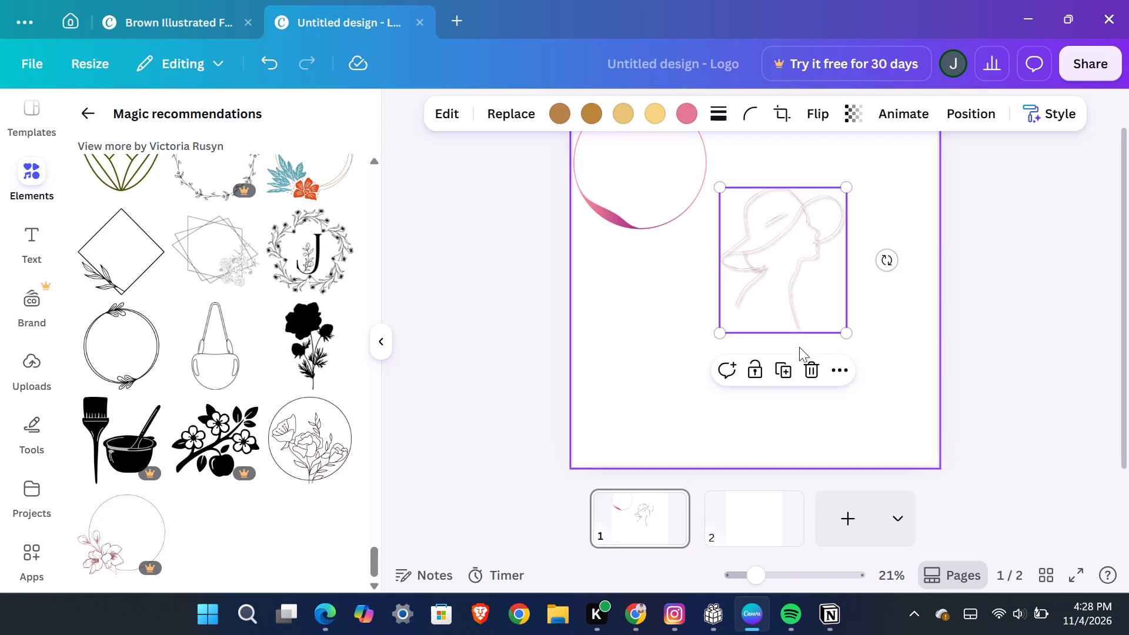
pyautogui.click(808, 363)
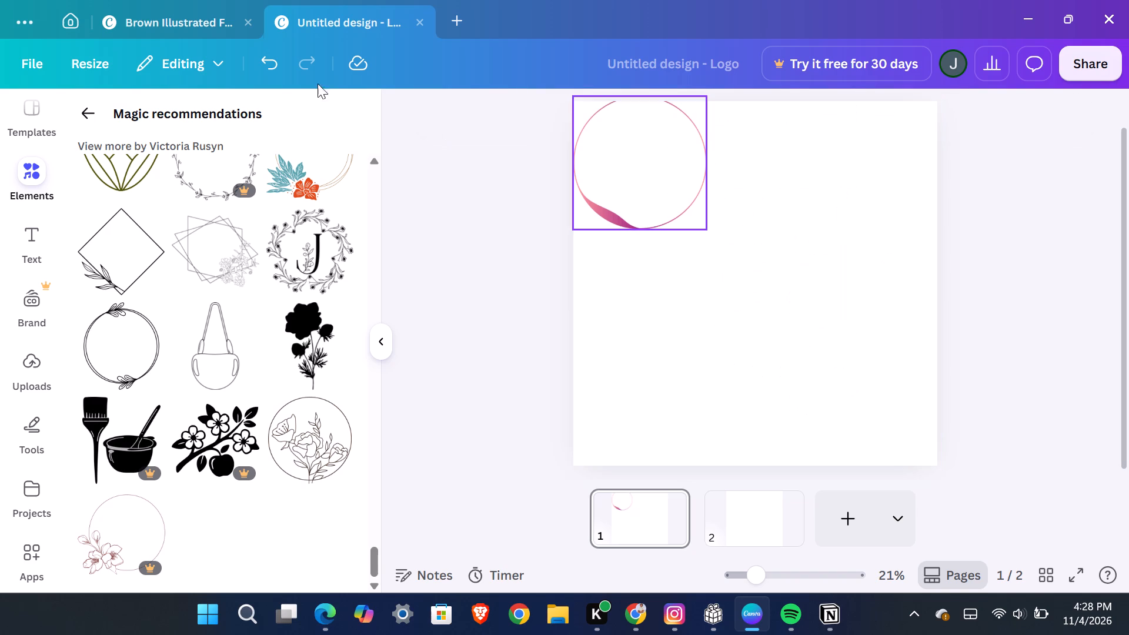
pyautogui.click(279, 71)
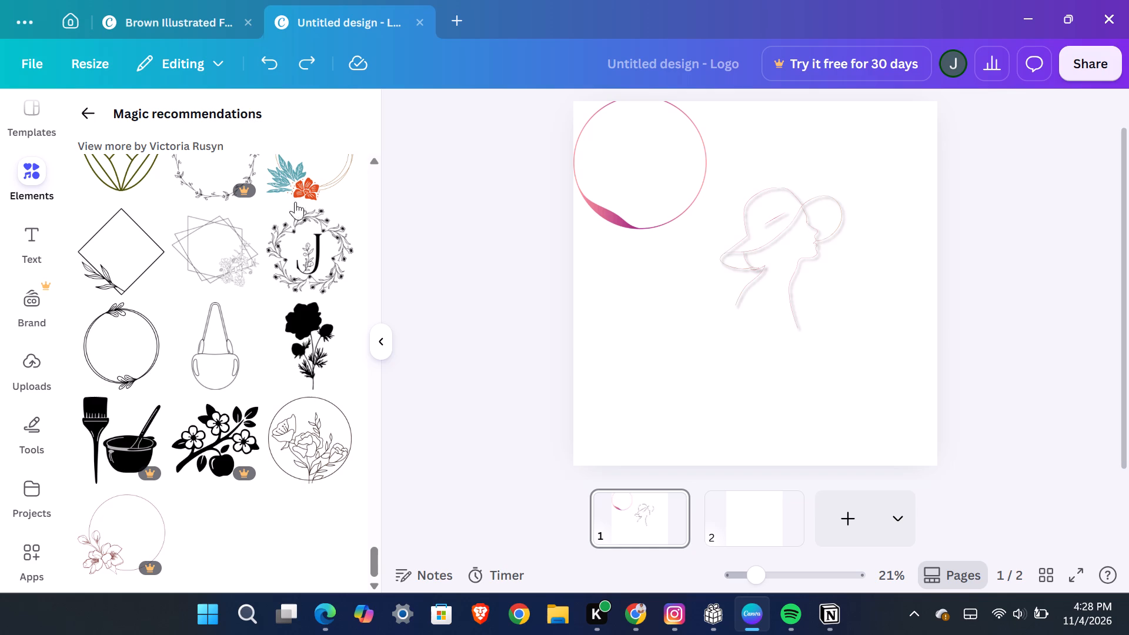
# Replace the pastel orange in the woman line art with Pink from the round gradient frame's photo colours.
pyautogui.click(791, 288)
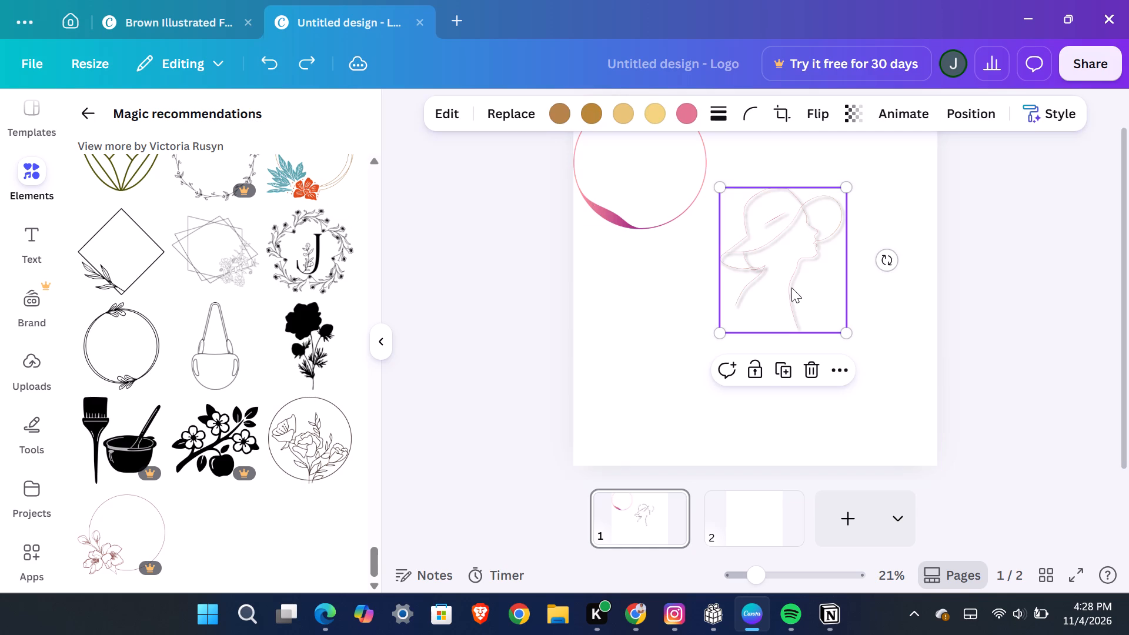
pyautogui.click(727, 113)
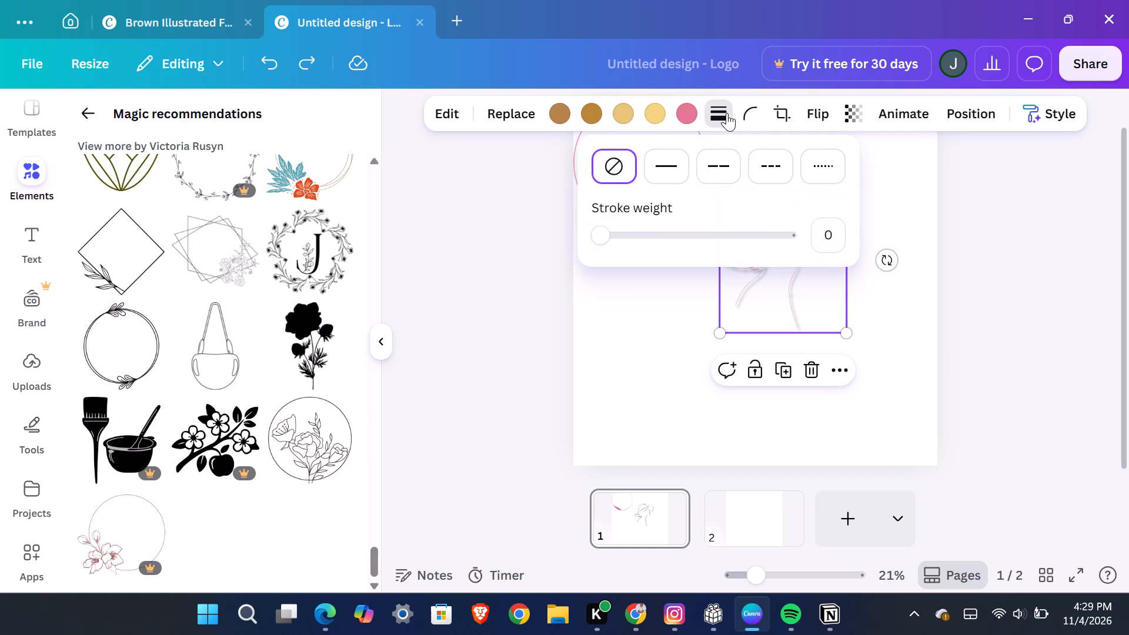
pyautogui.click(659, 115)
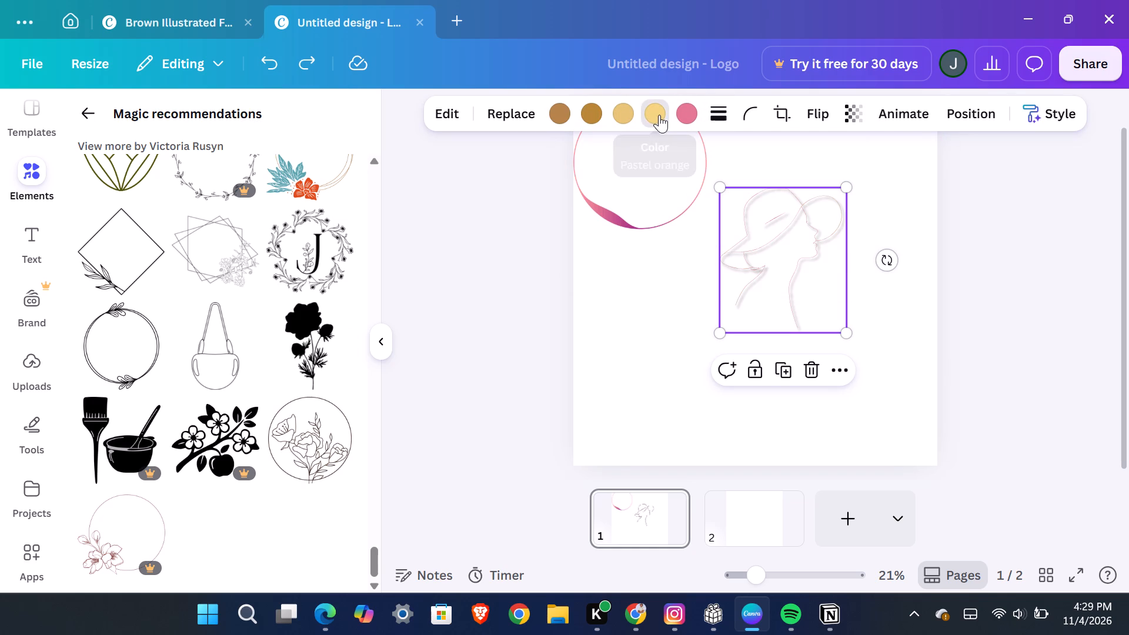
pyautogui.scroll(-1, 318, 307)
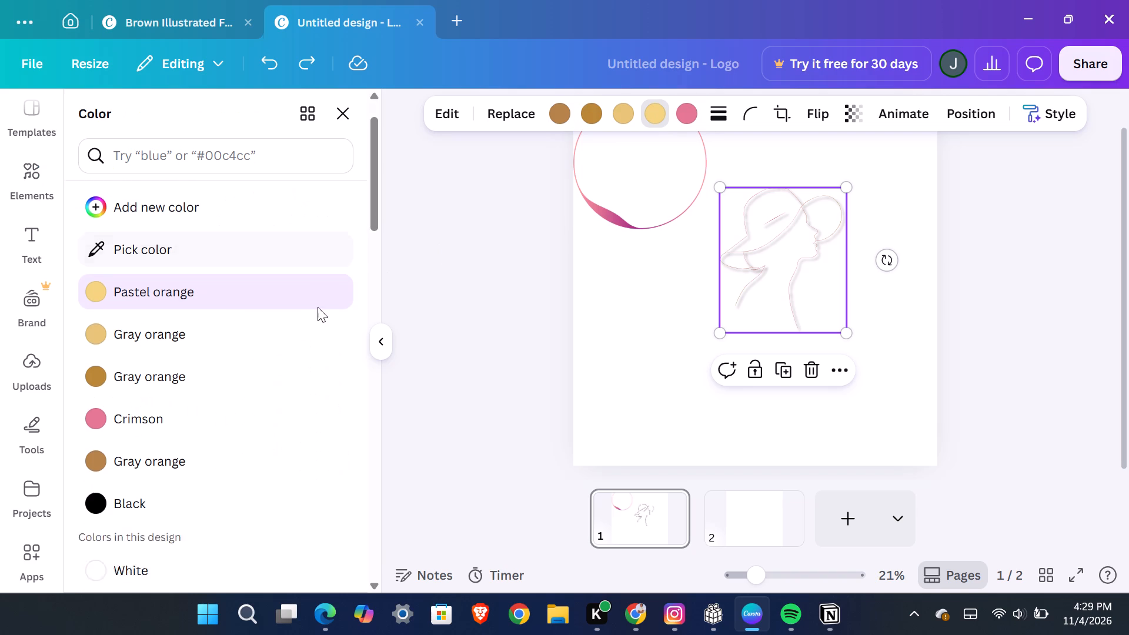
pyautogui.scroll(-4, 318, 307)
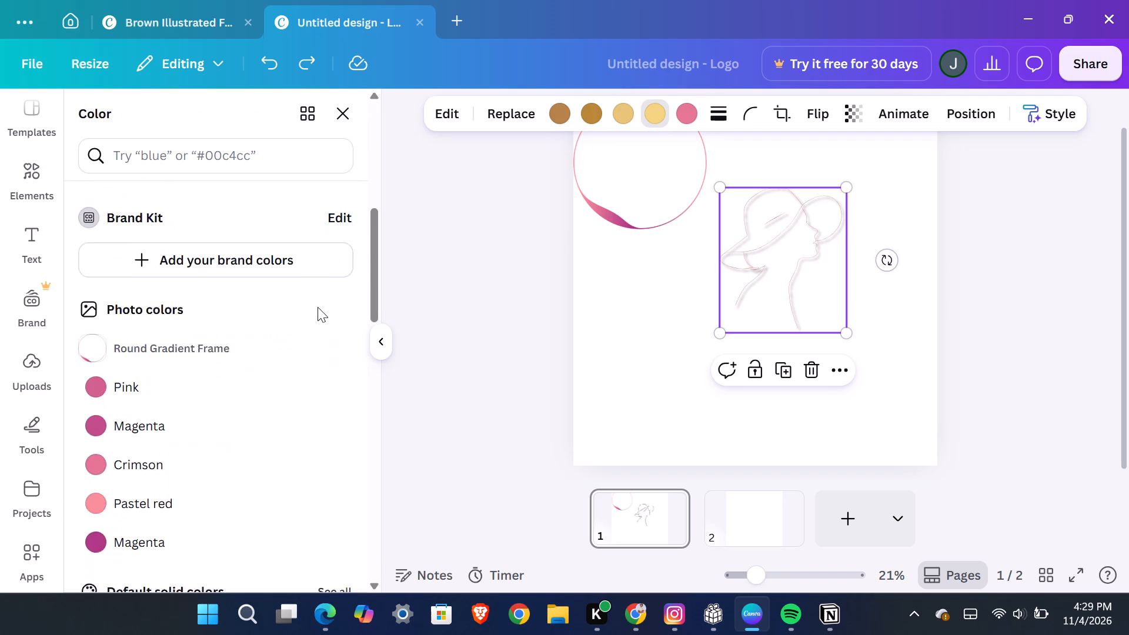
pyautogui.scroll(-1, 318, 307)
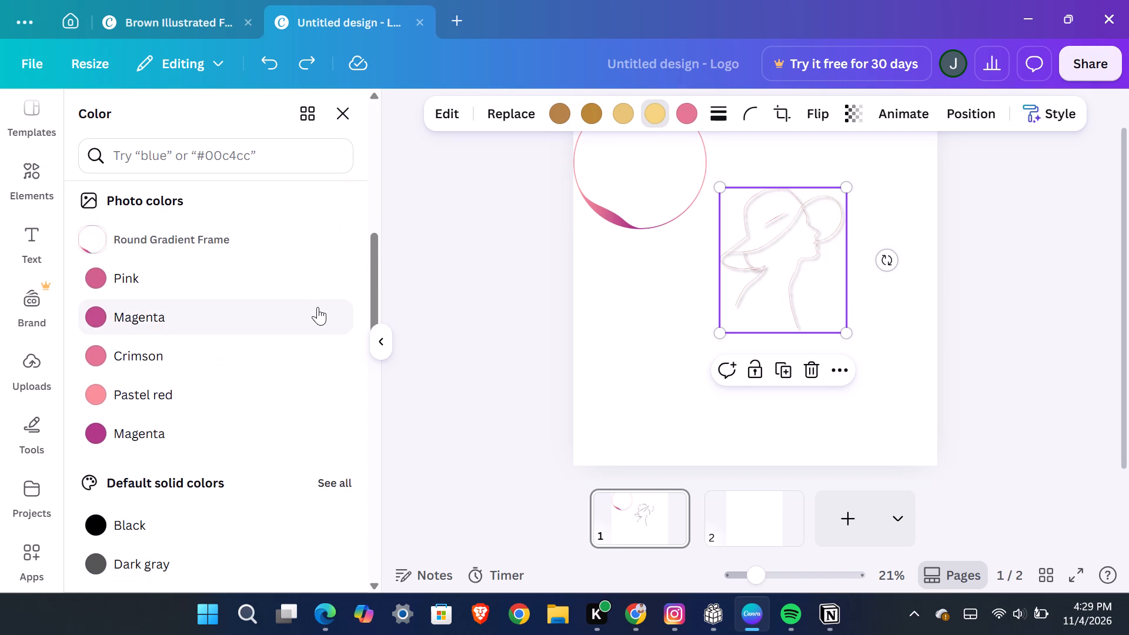
pyautogui.click(208, 273)
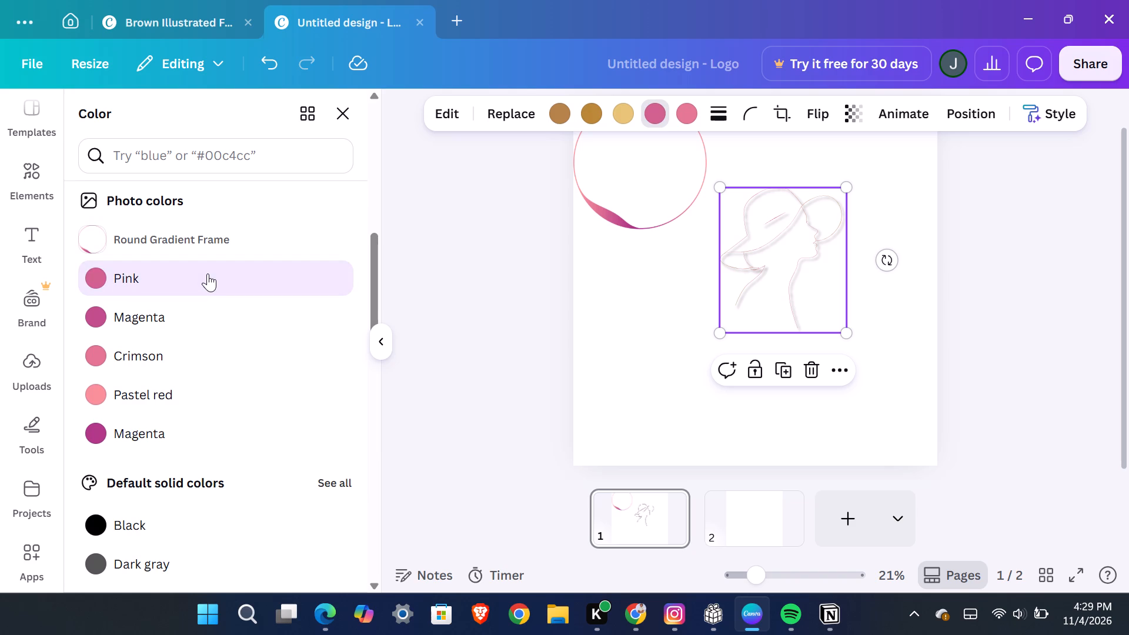
pyautogui.click(208, 273)
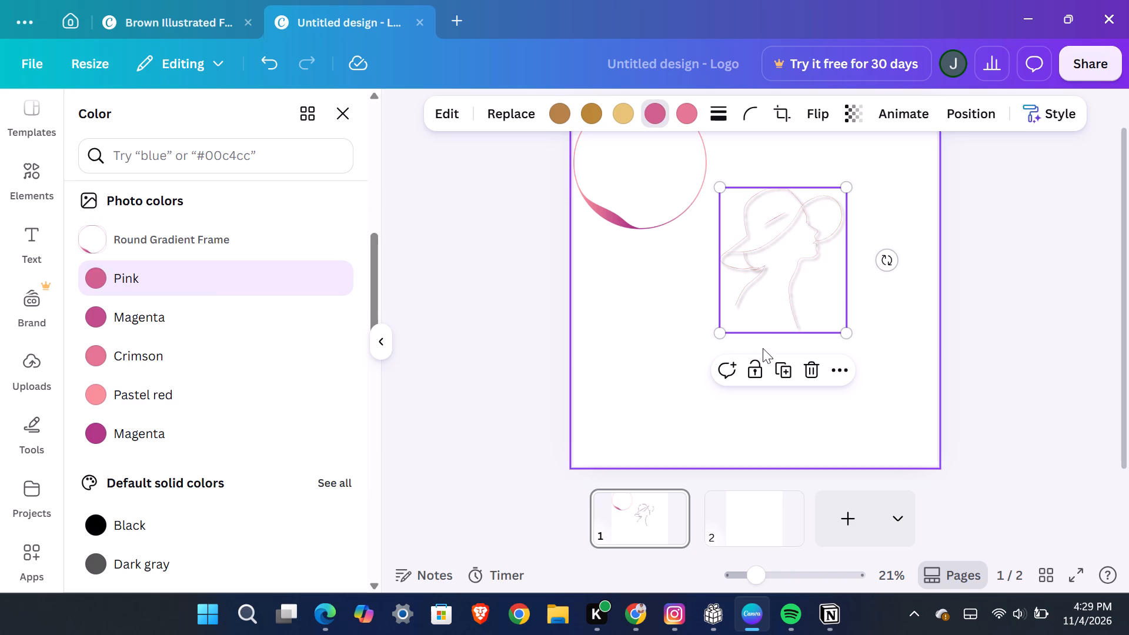
# Duplicate the recoloured woman line art on page 1.
pyautogui.click(781, 367)
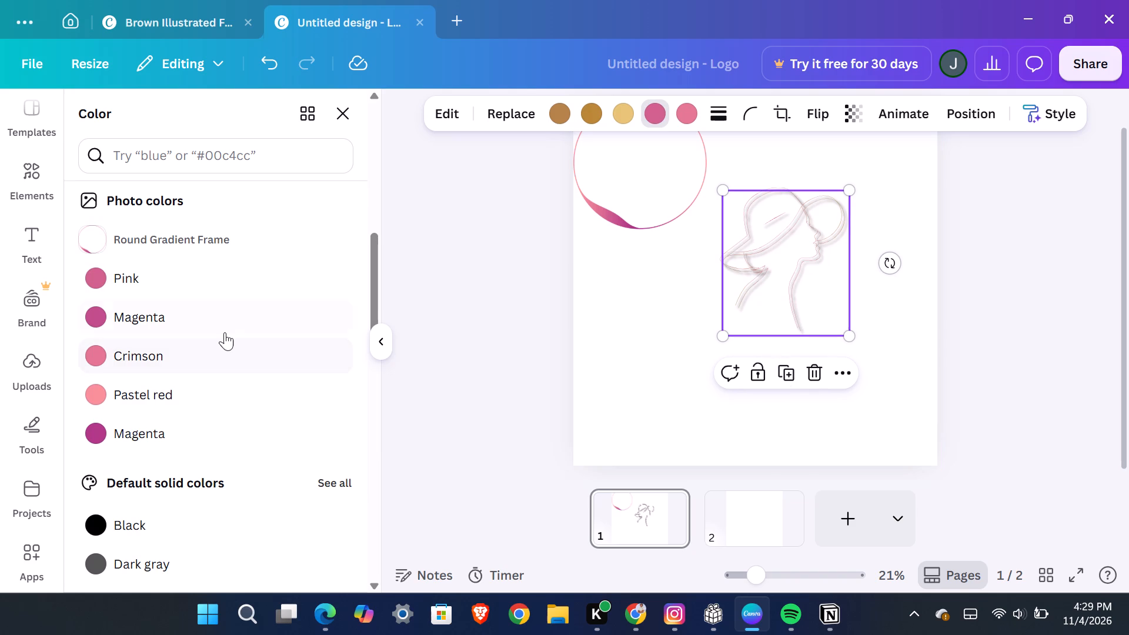
# Change the pink in the duplicated woman line art to the lighter Magenta from the round gradient frame's photo colours.
pyautogui.click(225, 332)
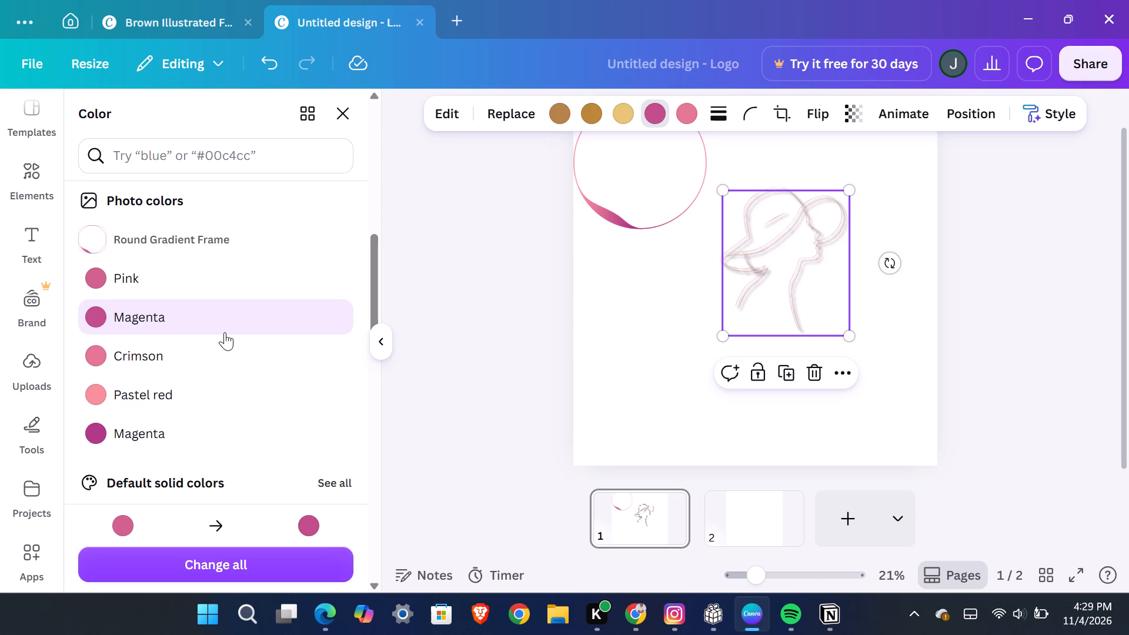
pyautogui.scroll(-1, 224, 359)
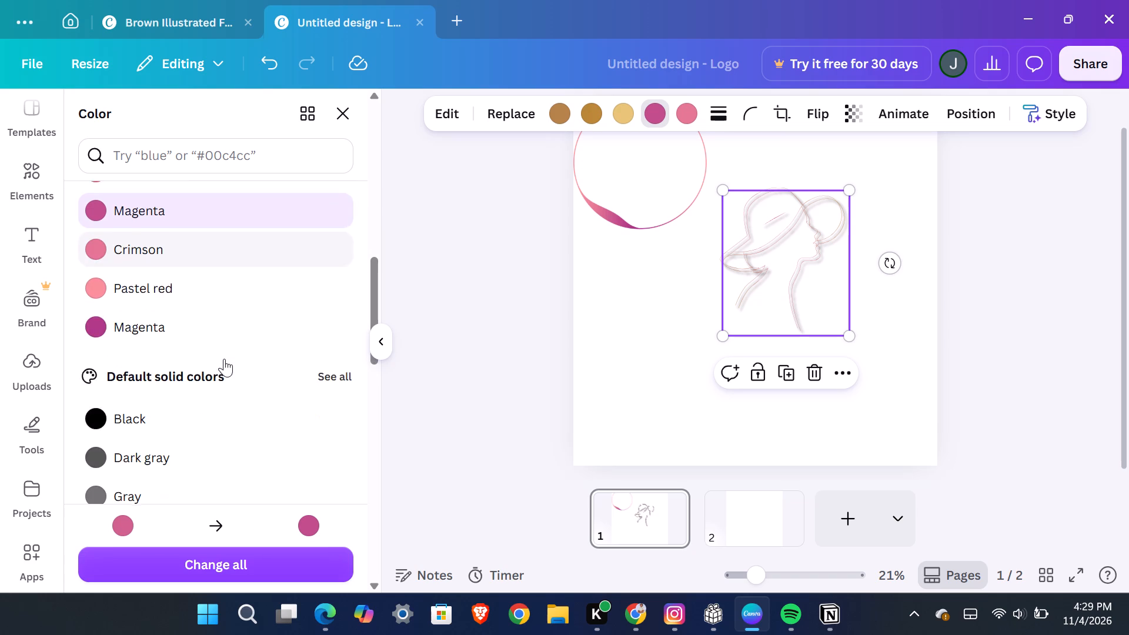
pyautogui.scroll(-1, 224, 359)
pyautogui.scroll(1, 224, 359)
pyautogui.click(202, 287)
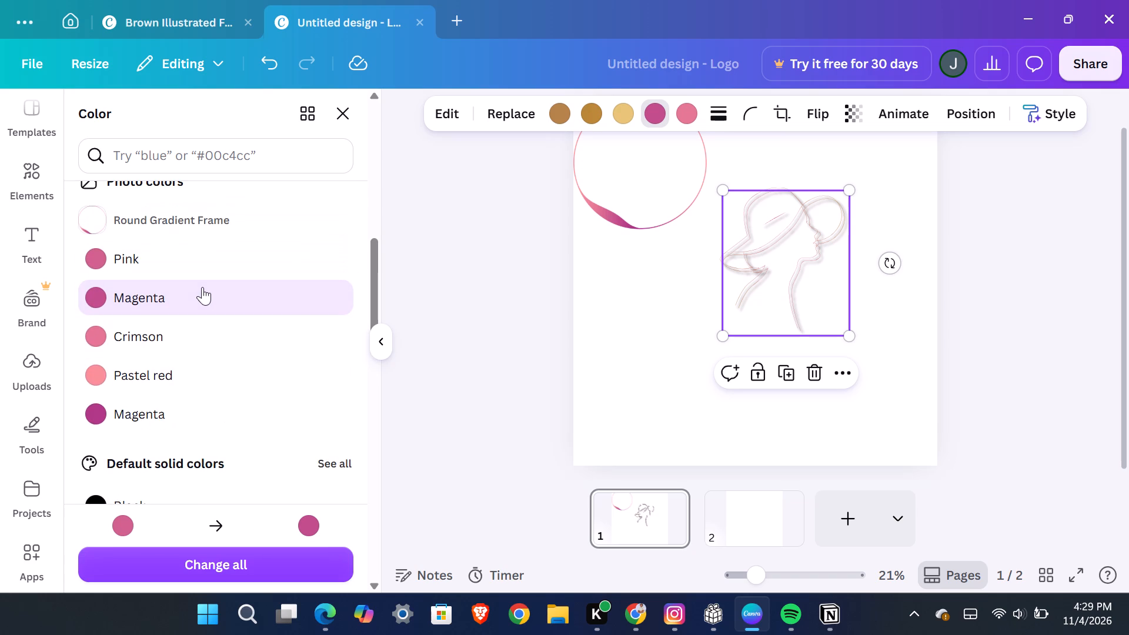
# Duplicate the magenta-recoloured woman line art on page 1.
pyautogui.click(791, 370)
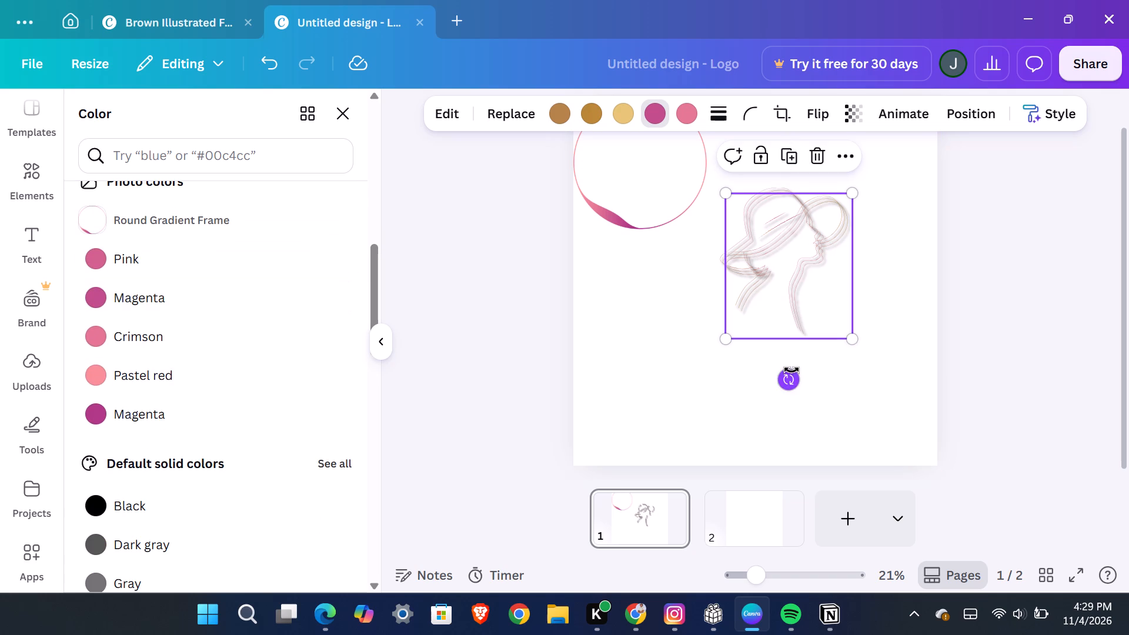
# Change the magenta in the new woman line art copy to Crimson from the round gradient frame's photo colours.
pyautogui.click(185, 347)
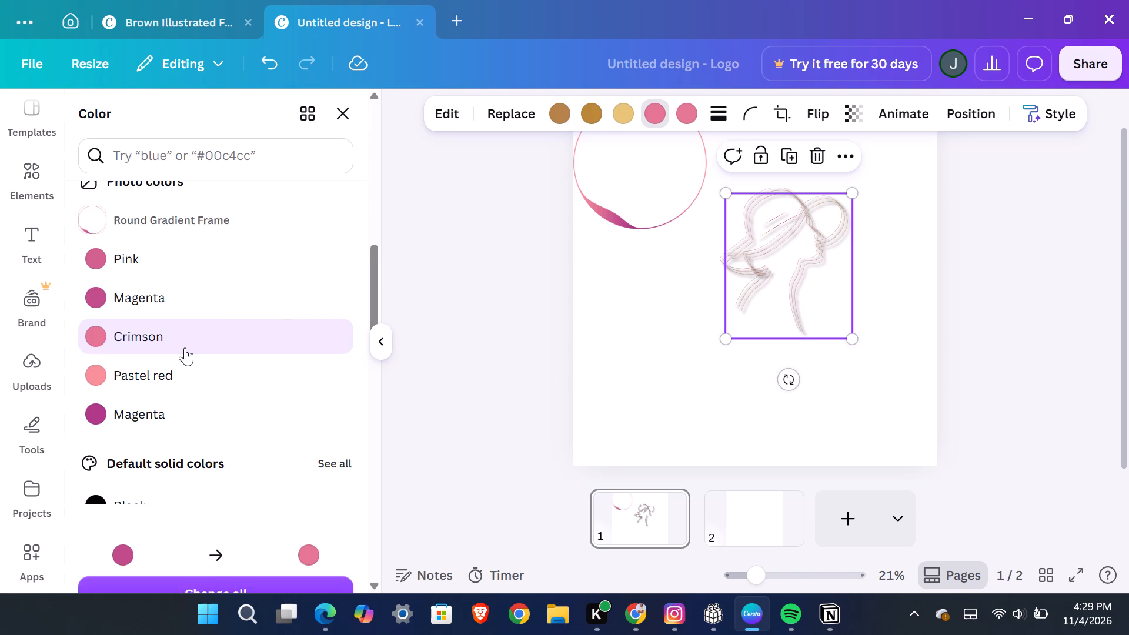
pyautogui.click(185, 347)
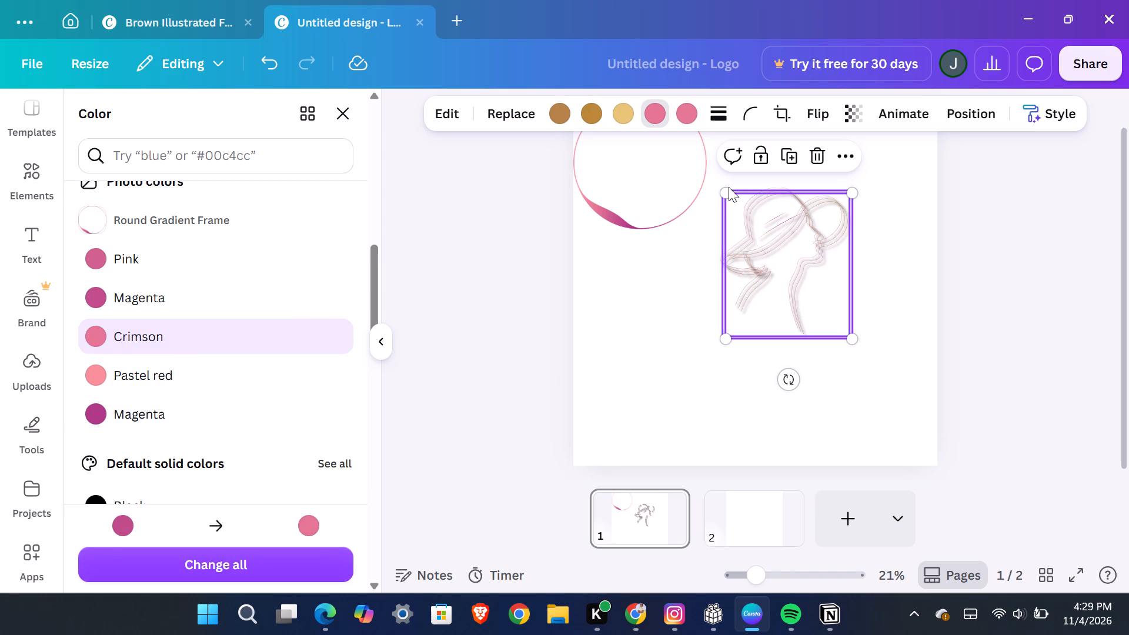
pyautogui.click(711, 123)
pyautogui.click(711, 123)
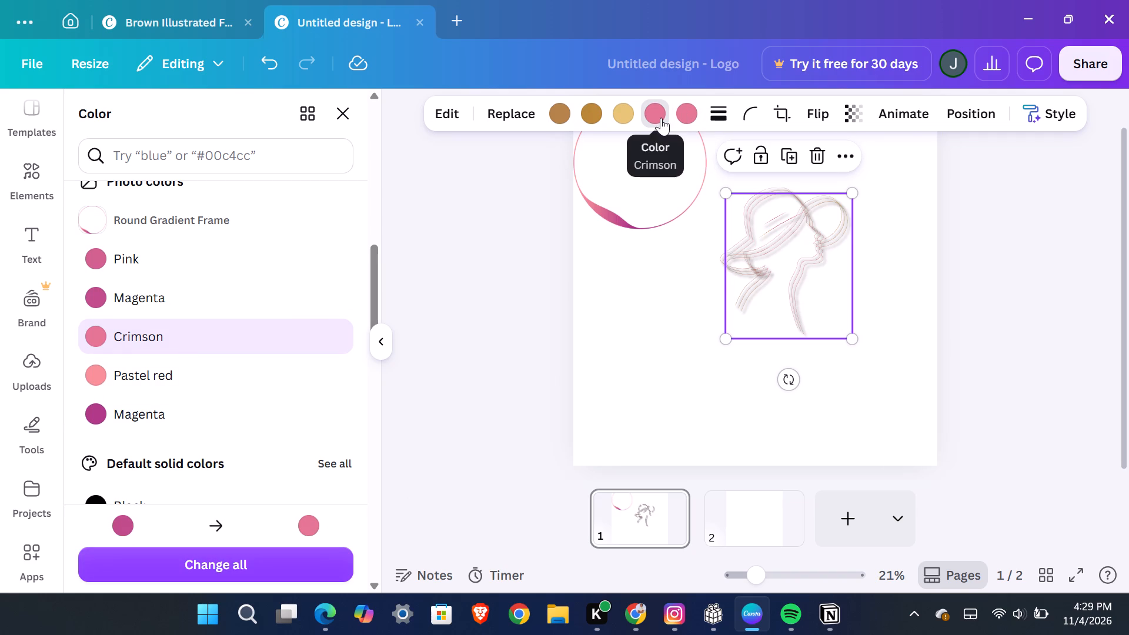
# Duplicate the woman line art copy that was just recoloured with Crimson.
pyautogui.click(757, 249)
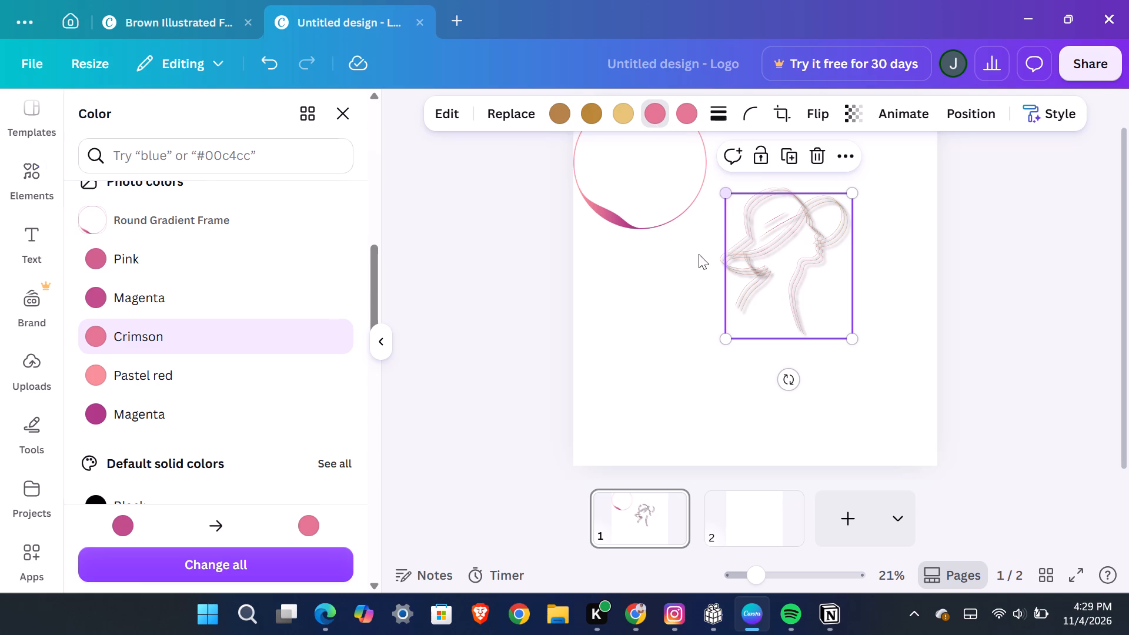
pyautogui.click(778, 252)
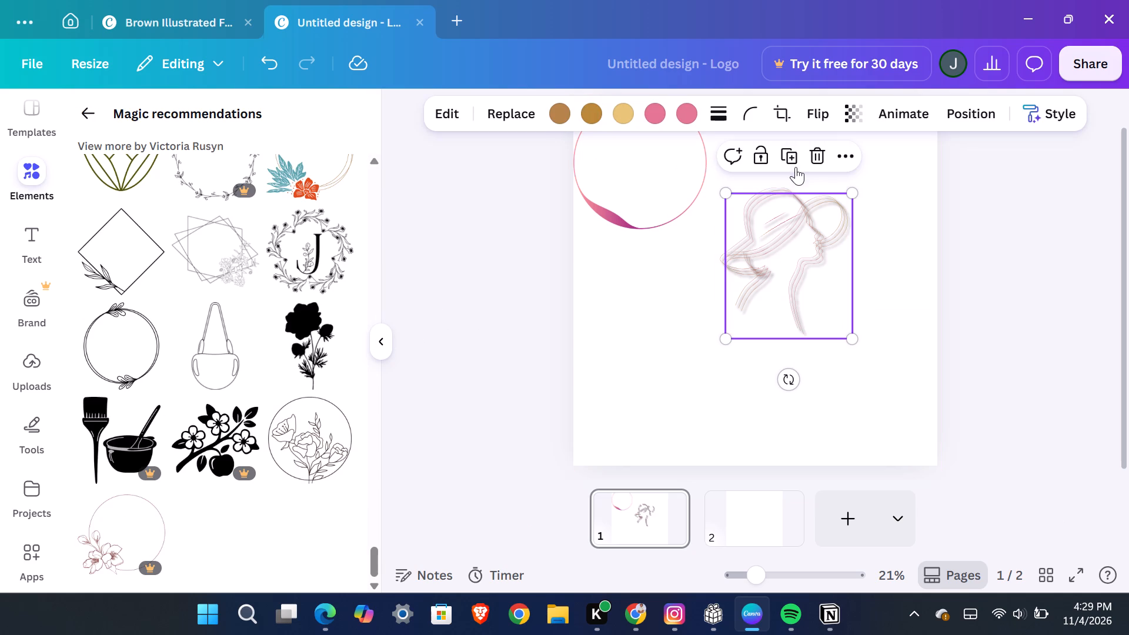
pyautogui.click(796, 165)
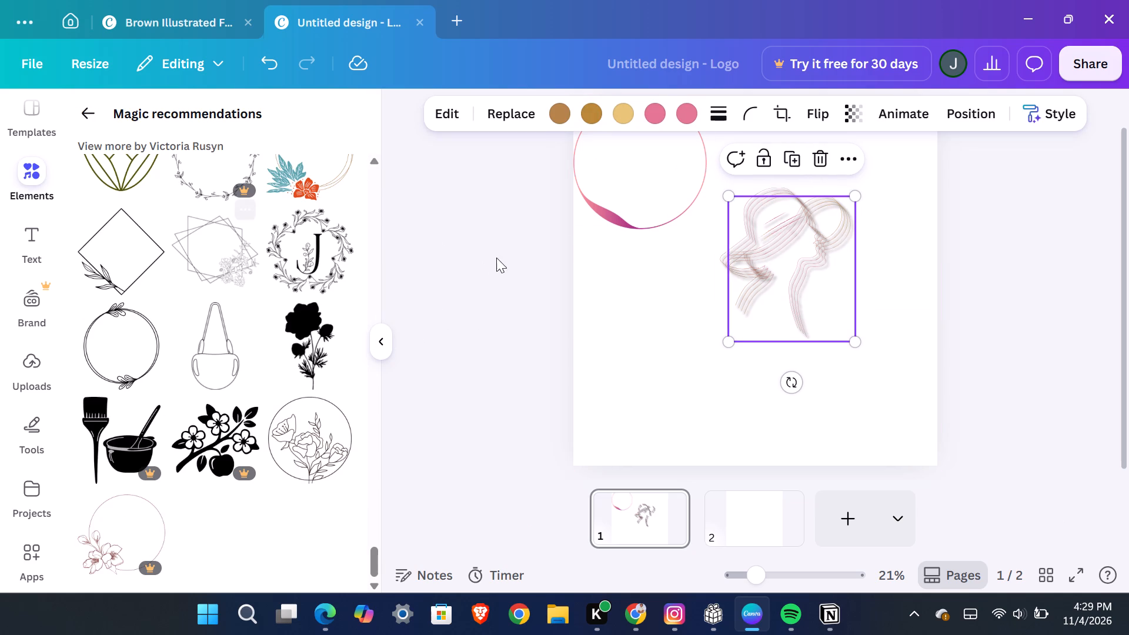
# Open the last of the two crimson colours in the newest woman line art copy for editing.
pyautogui.click(694, 112)
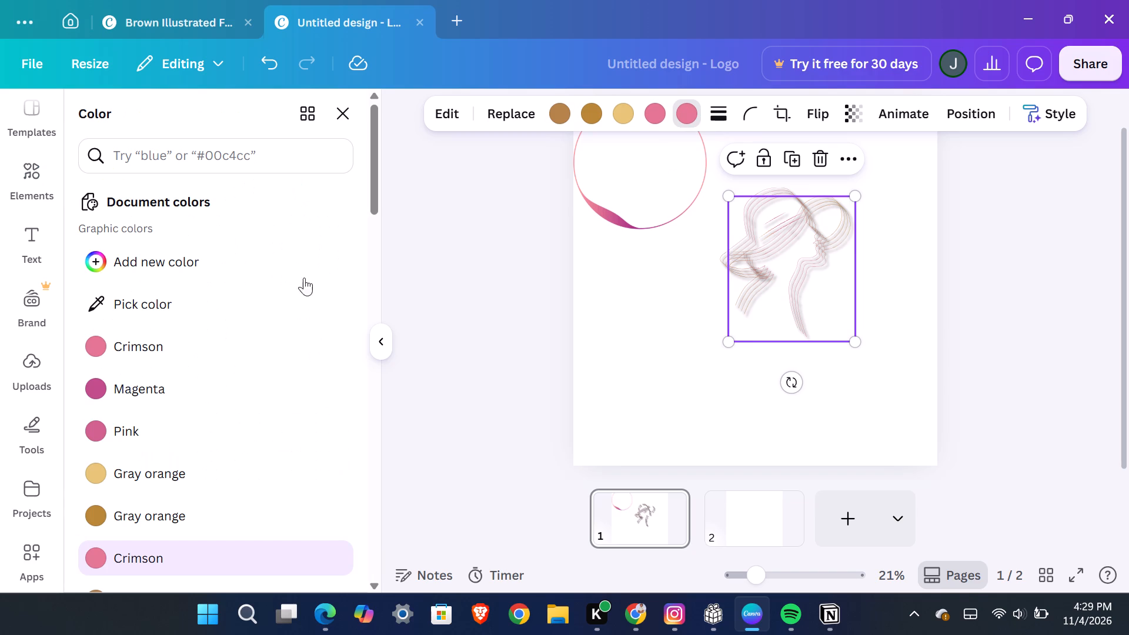
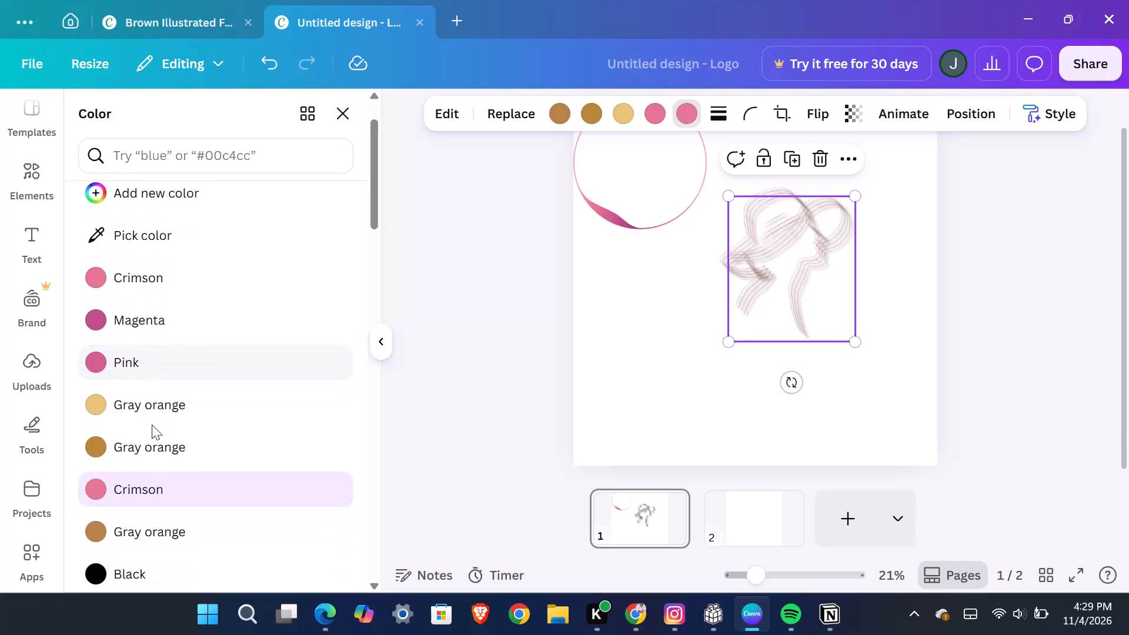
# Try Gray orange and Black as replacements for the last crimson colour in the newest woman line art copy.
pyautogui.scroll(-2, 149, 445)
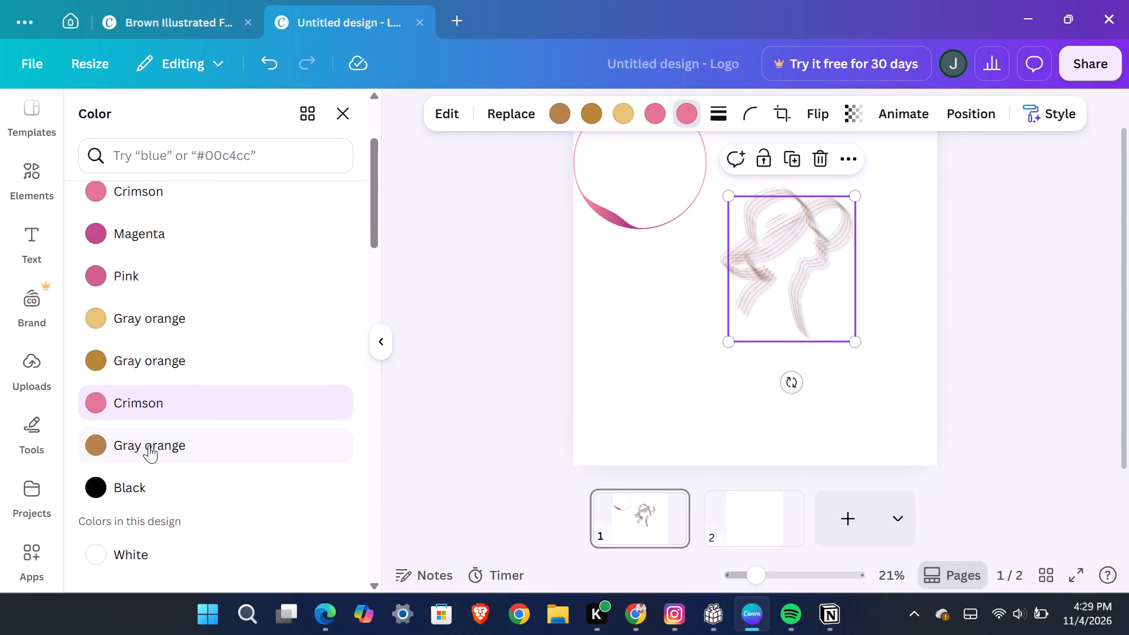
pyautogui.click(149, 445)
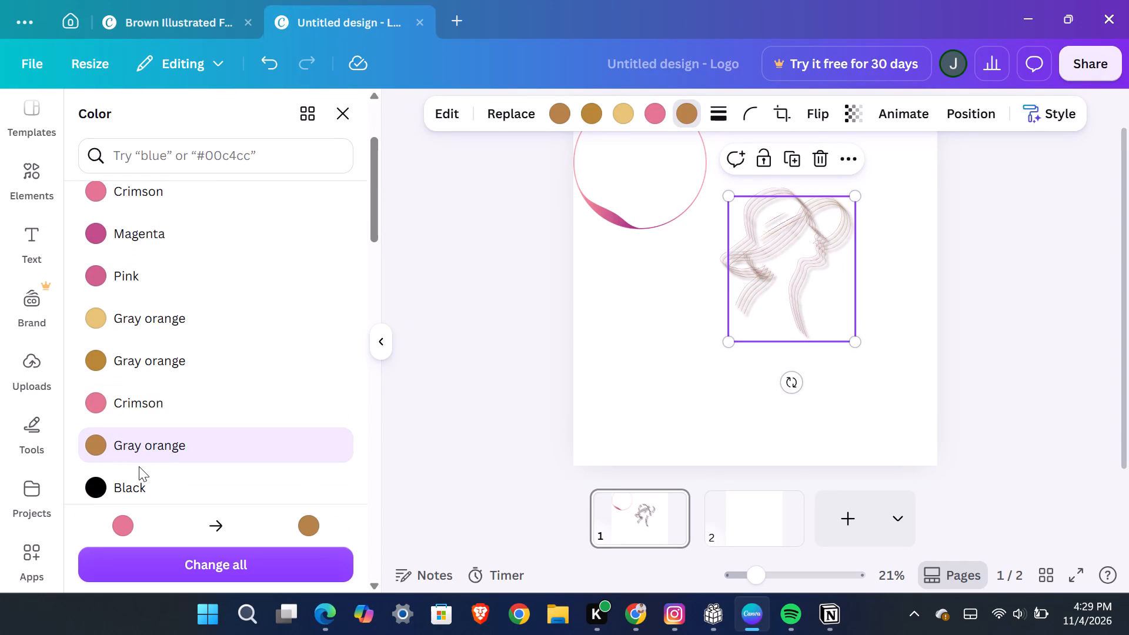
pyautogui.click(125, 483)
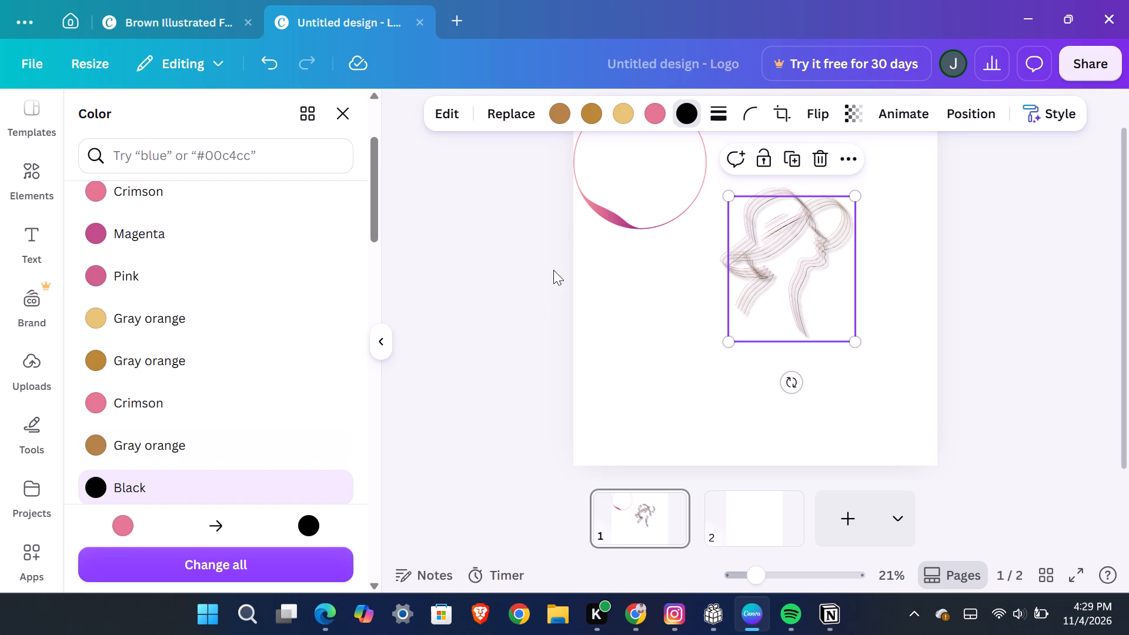
# Delete the stacked copies of the woman line art on page 1 one by one, keeping only a single line art.
pyautogui.click(823, 155)
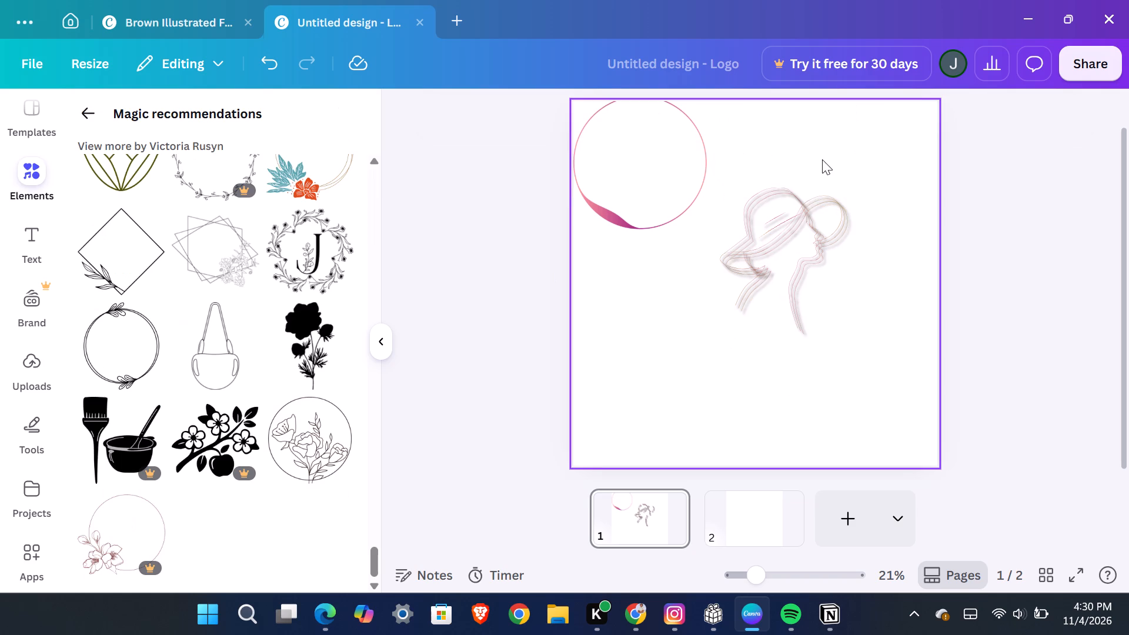
pyautogui.click(767, 241)
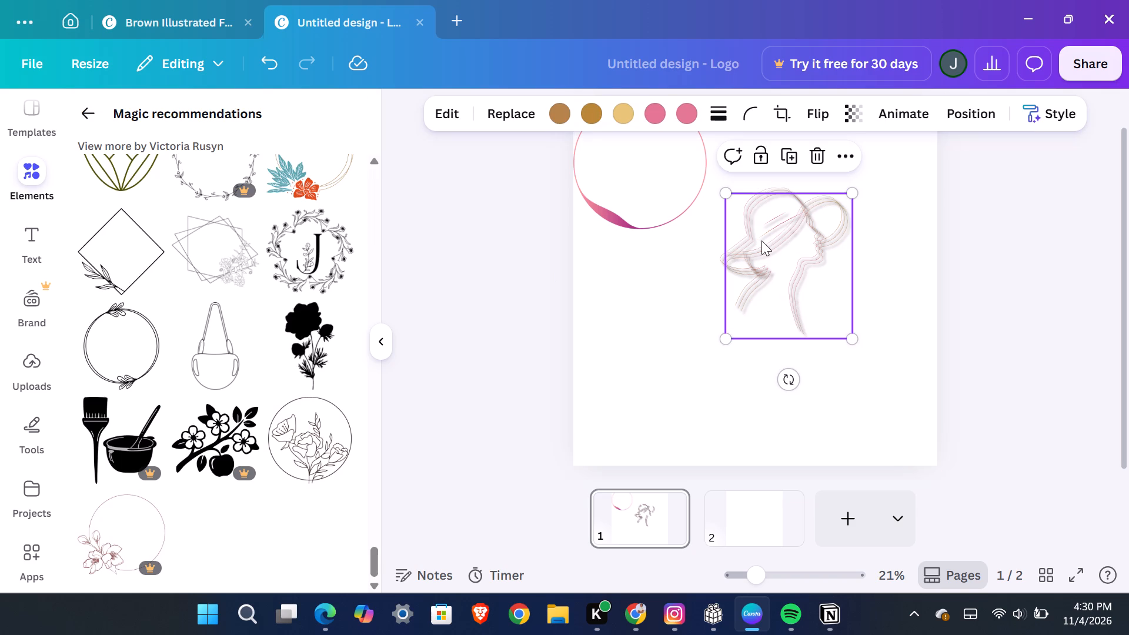
pyautogui.click(816, 159)
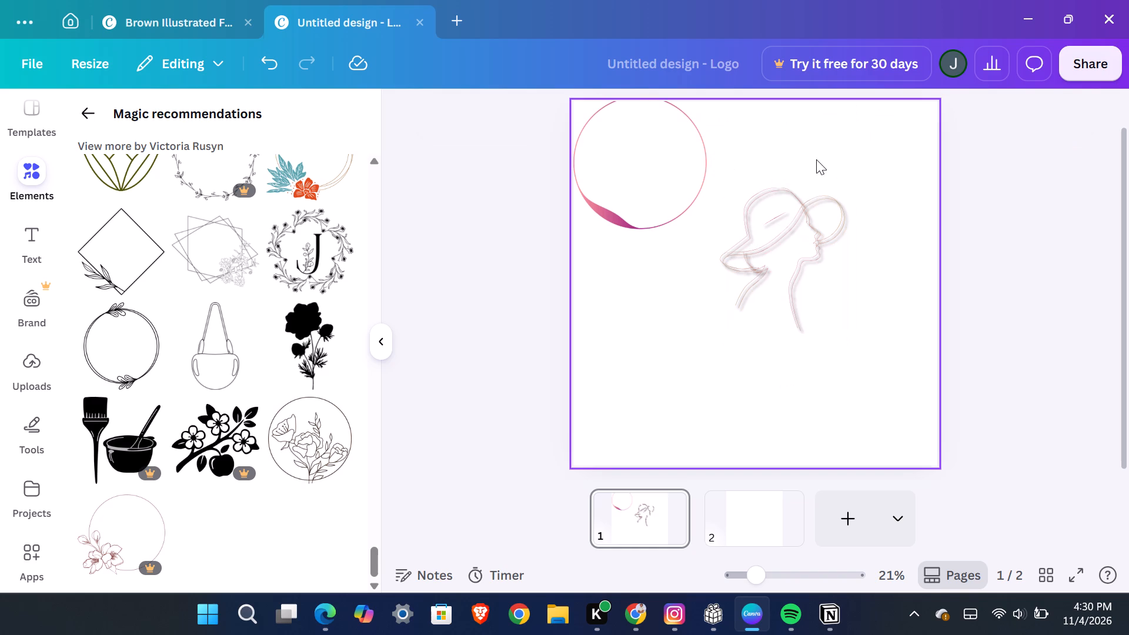
pyautogui.moveTo(807, 182); pyautogui.dragTo(794, 216)
pyautogui.click(794, 216)
pyautogui.click(794, 216)
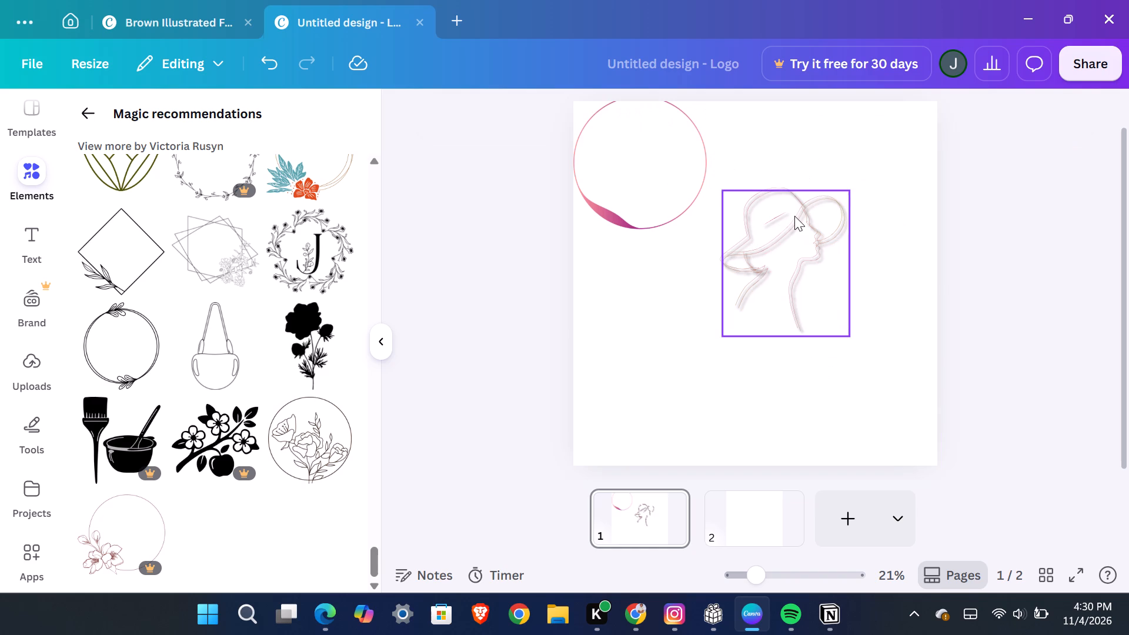
pyautogui.click(814, 365)
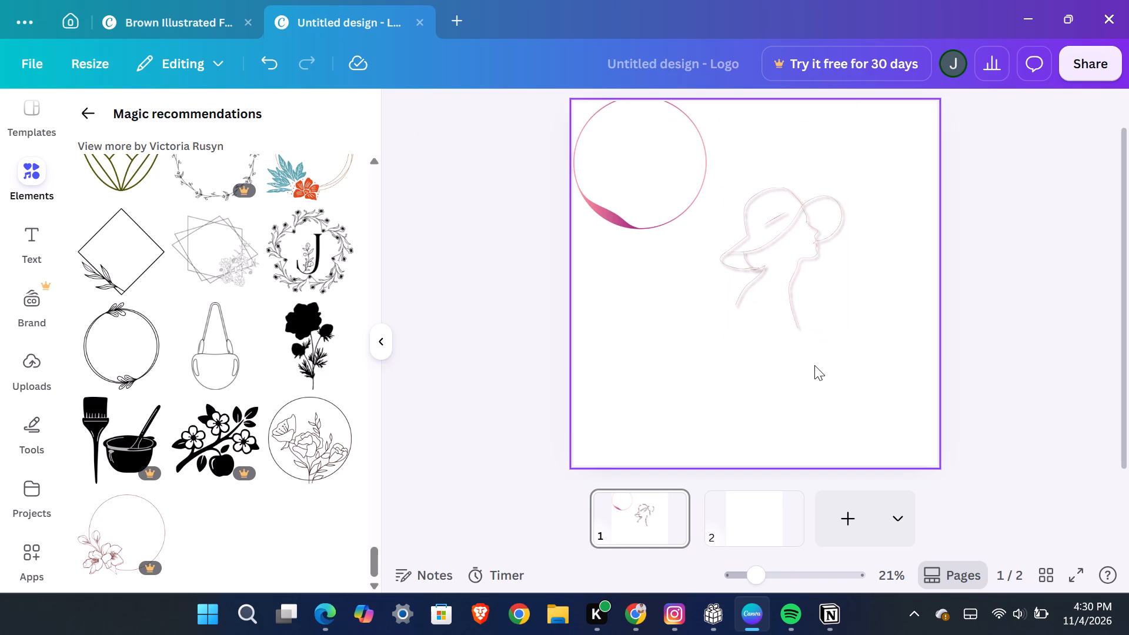
# Move the remaining woman line art slightly down on page 1.
pyautogui.moveTo(779, 272); pyautogui.dragTo(784, 296)
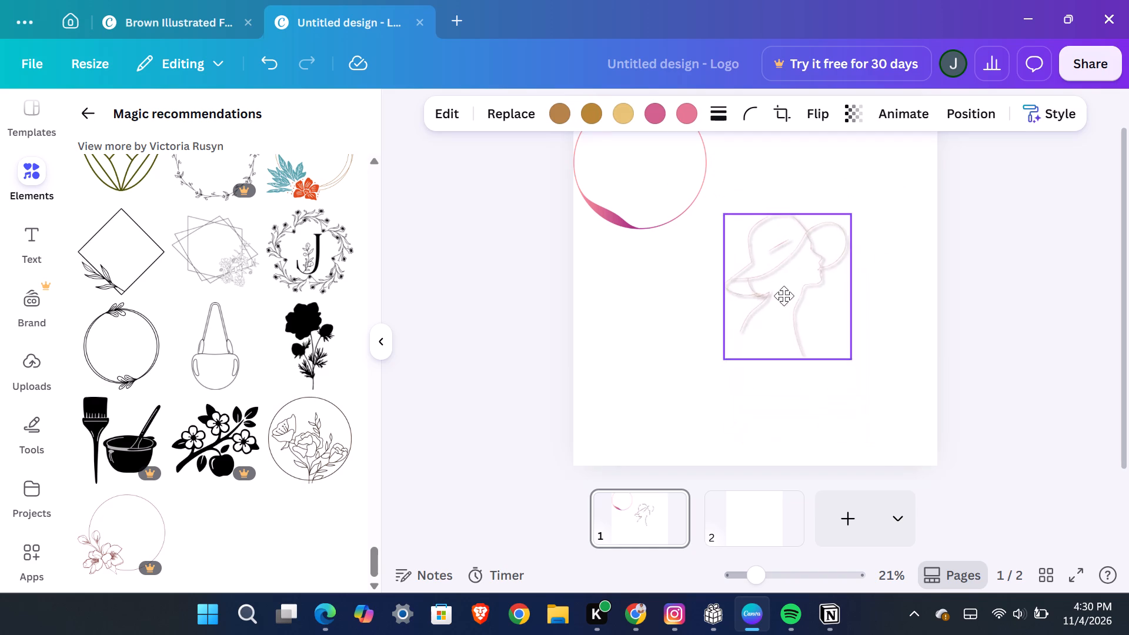
pyautogui.moveTo(784, 296); pyautogui.dragTo(784, 278)
pyautogui.click(784, 278)
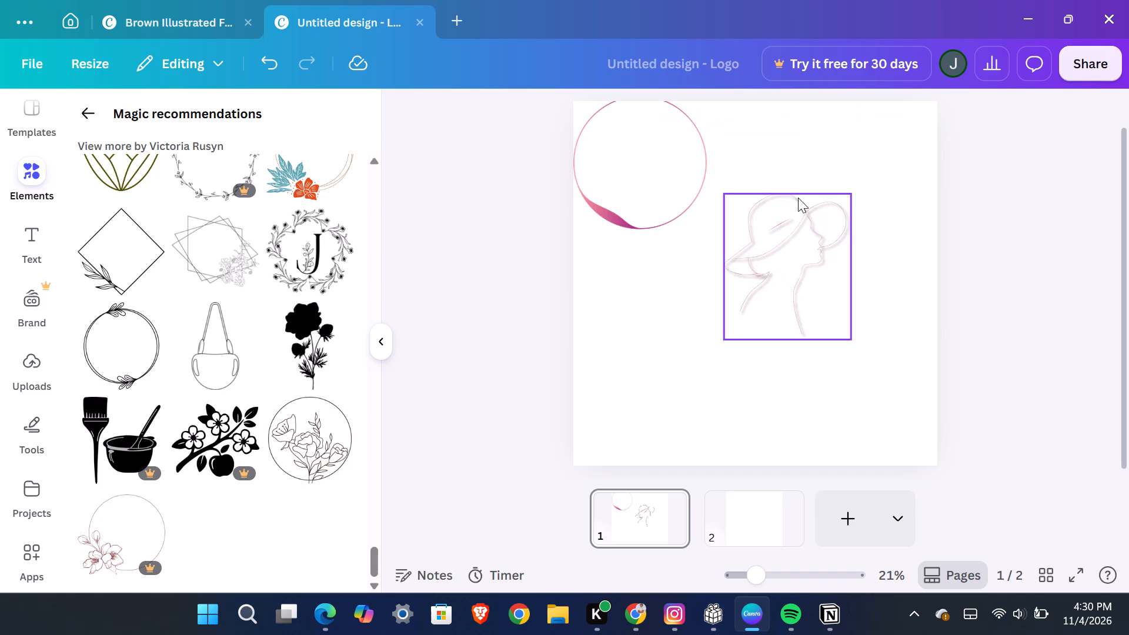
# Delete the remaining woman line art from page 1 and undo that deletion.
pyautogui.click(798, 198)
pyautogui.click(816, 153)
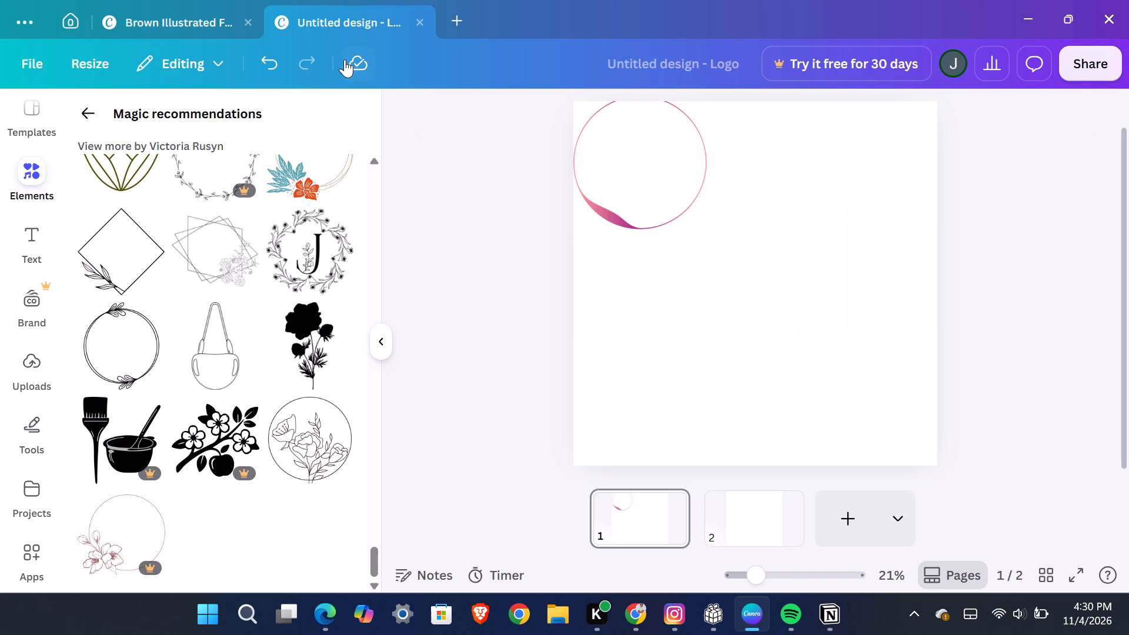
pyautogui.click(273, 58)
# Change the last crimson colour of the remaining woman line art to Bright red from the default colours.
pyautogui.scroll(2, 259, 225)
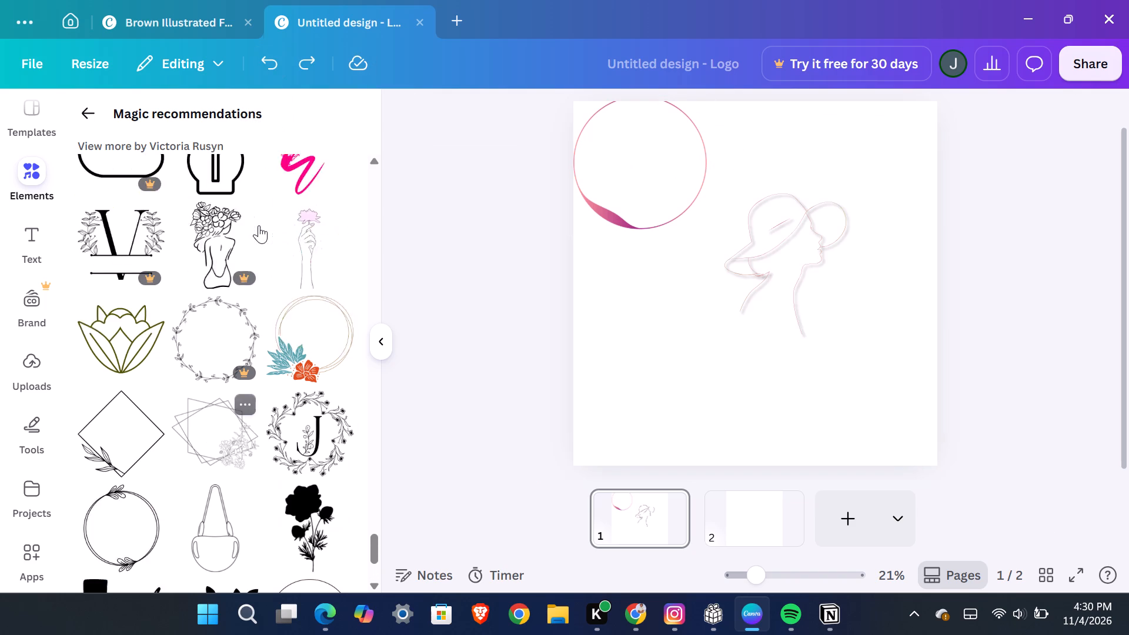
pyautogui.click(753, 263)
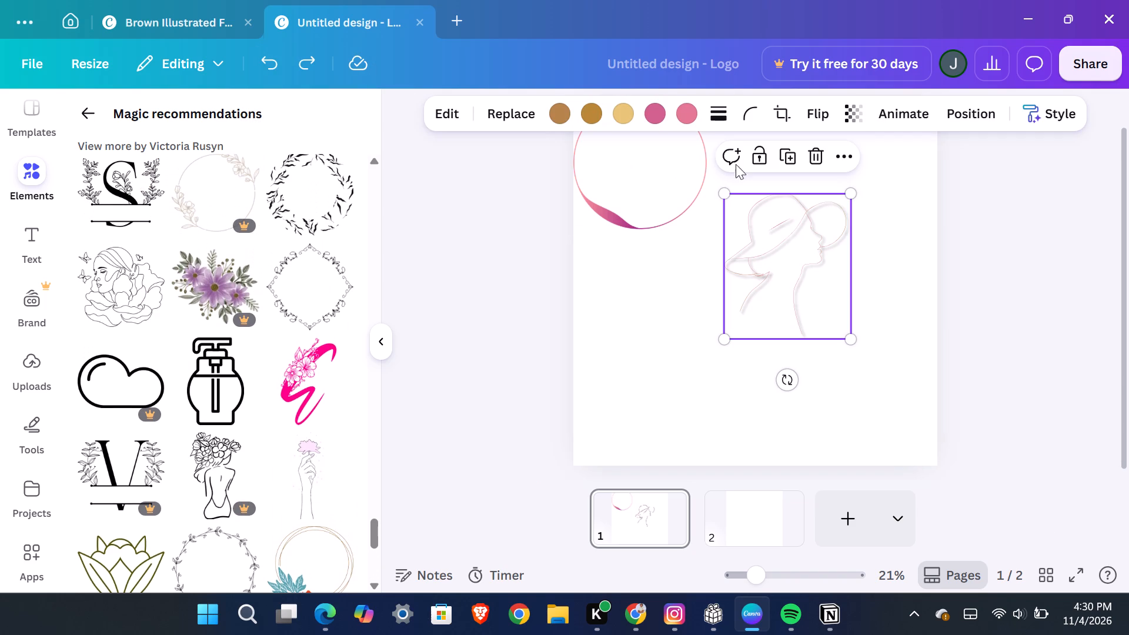
pyautogui.click(696, 112)
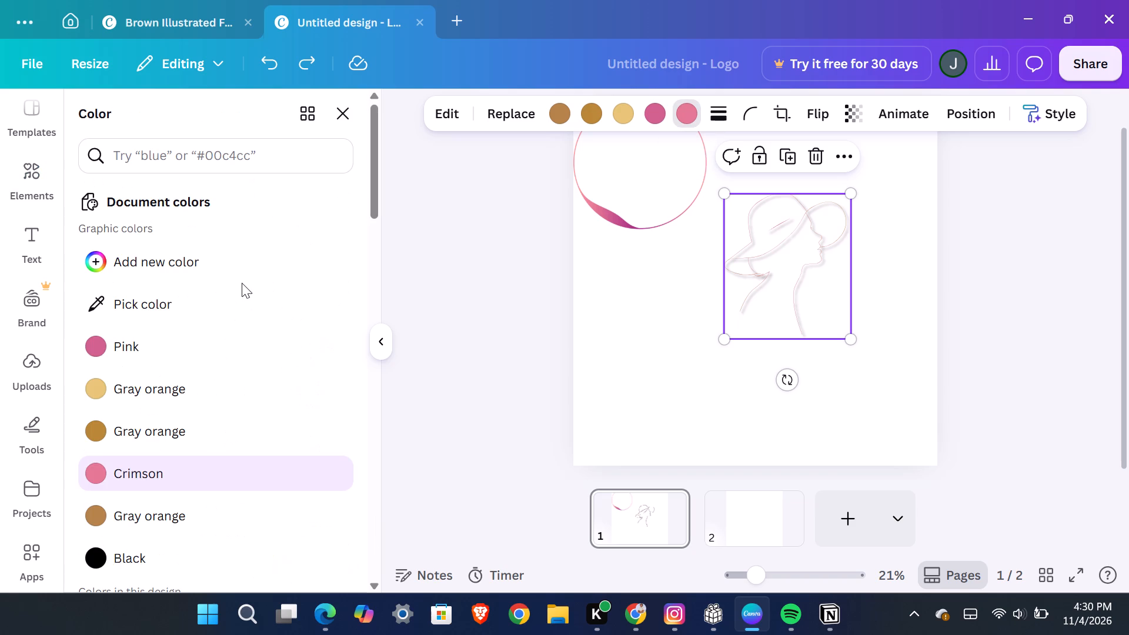
pyautogui.scroll(-5, 159, 300)
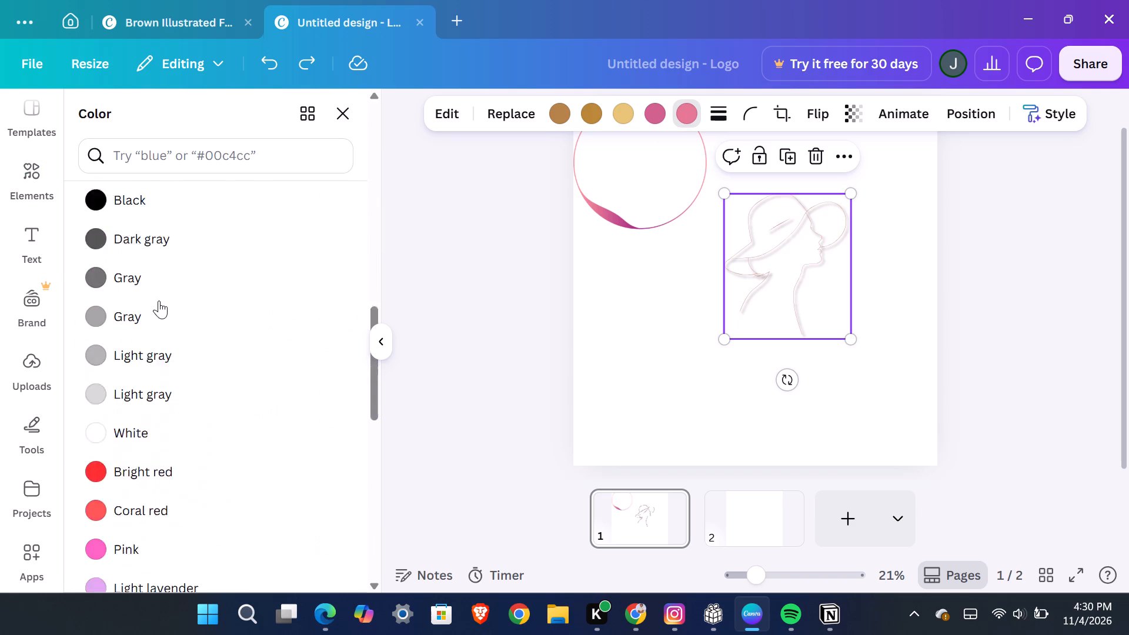
pyautogui.scroll(-1, 159, 300)
pyautogui.scroll(1, 159, 300)
pyautogui.scroll(-1, 159, 300)
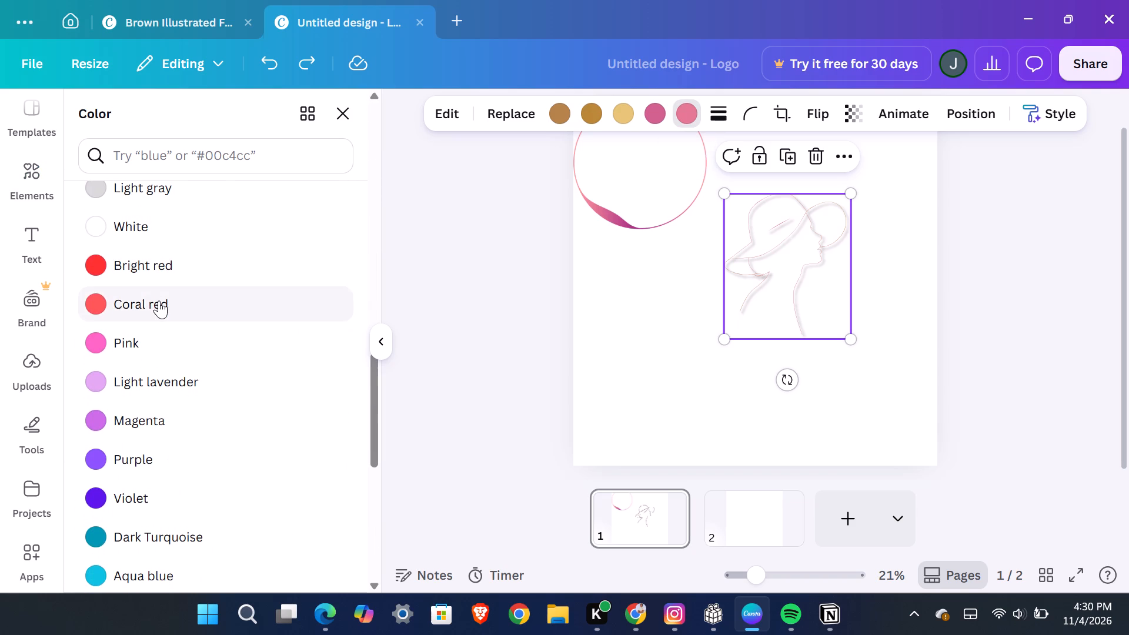
pyautogui.click(158, 265)
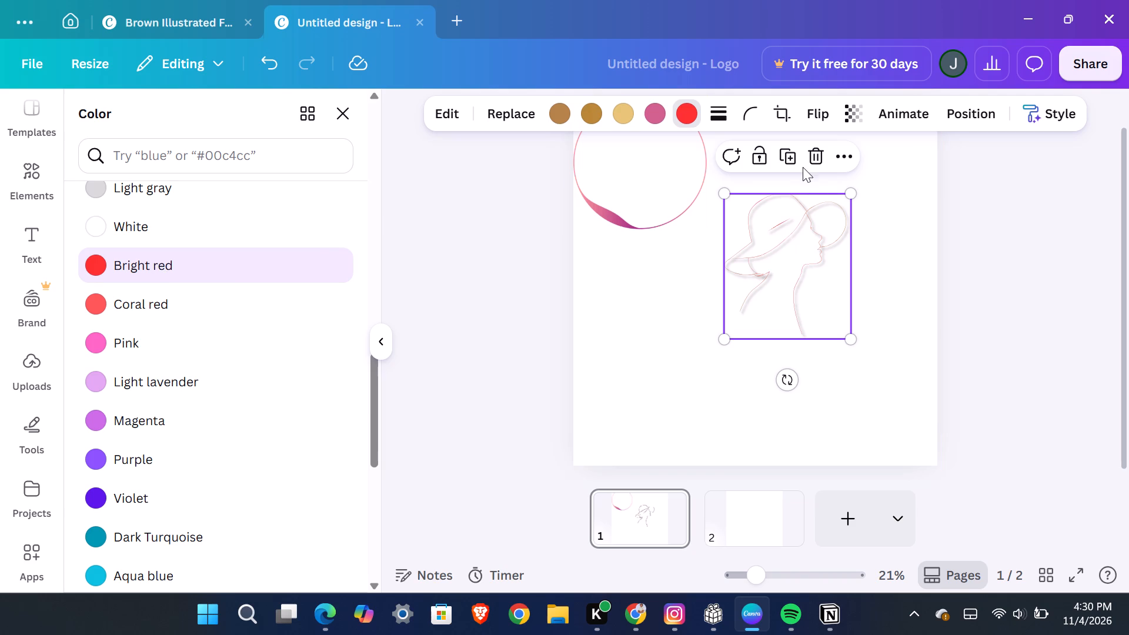
# Duplicate the bright red woman line art and change the copy's bright red colour to Orange.
pyautogui.click(790, 162)
pyautogui.hscroll(-1, 336, 365)
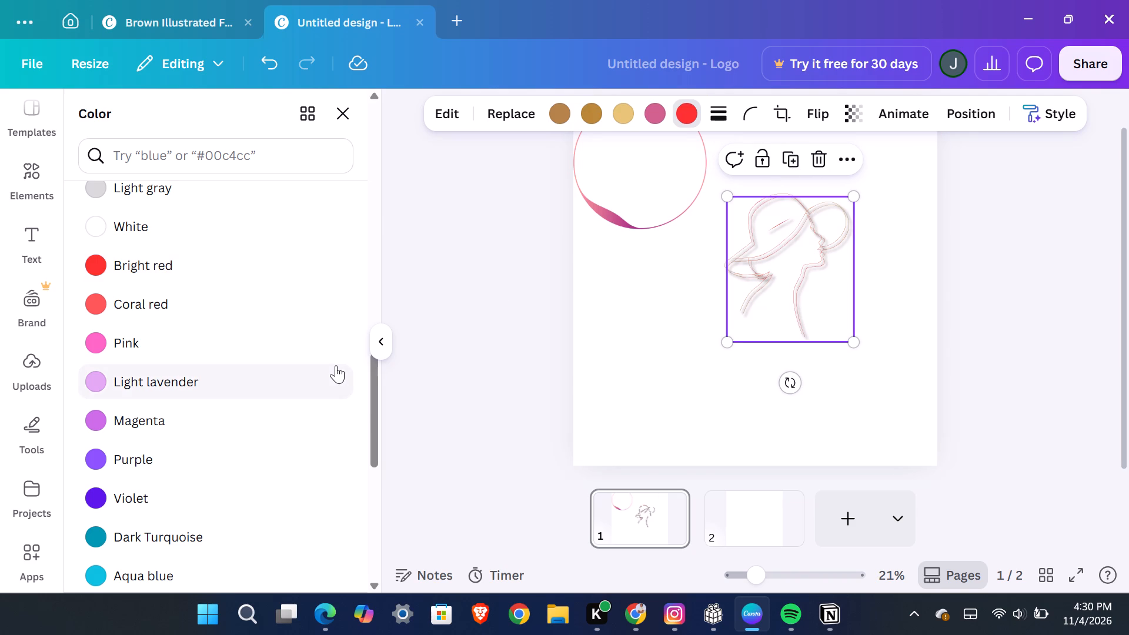
pyautogui.scroll(-4, 336, 365)
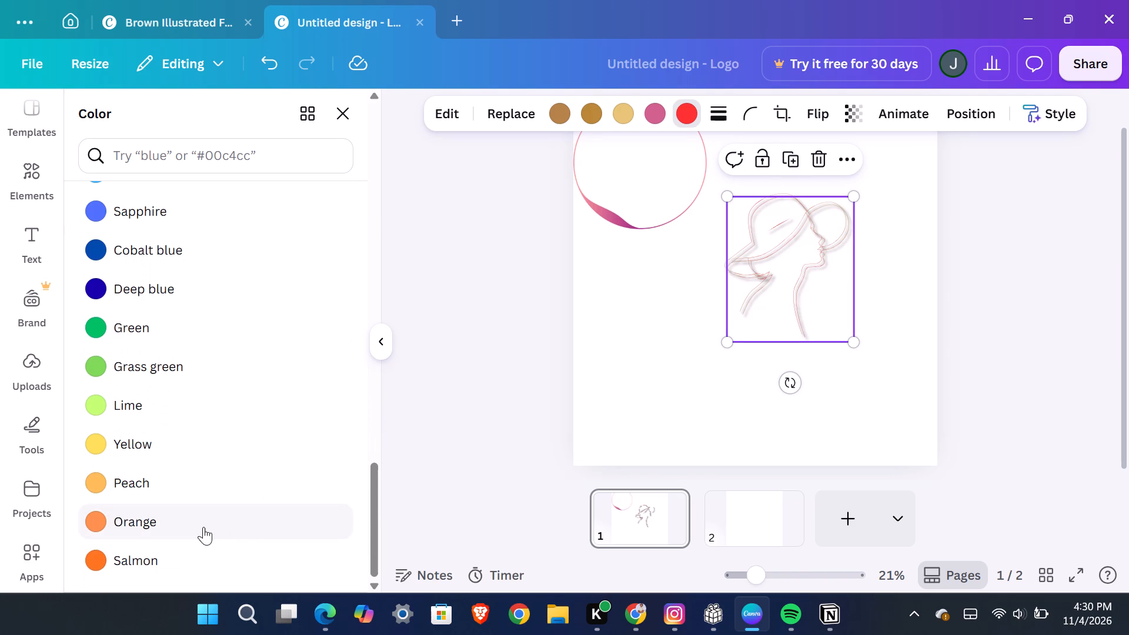
pyautogui.click(203, 527)
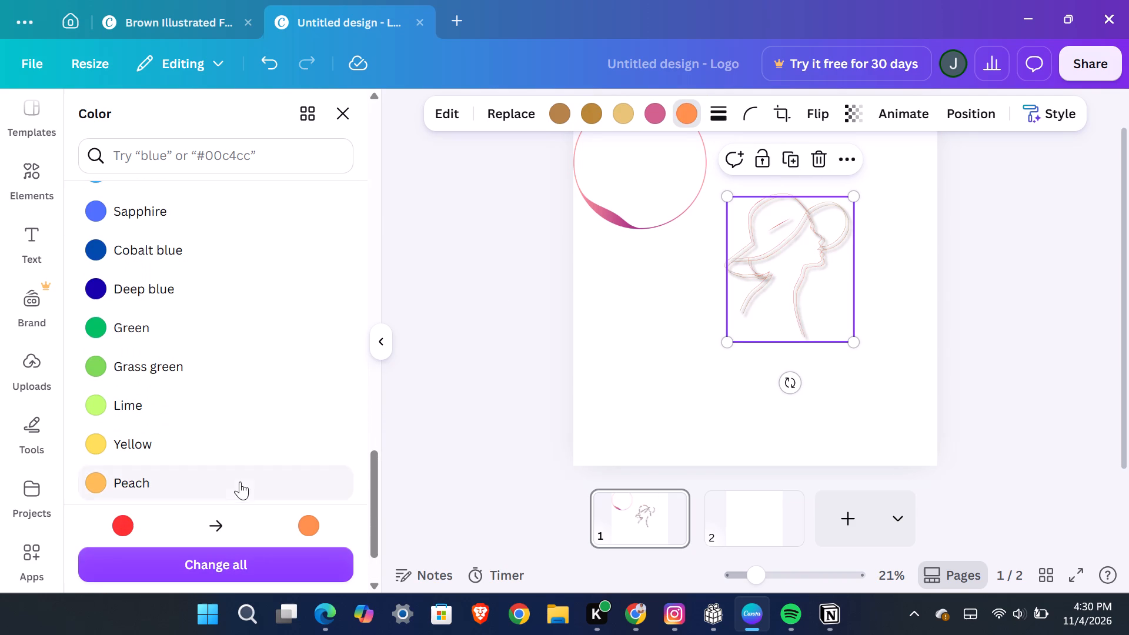
pyautogui.scroll(-1, 222, 418)
pyautogui.click(215, 422)
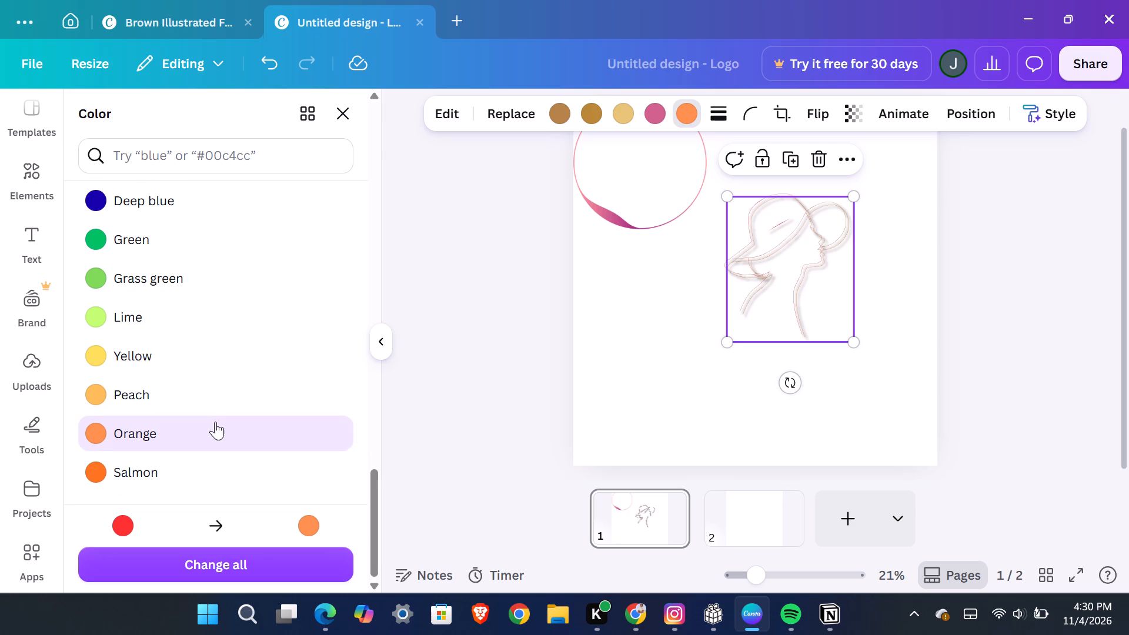
# Duplicate the orange woman line art copy and change the new copy's orange colour to Green.
pyautogui.click(789, 163)
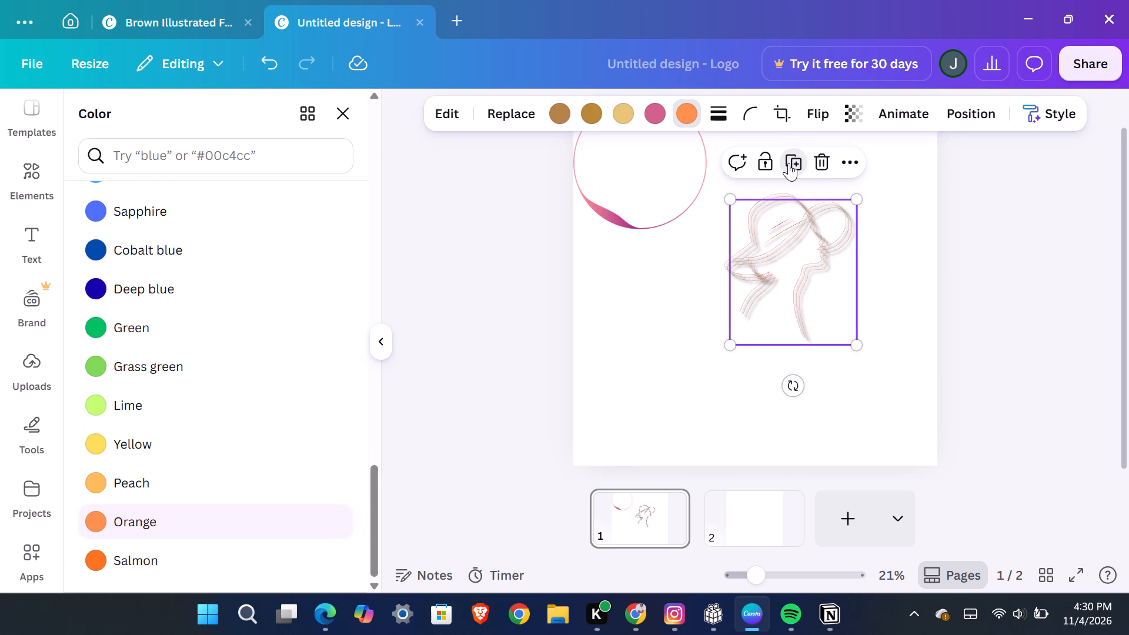
pyautogui.scroll(-1, 262, 385)
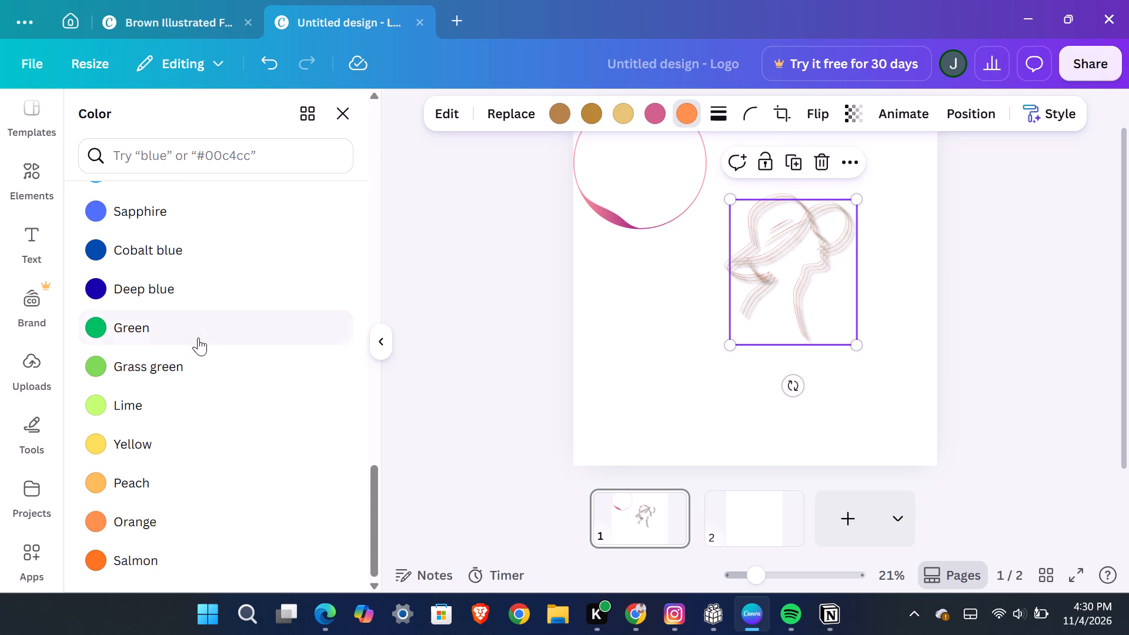
pyautogui.click(198, 337)
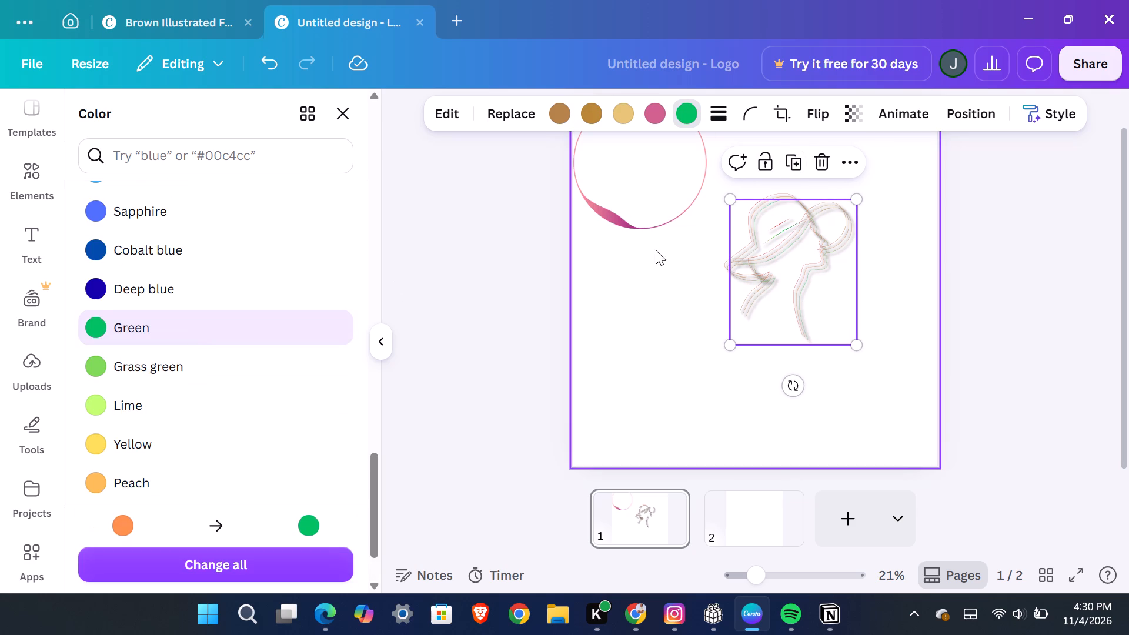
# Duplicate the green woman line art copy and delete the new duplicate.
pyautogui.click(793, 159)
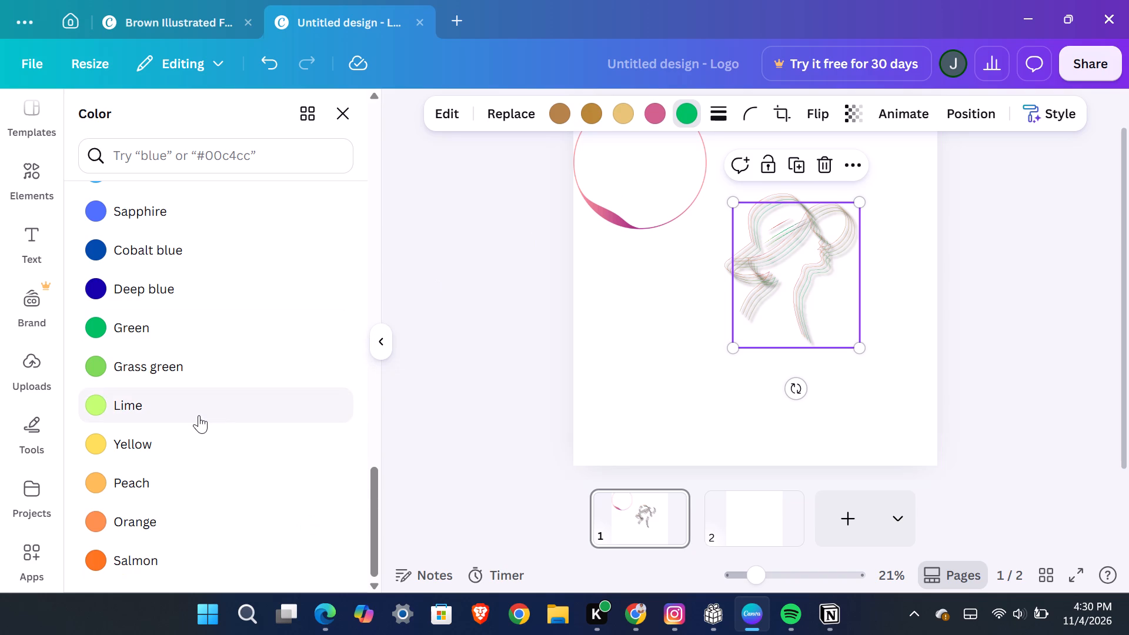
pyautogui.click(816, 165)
# Change the green in the topmost woman line art copy to Yellow from the default colours.
pyautogui.click(794, 202)
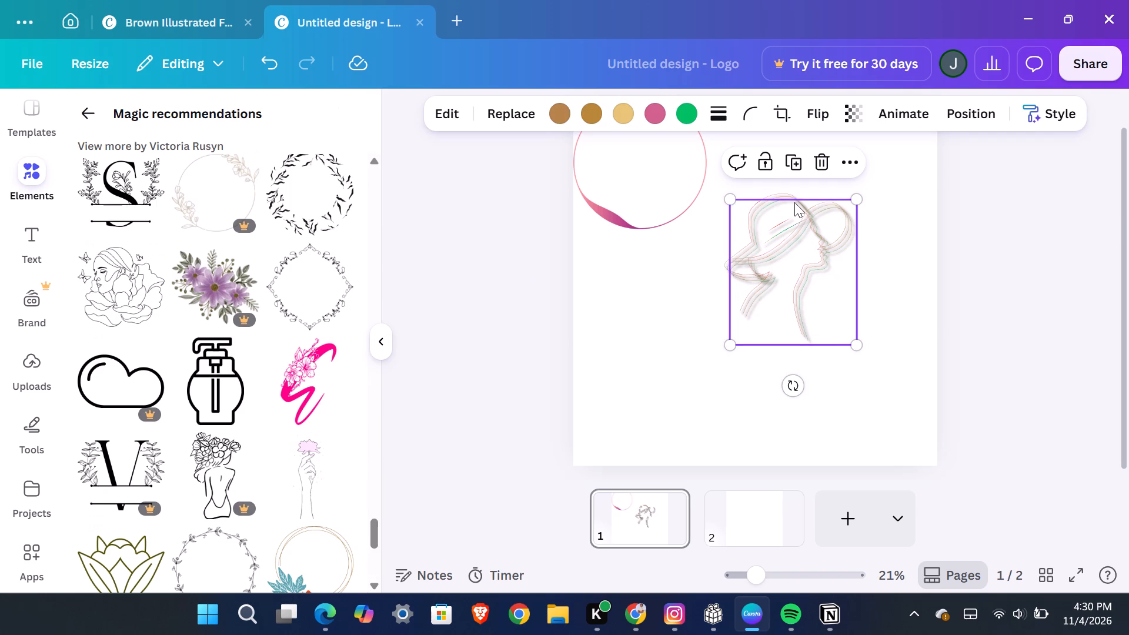
pyautogui.click(684, 118)
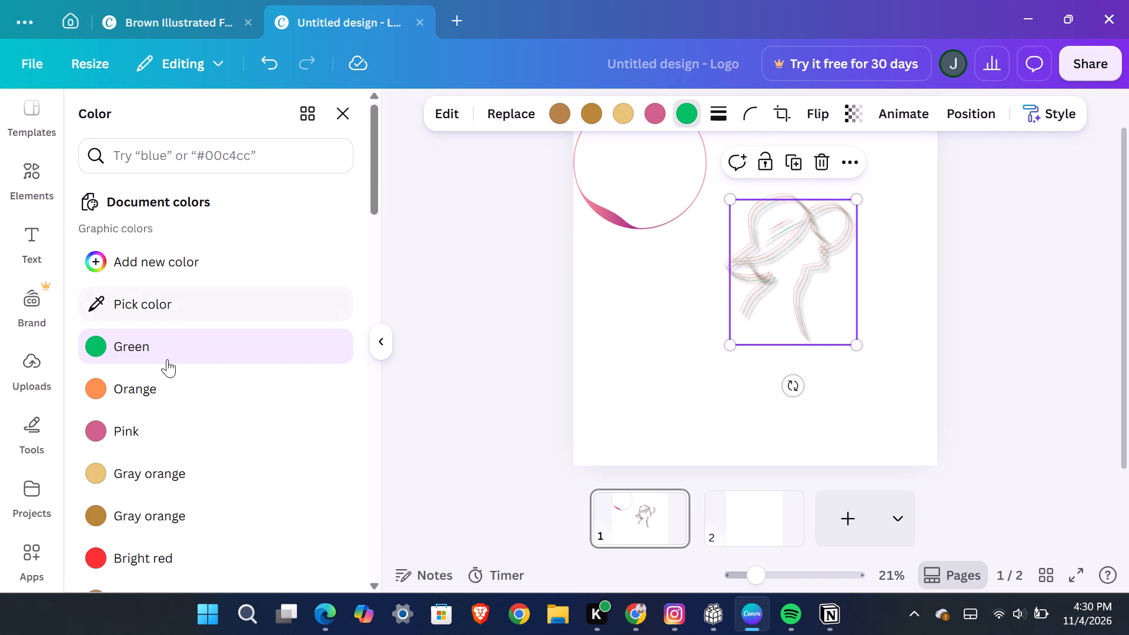
pyautogui.scroll(-2, 166, 360)
pyautogui.scroll(1, 166, 360)
pyautogui.scroll(-3, 166, 360)
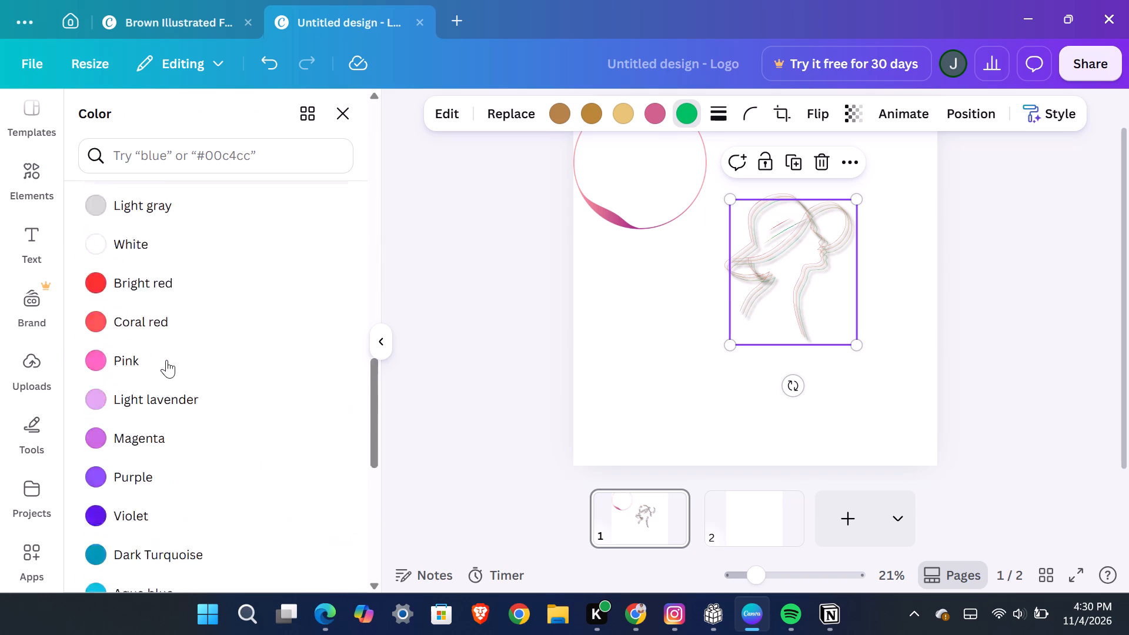
pyautogui.scroll(-6, 166, 360)
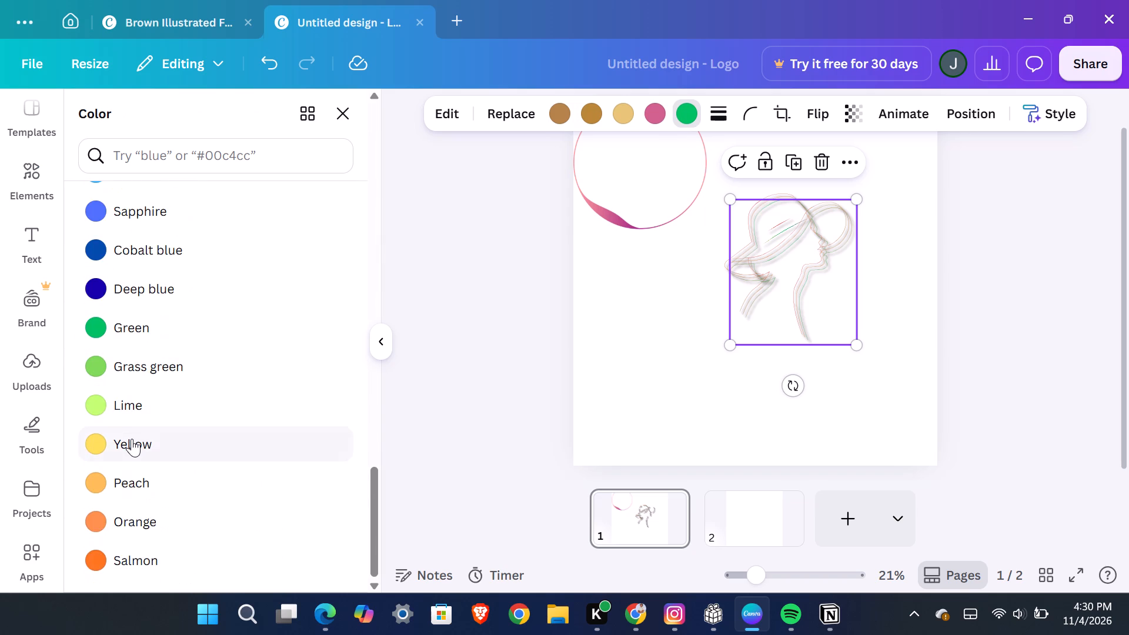
pyautogui.click(132, 439)
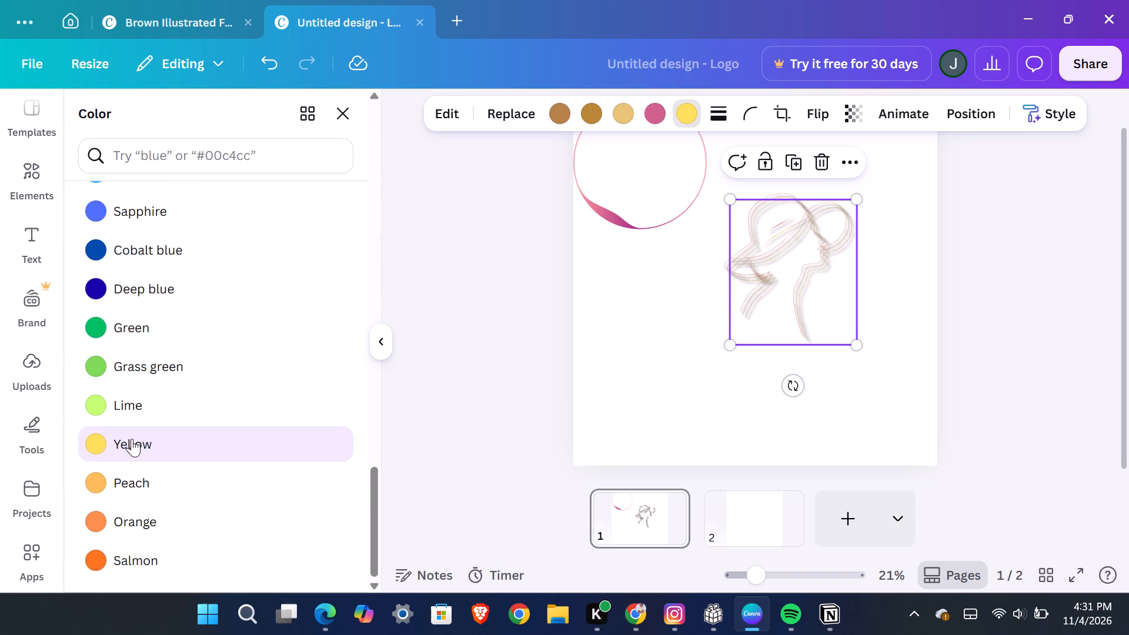
# Duplicate the yellow woman line art copy and change the new copy's yellow colour to Green.
pyautogui.click(799, 166)
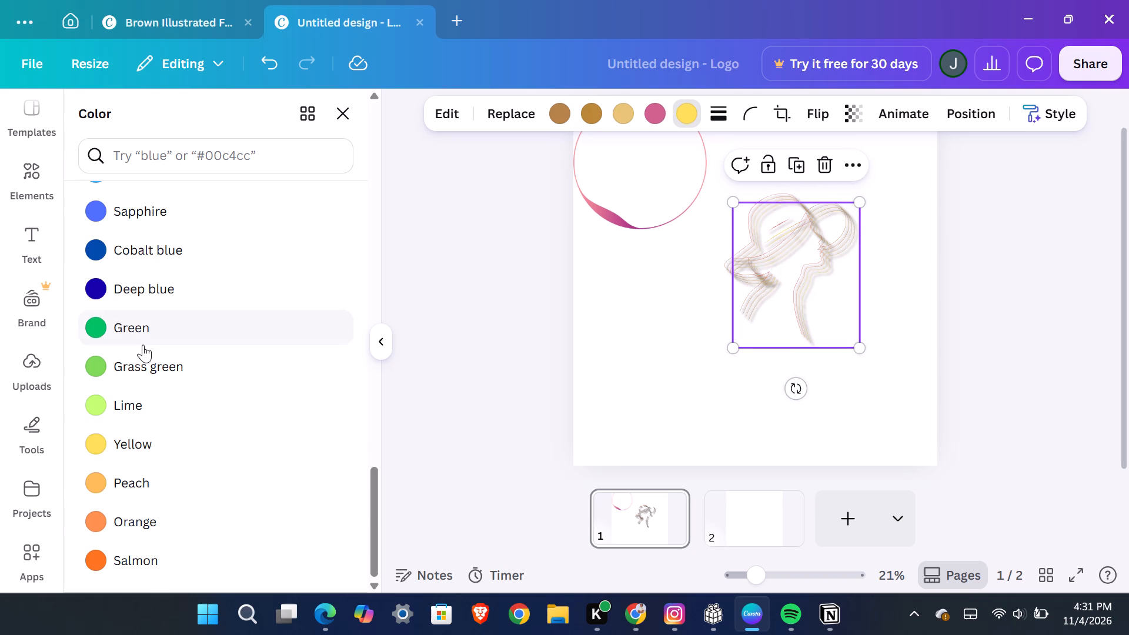
pyautogui.doubleClick(143, 345)
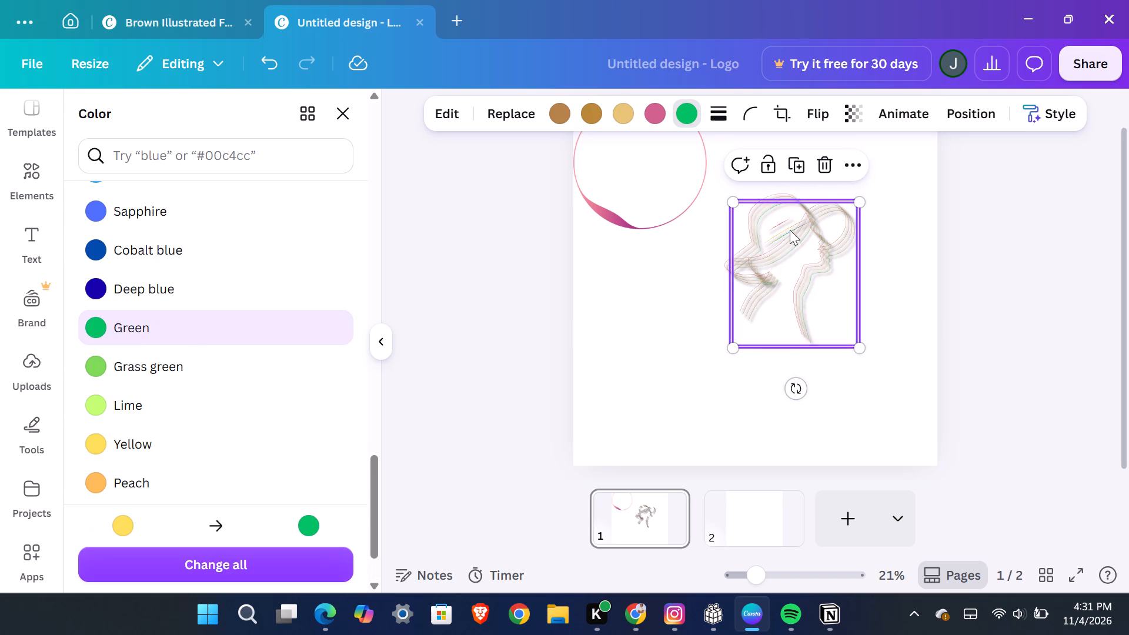
# Duplicate the green woman line art copy and change the new copy's green colour to Light blue from the default colours.
pyautogui.click(800, 165)
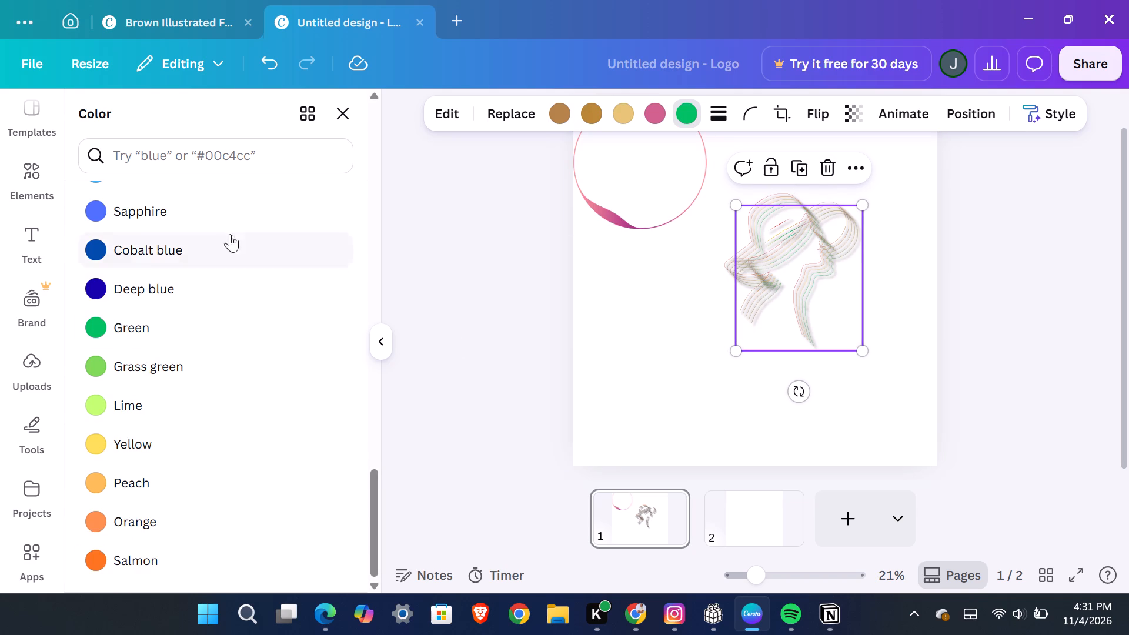
pyautogui.scroll(4, 227, 230)
pyautogui.scroll(-1, 227, 230)
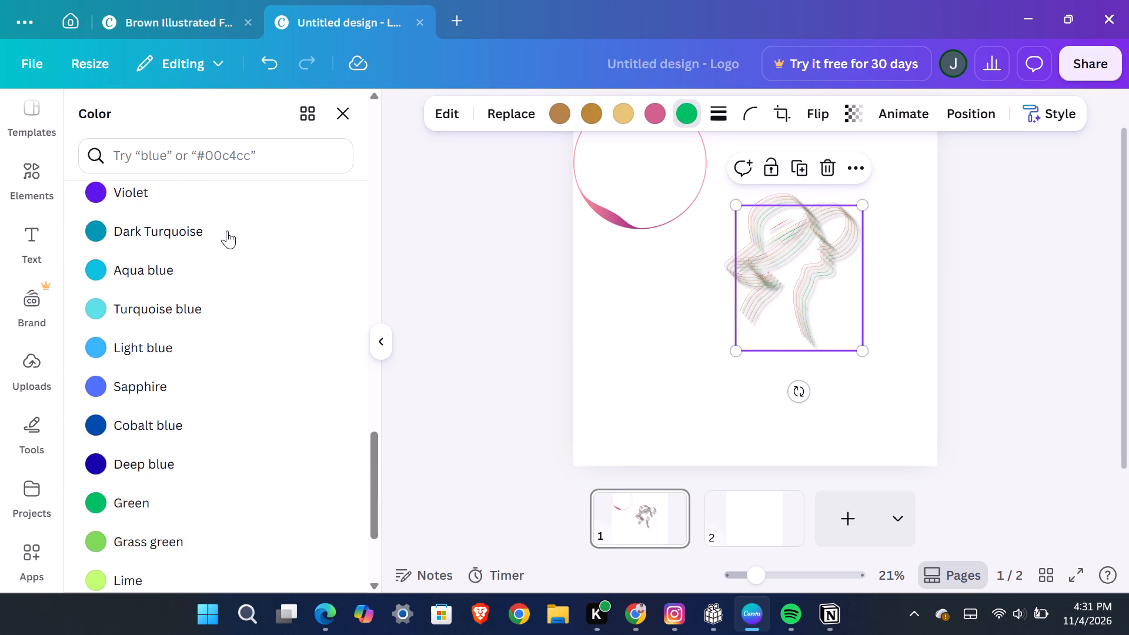
pyautogui.scroll(-1, 227, 230)
pyautogui.scroll(4, 179, 347)
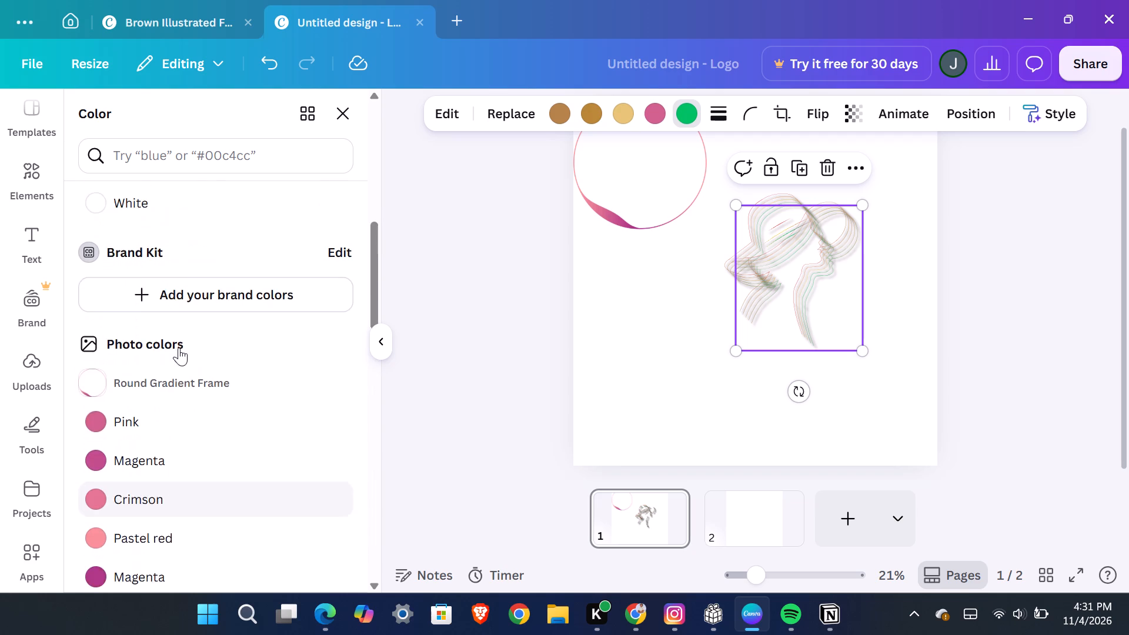
pyautogui.scroll(7, 179, 347)
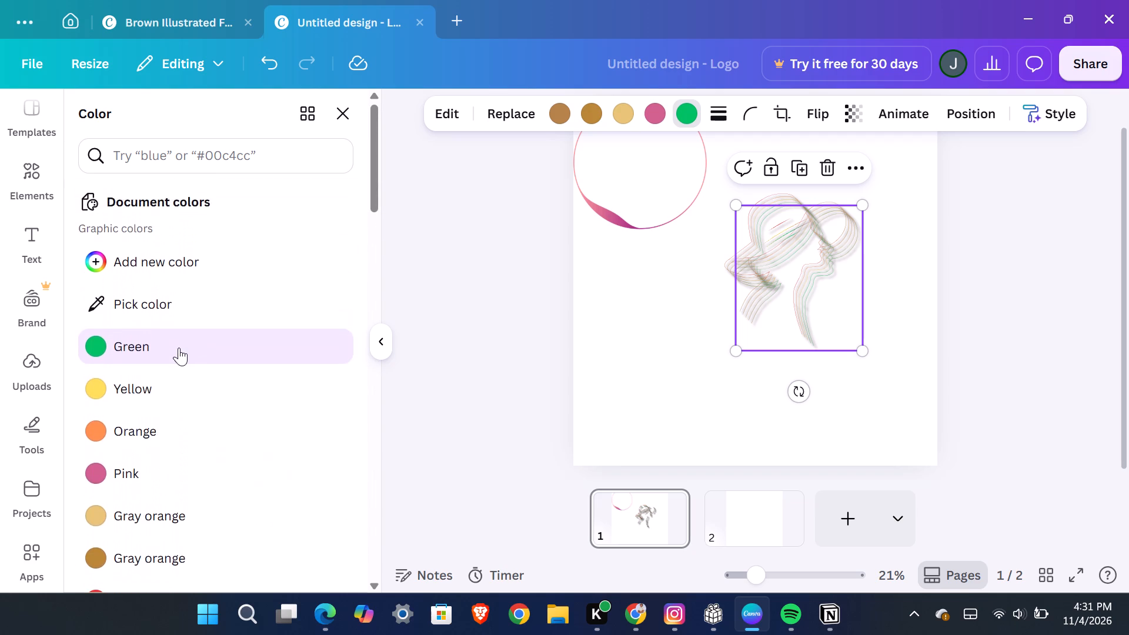
pyautogui.scroll(-9, 179, 347)
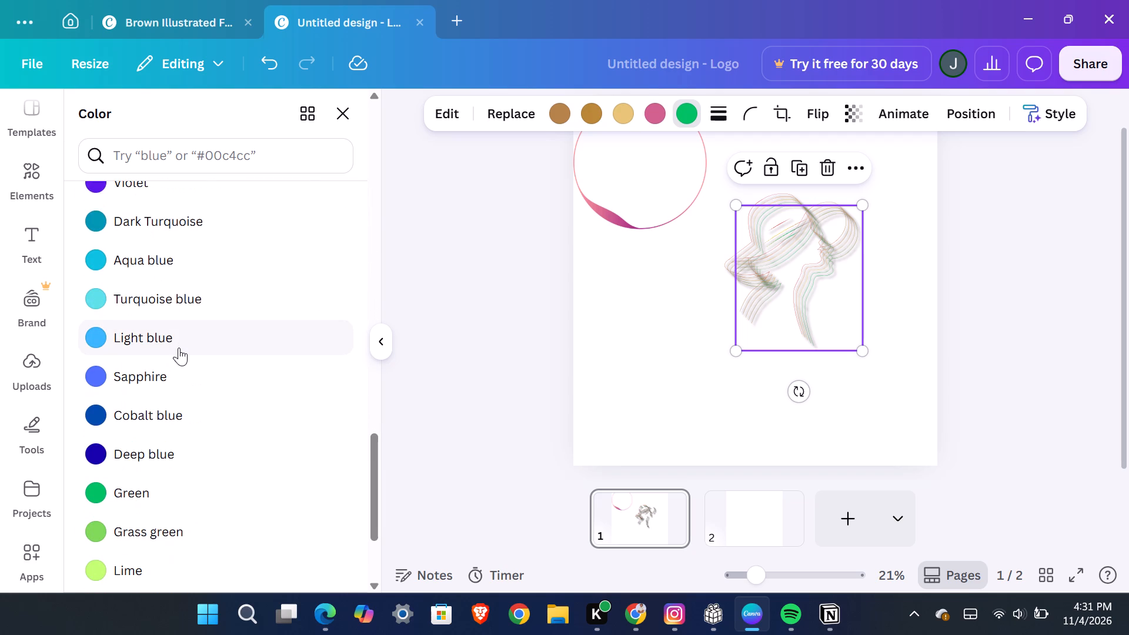
pyautogui.scroll(-1, 179, 347)
pyautogui.click(163, 278)
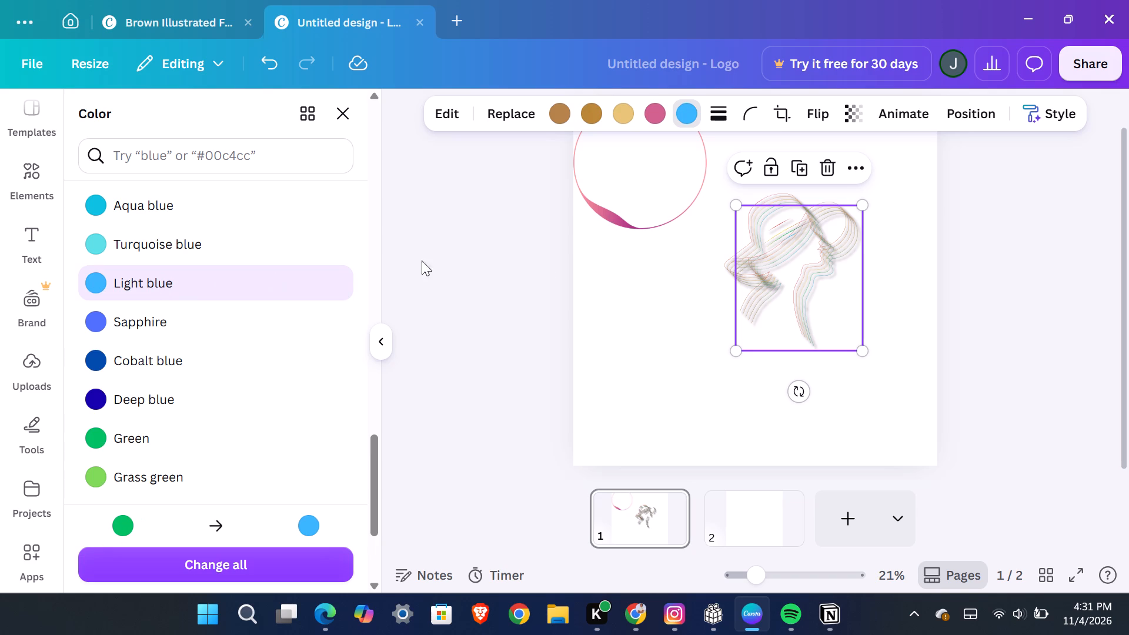
# Duplicate the light blue woman line art copy and change the new copy's light blue colour to Deep blue.
pyautogui.click(791, 176)
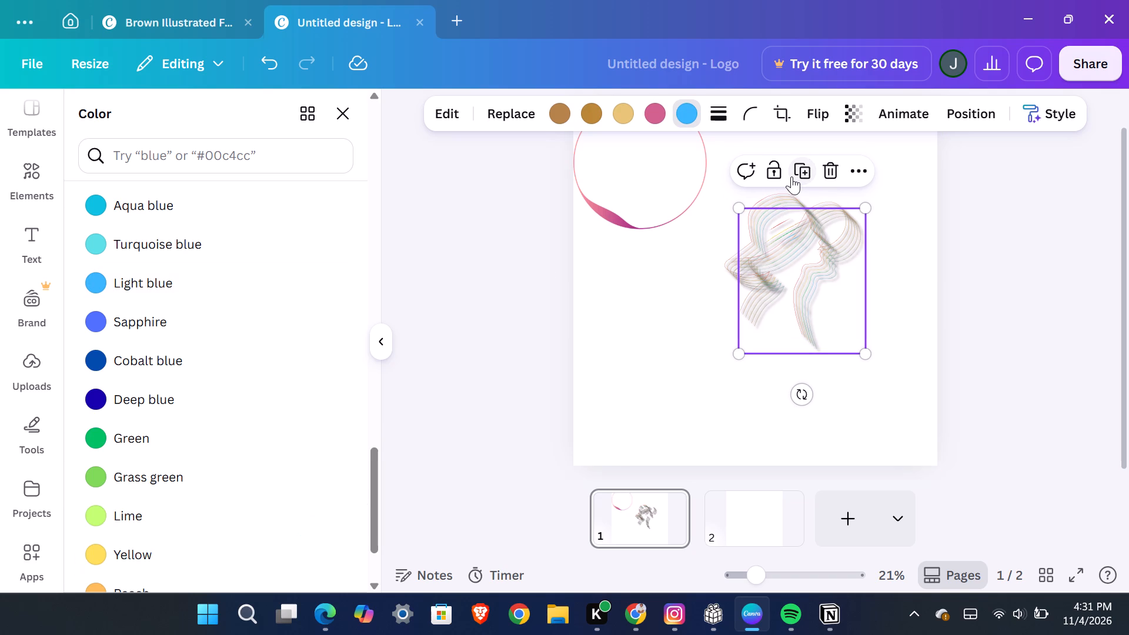
pyautogui.rightClick(138, 389)
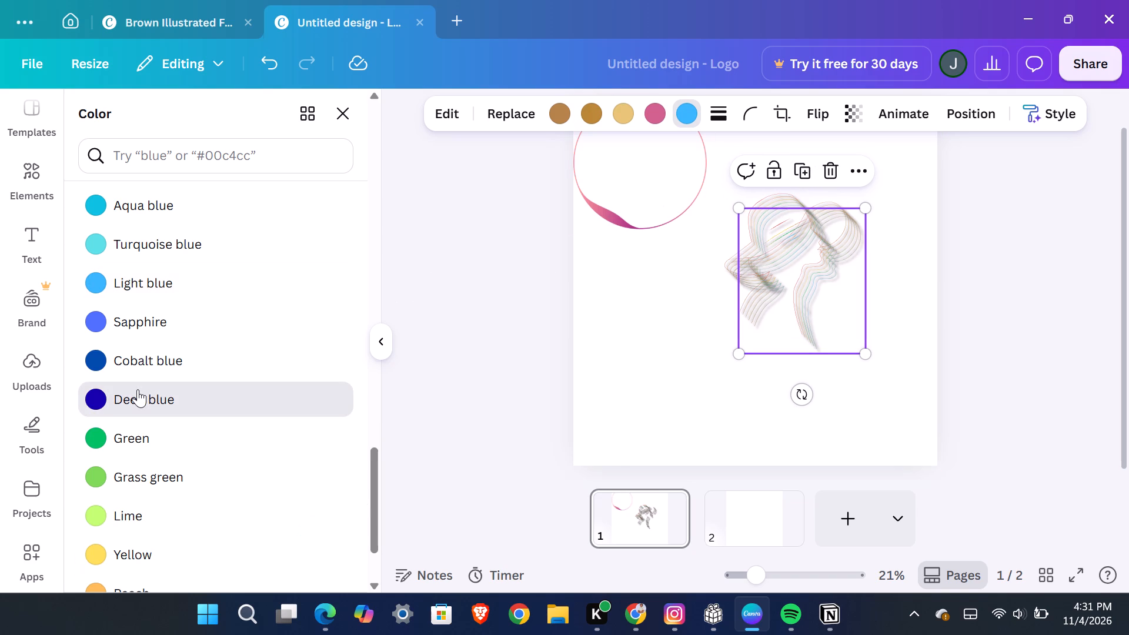
pyautogui.click(138, 389)
# Duplicate the deep blue woman line art copy, change the new copy's deep blue colour to Violet, and deselect it.
pyautogui.scroll(-2, 138, 389)
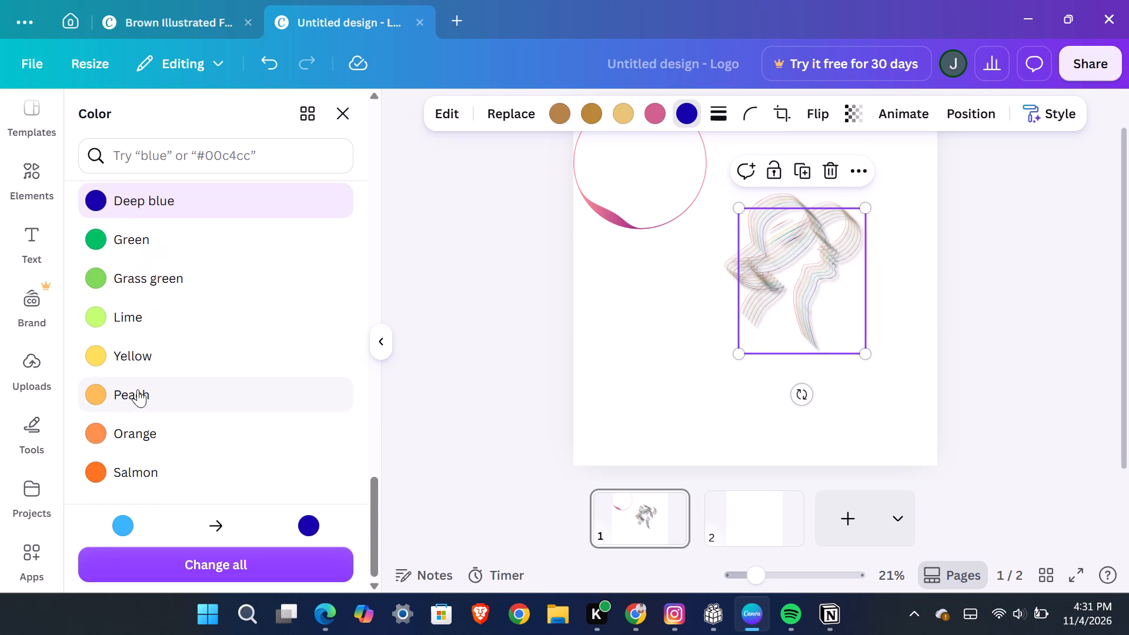
pyautogui.scroll(-1, 138, 389)
pyautogui.scroll(3, 138, 389)
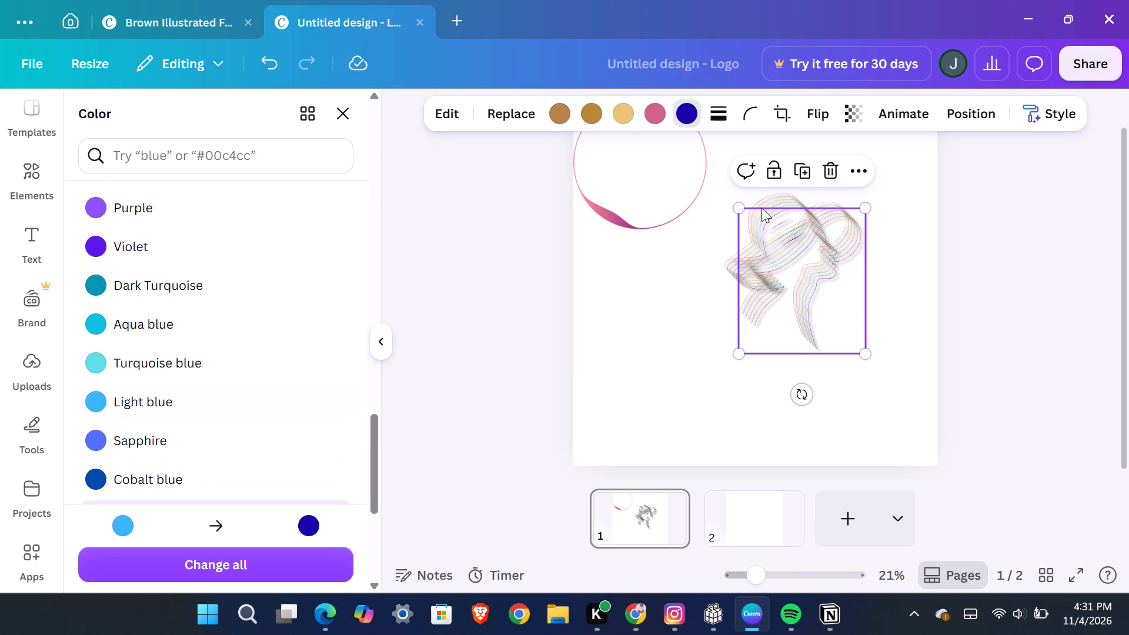
pyautogui.click(805, 169)
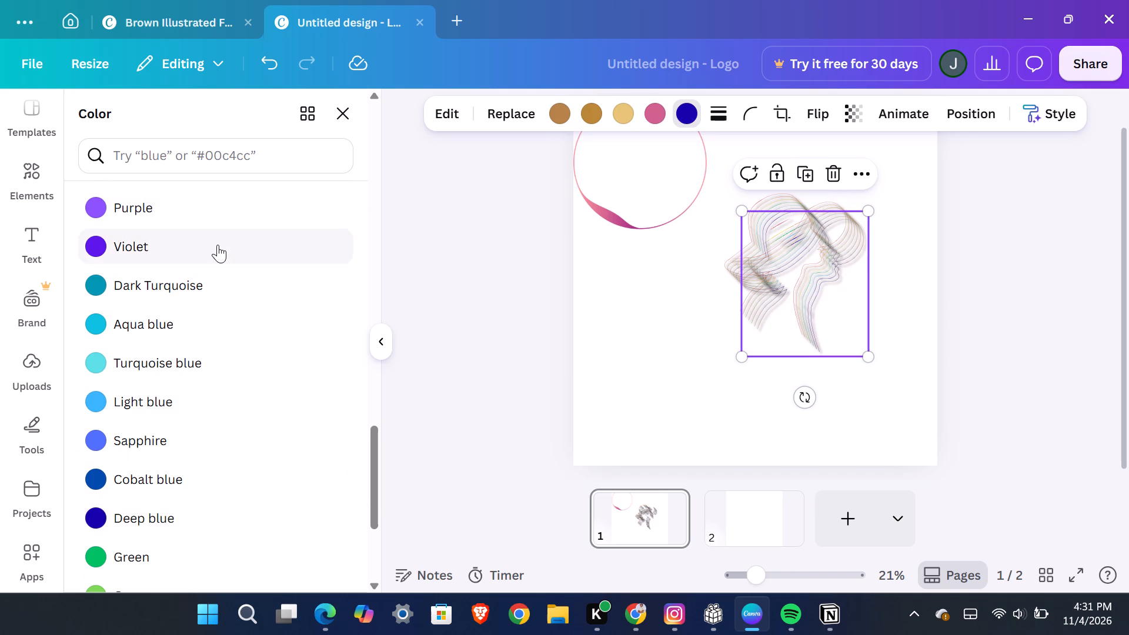
pyautogui.click(218, 245)
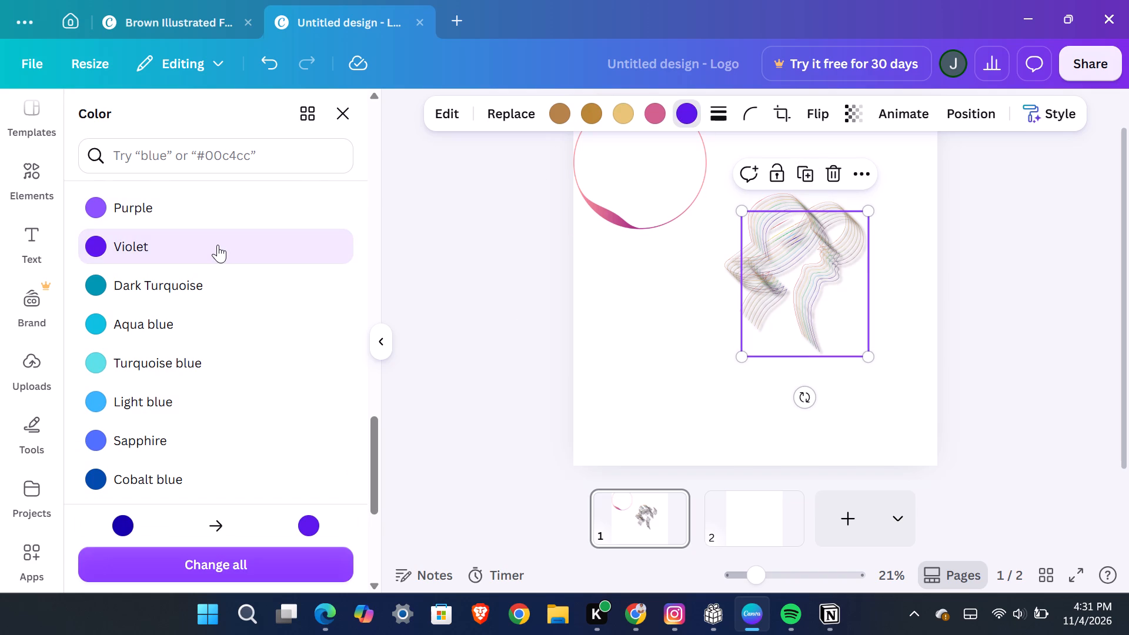
pyautogui.click(218, 245)
pyautogui.click(649, 356)
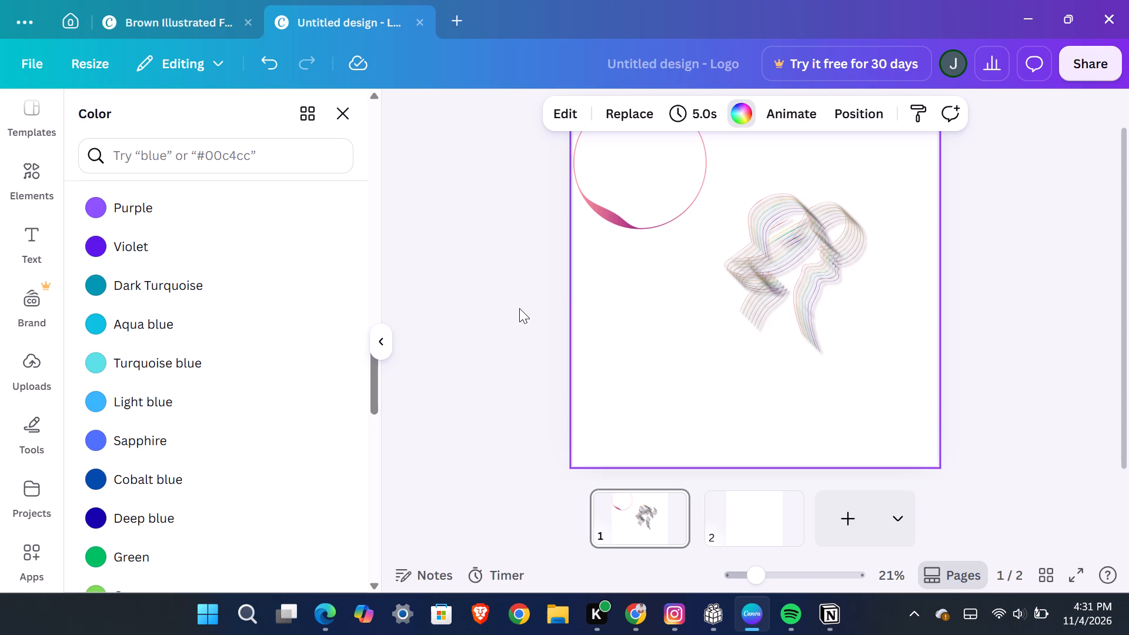
# Enlarge the pink ring until it spans the full page around the woman line art.
pyautogui.click(647, 203)
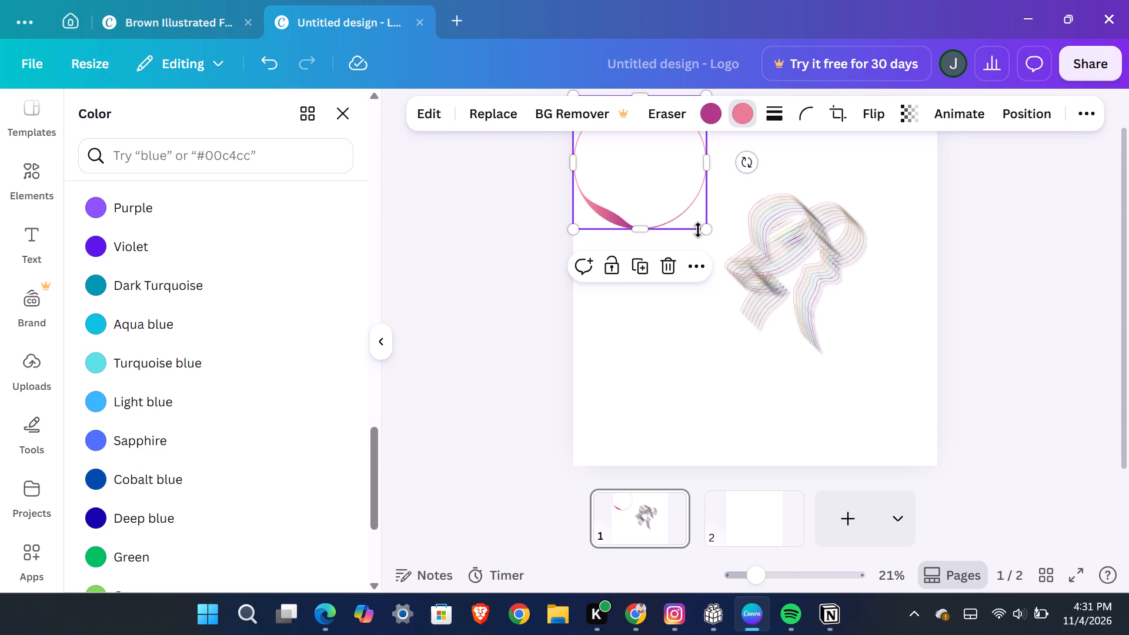
pyautogui.moveTo(704, 232); pyautogui.dragTo(966, 447)
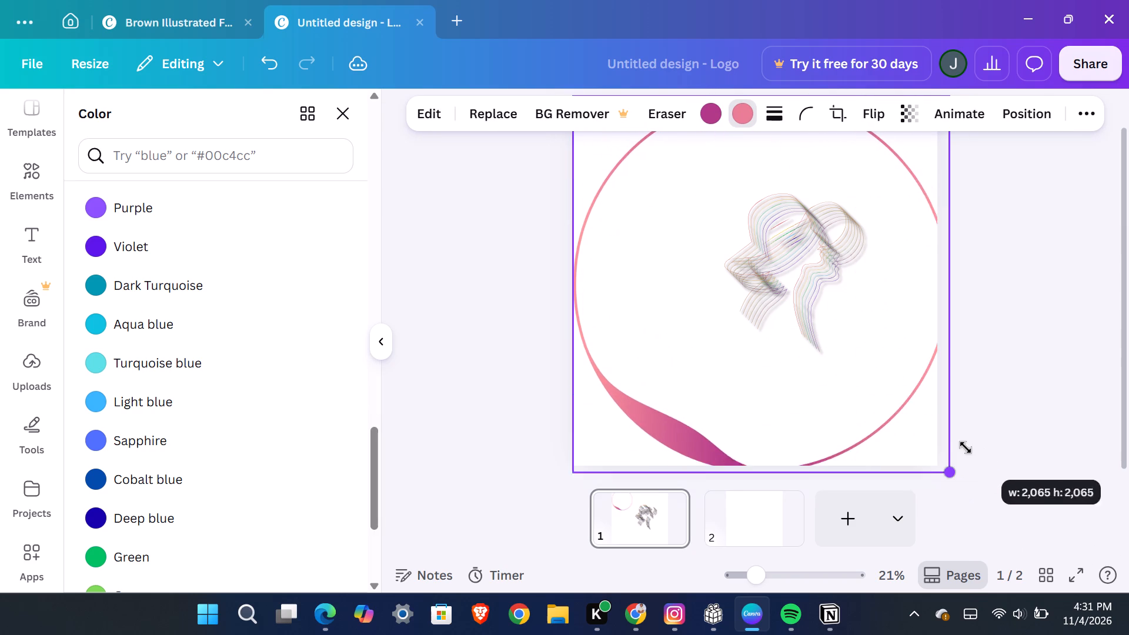
pyautogui.moveTo(966, 447); pyautogui.dragTo(961, 447)
pyautogui.click(1030, 353)
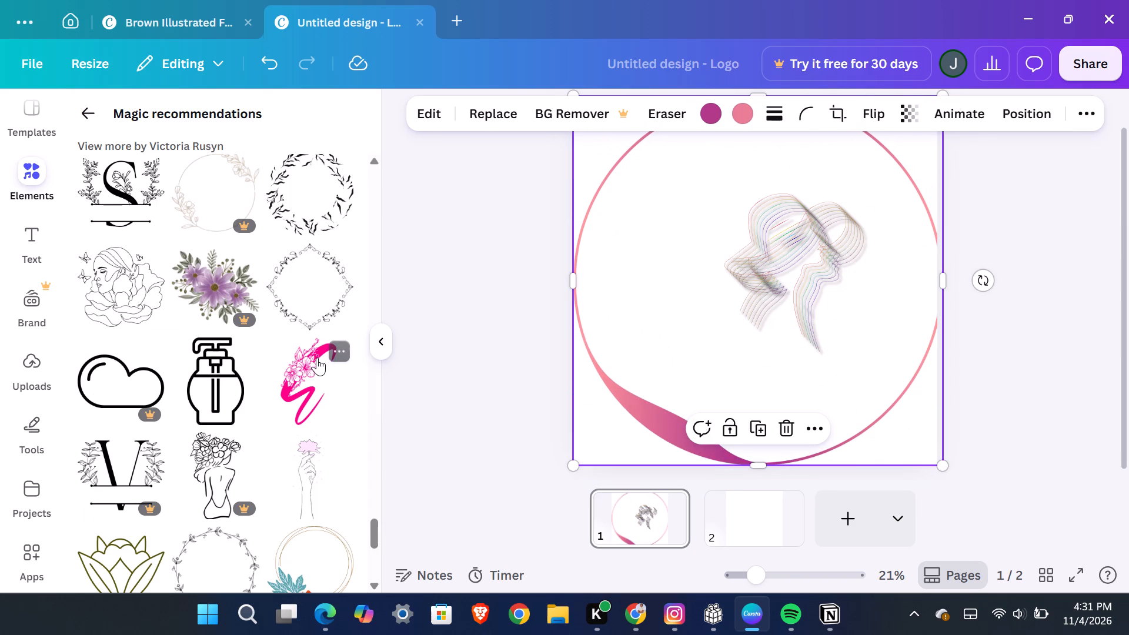
# Add the pink floral brush-stroke graphic, place it inside the ring left of the woman line art, and enlarge it to about 819 × 1,232.
pyautogui.click(305, 362)
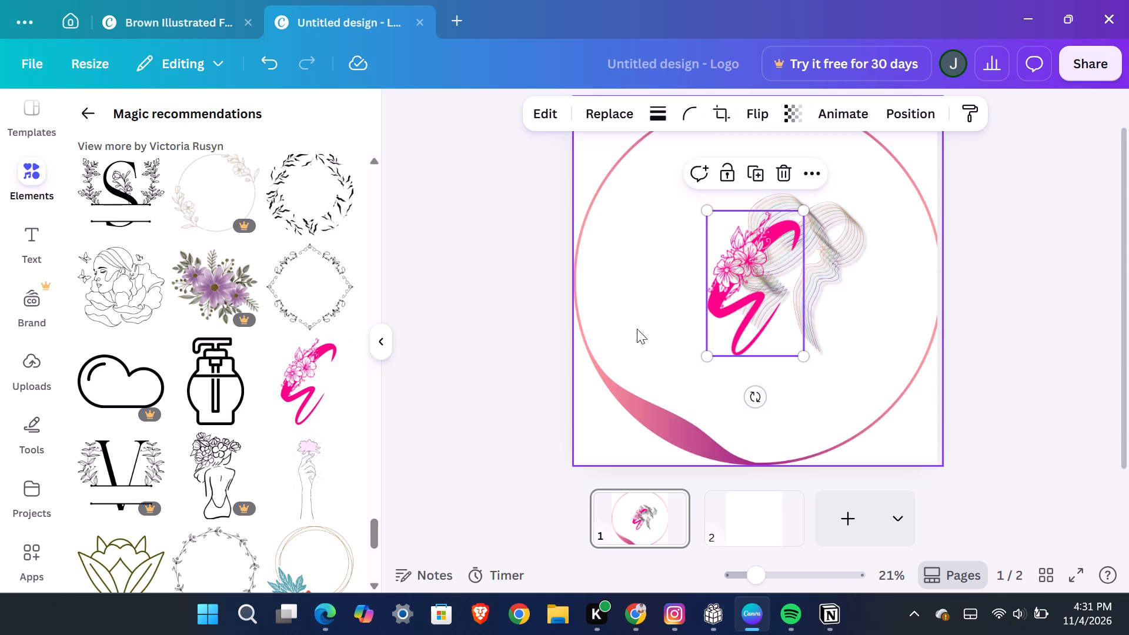
pyautogui.moveTo(726, 321); pyautogui.dragTo(676, 300)
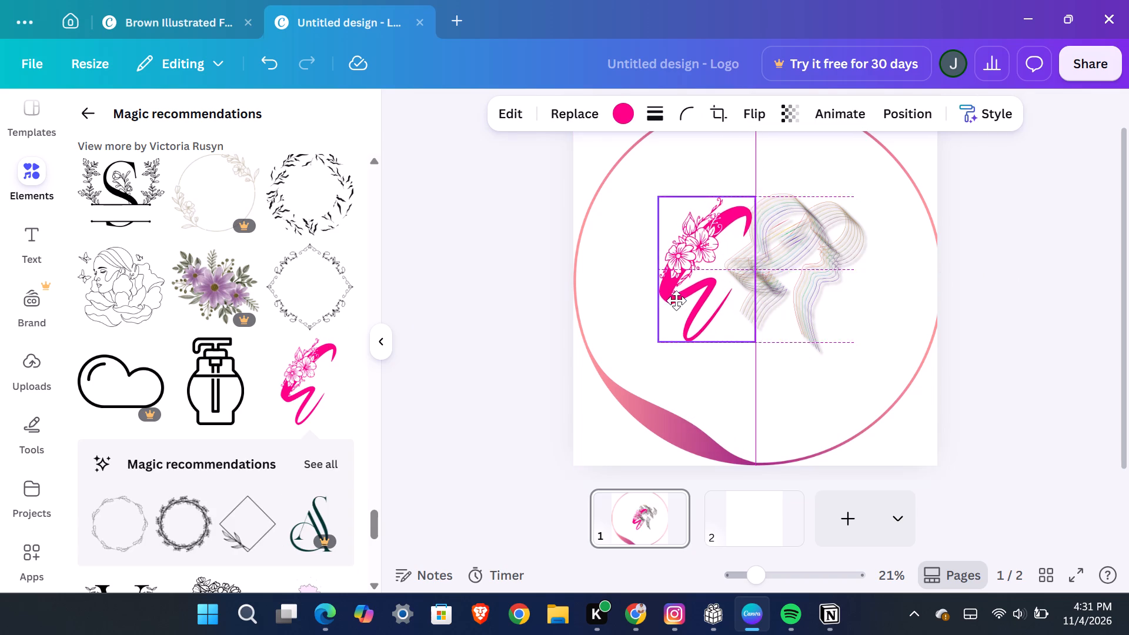
pyautogui.moveTo(676, 300); pyautogui.dragTo(681, 262)
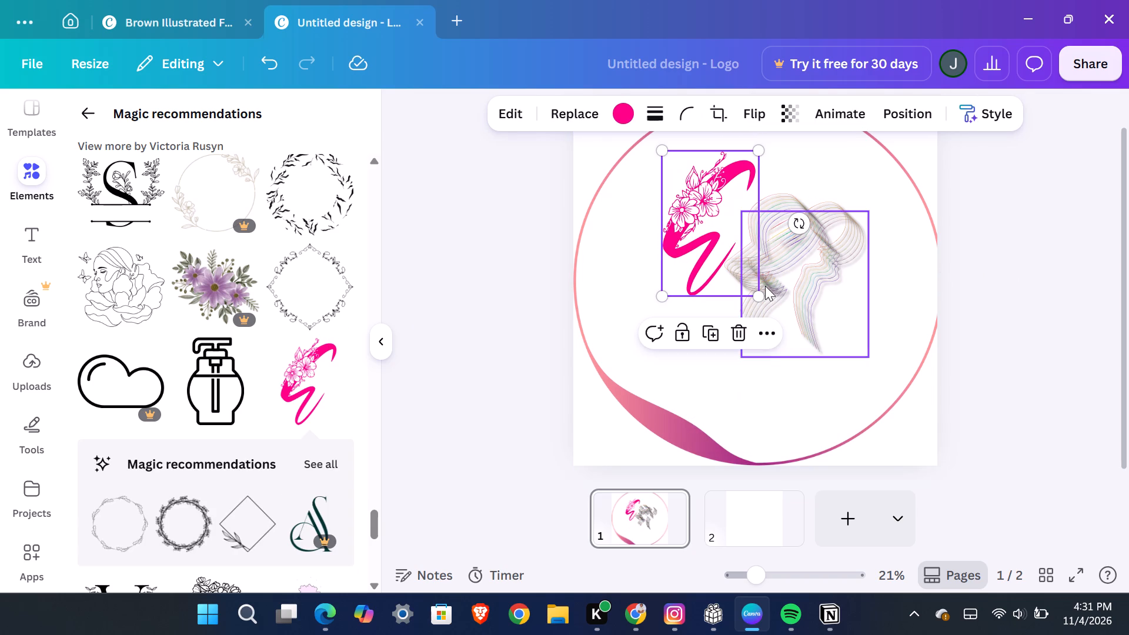
pyautogui.moveTo(660, 294); pyautogui.dragTo(658, 326)
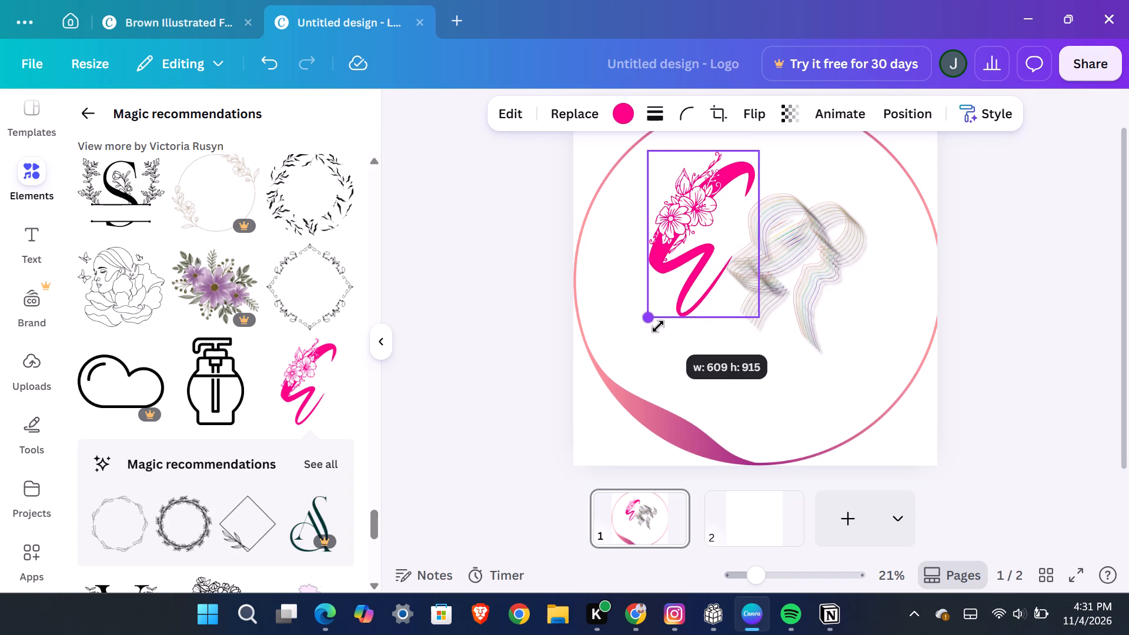
pyautogui.moveTo(658, 326); pyautogui.dragTo(668, 412)
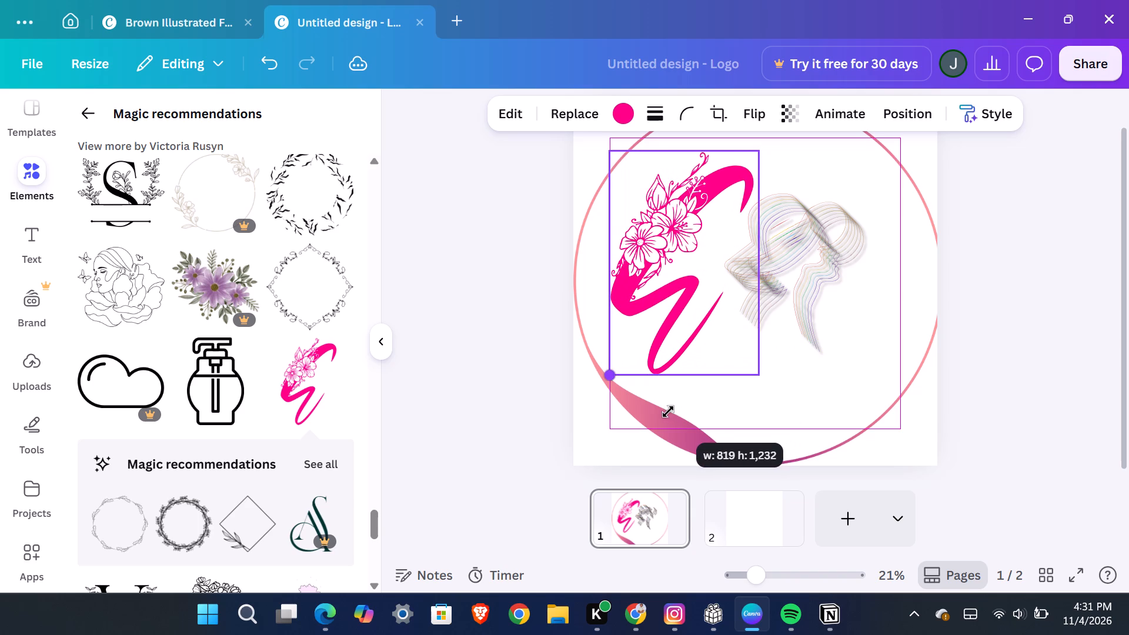
pyautogui.moveTo(668, 412); pyautogui.dragTo(667, 410)
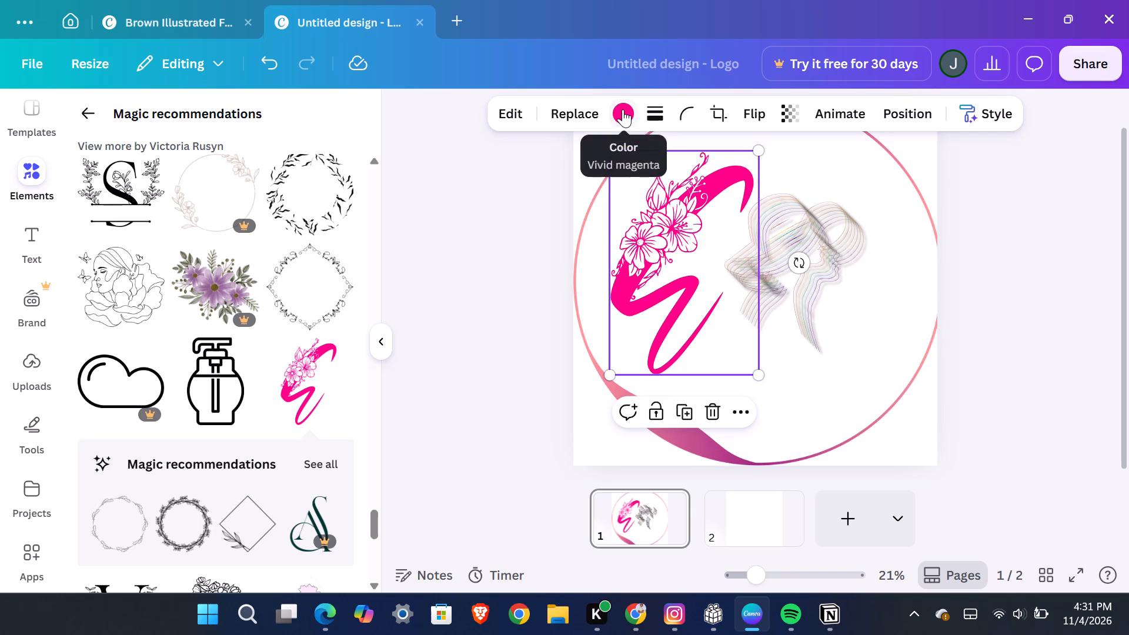
# Recolour the floral brush-stroke graphic with the lighter Magenta from the Round Gradient Frame's photo colours.
pyautogui.click(623, 109)
pyautogui.scroll(2, 261, 322)
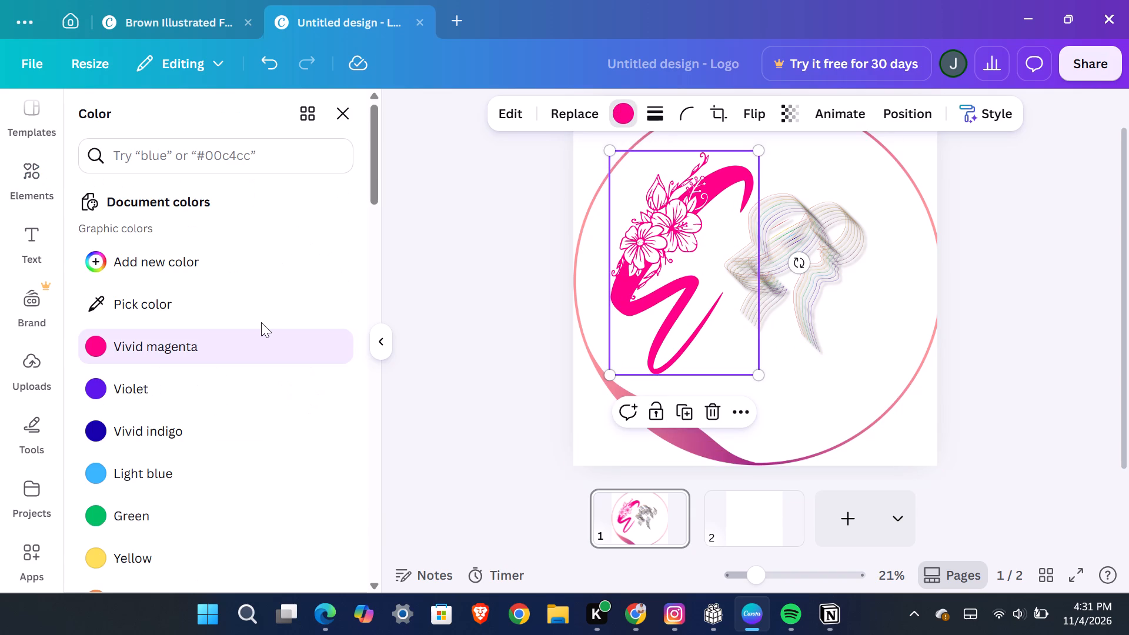
pyautogui.scroll(-6, 261, 322)
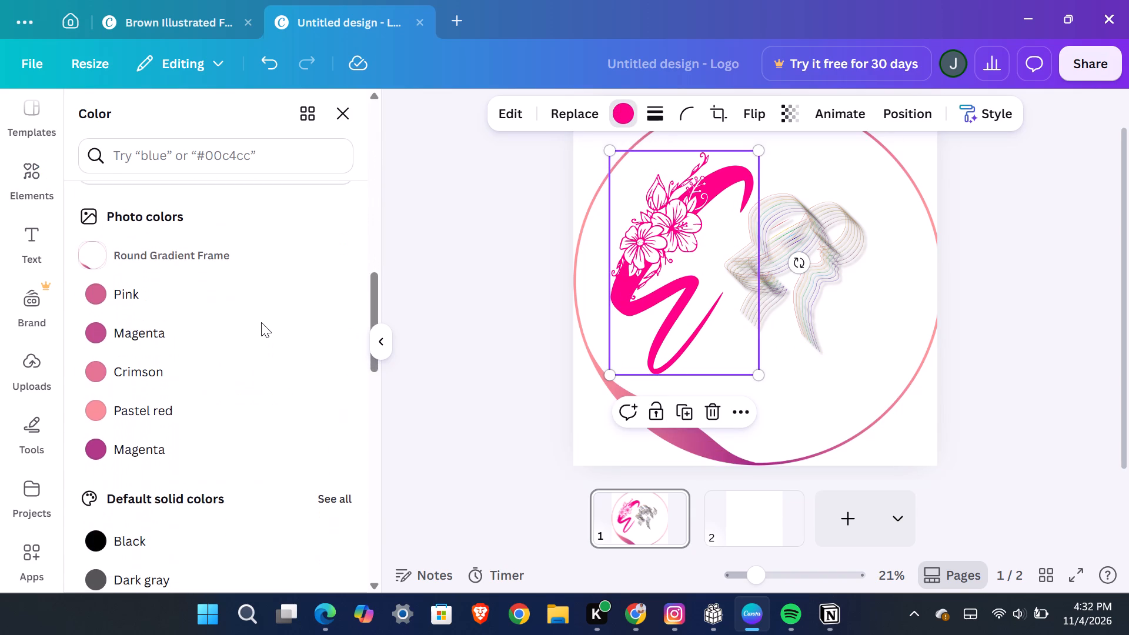
pyautogui.click(197, 329)
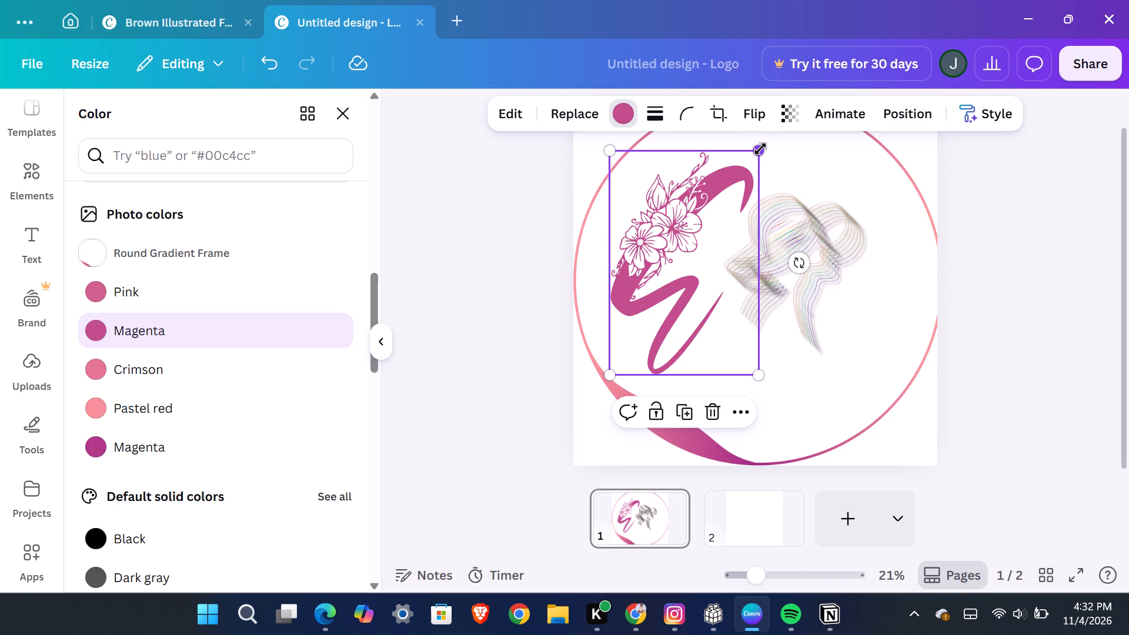
# Enlarge the floral brush-stroke graphic further so it fills more of the ring's left half.
pyautogui.moveTo(760, 149); pyautogui.dragTo(796, 125)
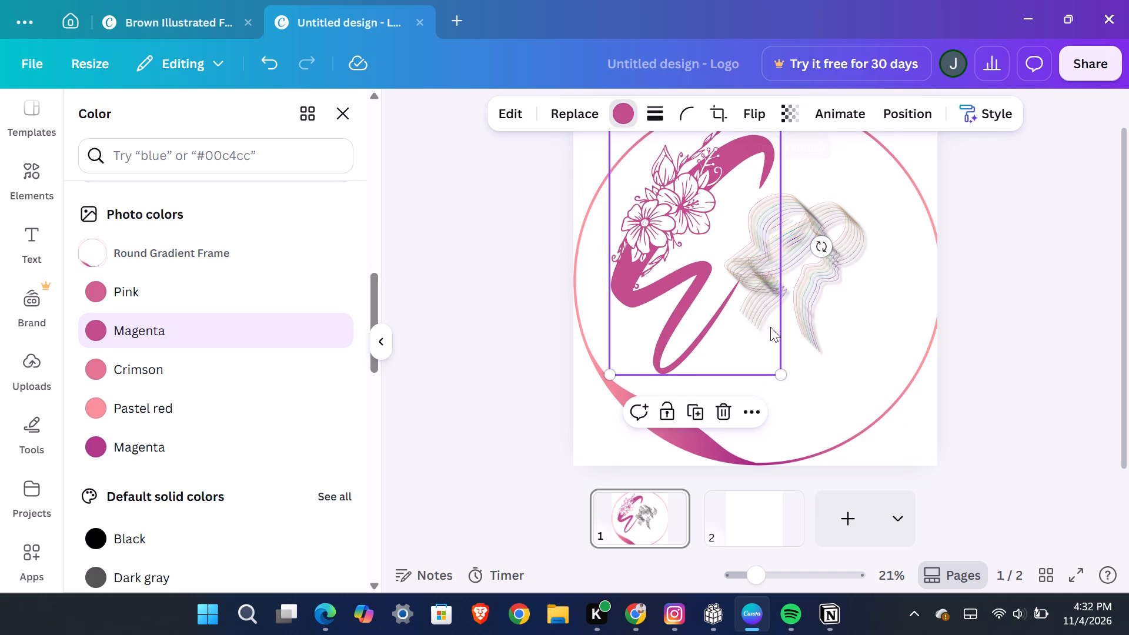
pyautogui.moveTo(780, 374); pyautogui.dragTo(787, 388)
# Change the pink in the topmost woman line art copy to the floral graphic's Magenta and apply the change across the page.
pyautogui.click(852, 340)
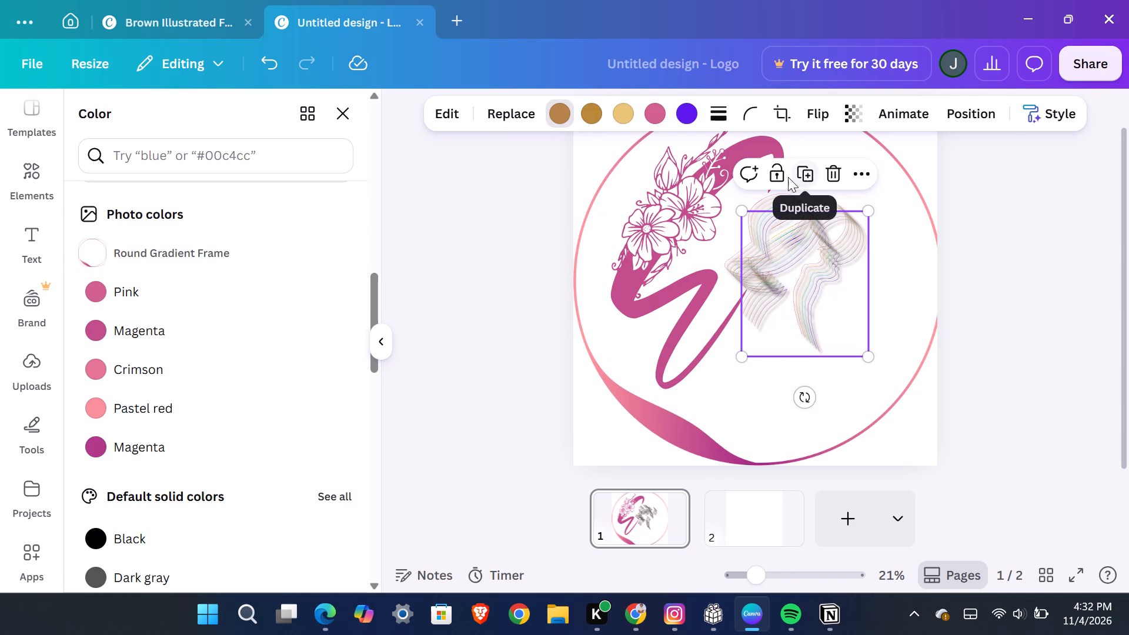
pyautogui.click(654, 109)
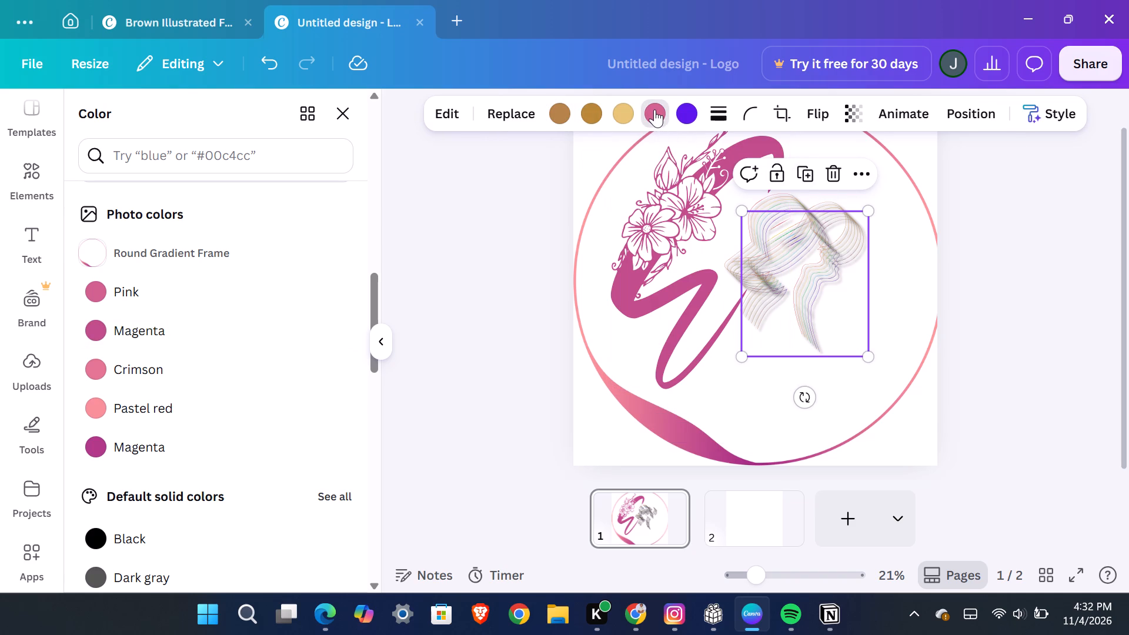
pyautogui.click(86, 345)
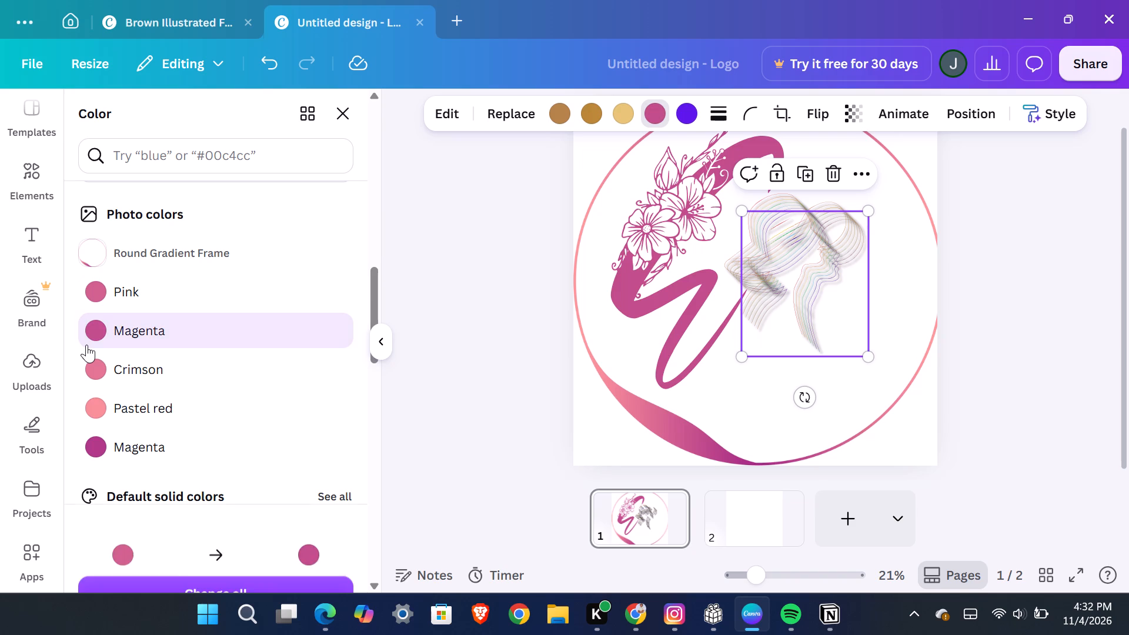
pyautogui.click(215, 566)
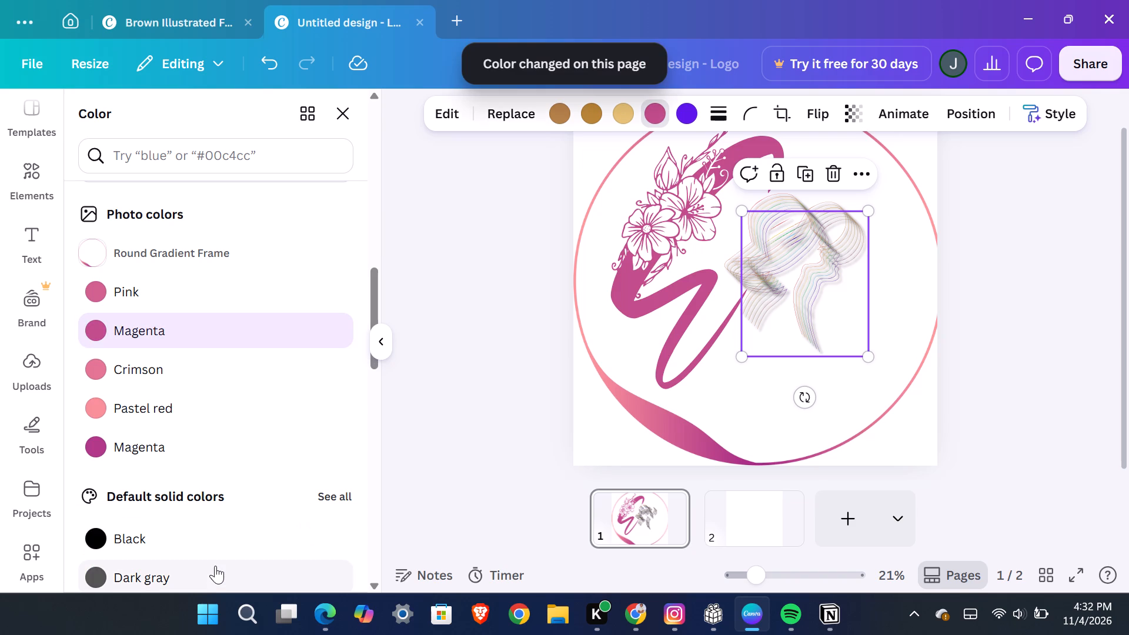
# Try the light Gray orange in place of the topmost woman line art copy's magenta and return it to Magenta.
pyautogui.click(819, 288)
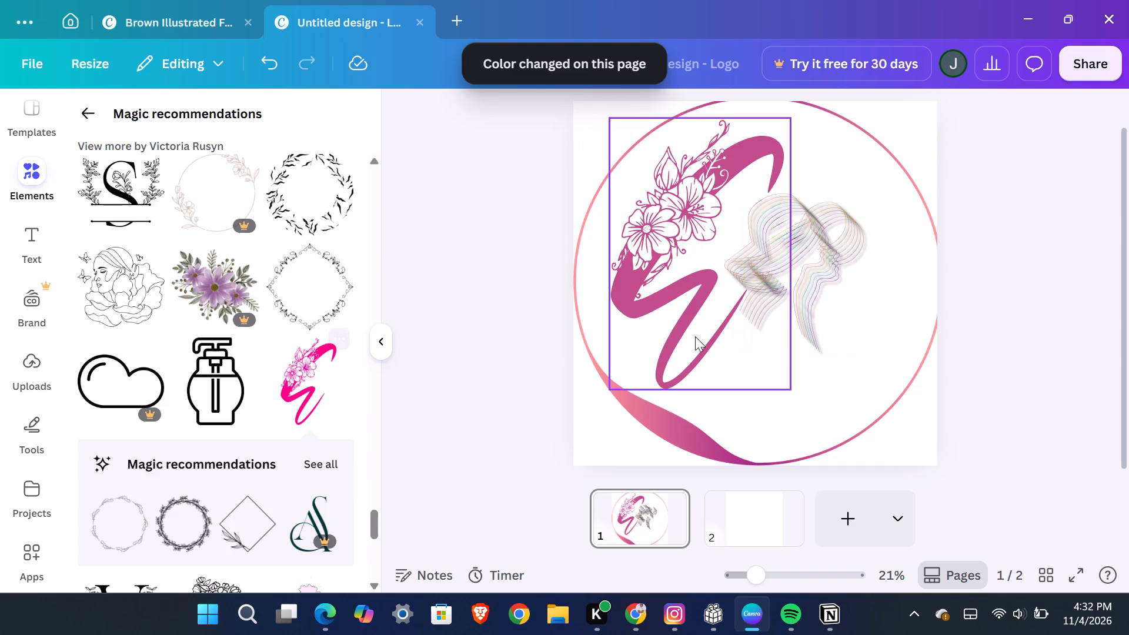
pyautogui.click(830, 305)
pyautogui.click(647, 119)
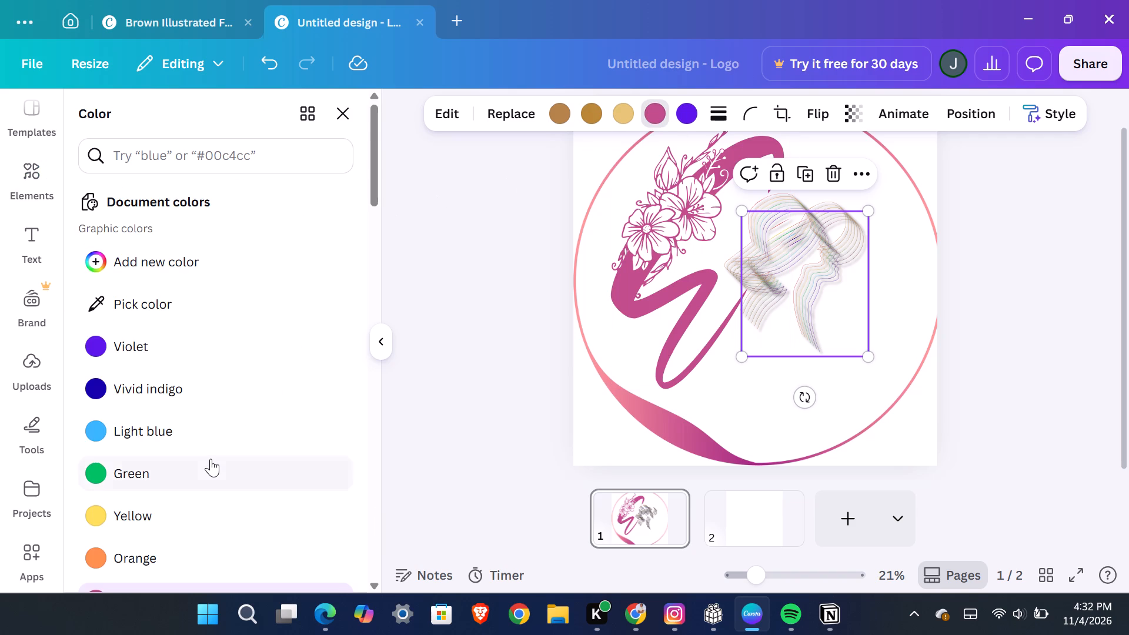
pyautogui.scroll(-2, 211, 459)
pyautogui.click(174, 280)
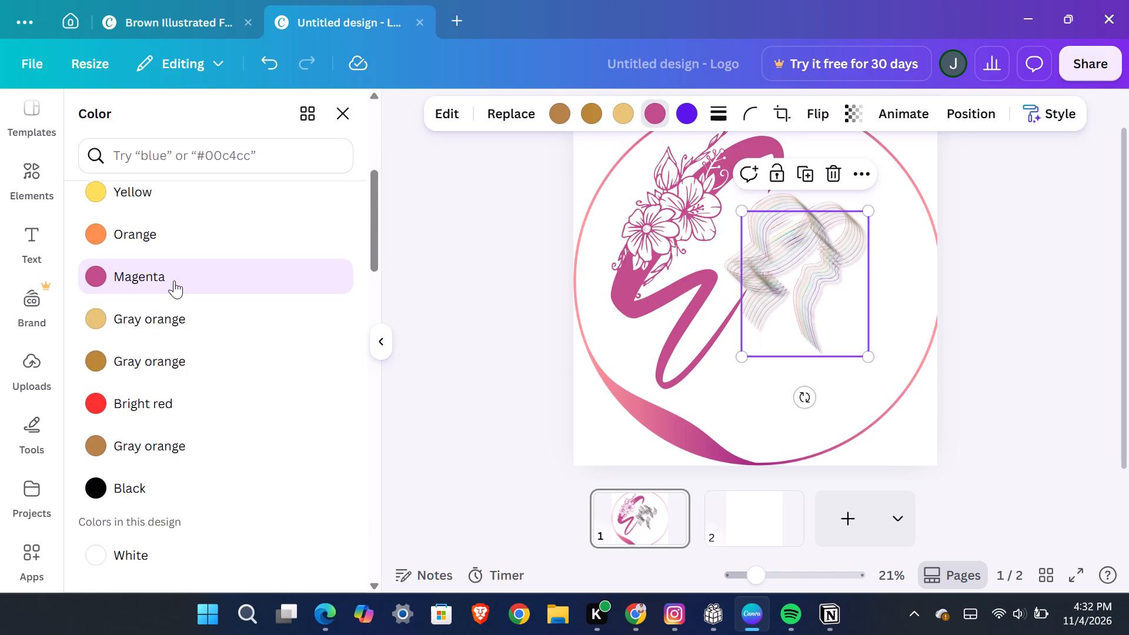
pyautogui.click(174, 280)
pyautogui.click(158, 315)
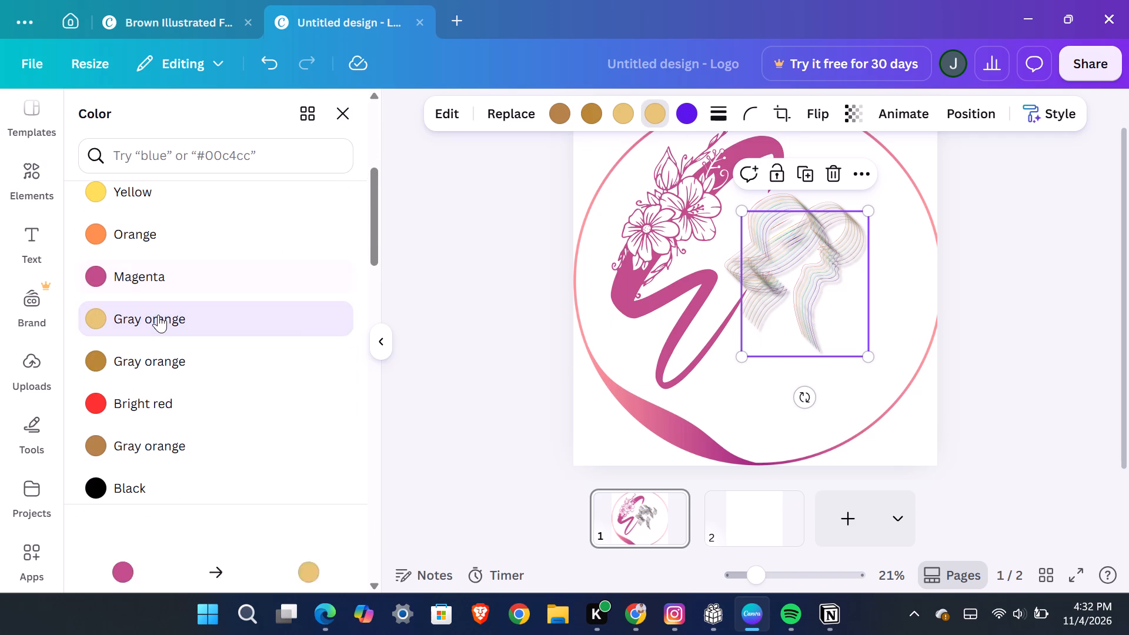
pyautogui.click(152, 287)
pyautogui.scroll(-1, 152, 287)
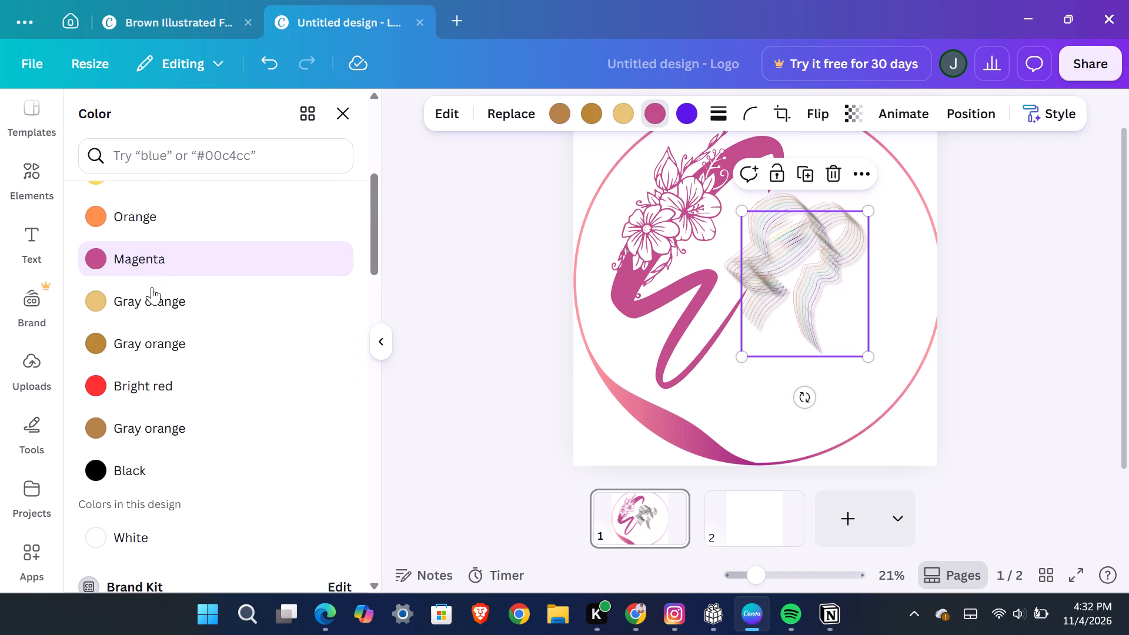
# Delete the six topmost copies from the stack of offset woman line art, one after another.
pyautogui.scroll(-1, 152, 287)
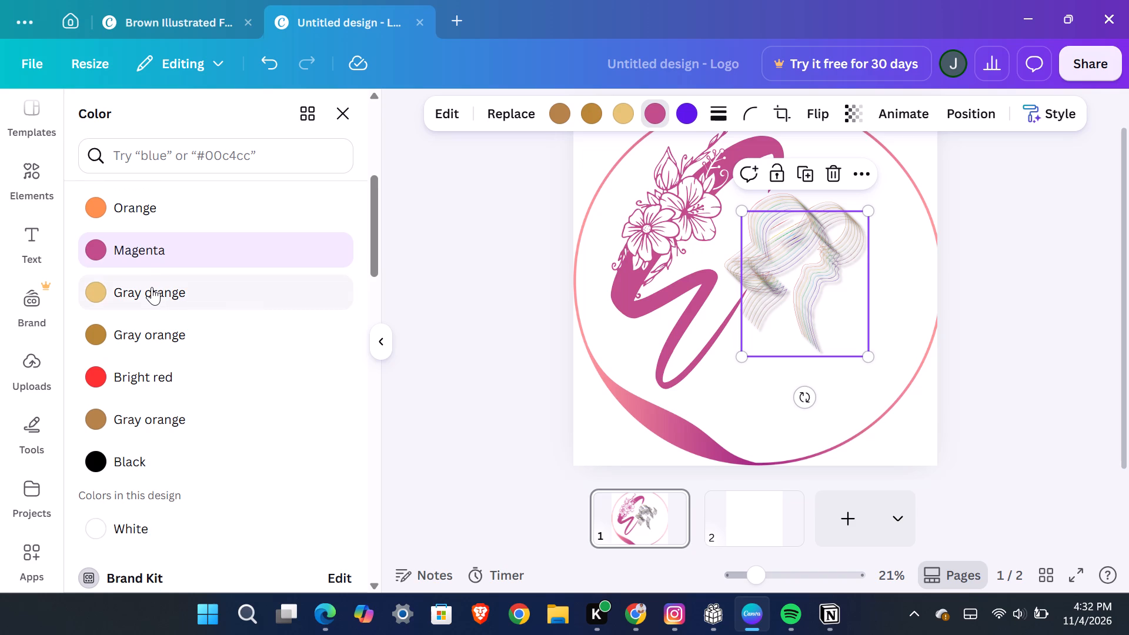
pyautogui.click(841, 174)
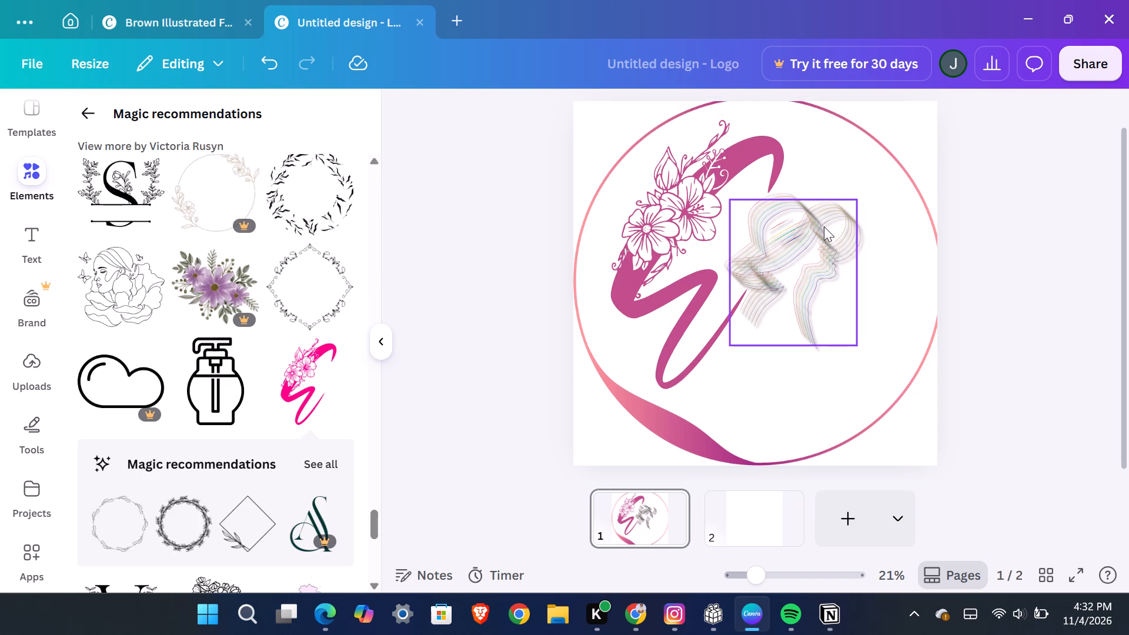
pyautogui.click(824, 226)
pyautogui.click(828, 165)
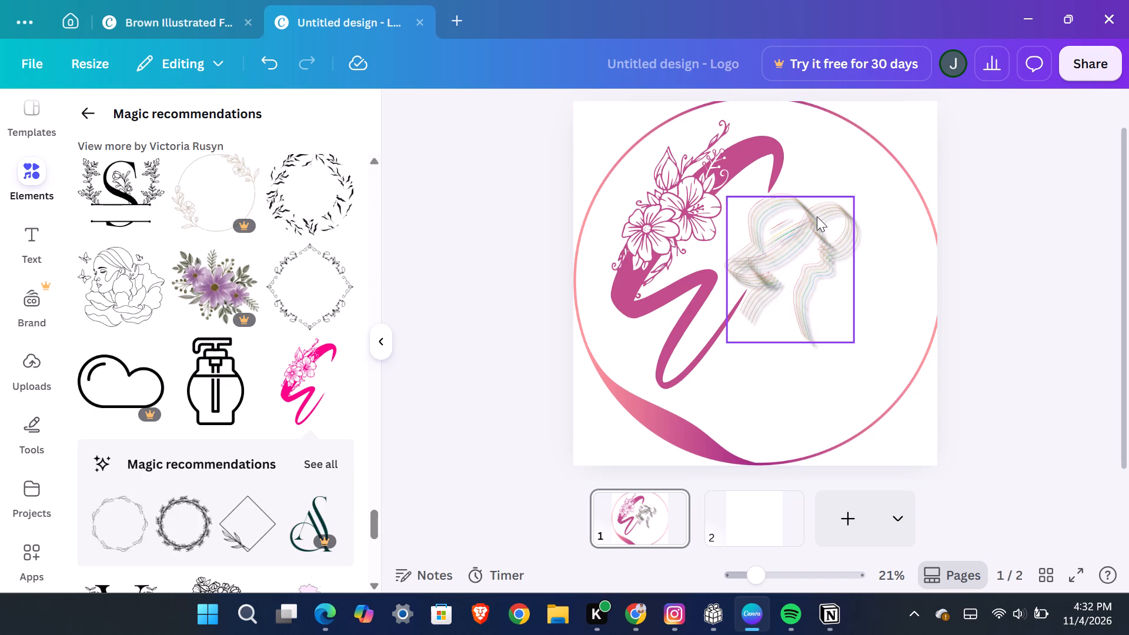
pyautogui.click(817, 216)
pyautogui.click(826, 174)
pyautogui.click(810, 240)
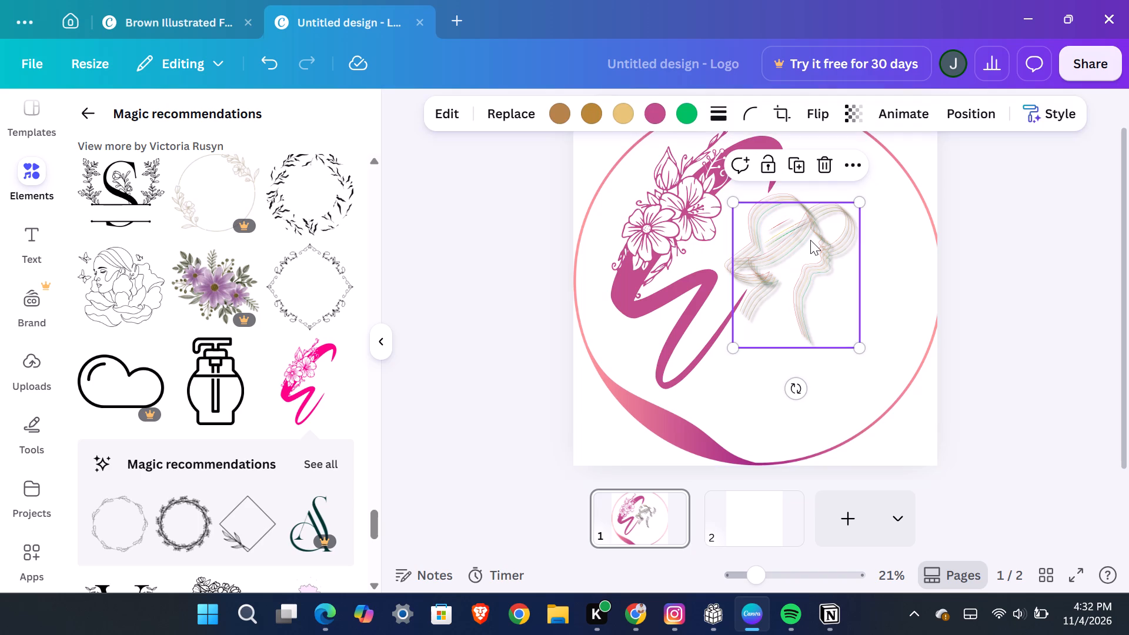
pyautogui.click(824, 173)
pyautogui.click(810, 233)
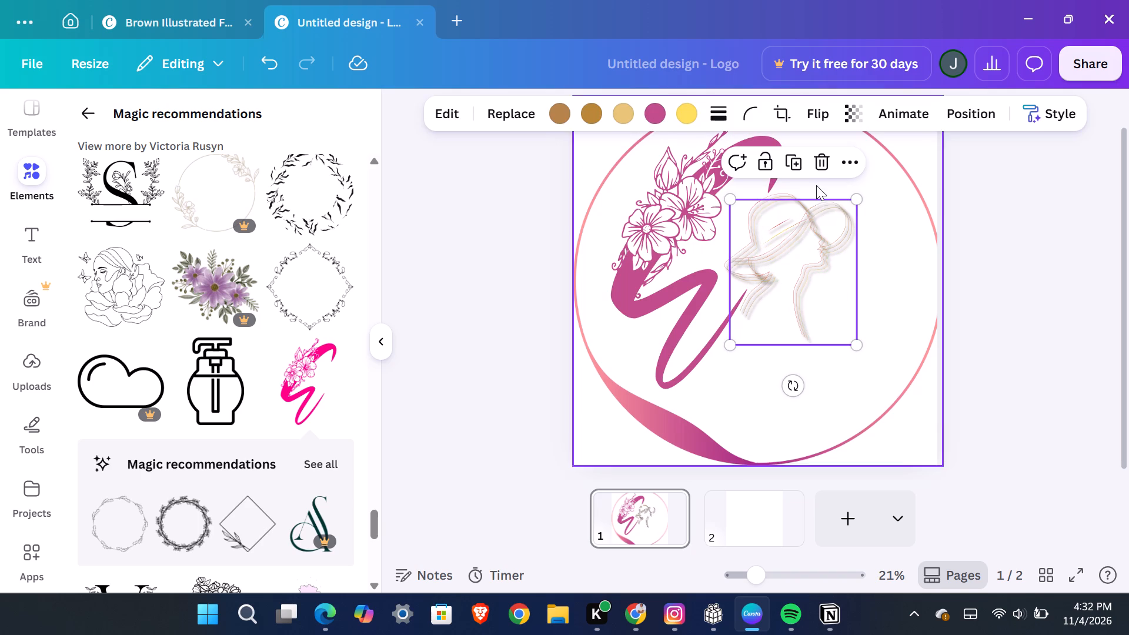
pyautogui.click(816, 173)
pyautogui.click(803, 248)
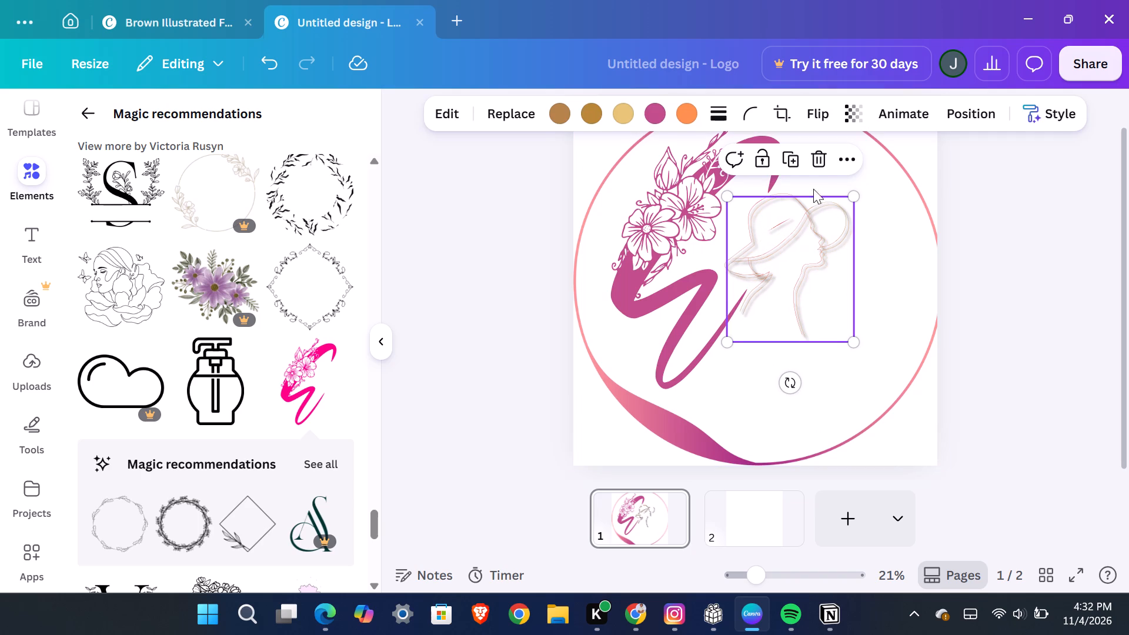
pyautogui.click(814, 157)
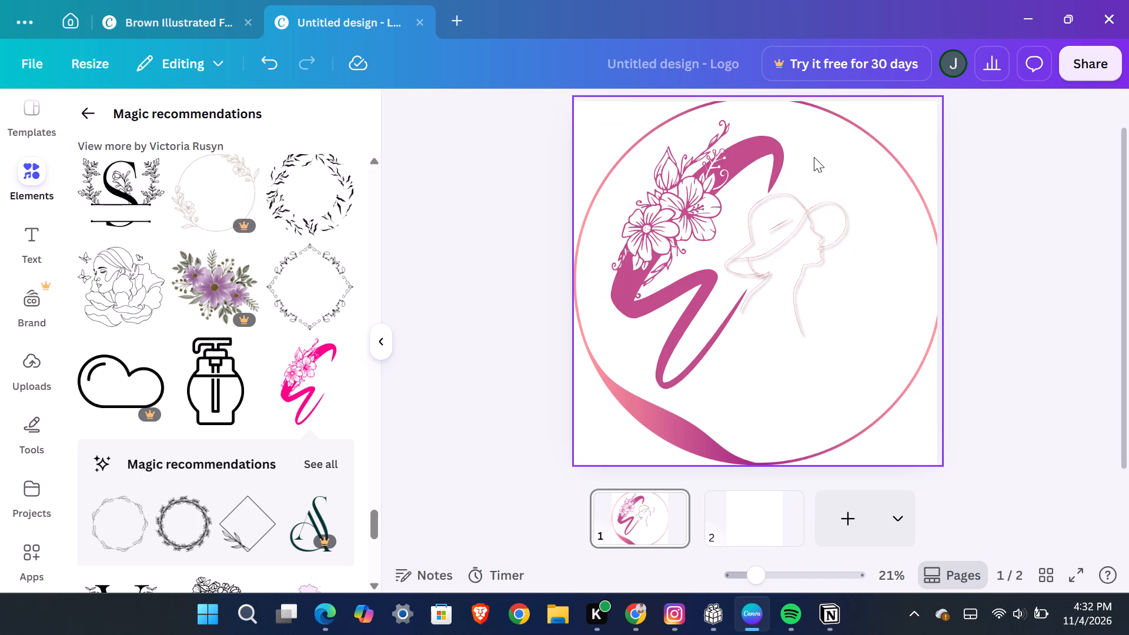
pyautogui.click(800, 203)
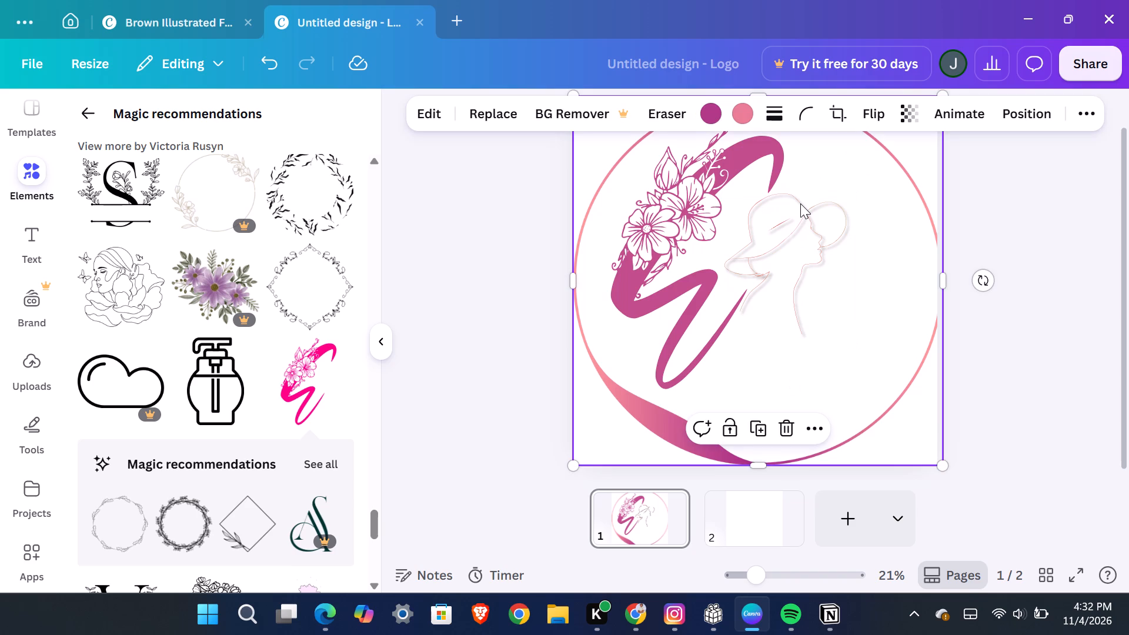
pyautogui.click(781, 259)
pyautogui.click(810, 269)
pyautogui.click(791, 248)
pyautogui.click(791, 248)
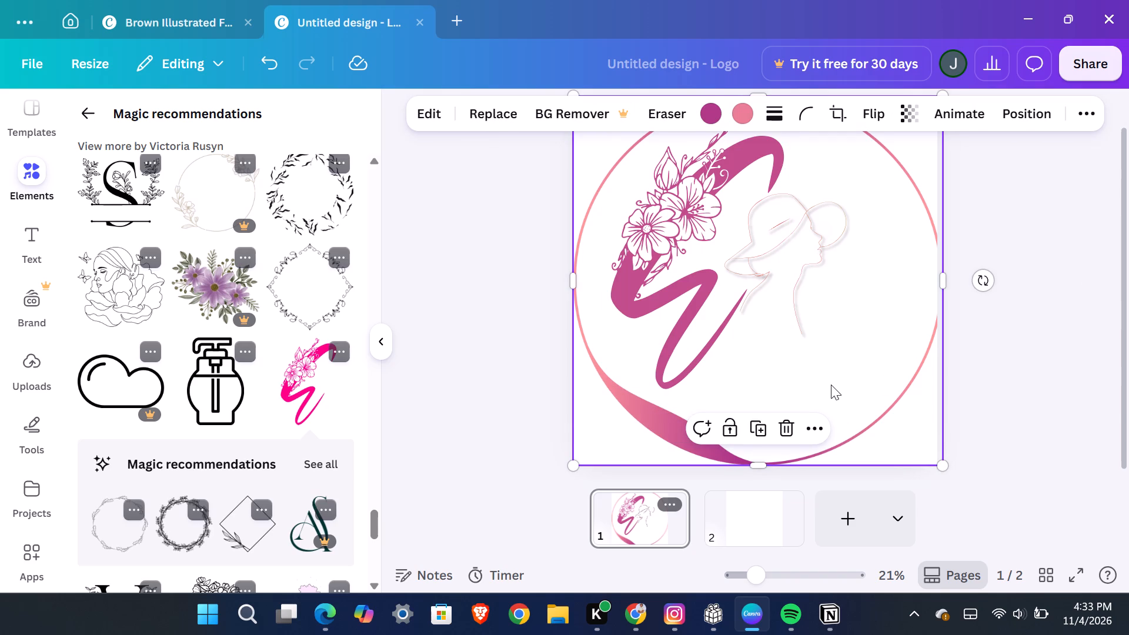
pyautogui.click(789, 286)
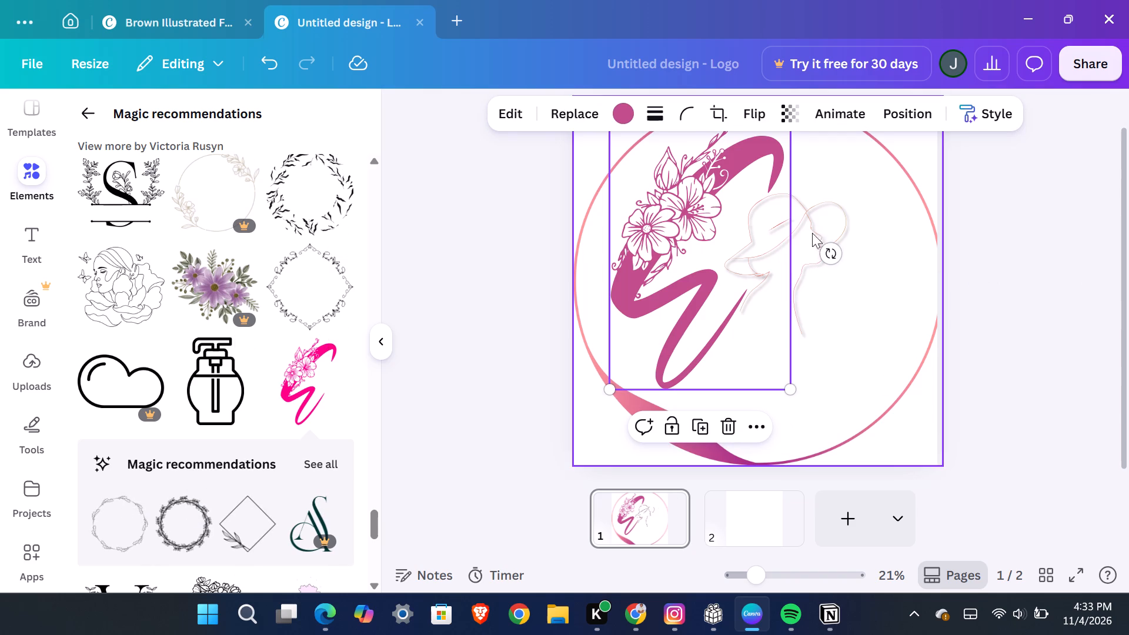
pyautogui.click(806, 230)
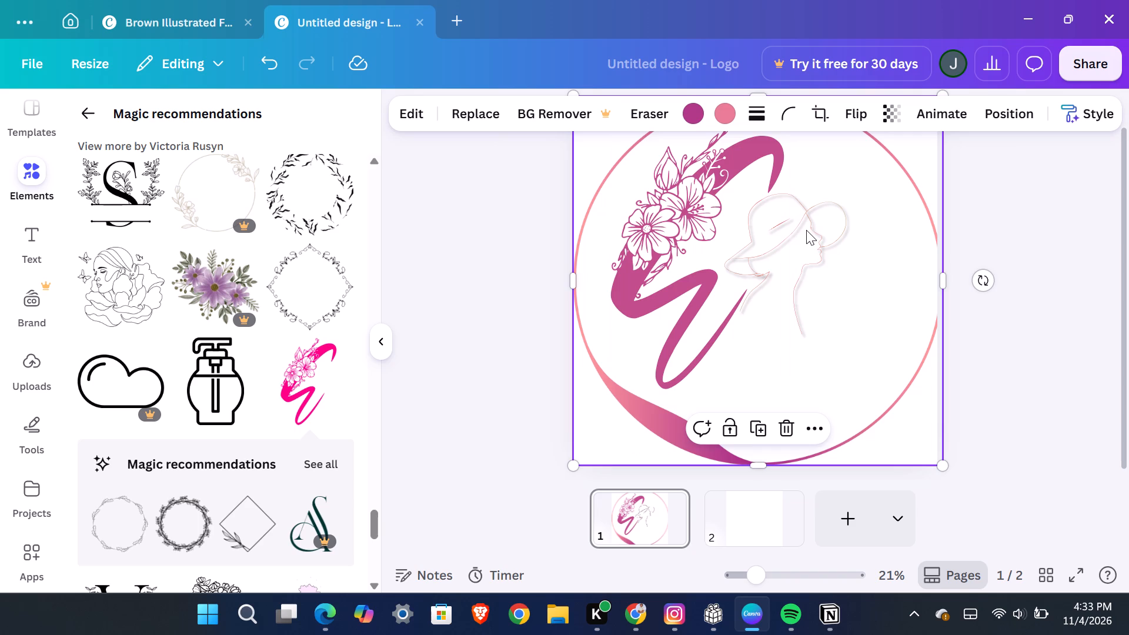
# Browse the full set of Magic recommendations for an alternative floral script letter graphic.
pyautogui.scroll(-2, 235, 433)
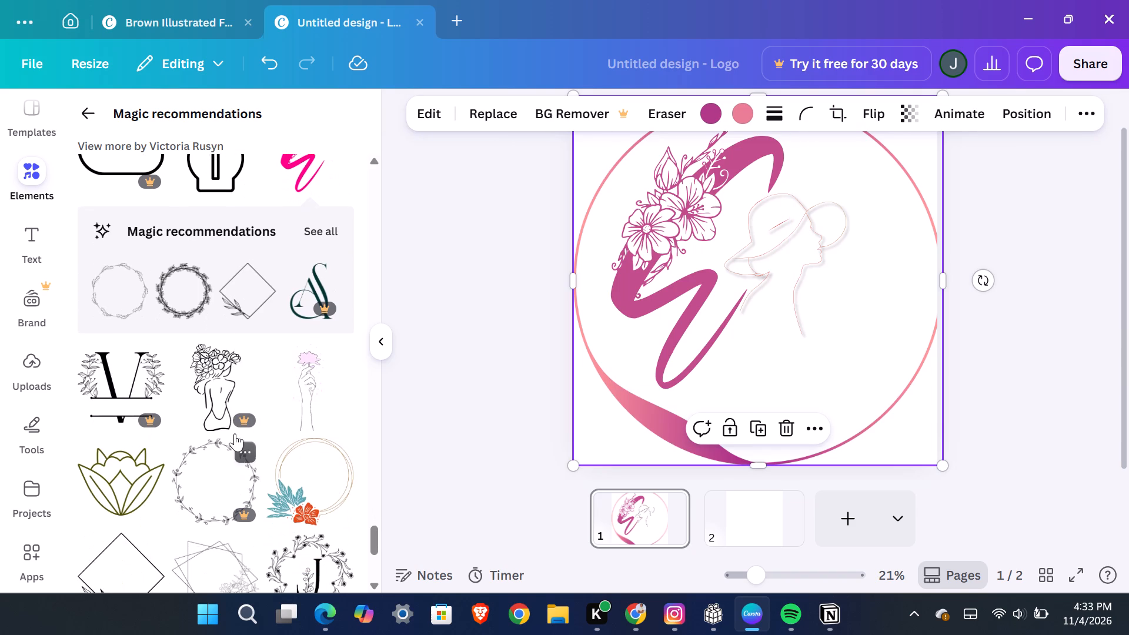
pyautogui.scroll(-1, 219, 403)
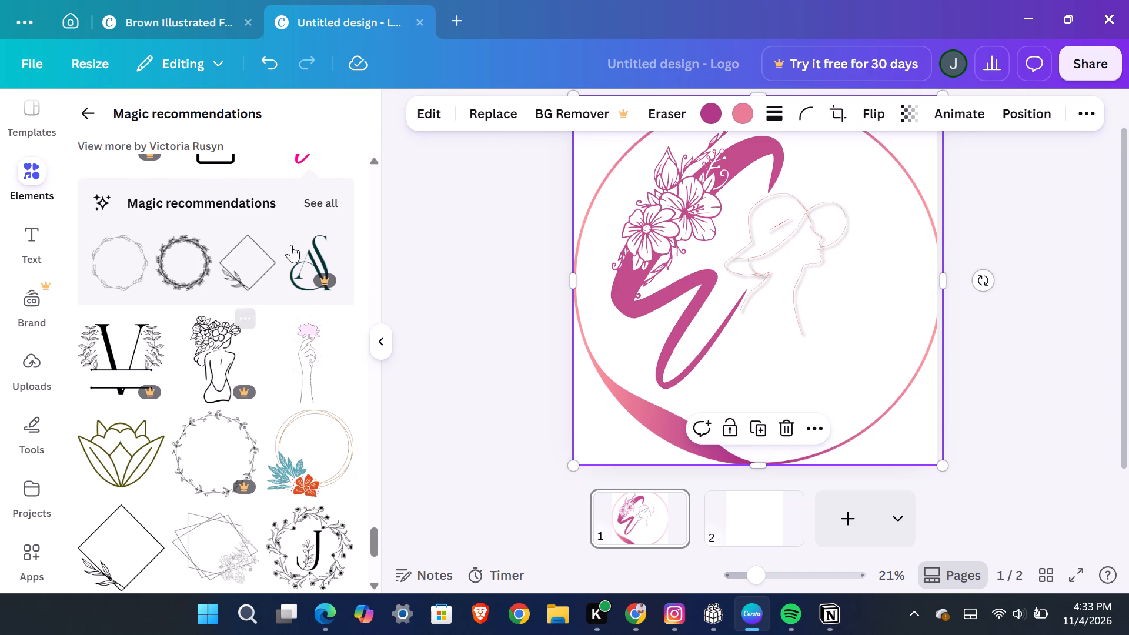
pyautogui.click(315, 207)
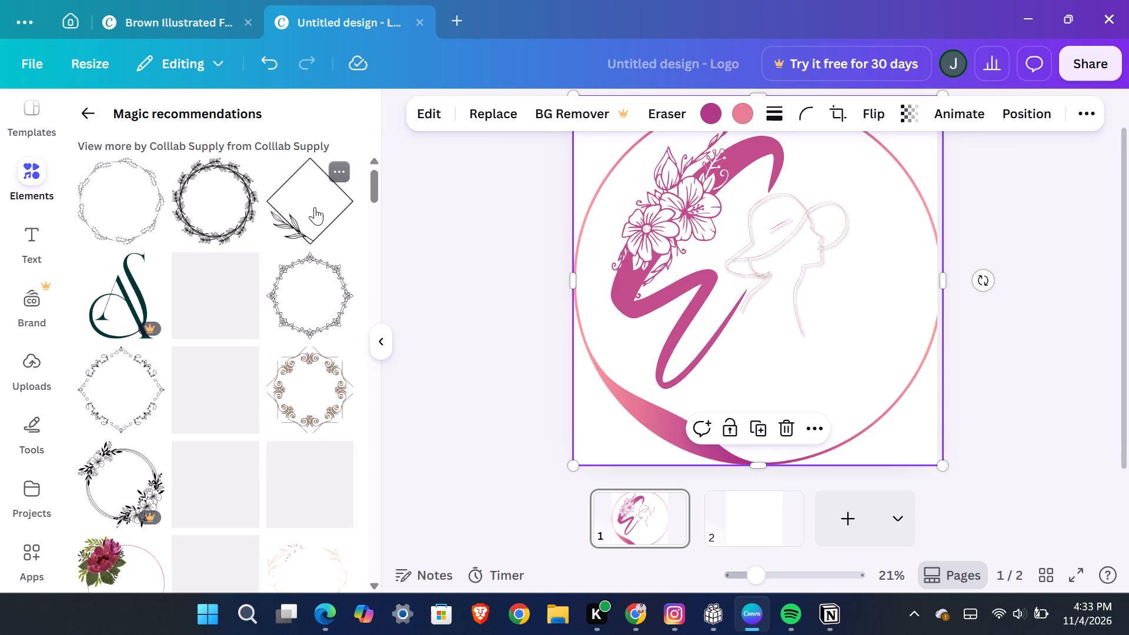
pyautogui.scroll(-3, 279, 354)
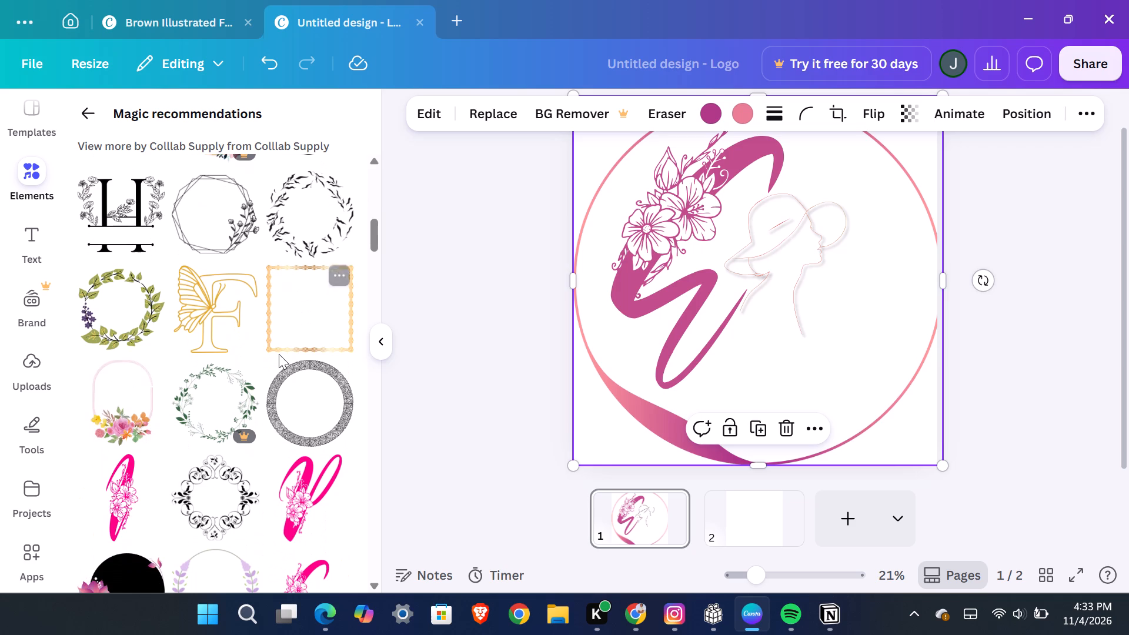
pyautogui.scroll(-2, 279, 354)
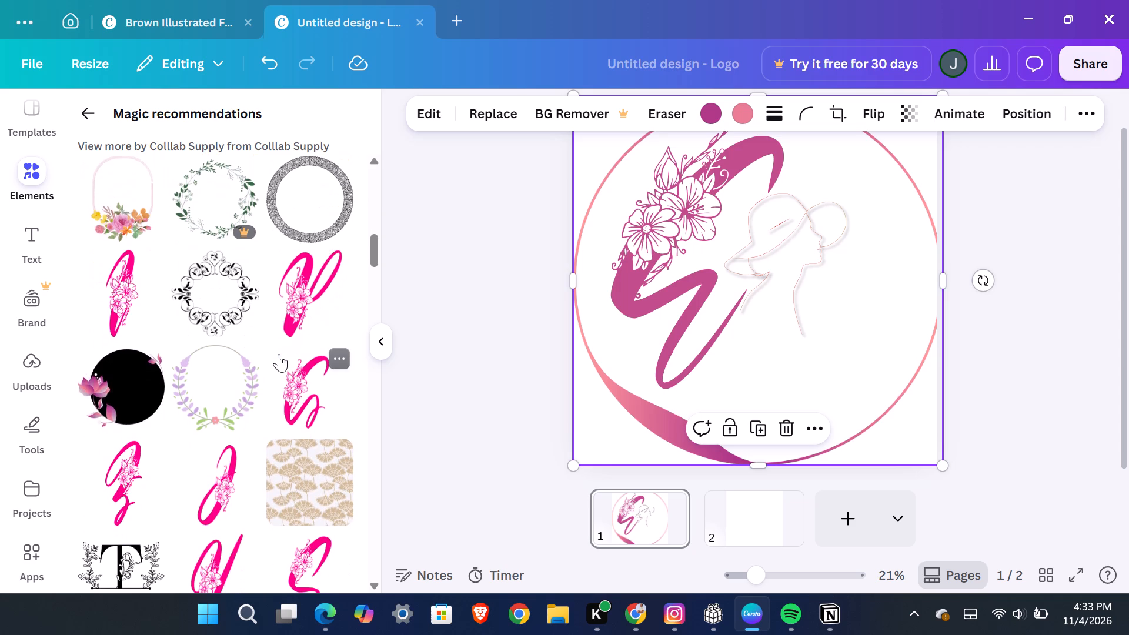
pyautogui.scroll(-2, 279, 354)
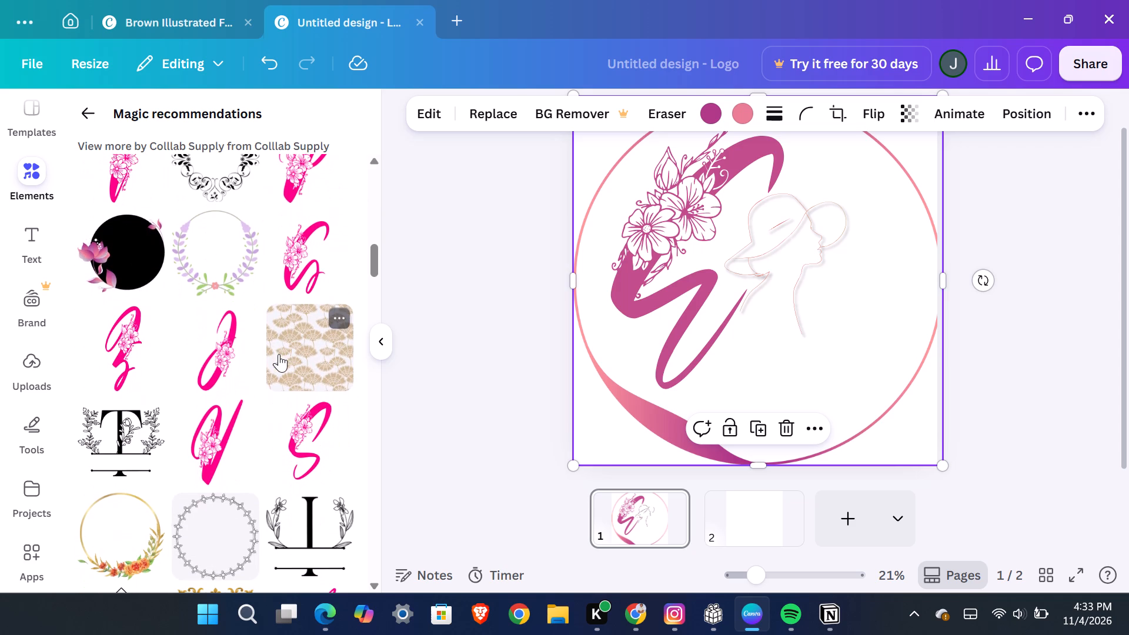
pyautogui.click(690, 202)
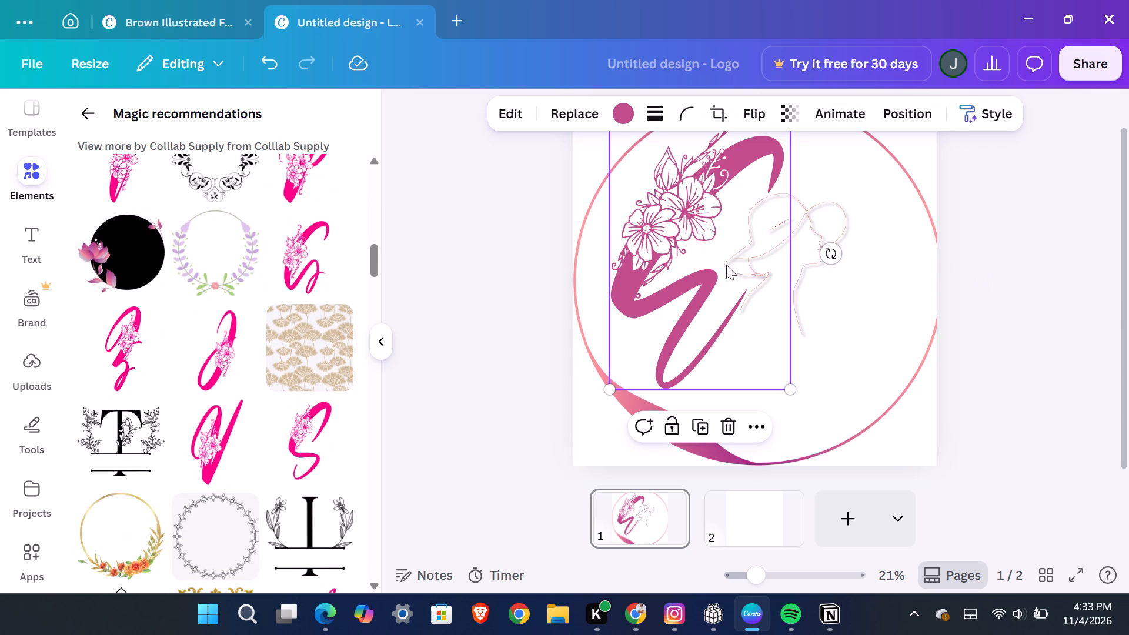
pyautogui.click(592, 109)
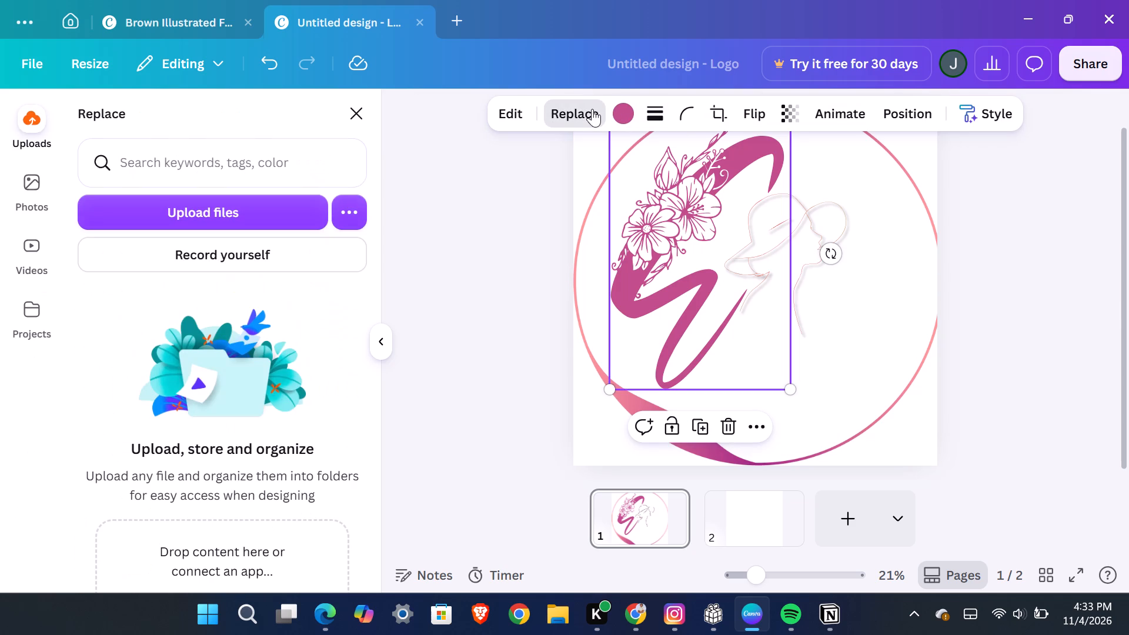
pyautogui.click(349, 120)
# Swap the floral brush-stroke graphic for the recommended pink floral script letter with a looped lower tail.
pyautogui.scroll(-3, 339, 444)
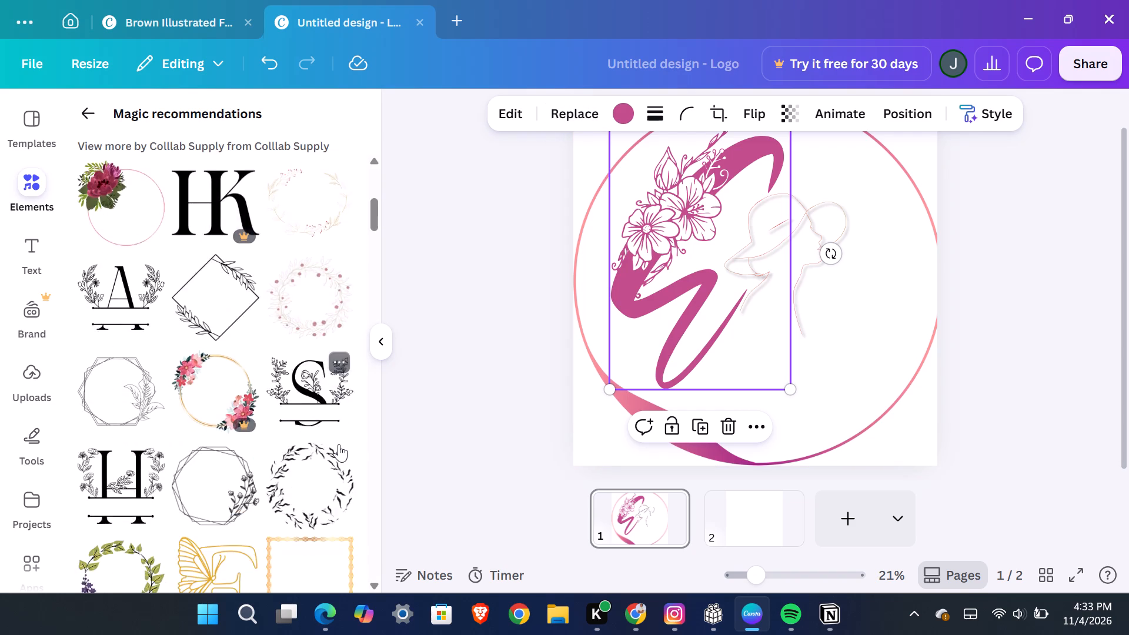
pyautogui.scroll(-3, 339, 444)
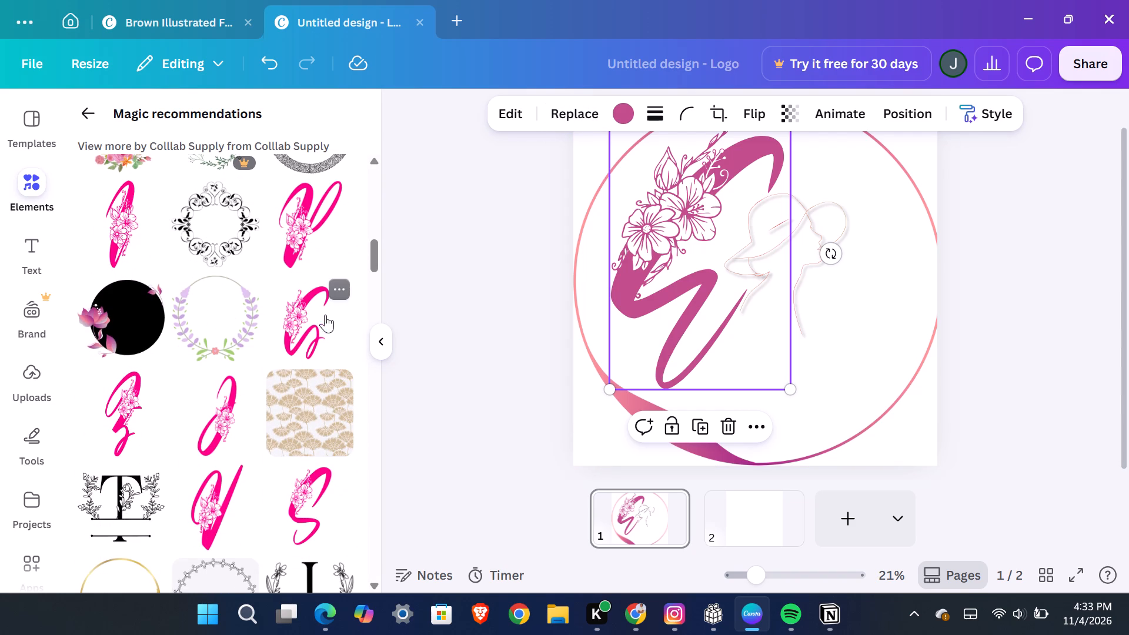
pyautogui.click(723, 423)
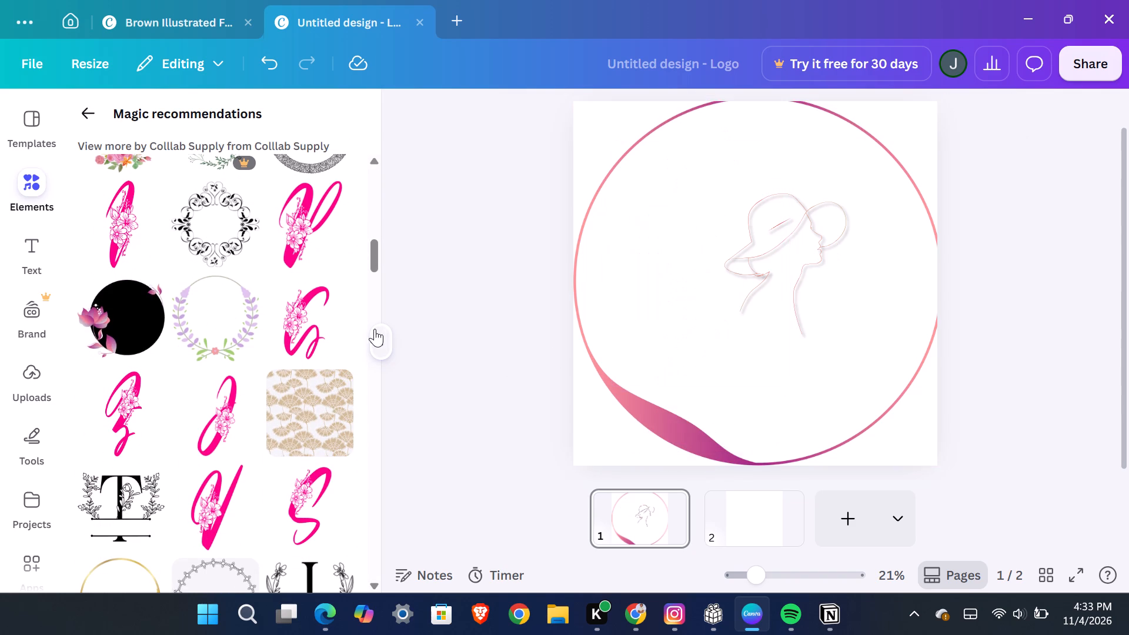
pyautogui.click(308, 327)
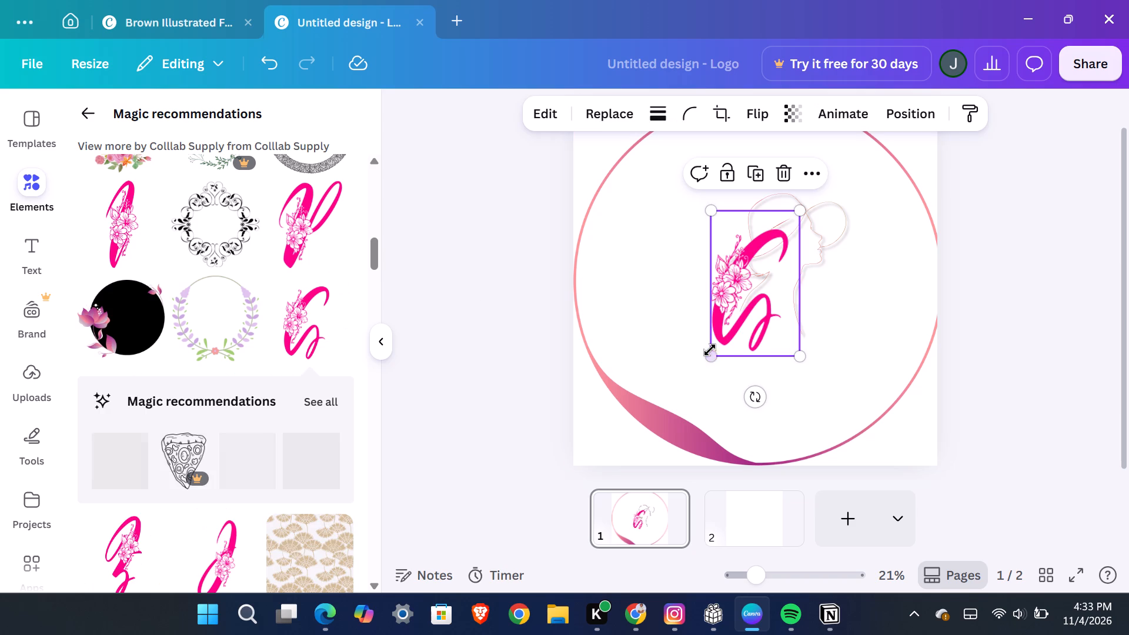
# Enlarge the new floral script letter and move it into the ring's left half, beside the woman line art.
pyautogui.moveTo(710, 355); pyautogui.dragTo(636, 437)
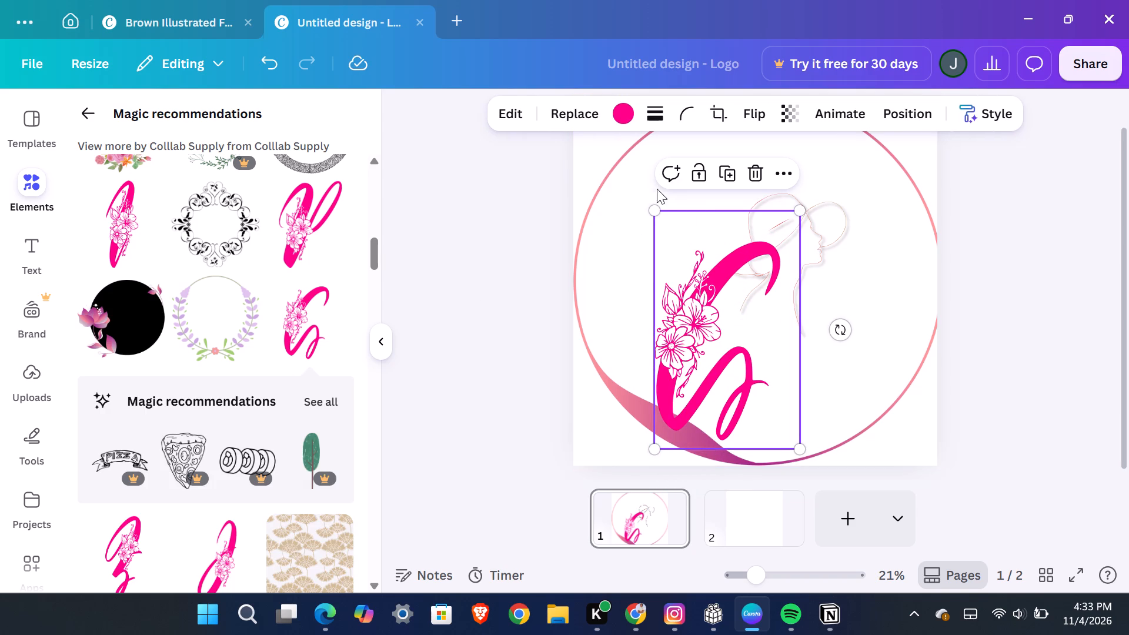
pyautogui.moveTo(686, 216); pyautogui.dragTo(641, 130)
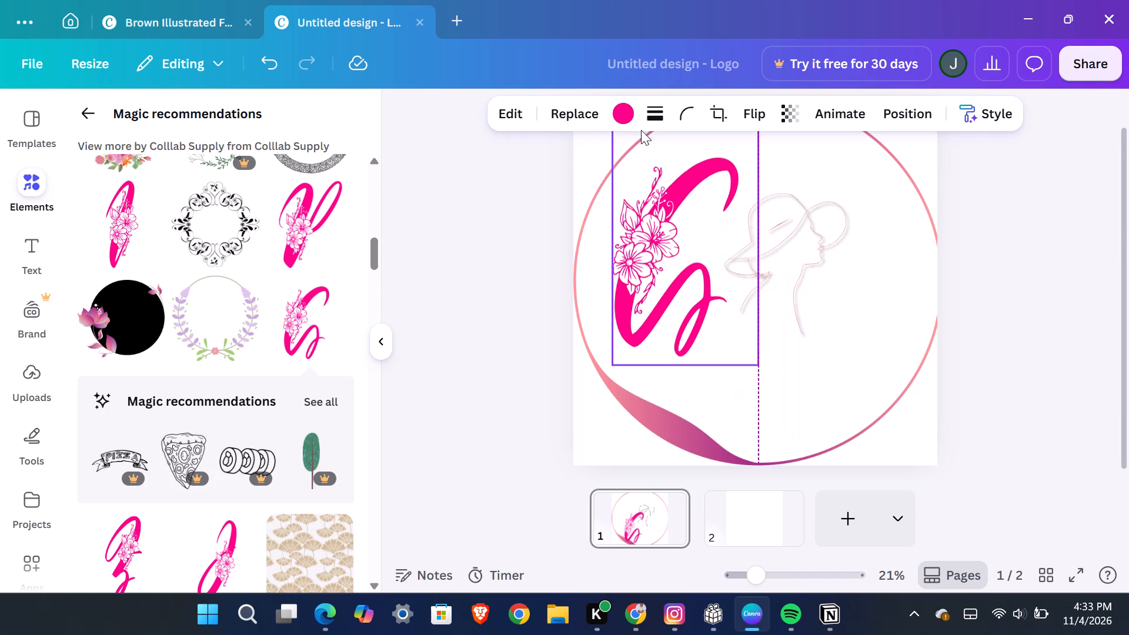
pyautogui.moveTo(641, 130); pyautogui.dragTo(629, 123)
pyautogui.click(839, 240)
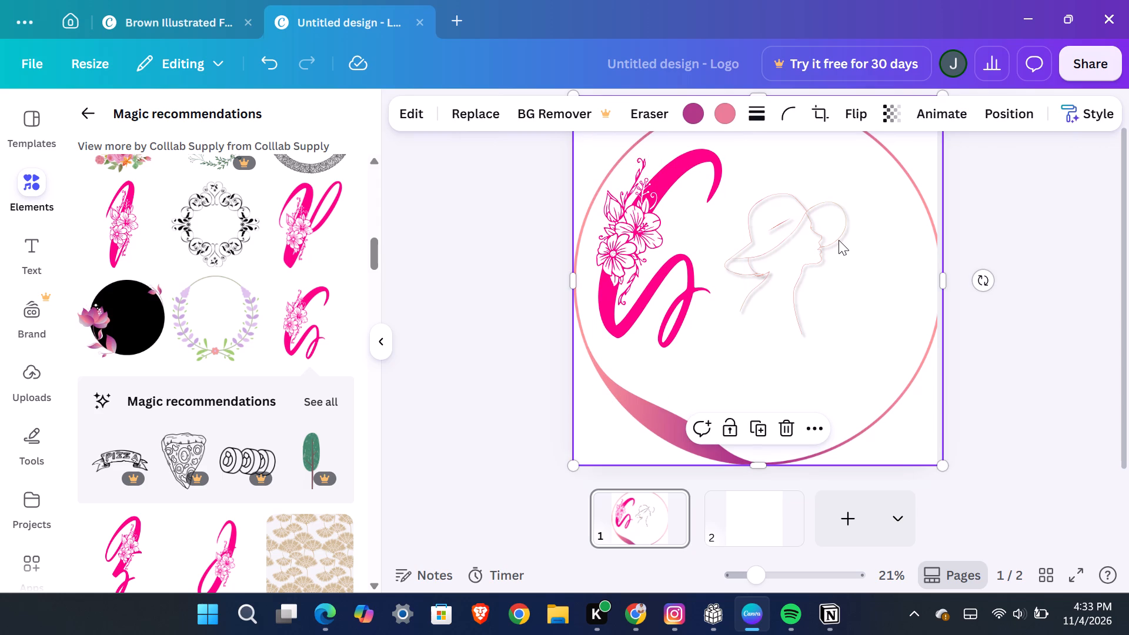
# Recolour the floral script letter from the document colours to Magenta.
pyautogui.click(664, 240)
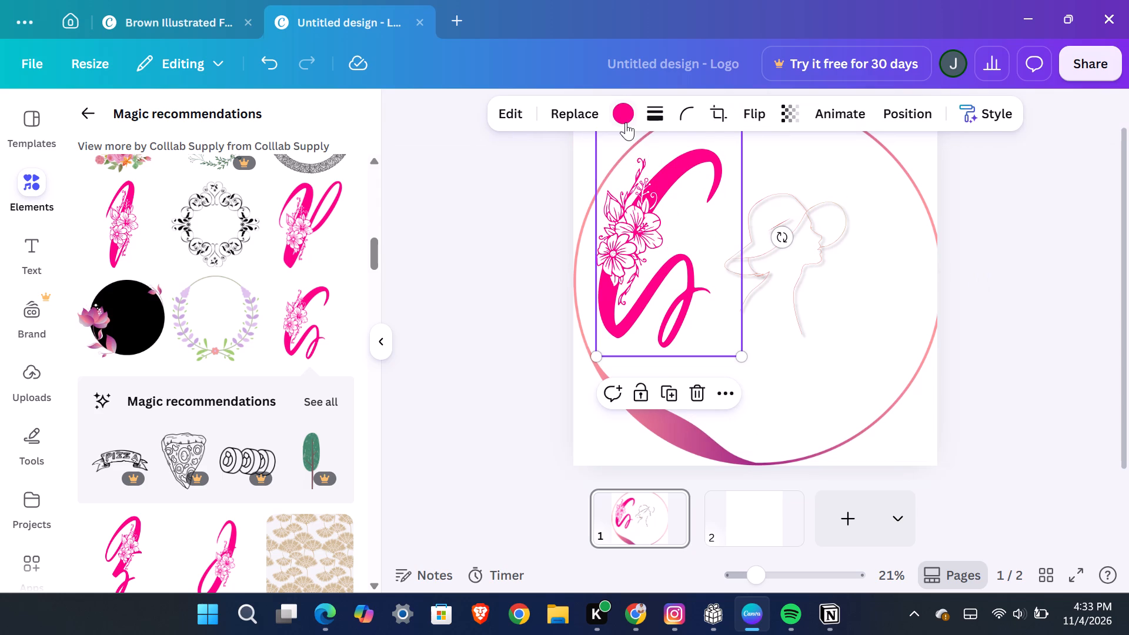
pyautogui.click(626, 122)
pyautogui.click(163, 400)
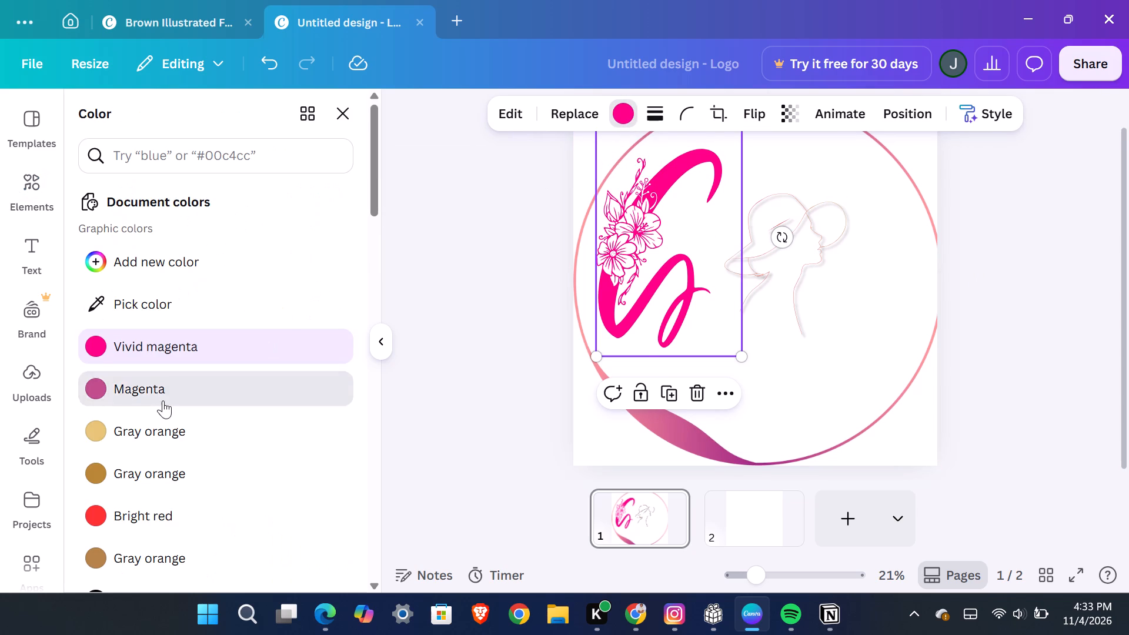
pyautogui.click(767, 433)
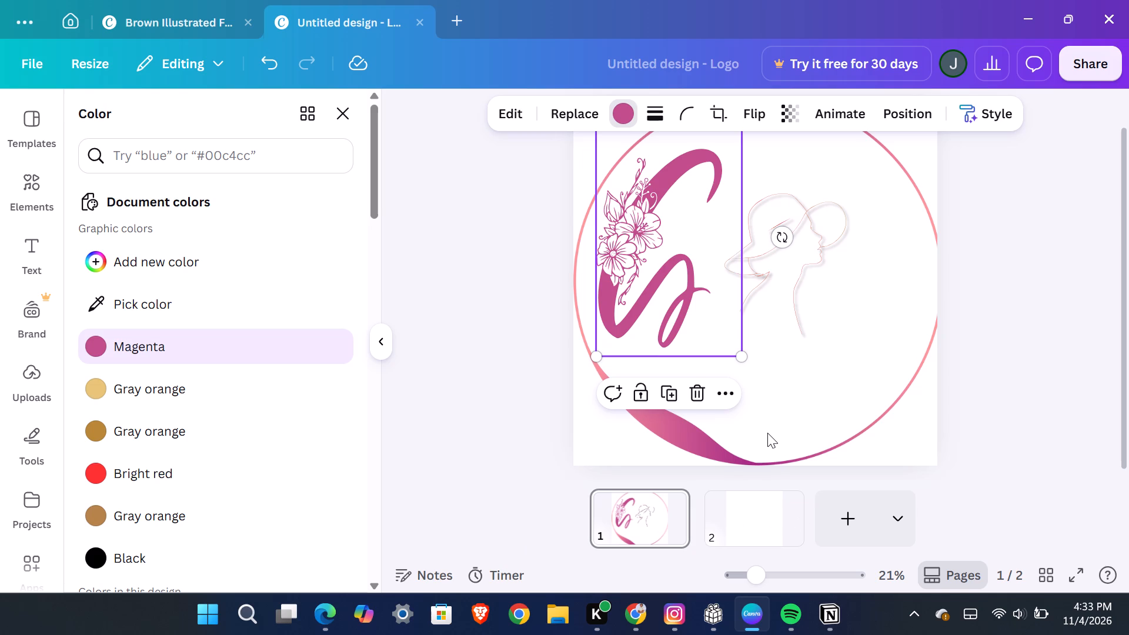
# Recolour the large ring's two gradient colours to Light lavender and Pink from the default solid colours.
pyautogui.click(656, 407)
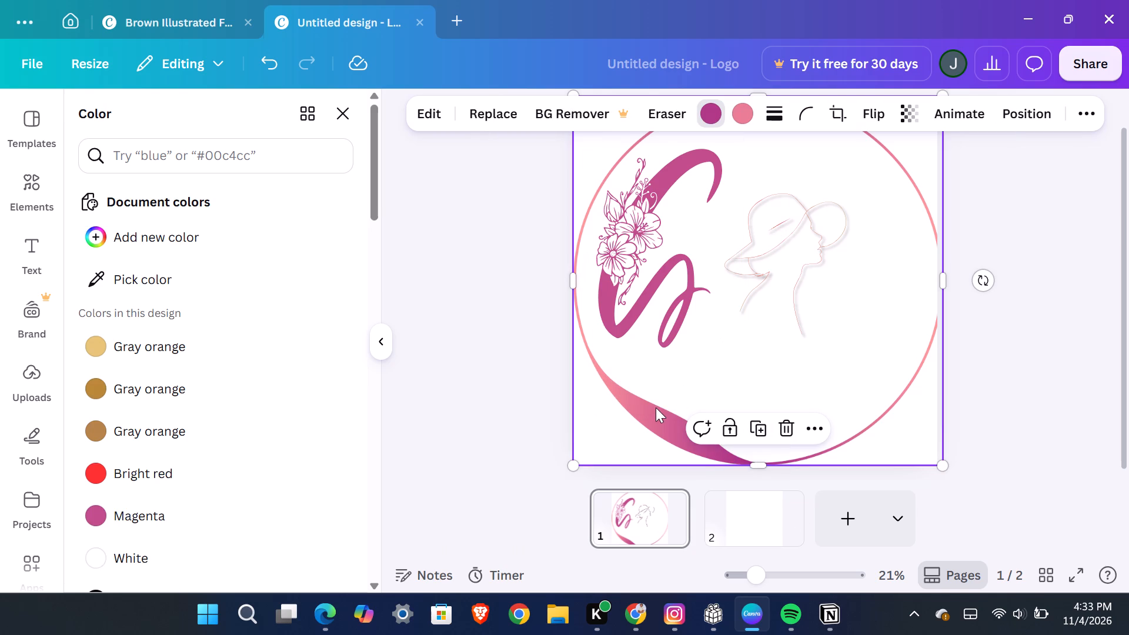
pyautogui.click(642, 397)
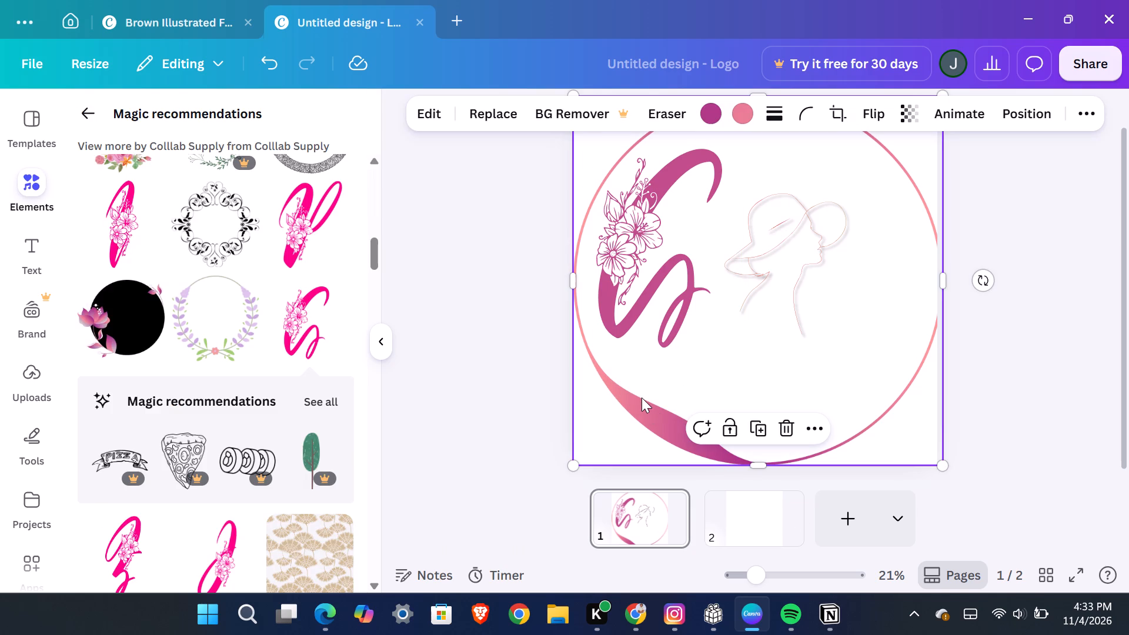
pyautogui.click(722, 117)
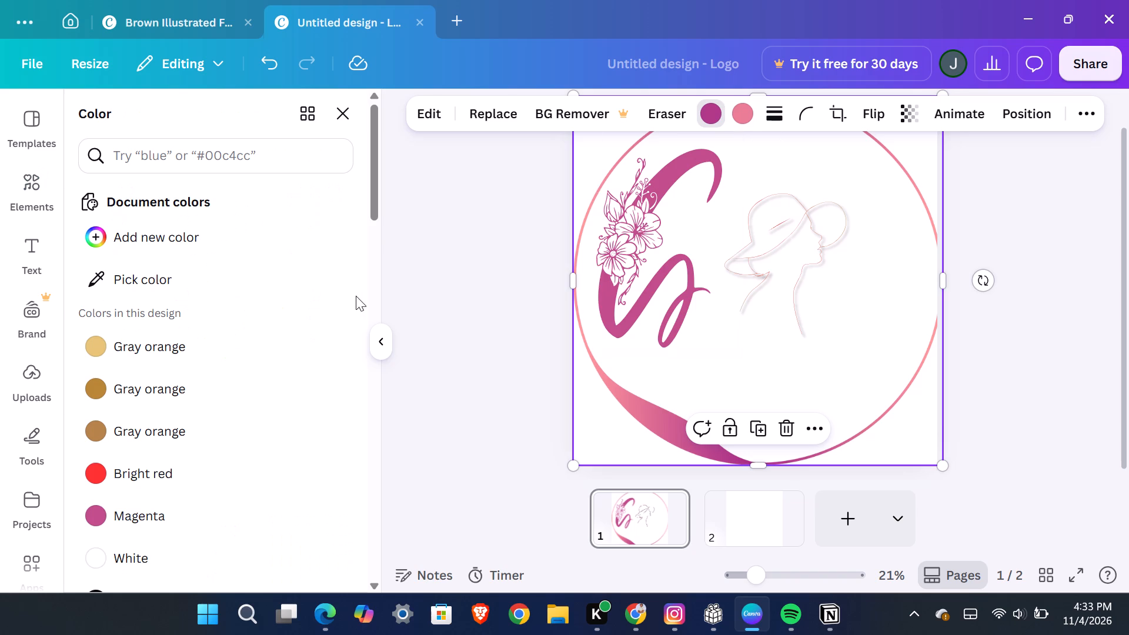
pyautogui.scroll(-6, 194, 368)
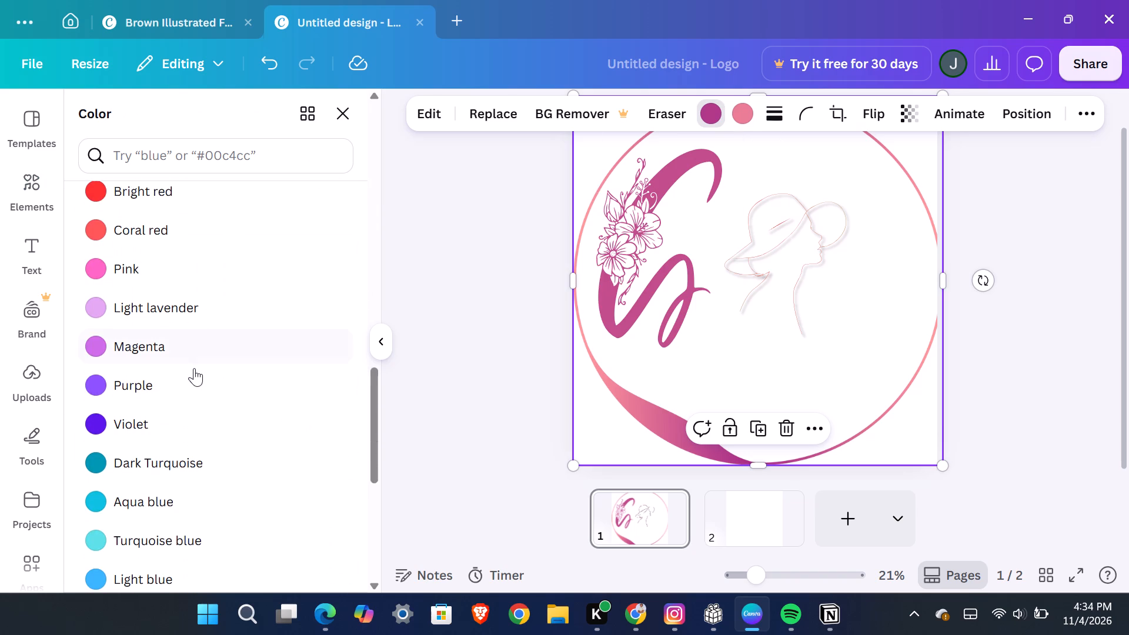
pyautogui.scroll(-1, 194, 368)
pyautogui.click(151, 308)
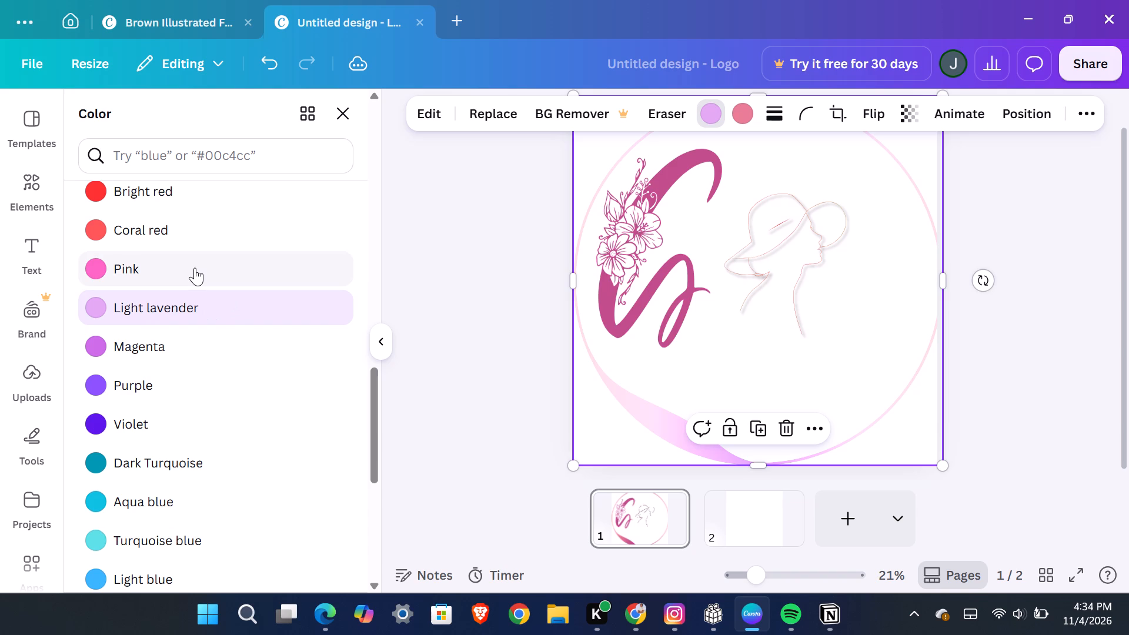
pyautogui.click(739, 119)
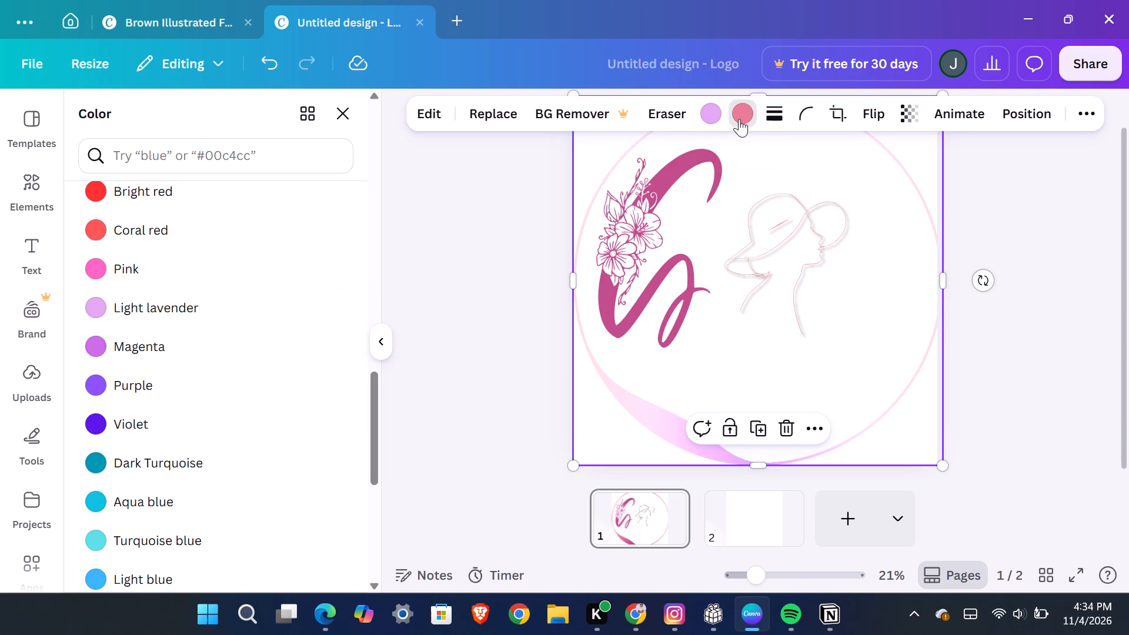
pyautogui.click(174, 280)
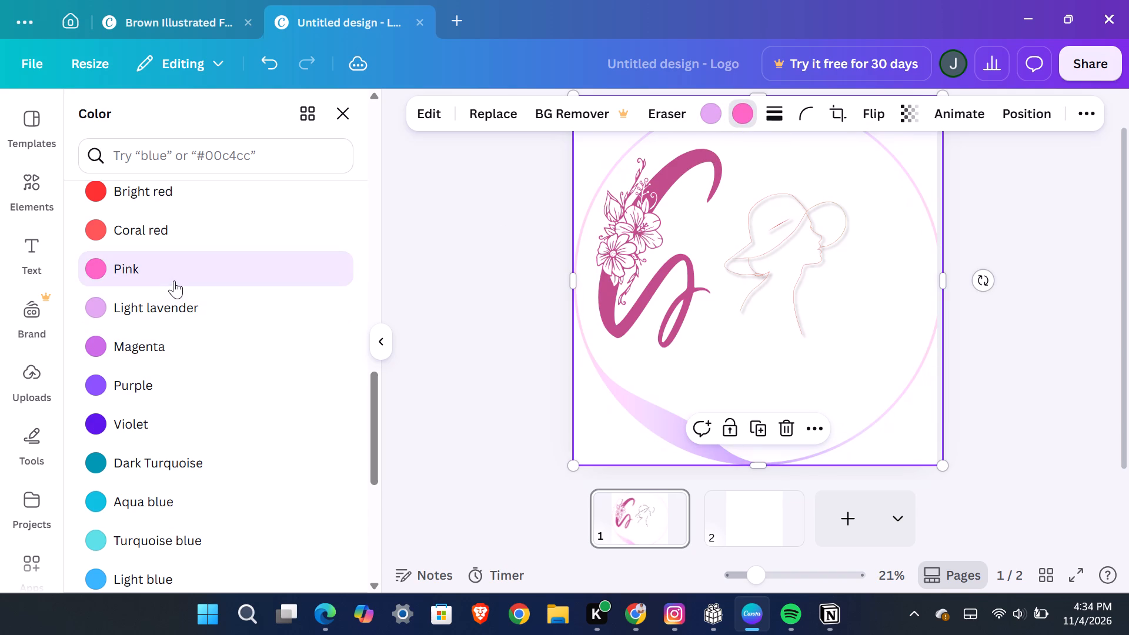
pyautogui.click(662, 384)
# Recolour the large floral script letter to Light lavender from the default solid colours.
pyautogui.click(648, 244)
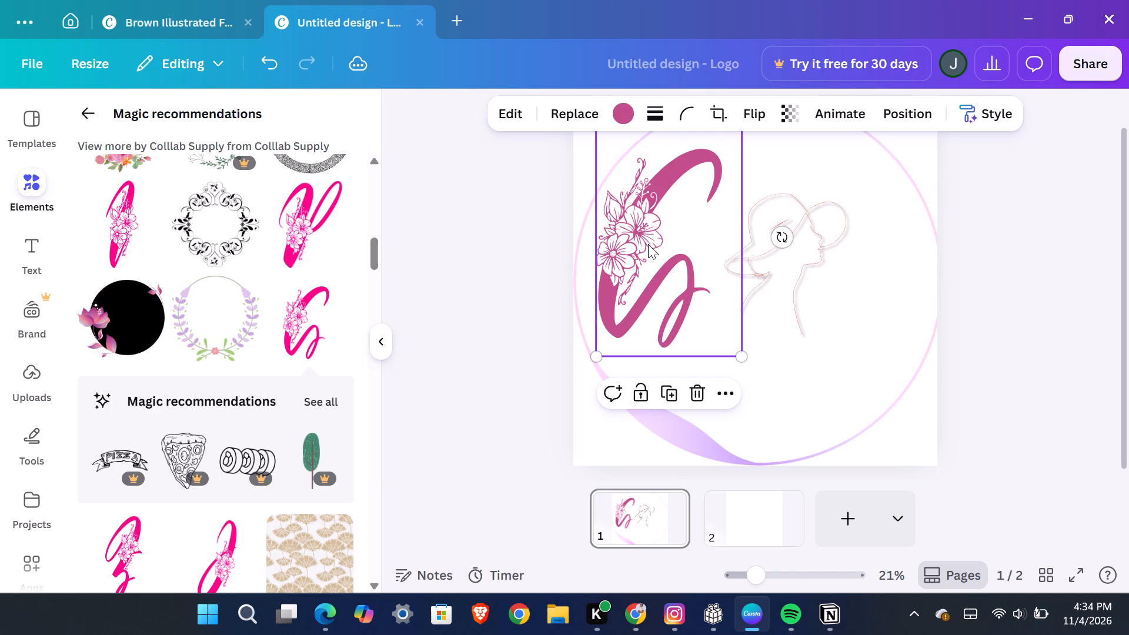
pyautogui.click(623, 118)
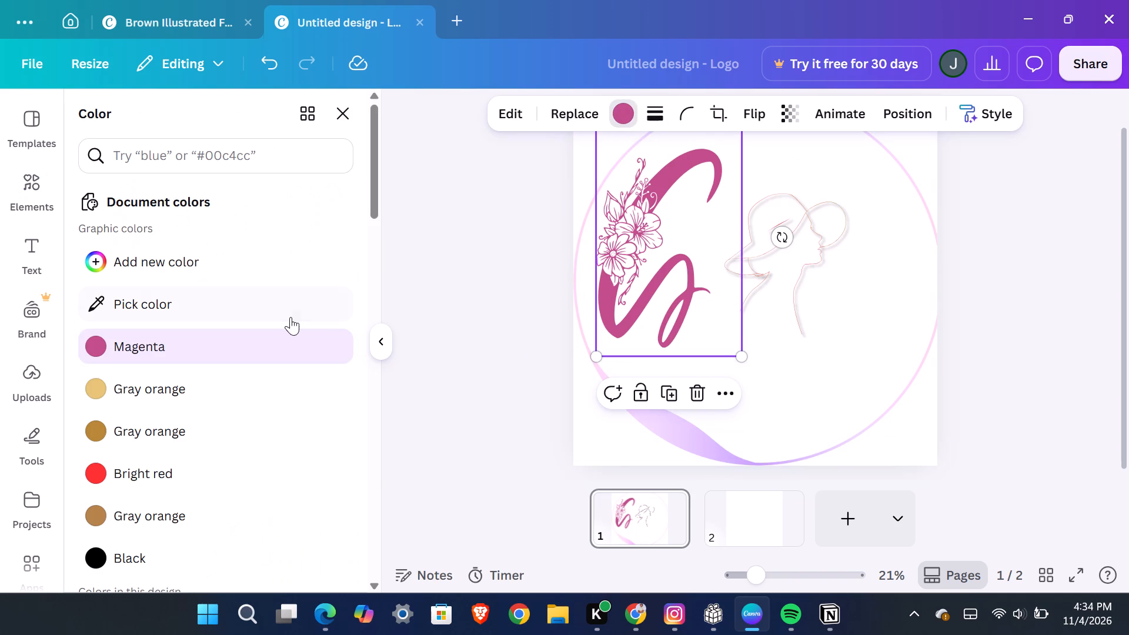
pyautogui.scroll(-5, 205, 322)
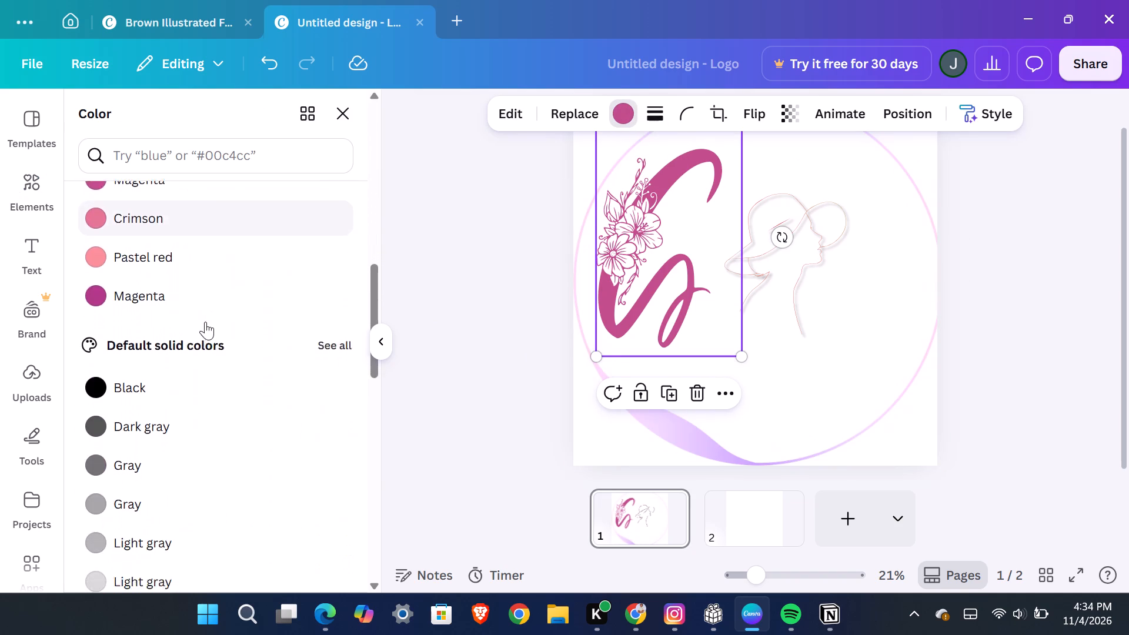
pyautogui.scroll(-4, 205, 322)
pyautogui.click(128, 255)
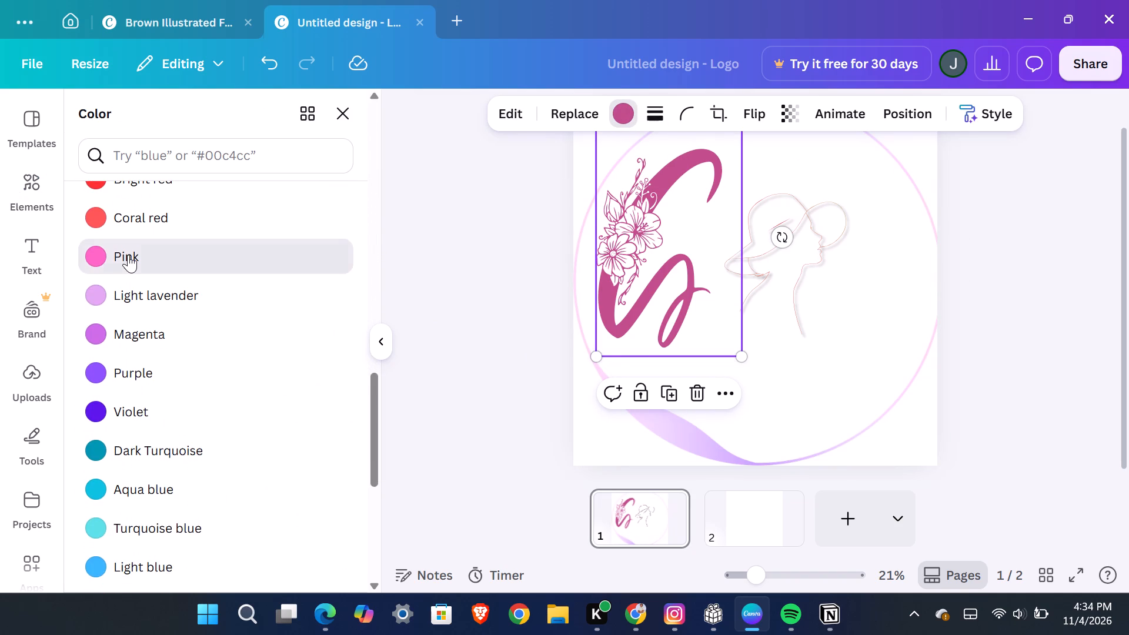
pyautogui.click(119, 294)
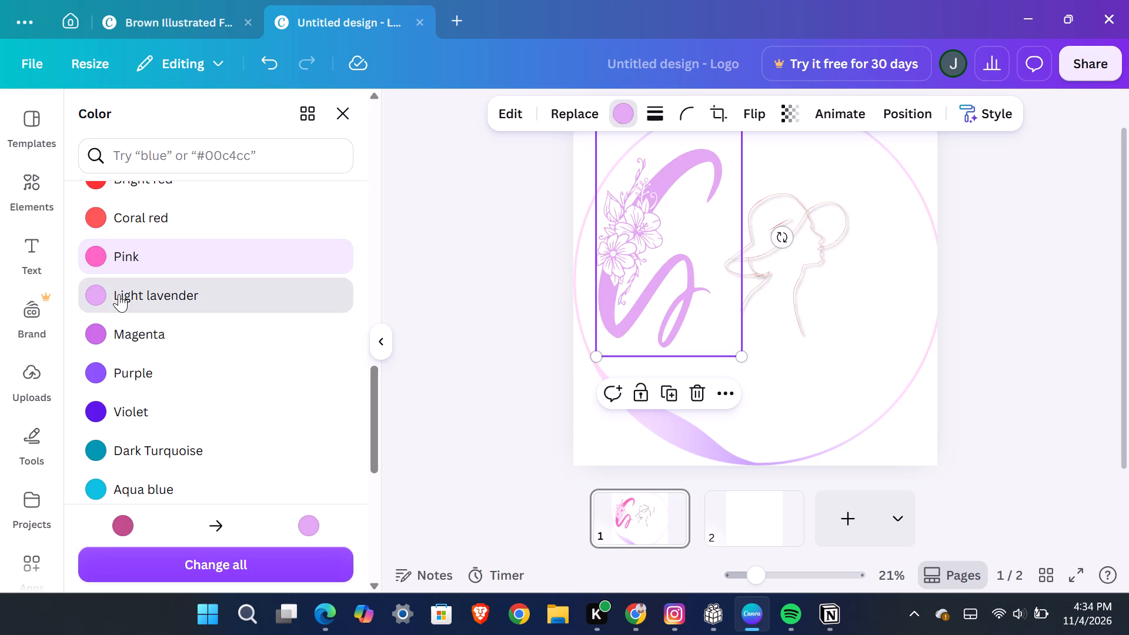
pyautogui.click(482, 416)
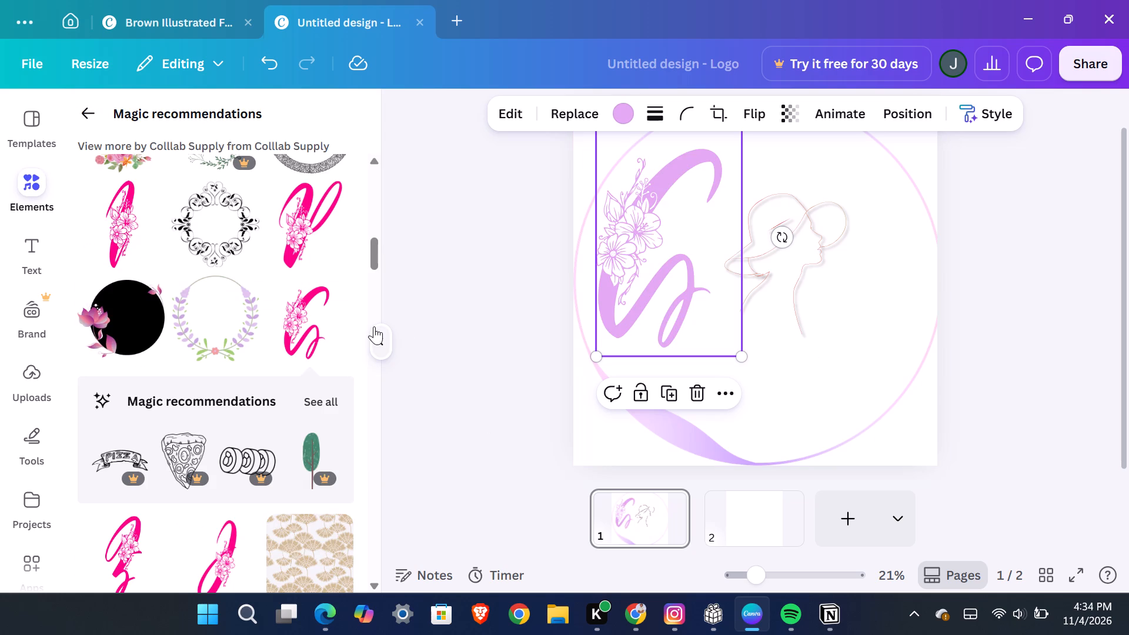
# Find the pink floral script letter F among the Magic recommendations and add it to the logo page.
pyautogui.scroll(-2, 374, 326)
pyautogui.scroll(-4, 218, 412)
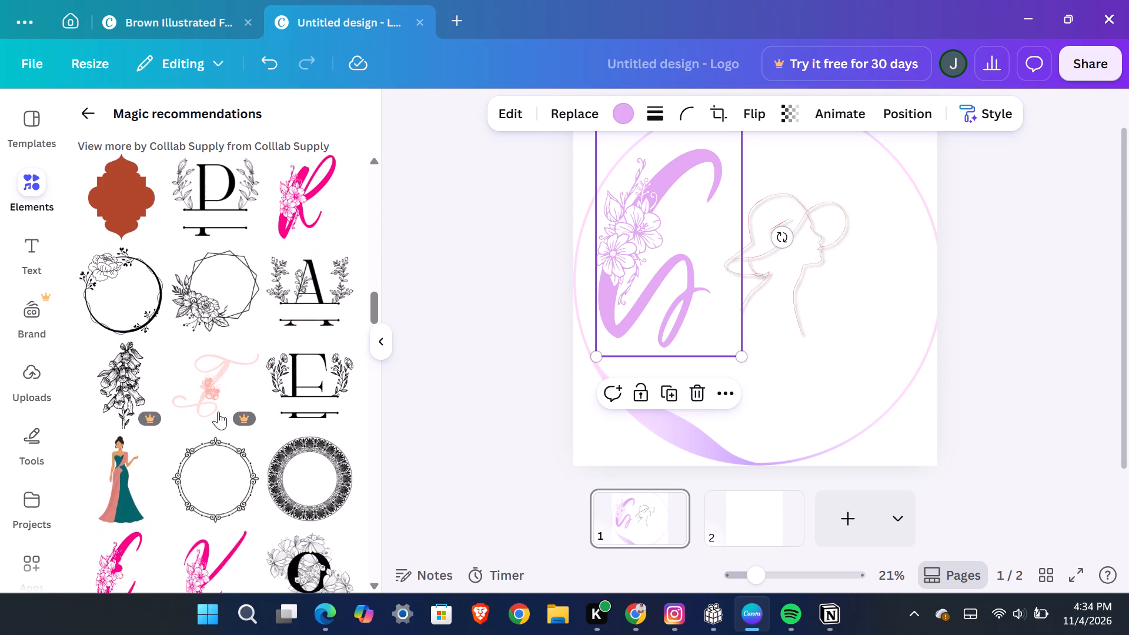
pyautogui.scroll(-6, 218, 412)
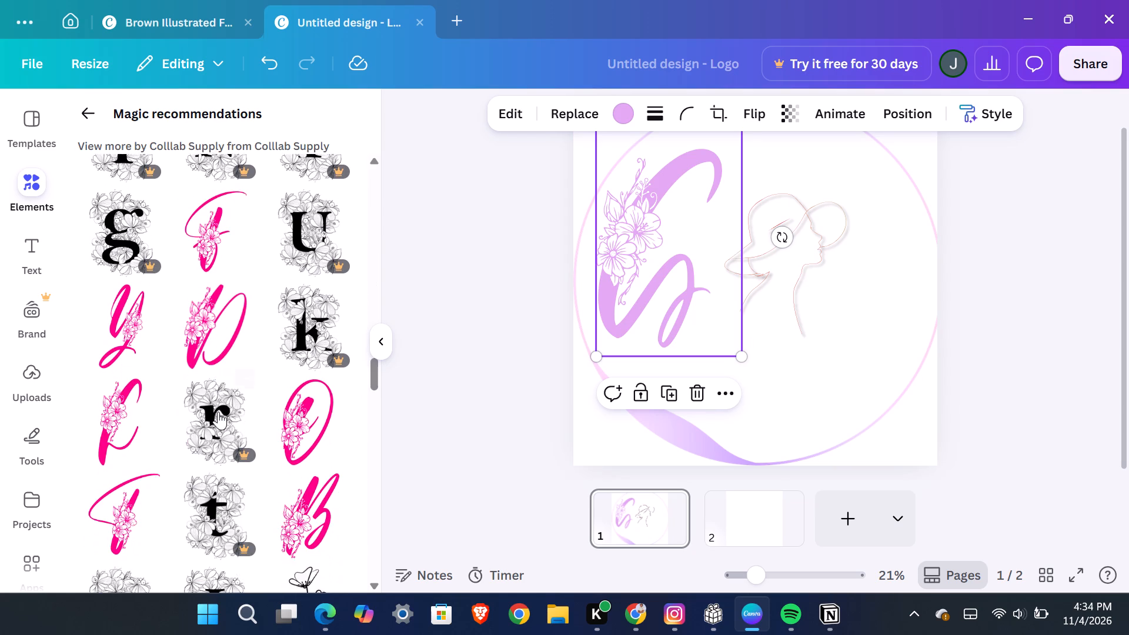
pyautogui.scroll(-1, 218, 412)
pyautogui.click(209, 222)
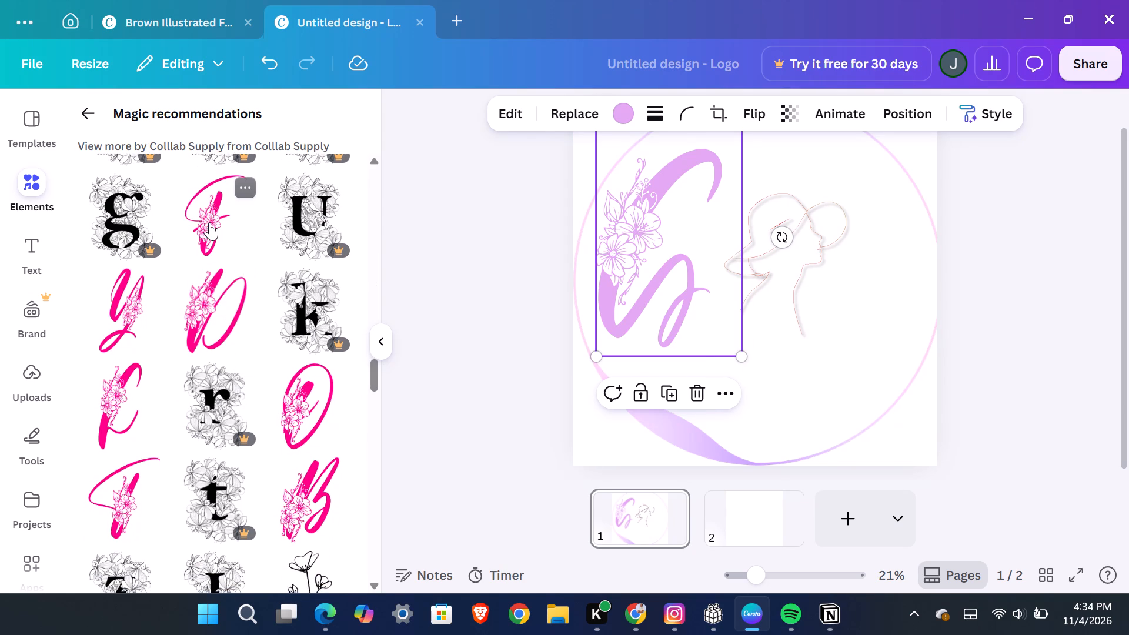
# Recolour the added floral script F to Light lavender from the document colours.
pyautogui.click(628, 116)
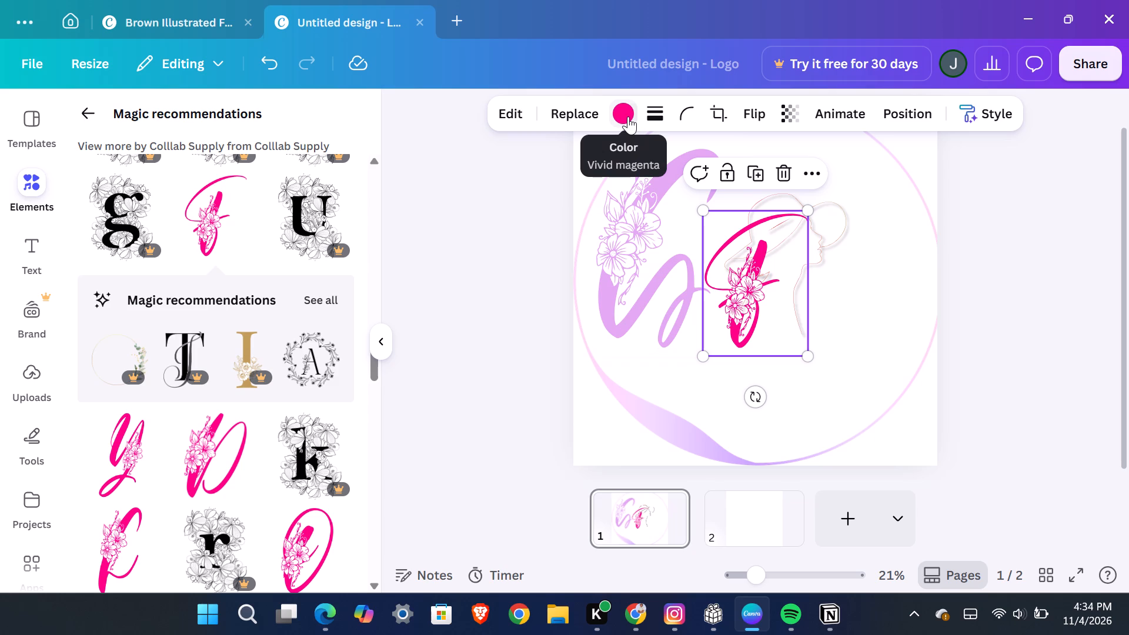
pyautogui.click(176, 386)
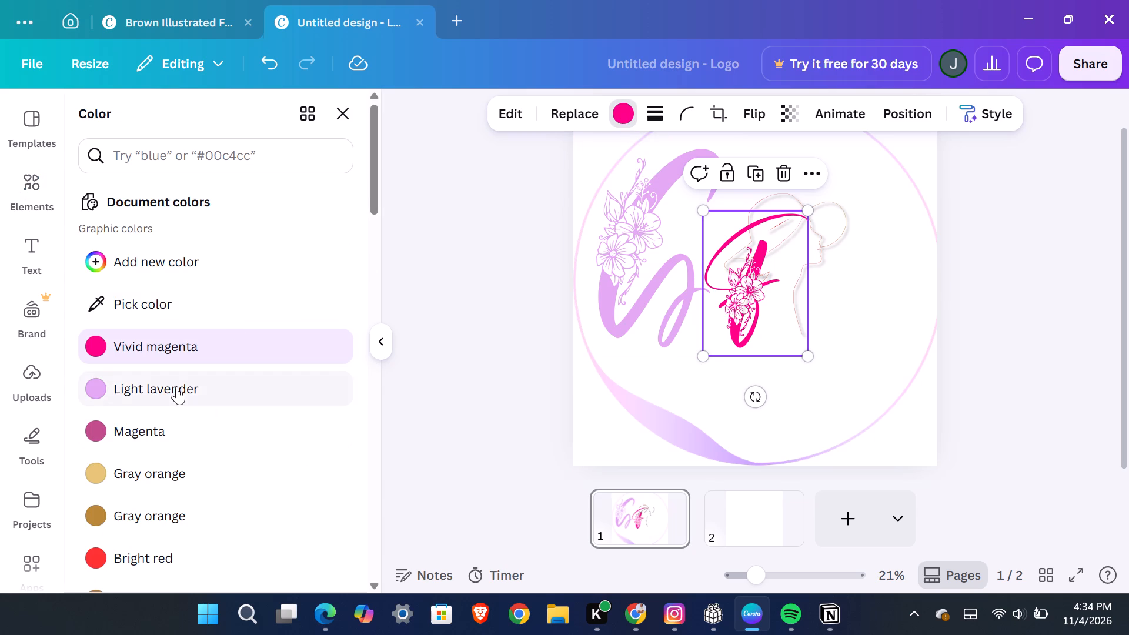
# Move the floral script F off the woman line art, down to the ring's lower part beneath the large script letter.
pyautogui.click(819, 241)
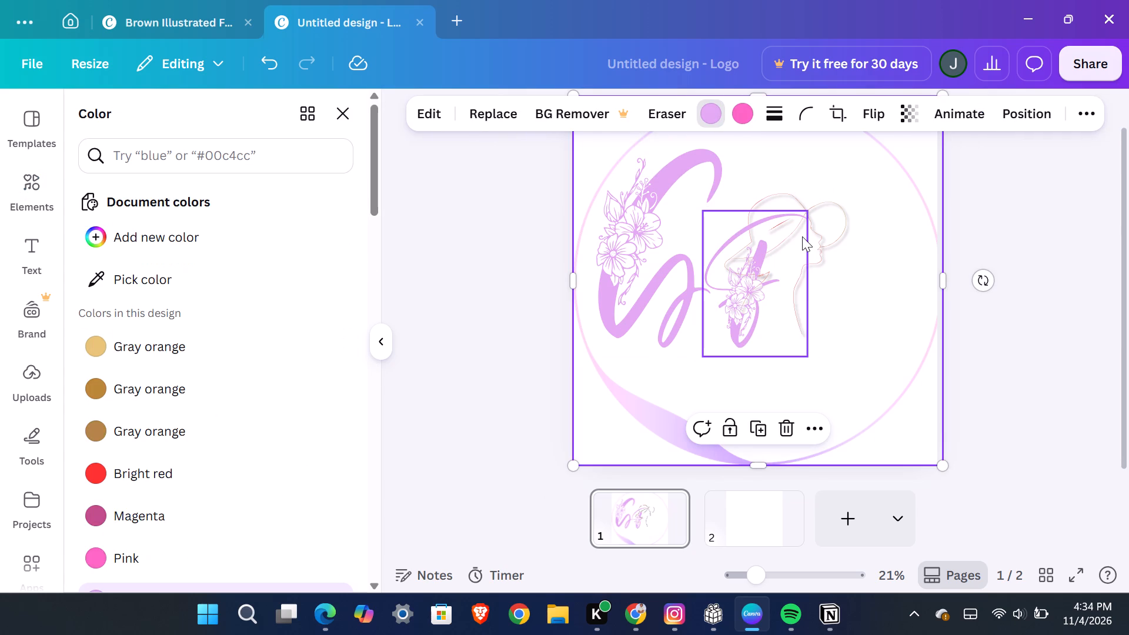
pyautogui.click(826, 223)
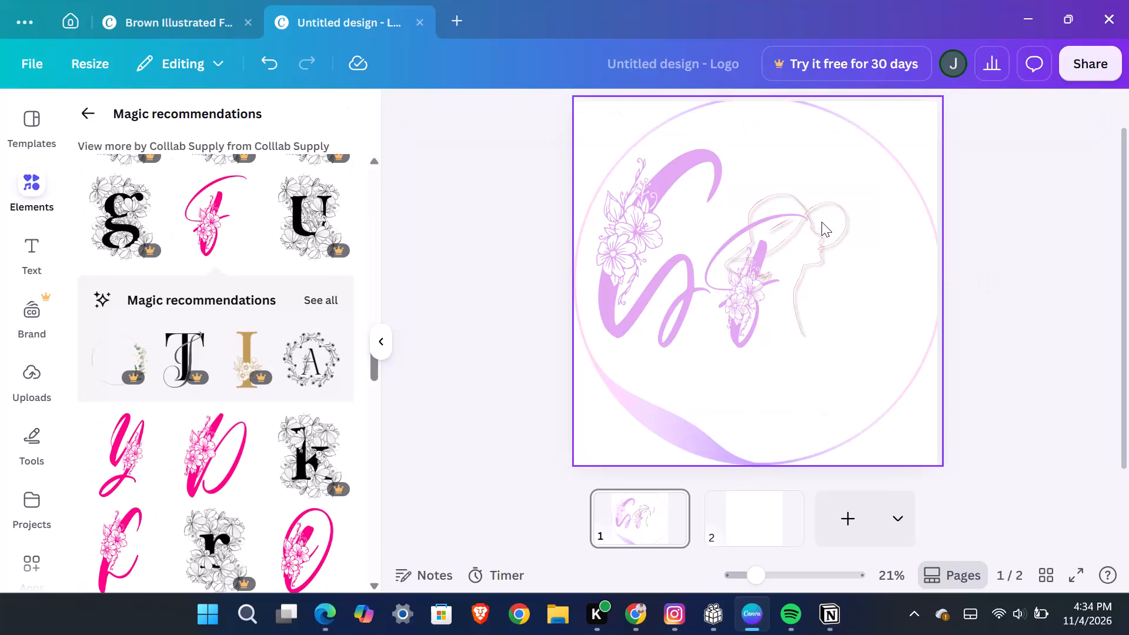
pyautogui.click(806, 223)
pyautogui.click(824, 223)
pyautogui.click(824, 223)
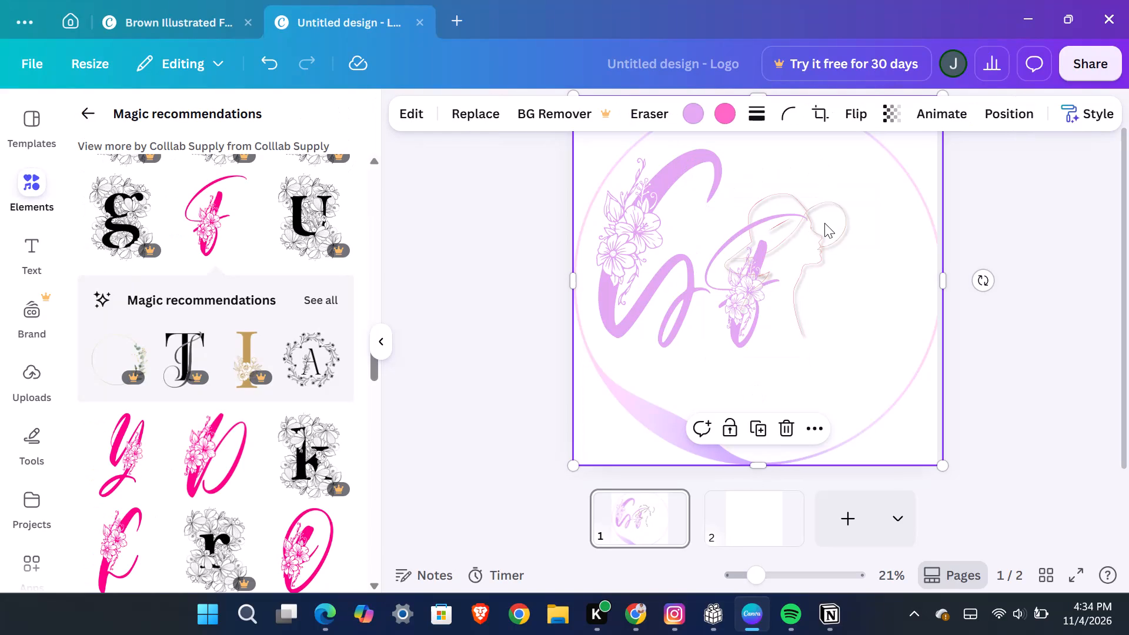
pyautogui.click(824, 223)
pyautogui.click(756, 240)
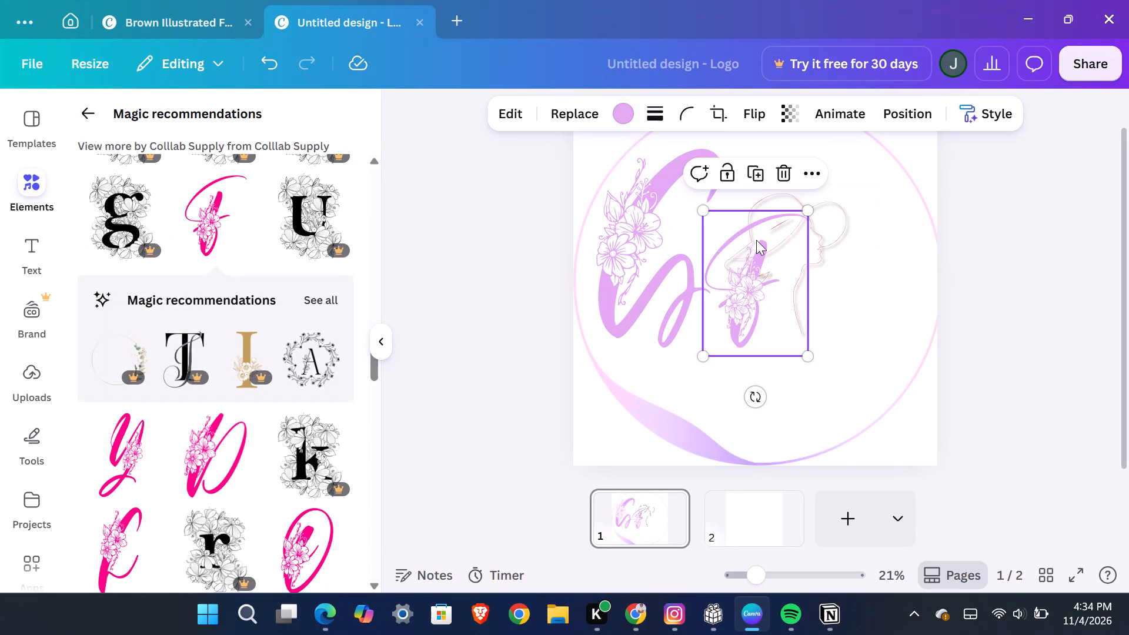
pyautogui.moveTo(756, 240); pyautogui.dragTo(721, 349)
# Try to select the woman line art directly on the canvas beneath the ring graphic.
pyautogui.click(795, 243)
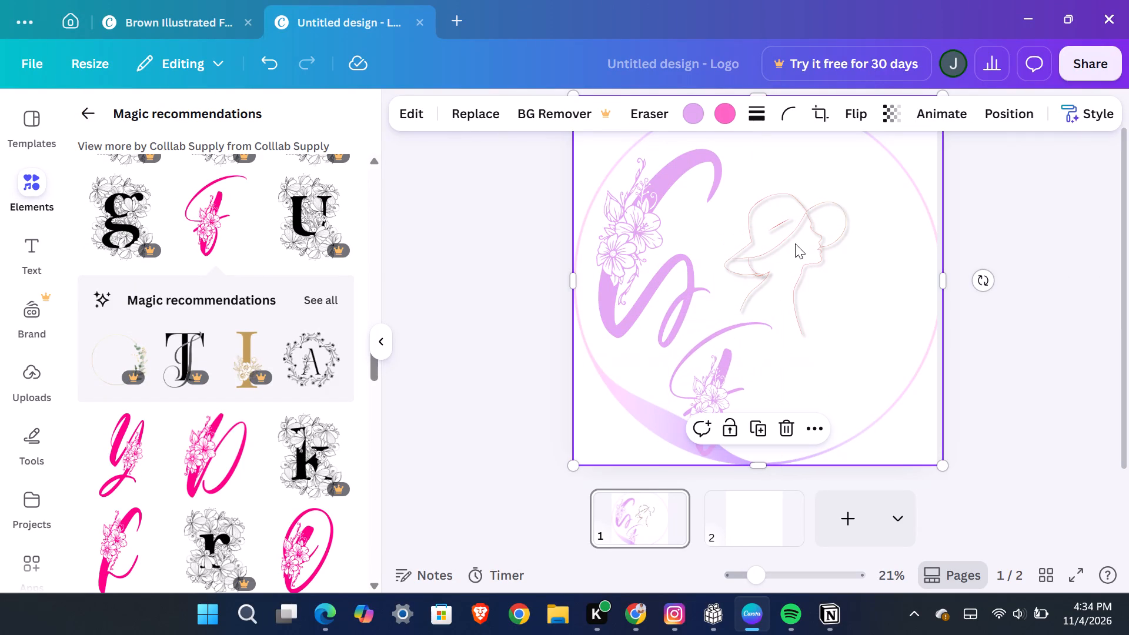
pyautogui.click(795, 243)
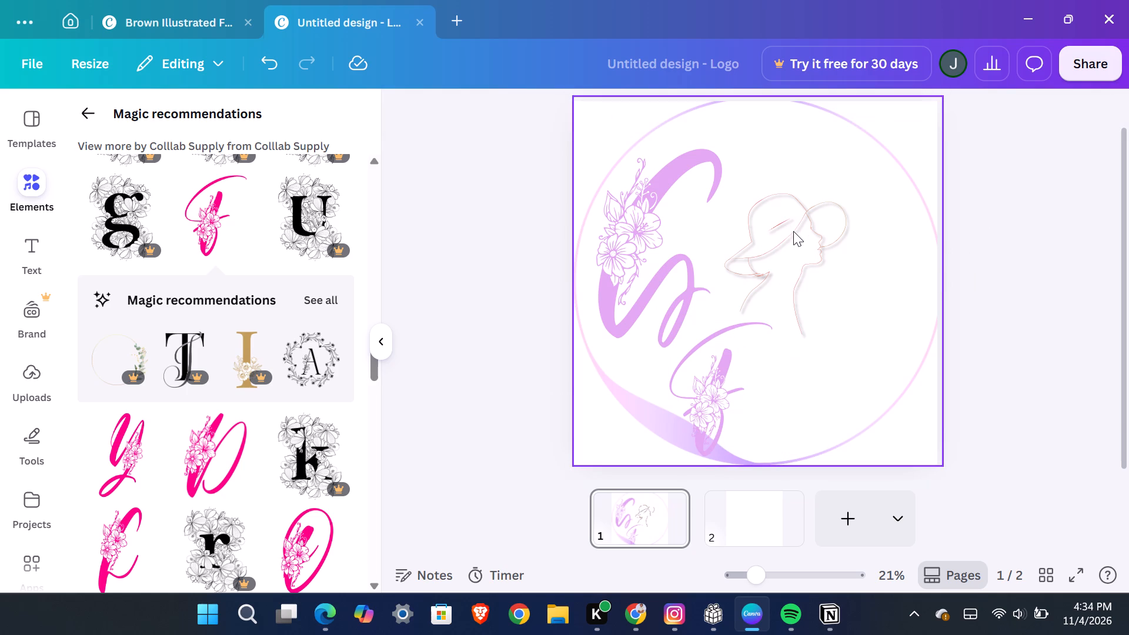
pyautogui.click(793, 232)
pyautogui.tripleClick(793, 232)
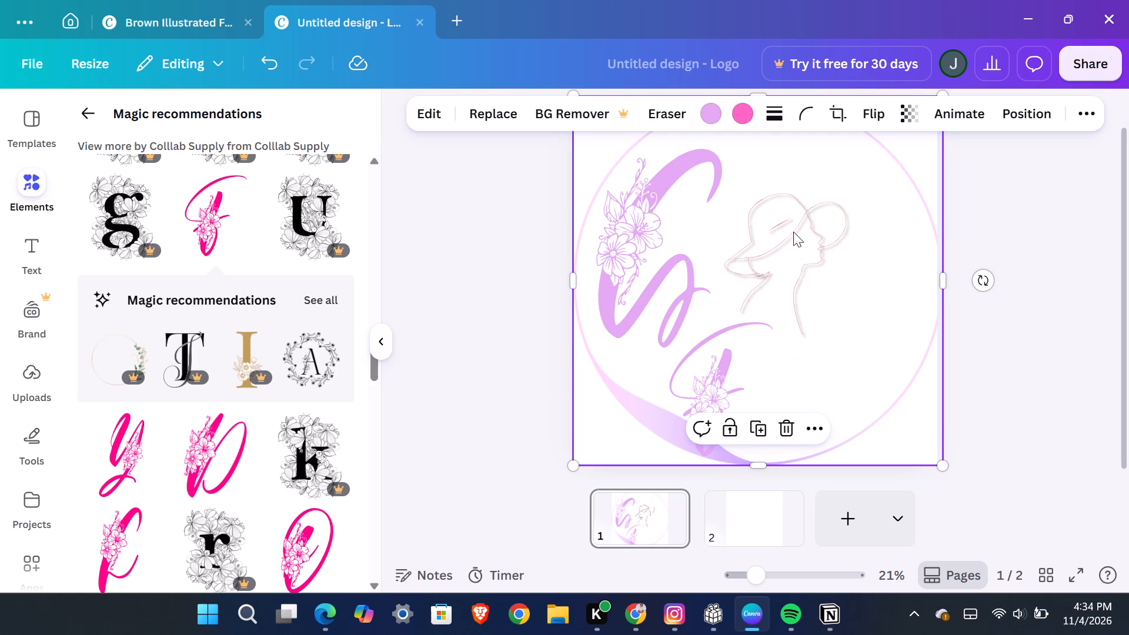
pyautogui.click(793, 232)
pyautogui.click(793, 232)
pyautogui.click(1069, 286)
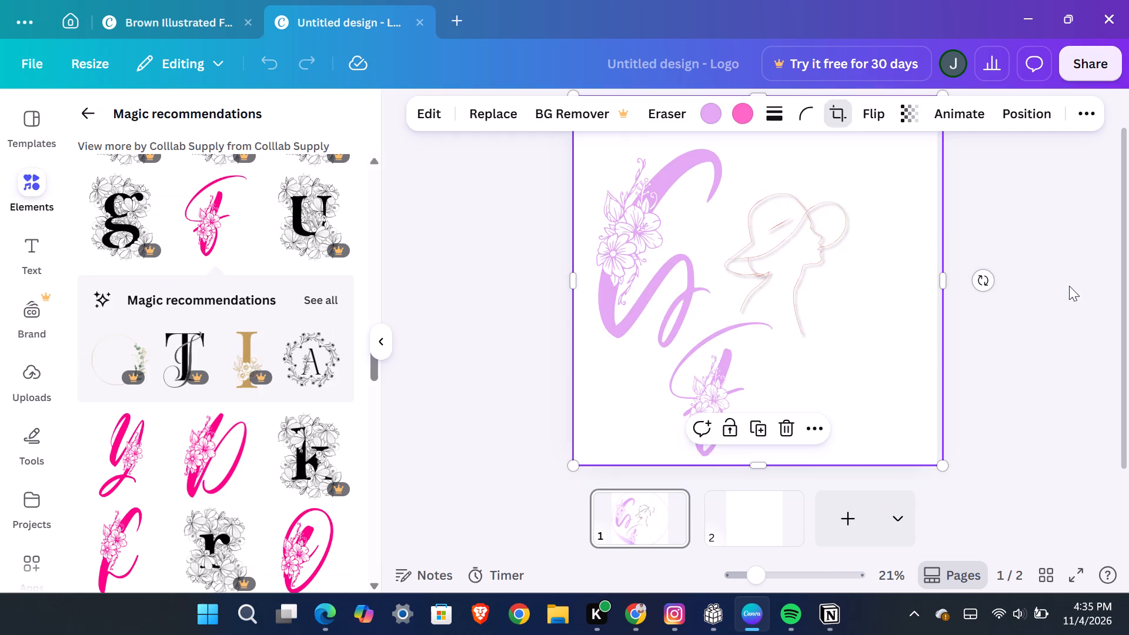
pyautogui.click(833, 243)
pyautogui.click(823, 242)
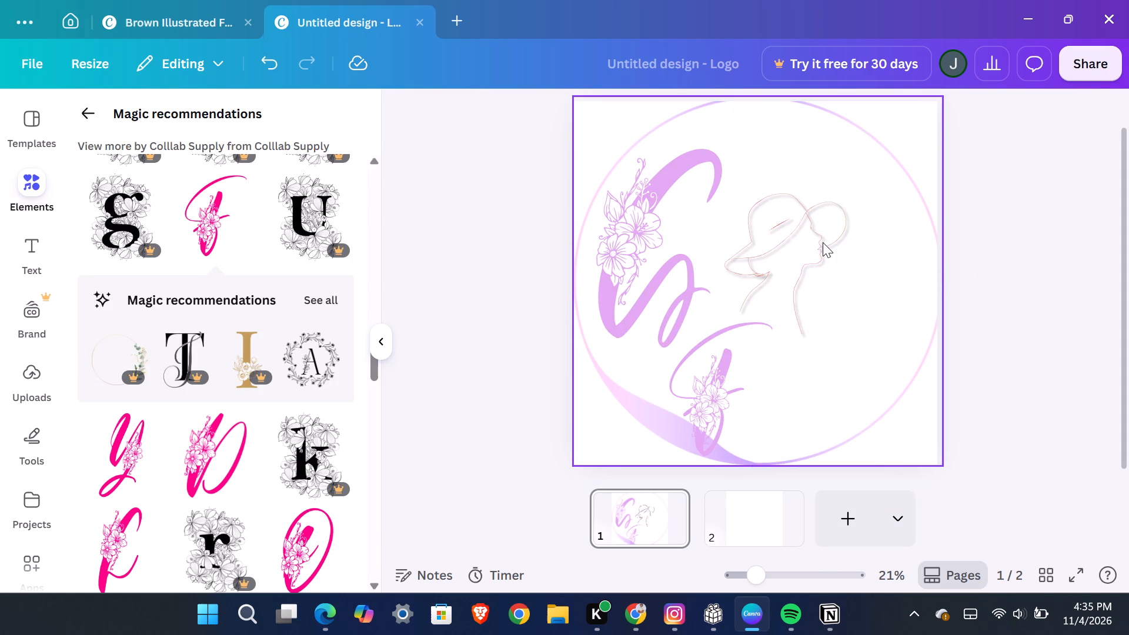
# Lock the ring graphic and the large floral script letter in place.
pyautogui.click(730, 421)
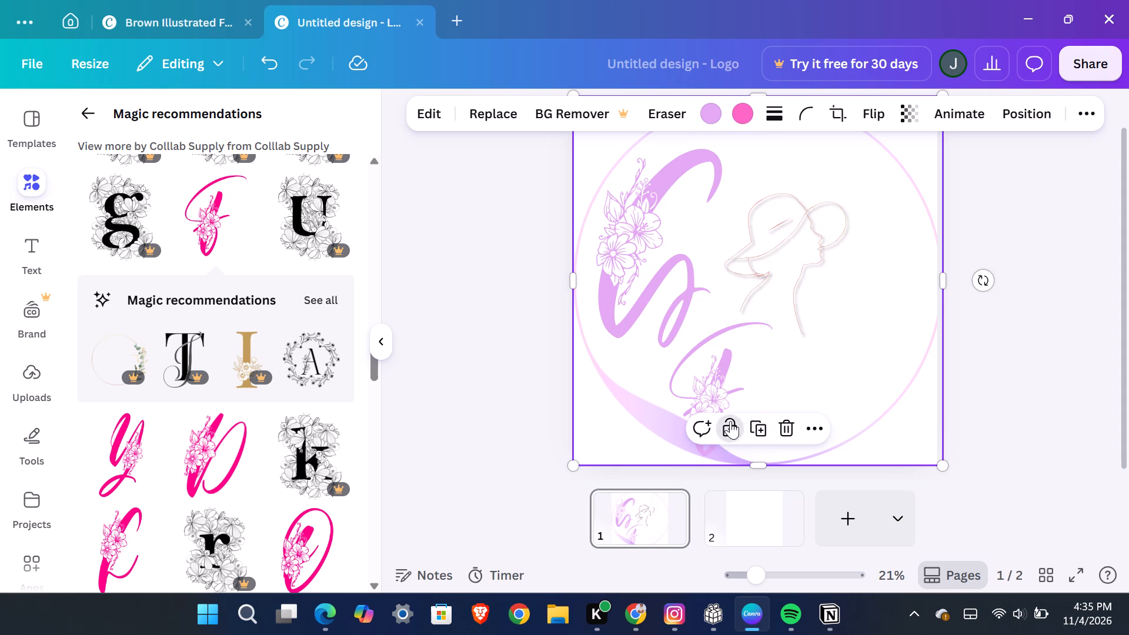
pyautogui.click(652, 292)
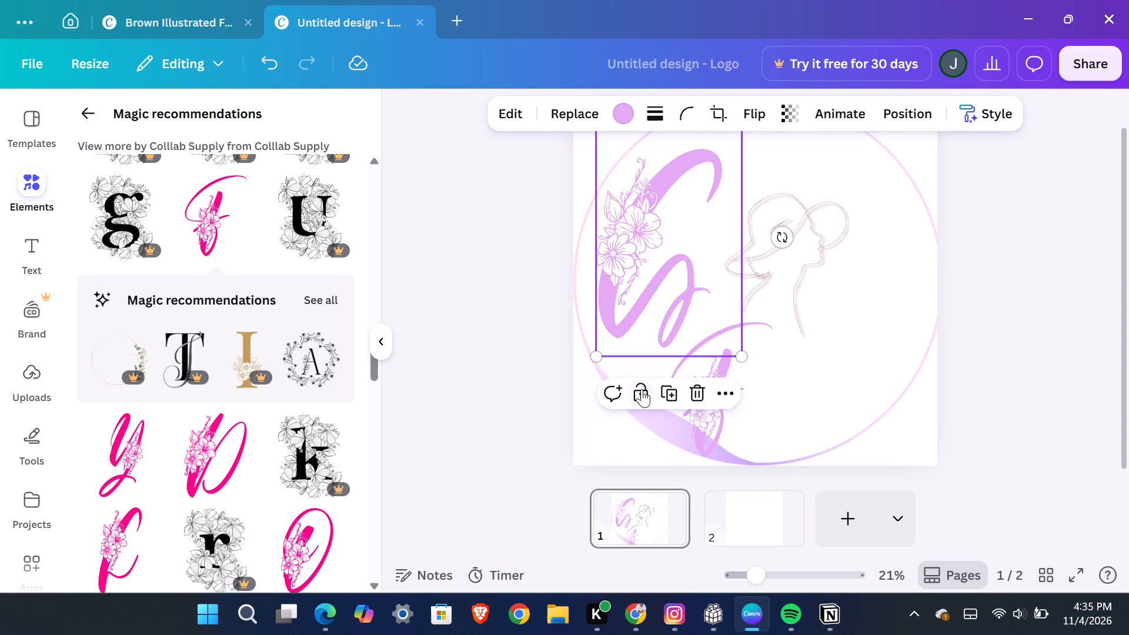
pyautogui.click(637, 391)
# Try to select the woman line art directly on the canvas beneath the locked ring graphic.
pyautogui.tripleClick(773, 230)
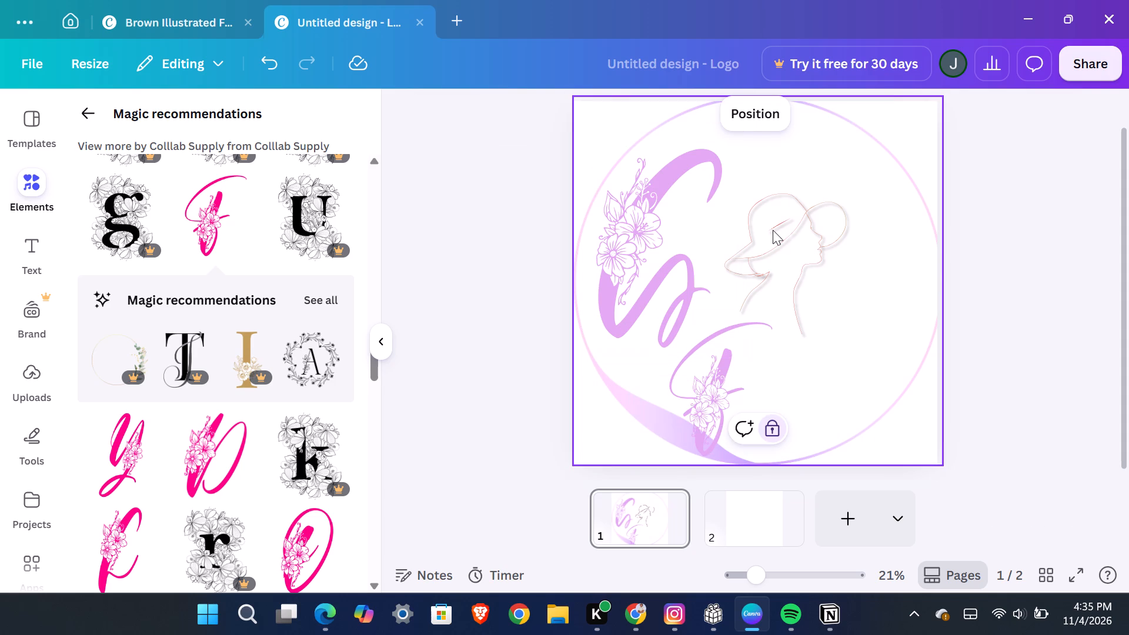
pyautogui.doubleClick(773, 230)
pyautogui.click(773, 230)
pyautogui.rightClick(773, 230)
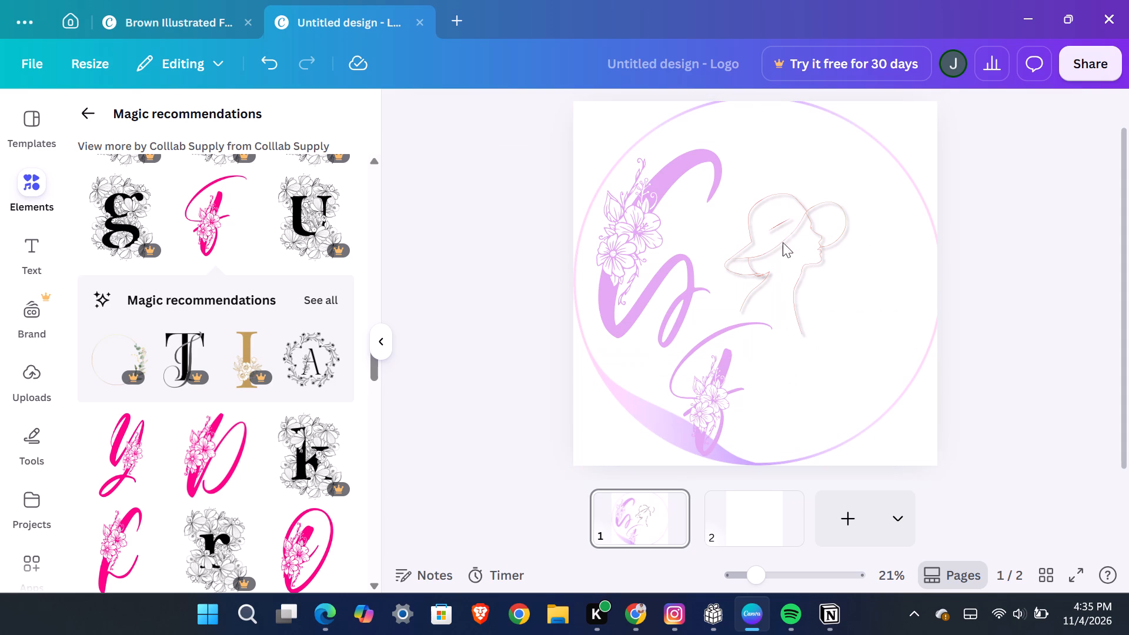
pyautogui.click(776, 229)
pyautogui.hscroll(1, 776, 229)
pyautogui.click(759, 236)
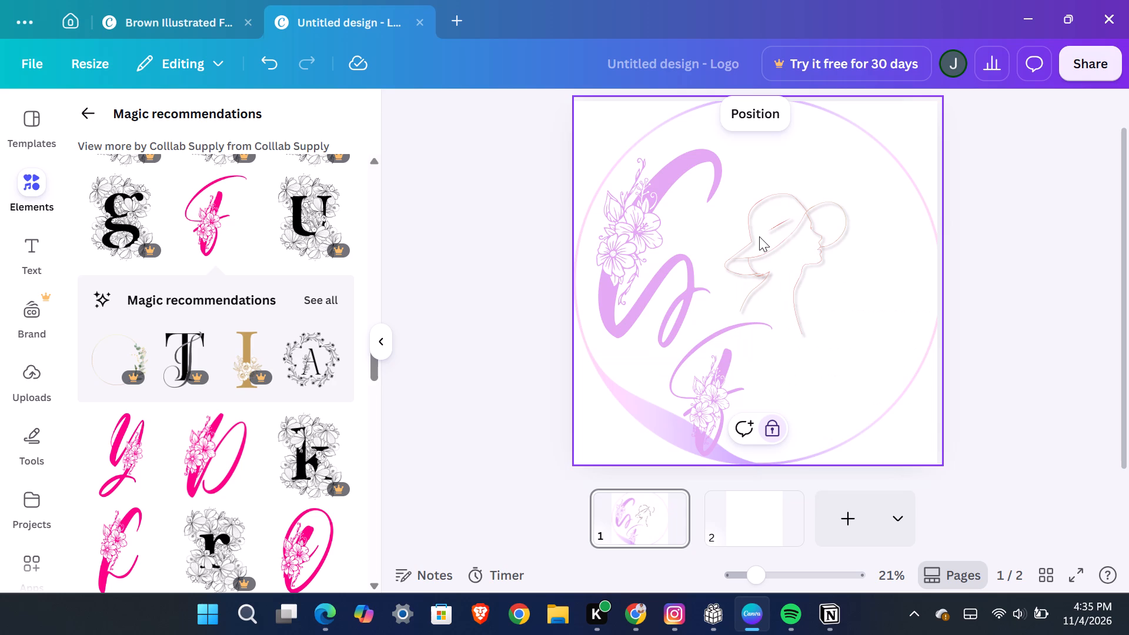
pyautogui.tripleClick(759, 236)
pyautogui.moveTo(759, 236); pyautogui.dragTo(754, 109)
# Select the woman line art beneath the locked ring and enlarge it to about 1,468 by 1,688.
pyautogui.click(754, 109)
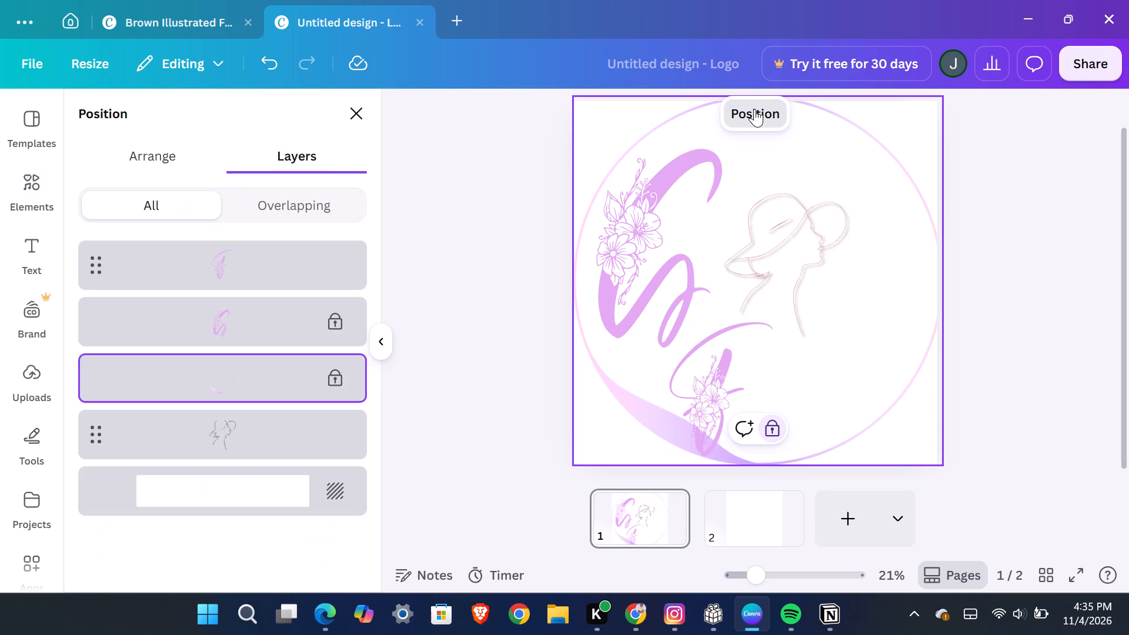
pyautogui.click(295, 442)
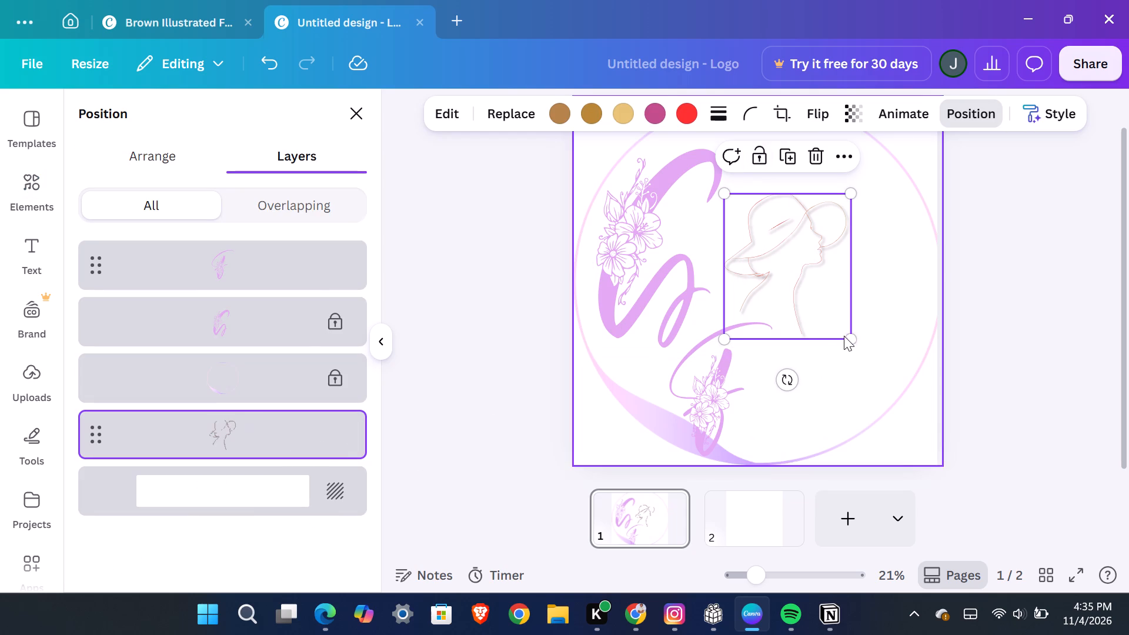
pyautogui.moveTo(845, 335); pyautogui.dragTo(893, 479)
pyautogui.moveTo(726, 195); pyautogui.dragTo(614, 106)
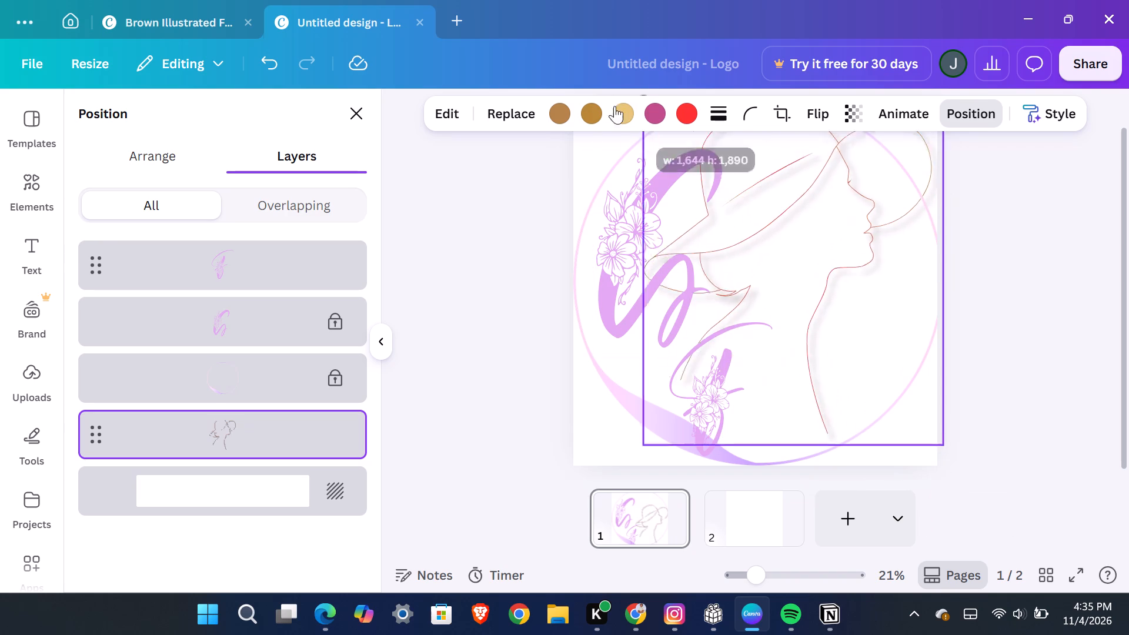
pyautogui.moveTo(614, 106); pyautogui.dragTo(568, 145)
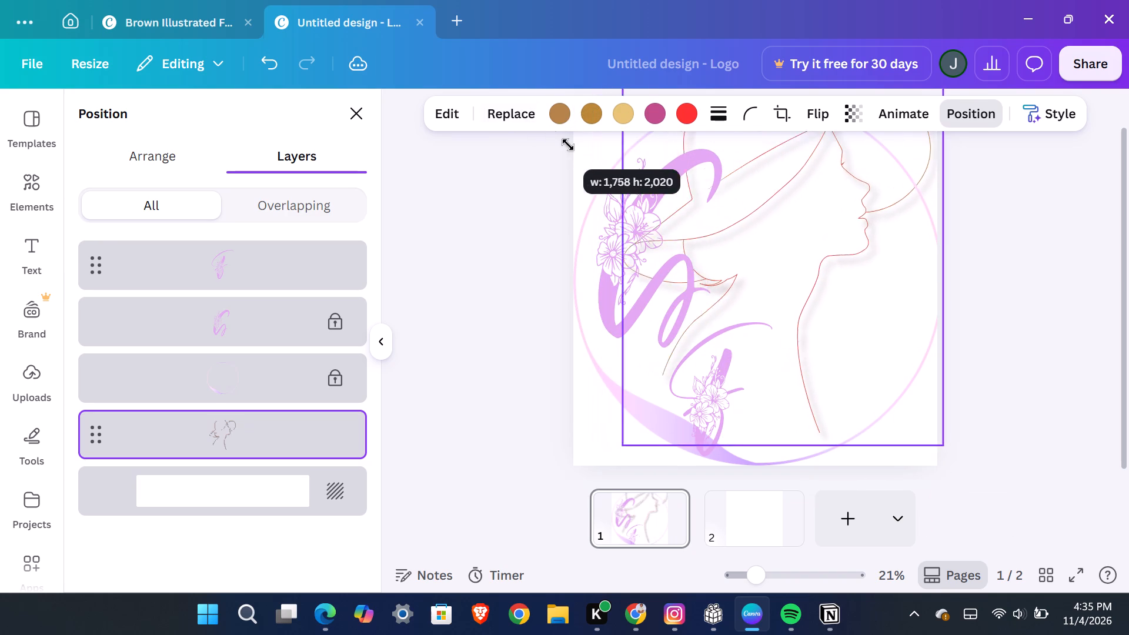
pyautogui.moveTo(568, 145); pyautogui.dragTo(578, 175)
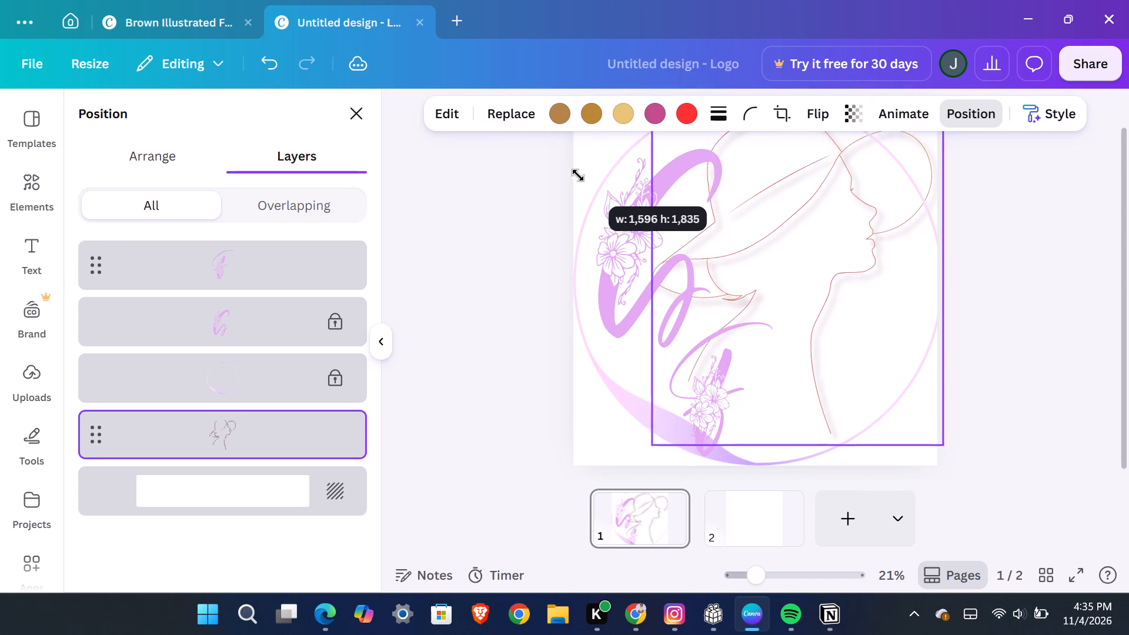
pyautogui.moveTo(578, 175); pyautogui.dragTo(603, 198)
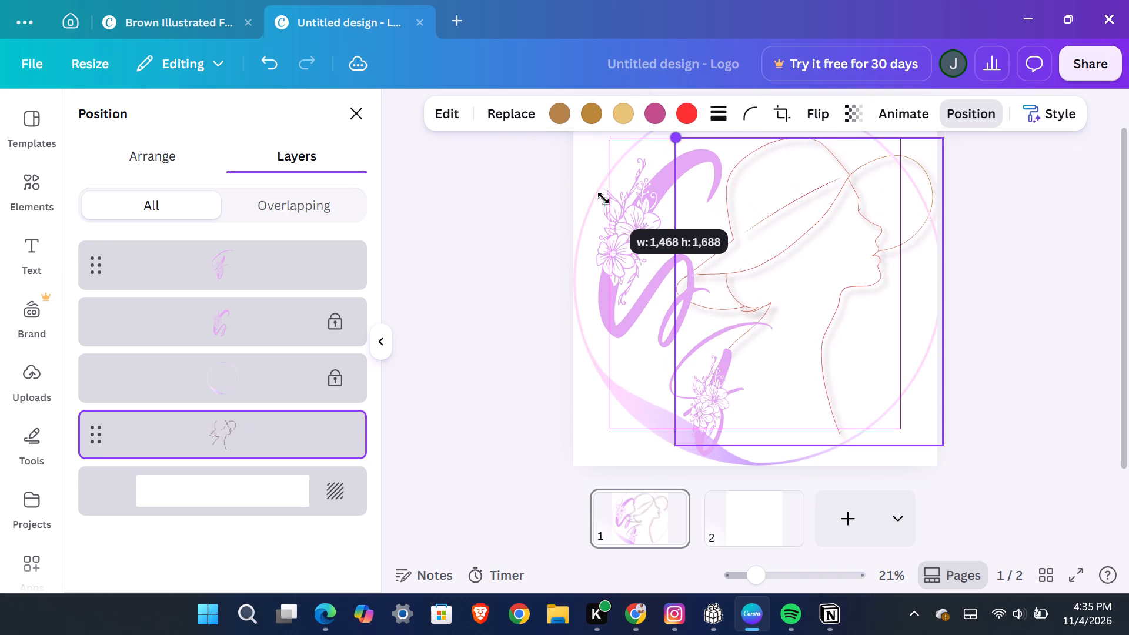
pyautogui.moveTo(603, 198); pyautogui.dragTo(602, 198)
# Move the enlarged woman line art left, toward the middle of the ring.
pyautogui.doubleClick(882, 305)
pyautogui.moveTo(882, 305); pyautogui.dragTo(787, 304)
pyautogui.doubleClick(787, 304)
pyautogui.click(787, 261)
pyautogui.click(255, 447)
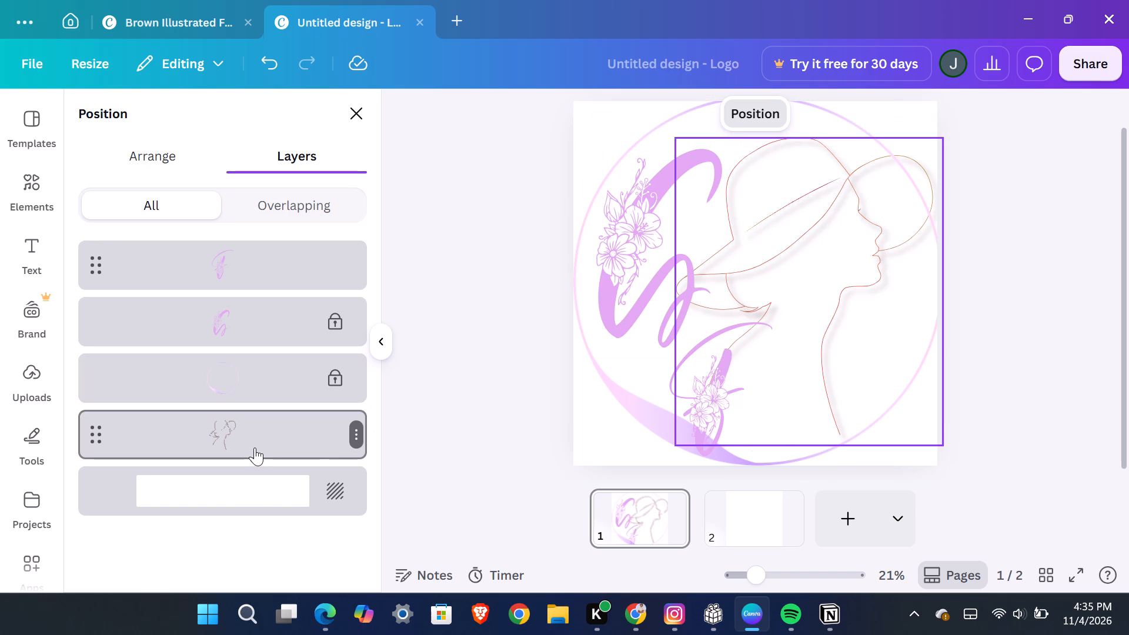
pyautogui.moveTo(821, 389); pyautogui.dragTo(738, 401)
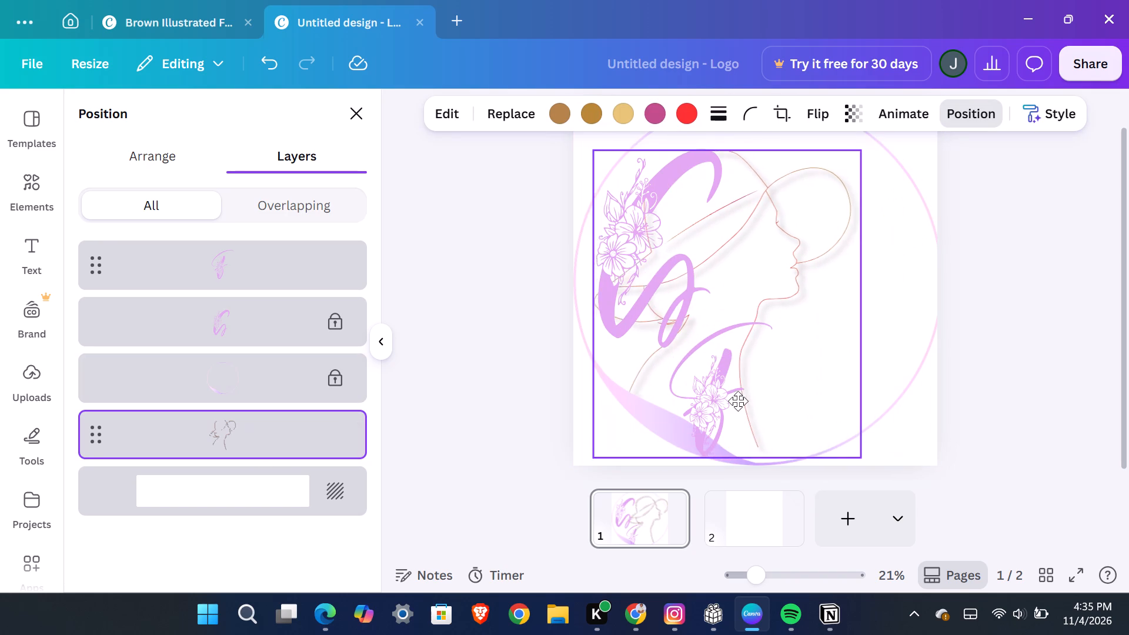
pyautogui.moveTo(738, 401); pyautogui.dragTo(759, 386)
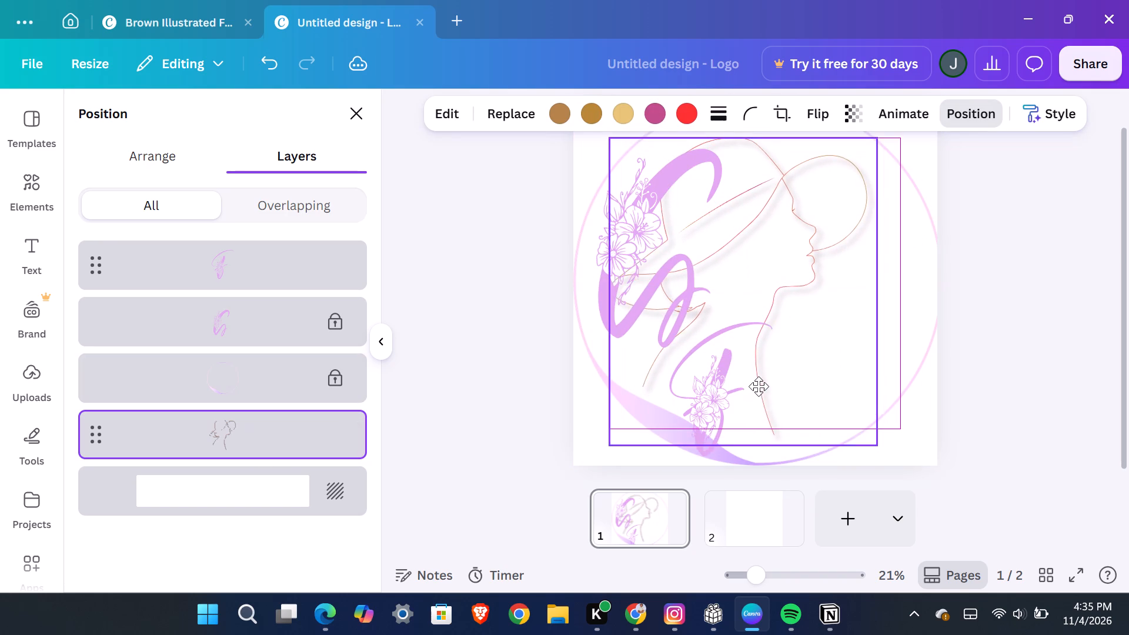
pyautogui.moveTo(759, 386); pyautogui.dragTo(760, 375)
# Move the floral script F into the open space behind the woman's neck-front, near the ring's lower right edge.
pyautogui.click(726, 380)
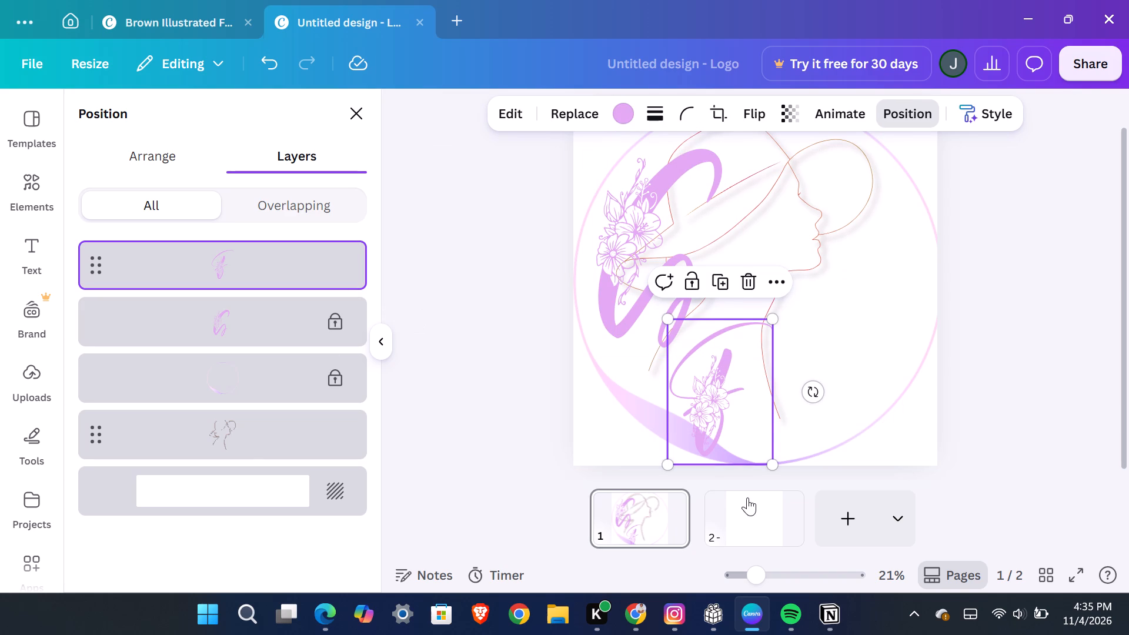
pyautogui.moveTo(714, 440); pyautogui.dragTo(769, 298)
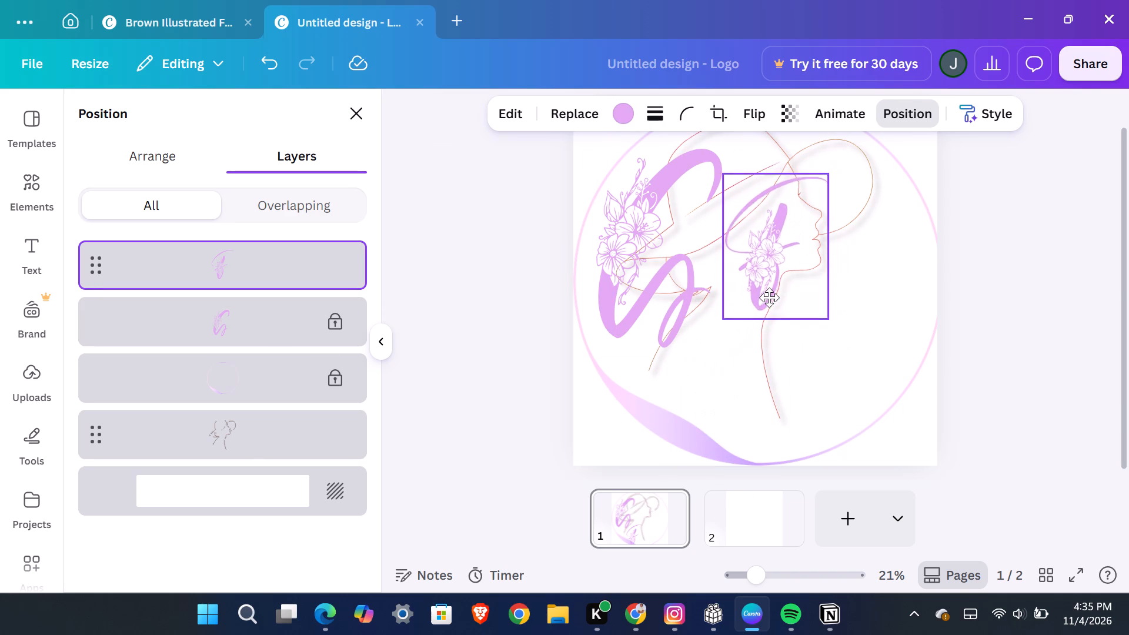
pyautogui.moveTo(769, 298); pyautogui.dragTo(763, 313)
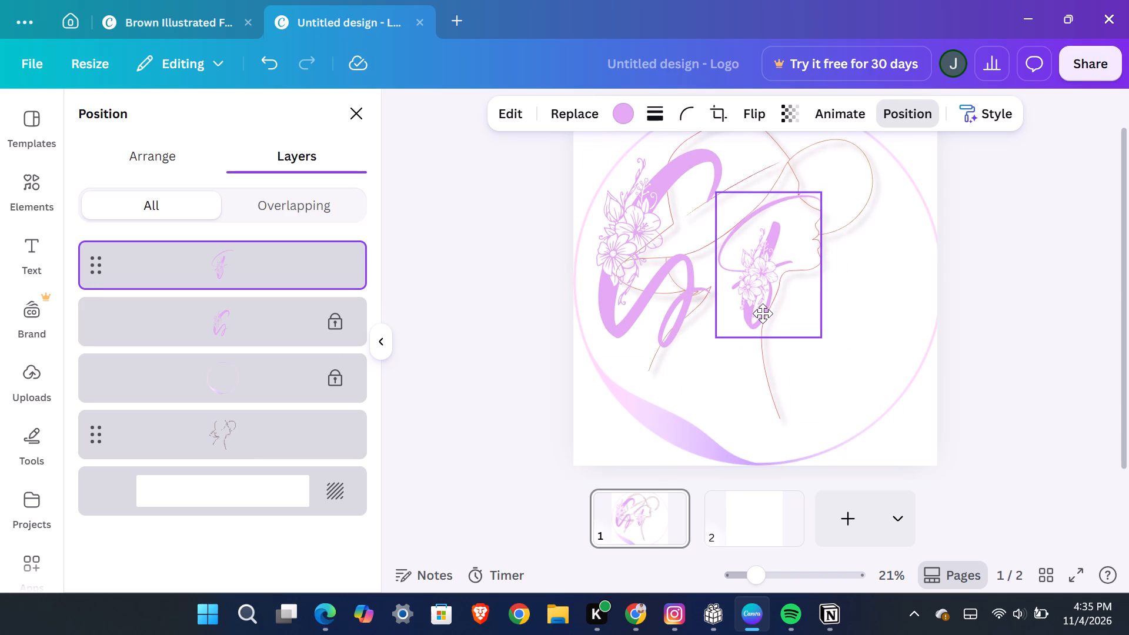
pyautogui.moveTo(763, 313); pyautogui.dragTo(865, 368)
# Shift the woman line art slightly up and left so the hat brim sits close to the ring's left edge.
pyautogui.click(766, 331)
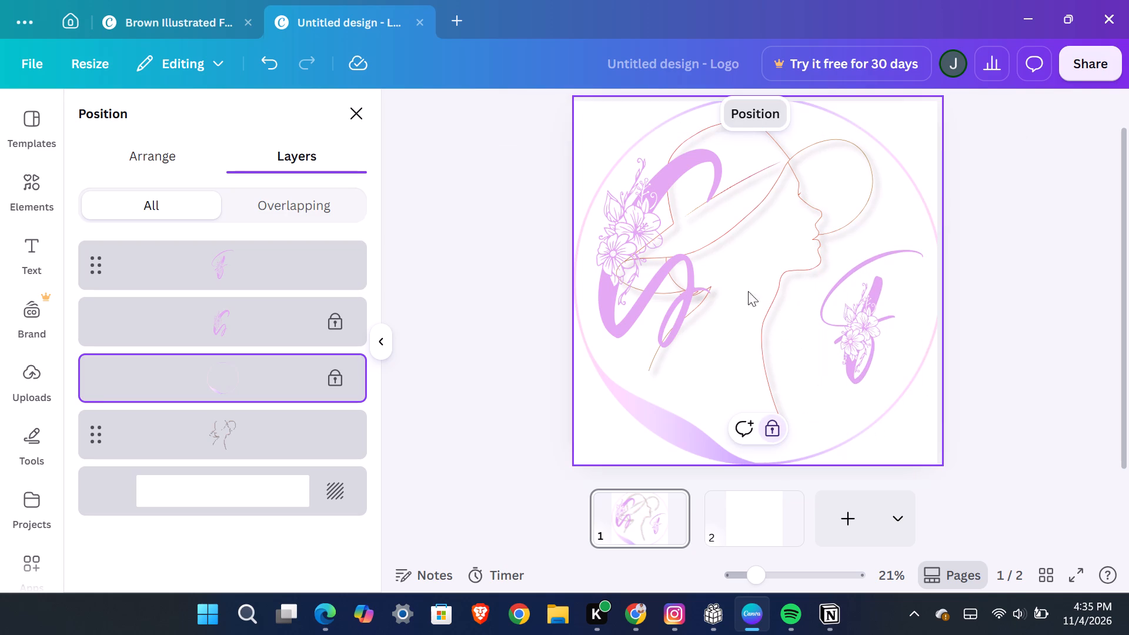
pyautogui.click(677, 276)
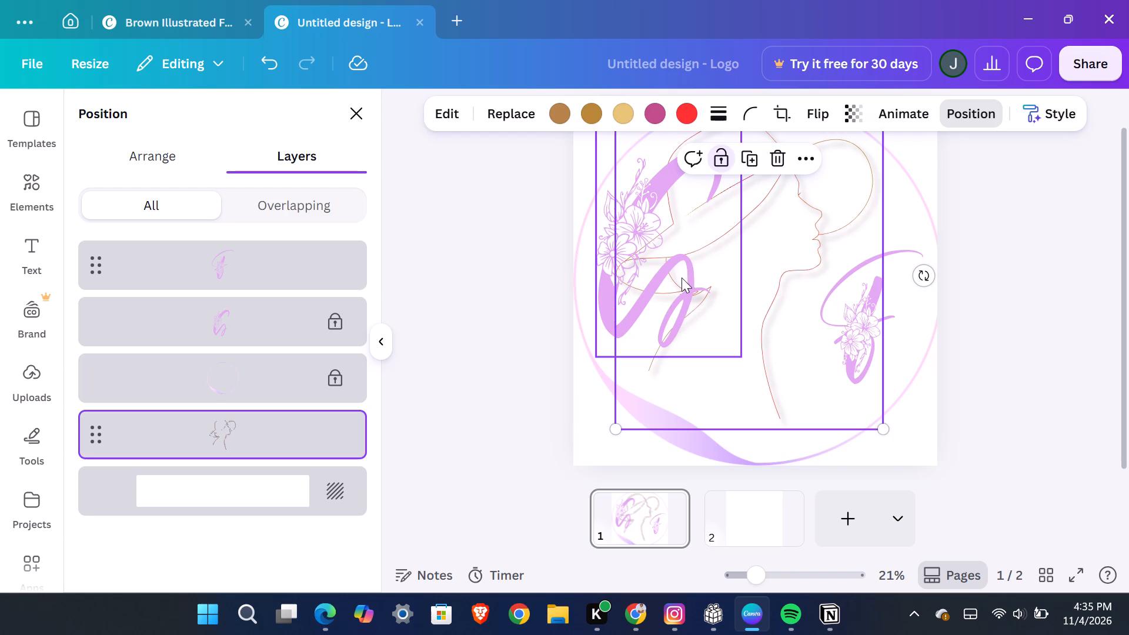
pyautogui.moveTo(675, 275); pyautogui.dragTo(703, 272)
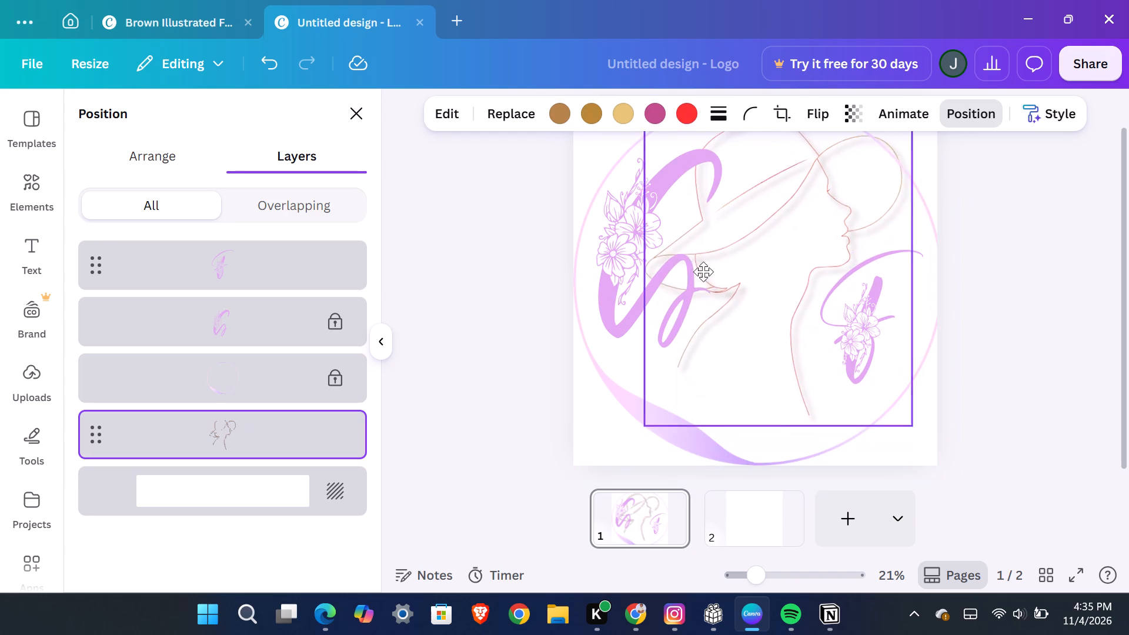
pyautogui.moveTo(703, 272); pyautogui.dragTo(670, 298)
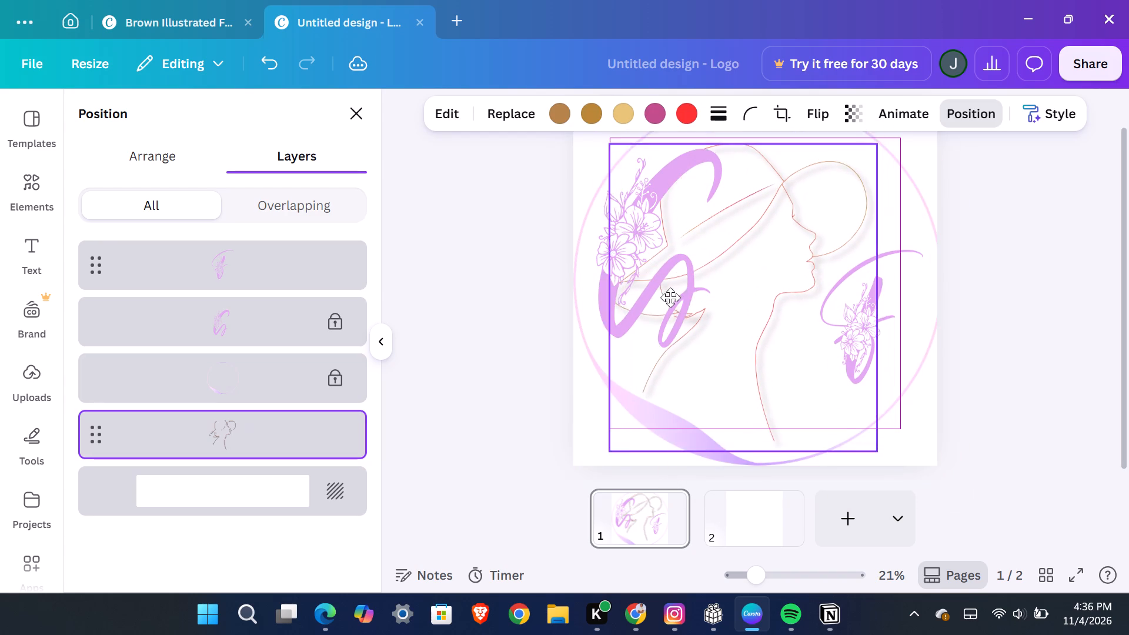
pyautogui.moveTo(670, 298); pyautogui.dragTo(674, 291)
pyautogui.click(674, 291)
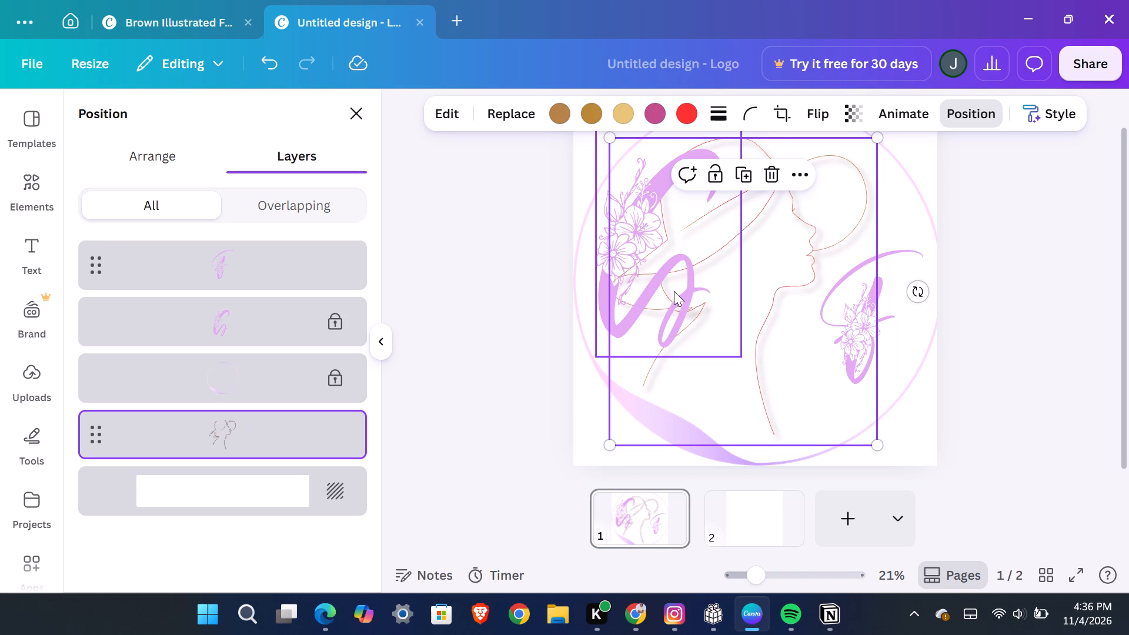
pyautogui.moveTo(790, 263); pyautogui.dragTo(718, 251)
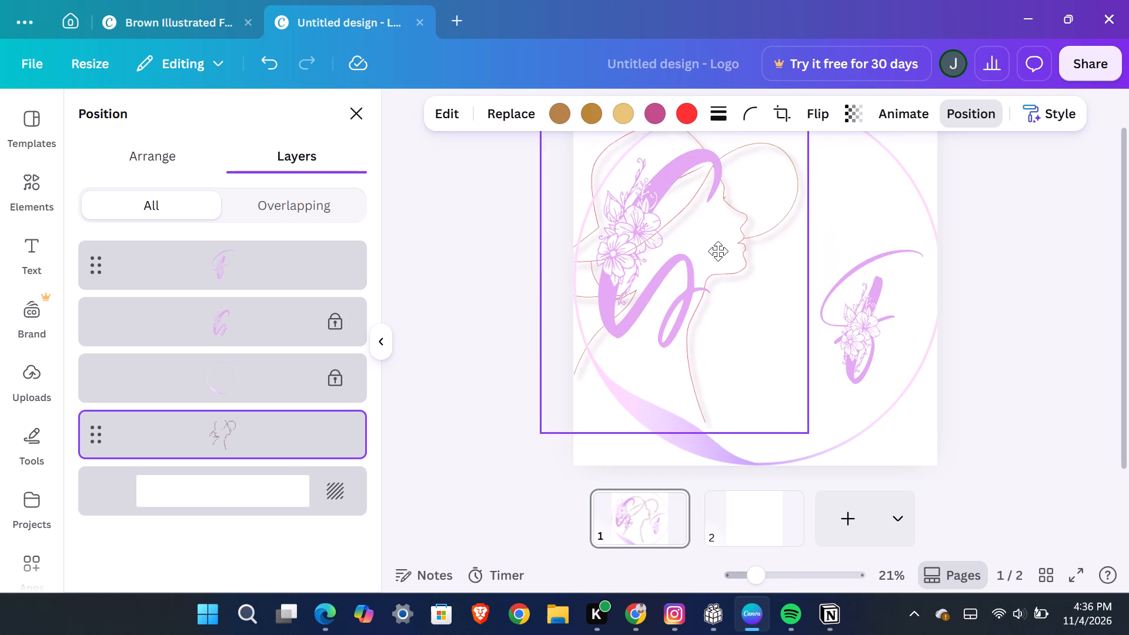
pyautogui.moveTo(718, 251); pyautogui.dragTo(769, 244)
# Unlock the large floral script letter that overlaps the woman line art.
pyautogui.click(669, 273)
pyautogui.click(669, 273)
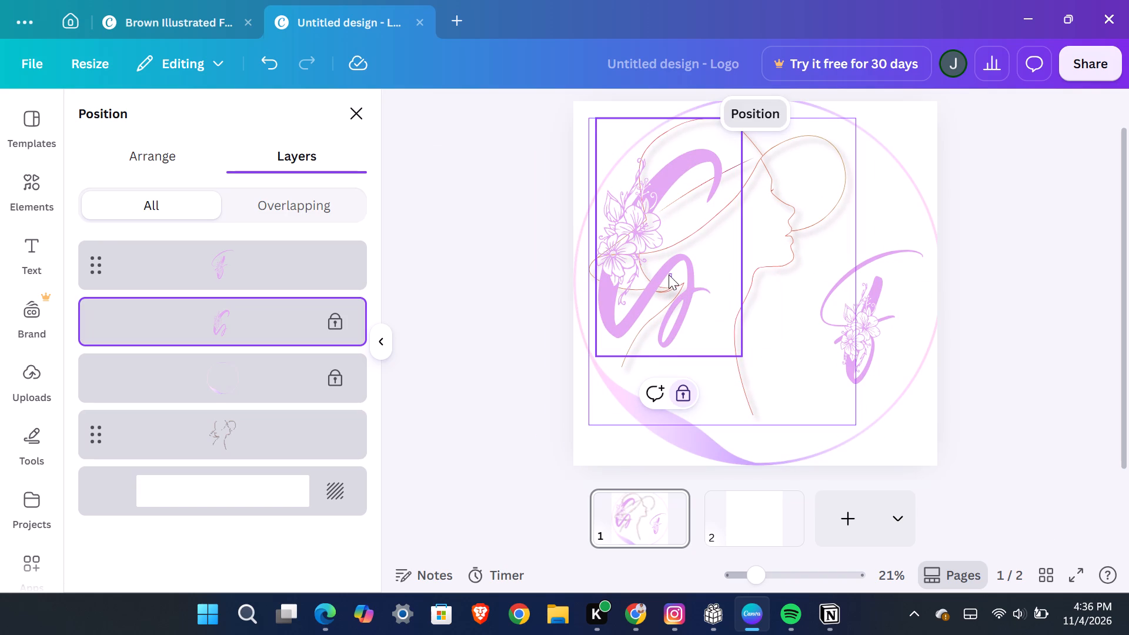
pyautogui.doubleClick(667, 273)
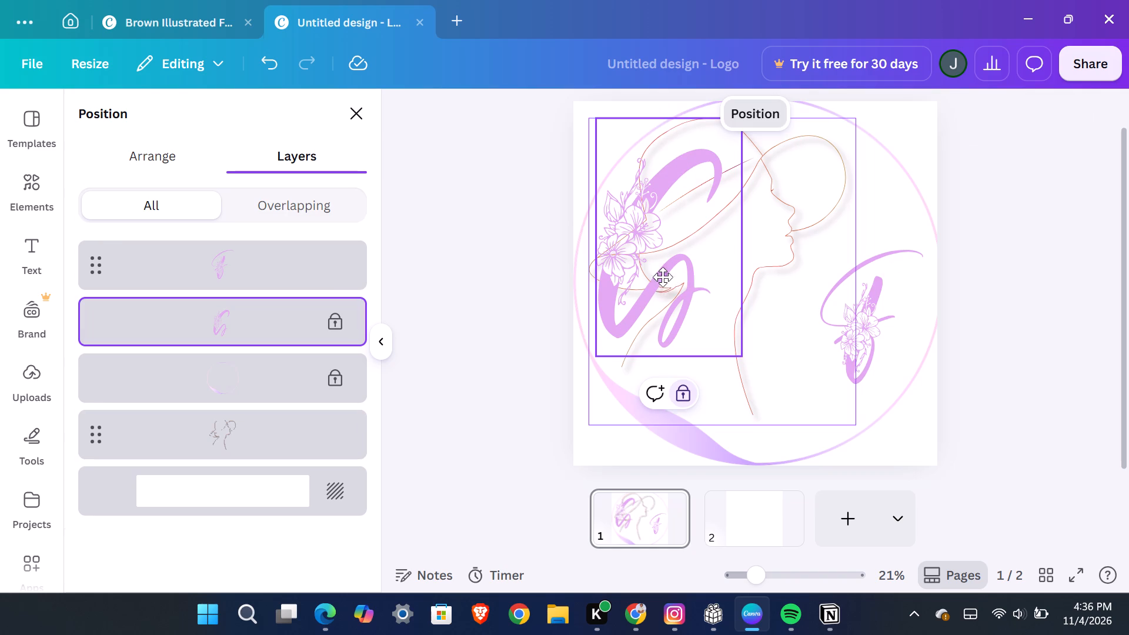
pyautogui.click(663, 277)
pyautogui.click(542, 215)
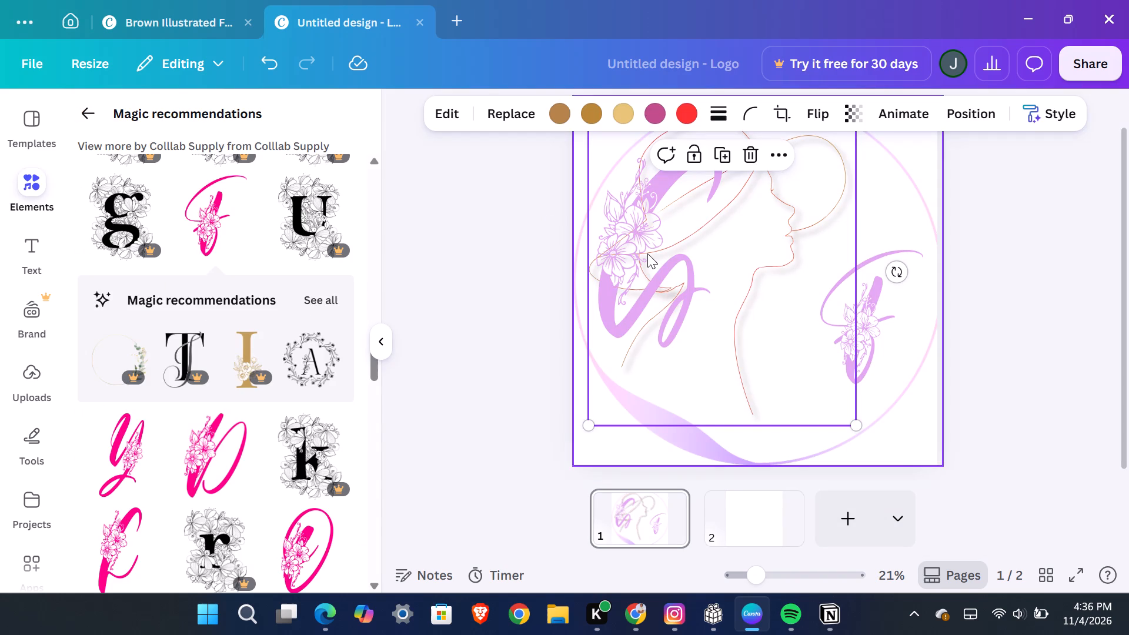
pyautogui.click(647, 253)
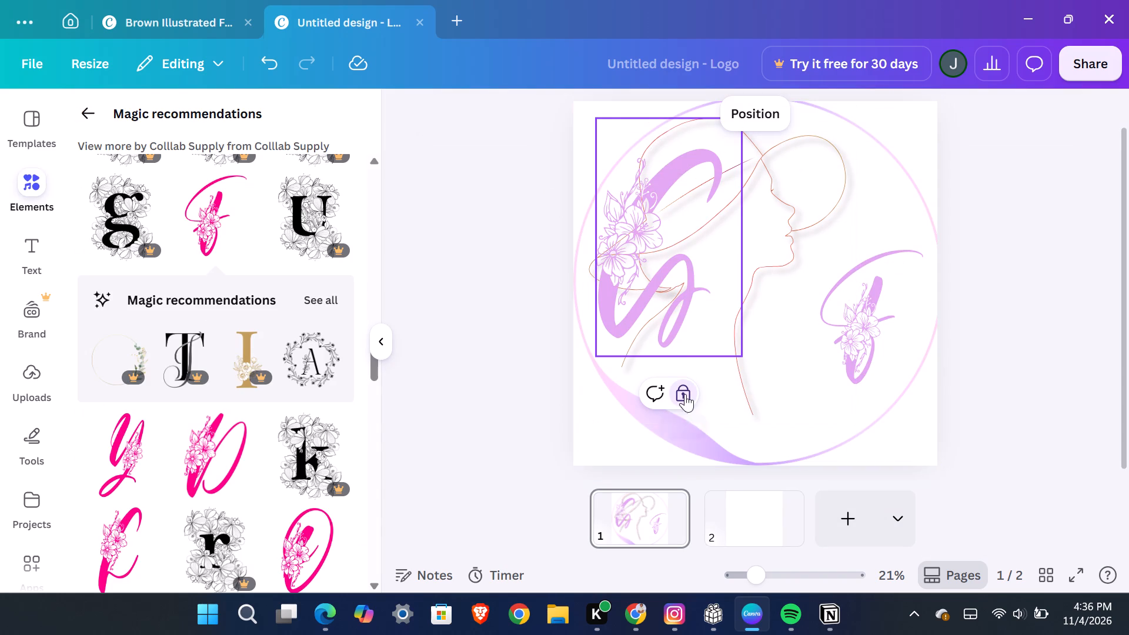
pyautogui.click(685, 394)
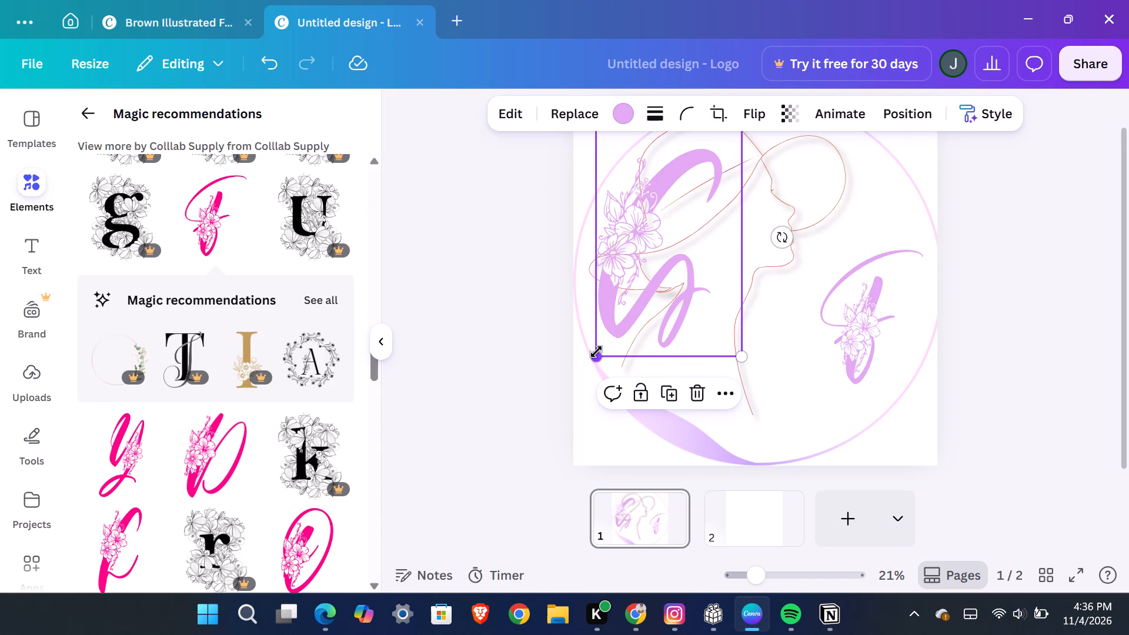
# Shrink the large floral script letter to about 440 wide and place it below the woman's chin, level with the F.
pyautogui.moveTo(597, 355); pyautogui.dragTo(680, 258)
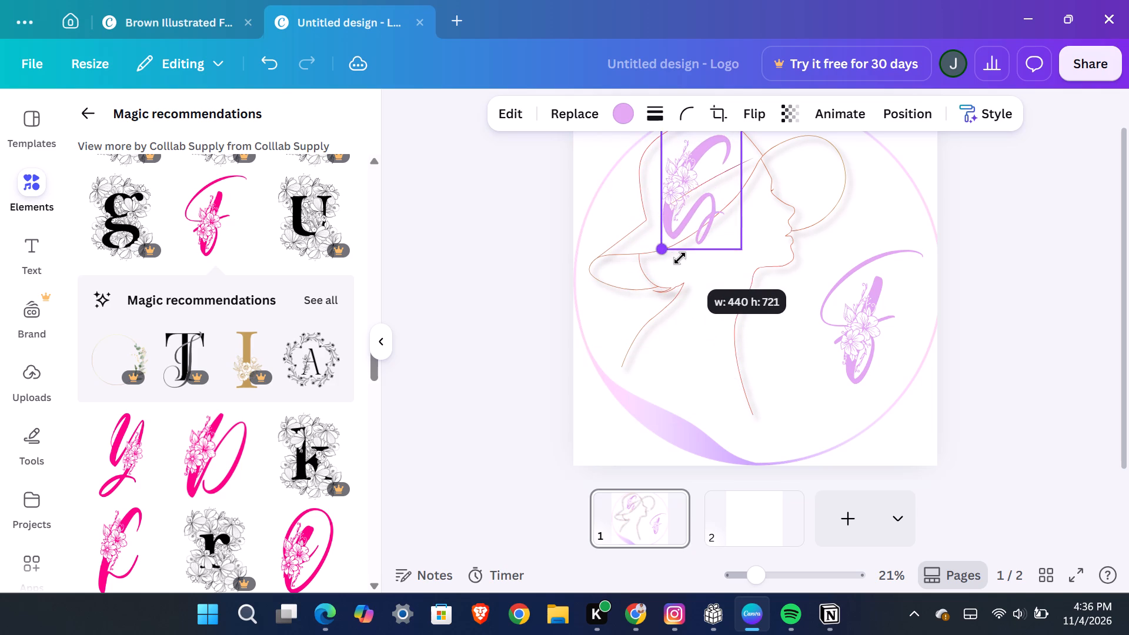
pyautogui.moveTo(680, 258); pyautogui.dragTo(680, 255)
pyautogui.moveTo(692, 221); pyautogui.dragTo(784, 365)
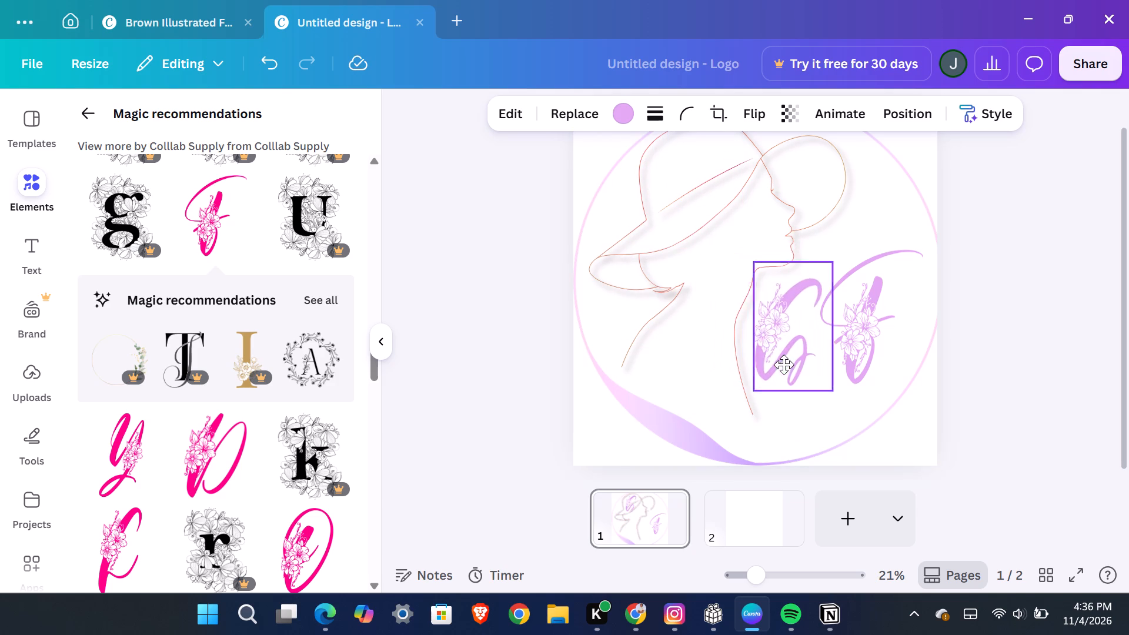
pyautogui.moveTo(784, 365); pyautogui.dragTo(775, 357)
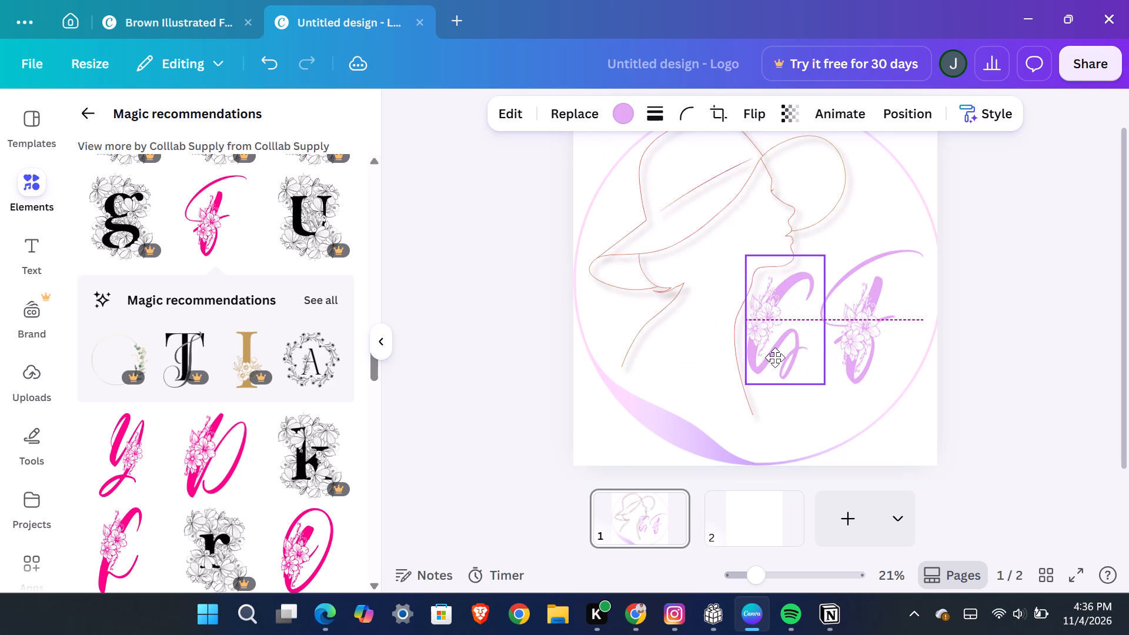
pyautogui.moveTo(775, 357); pyautogui.dragTo(776, 357)
# Shrink the floral script F and place it close against the right side of the other script letter.
pyautogui.click(861, 356)
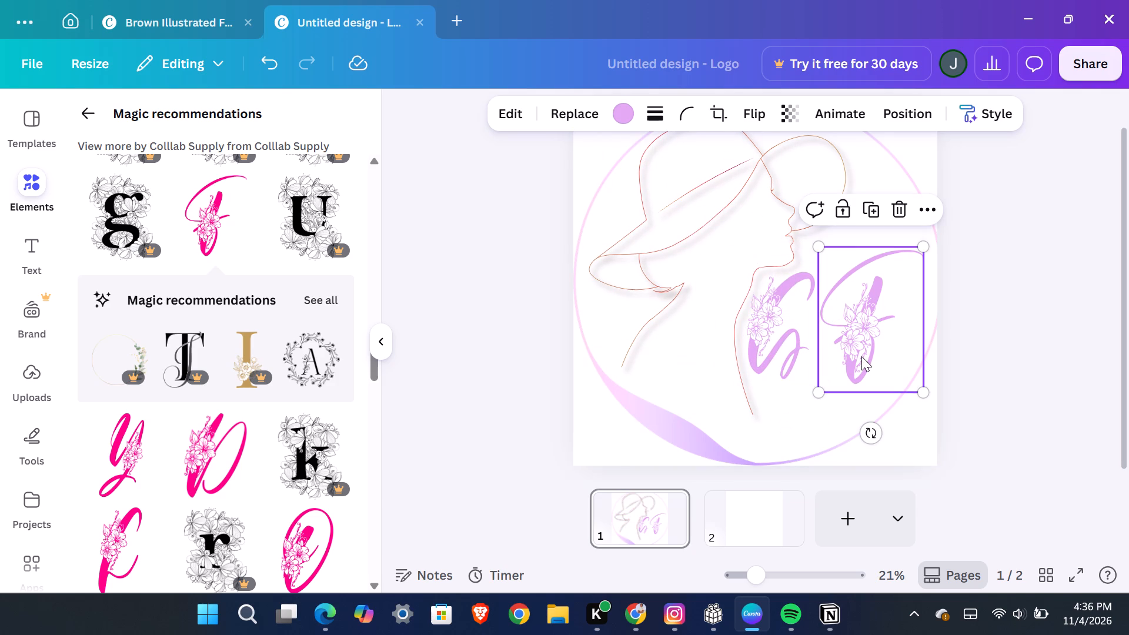
pyautogui.moveTo(923, 395); pyautogui.dragTo(878, 354)
pyautogui.moveTo(861, 309); pyautogui.dragTo(855, 343)
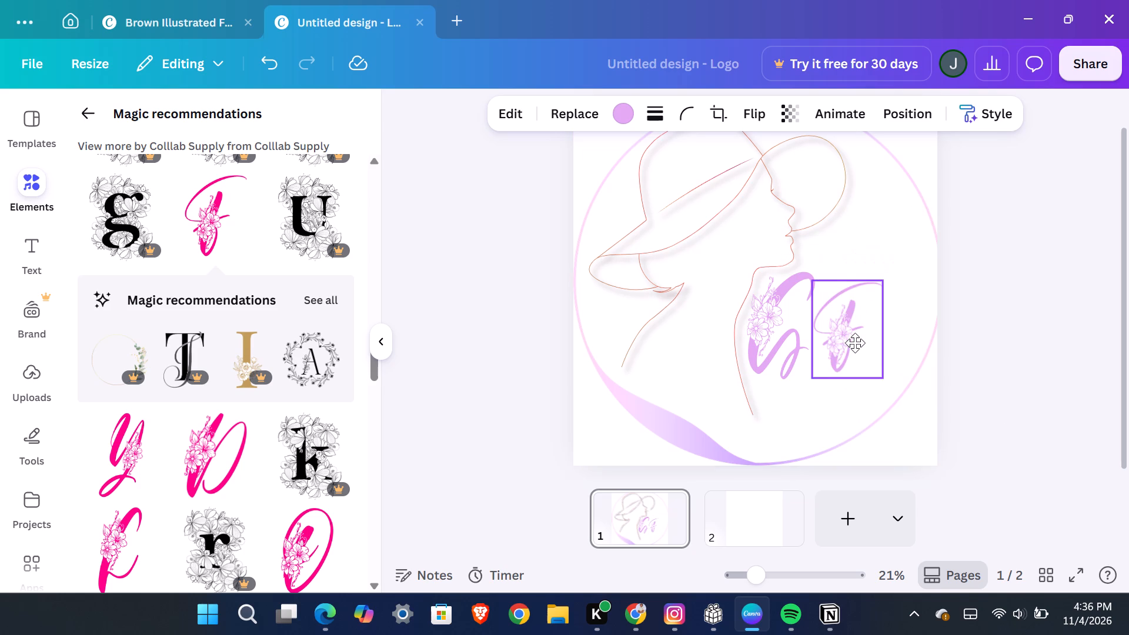
pyautogui.moveTo(855, 343); pyautogui.dragTo(844, 352)
# Recolor the magenta part of the woman line art to Light lavender.
pyautogui.click(686, 247)
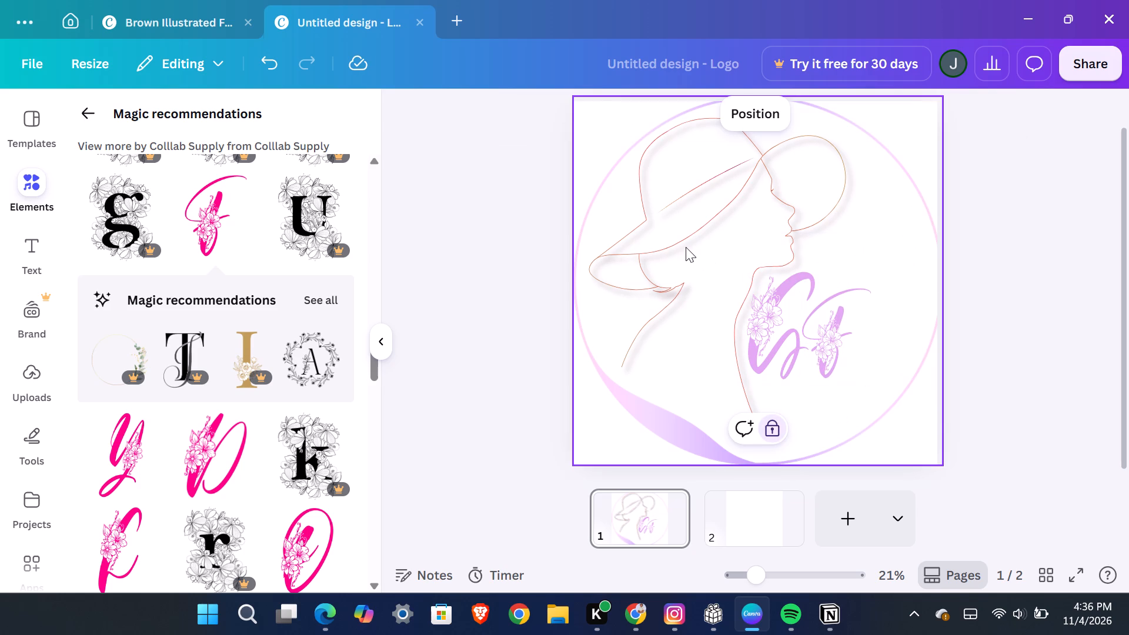
pyautogui.click(686, 247)
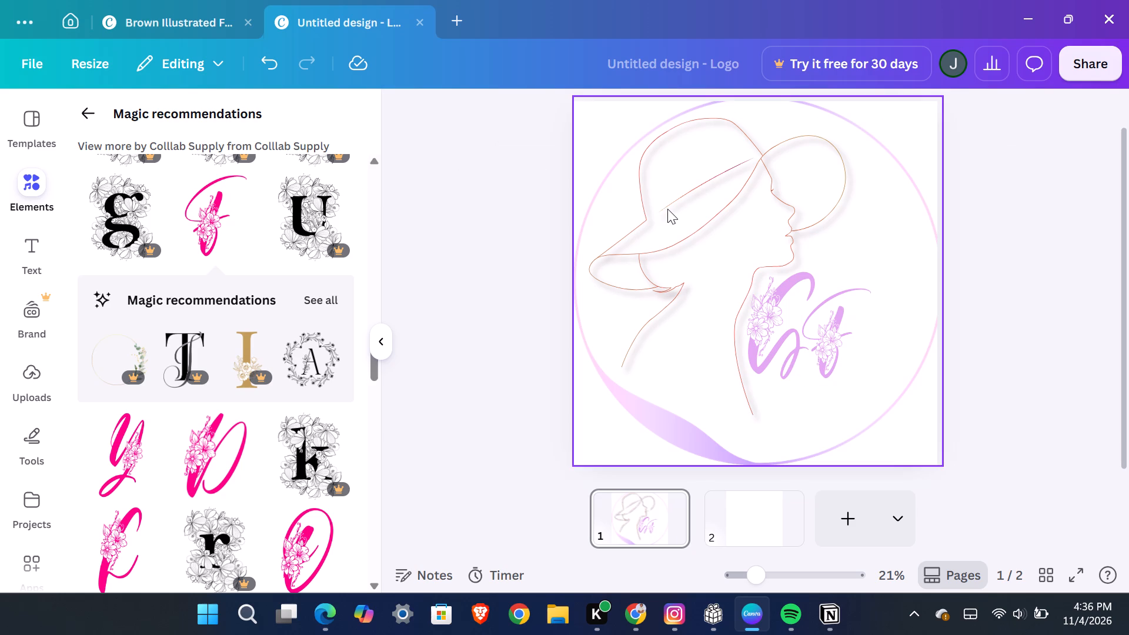
pyautogui.click(667, 209)
pyautogui.click(758, 103)
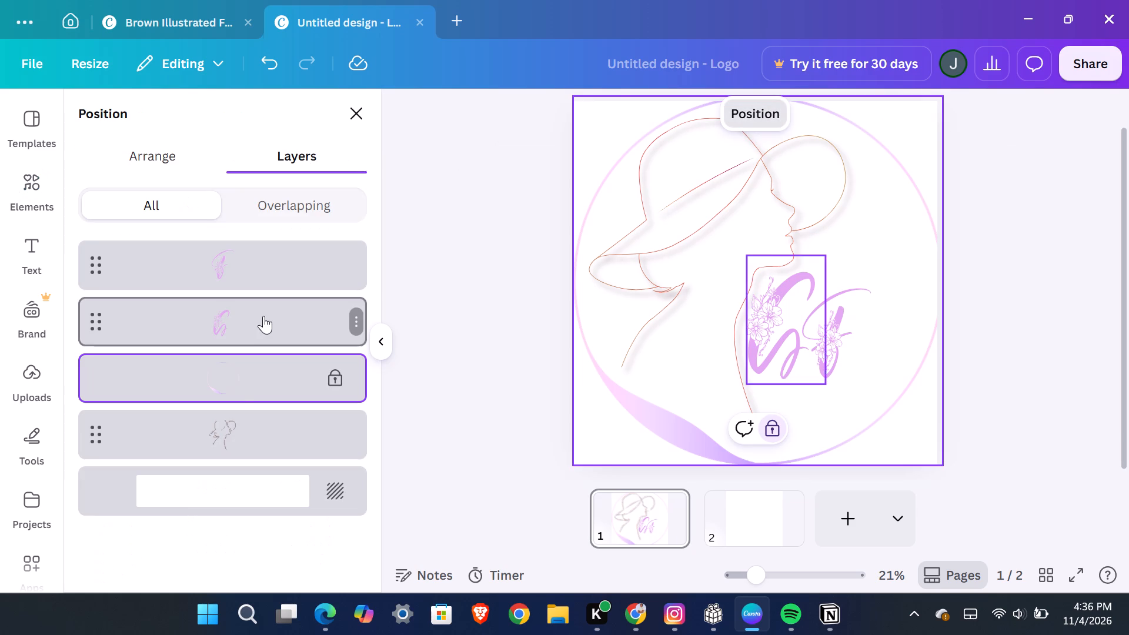
pyautogui.click(234, 435)
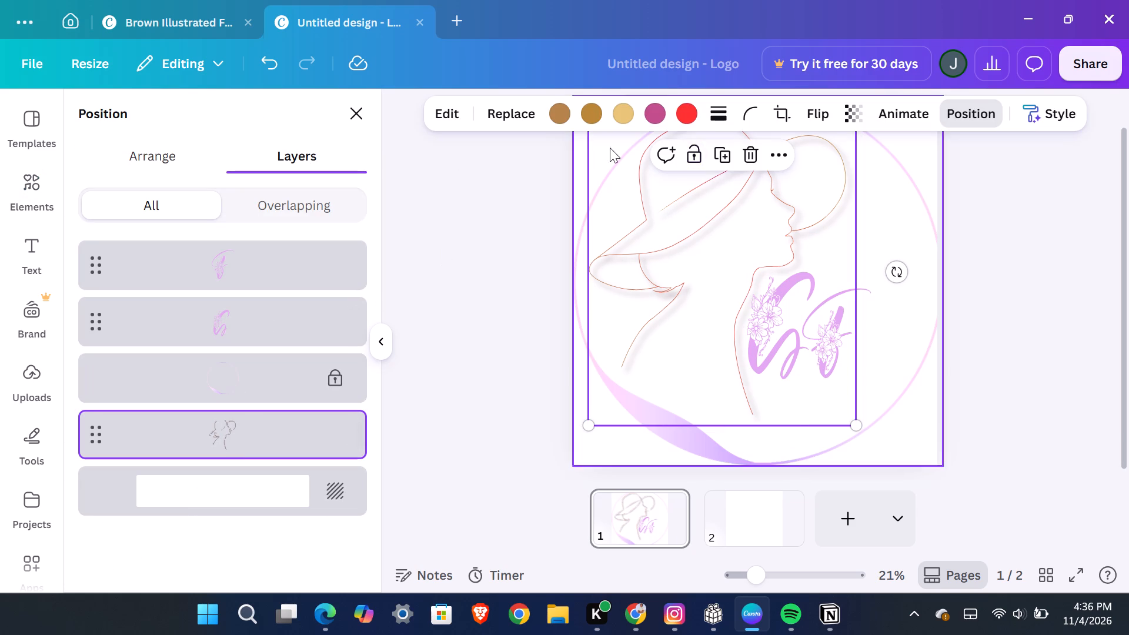
pyautogui.click(664, 114)
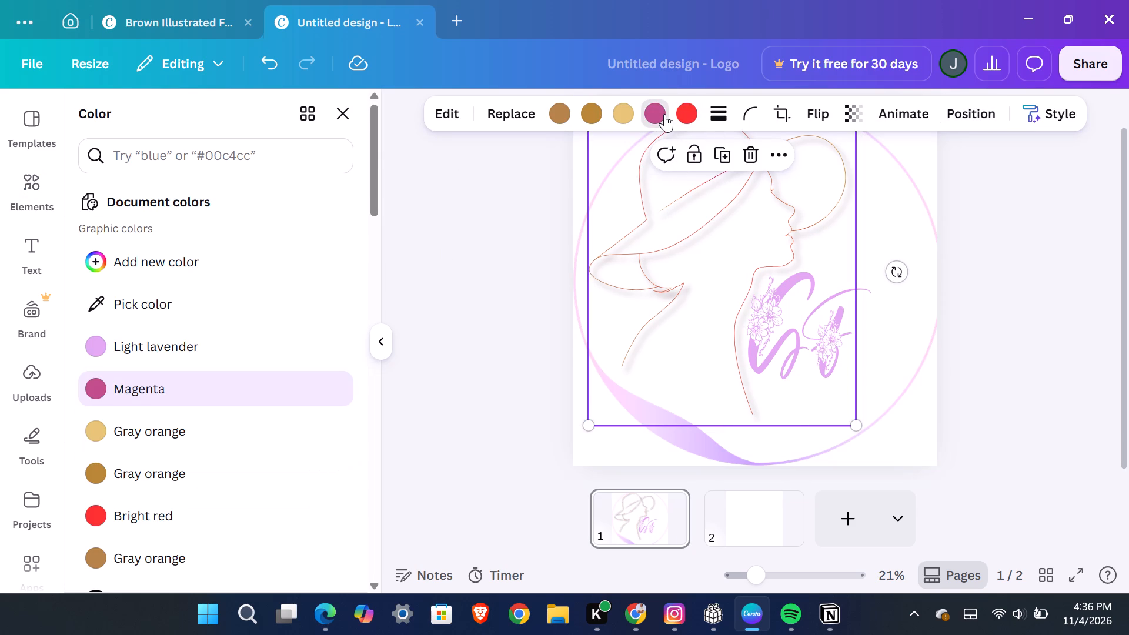
pyautogui.click(189, 332)
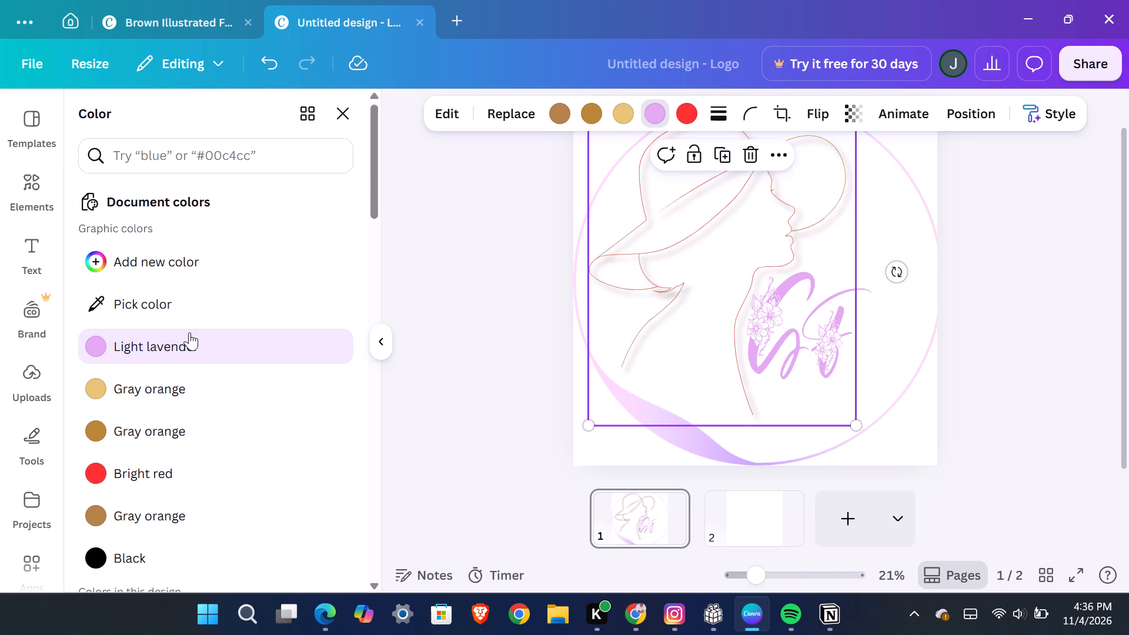
pyautogui.click(189, 332)
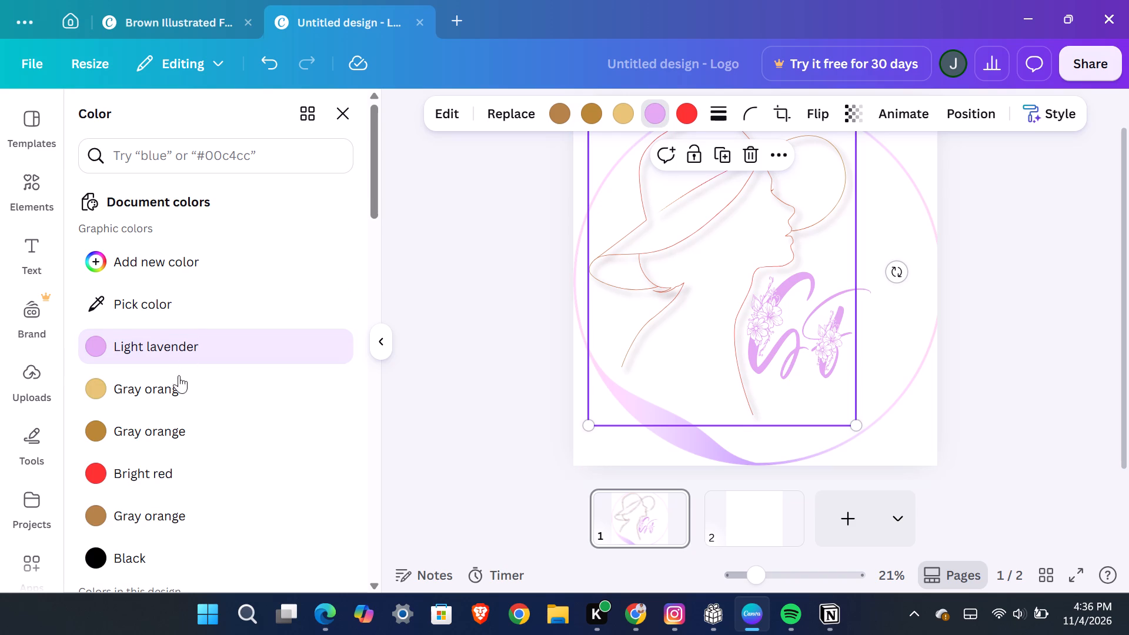
pyautogui.click(175, 385)
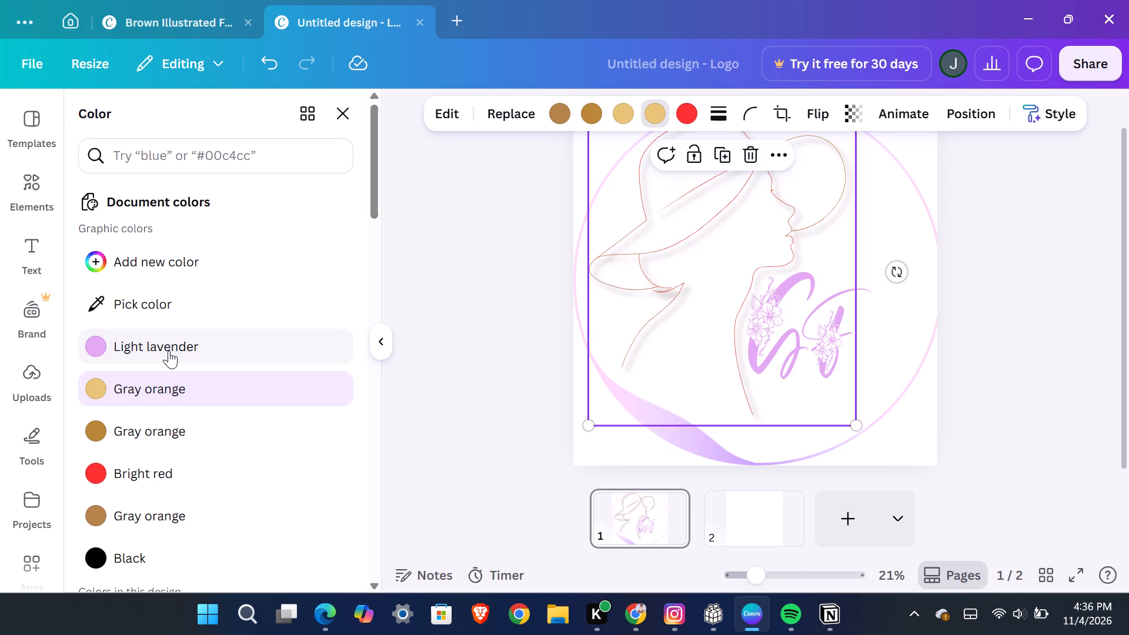
pyautogui.click(169, 350)
# Lock the woman line art in place.
pyautogui.click(631, 295)
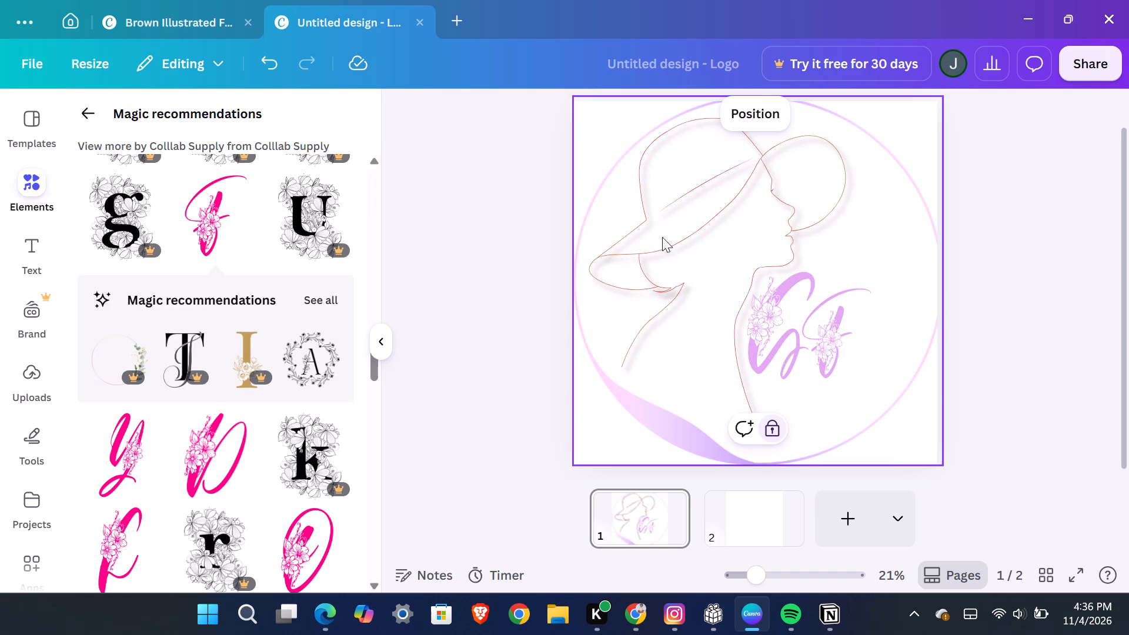
pyautogui.click(666, 255)
pyautogui.click(746, 122)
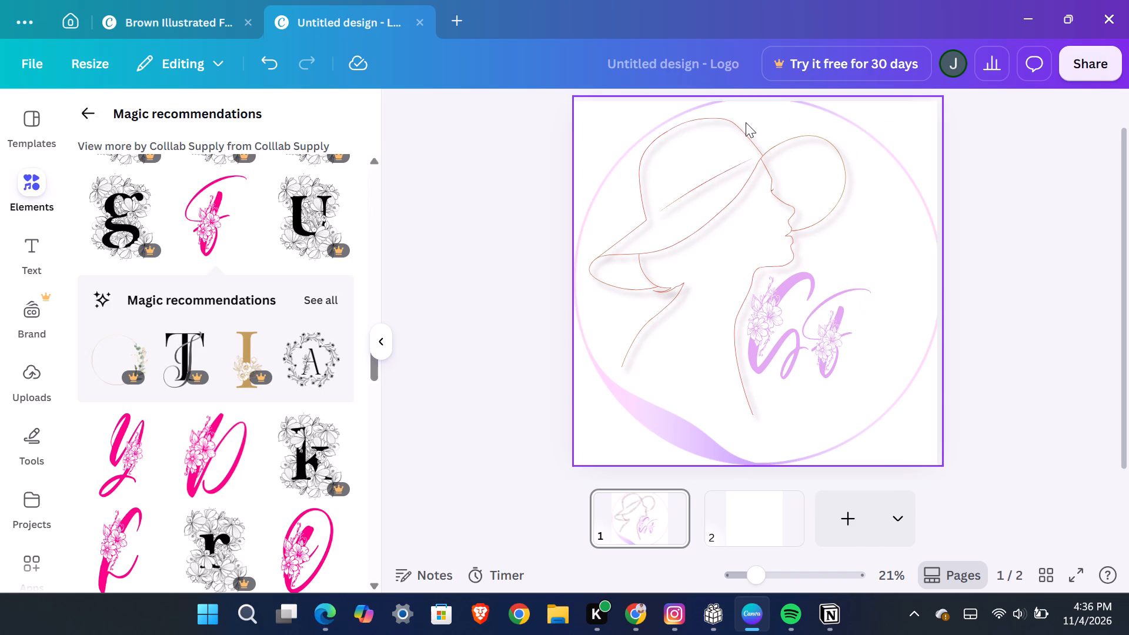
pyautogui.click(759, 112)
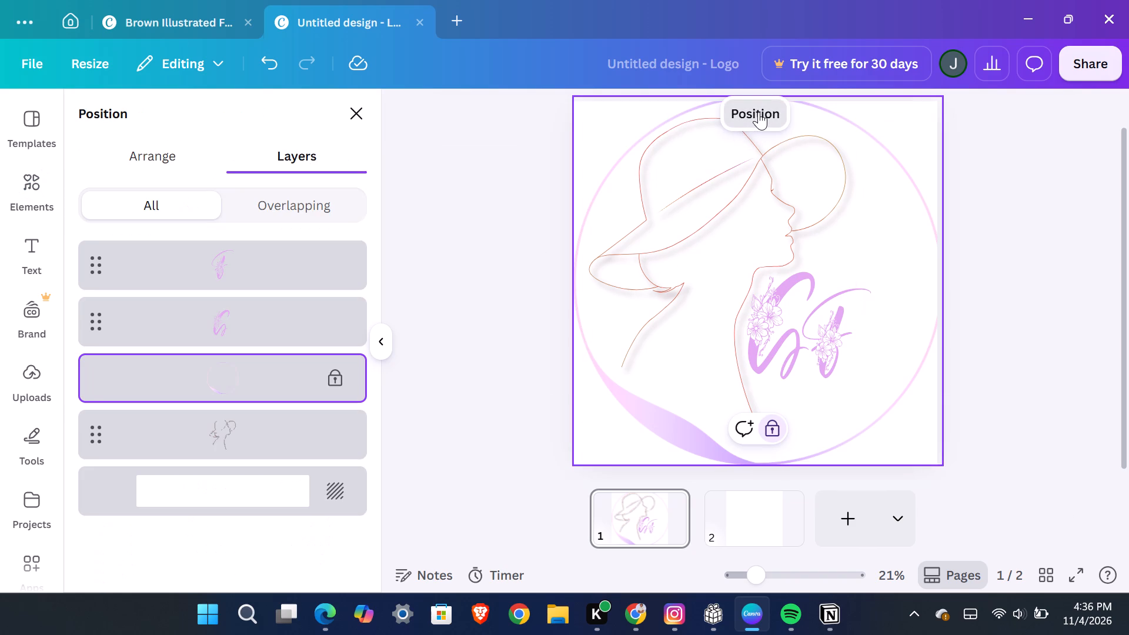
pyautogui.click(292, 433)
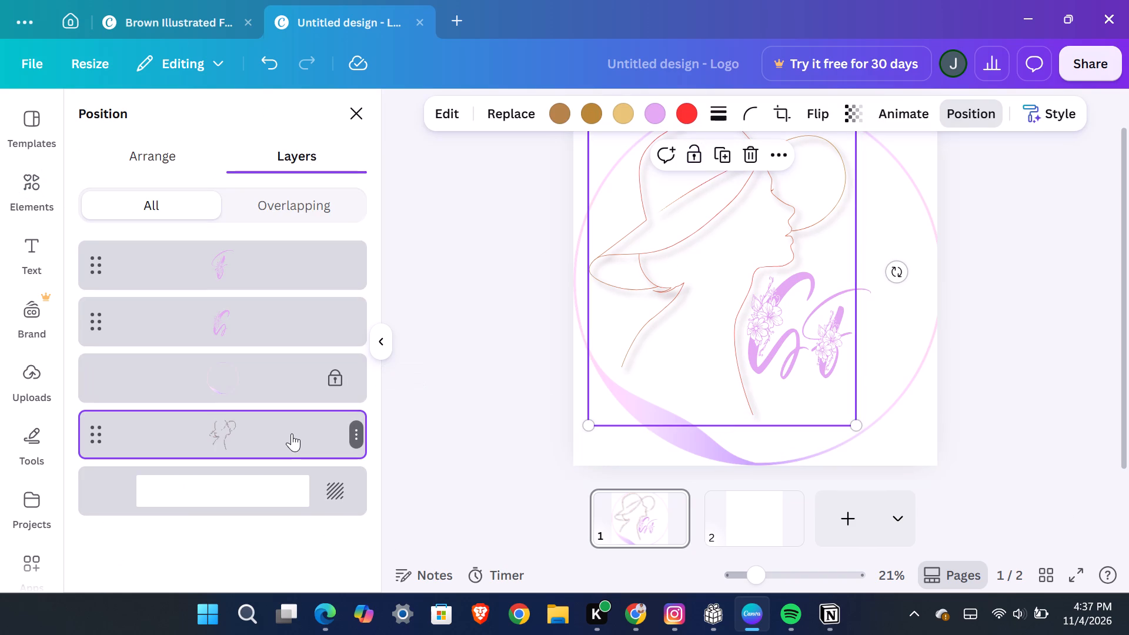
pyautogui.click(653, 113)
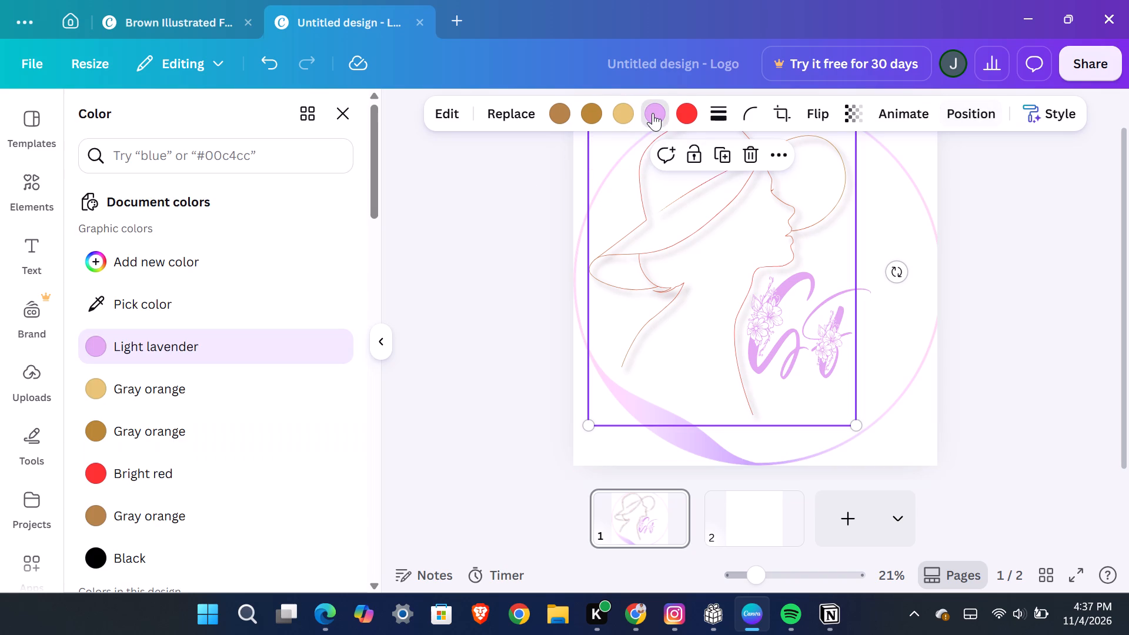
pyautogui.click(699, 160)
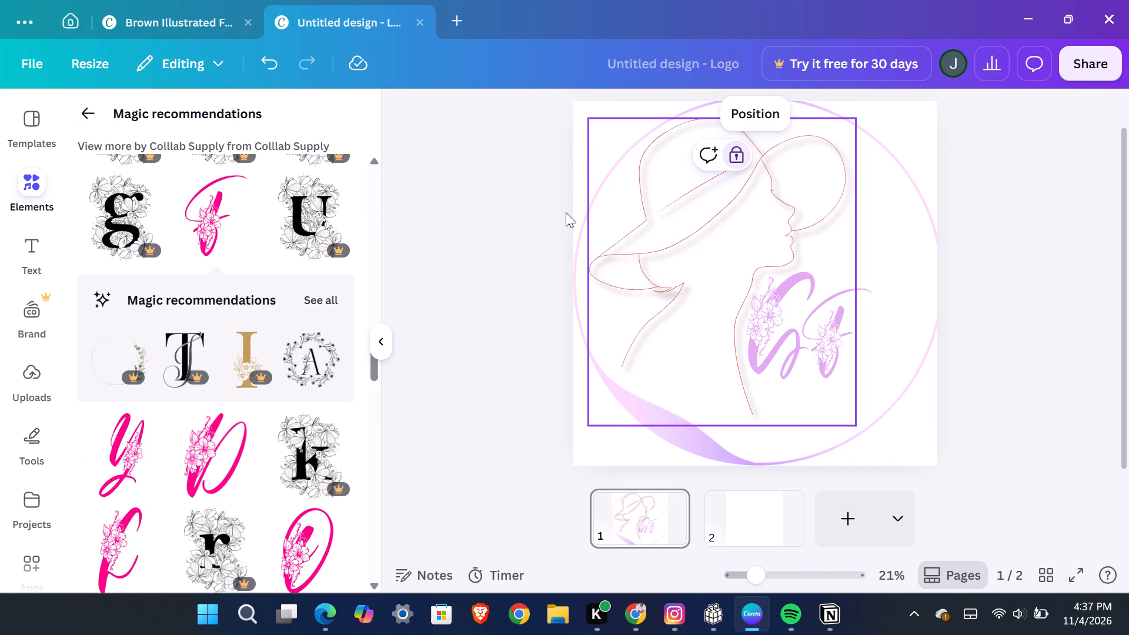
pyautogui.click(535, 220)
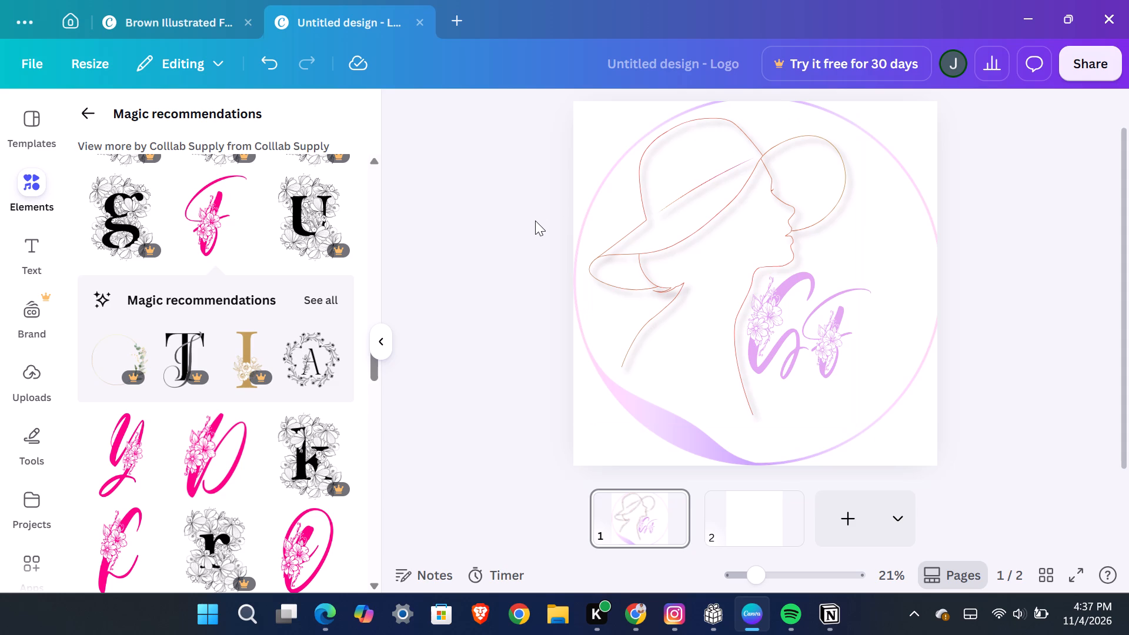
# Shrink the floral script F and move it below the other script letter, at the ring's lower edge.
pyautogui.click(830, 352)
pyautogui.moveTo(830, 352); pyautogui.dragTo(776, 432)
pyautogui.moveTo(749, 370); pyautogui.dragTo(753, 397)
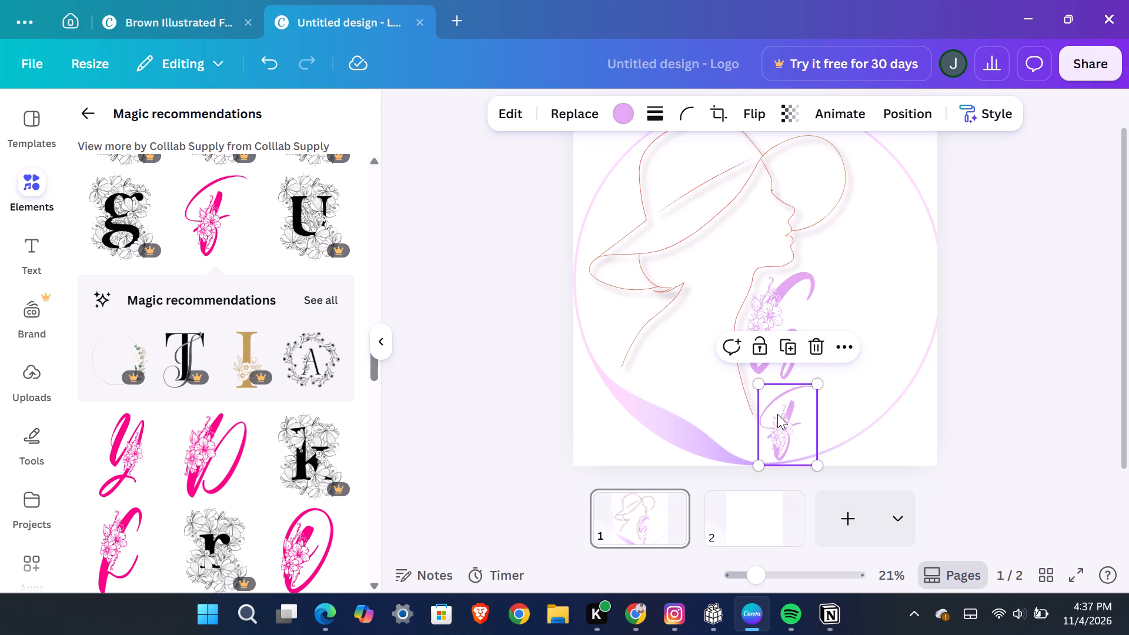
# Shrink the other floral script letter and place it directly above the F, just beside the woman's neckline.
pyautogui.click(774, 323)
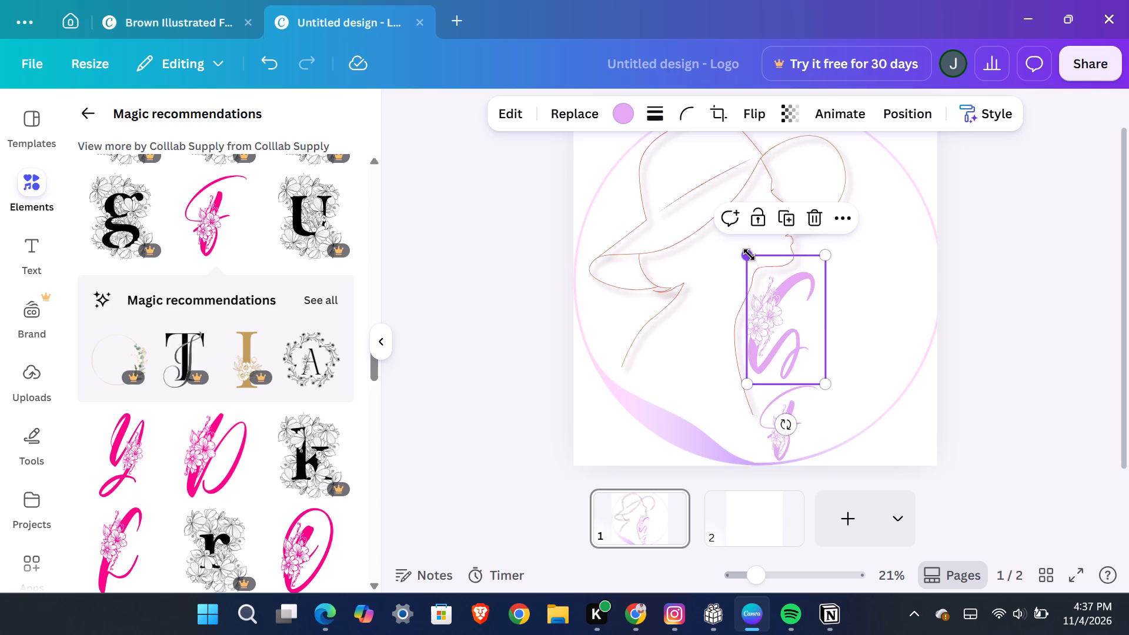
pyautogui.moveTo(749, 255); pyautogui.dragTo(773, 285)
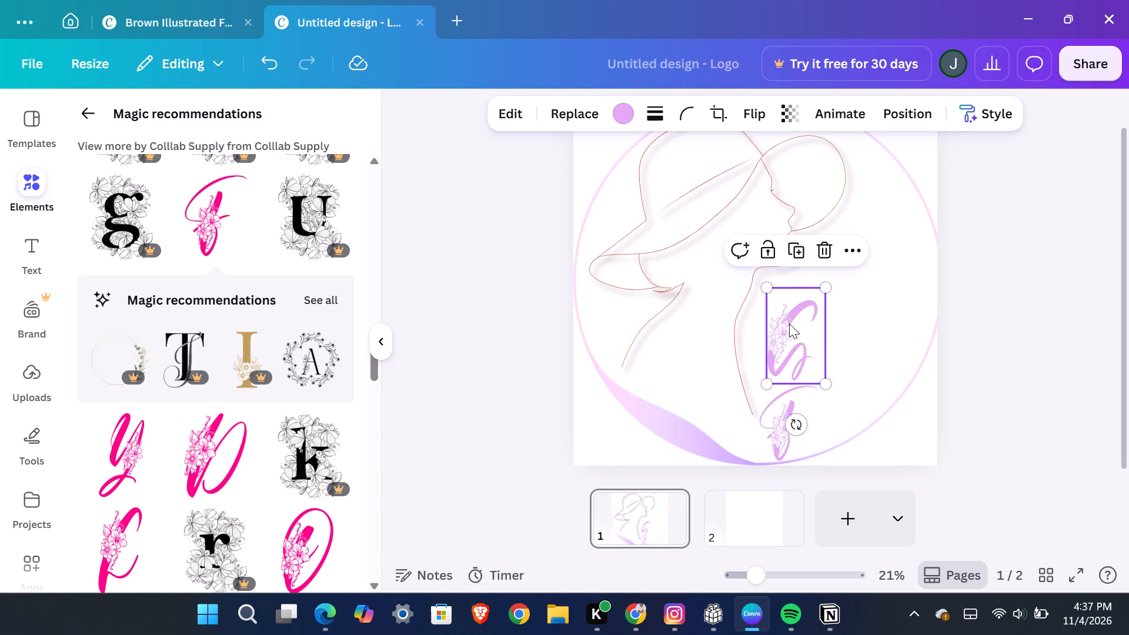
pyautogui.moveTo(793, 334); pyautogui.dragTo(779, 328)
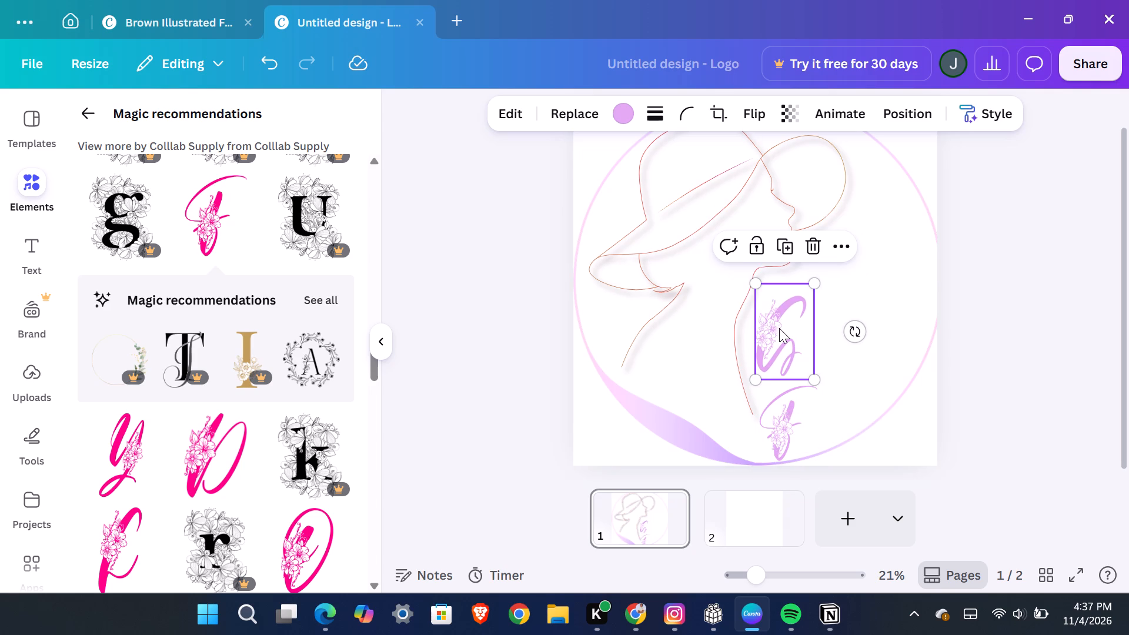
pyautogui.click(831, 410)
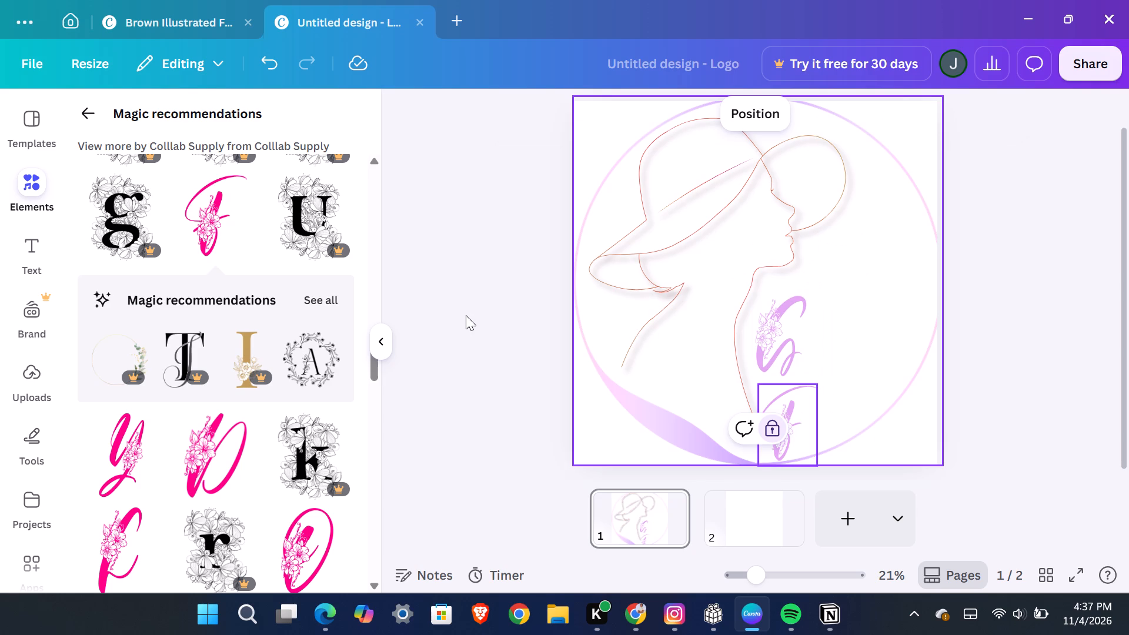
pyautogui.click(466, 315)
pyautogui.click(30, 278)
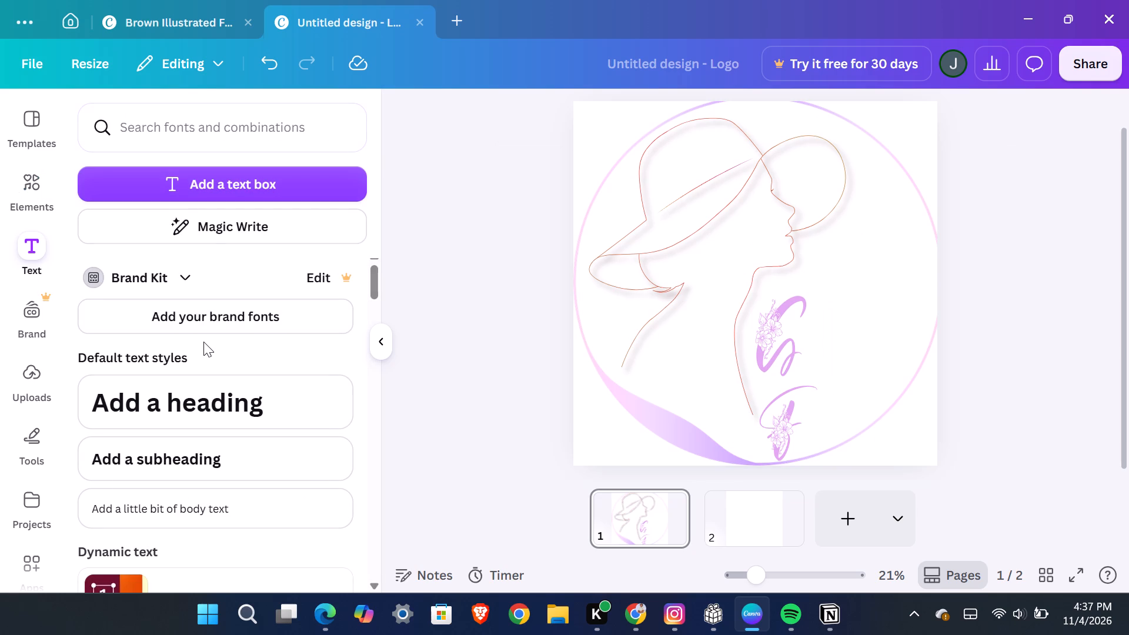
pyautogui.scroll(-2, 203, 342)
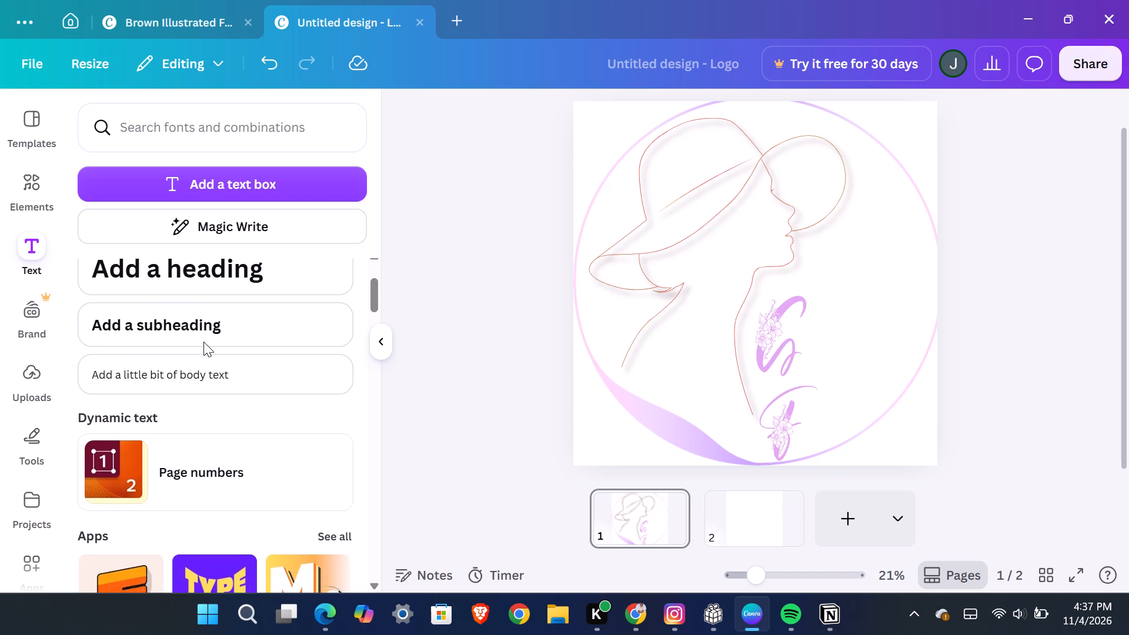
pyautogui.scroll(-3, 203, 342)
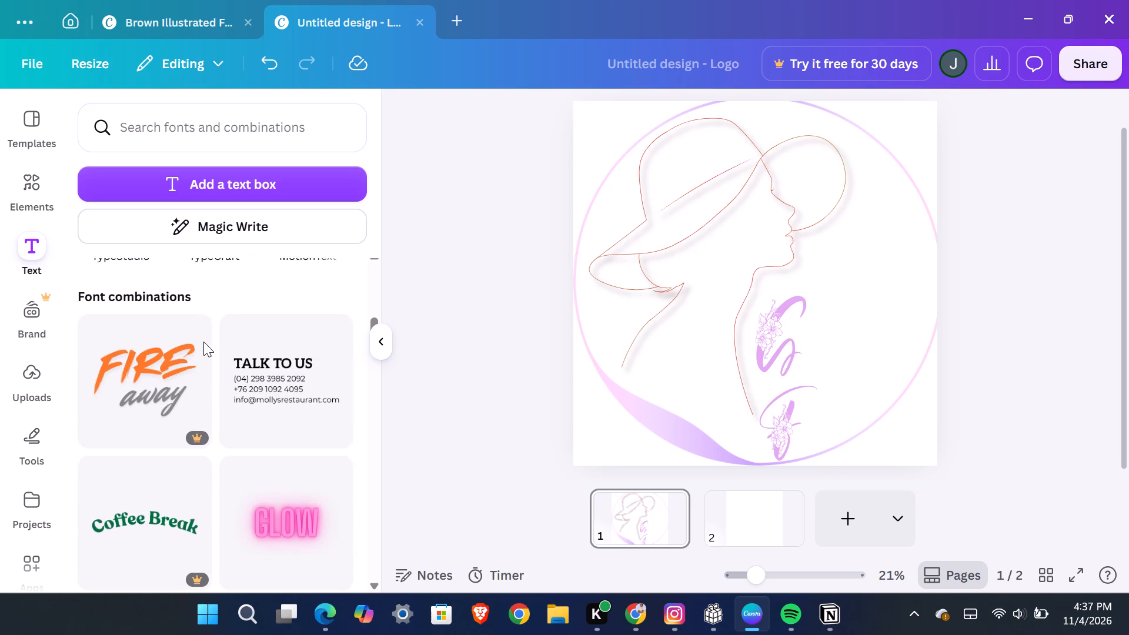
pyautogui.scroll(-3, 203, 342)
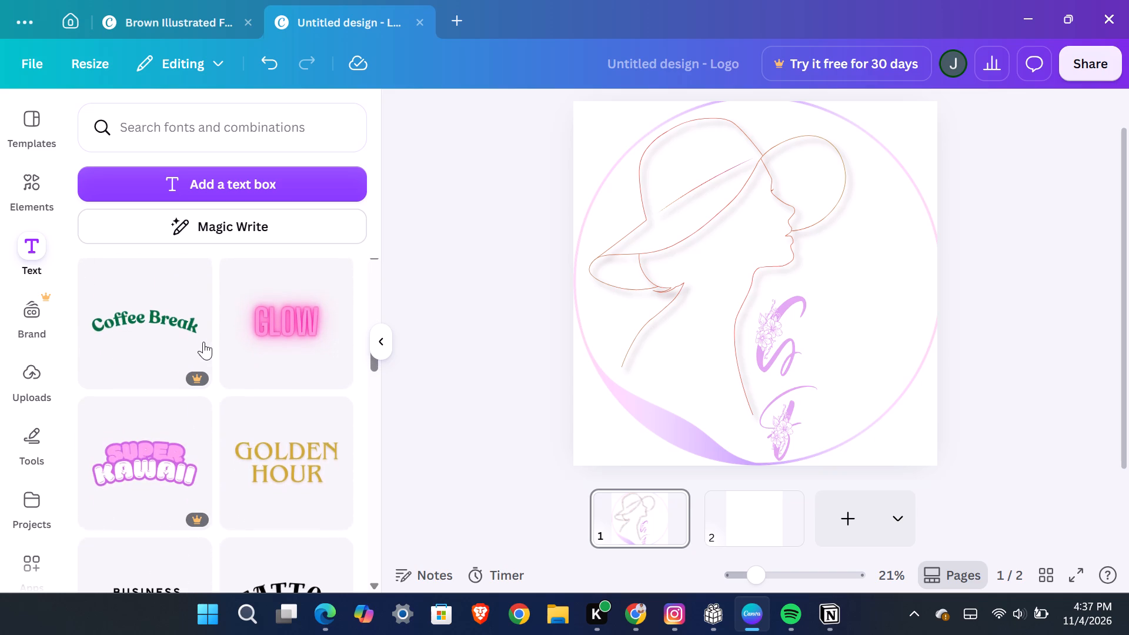
pyautogui.scroll(-2, 203, 342)
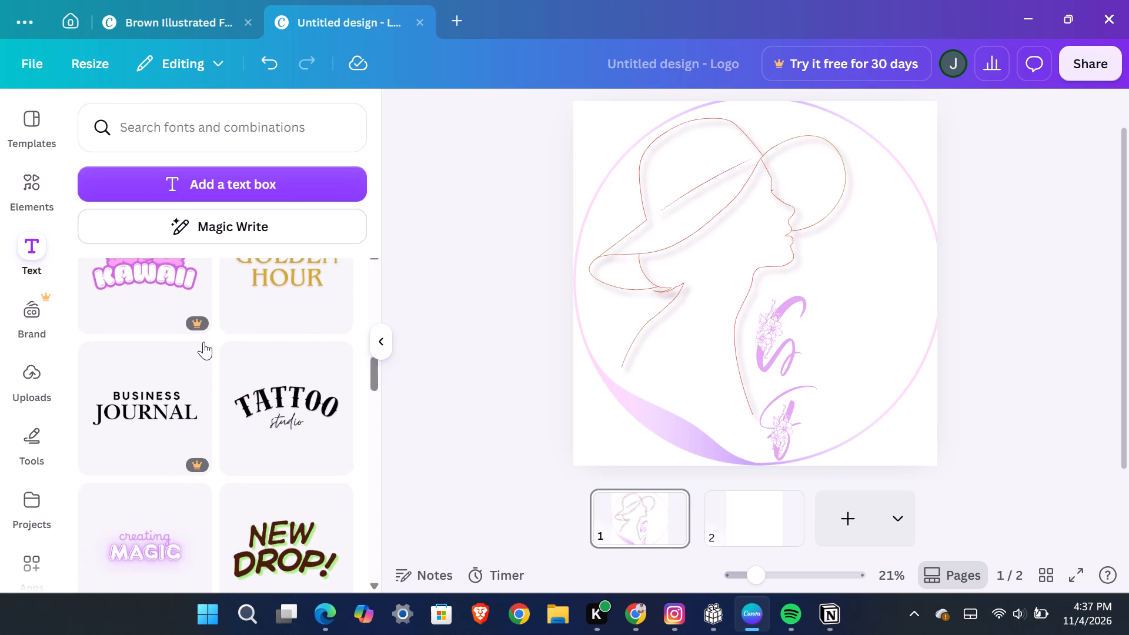
pyautogui.scroll(-3, 203, 342)
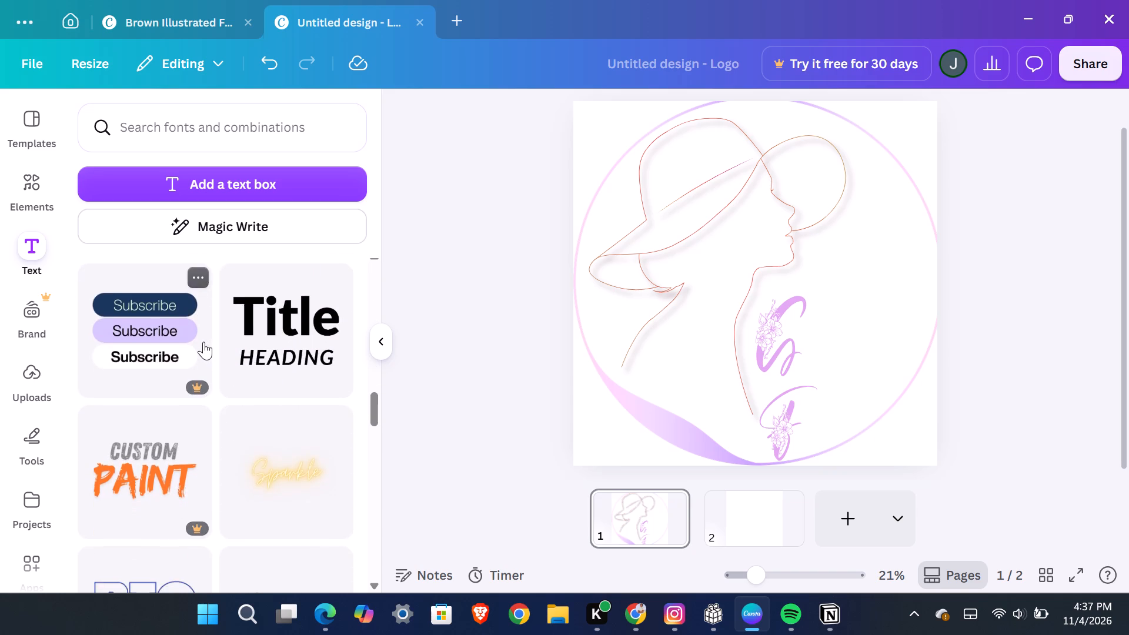
pyautogui.scroll(-3, 203, 342)
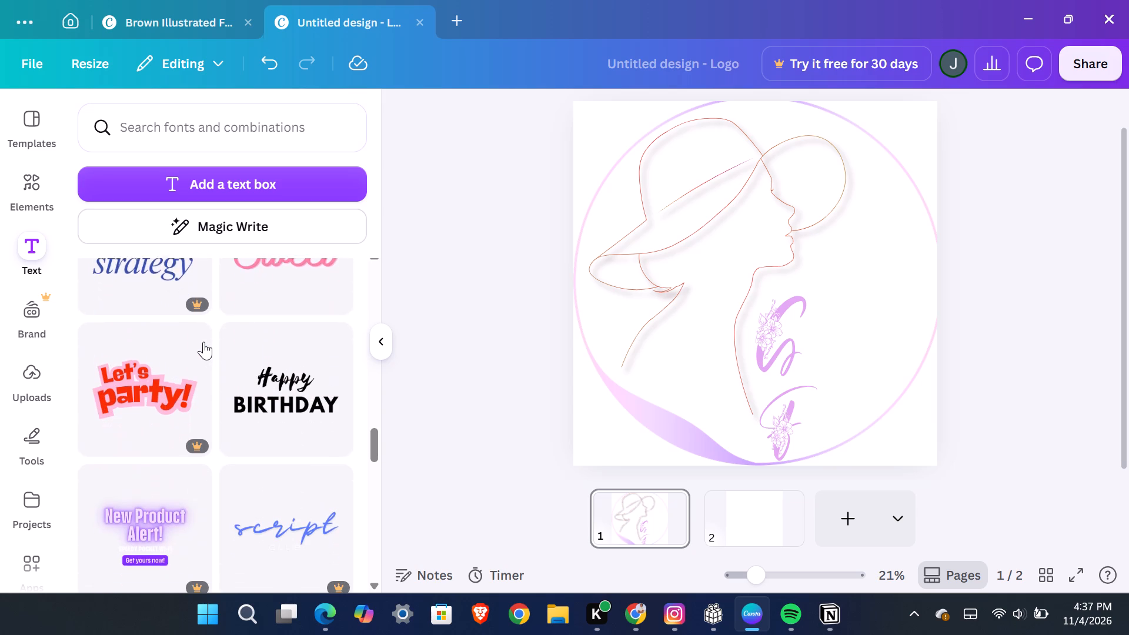
pyautogui.scroll(-4, 203, 342)
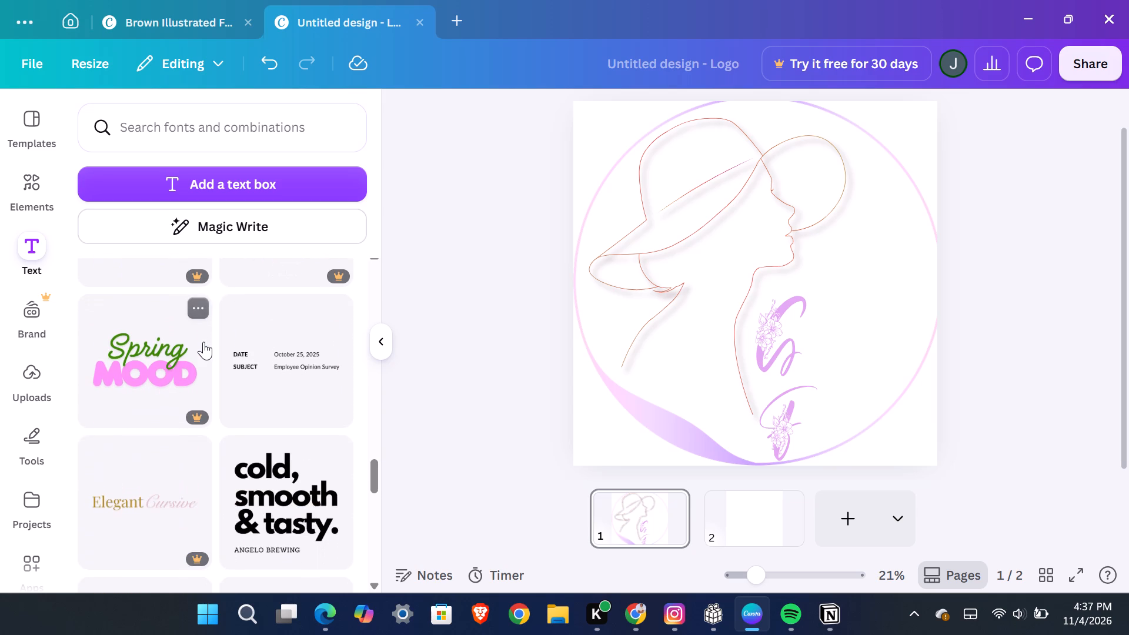
pyautogui.scroll(-4, 203, 342)
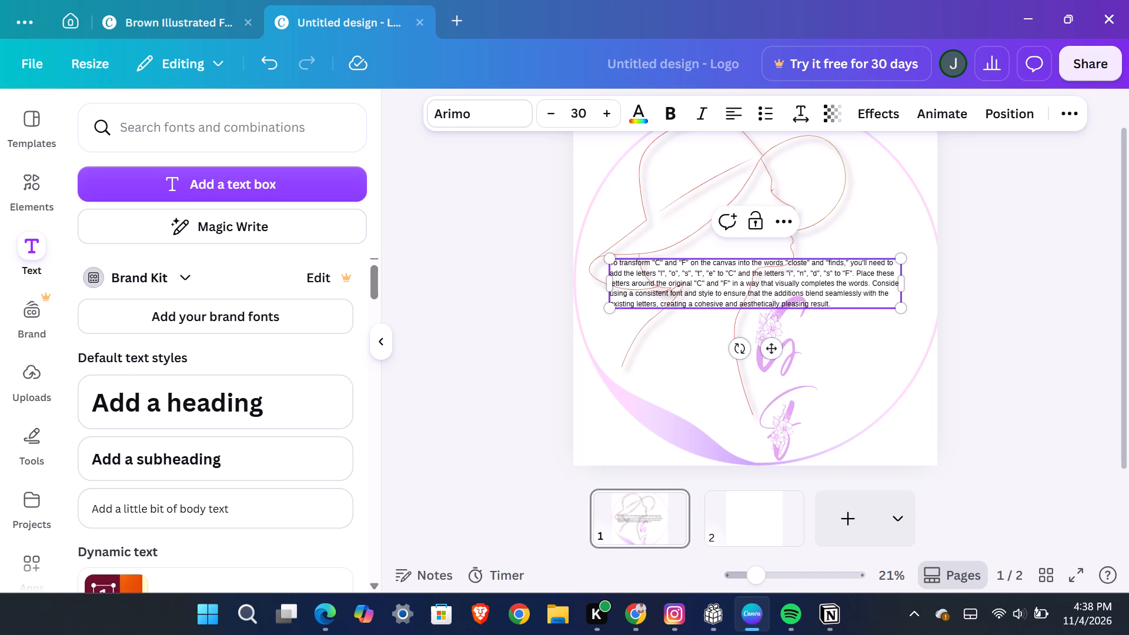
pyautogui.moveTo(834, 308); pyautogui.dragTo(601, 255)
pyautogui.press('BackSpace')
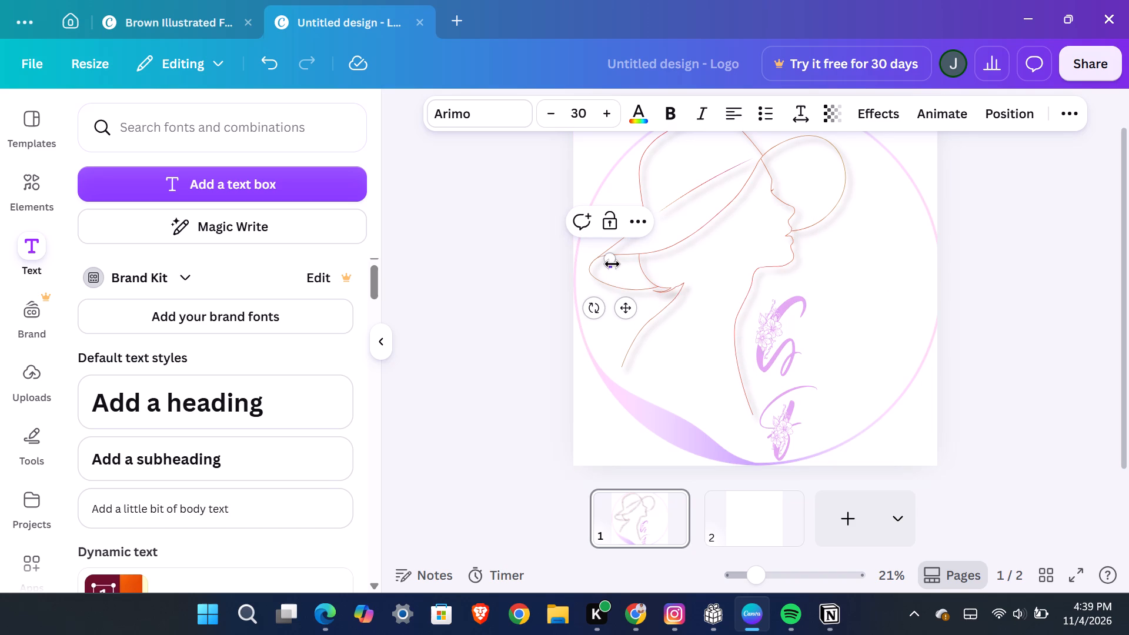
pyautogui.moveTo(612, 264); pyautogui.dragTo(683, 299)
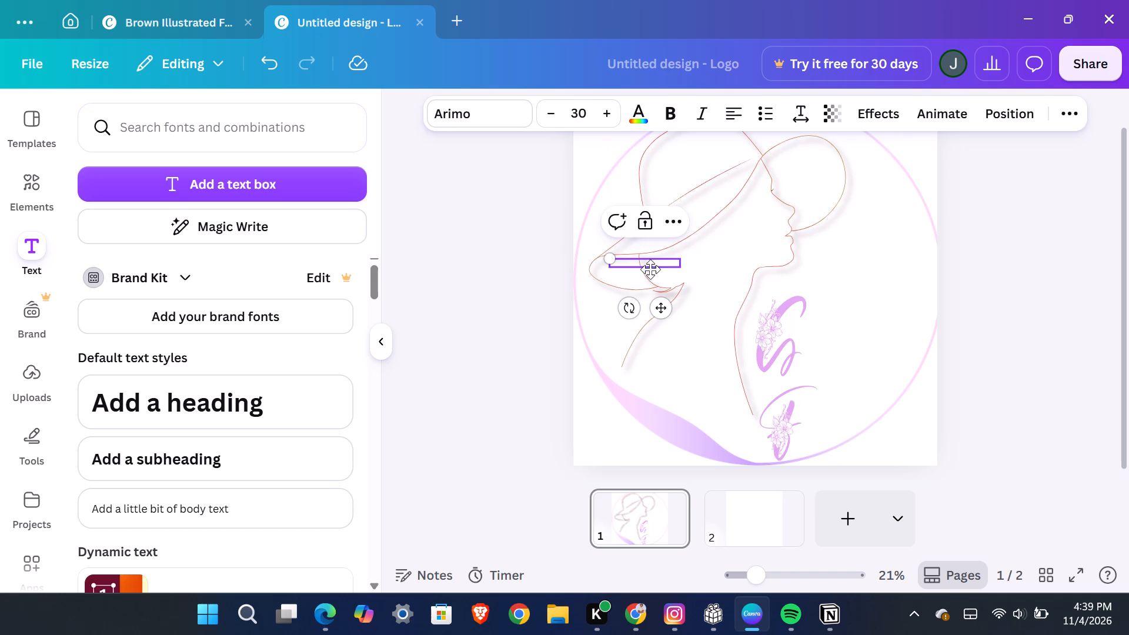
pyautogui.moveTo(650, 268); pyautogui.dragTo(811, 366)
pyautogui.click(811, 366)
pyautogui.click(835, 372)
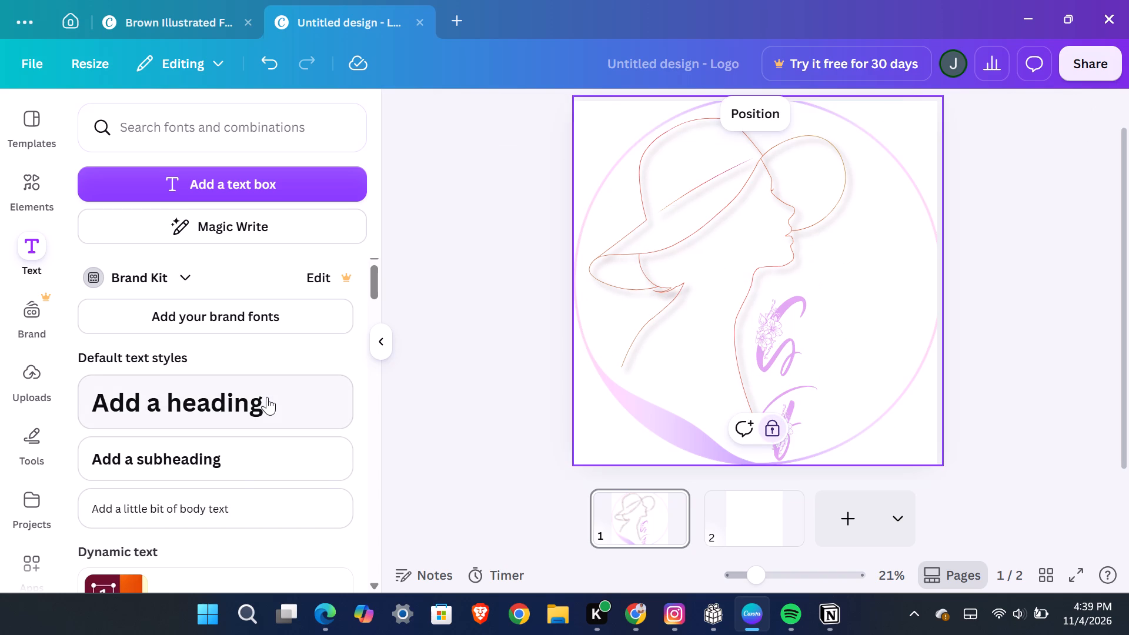
# Add a body text box in Canva Sans and replace its placeholder wording with "loset".
pyautogui.scroll(-2, 239, 462)
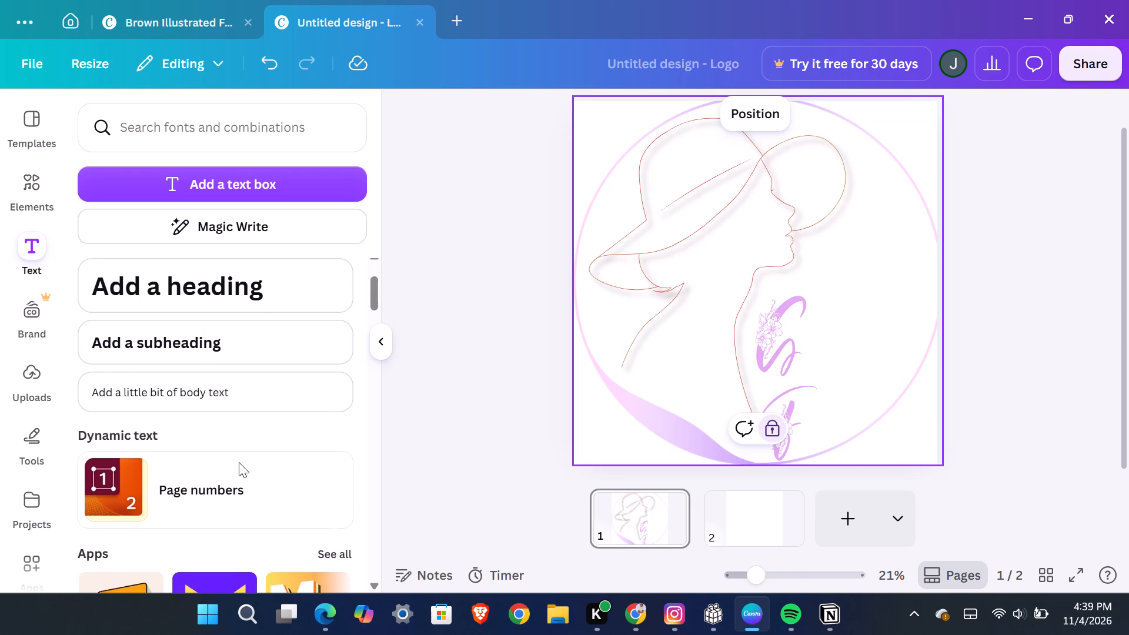
pyautogui.scroll(-1, 239, 462)
pyautogui.click(244, 415)
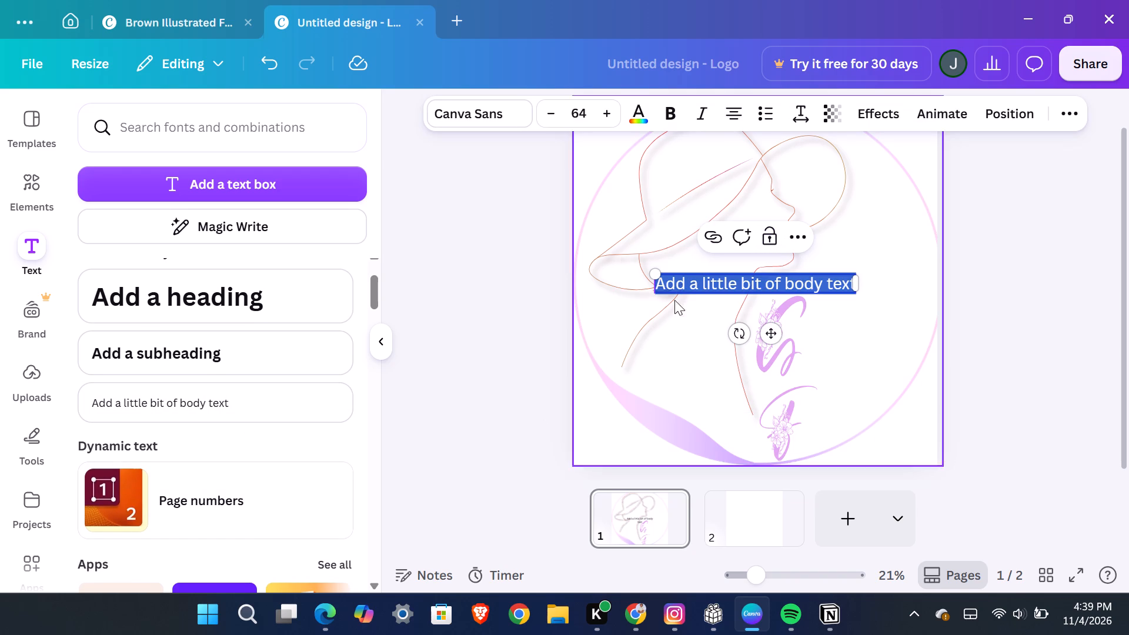
pyautogui.click(694, 282)
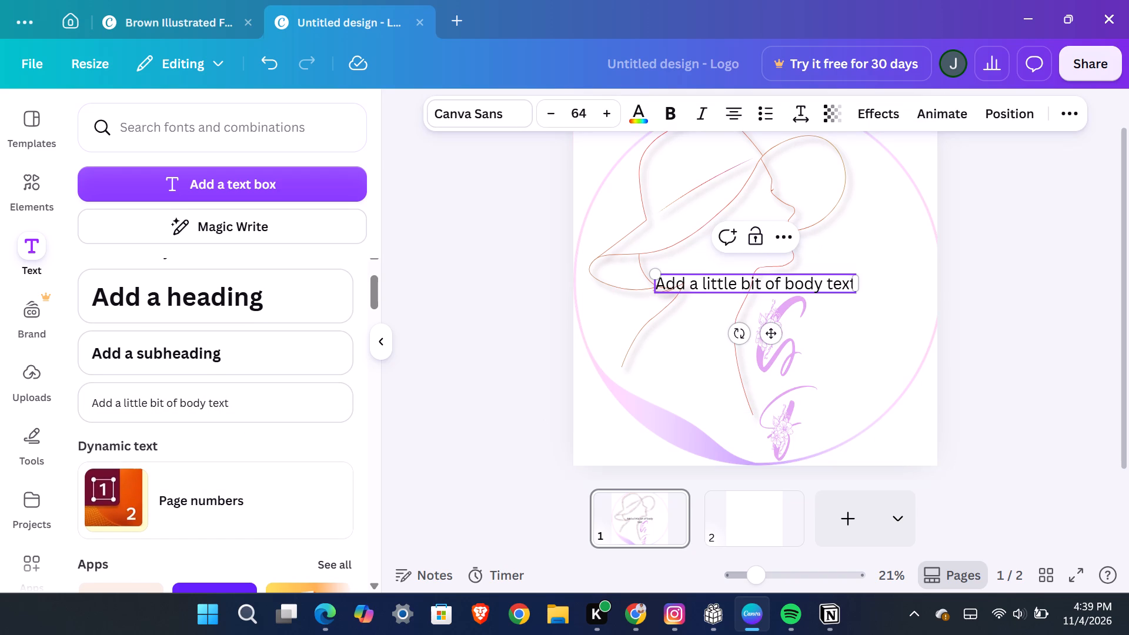
pyautogui.write('loset')
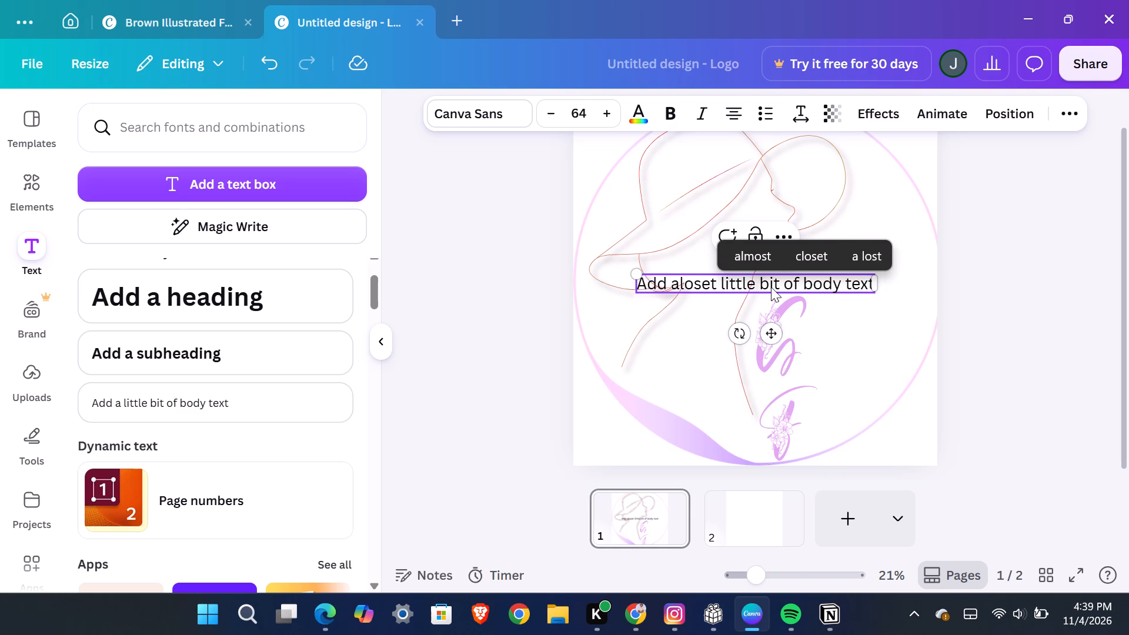
pyautogui.moveTo(648, 282); pyautogui.dragTo(680, 287)
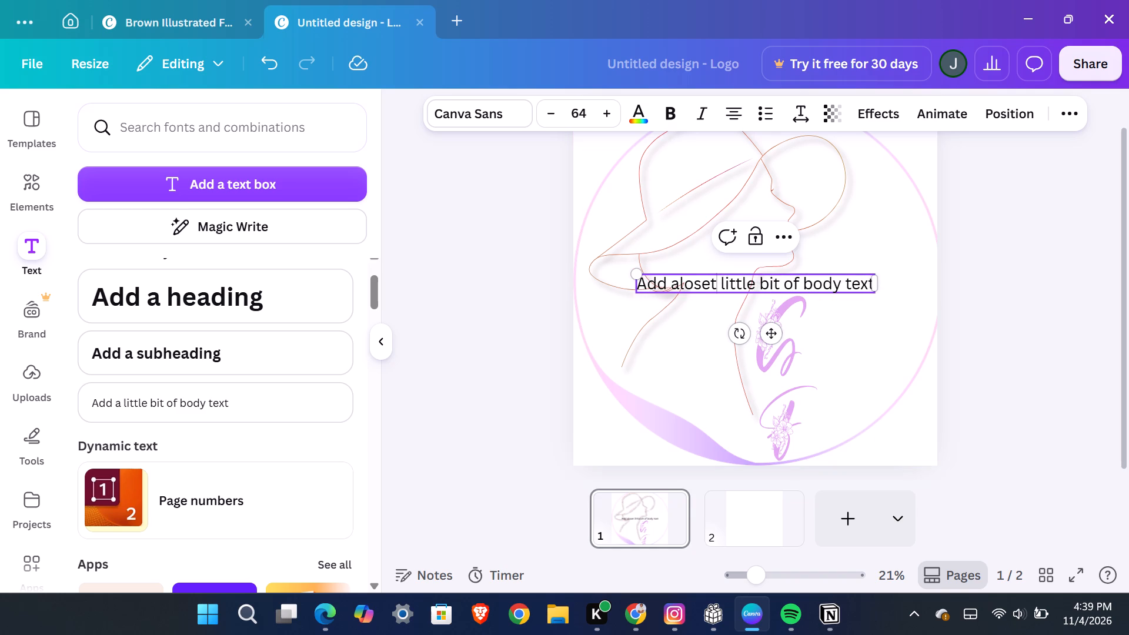
pyautogui.moveTo(680, 287); pyautogui.dragTo(886, 296)
pyautogui.press('BackSpace')
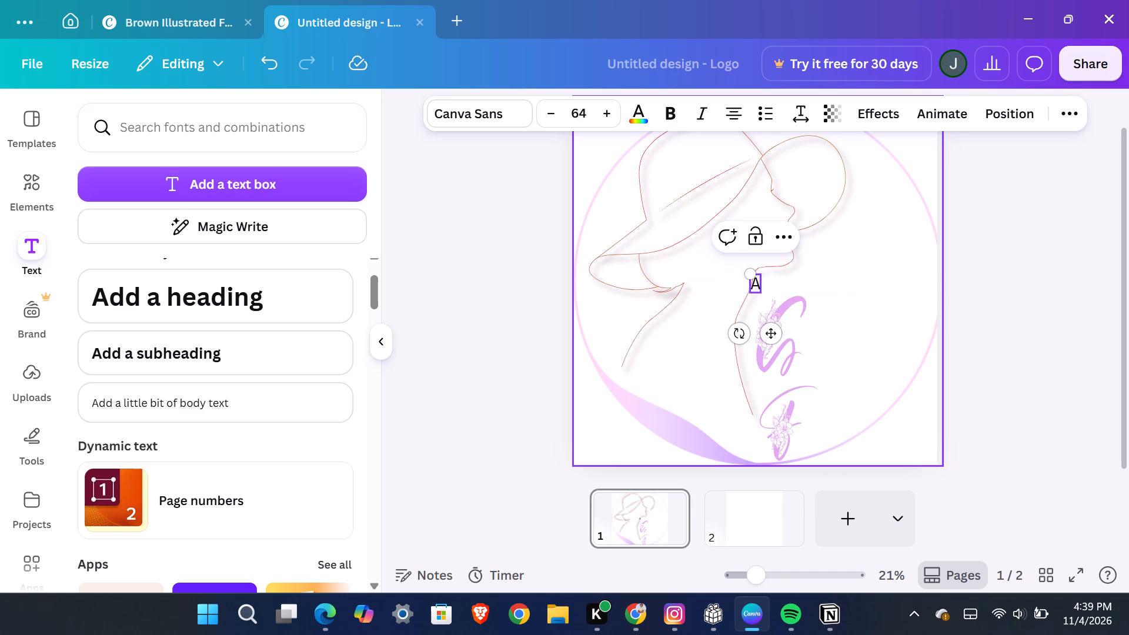
pyautogui.press('BackSpace')
pyautogui.press('c')
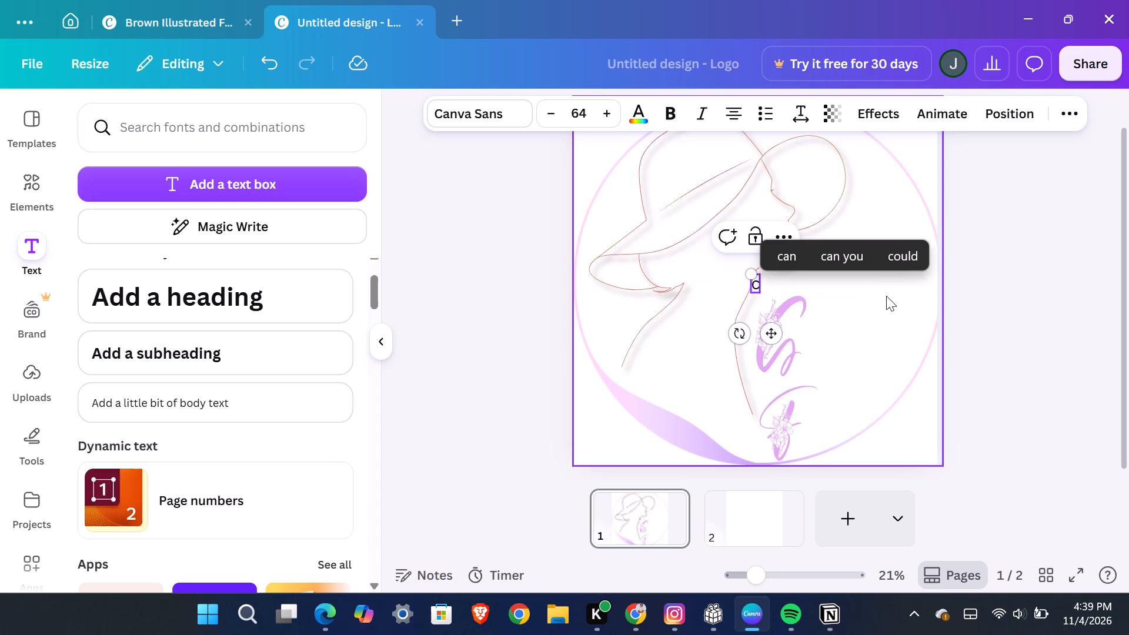
pyautogui.press('BackSpace')
pyautogui.write('loset')
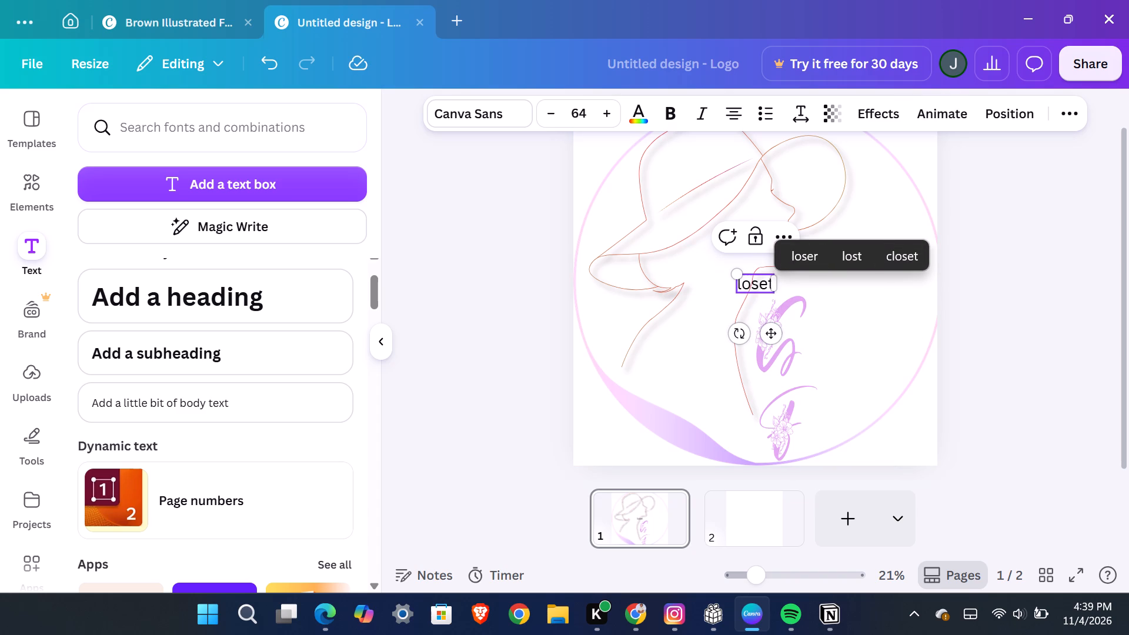
# Move the "loset" text beside the lower end of the floral script C.
pyautogui.moveTo(759, 289); pyautogui.dragTo(770, 293)
pyautogui.moveTo(770, 293); pyautogui.dragTo(834, 370)
pyautogui.click(860, 368)
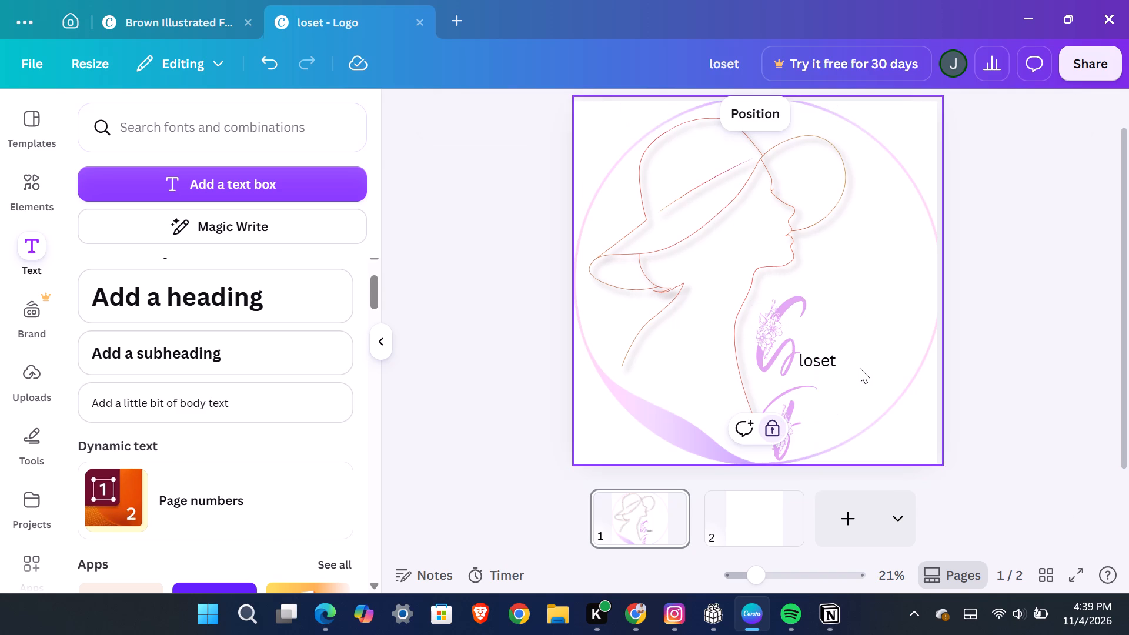
# Italicise the "loset" text and set its letter spacing to 197.
pyautogui.click(824, 366)
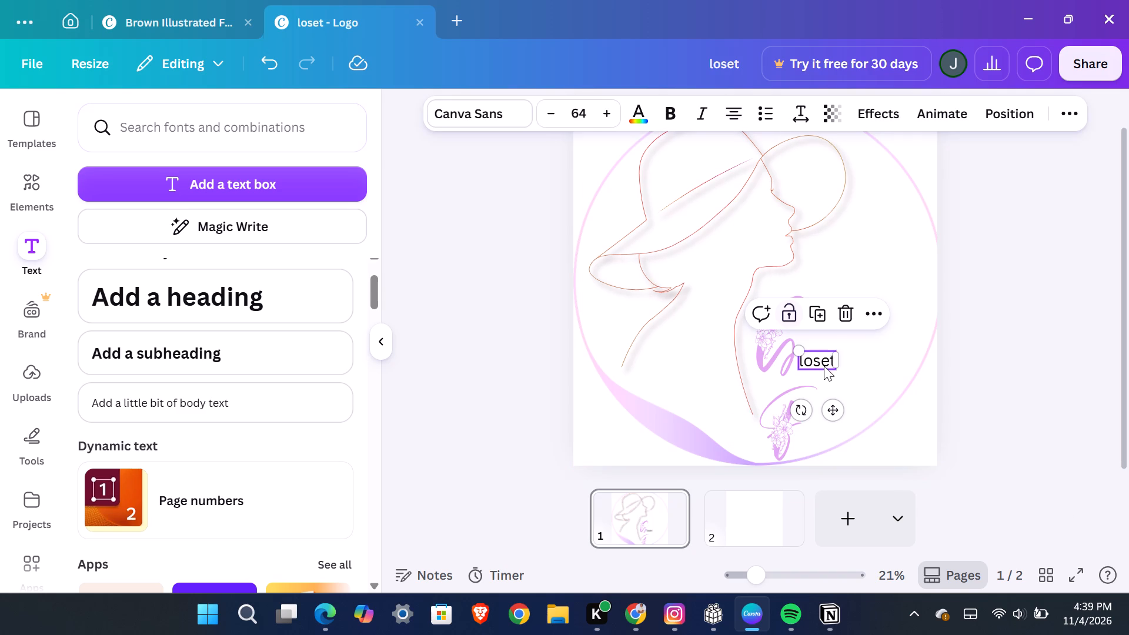
pyautogui.click(697, 119)
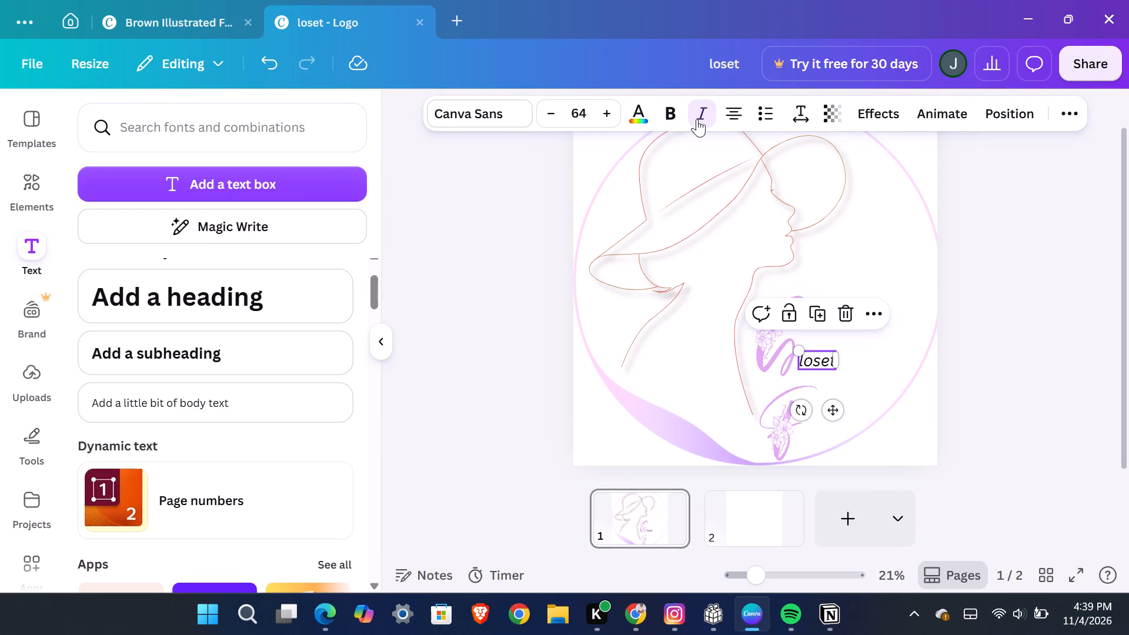
pyautogui.click(796, 120)
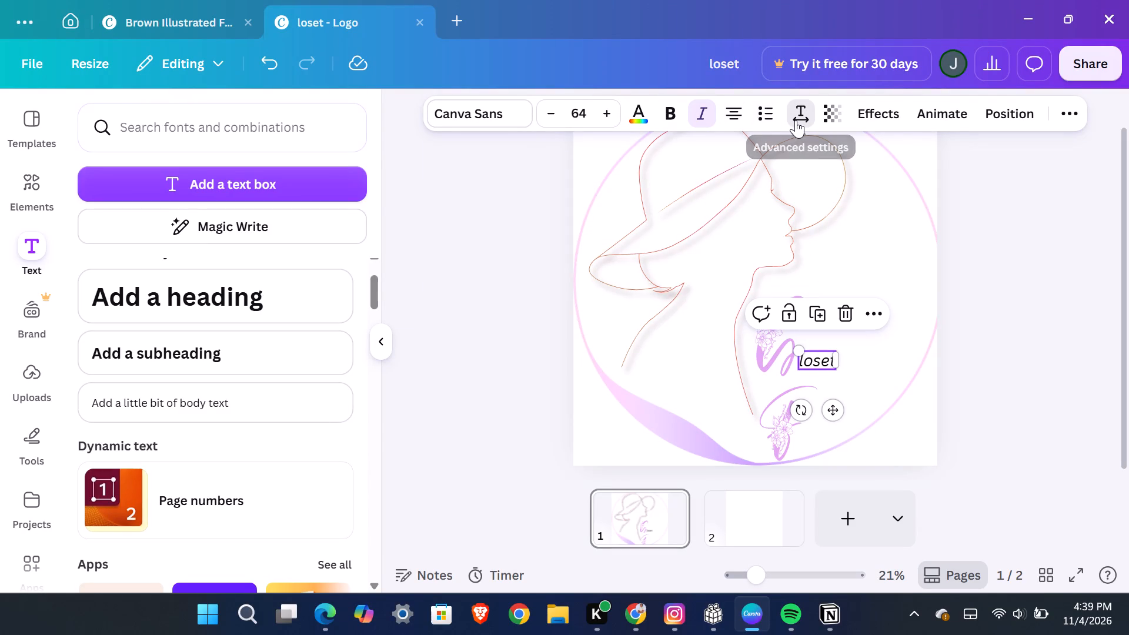
pyautogui.click(763, 179)
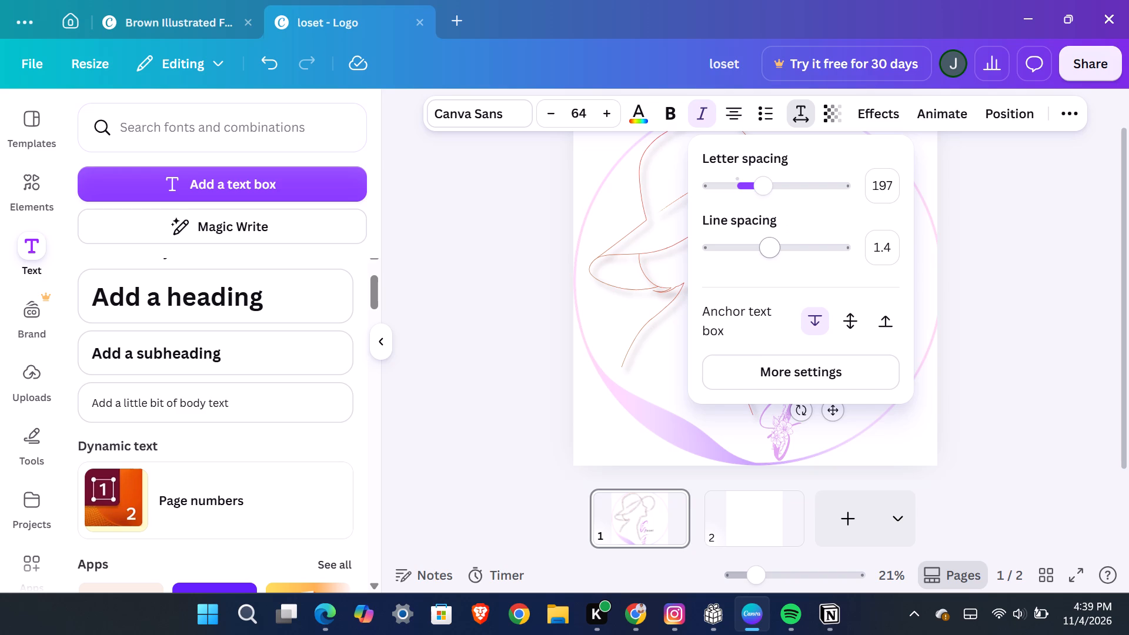
pyautogui.click(936, 249)
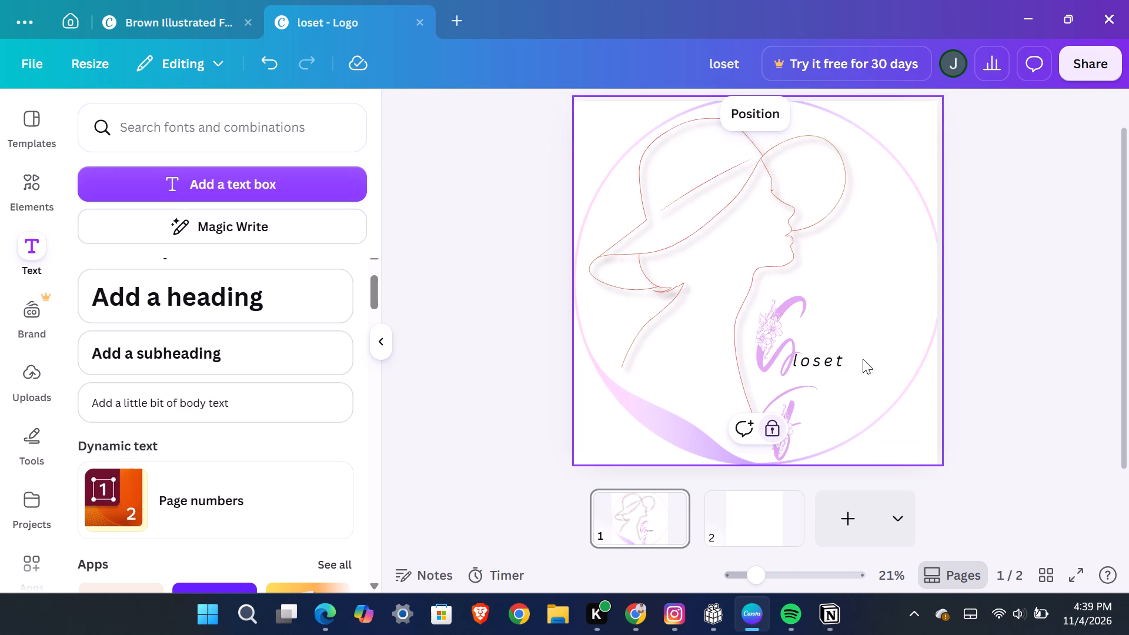
# Shift the "loset" text slightly away from the floral script C so they no longer overlap.
pyautogui.moveTo(811, 367); pyautogui.dragTo(824, 366)
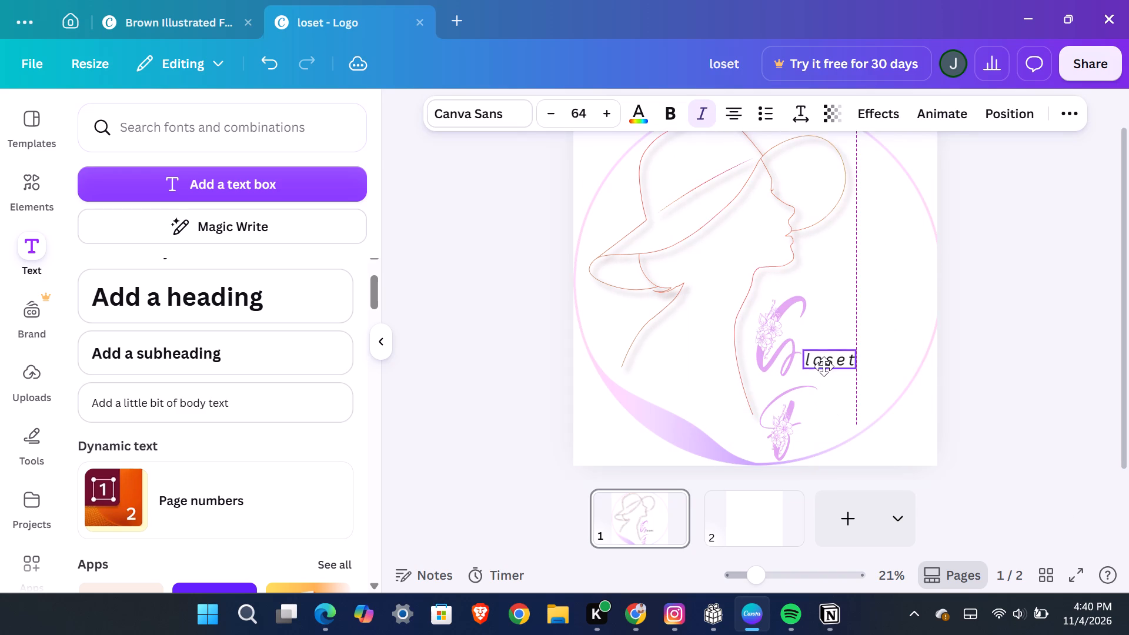
pyautogui.moveTo(824, 366); pyautogui.dragTo(824, 370)
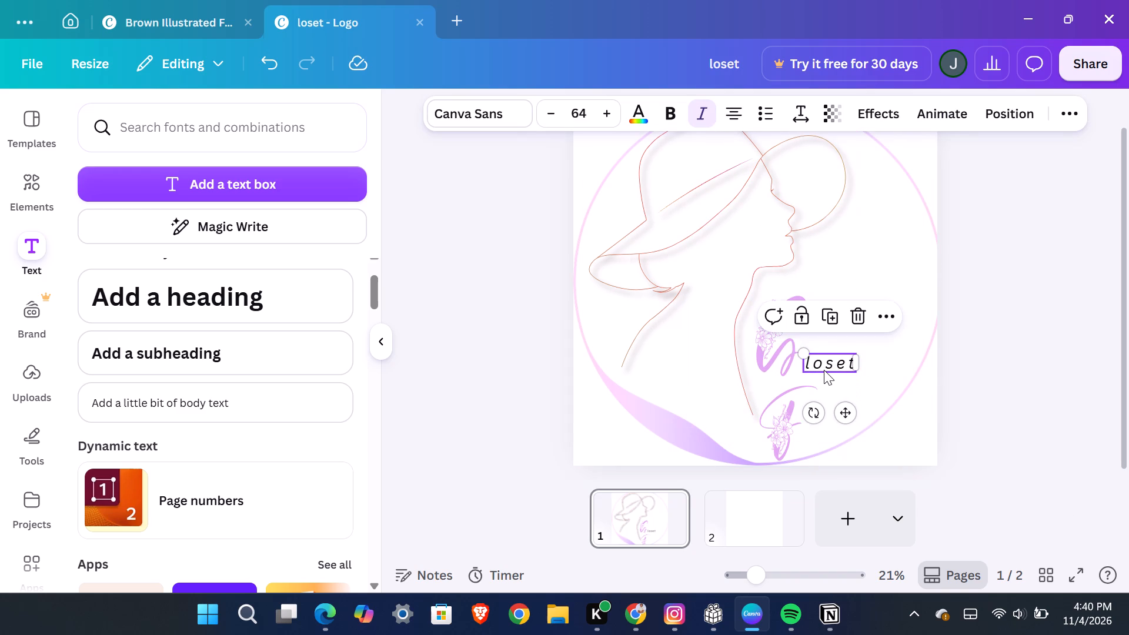
pyautogui.click(952, 375)
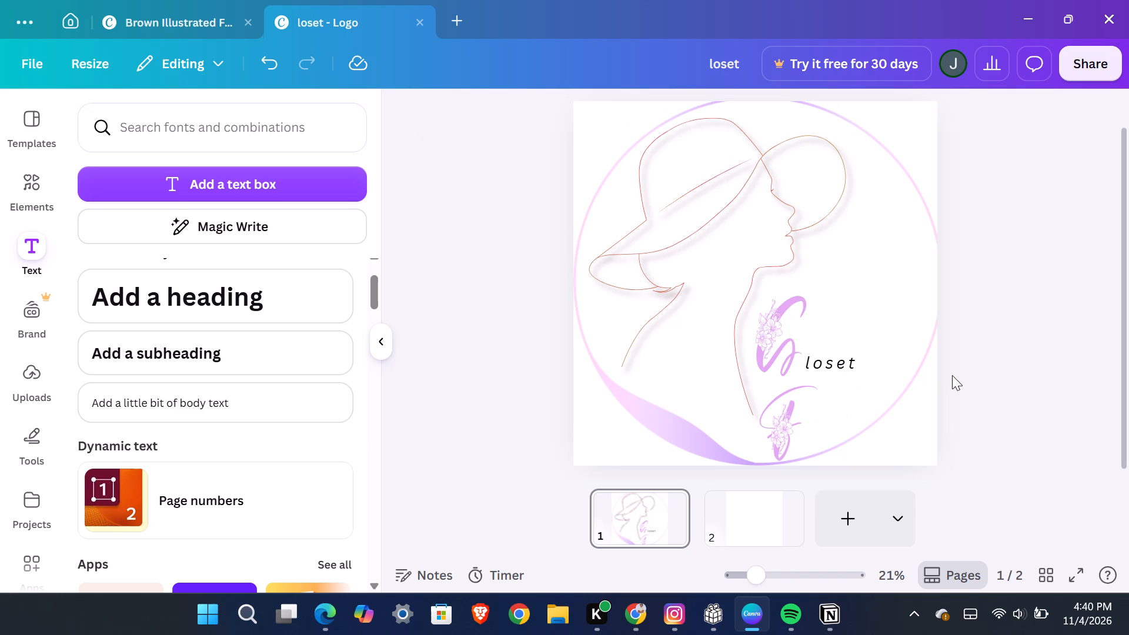
# Recolour the "loset" text Light lavender to match the floral script letters.
pyautogui.click(836, 368)
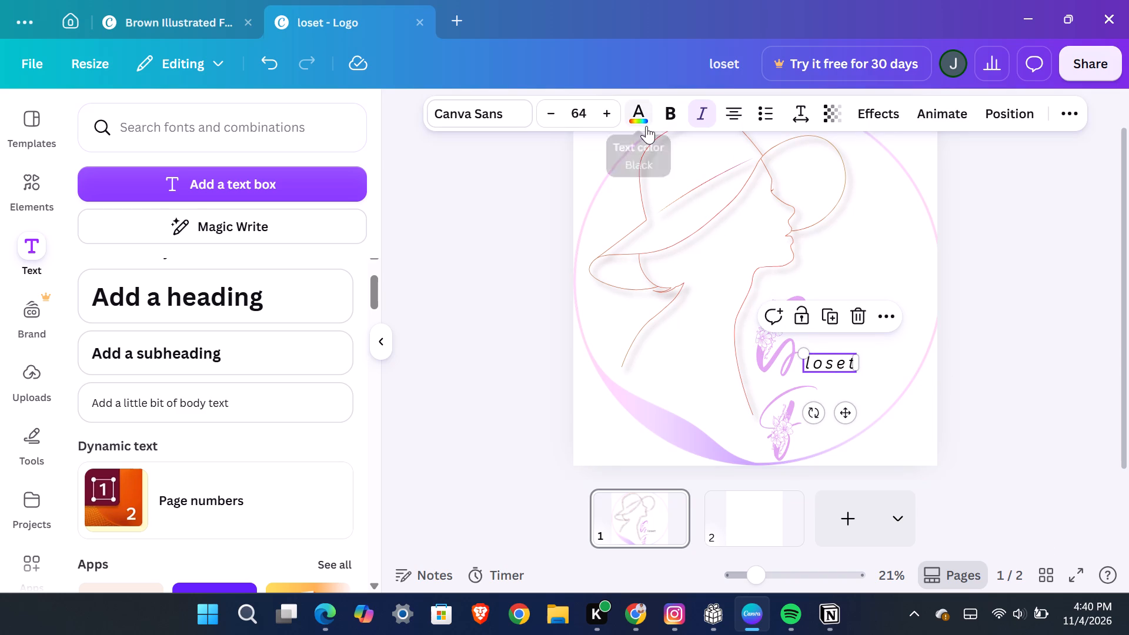
pyautogui.click(646, 126)
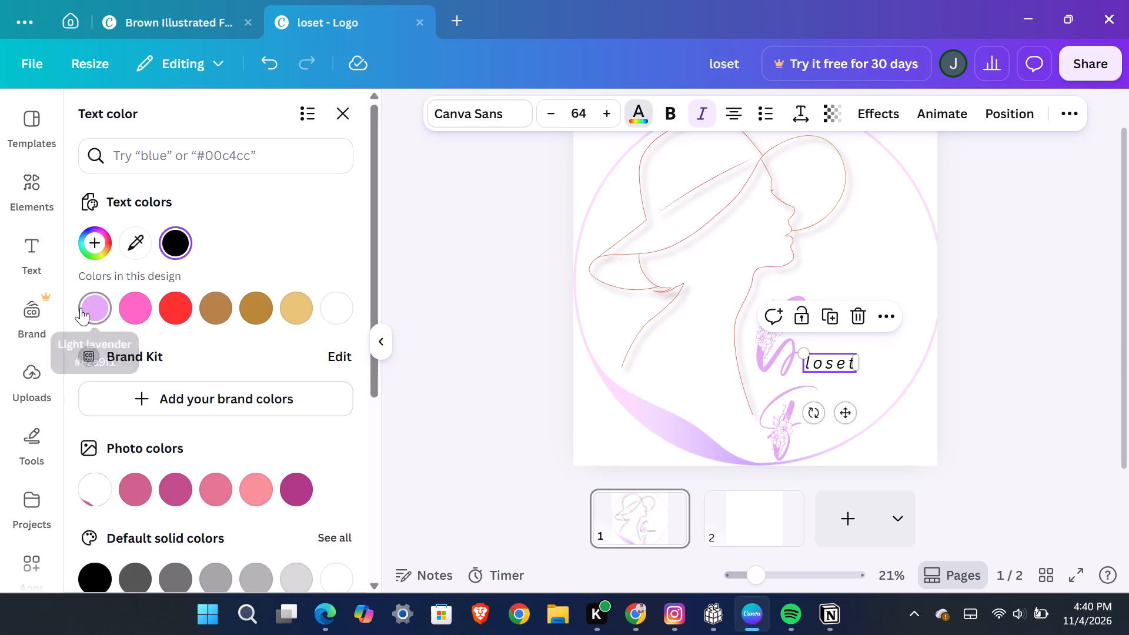
pyautogui.click(81, 308)
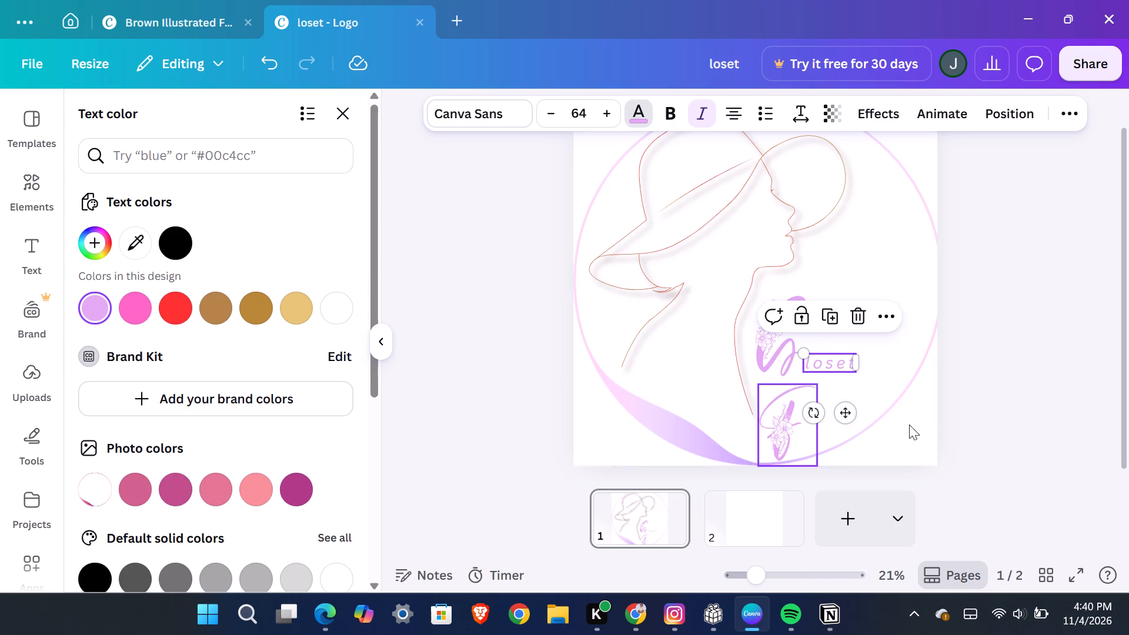
pyautogui.click(983, 427)
pyautogui.click(983, 427)
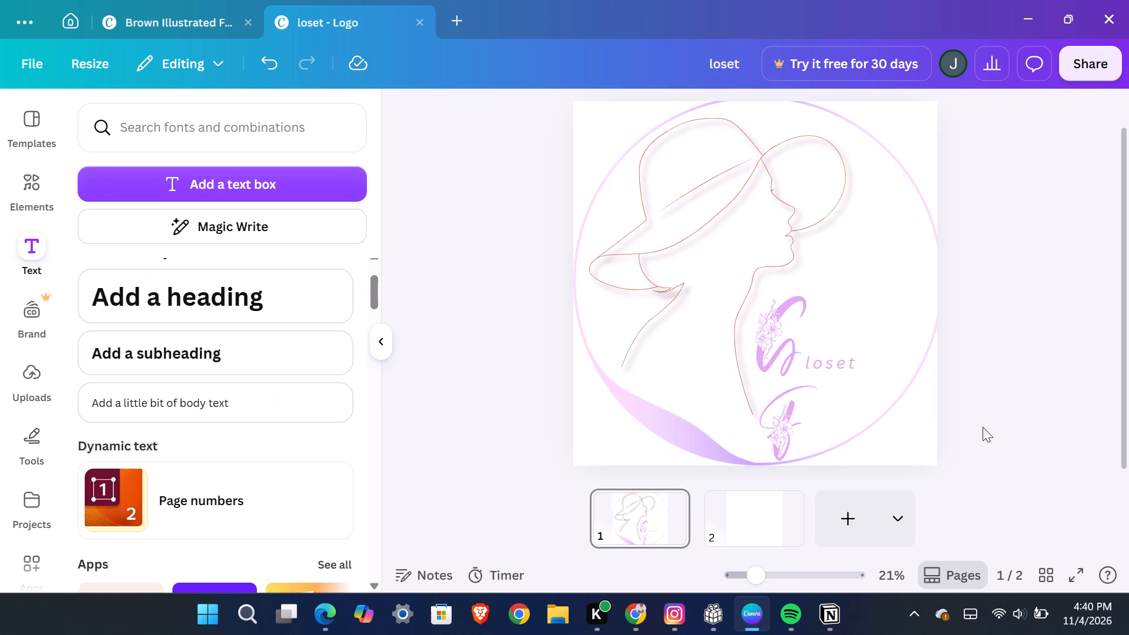
# Nudge the "loset" text slightly lower beside the floral script C.
pyautogui.click(833, 369)
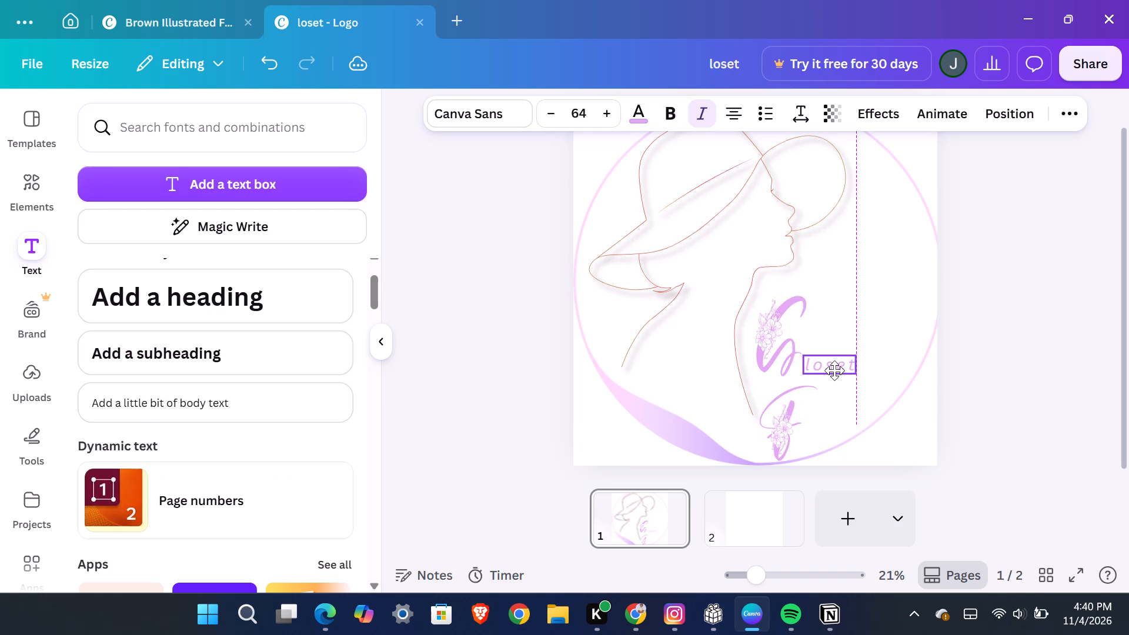
pyautogui.click(981, 381)
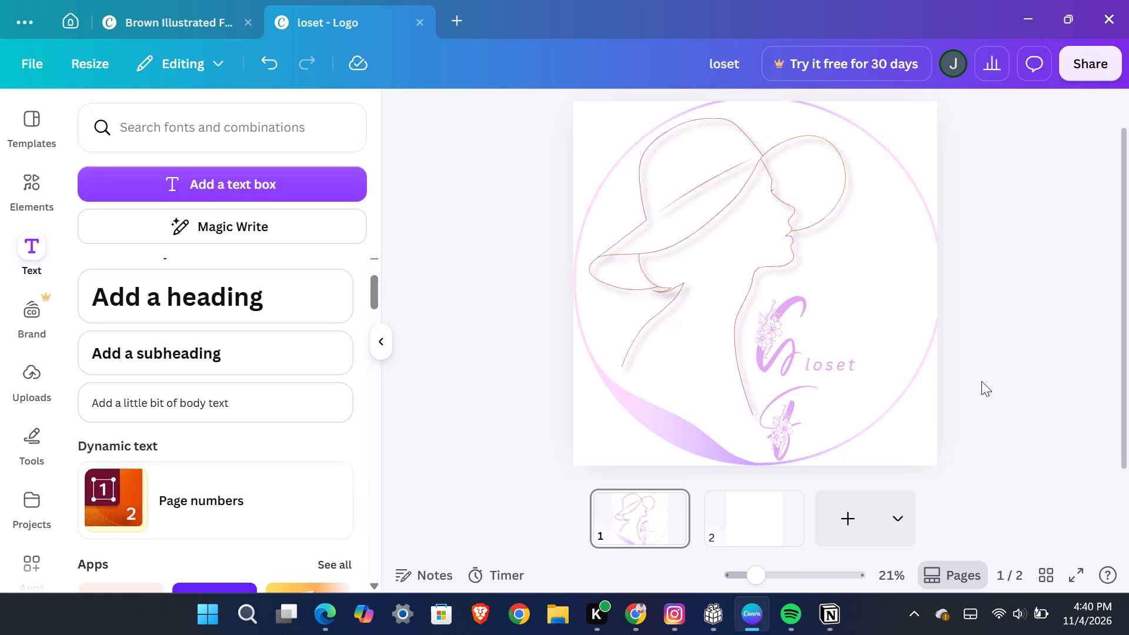
# Nudge the "loset" text slightly closer to the floral script C.
pyautogui.click(851, 371)
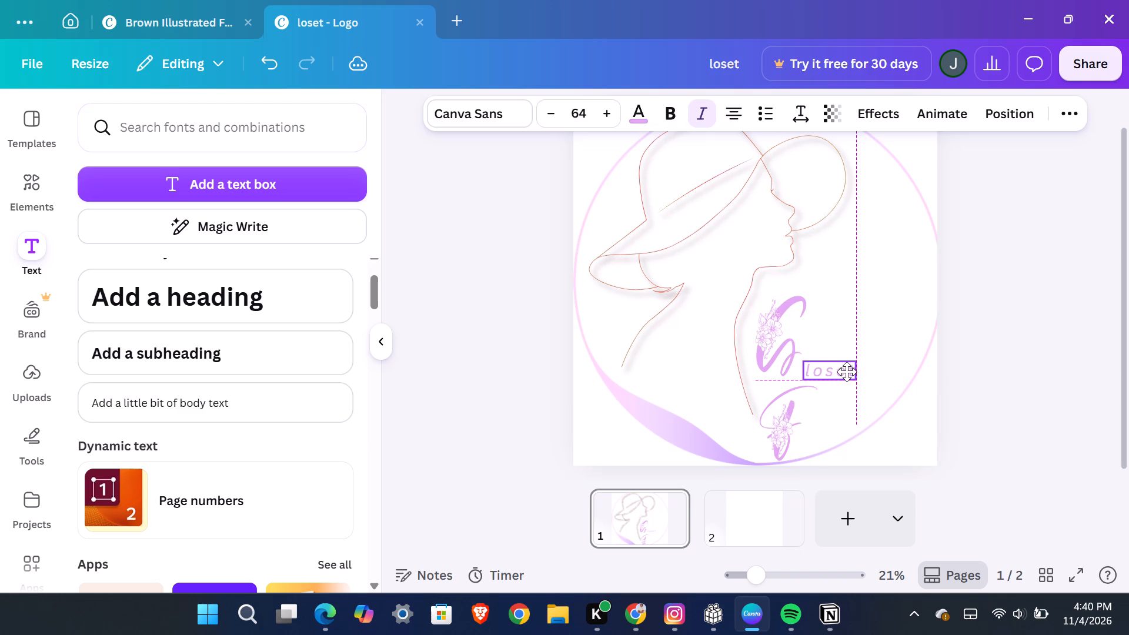
pyautogui.click(963, 381)
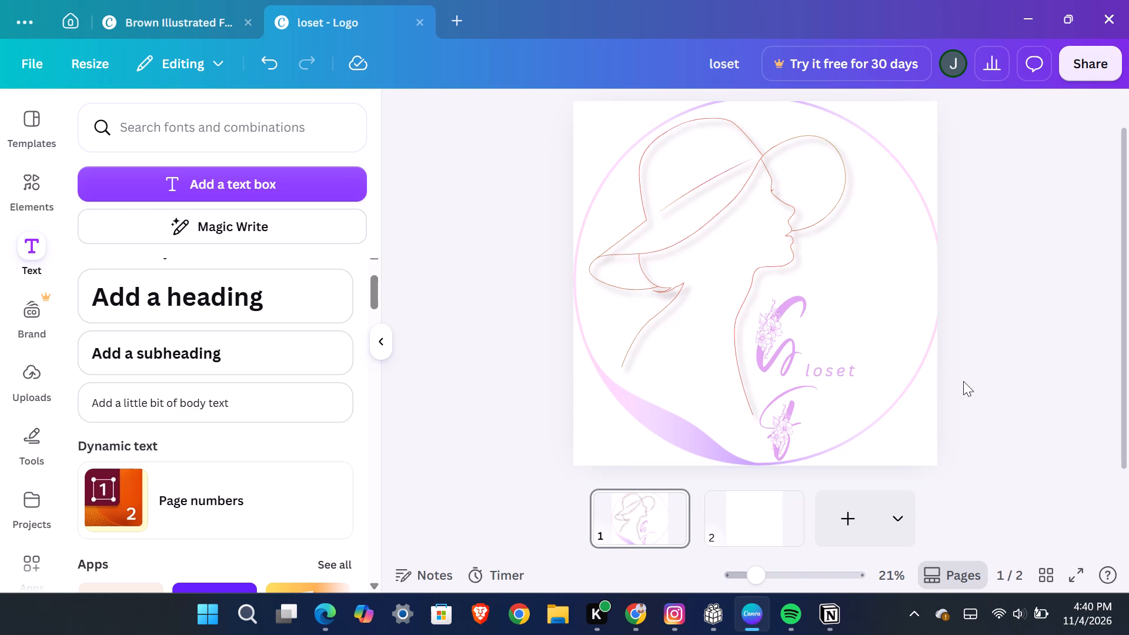
pyautogui.click(840, 370)
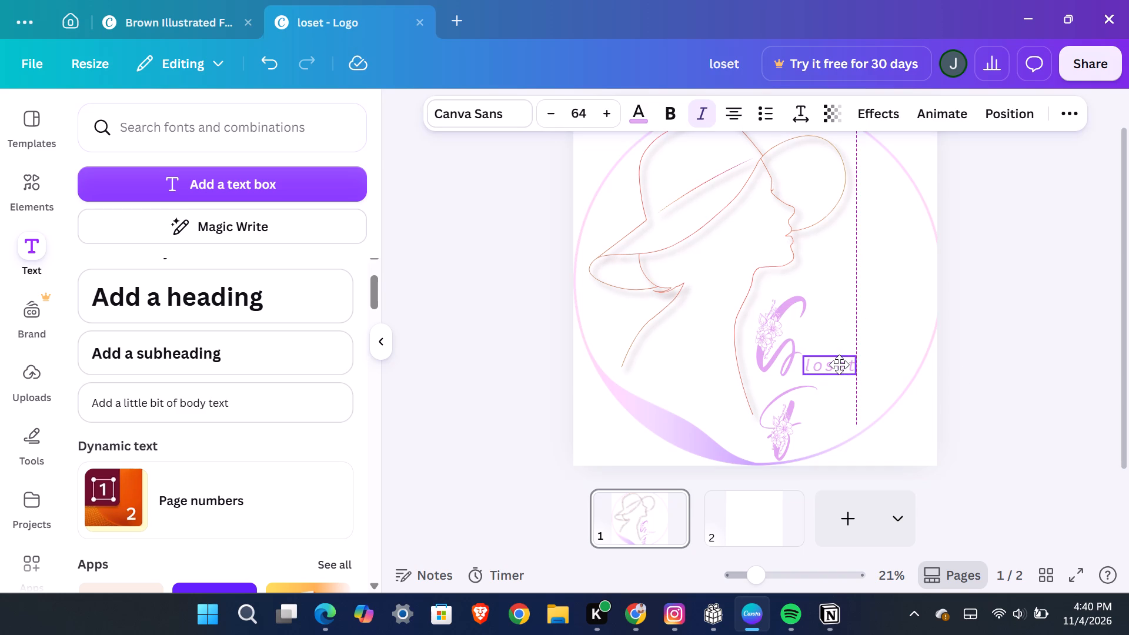
pyautogui.click(1001, 372)
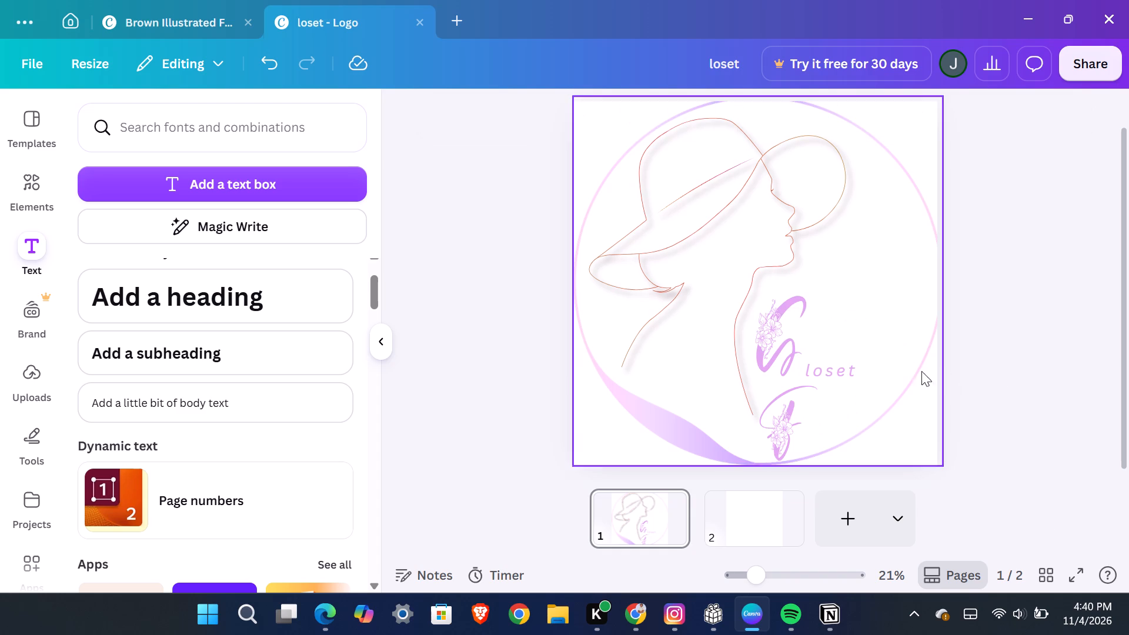
pyautogui.moveTo(848, 366); pyautogui.dragTo(844, 363)
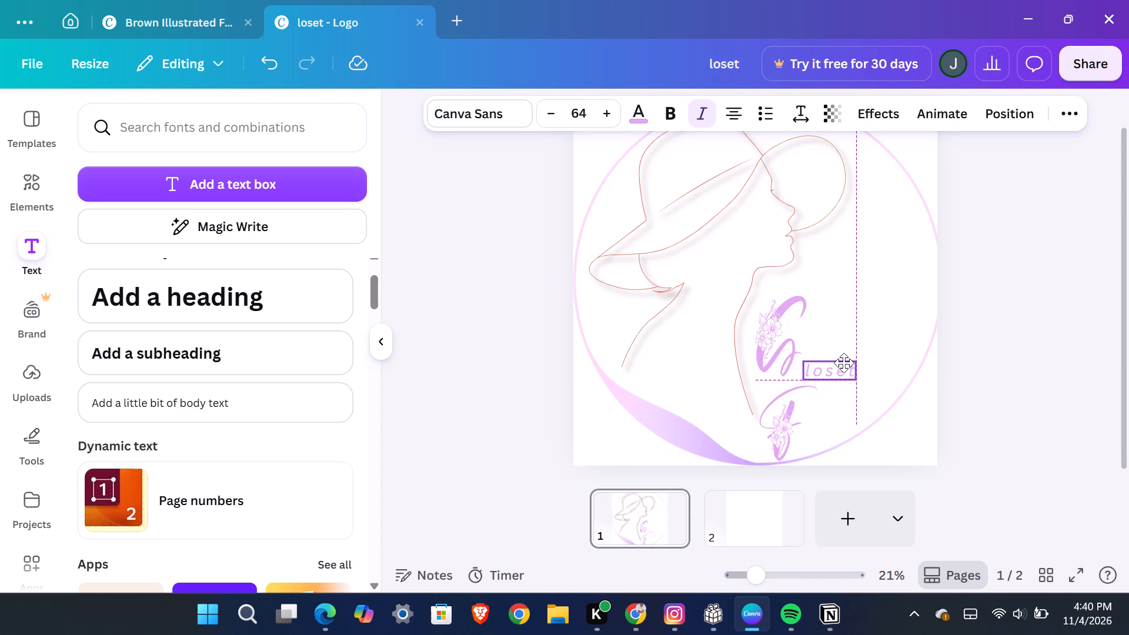
pyautogui.moveTo(844, 363); pyautogui.dragTo(841, 363)
pyautogui.click(980, 361)
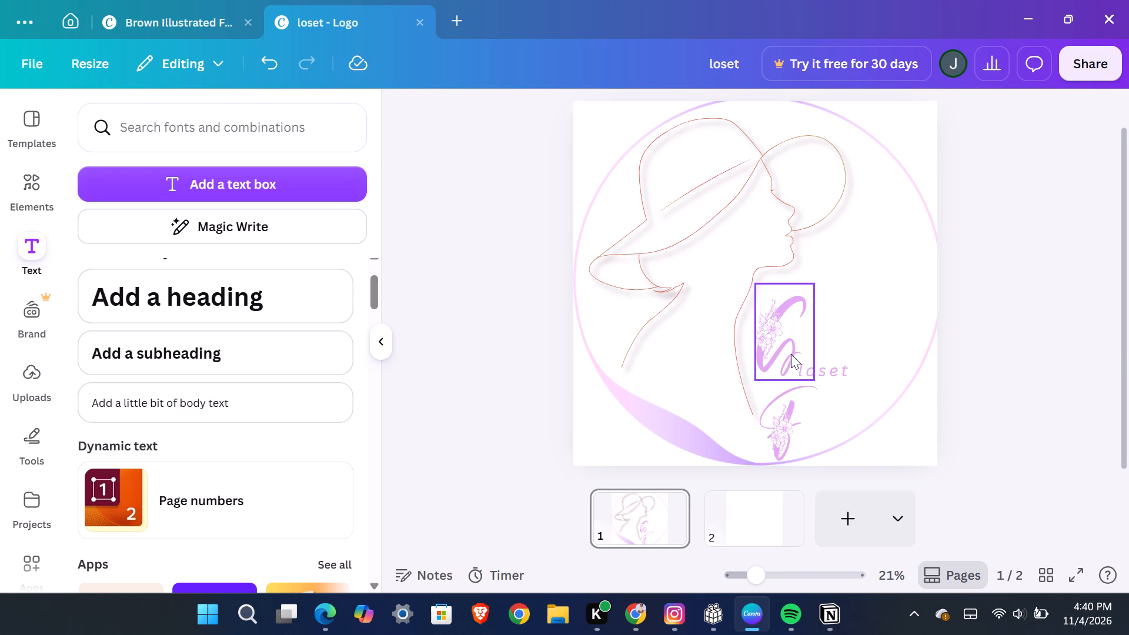
# Move the floral script C slightly higher and bring the "loset" text up to line up with its base.
pyautogui.moveTo(791, 354); pyautogui.dragTo(790, 343)
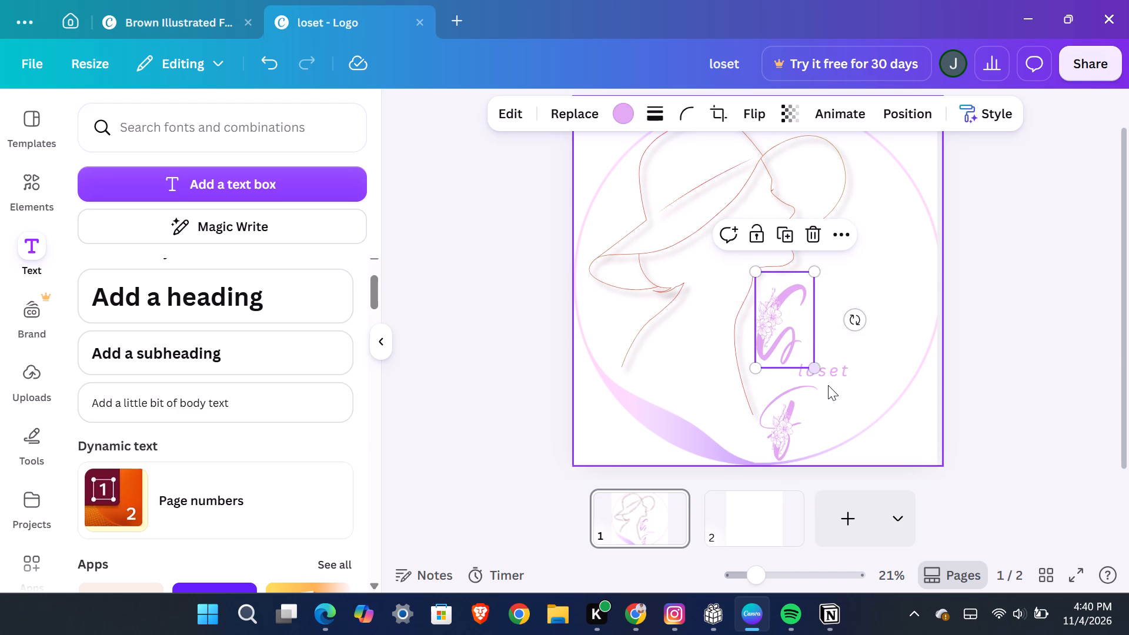
pyautogui.moveTo(827, 372); pyautogui.dragTo(830, 360)
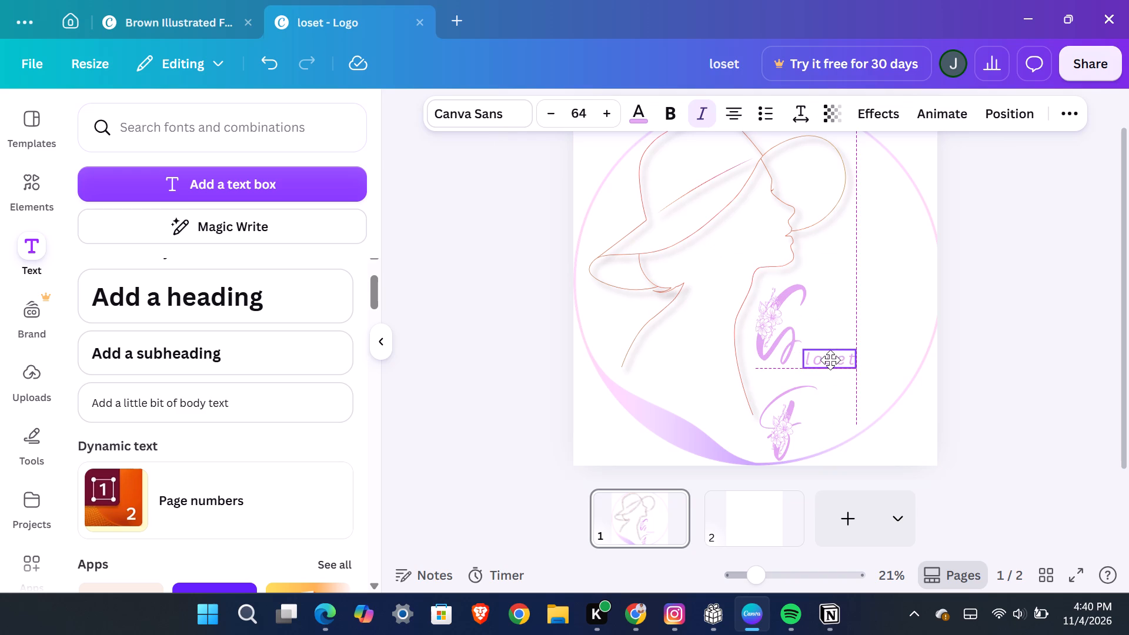
pyautogui.moveTo(830, 360); pyautogui.dragTo(829, 358)
pyautogui.click(958, 385)
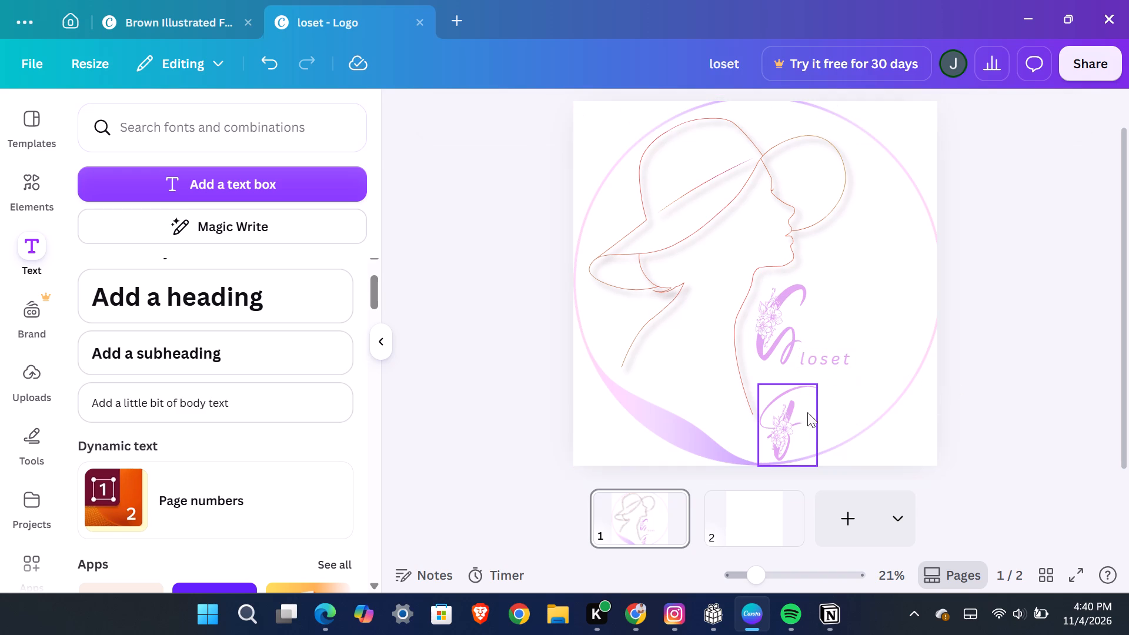
# Move the floral script F slightly higher so it sits closer beneath the C.
pyautogui.moveTo(801, 413); pyautogui.dragTo(801, 403)
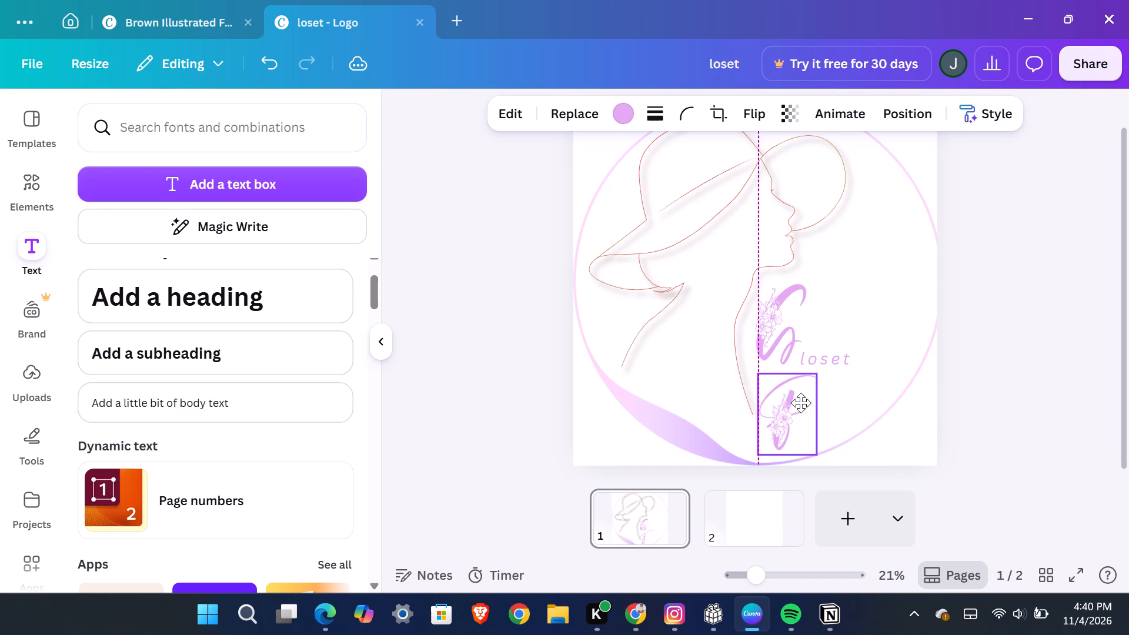
pyautogui.moveTo(801, 403); pyautogui.dragTo(800, 400)
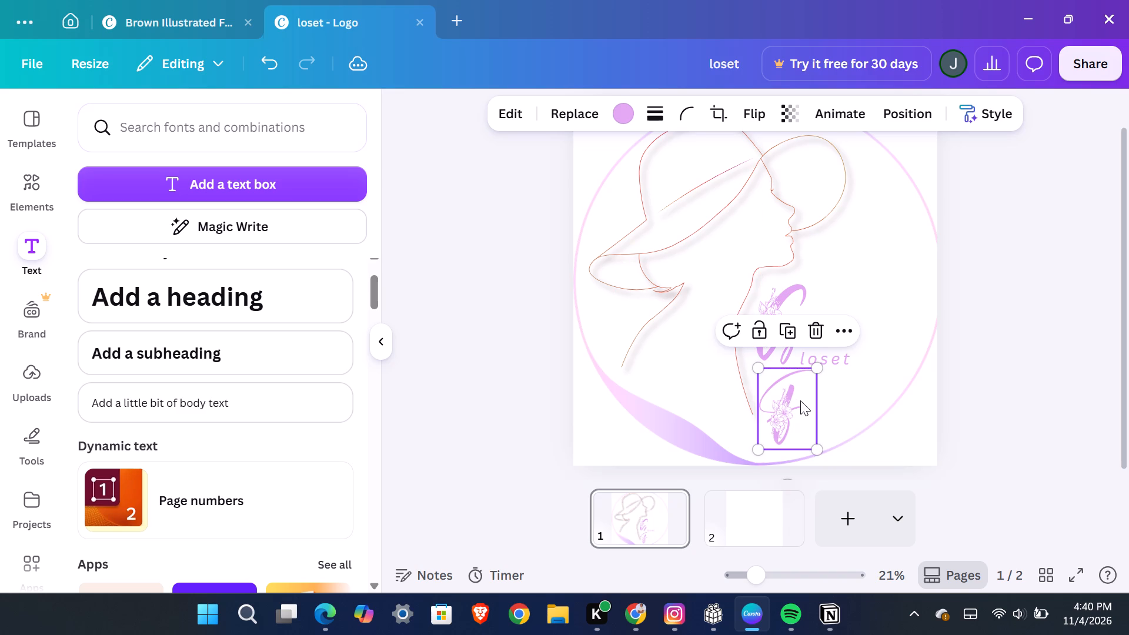
pyautogui.click(921, 423)
pyautogui.click(989, 427)
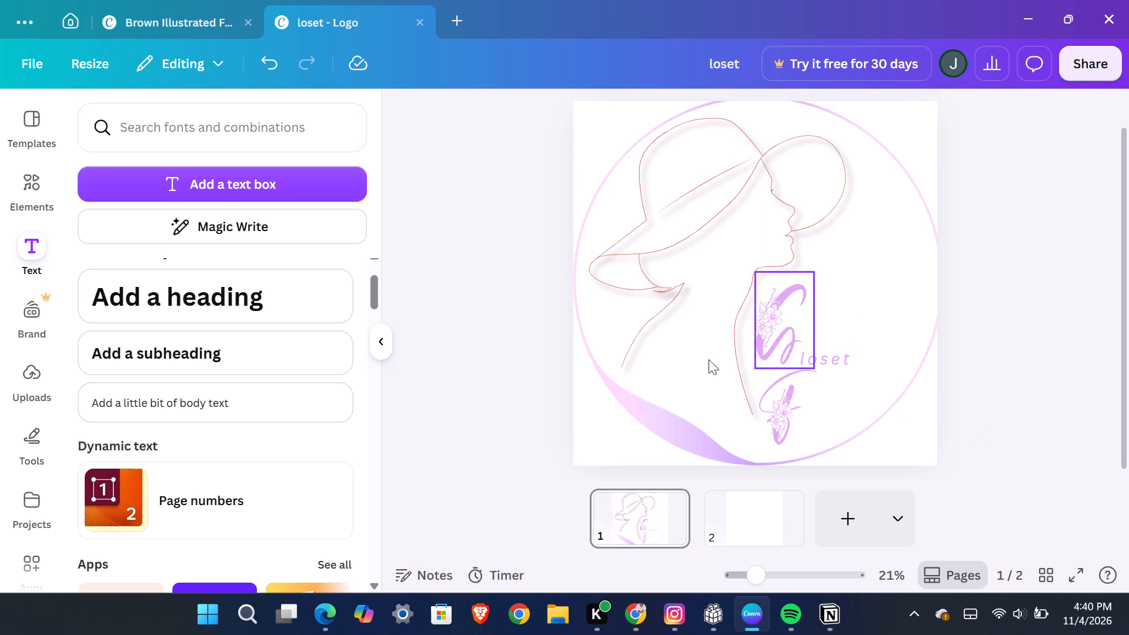
# Add a body text box reading "finds" to the logo page.
pyautogui.click(276, 392)
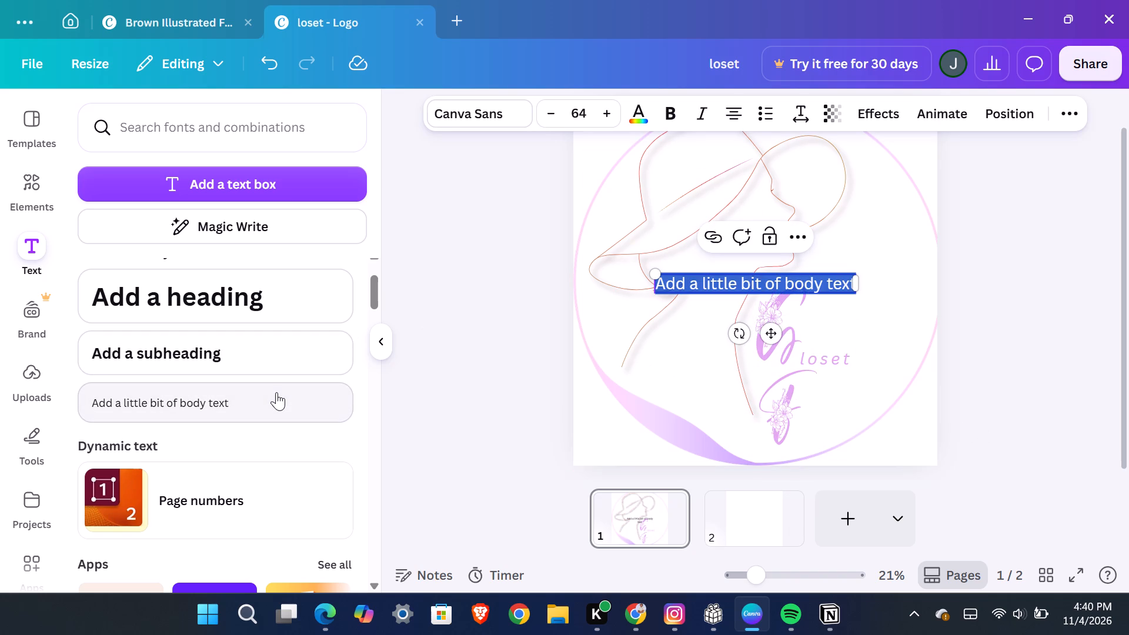
pyautogui.press('f')
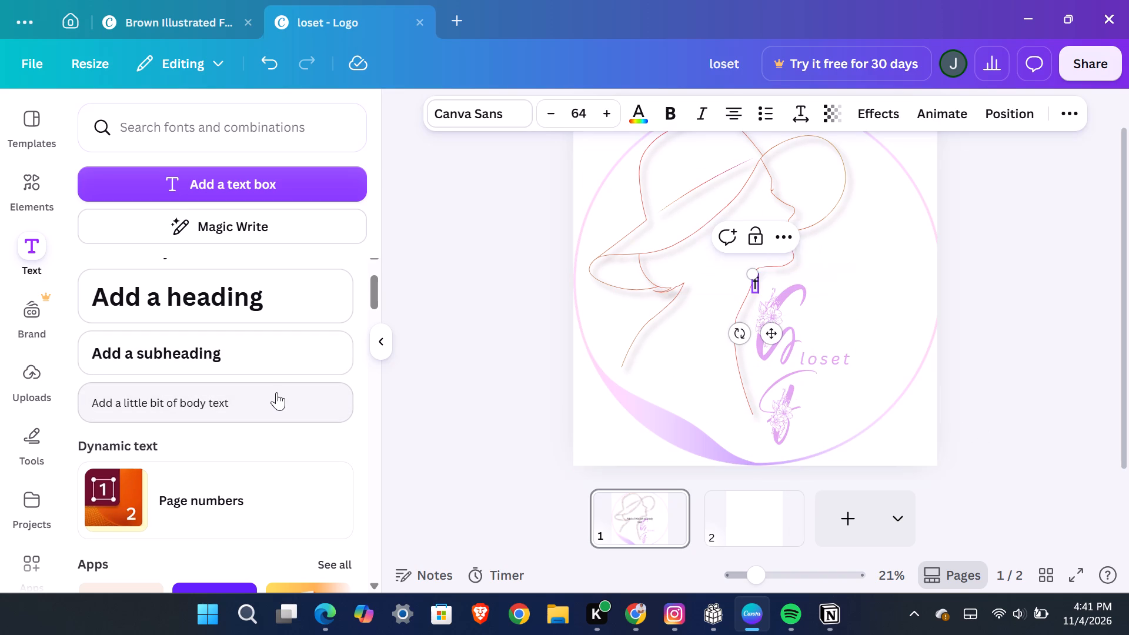
pyautogui.write('inds')
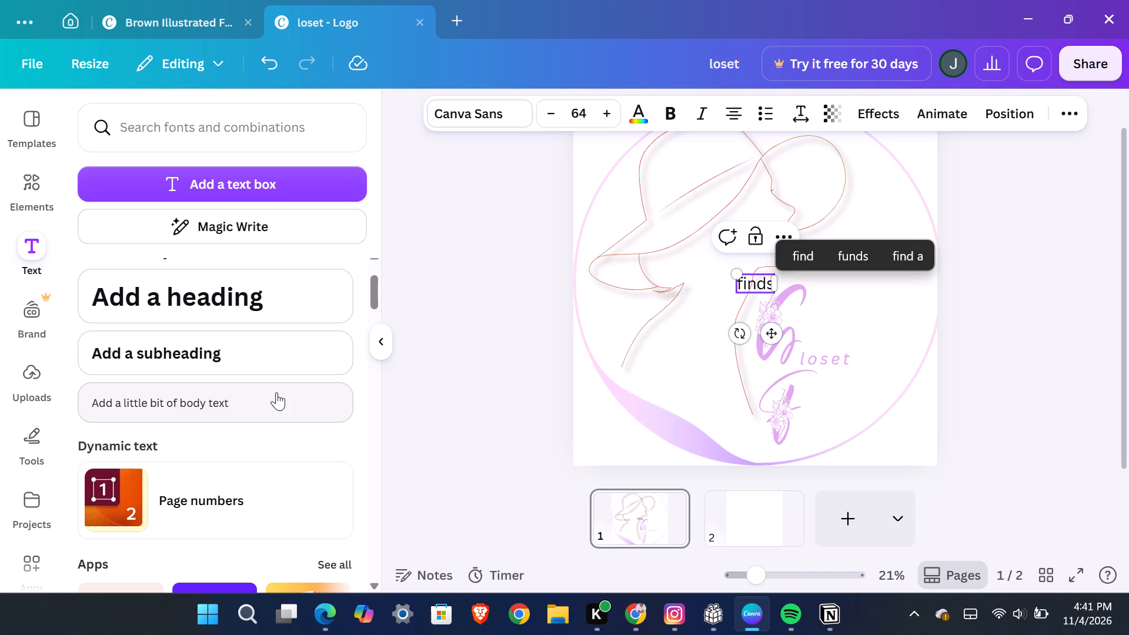
# Recolour the black "finds" text to the Light lavender #E2A9F1 of the script letters, using the change-all option.
pyautogui.click(633, 125)
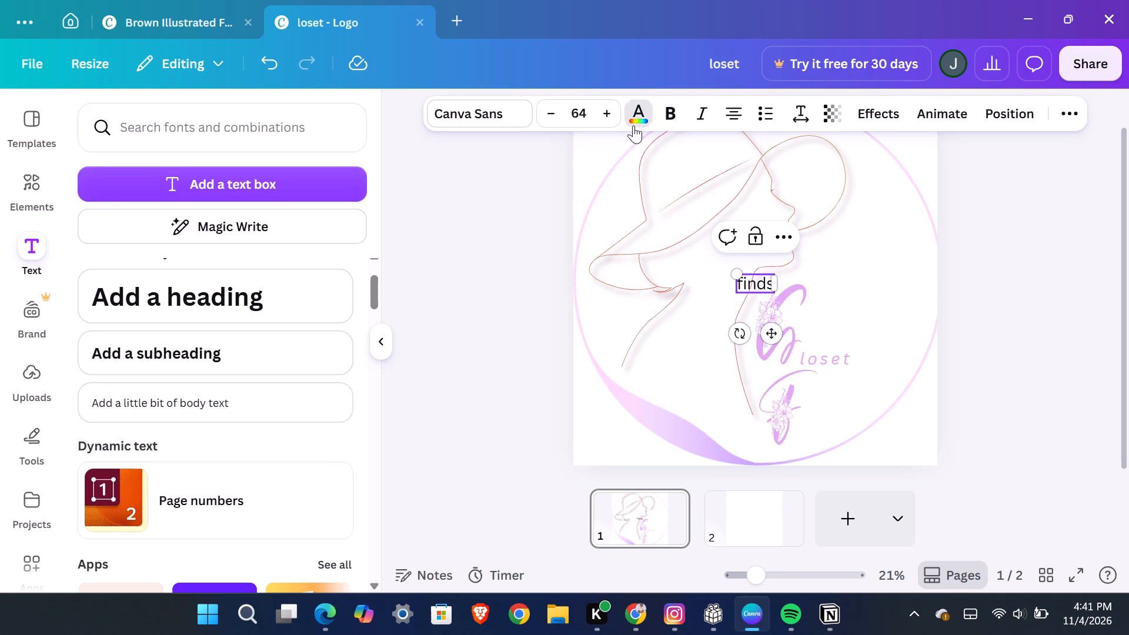
pyautogui.click(176, 241)
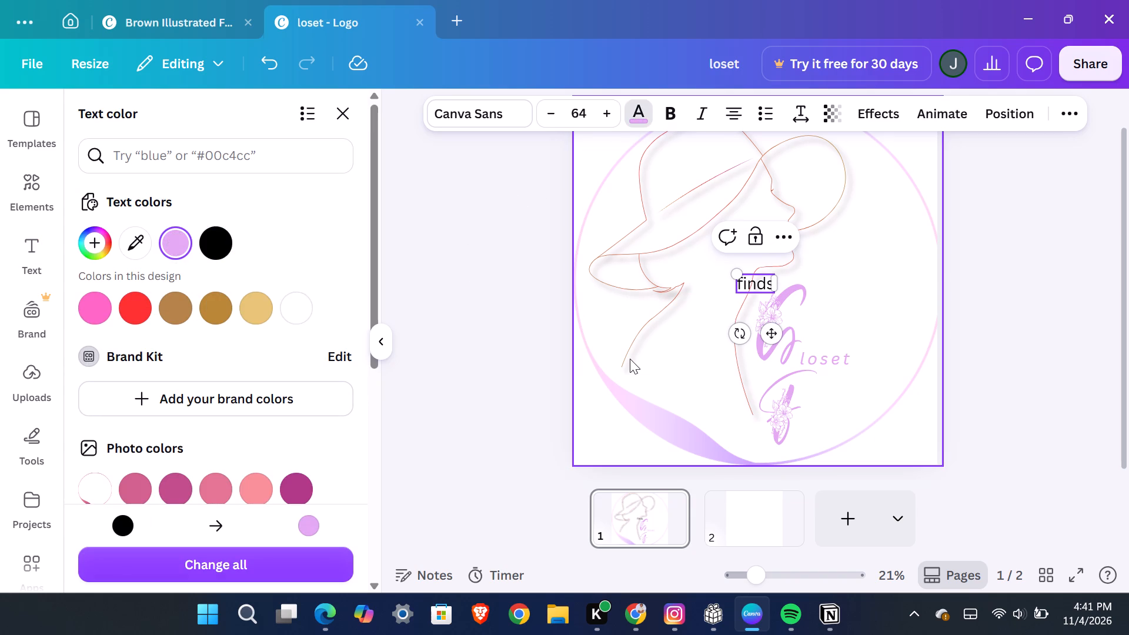
pyautogui.click(165, 245)
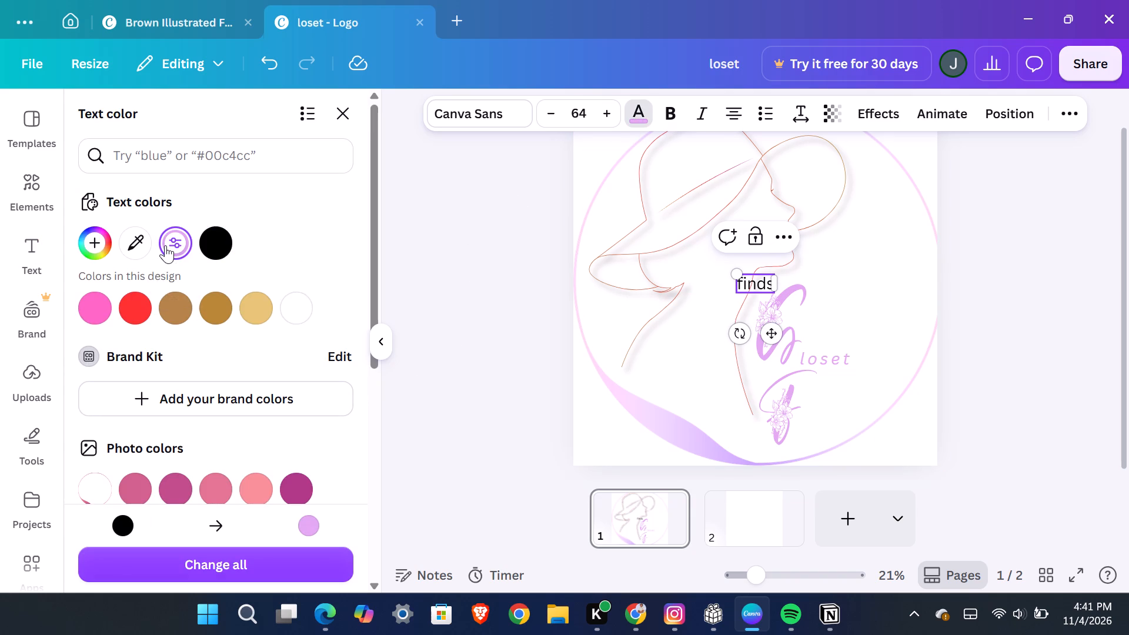
pyautogui.click(309, 570)
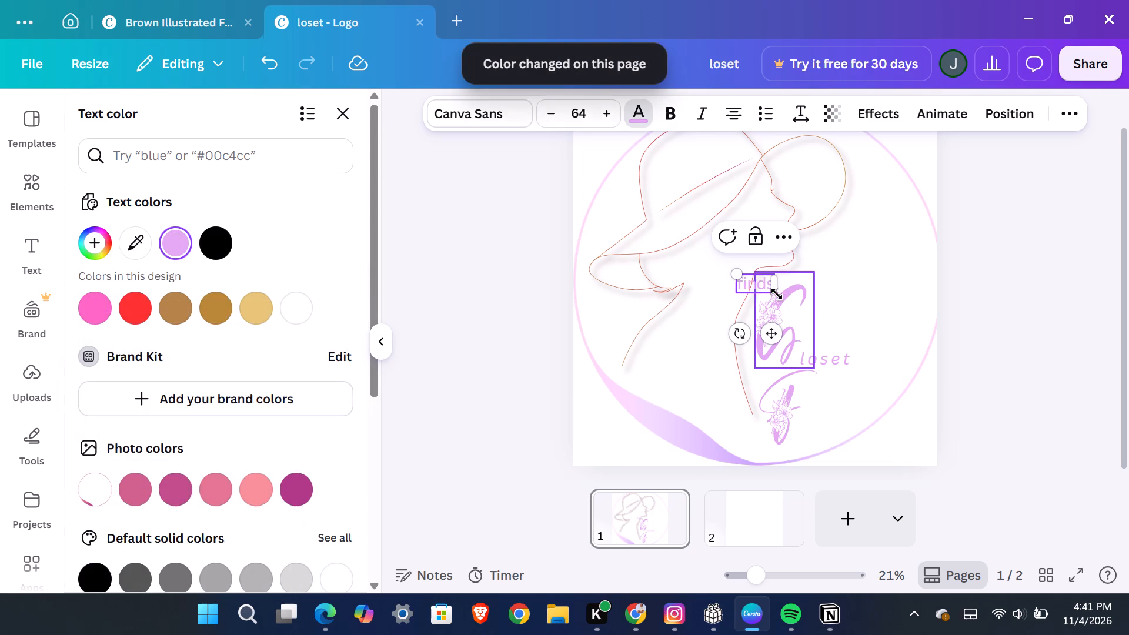
# Place the "finds" text beside the lower part of the floral script F.
pyautogui.moveTo(757, 295); pyautogui.dragTo(812, 442)
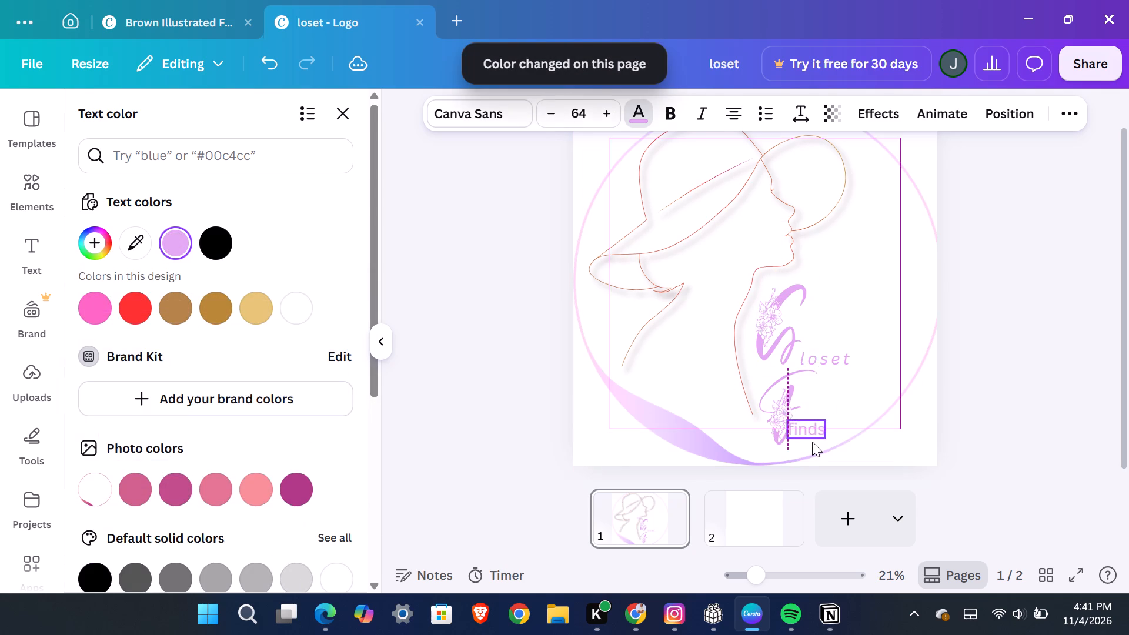
pyautogui.moveTo(812, 442); pyautogui.dragTo(821, 443)
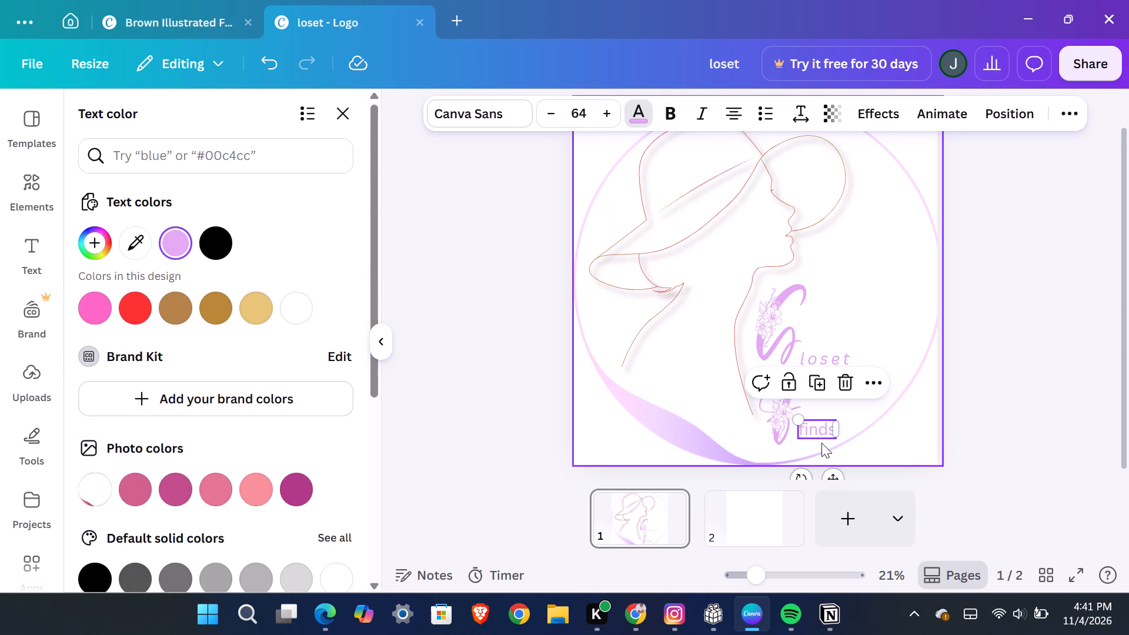
pyautogui.click(1036, 398)
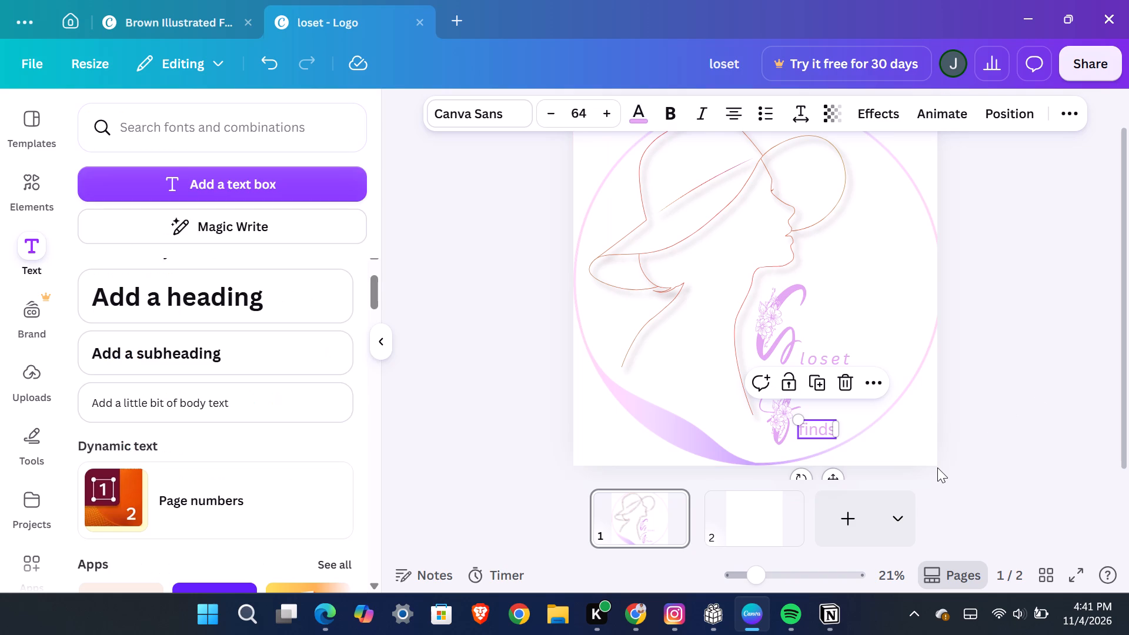
pyautogui.click(937, 467)
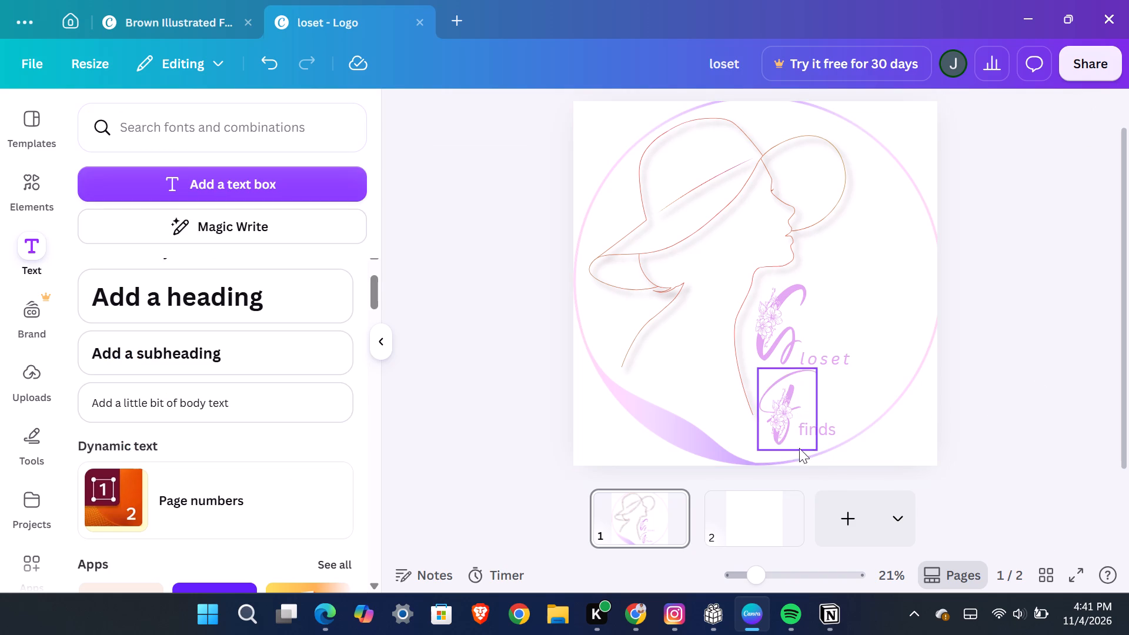
# Remove the initial "f" from the "finds" text so the floral script F starts the word.
pyautogui.click(824, 427)
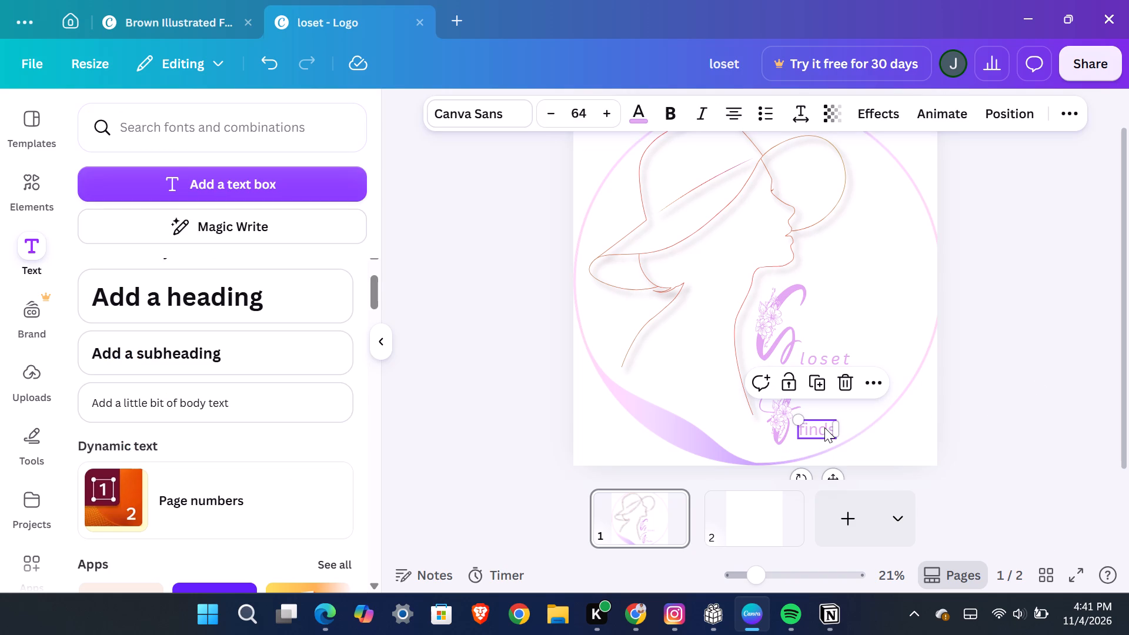
pyautogui.click(804, 431)
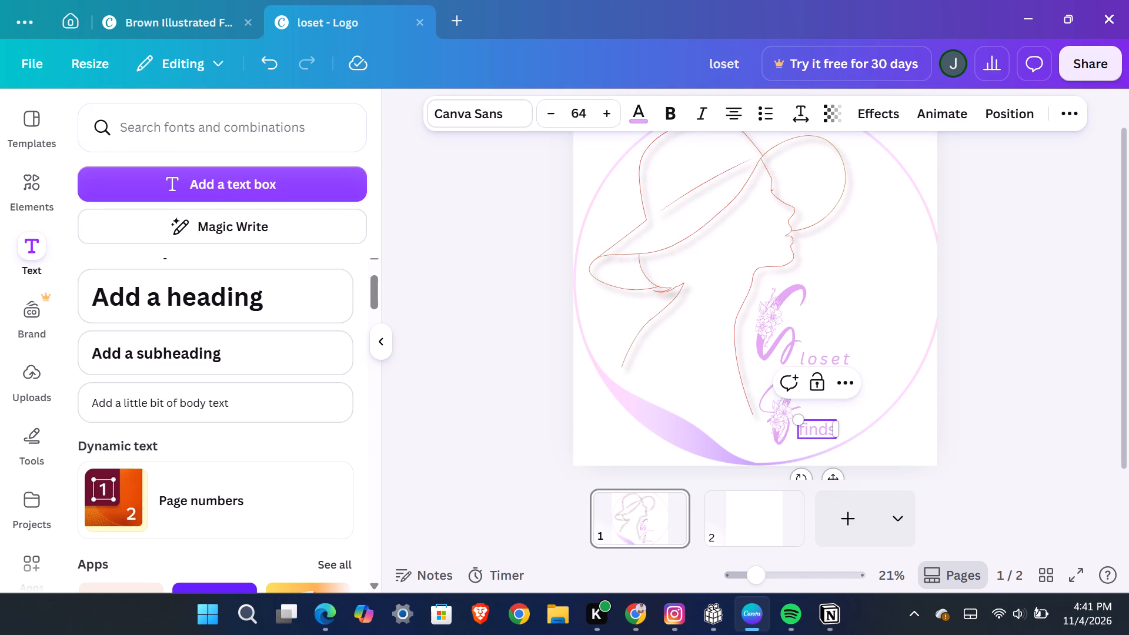
pyautogui.press('BackSpace')
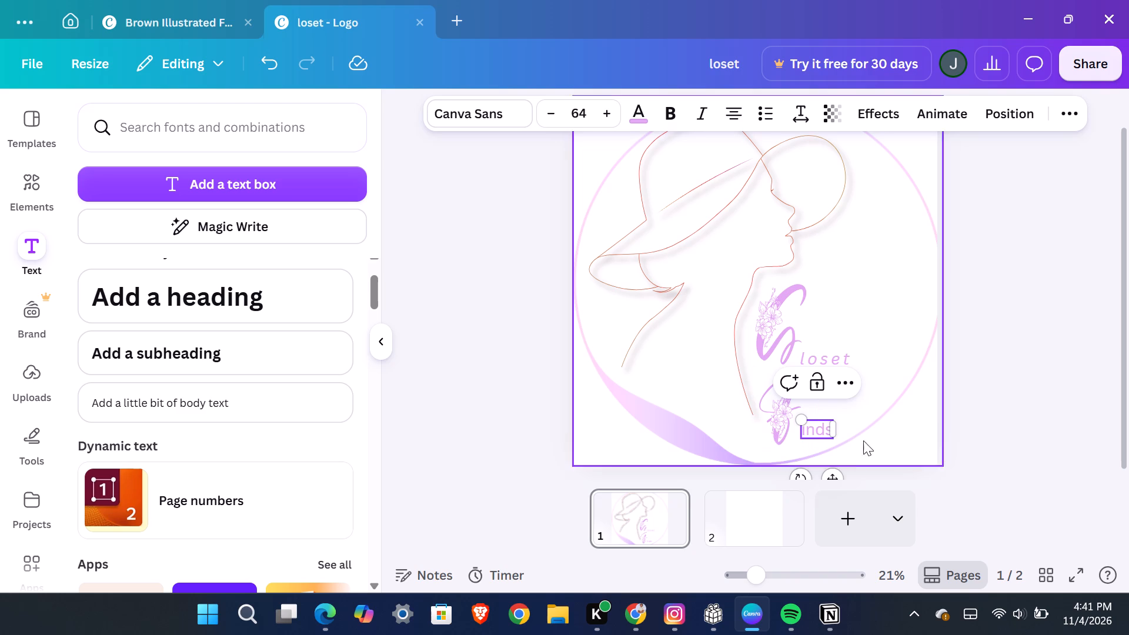
# Turn on italics for the "inds" text and set its letter spacing to 193.
pyautogui.click(698, 113)
pyautogui.click(704, 109)
pyautogui.click(704, 109)
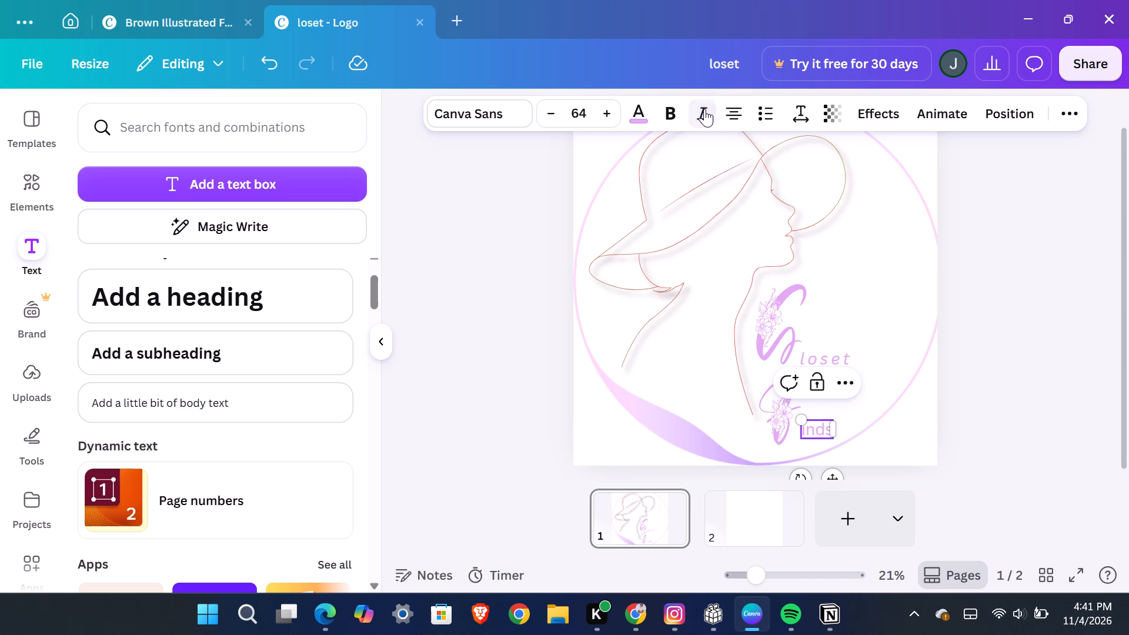
pyautogui.click(794, 118)
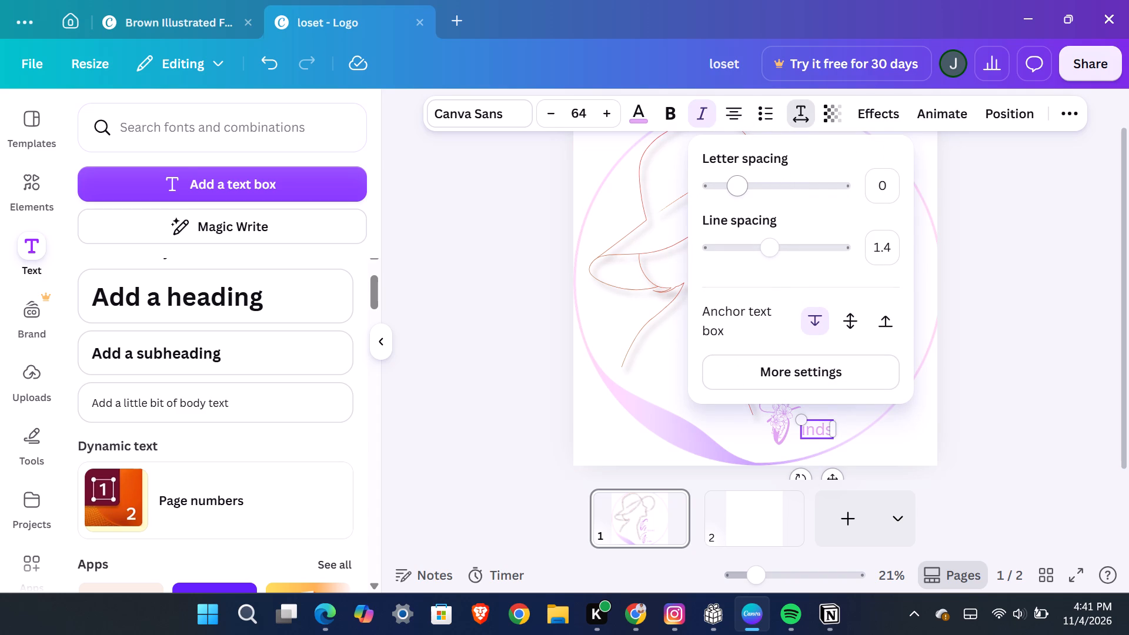
pyautogui.click(762, 194)
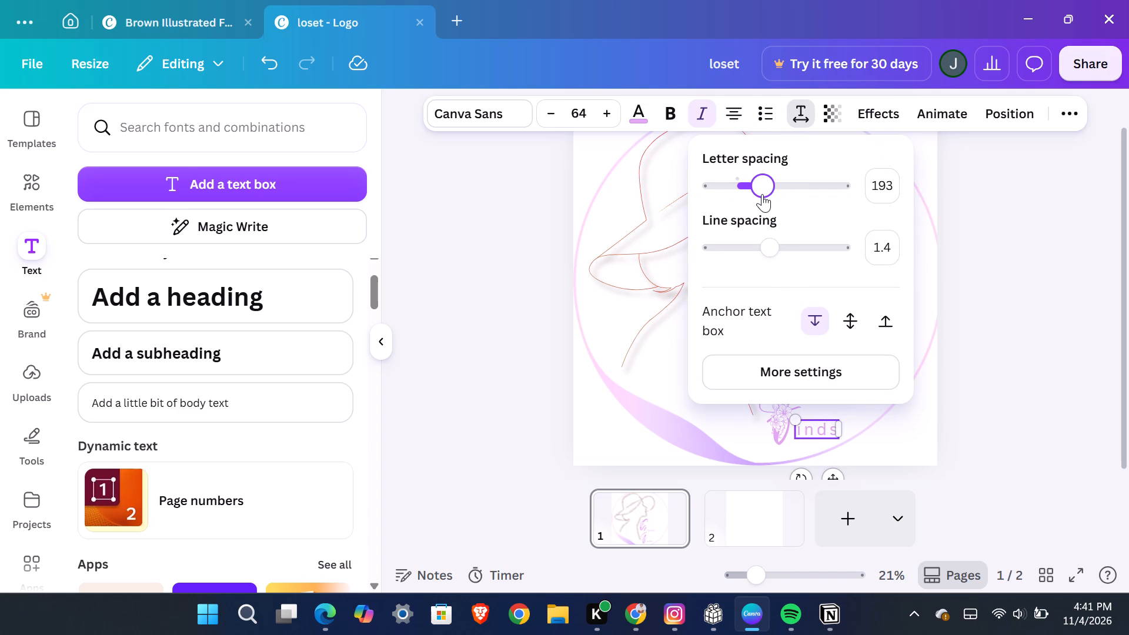
pyautogui.click(957, 280)
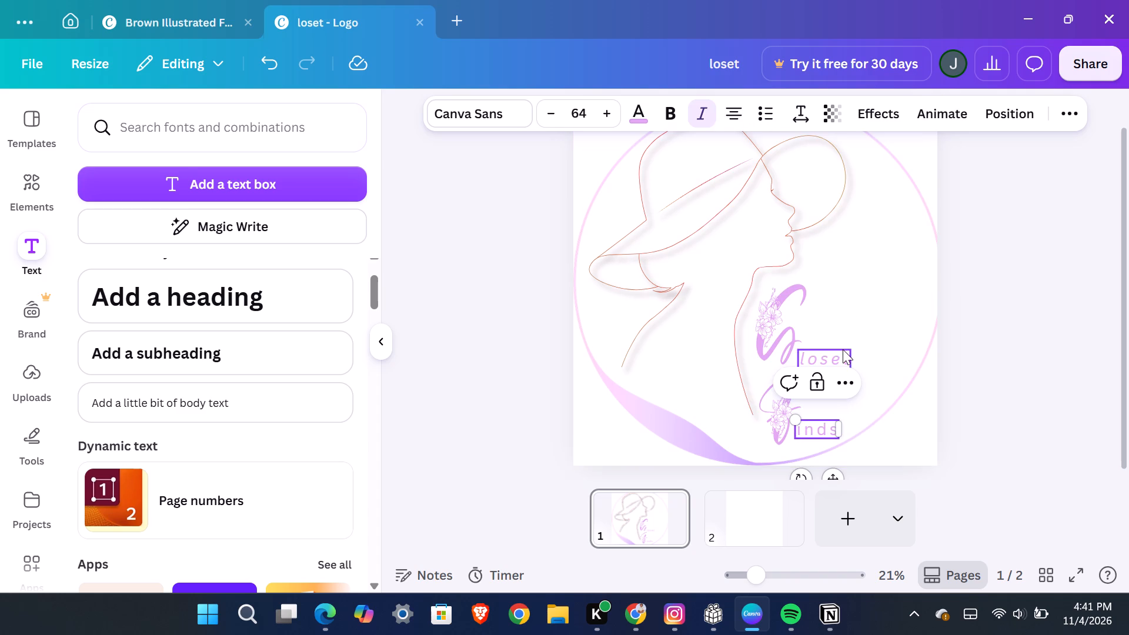
# Check the "loset" text's letter spacing and make the text bold.
pyautogui.click(840, 351)
pyautogui.click(804, 129)
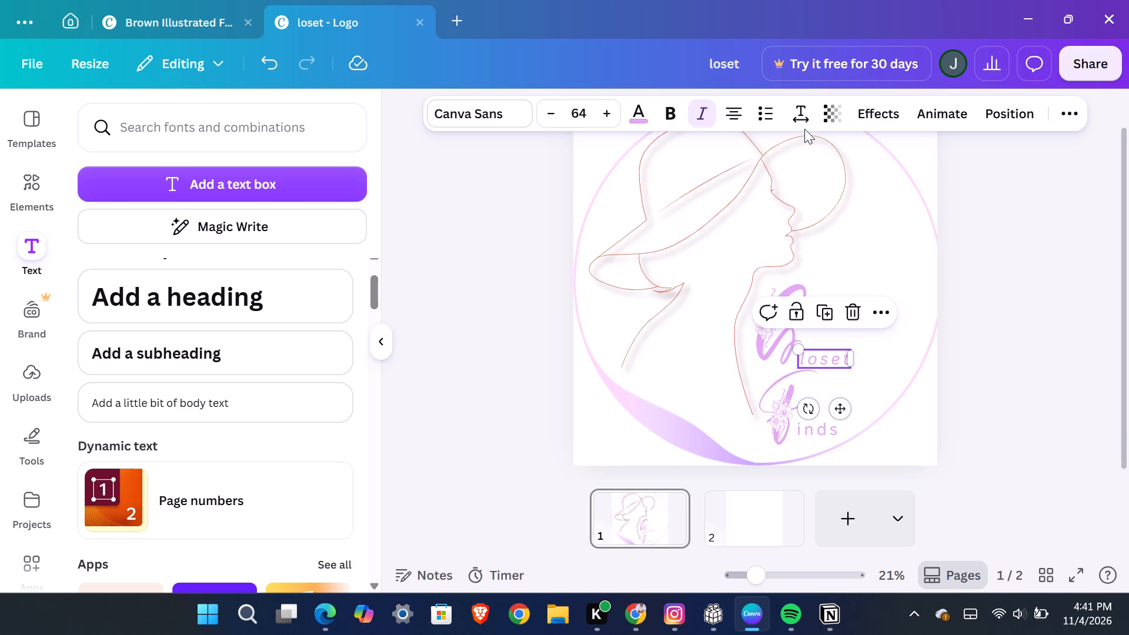
pyautogui.click(803, 118)
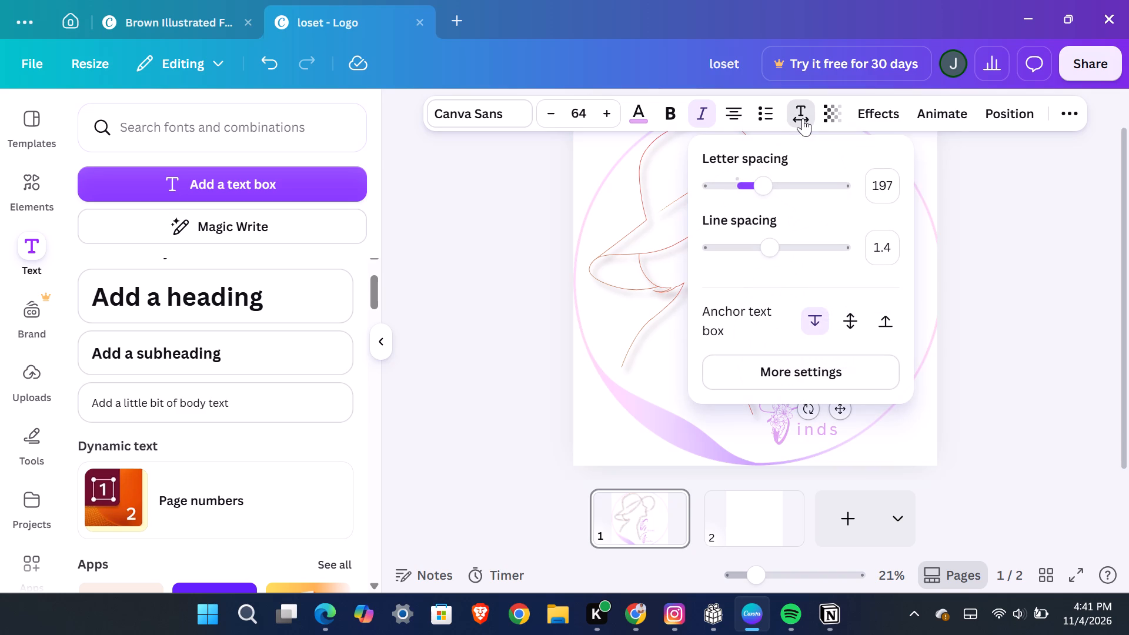
pyautogui.click(803, 118)
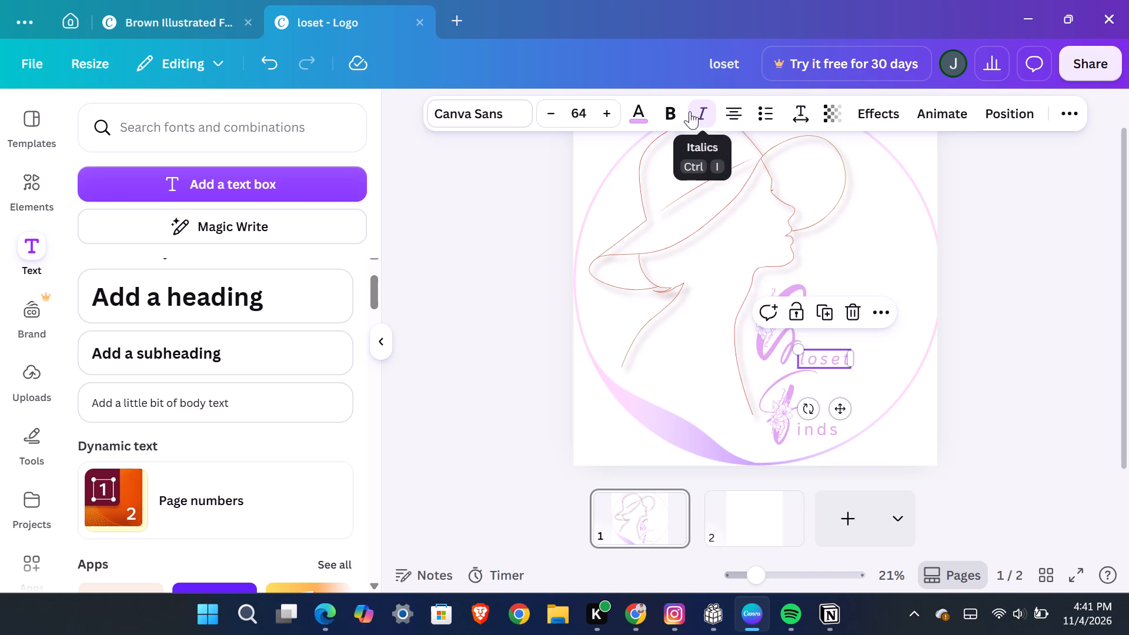
pyautogui.click(671, 115)
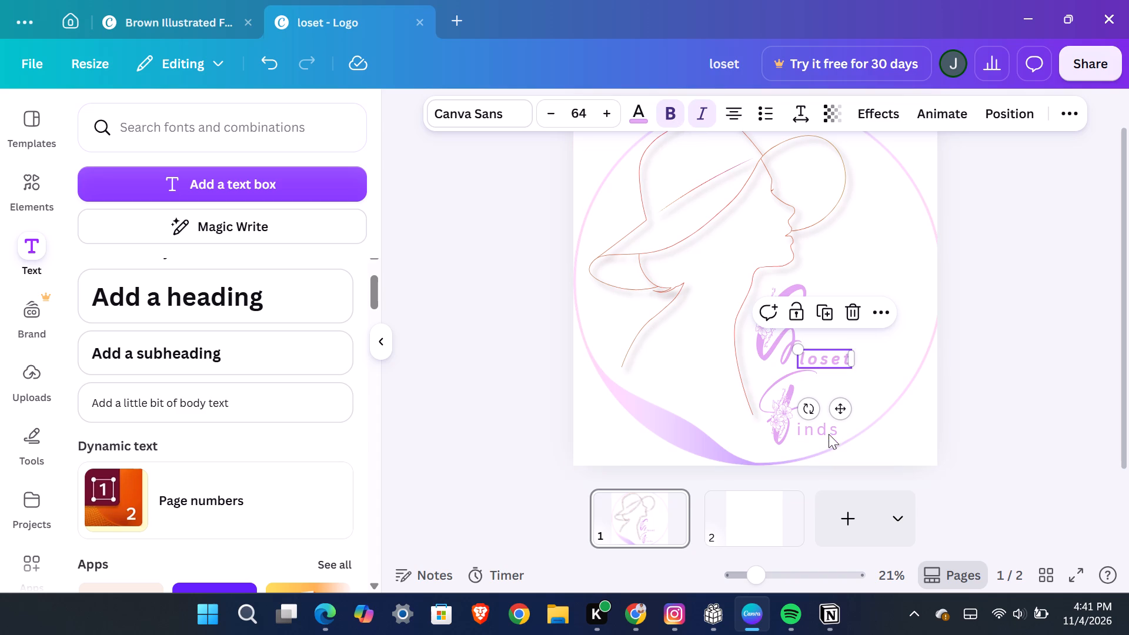
# Make the "inds" text beside the floral script F bold.
pyautogui.click(826, 433)
pyautogui.click(669, 109)
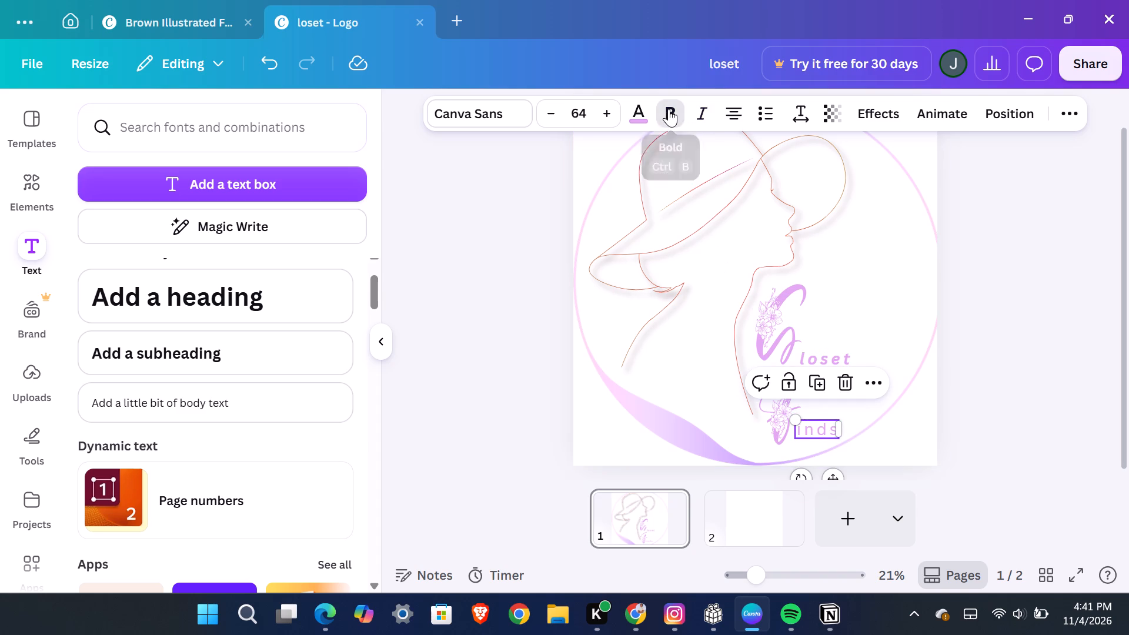
# Adjust the letter spacing of the "inds" text to 197.
pyautogui.click(808, 127)
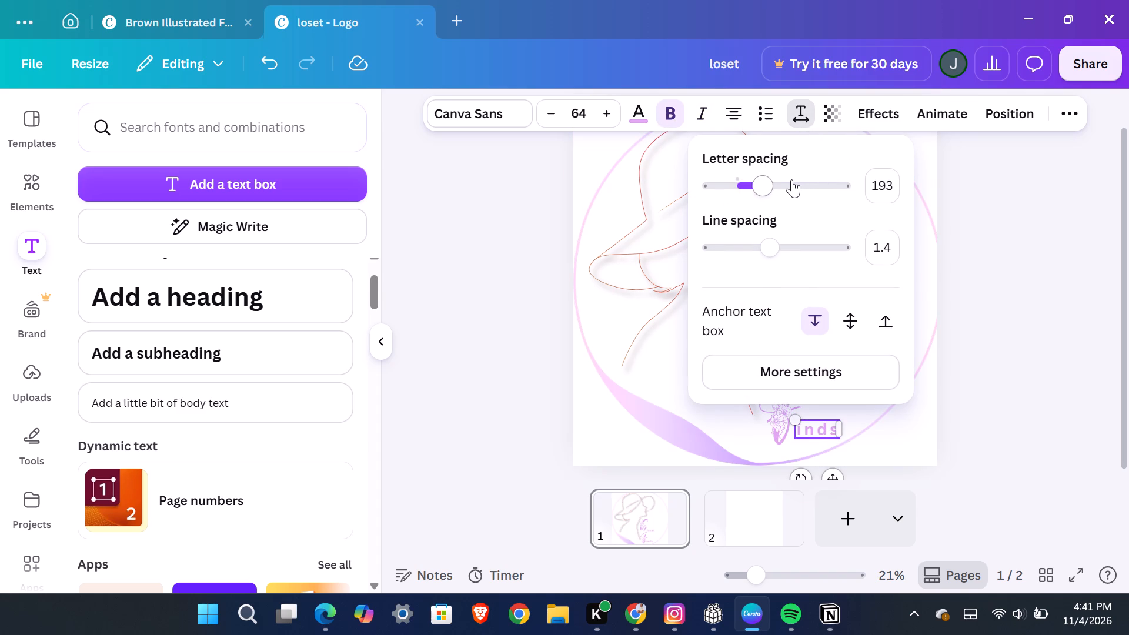
pyautogui.press('Right')
pyautogui.press('Right')
pyautogui.press('Right')
pyautogui.click(761, 192)
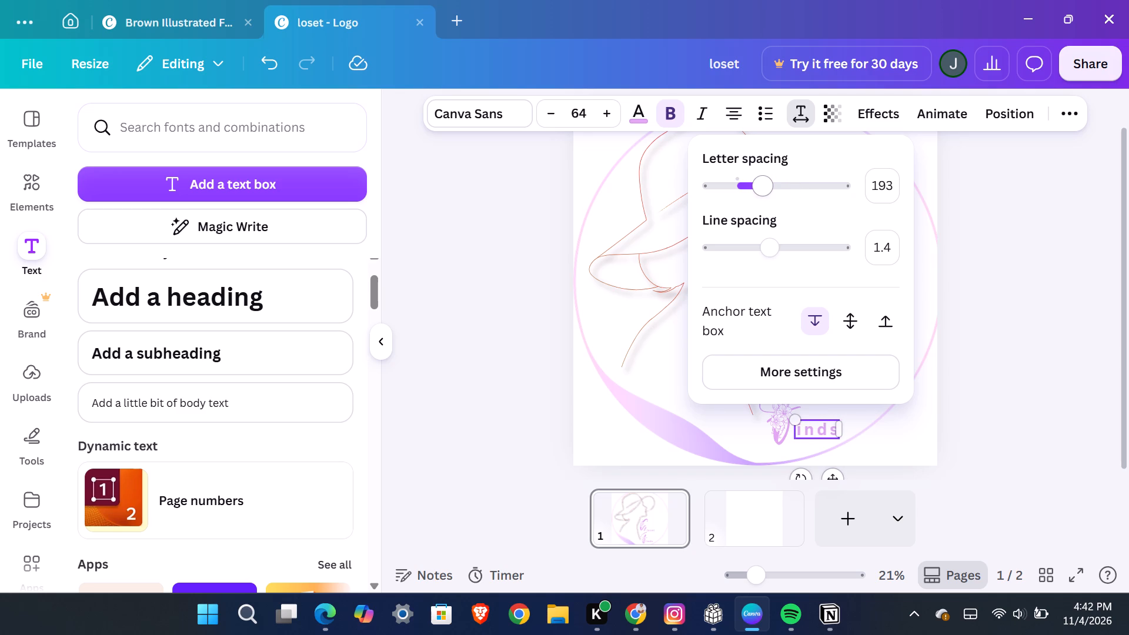
pyautogui.click(773, 193)
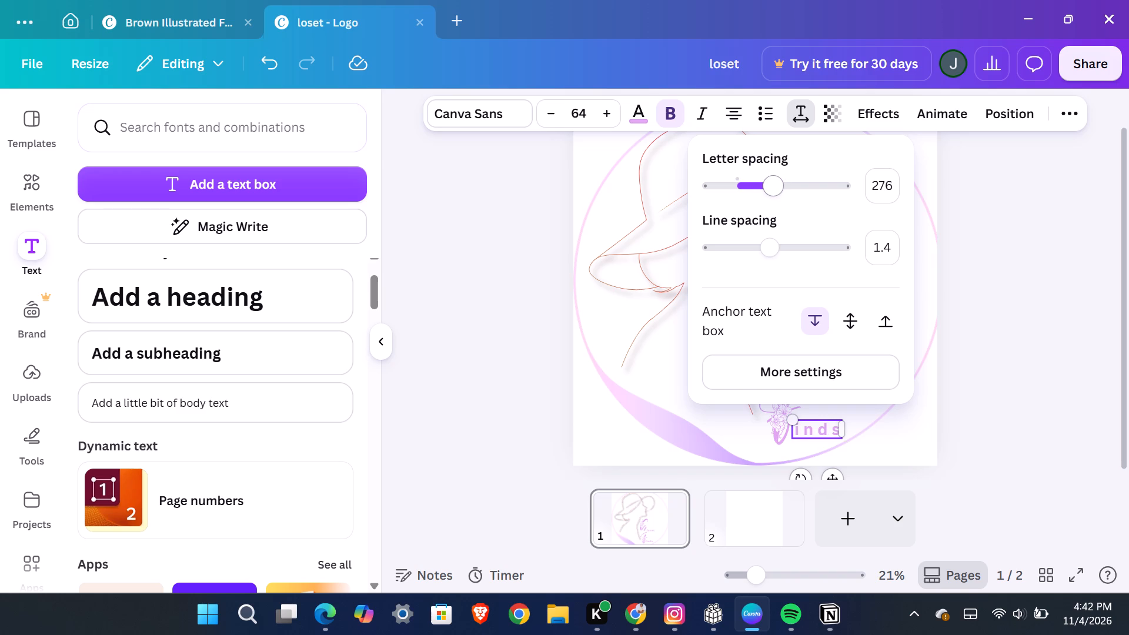
pyautogui.click(766, 193)
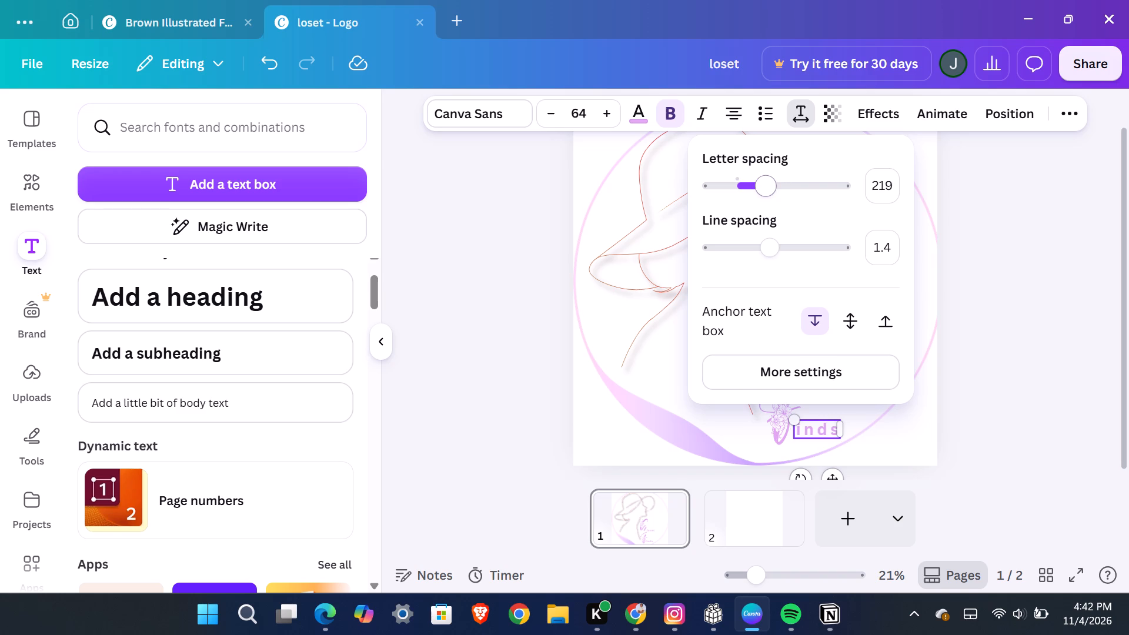
pyautogui.click(759, 193)
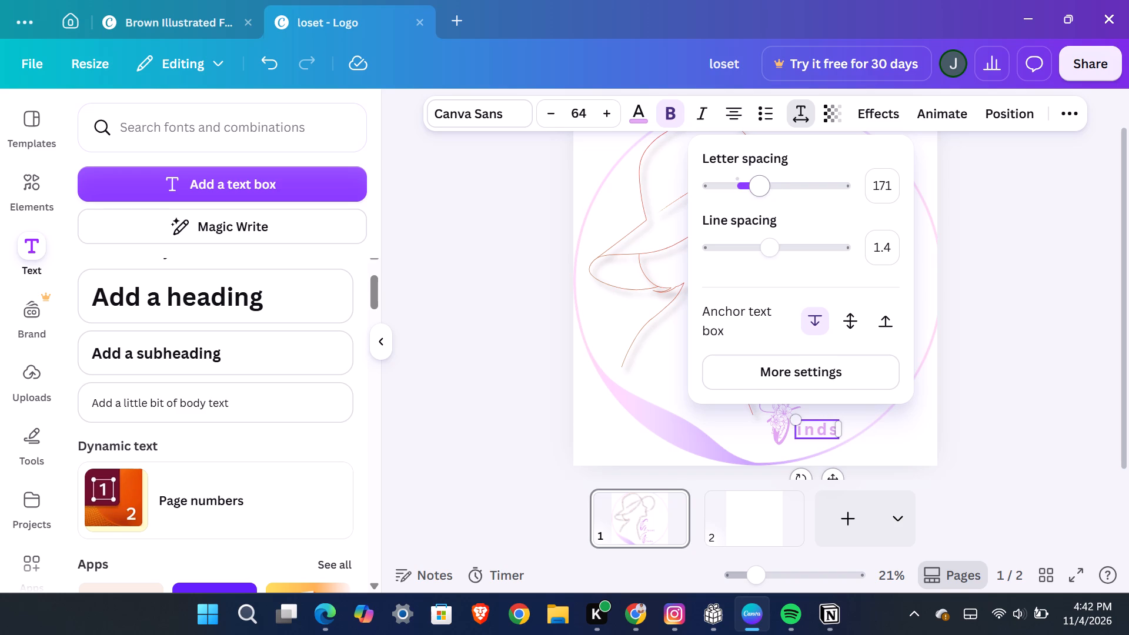
pyautogui.click(767, 193)
pyautogui.click(767, 192)
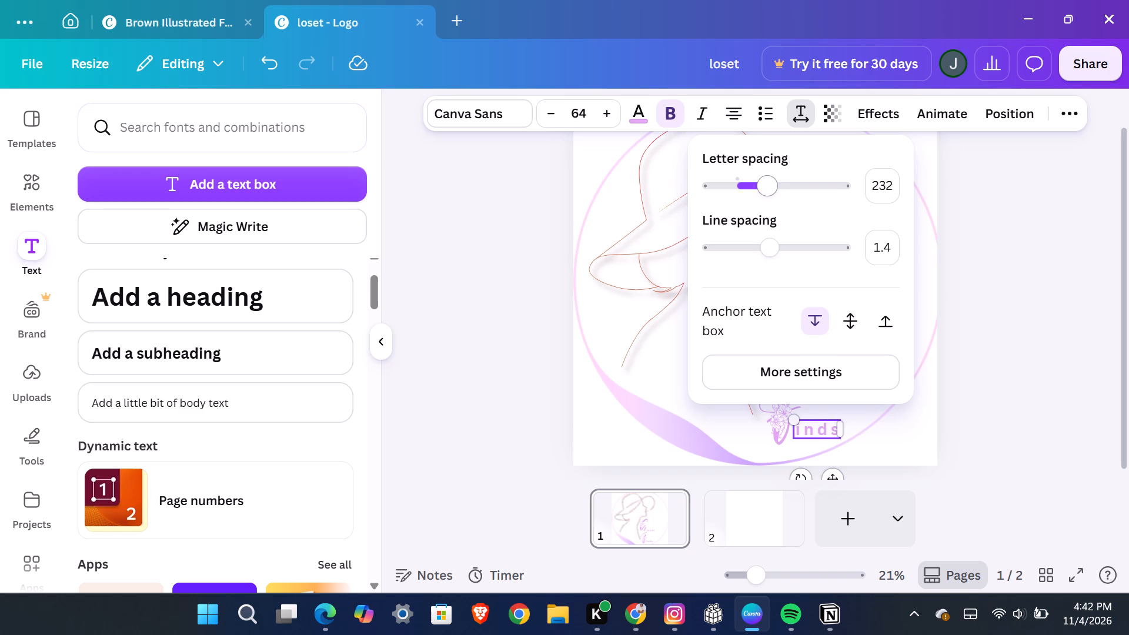
pyautogui.moveTo(767, 192); pyautogui.dragTo(768, 195)
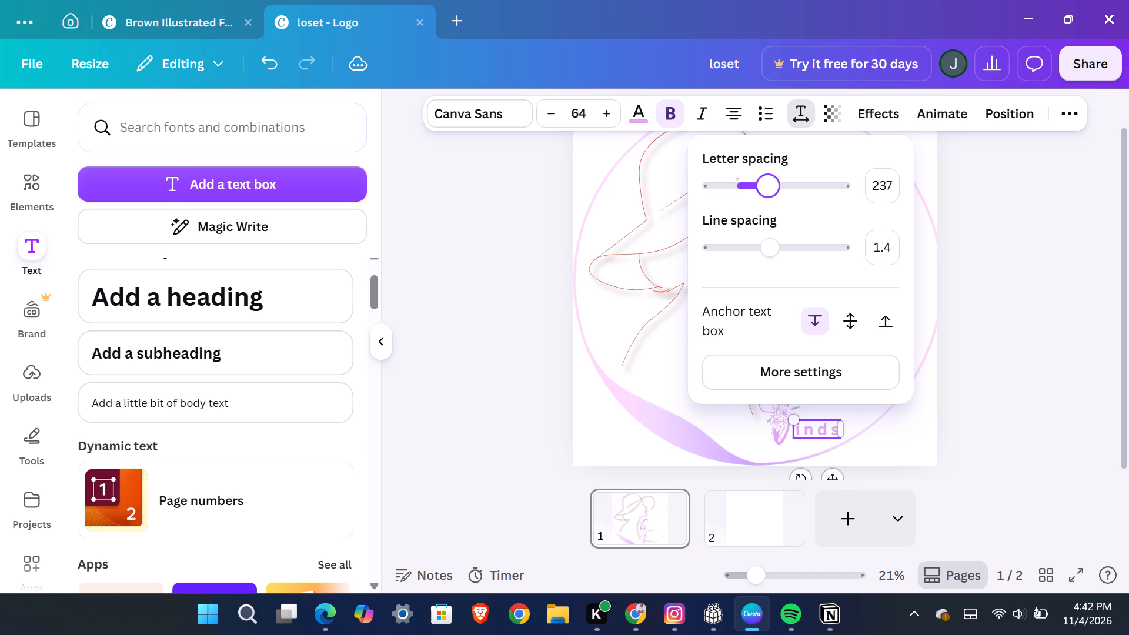
pyautogui.moveTo(768, 195); pyautogui.dragTo(762, 198)
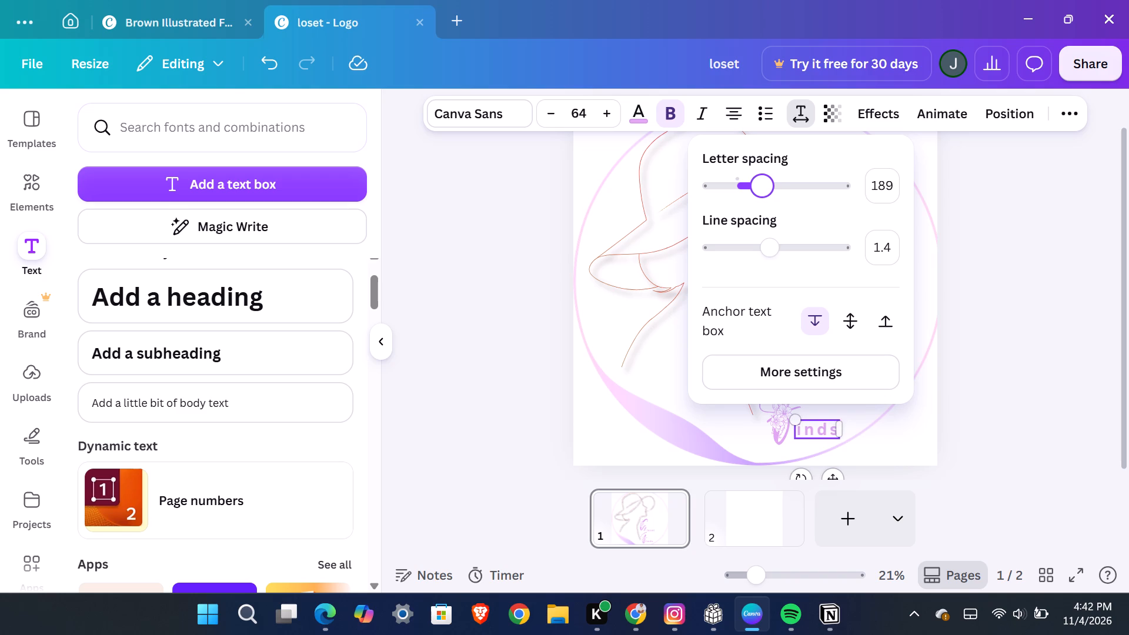
pyautogui.moveTo(762, 198); pyautogui.dragTo(763, 198)
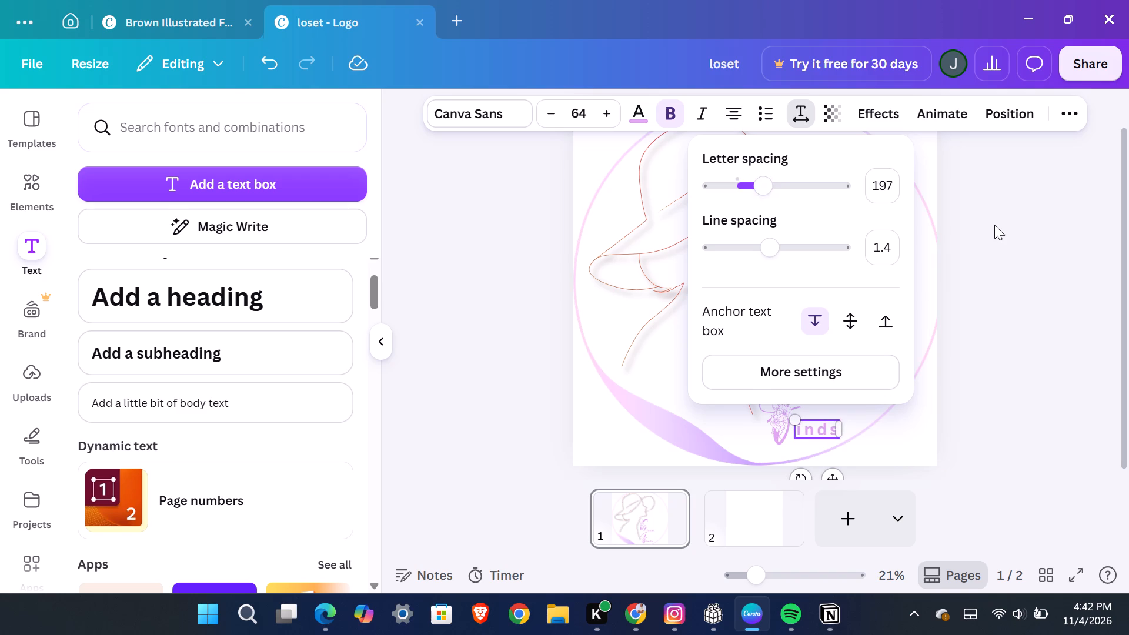
pyautogui.click(994, 225)
pyautogui.click(957, 253)
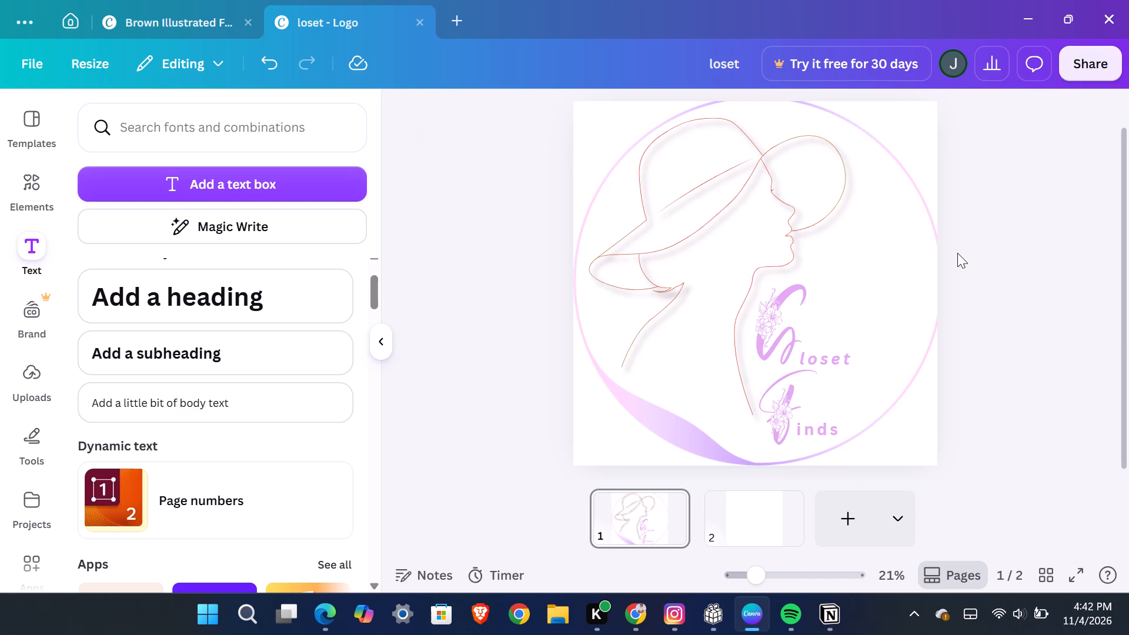
# Unlock the lavender-pink ring graphic that surrounds the logo.
pyautogui.click(666, 408)
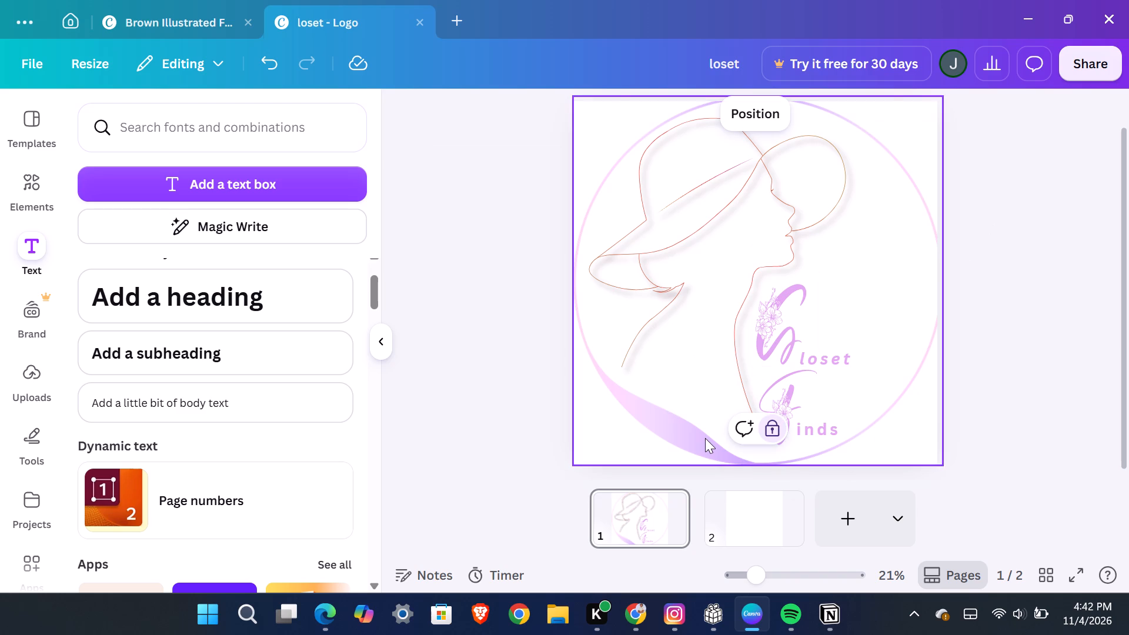
pyautogui.click(767, 431)
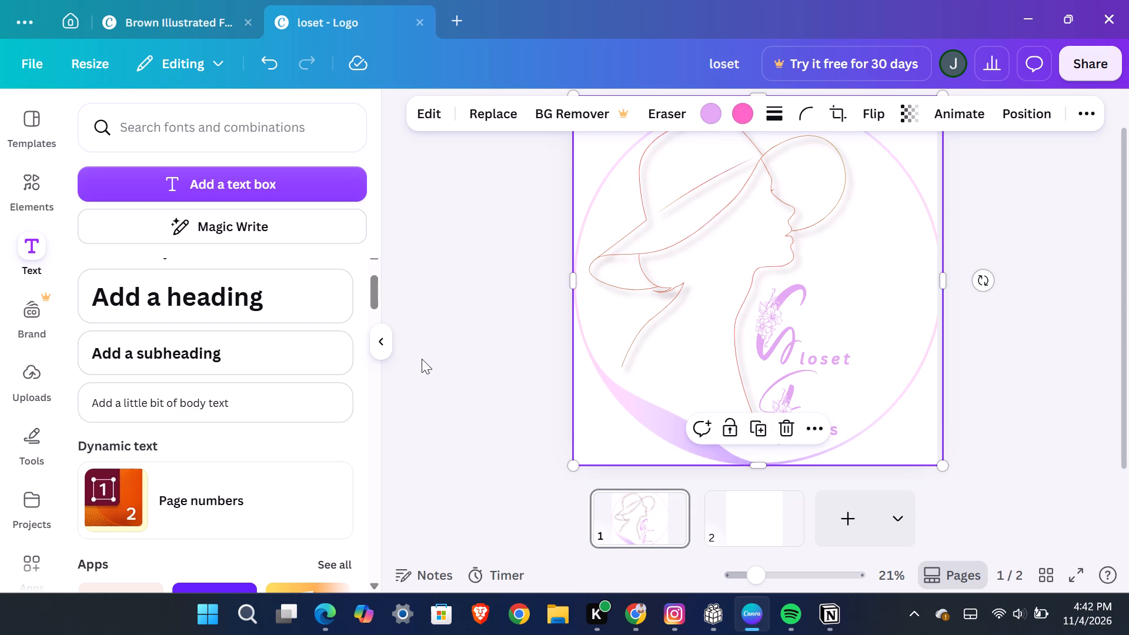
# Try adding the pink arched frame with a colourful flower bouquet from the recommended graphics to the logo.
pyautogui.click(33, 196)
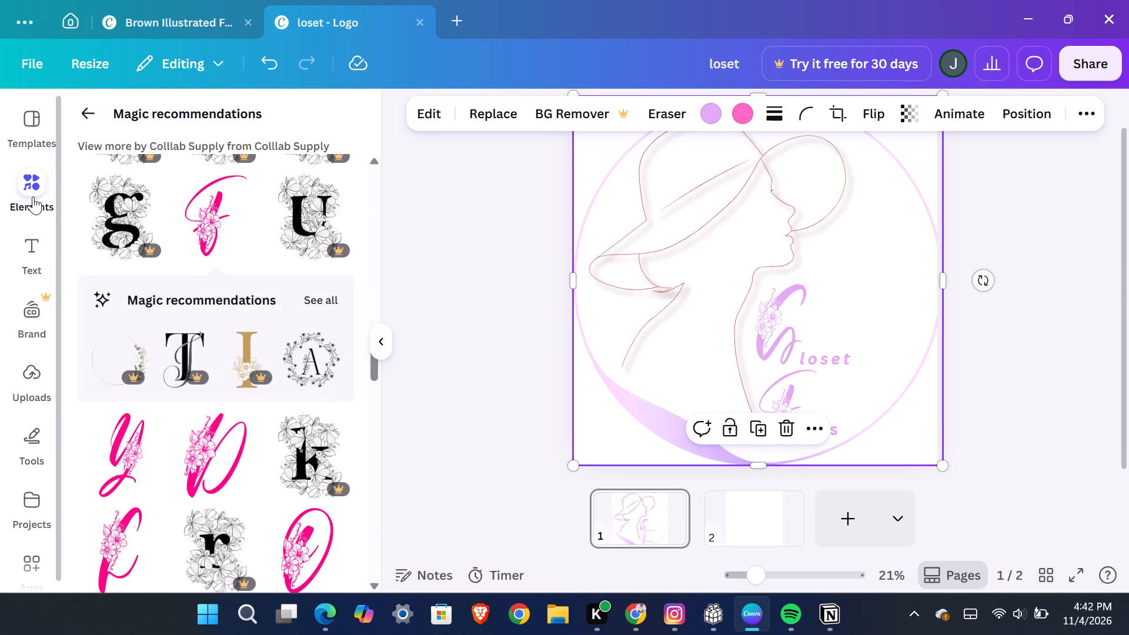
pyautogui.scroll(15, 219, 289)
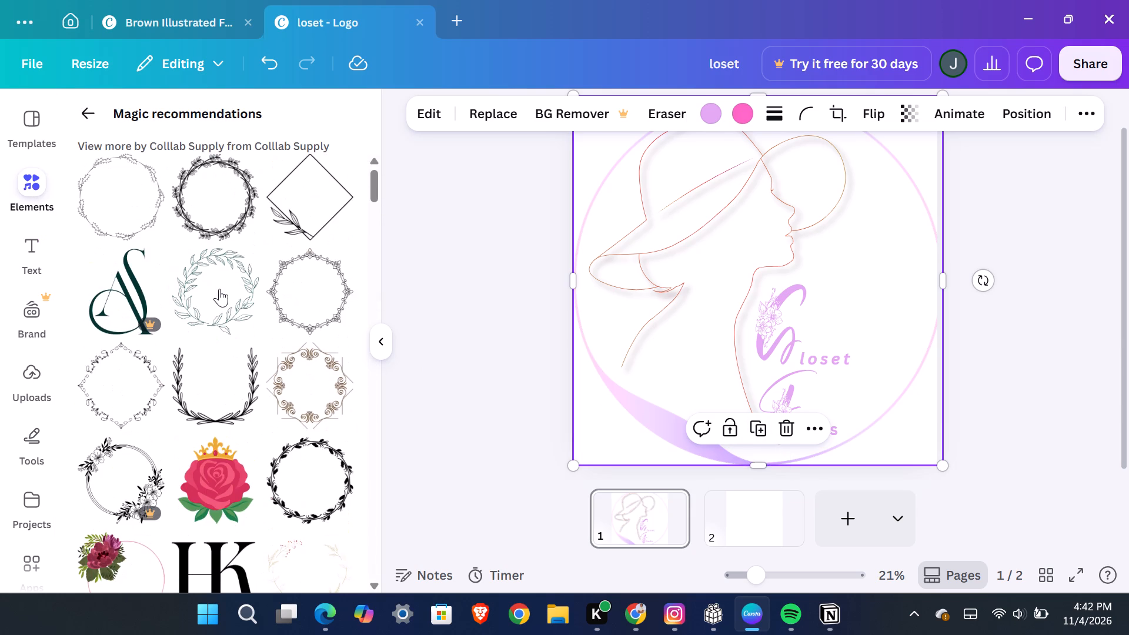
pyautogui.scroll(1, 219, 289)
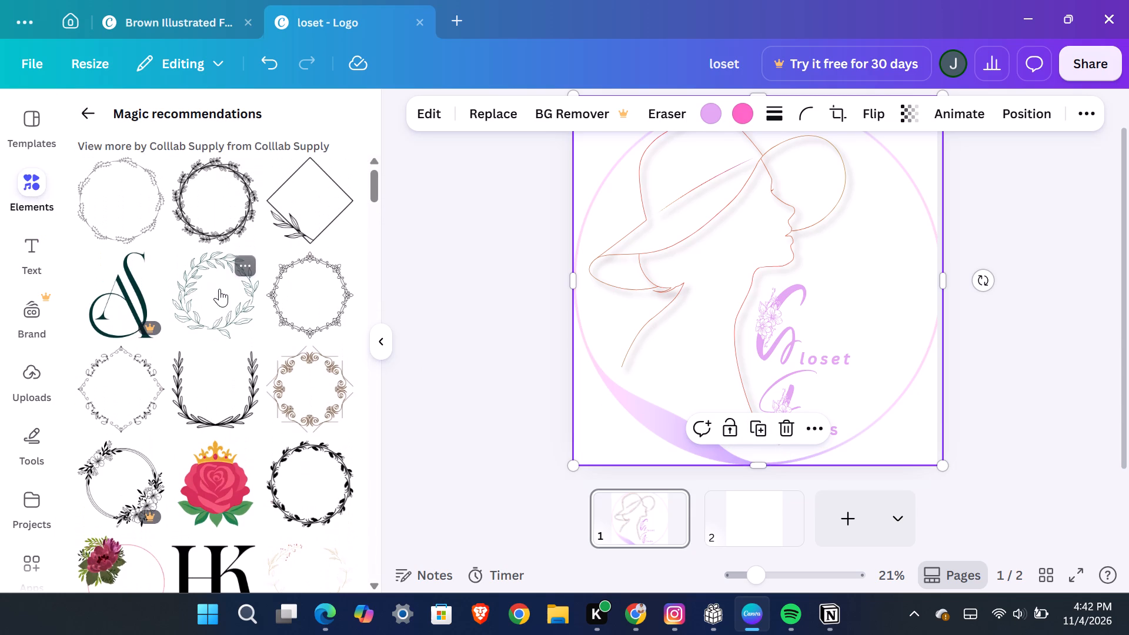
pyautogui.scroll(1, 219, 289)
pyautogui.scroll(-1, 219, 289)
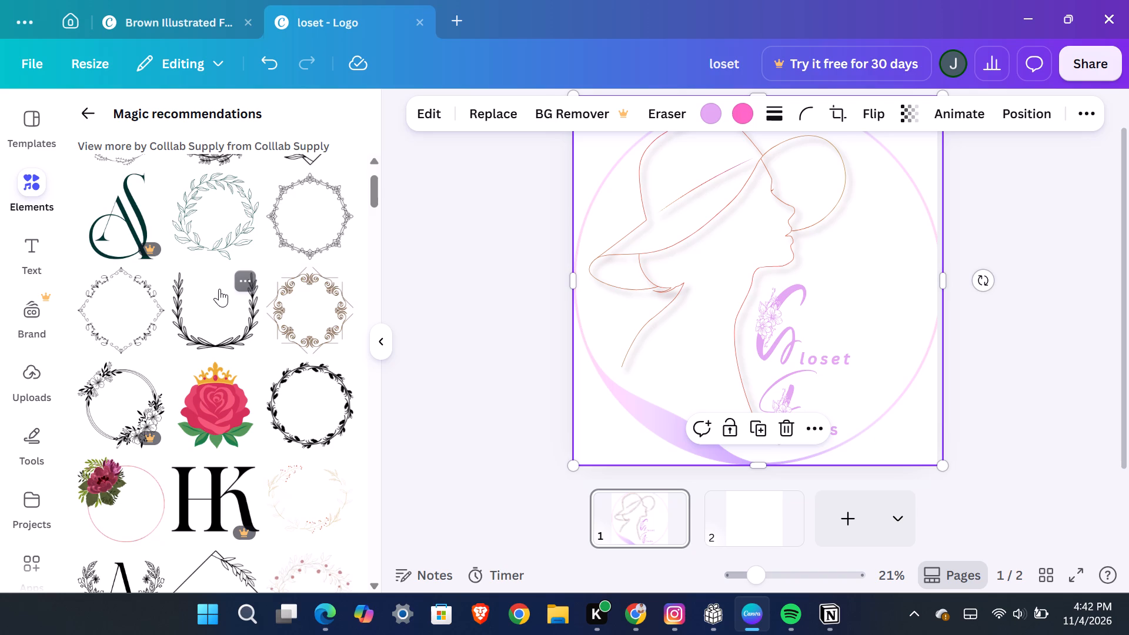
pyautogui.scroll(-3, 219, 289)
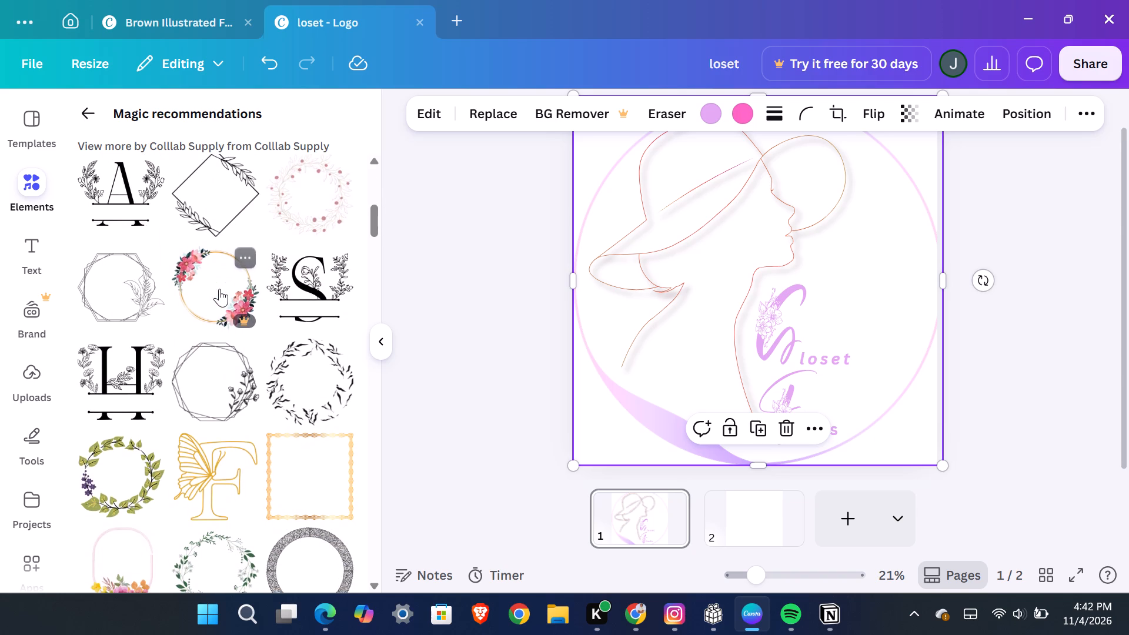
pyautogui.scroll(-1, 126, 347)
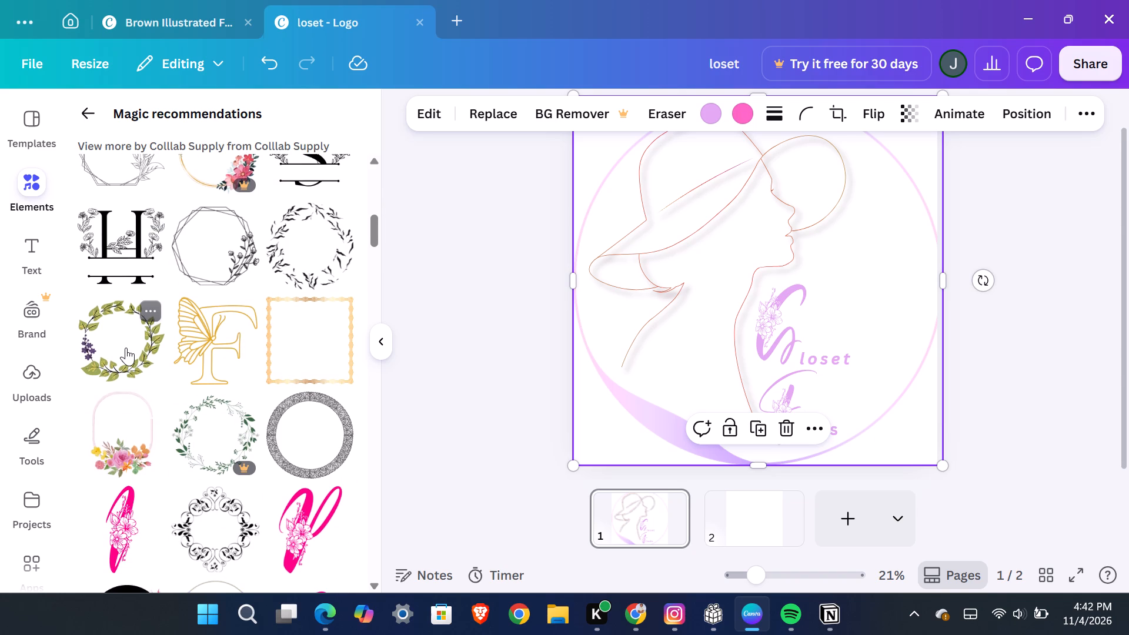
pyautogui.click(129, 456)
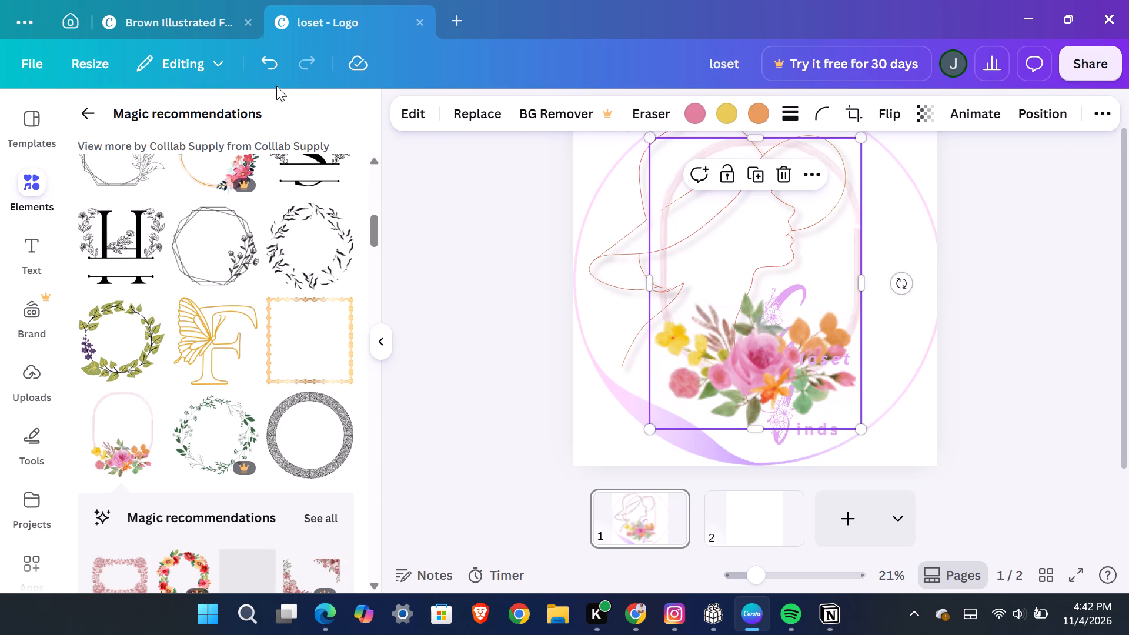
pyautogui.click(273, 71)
# Browse all the recommended graphics related to the arched flower frame for a floral decoration that suits the logo.
pyautogui.scroll(-1, 229, 303)
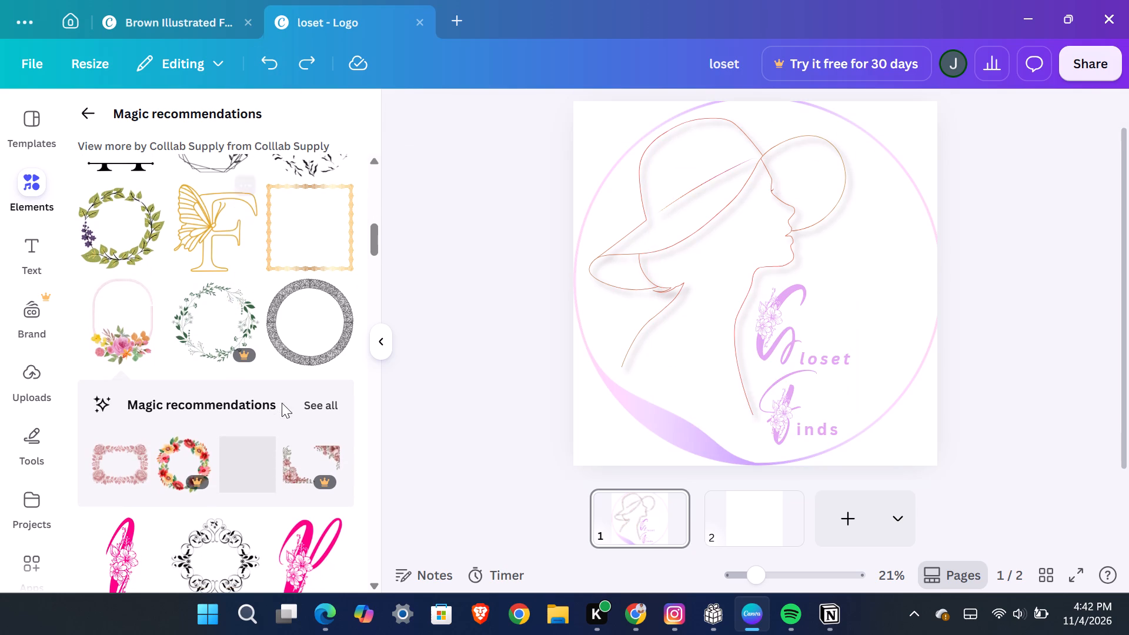
pyautogui.click(305, 403)
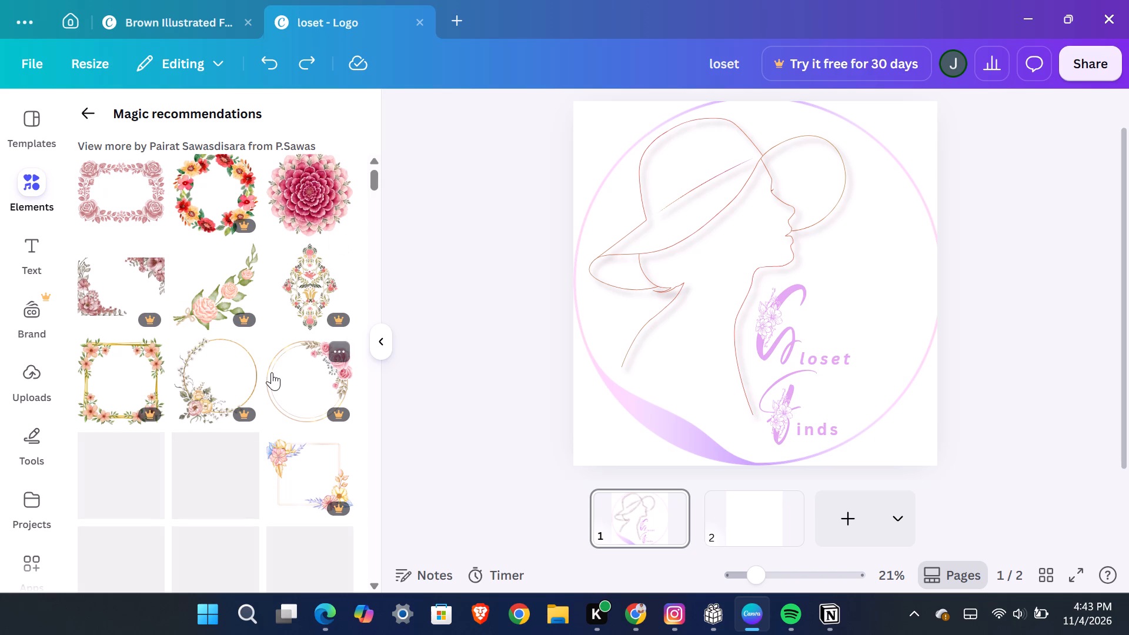
pyautogui.scroll(-1, 272, 372)
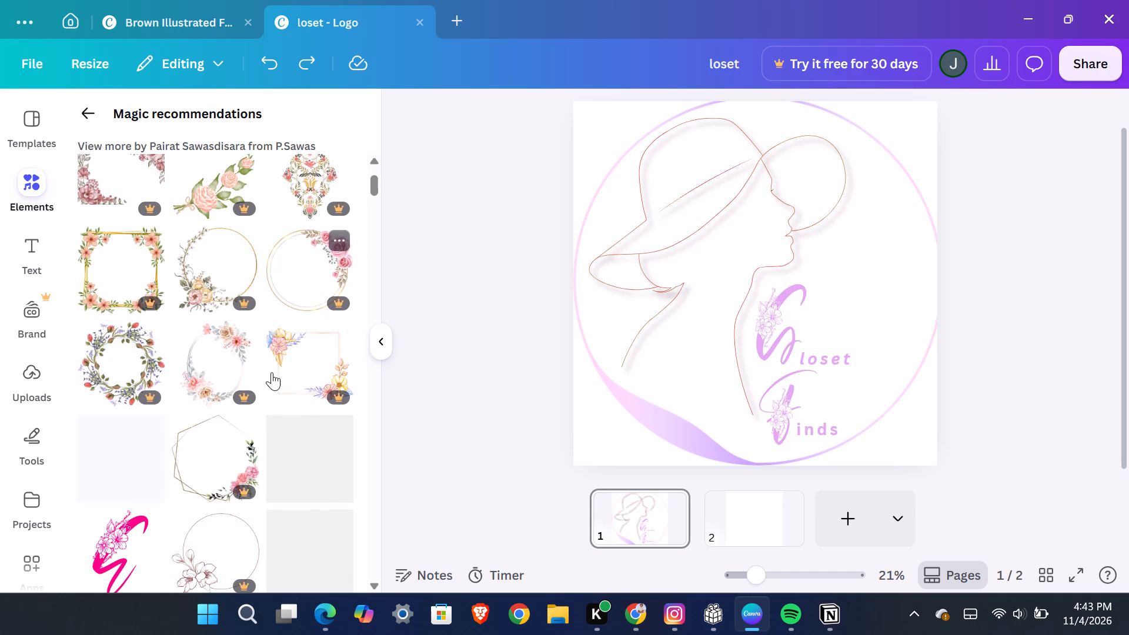
pyautogui.scroll(-1, 272, 372)
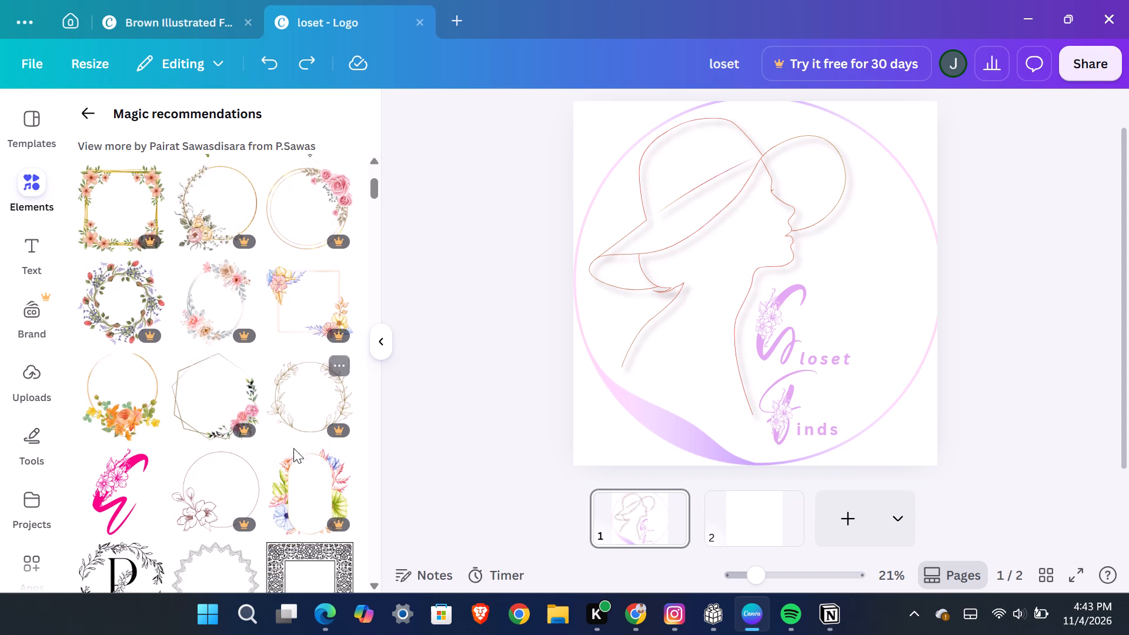
pyautogui.scroll(-3, 288, 448)
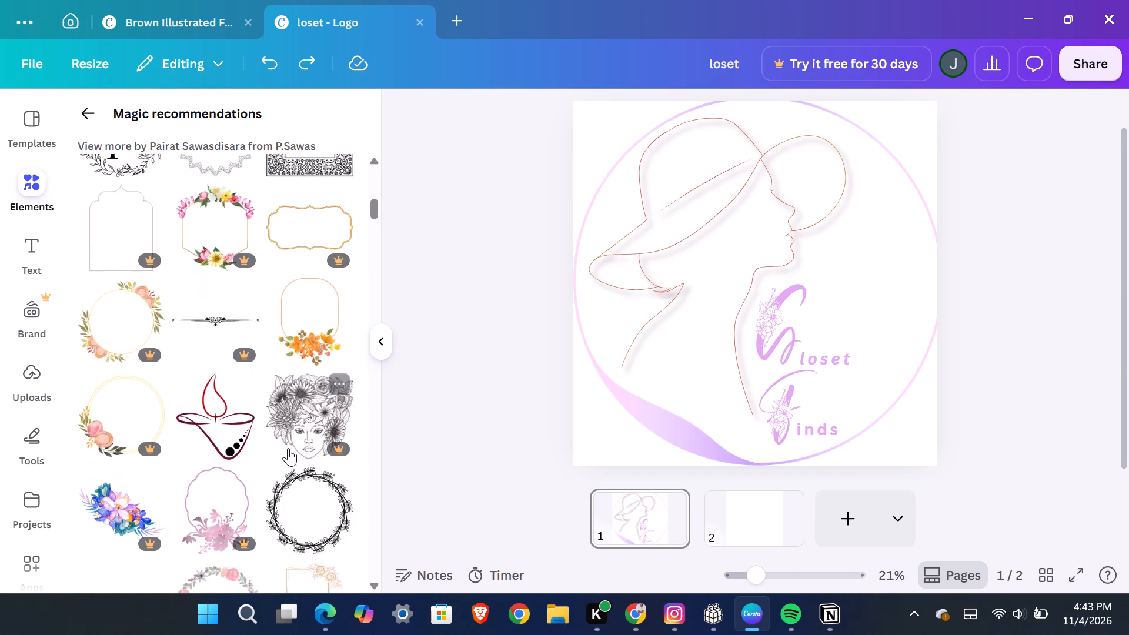
pyautogui.scroll(-3, 288, 448)
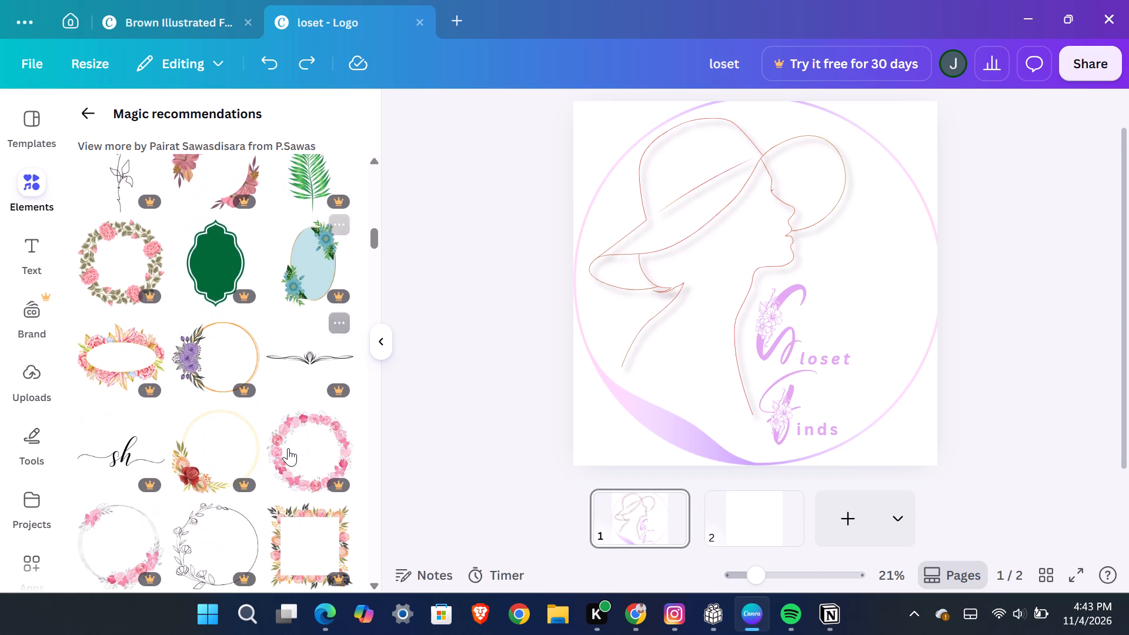
pyautogui.scroll(-4, 288, 448)
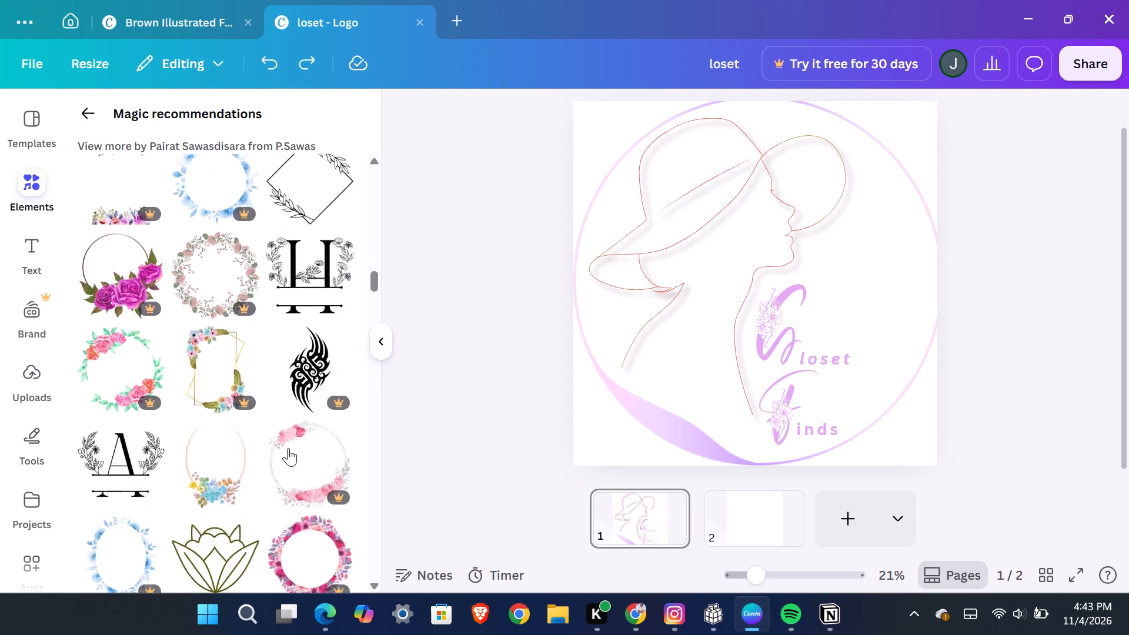
pyautogui.scroll(-5, 288, 448)
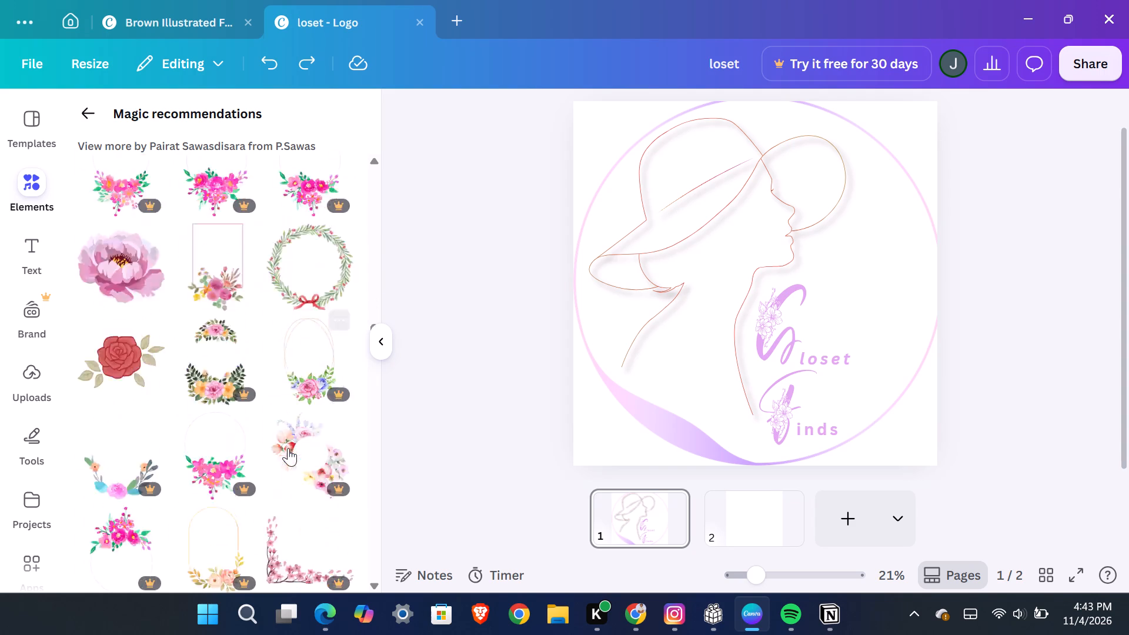
pyautogui.scroll(-2, 288, 448)
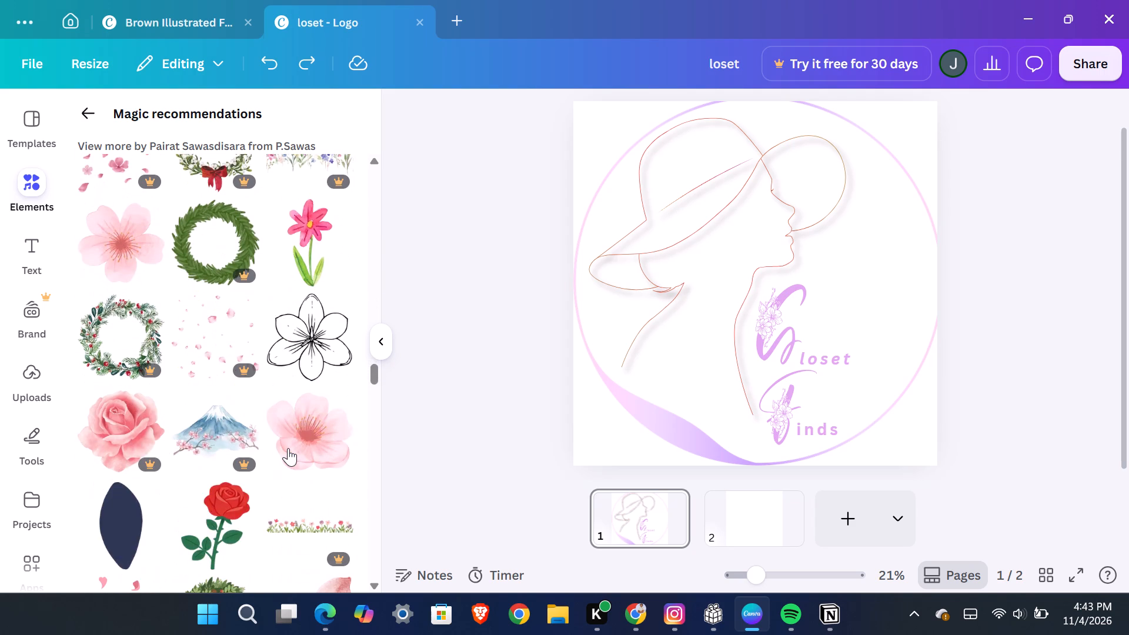
pyautogui.scroll(-1, 288, 448)
pyautogui.scroll(12, 288, 448)
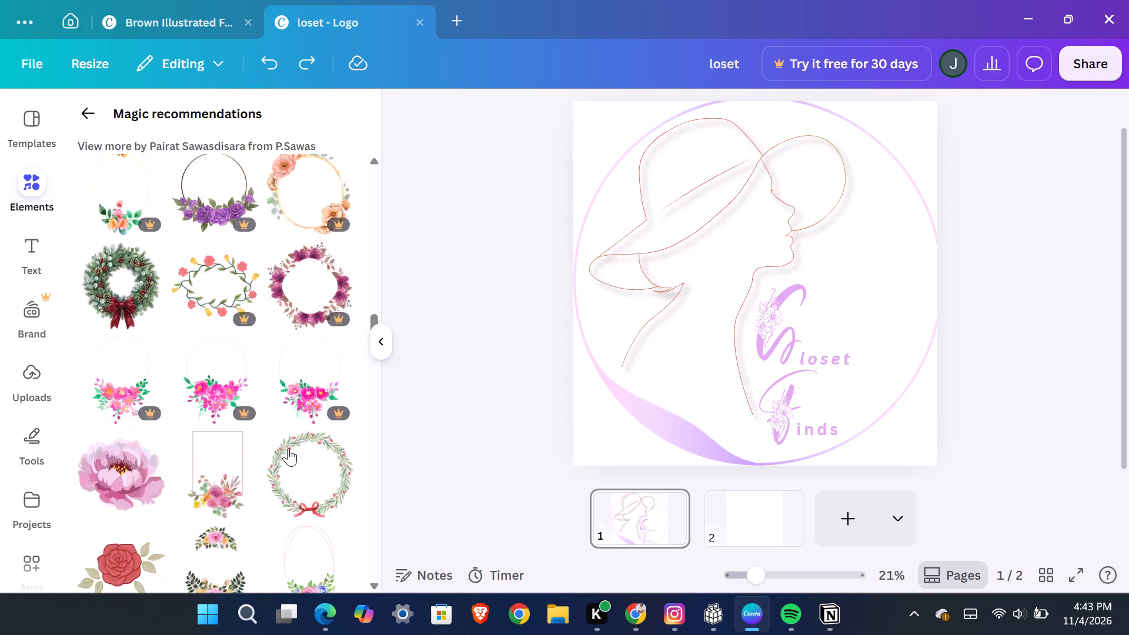
pyautogui.scroll(20, 288, 448)
pyautogui.scroll(5, 288, 448)
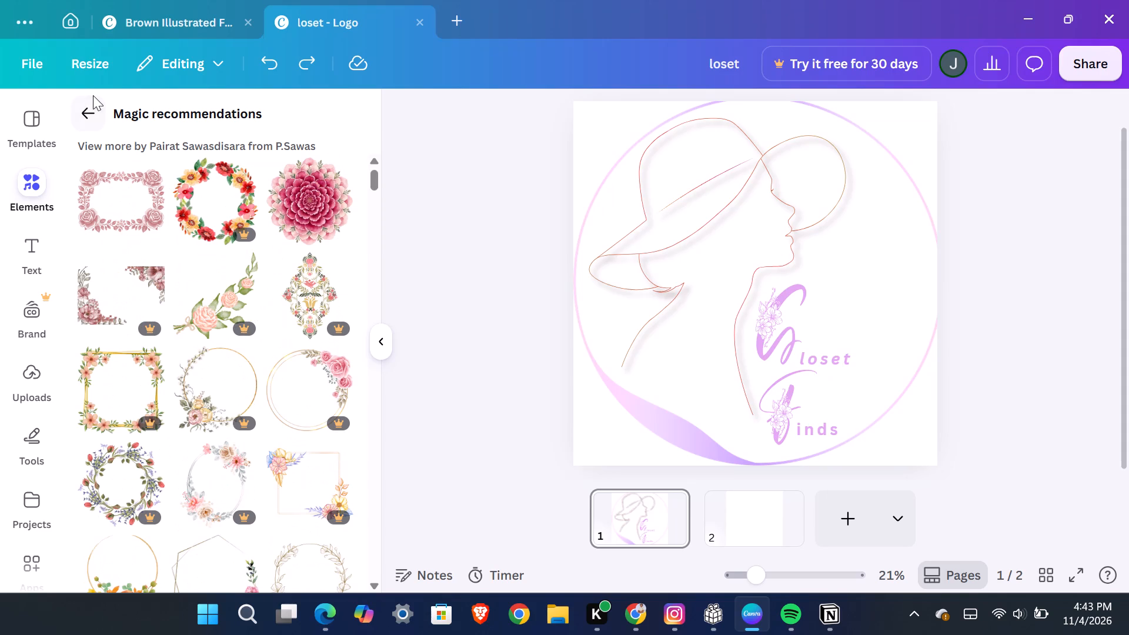
# Go back to the Graphics collection and look through its full set of magic recommendations for a logo decoration.
pyautogui.click(93, 99)
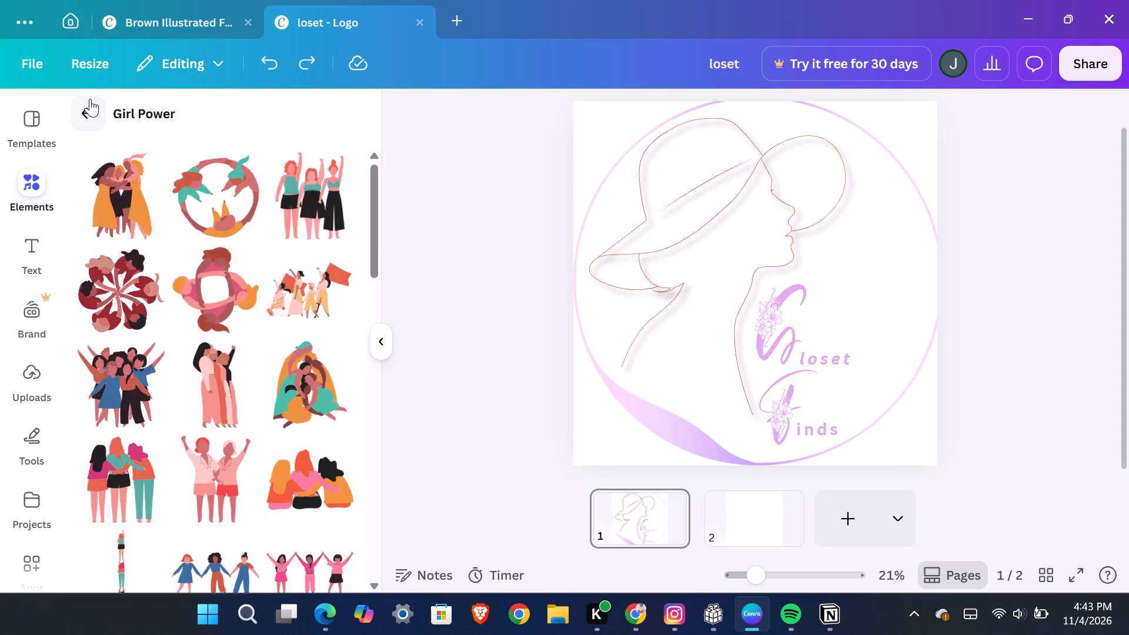
pyautogui.click(83, 108)
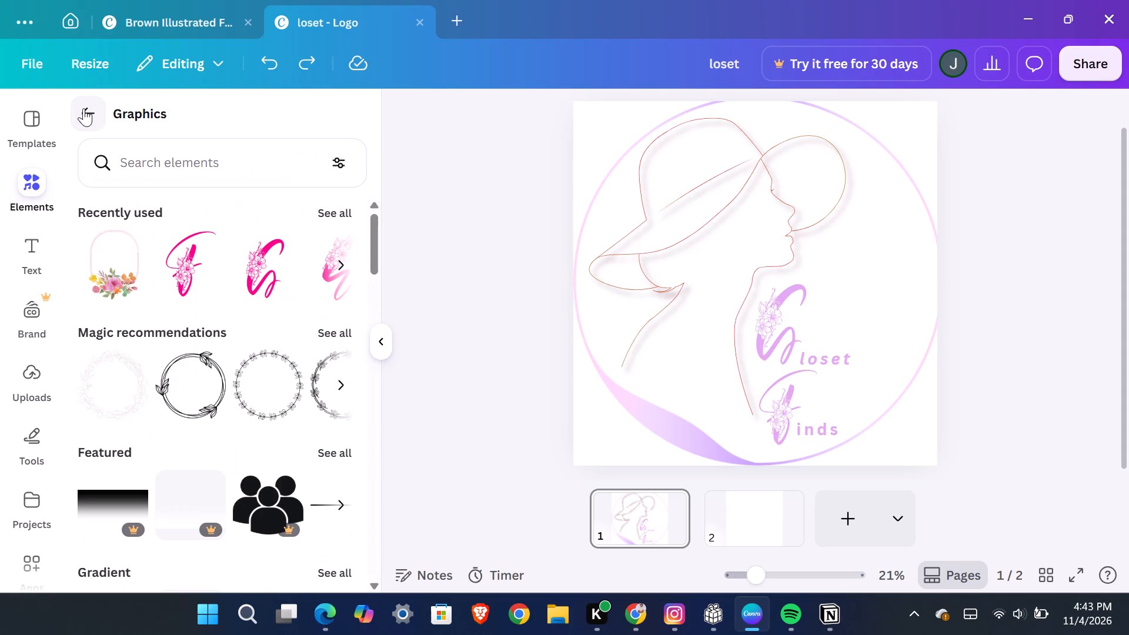
pyautogui.click(327, 335)
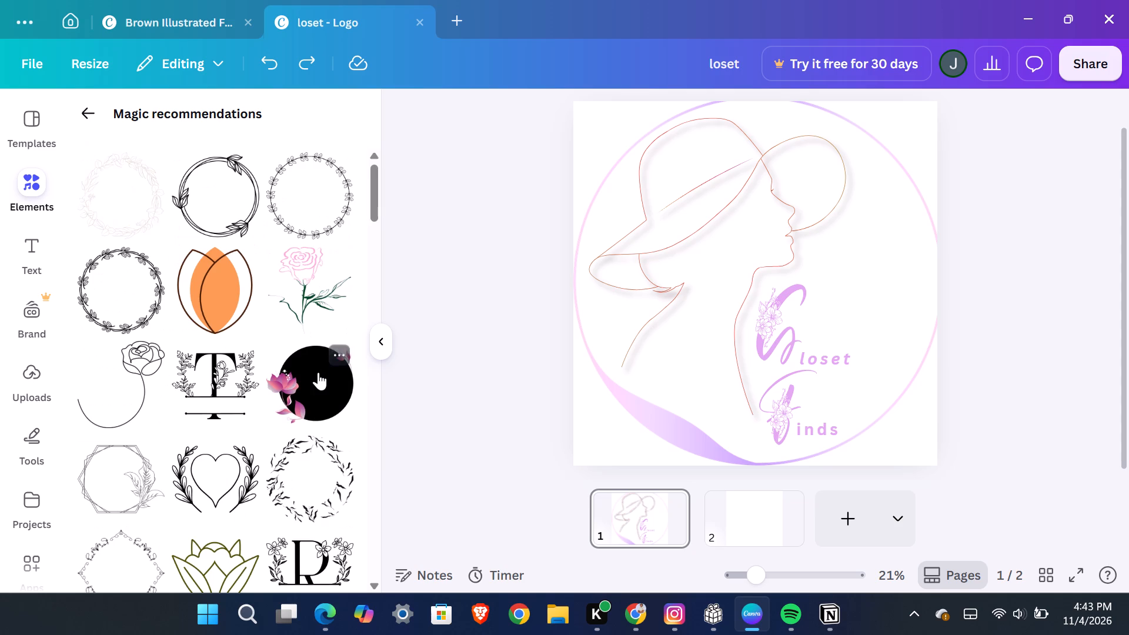
pyautogui.scroll(-3, 318, 372)
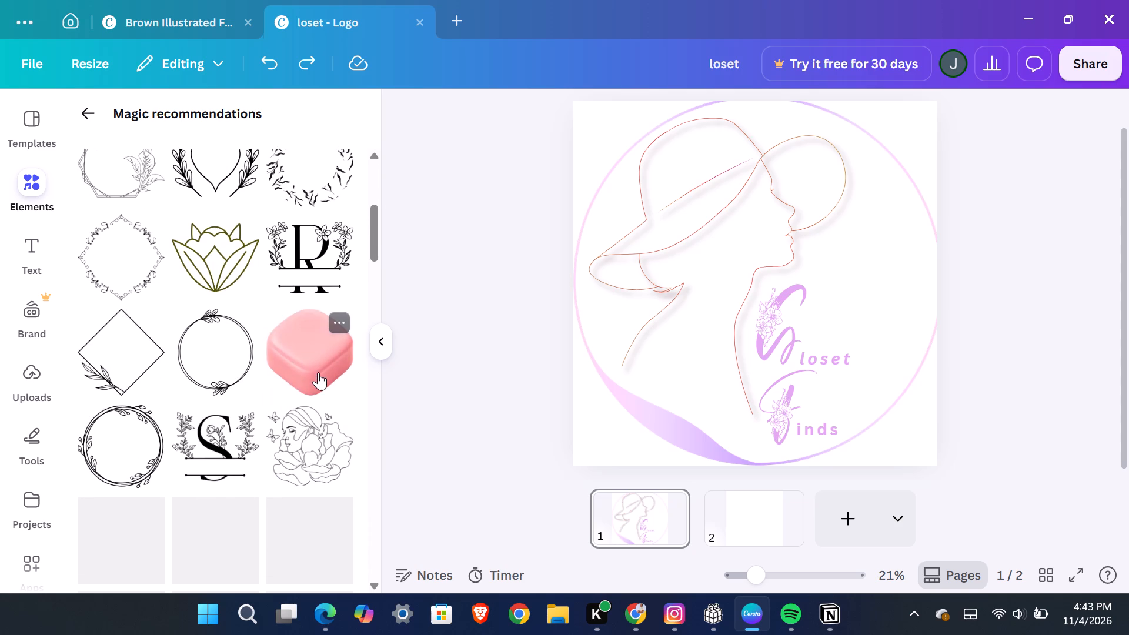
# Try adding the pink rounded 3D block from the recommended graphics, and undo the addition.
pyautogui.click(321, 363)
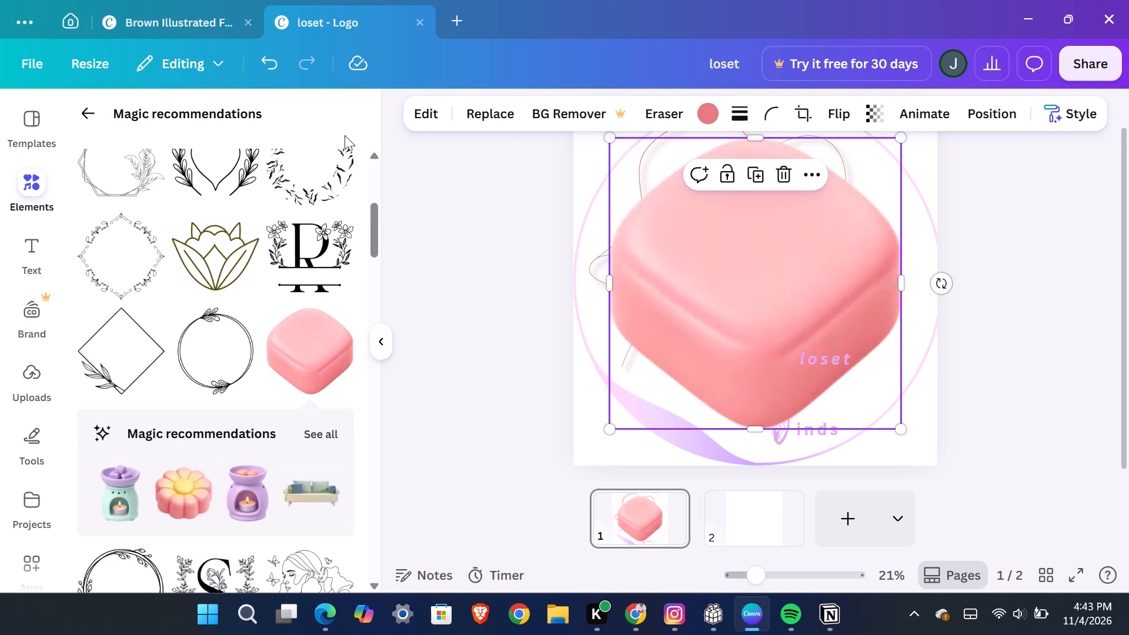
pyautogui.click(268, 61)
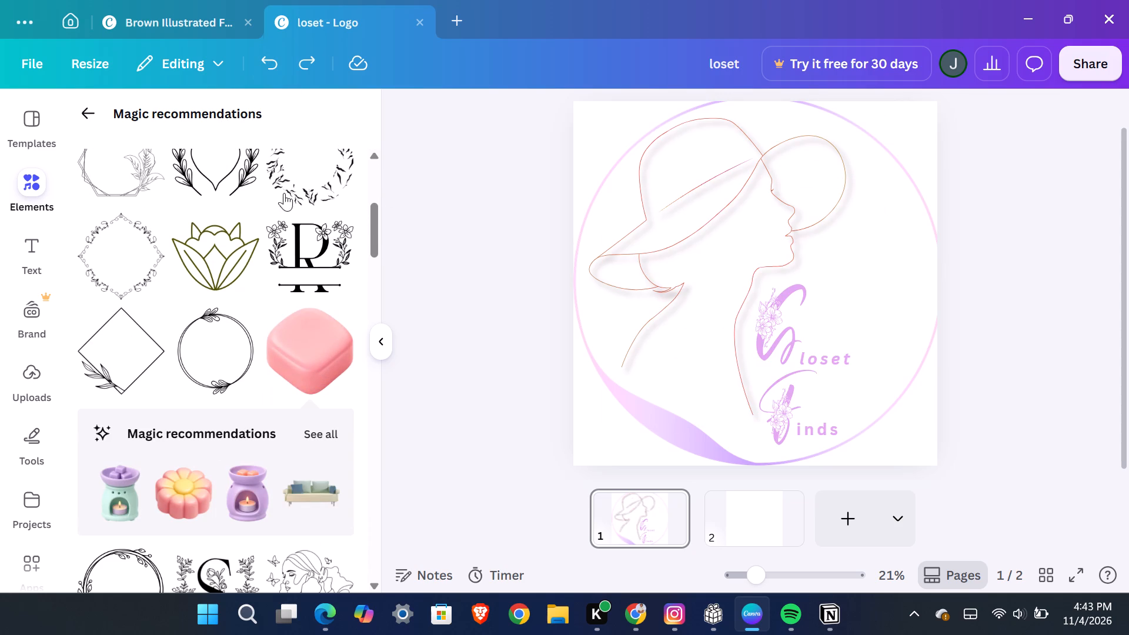
# Browse further through the recommended line-art, floral and fashion graphics for a decoration that suits the logo.
pyautogui.scroll(-2, 273, 339)
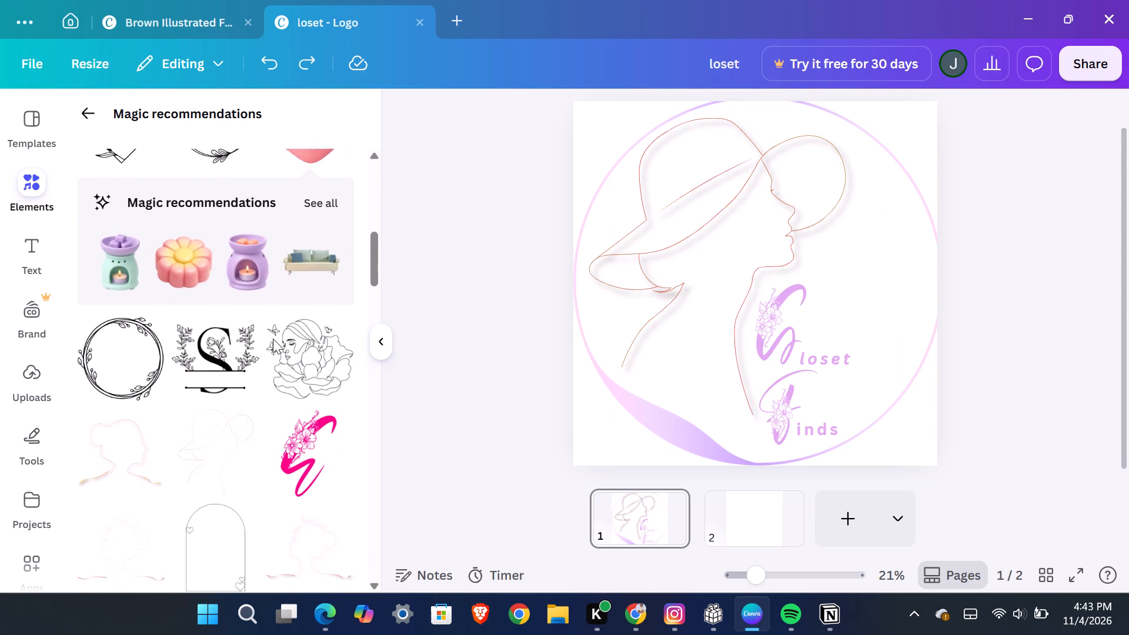
pyautogui.scroll(-1, 273, 339)
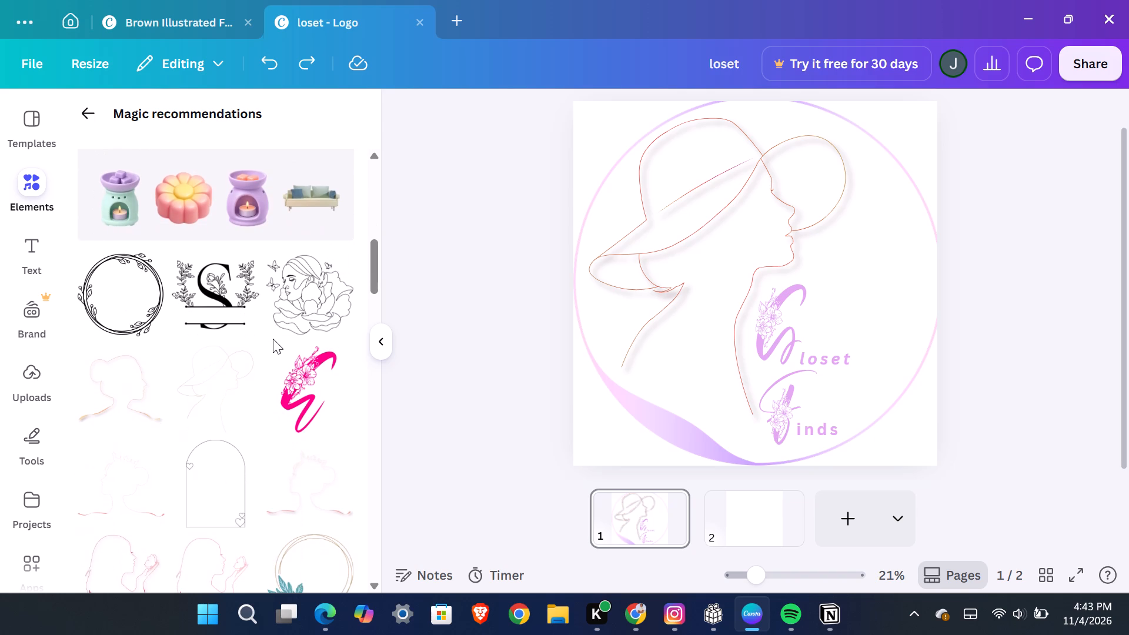
pyautogui.scroll(-1, 273, 339)
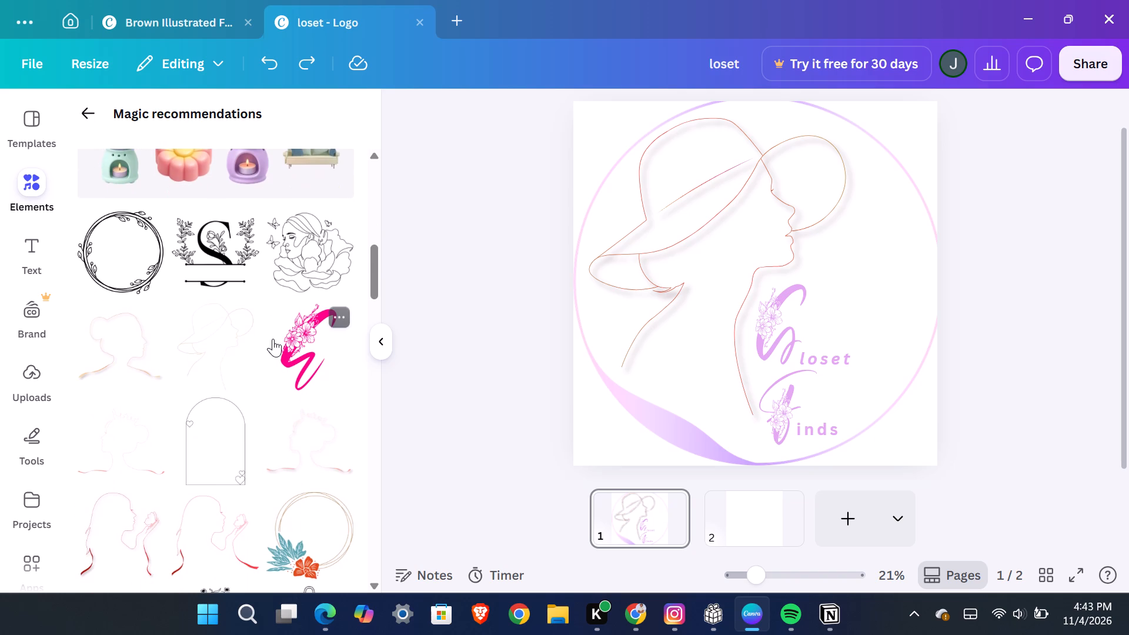
pyautogui.scroll(-3, 273, 339)
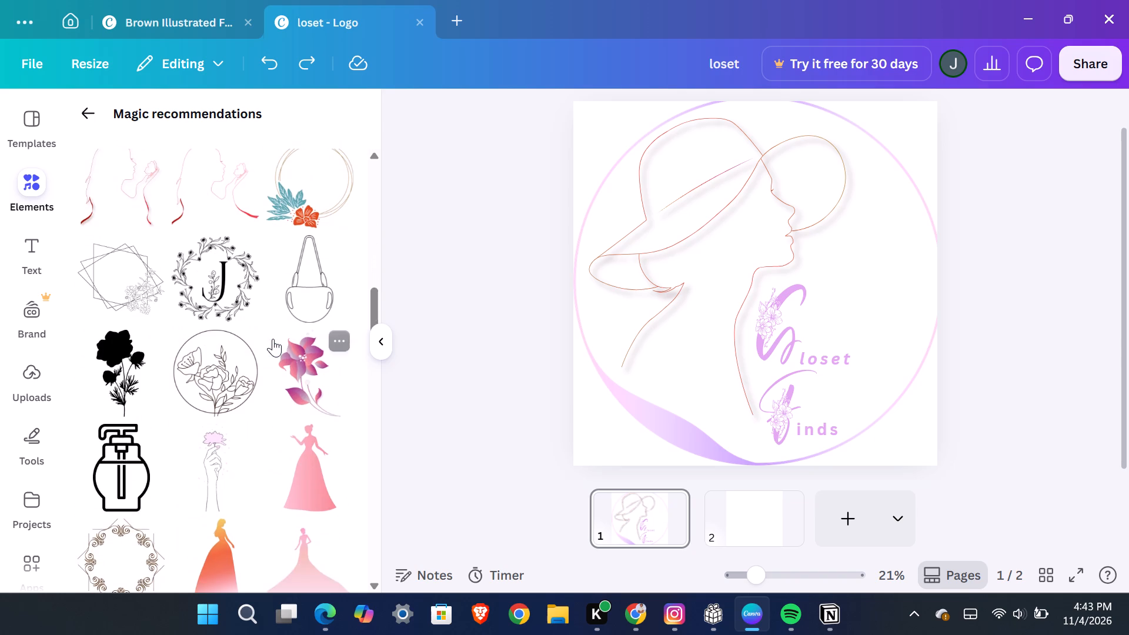
pyautogui.scroll(-2, 273, 339)
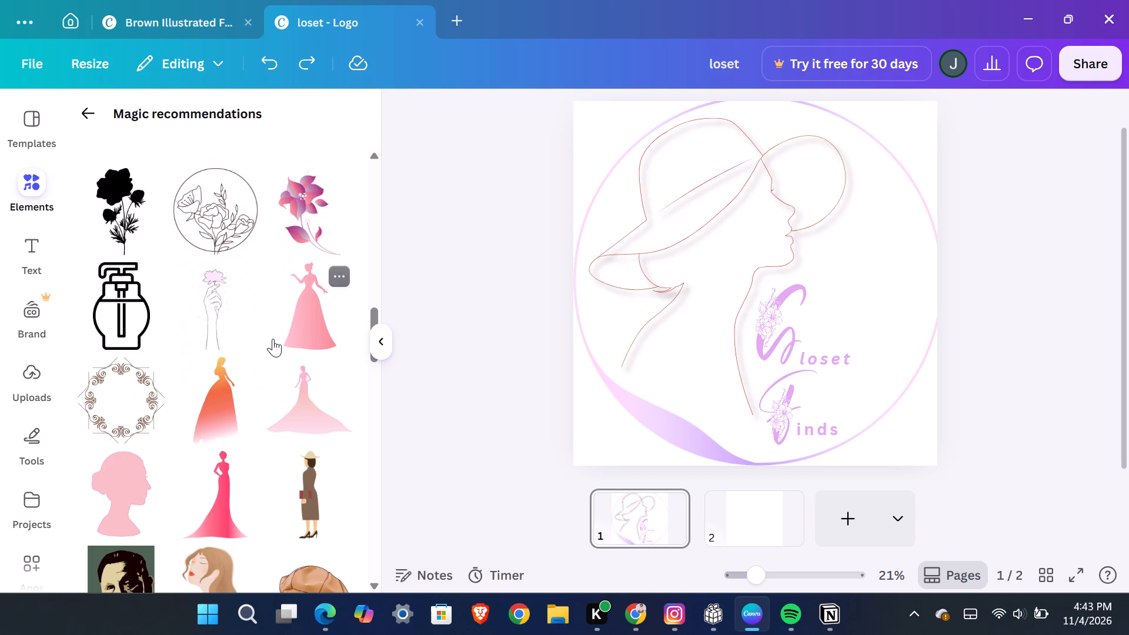
pyautogui.scroll(-1, 299, 339)
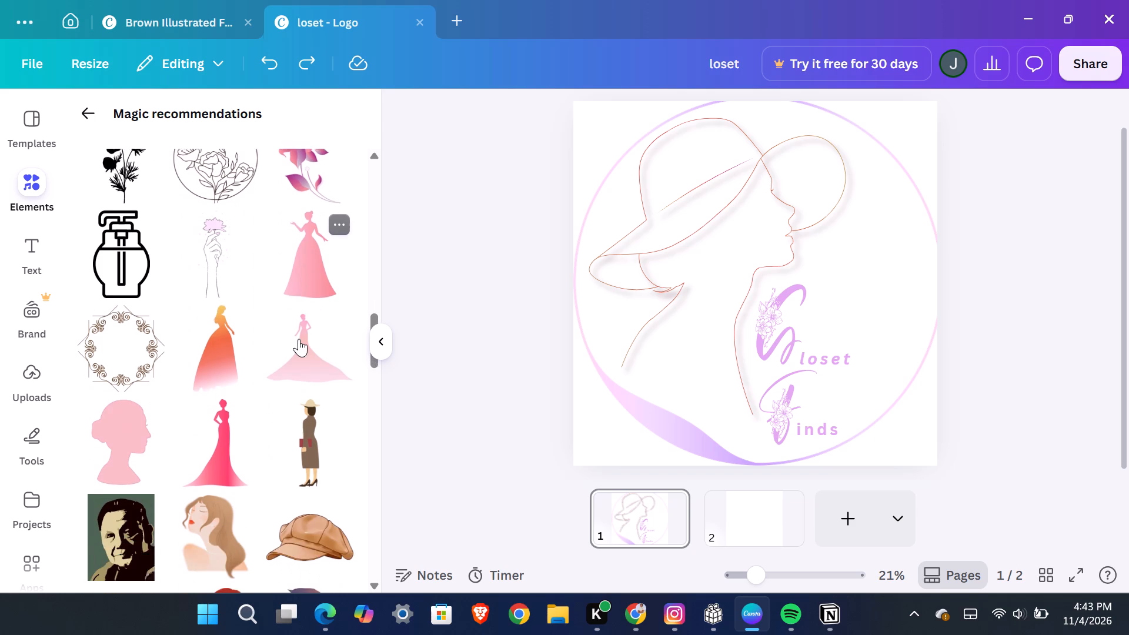
pyautogui.scroll(-2, 299, 339)
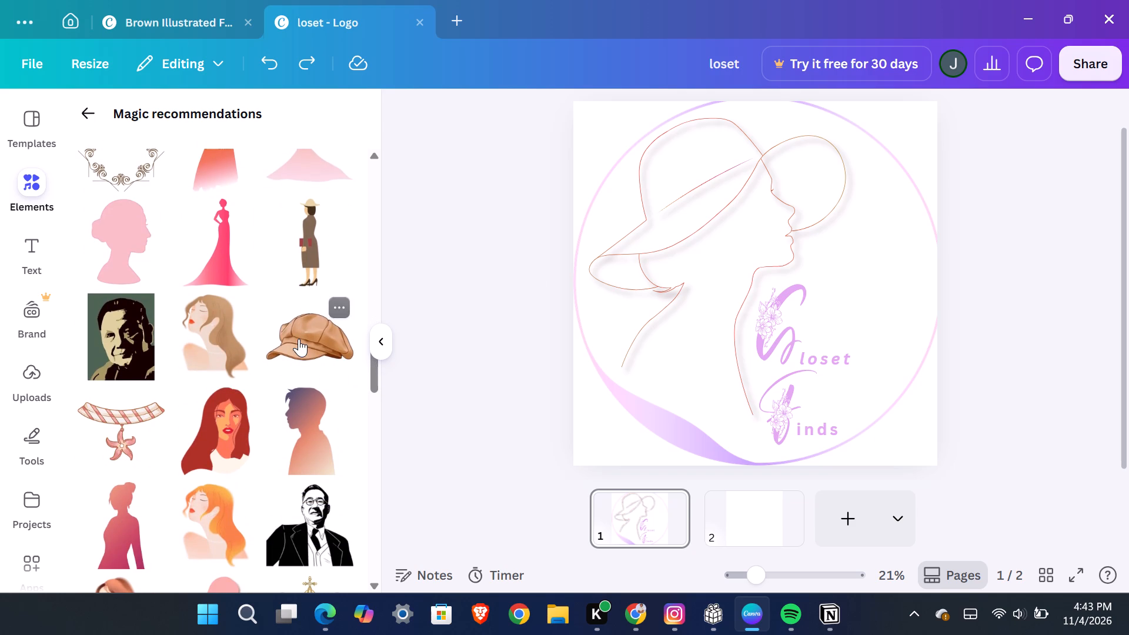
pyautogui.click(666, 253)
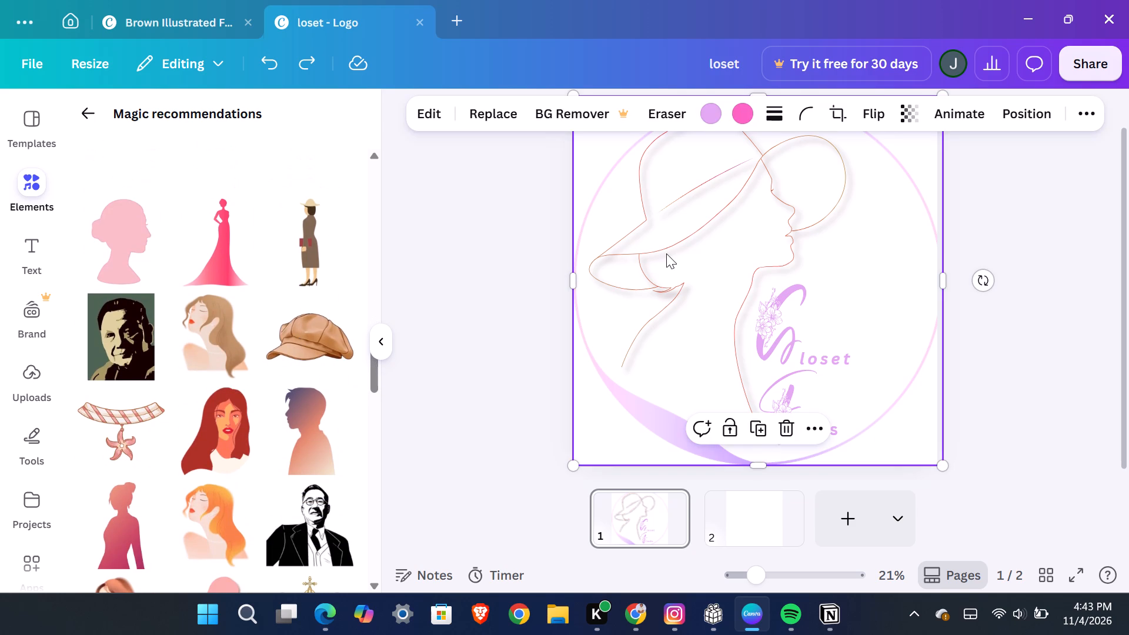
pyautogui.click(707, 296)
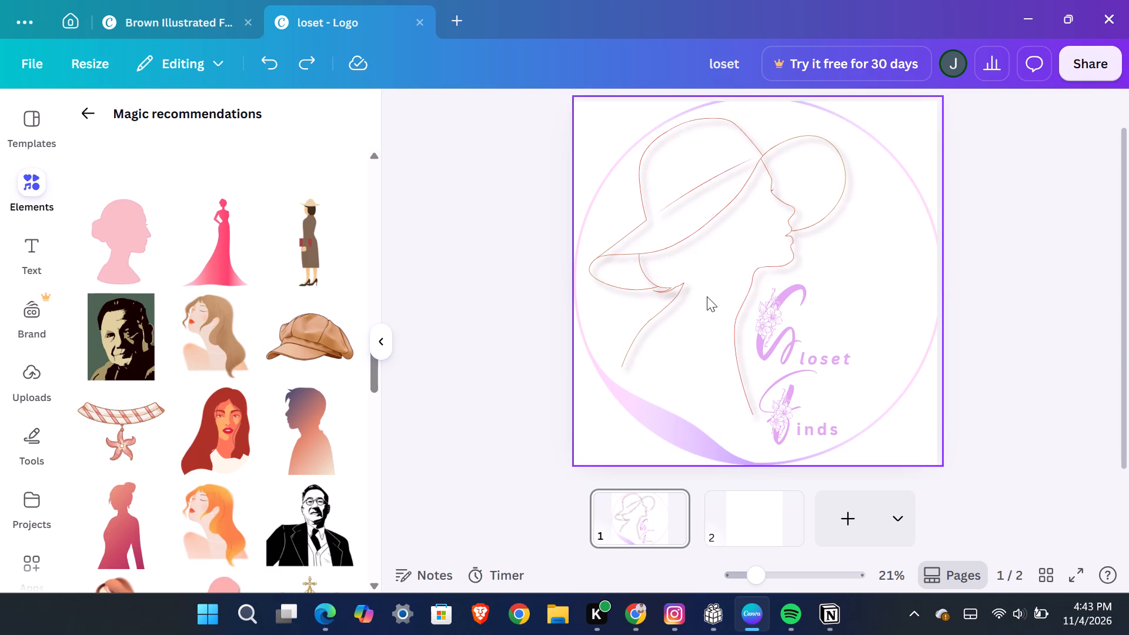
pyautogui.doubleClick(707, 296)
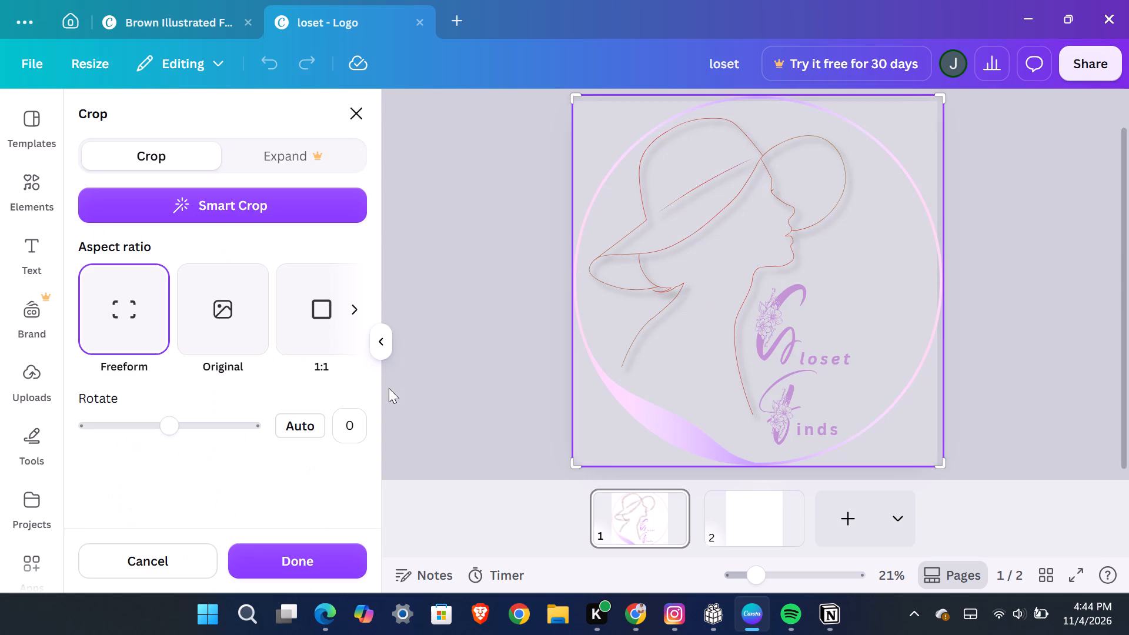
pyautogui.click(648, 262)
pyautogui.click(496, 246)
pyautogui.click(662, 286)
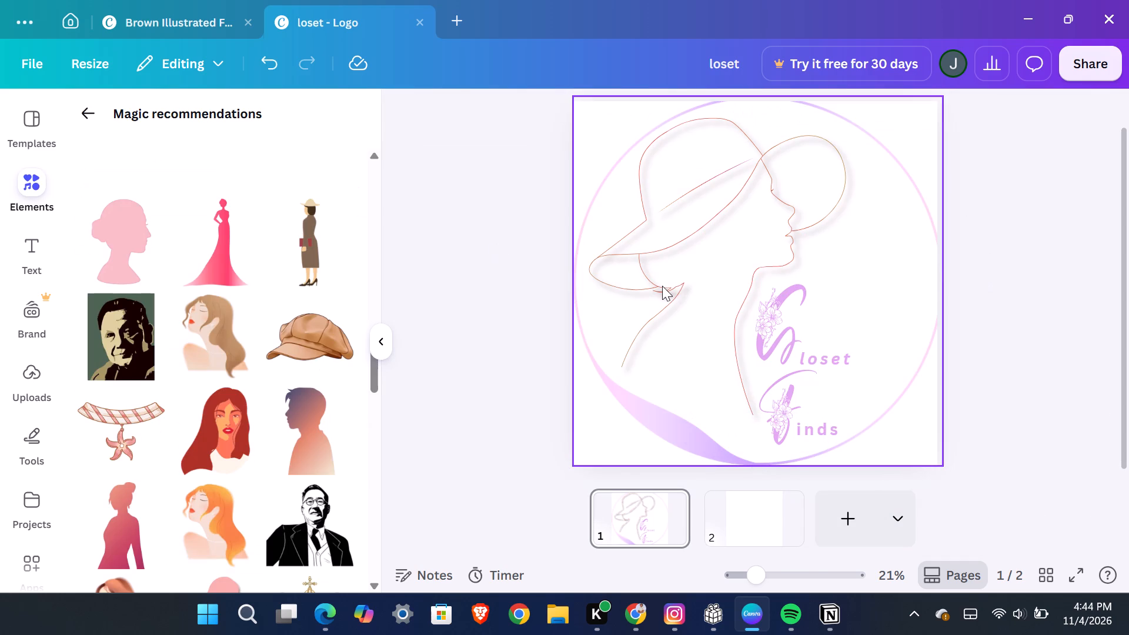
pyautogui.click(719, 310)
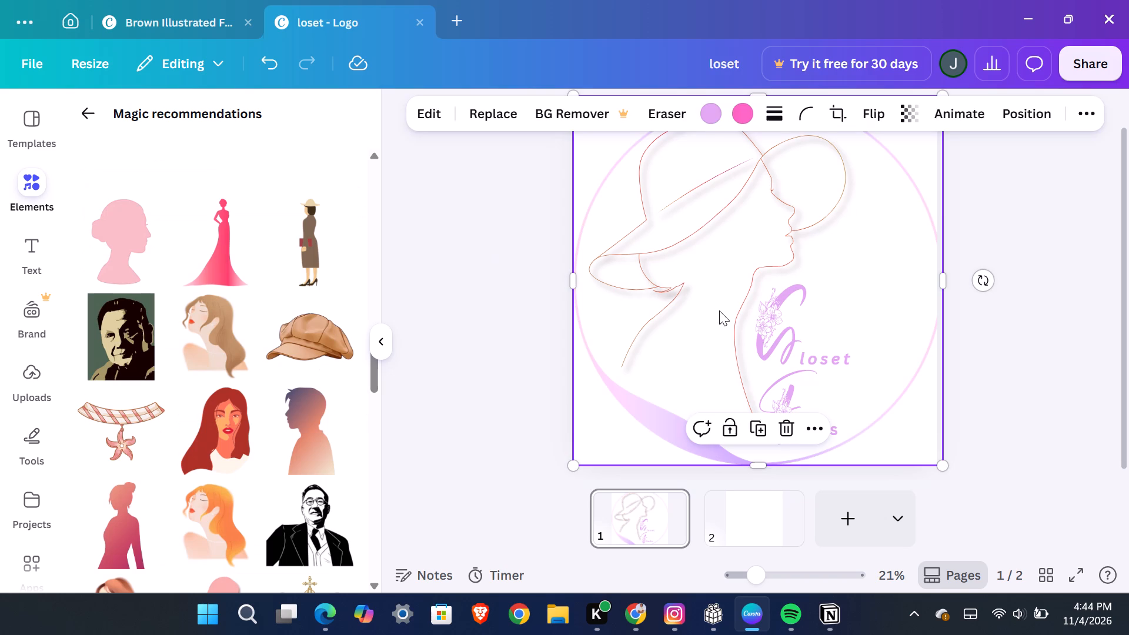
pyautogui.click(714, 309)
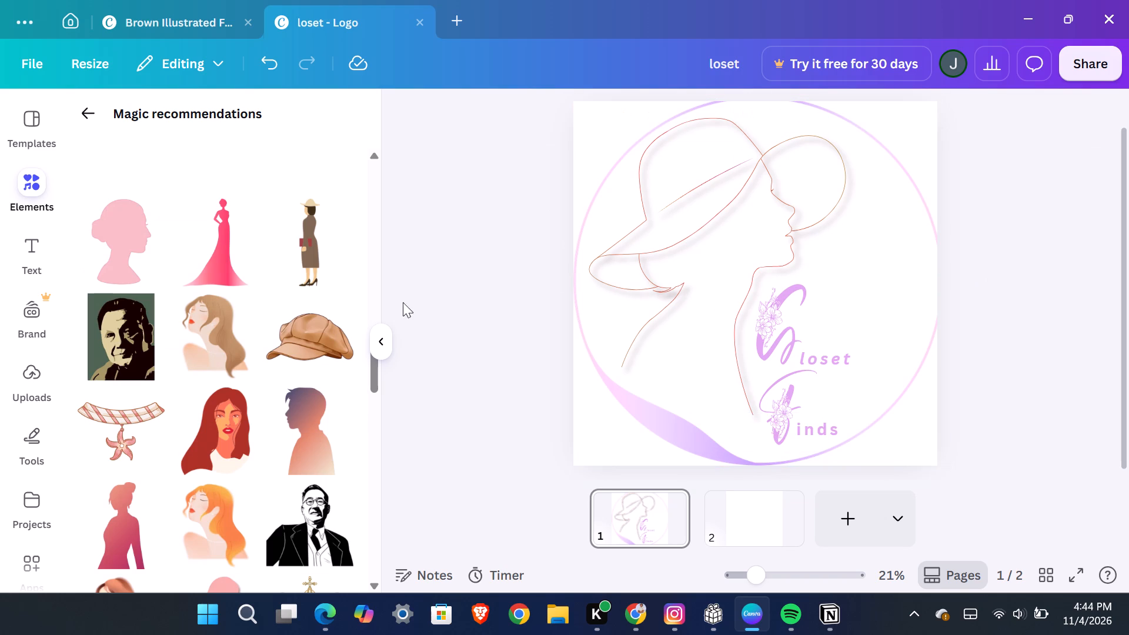
# Continue browsing the recommended graphics for a feminine accessory that could decorate the woman line art.
pyautogui.scroll(-3, 311, 425)
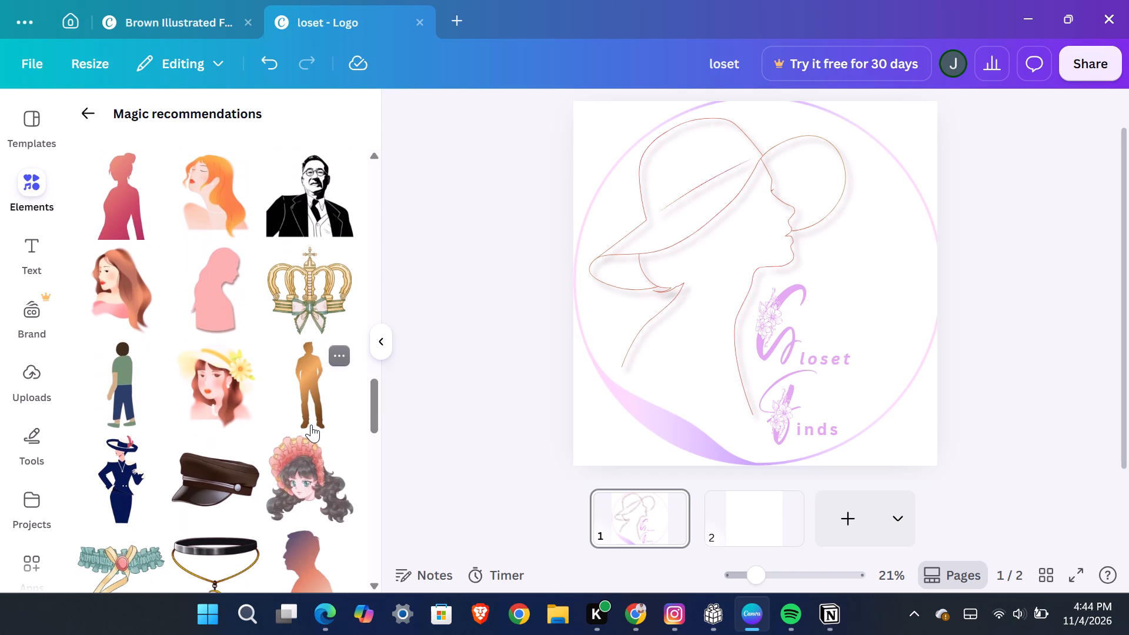
pyautogui.scroll(-2, 311, 425)
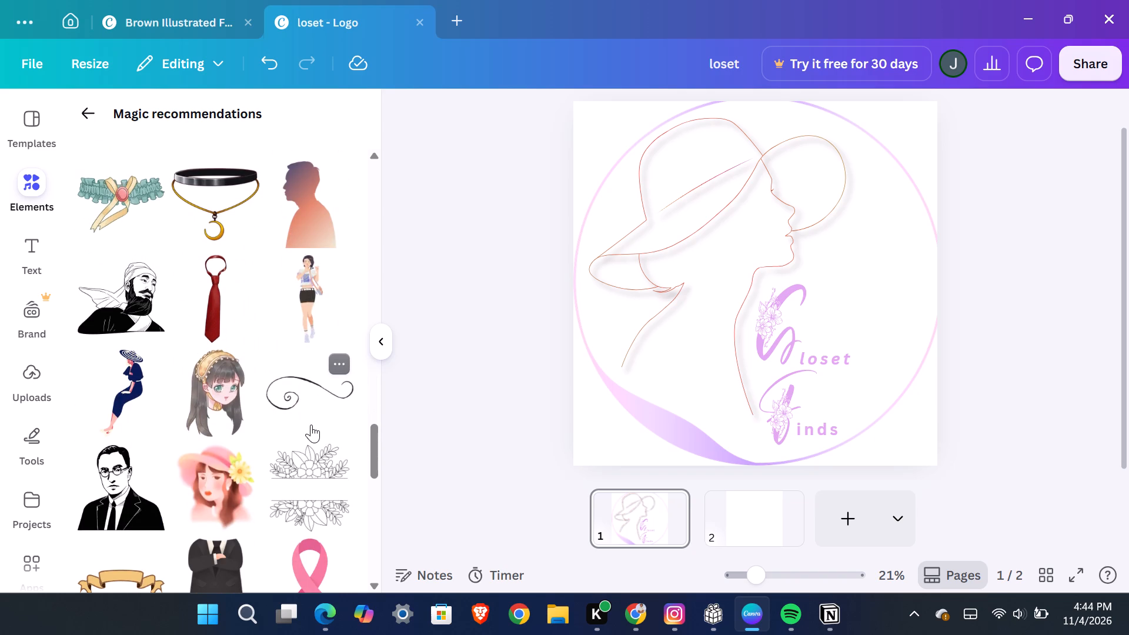
pyautogui.scroll(-4, 311, 425)
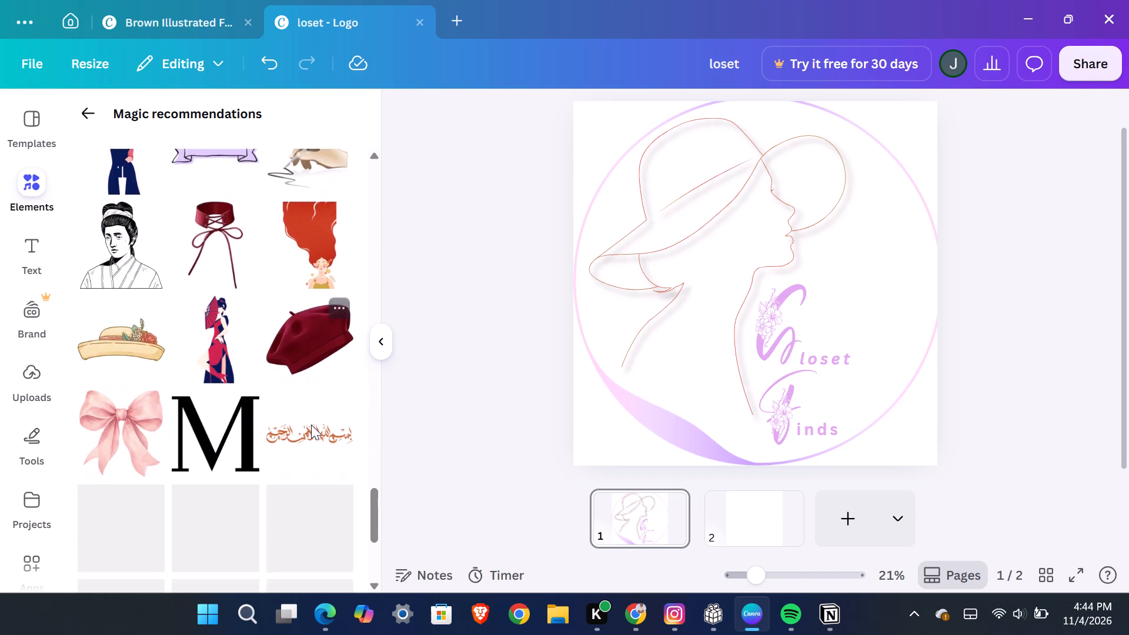
pyautogui.scroll(-4, 311, 425)
pyautogui.scroll(1, 311, 425)
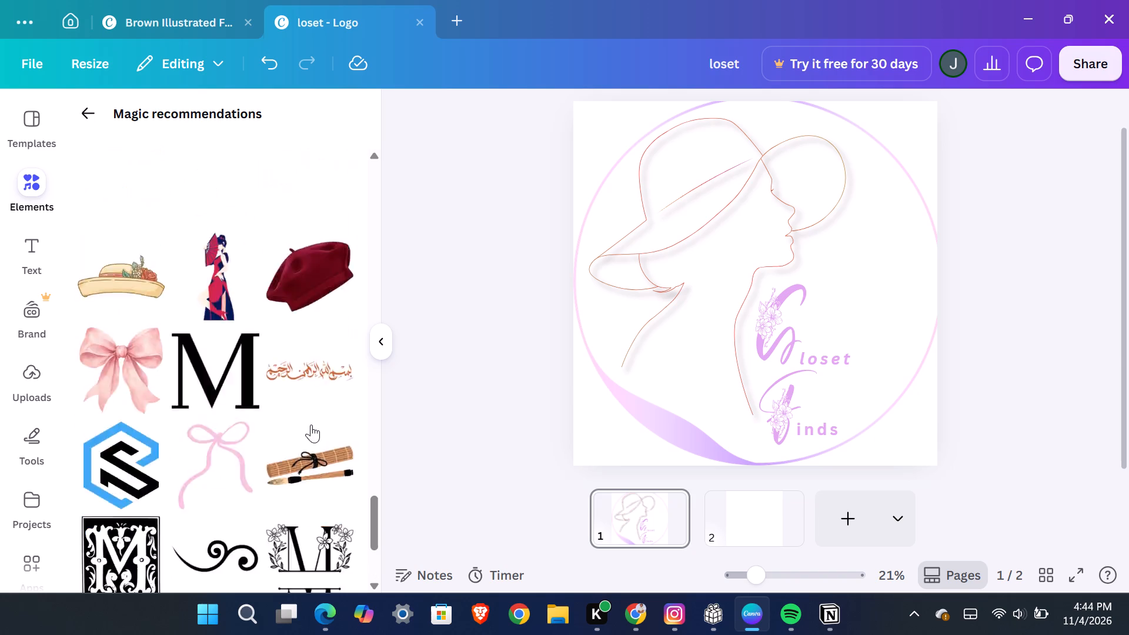
pyautogui.scroll(3, 311, 425)
pyautogui.scroll(-2, 311, 425)
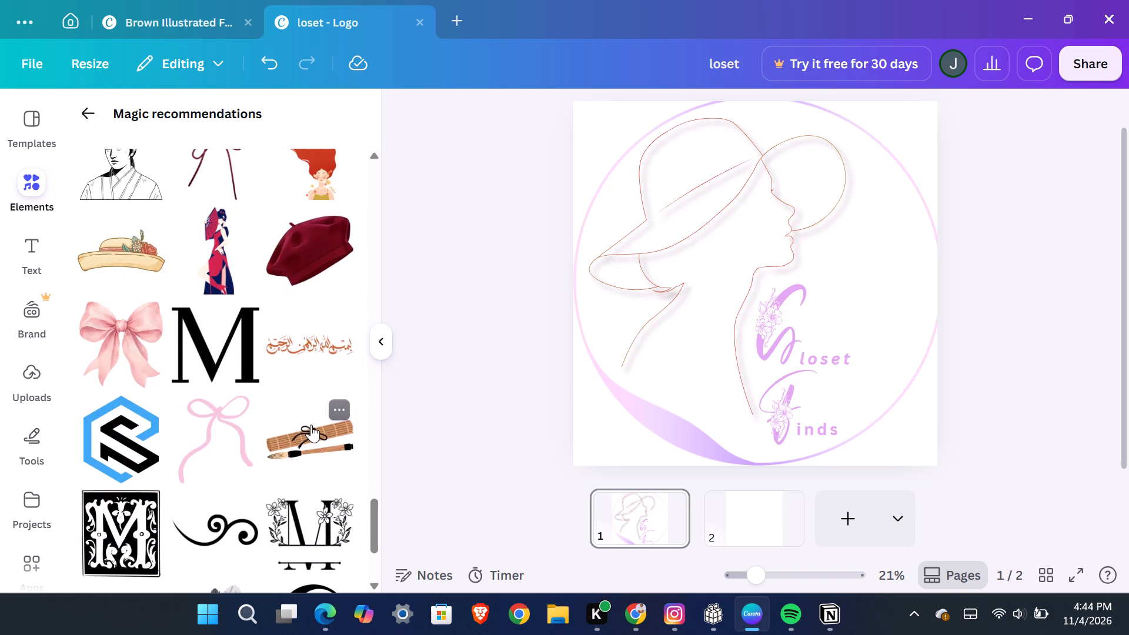
# Add the thin pink ribbon bow graphic, scale it down and place it on the crown of the woman's hat.
pyautogui.click(223, 420)
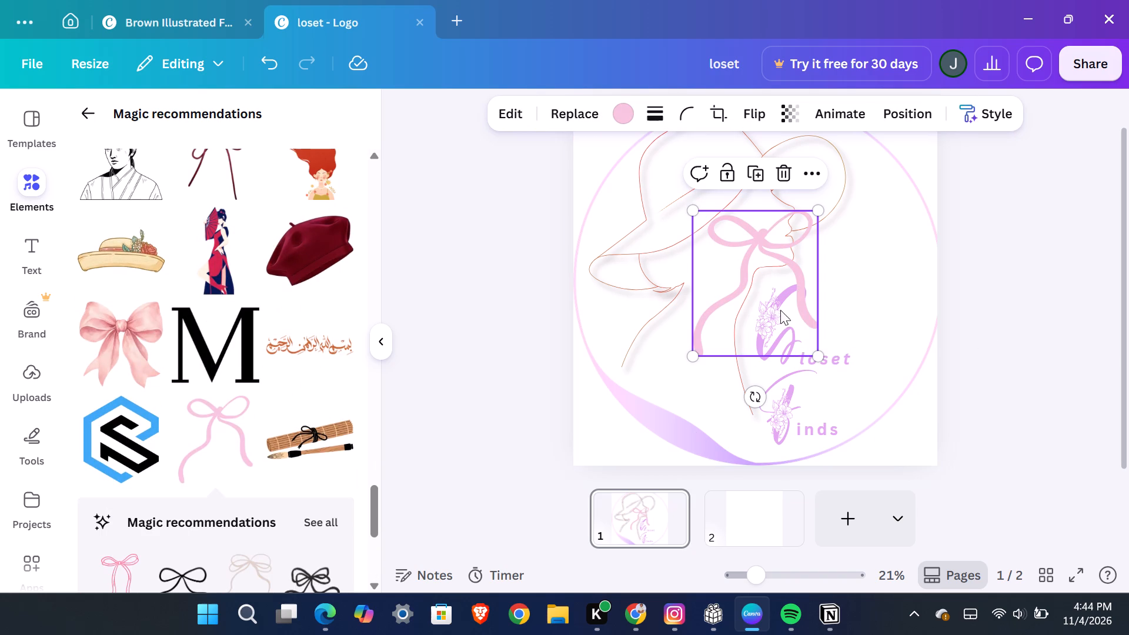
pyautogui.moveTo(693, 203); pyautogui.dragTo(727, 248)
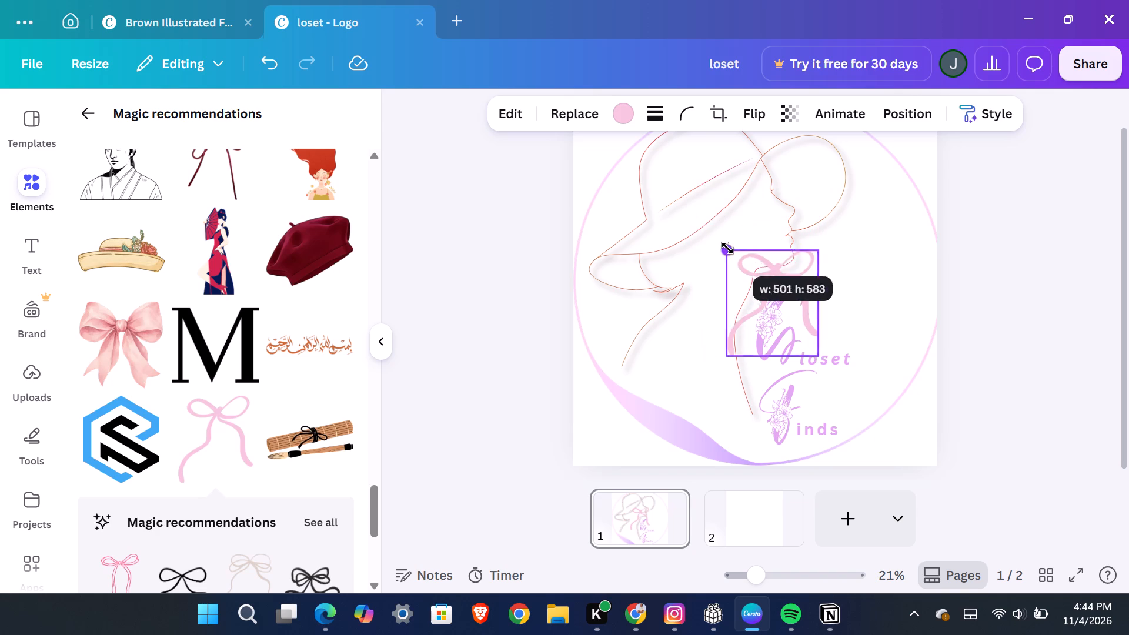
pyautogui.moveTo(727, 248); pyautogui.dragTo(750, 273)
pyautogui.moveTo(766, 287); pyautogui.dragTo(694, 223)
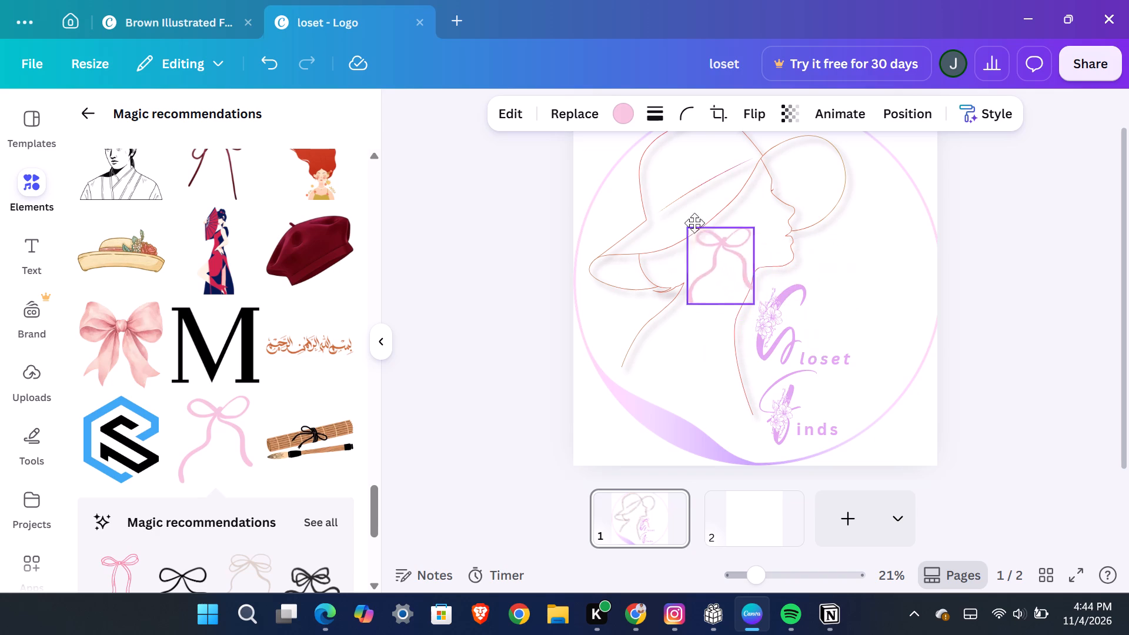
pyautogui.moveTo(694, 223); pyautogui.dragTo(663, 152)
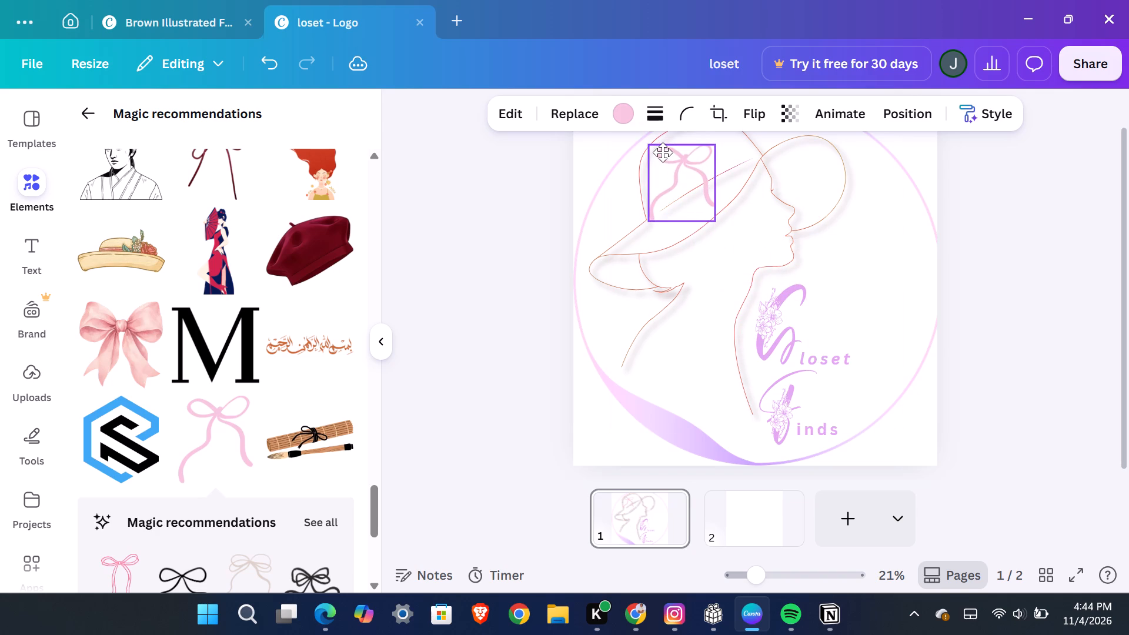
pyautogui.moveTo(663, 152); pyautogui.dragTo(661, 152)
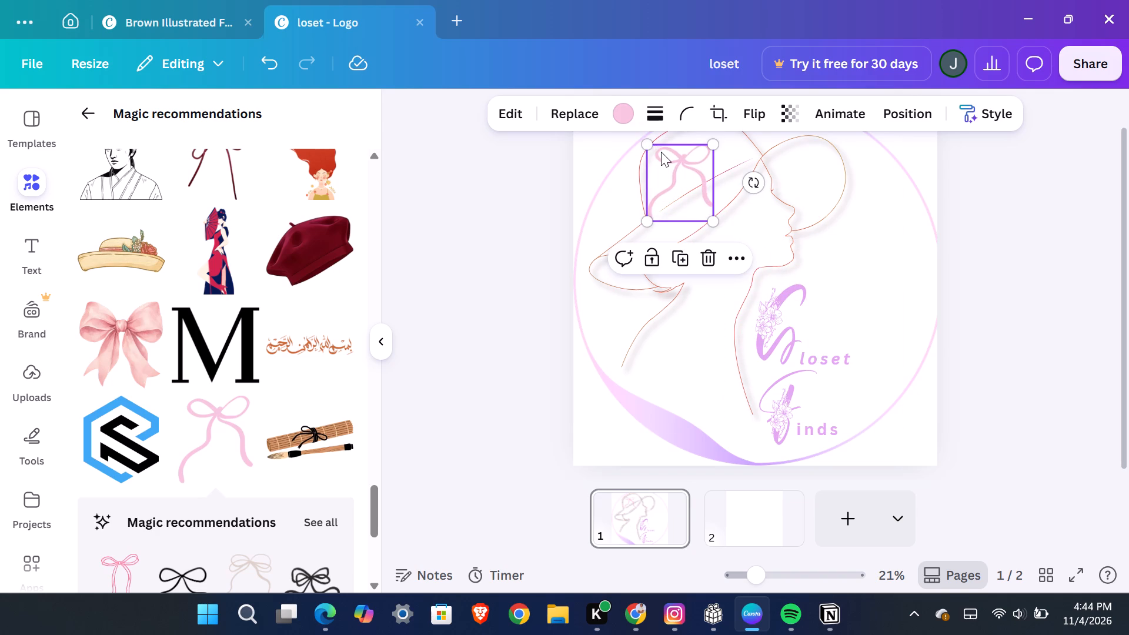
# Recolour the ribbon bow to Light lavender from the document colours.
pyautogui.click(627, 122)
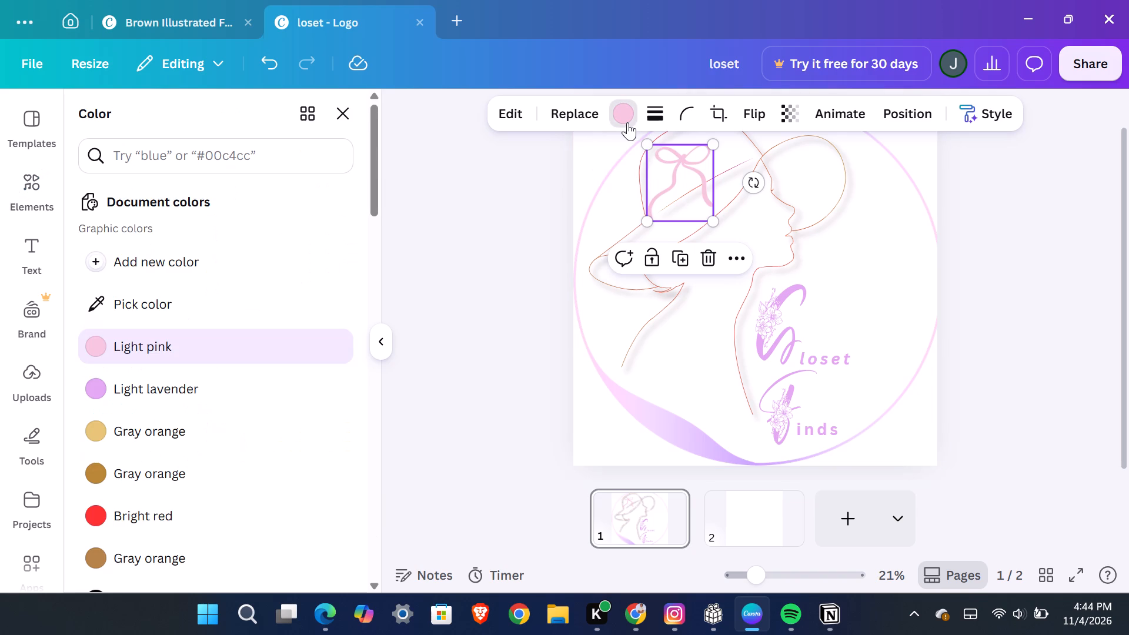
pyautogui.click(220, 383)
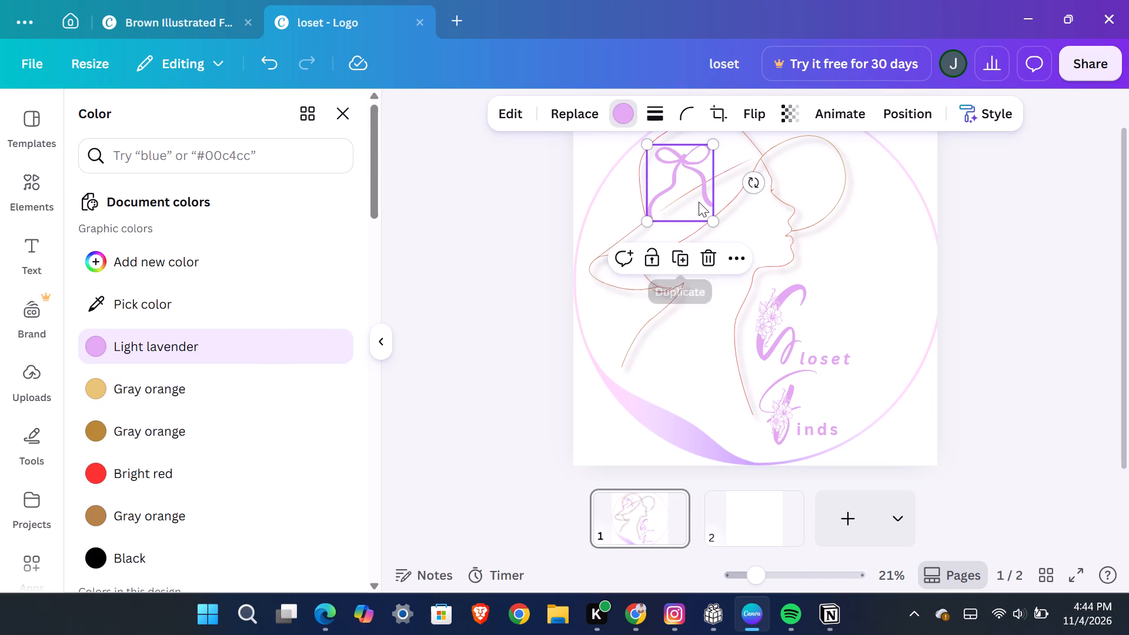
# Reposition the lavender bow slightly lower on the crown of the woman's hat.
pyautogui.moveTo(699, 201); pyautogui.dragTo(747, 188)
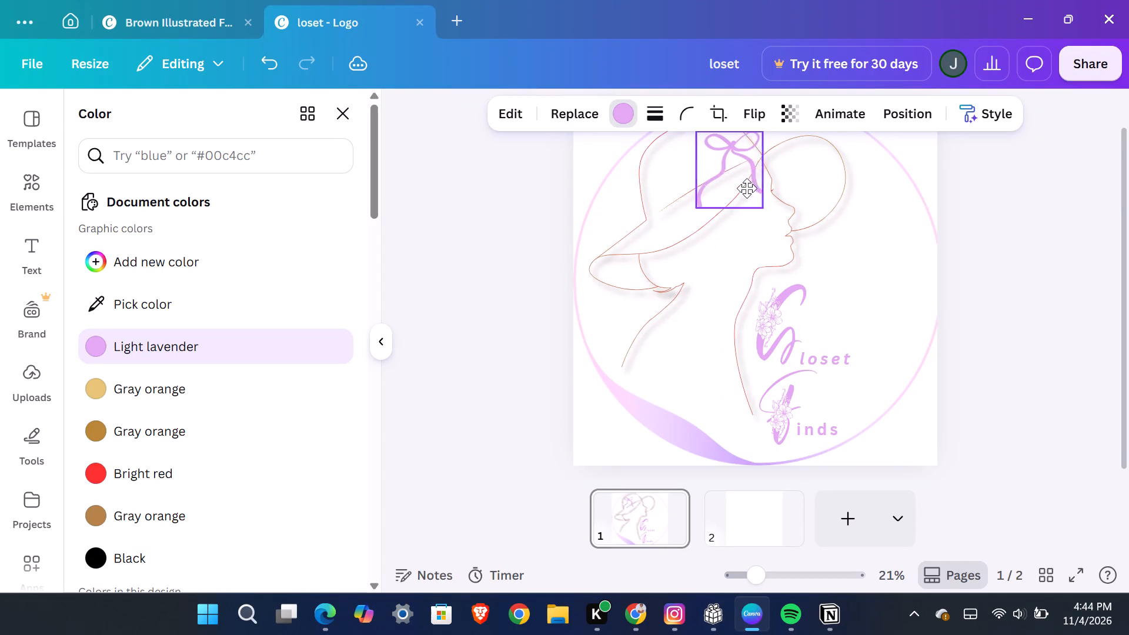
pyautogui.moveTo(747, 188); pyautogui.dragTo(697, 211)
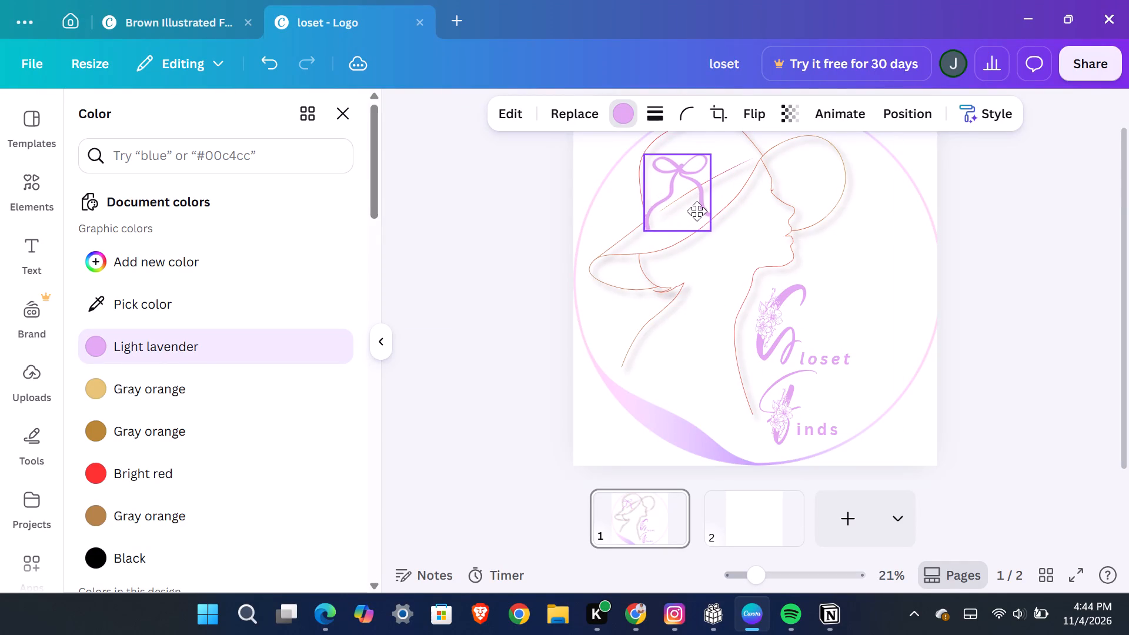
pyautogui.moveTo(697, 211); pyautogui.dragTo(699, 209)
pyautogui.click(984, 229)
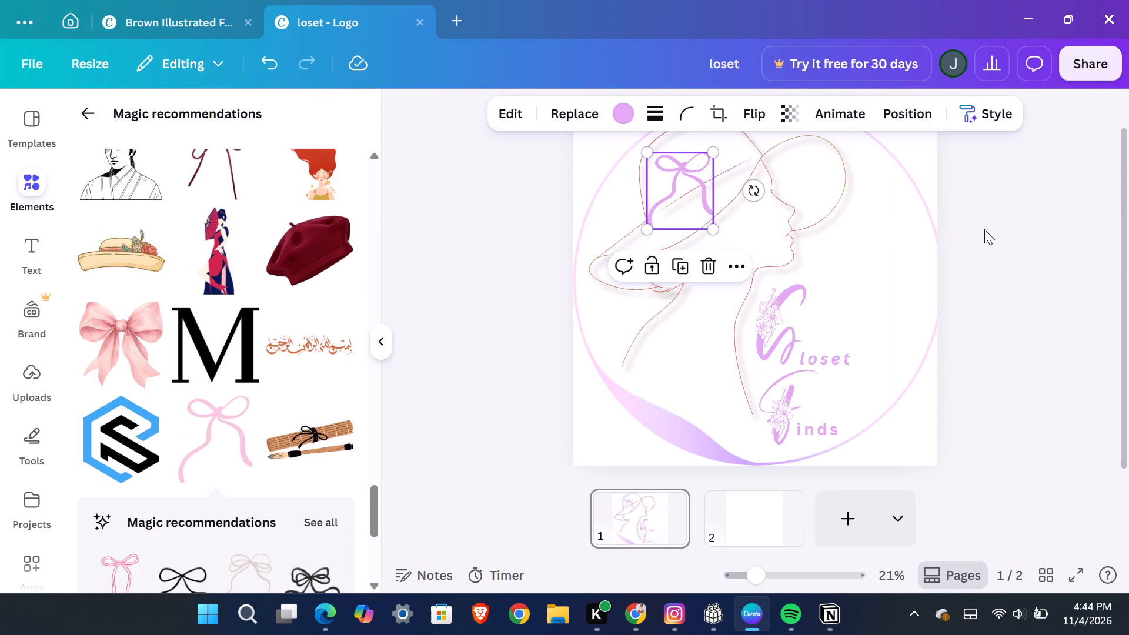
# Show the full set of ribbon bow recommendations and delete the lavender bow from the woman's hat.
pyautogui.click(322, 514)
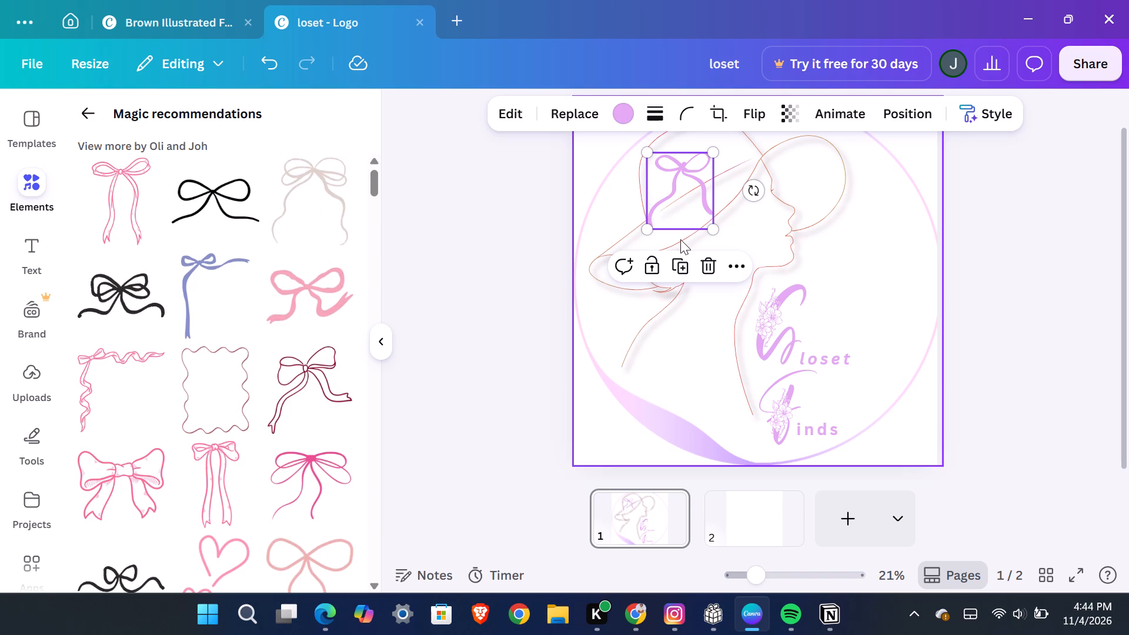
pyautogui.click(700, 257)
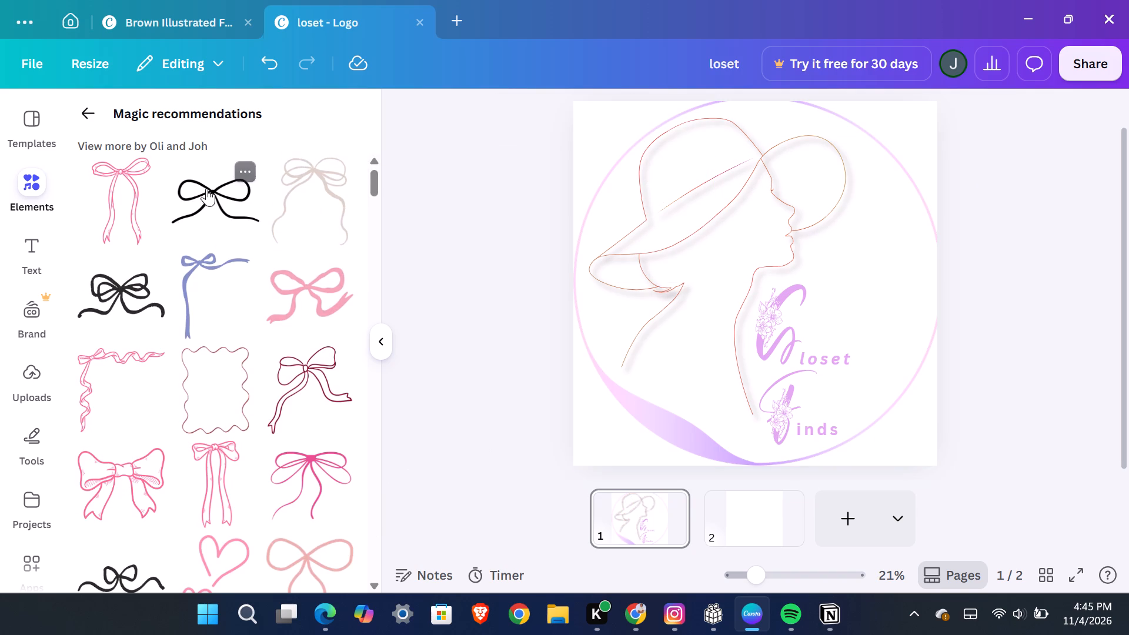
# Add the pale beige looped ribbon bow with long tails, scale it to about 220 wide and place it on the hat's crown.
pyautogui.click(293, 205)
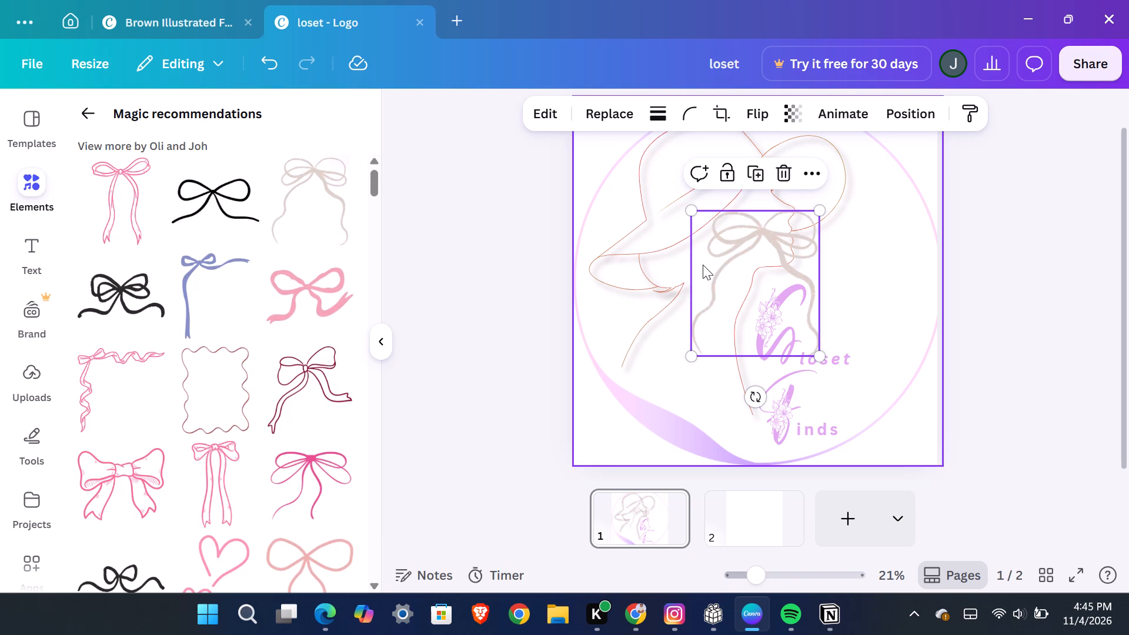
pyautogui.moveTo(747, 259); pyautogui.dragTo(694, 173)
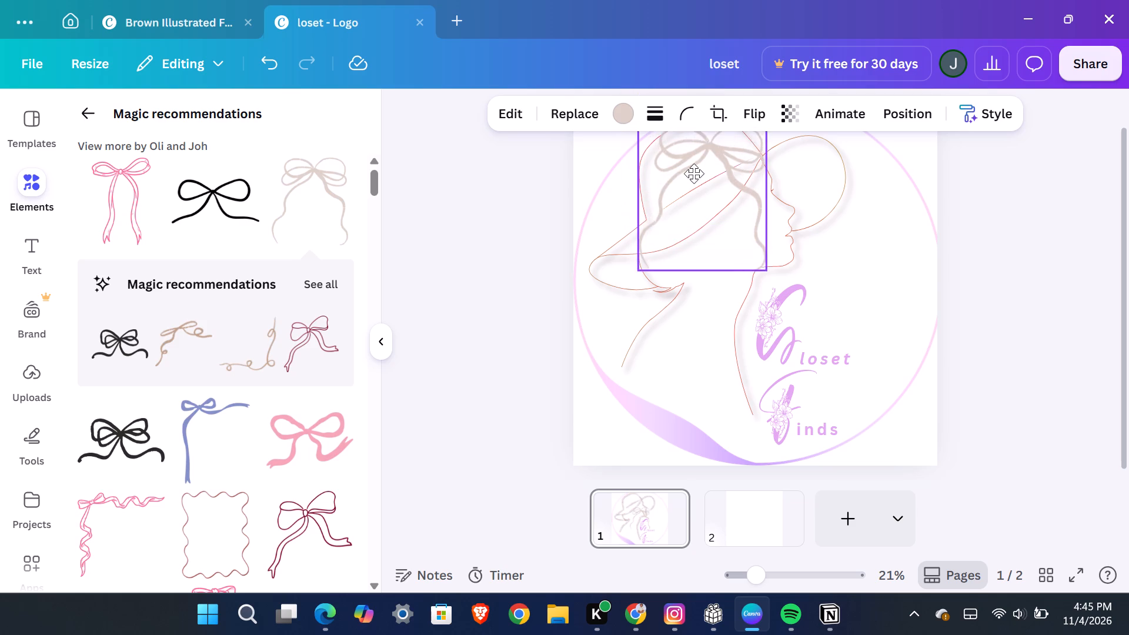
pyautogui.moveTo(694, 173); pyautogui.dragTo(693, 180)
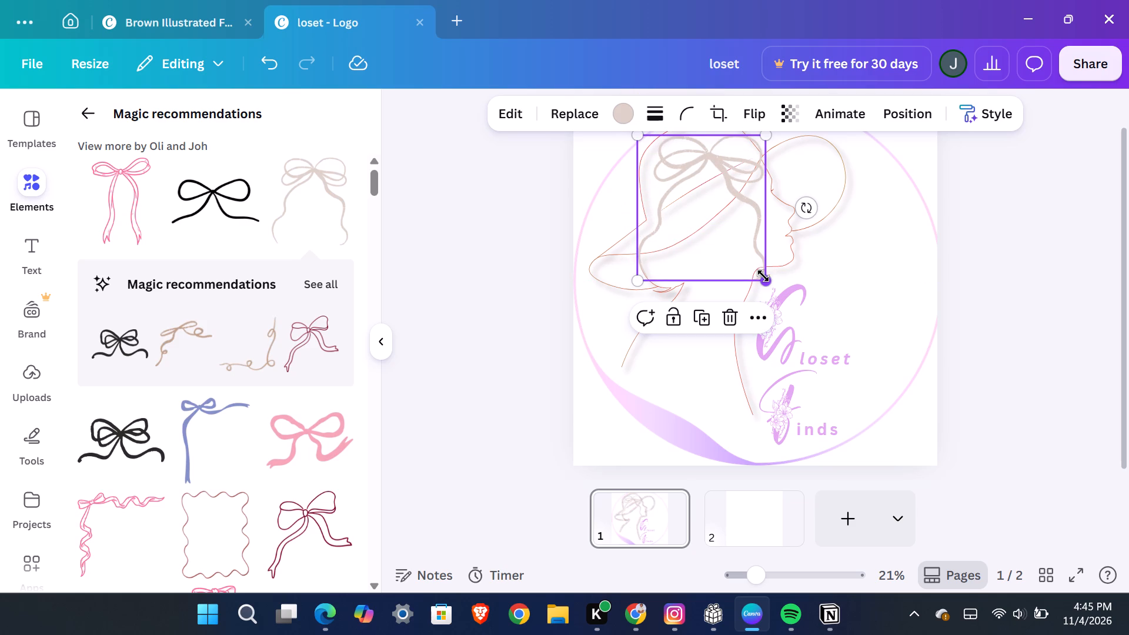
pyautogui.moveTo(764, 279); pyautogui.dragTo(731, 247)
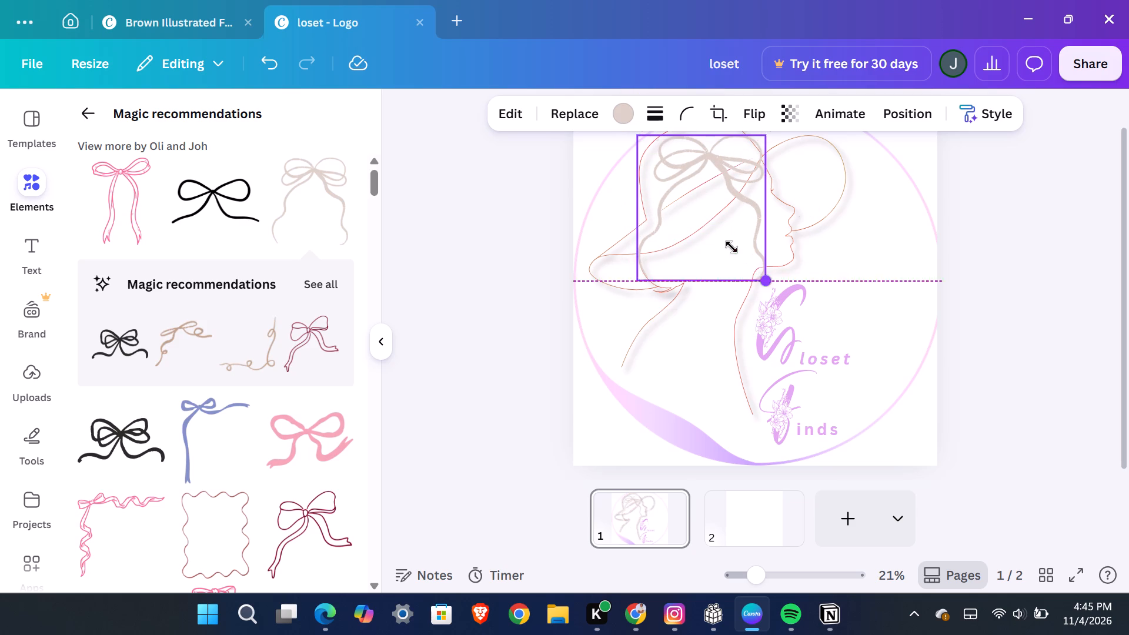
pyautogui.moveTo(731, 247); pyautogui.dragTo(700, 158)
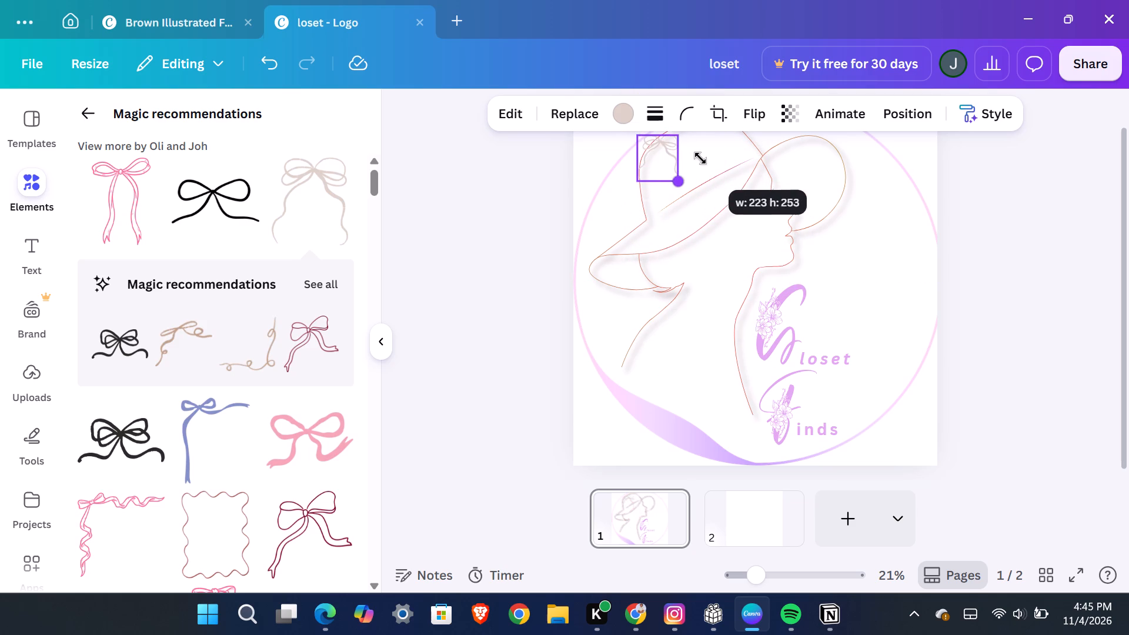
pyautogui.moveTo(700, 158); pyautogui.dragTo(699, 156)
pyautogui.moveTo(653, 156); pyautogui.dragTo(654, 159)
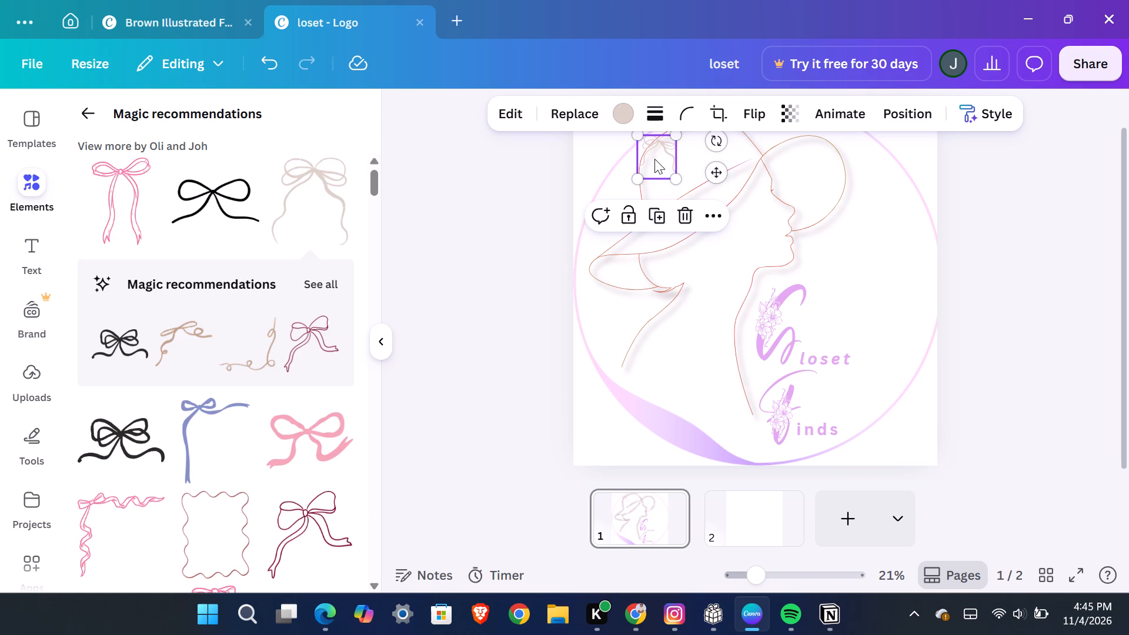
pyautogui.moveTo(654, 159); pyautogui.dragTo(684, 171)
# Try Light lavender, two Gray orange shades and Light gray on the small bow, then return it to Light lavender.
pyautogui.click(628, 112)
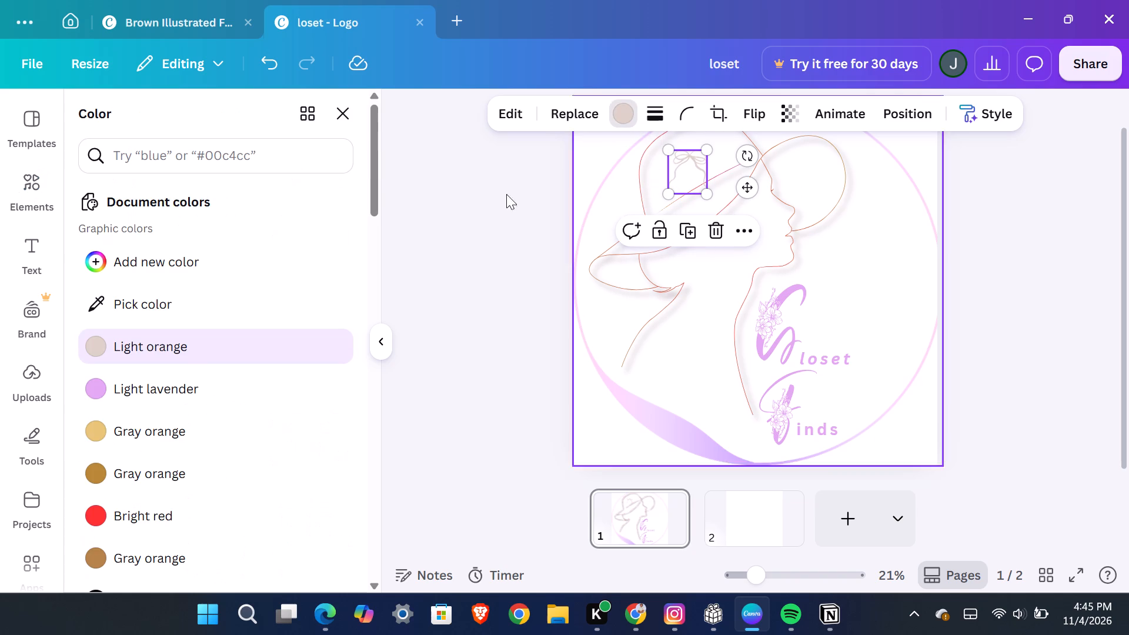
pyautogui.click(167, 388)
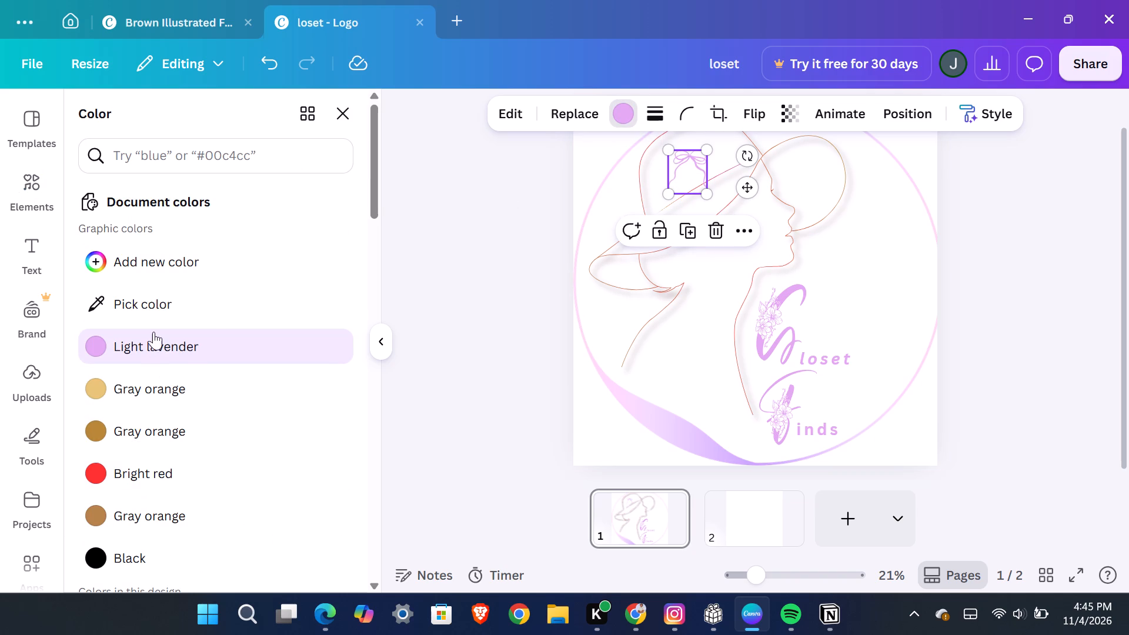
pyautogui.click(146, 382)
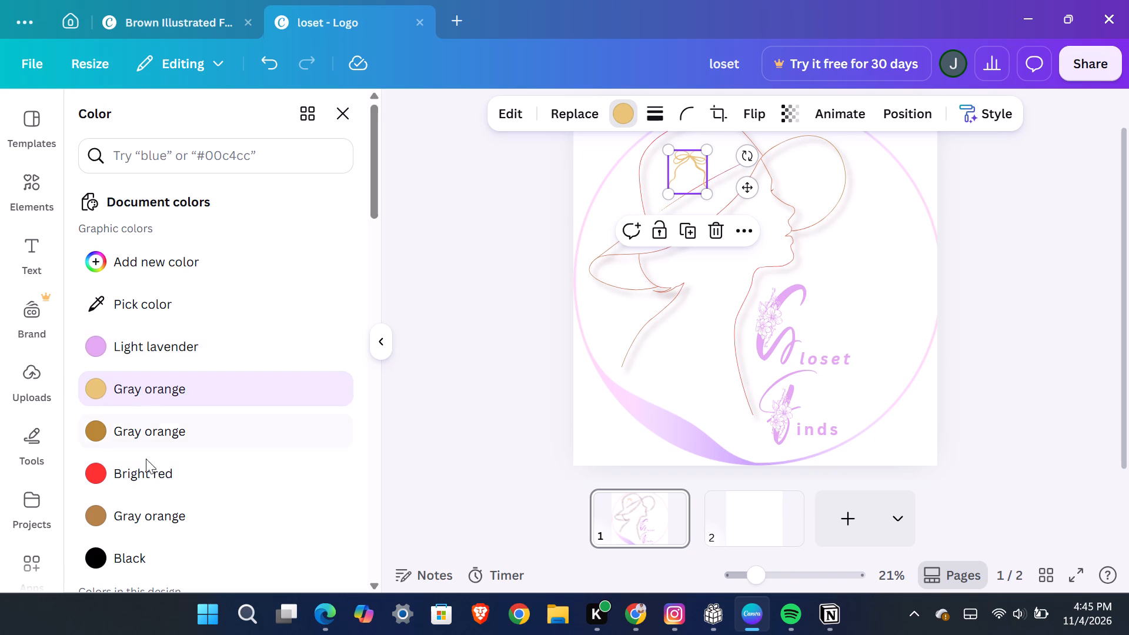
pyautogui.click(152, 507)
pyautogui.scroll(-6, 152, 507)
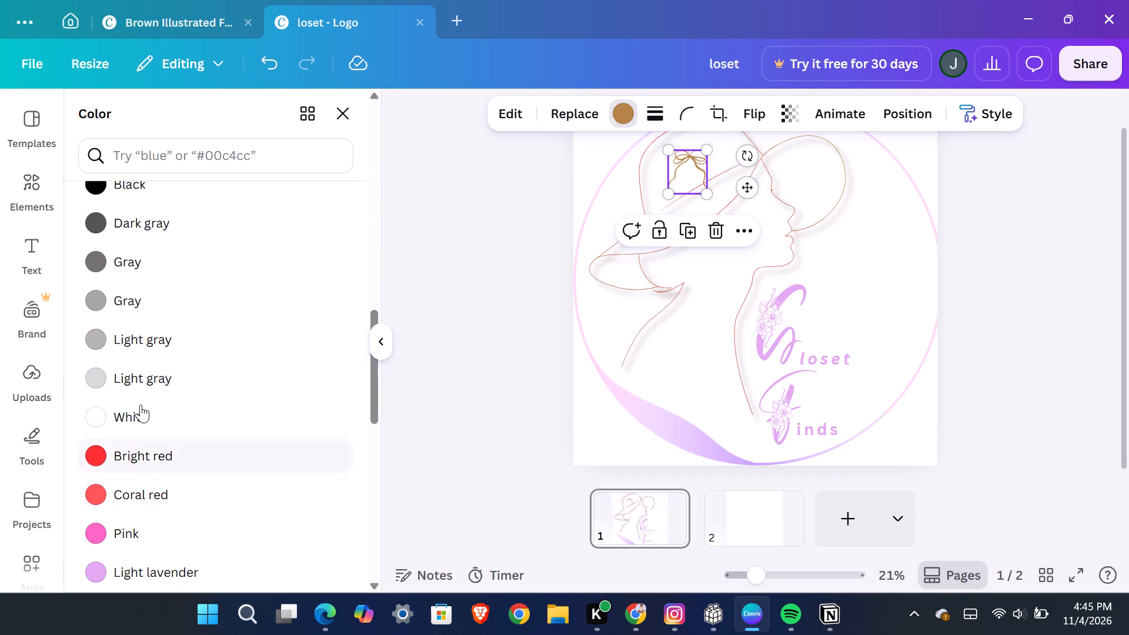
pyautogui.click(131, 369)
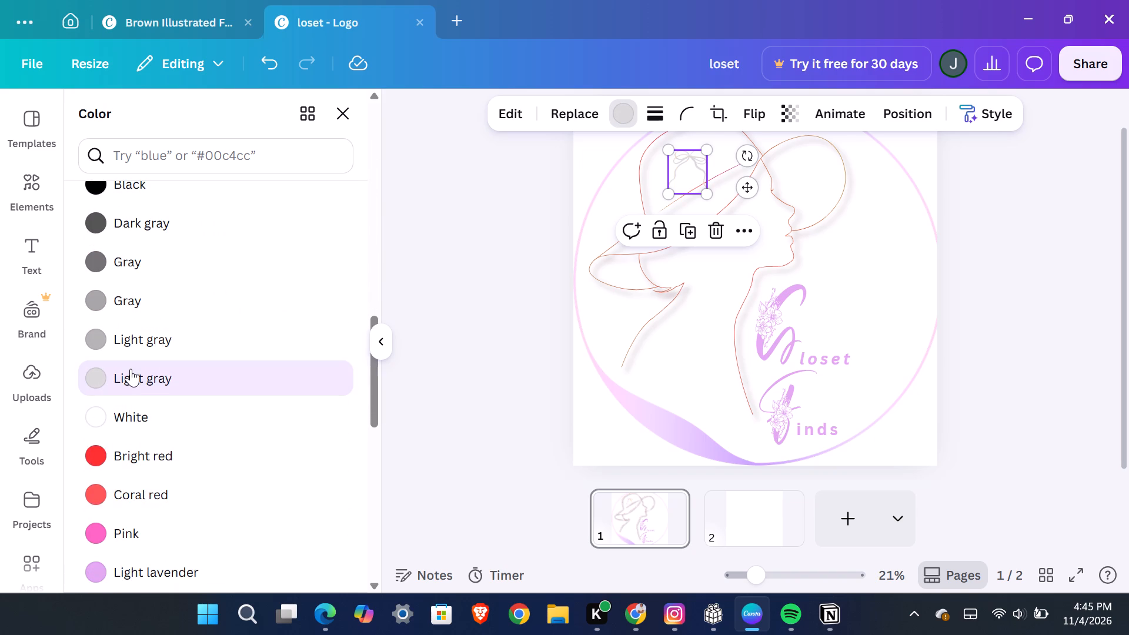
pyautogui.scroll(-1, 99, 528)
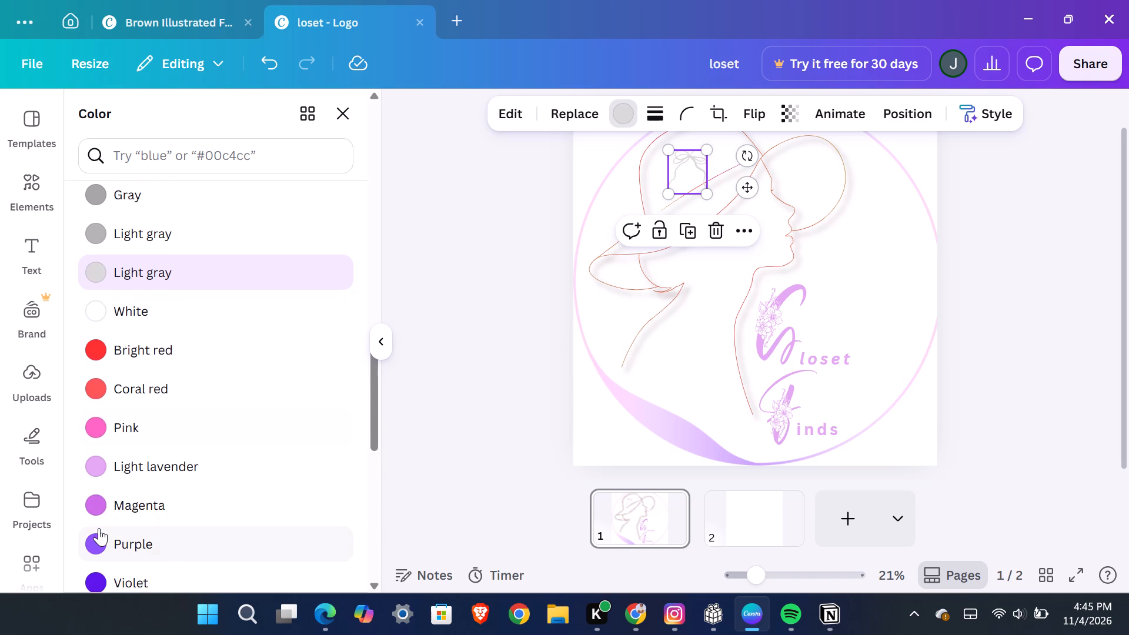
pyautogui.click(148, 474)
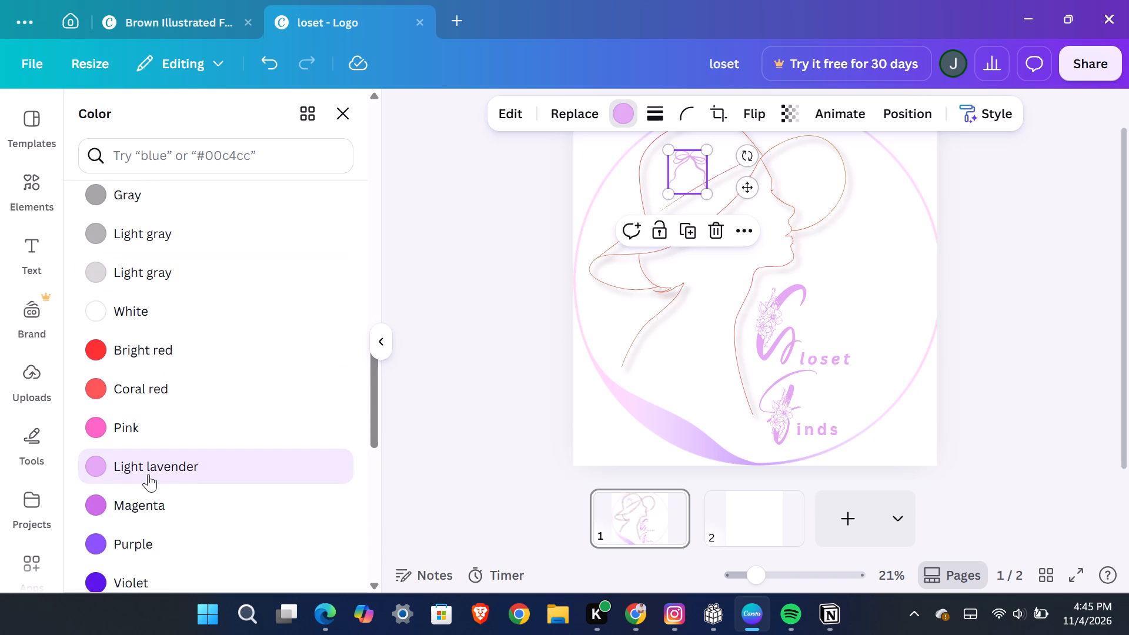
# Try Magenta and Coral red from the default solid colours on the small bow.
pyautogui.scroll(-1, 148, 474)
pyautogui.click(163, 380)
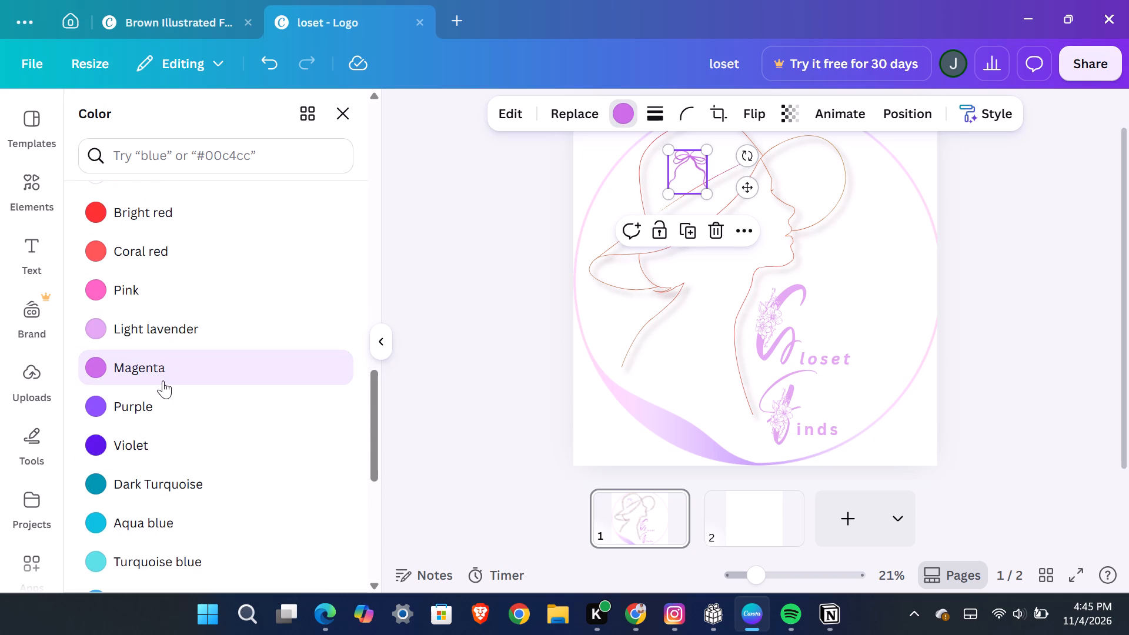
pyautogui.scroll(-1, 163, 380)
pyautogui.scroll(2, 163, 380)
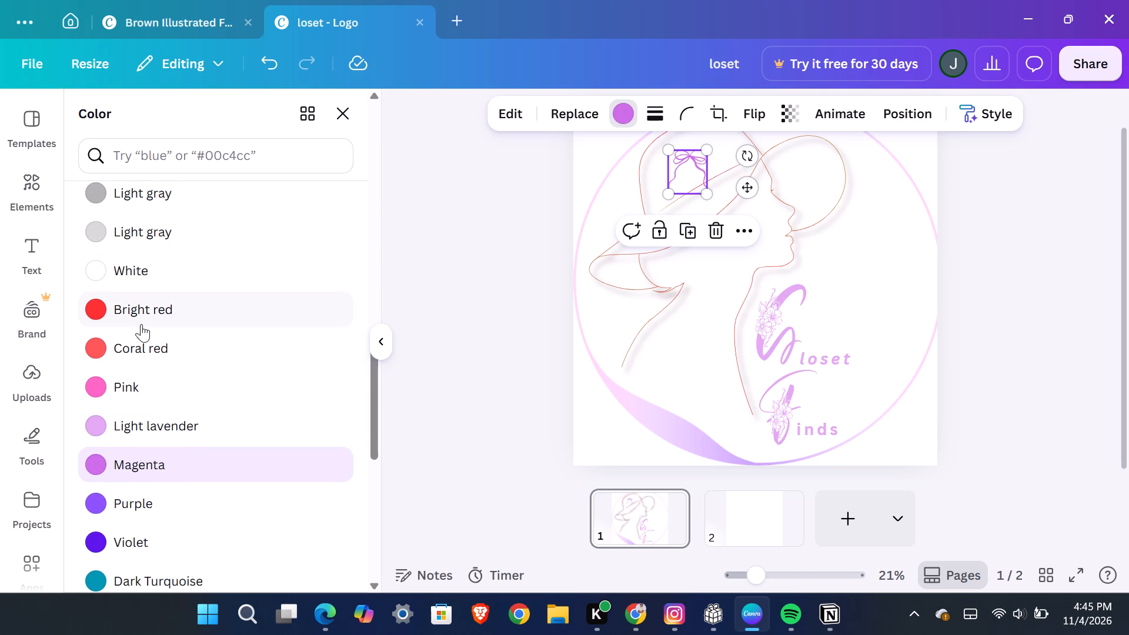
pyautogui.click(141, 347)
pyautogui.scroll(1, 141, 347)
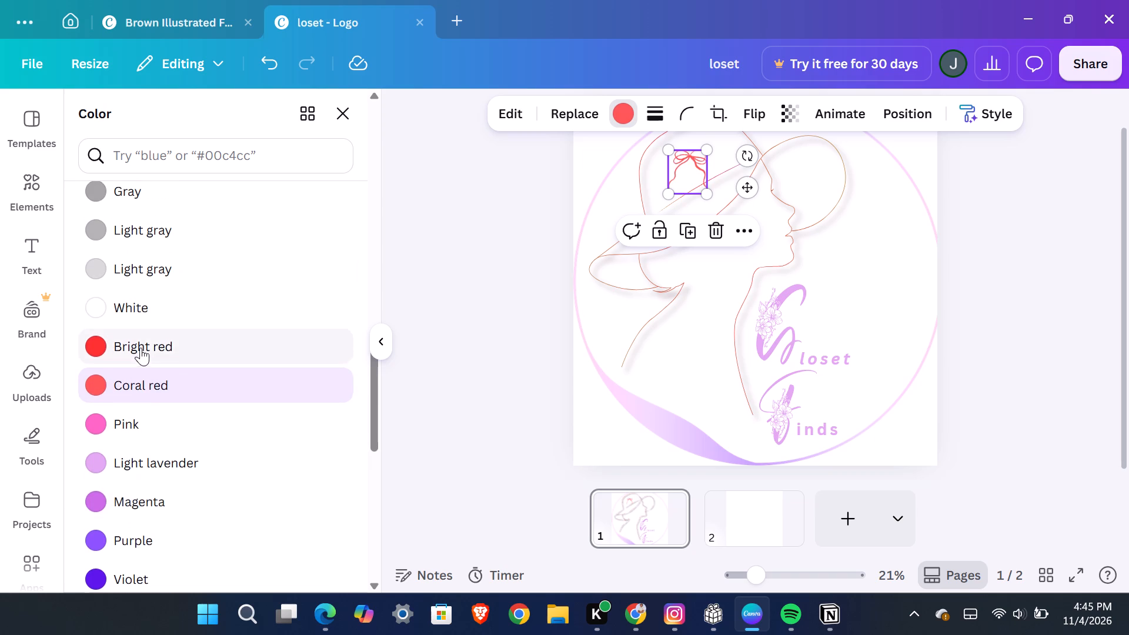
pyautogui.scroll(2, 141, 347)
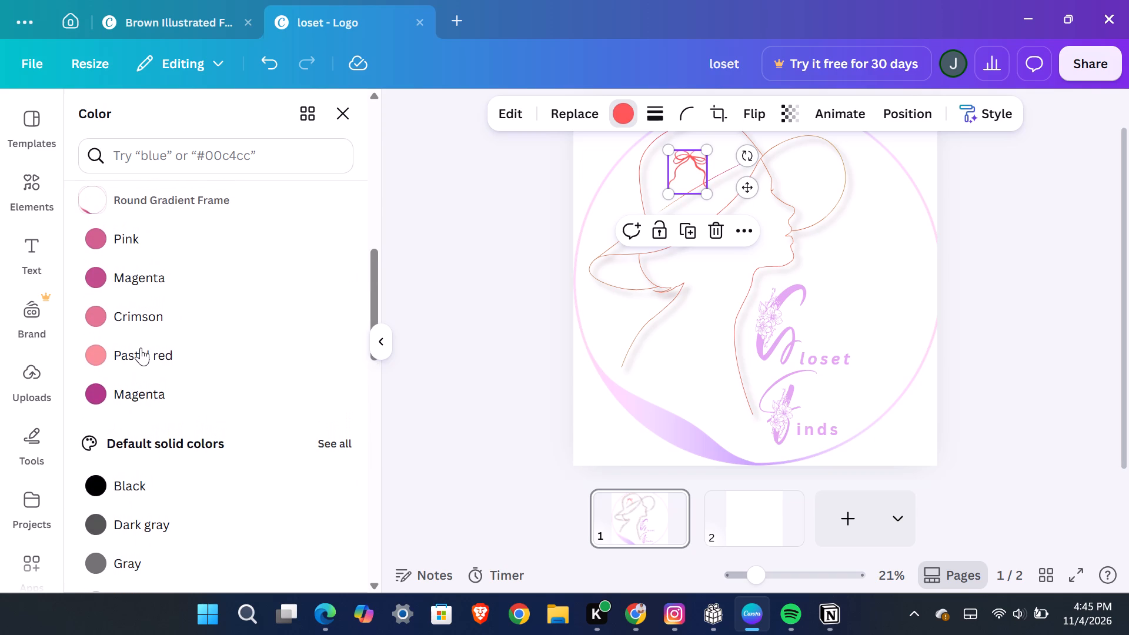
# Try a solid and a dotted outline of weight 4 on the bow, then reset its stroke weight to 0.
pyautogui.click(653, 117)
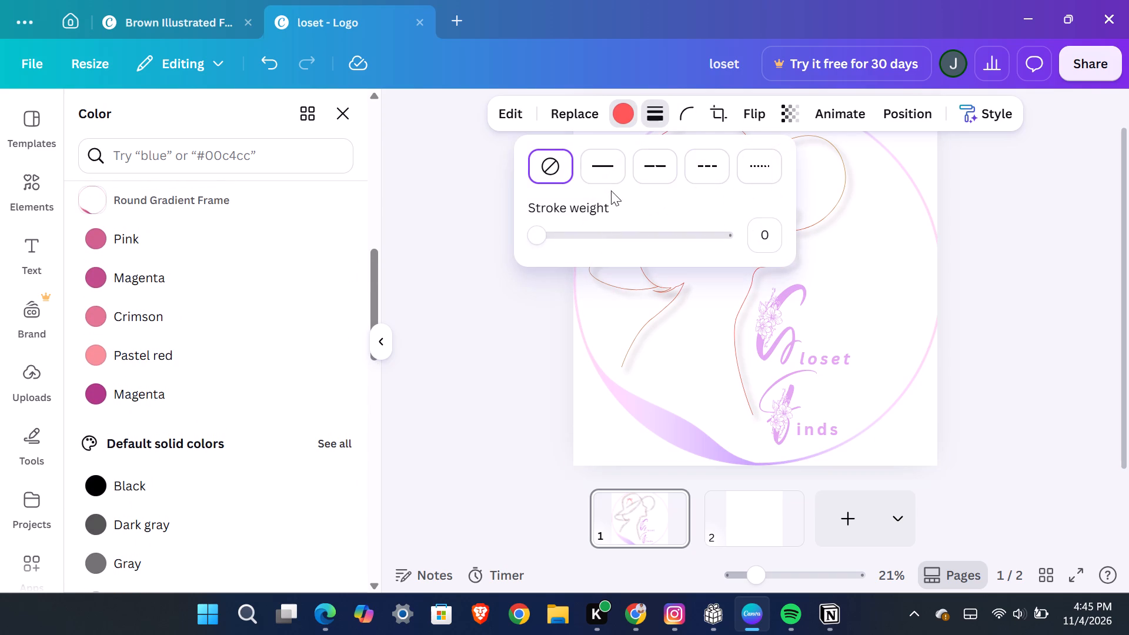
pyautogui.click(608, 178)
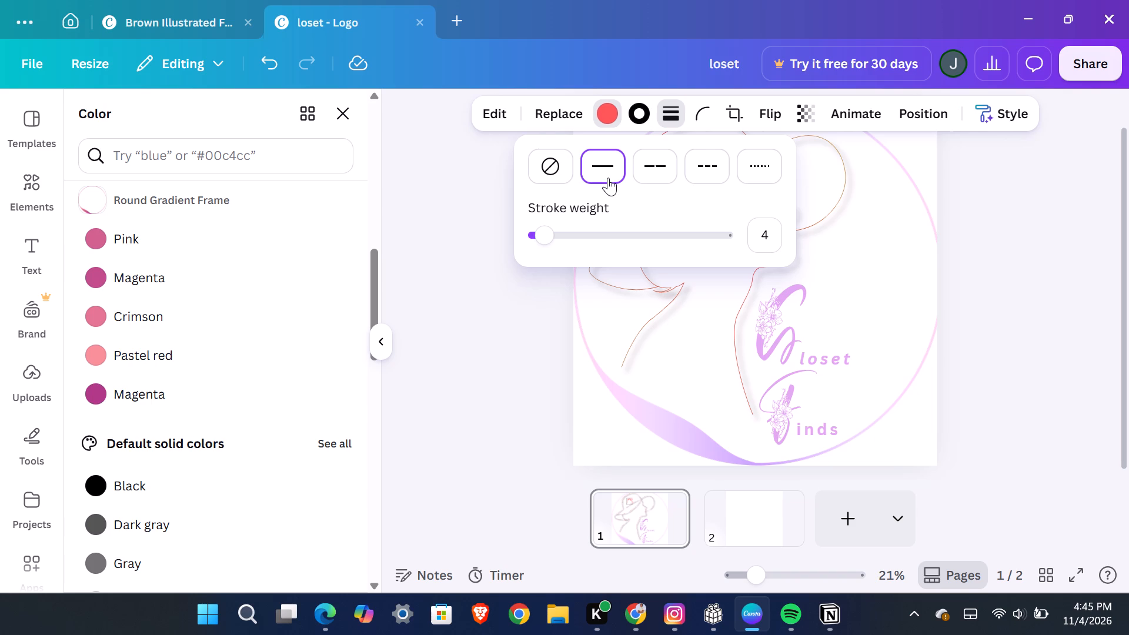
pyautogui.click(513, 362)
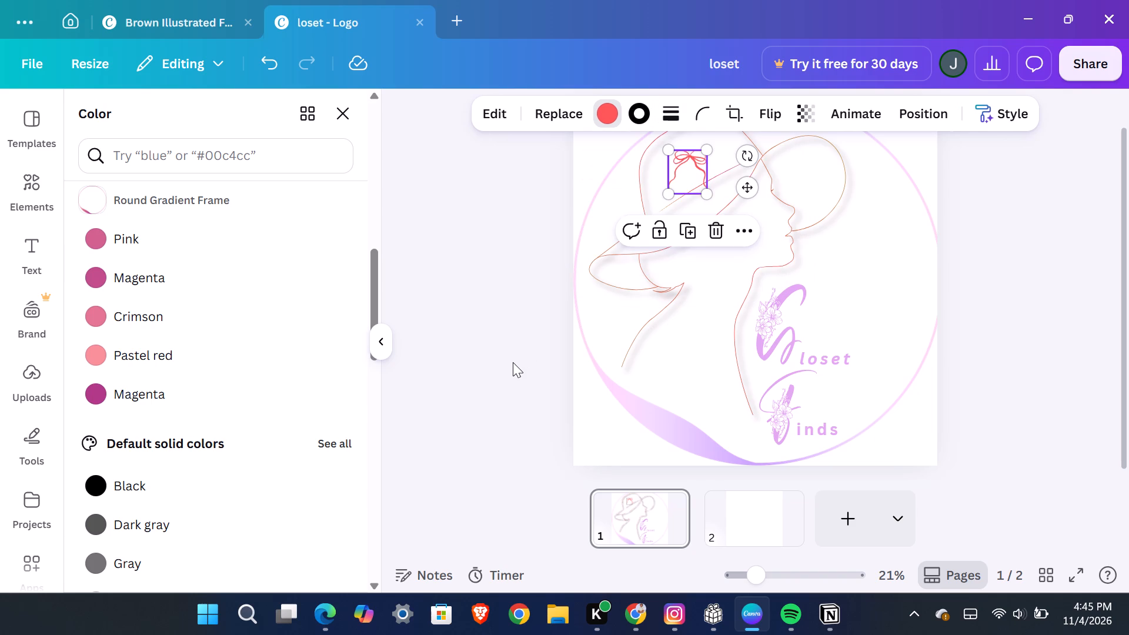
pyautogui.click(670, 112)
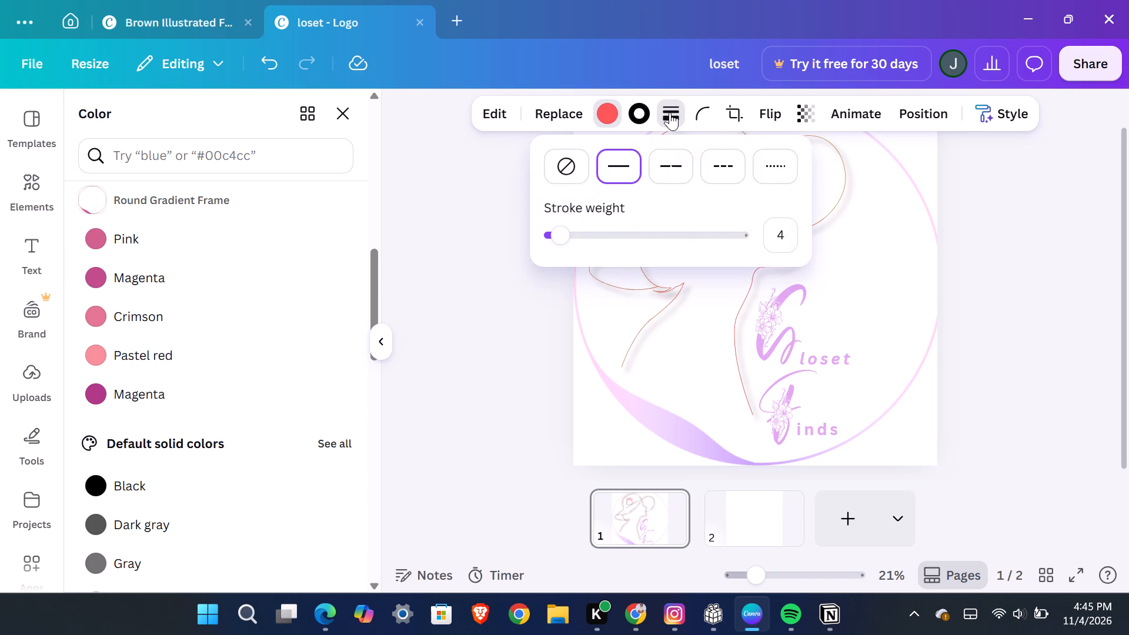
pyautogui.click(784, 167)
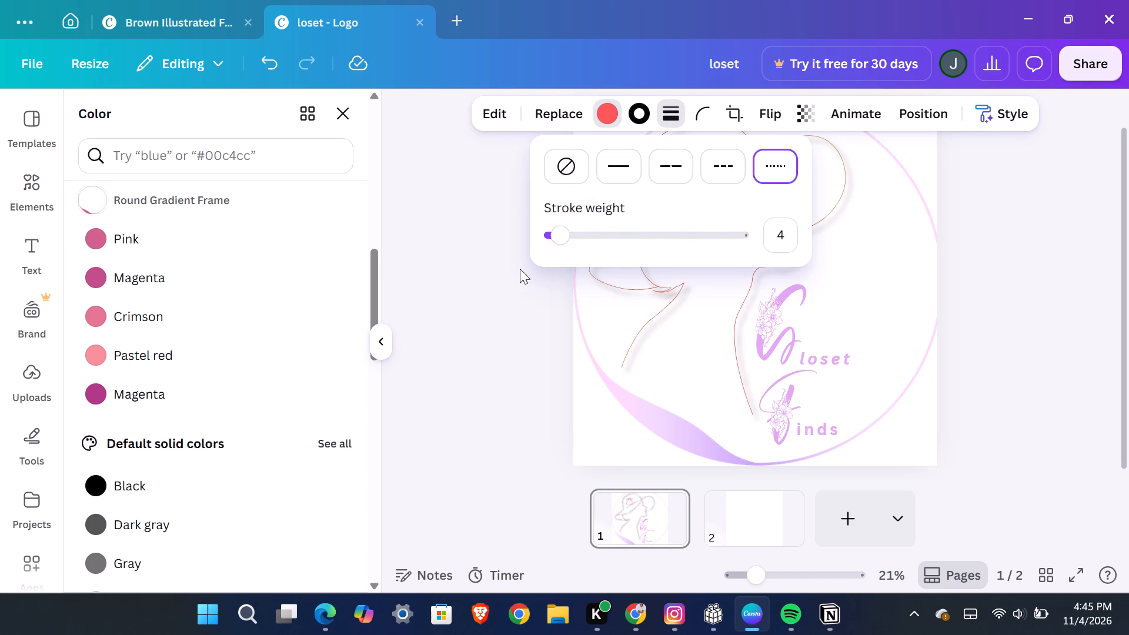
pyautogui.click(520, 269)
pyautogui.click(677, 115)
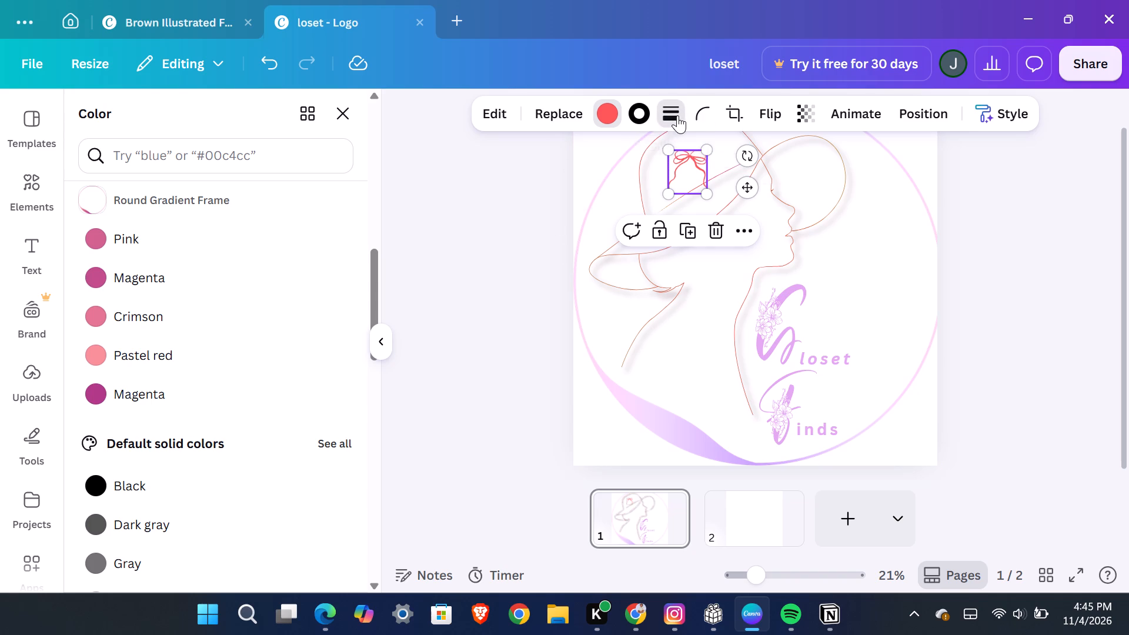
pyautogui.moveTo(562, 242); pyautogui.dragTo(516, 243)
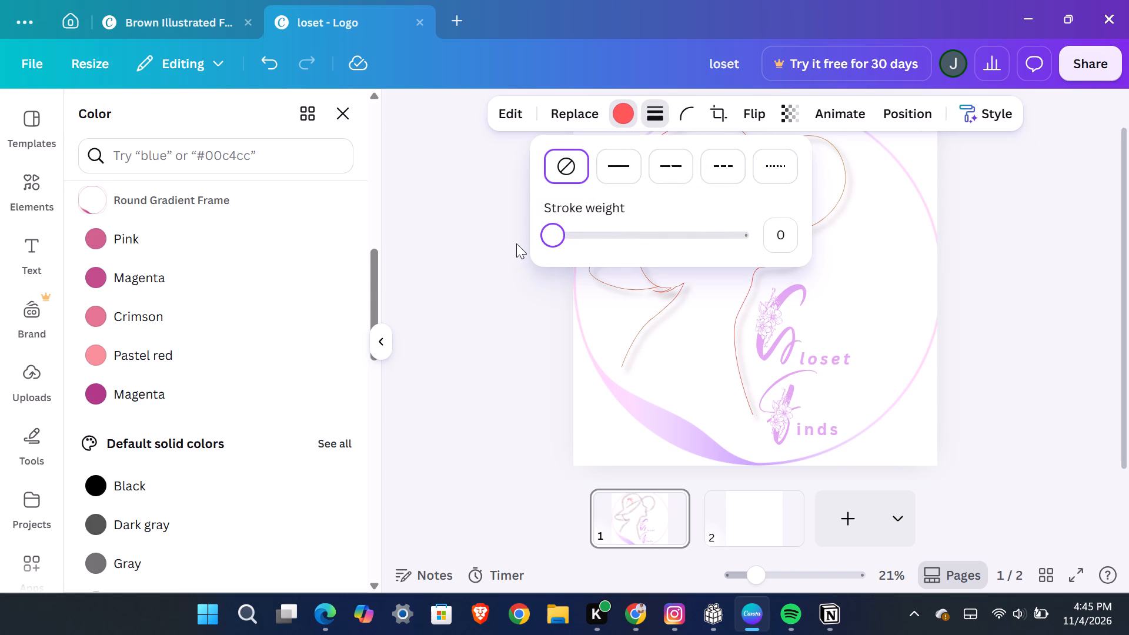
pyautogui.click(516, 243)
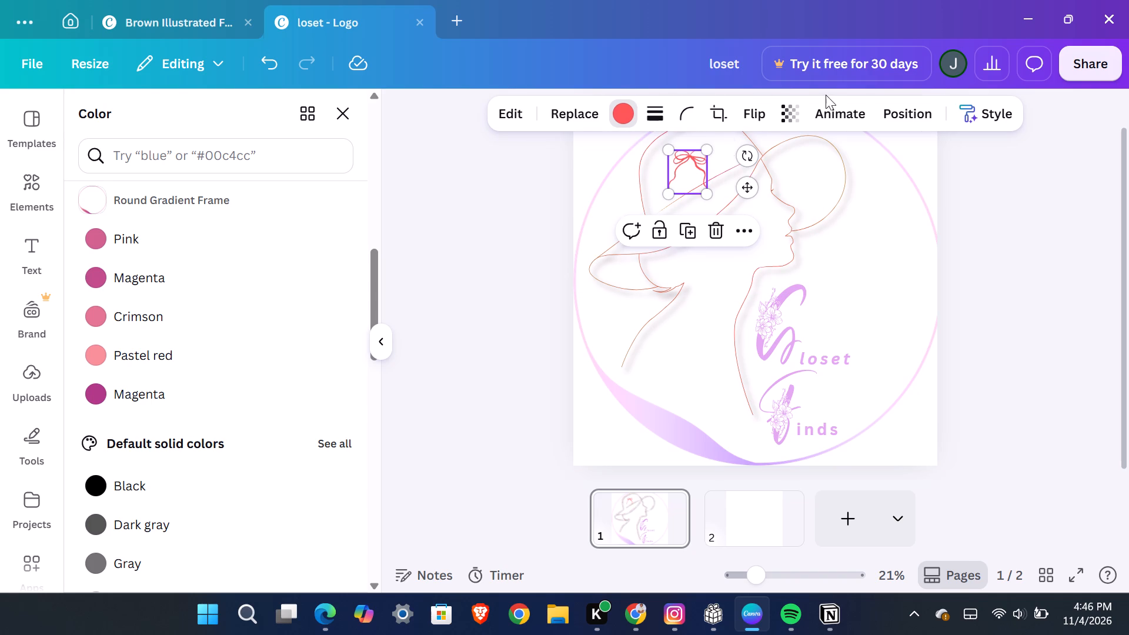
# Move the small coral red bow across the hat's crown to its front edge, just above the woman's forehead.
pyautogui.moveTo(690, 174); pyautogui.dragTo(713, 155)
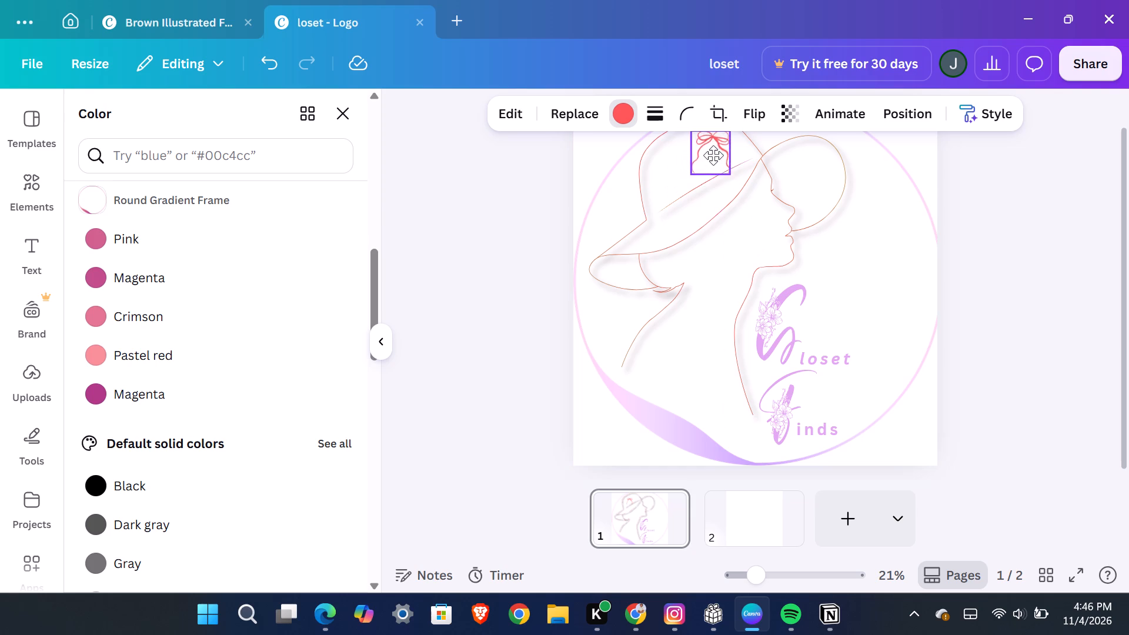
pyautogui.moveTo(713, 155); pyautogui.dragTo(739, 166)
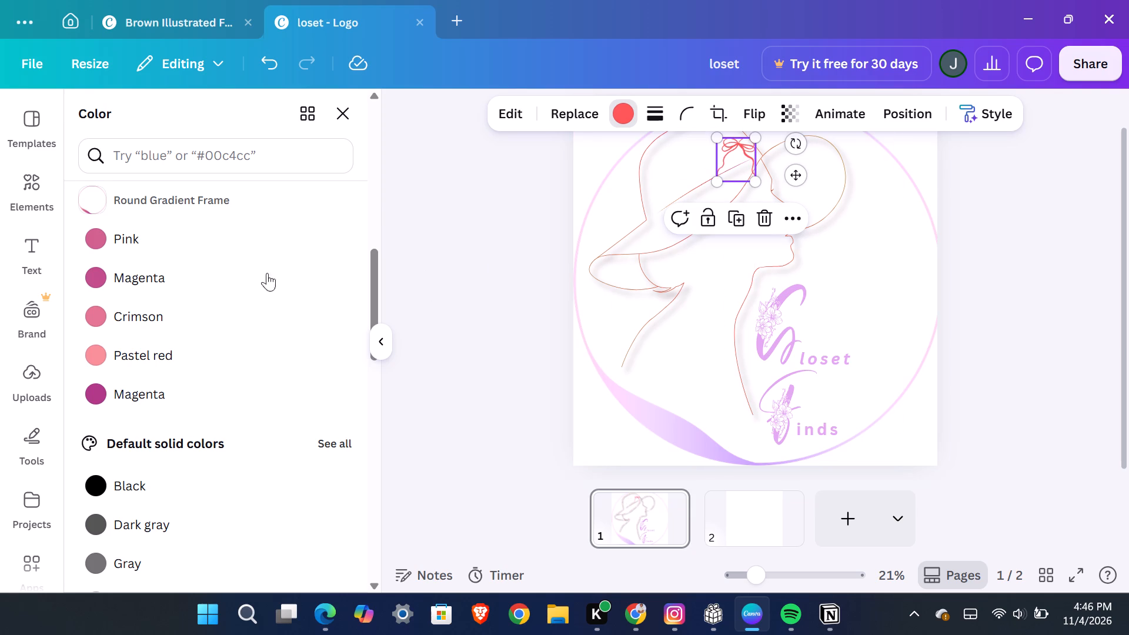
# Recolour the small bow with the paler of the two Light gray default solid colours.
pyautogui.scroll(3, 254, 276)
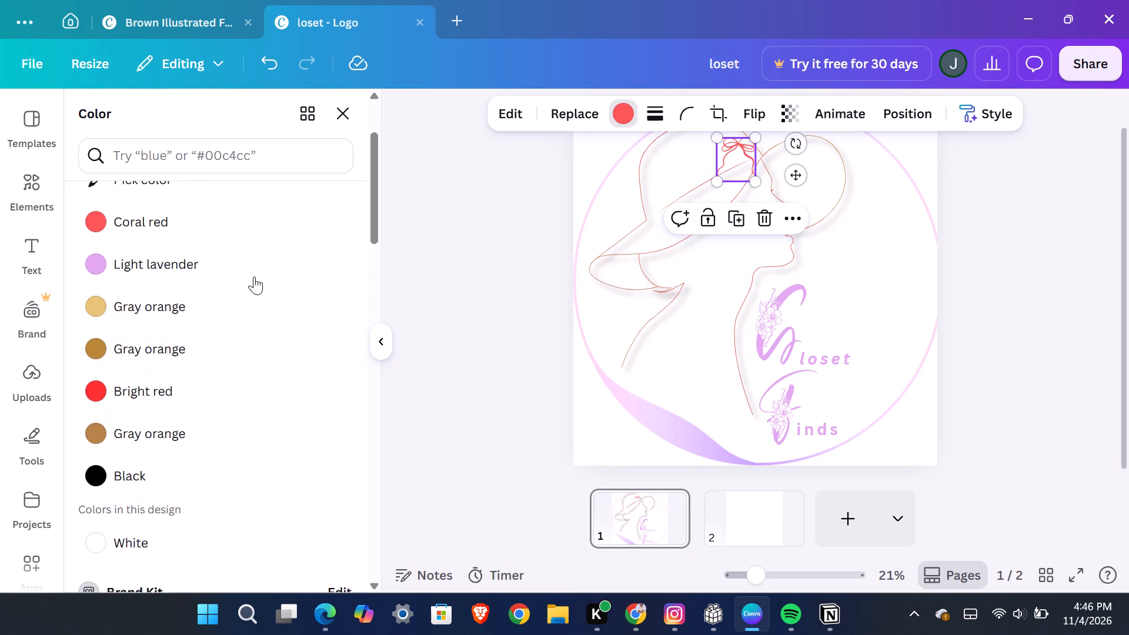
pyautogui.scroll(-2, 254, 276)
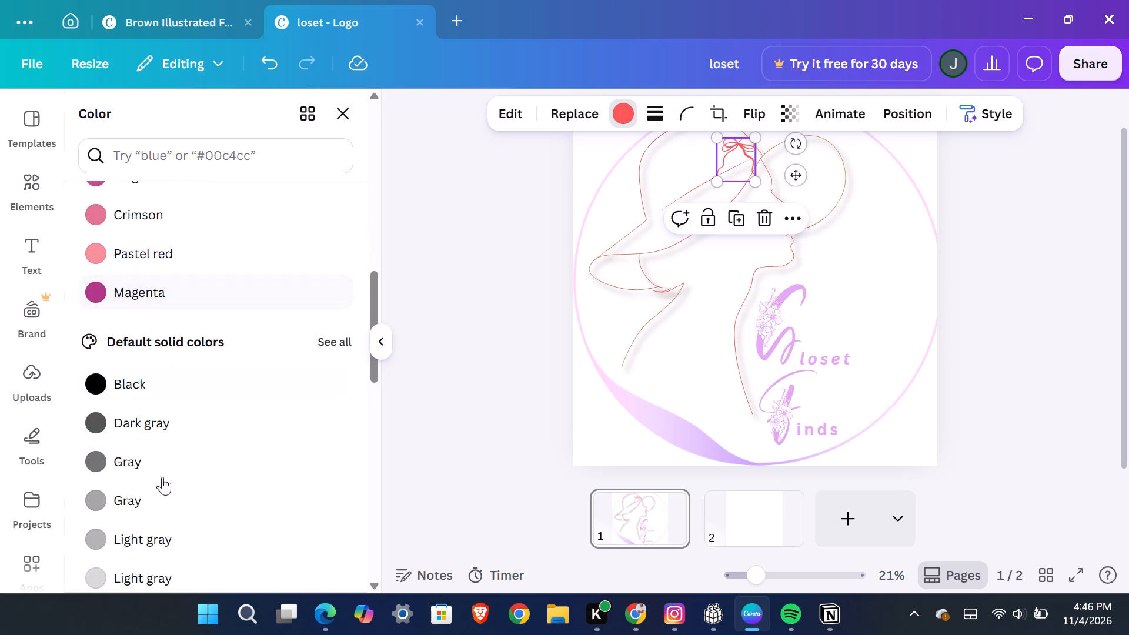
pyautogui.click(113, 549)
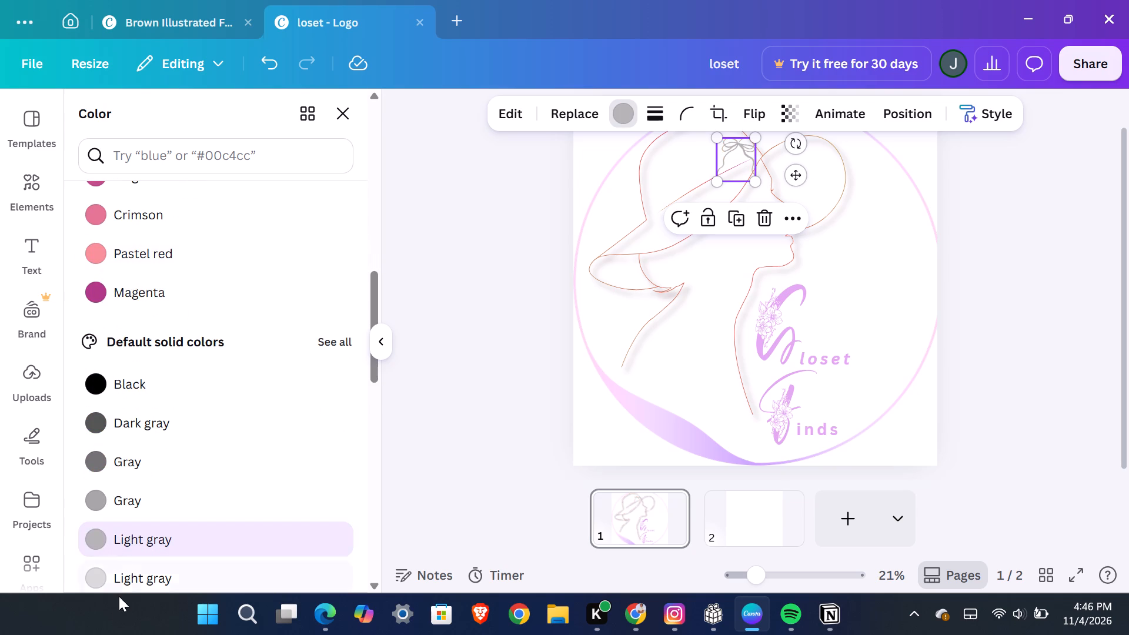
pyautogui.moveTo(113, 616); pyautogui.dragTo(122, 581)
pyautogui.click(122, 581)
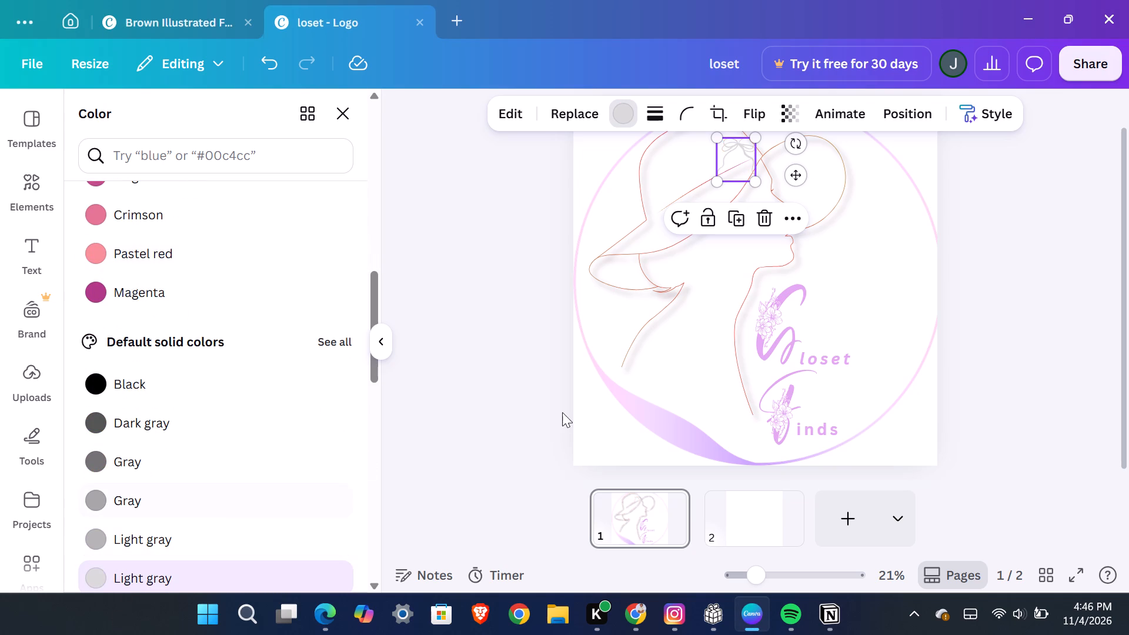
# Duplicate the light gray bow and recolour the copy to Pastel red.
pyautogui.click(739, 214)
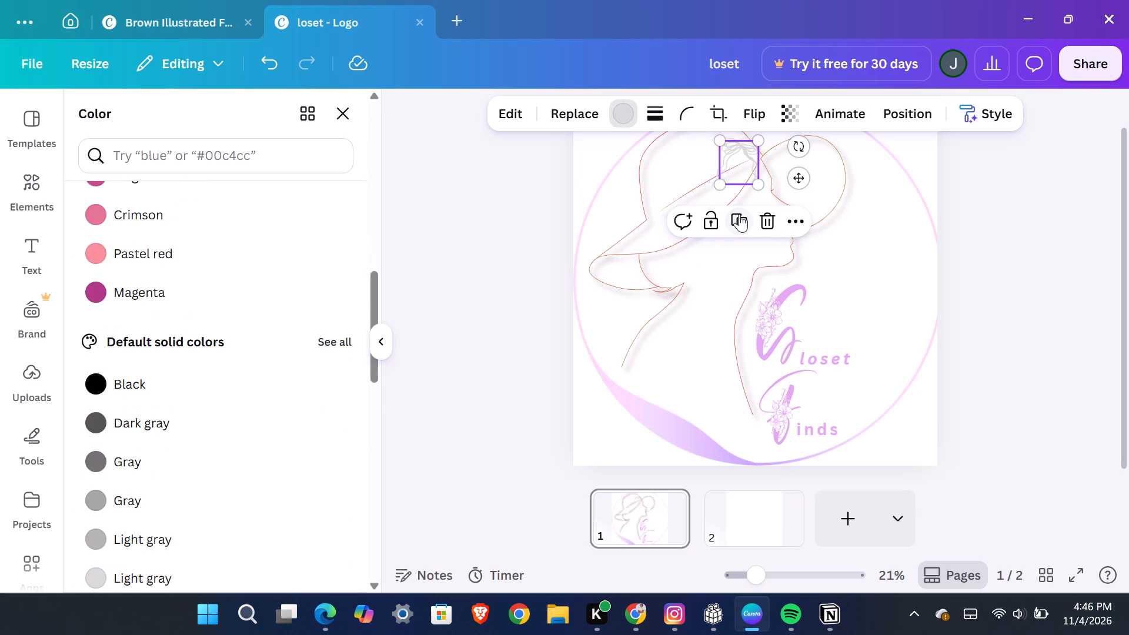
pyautogui.click(179, 248)
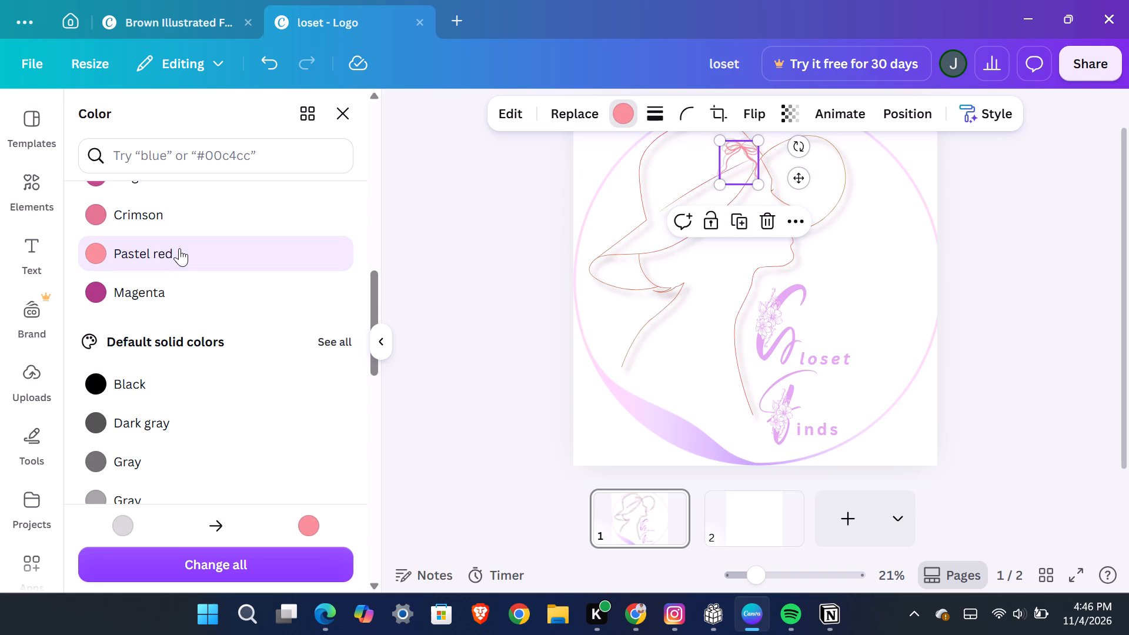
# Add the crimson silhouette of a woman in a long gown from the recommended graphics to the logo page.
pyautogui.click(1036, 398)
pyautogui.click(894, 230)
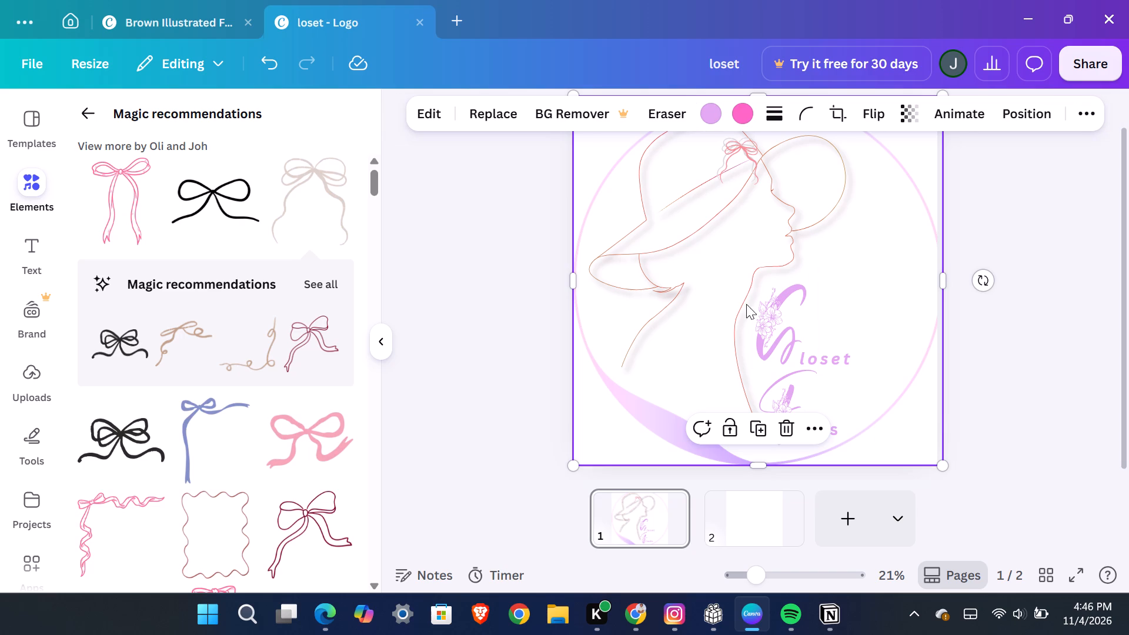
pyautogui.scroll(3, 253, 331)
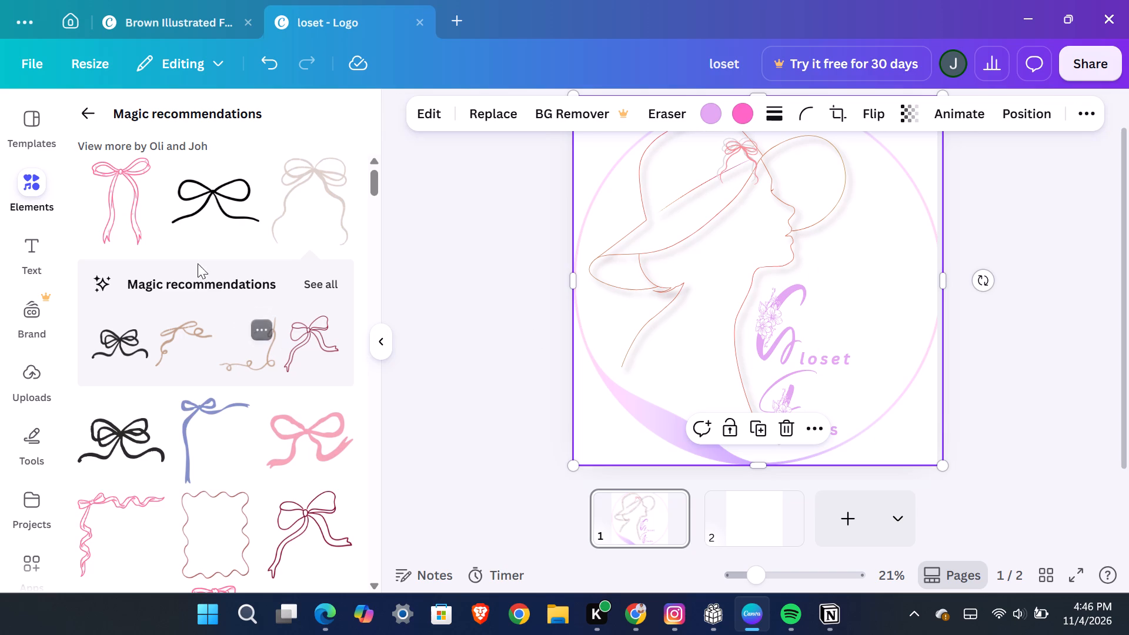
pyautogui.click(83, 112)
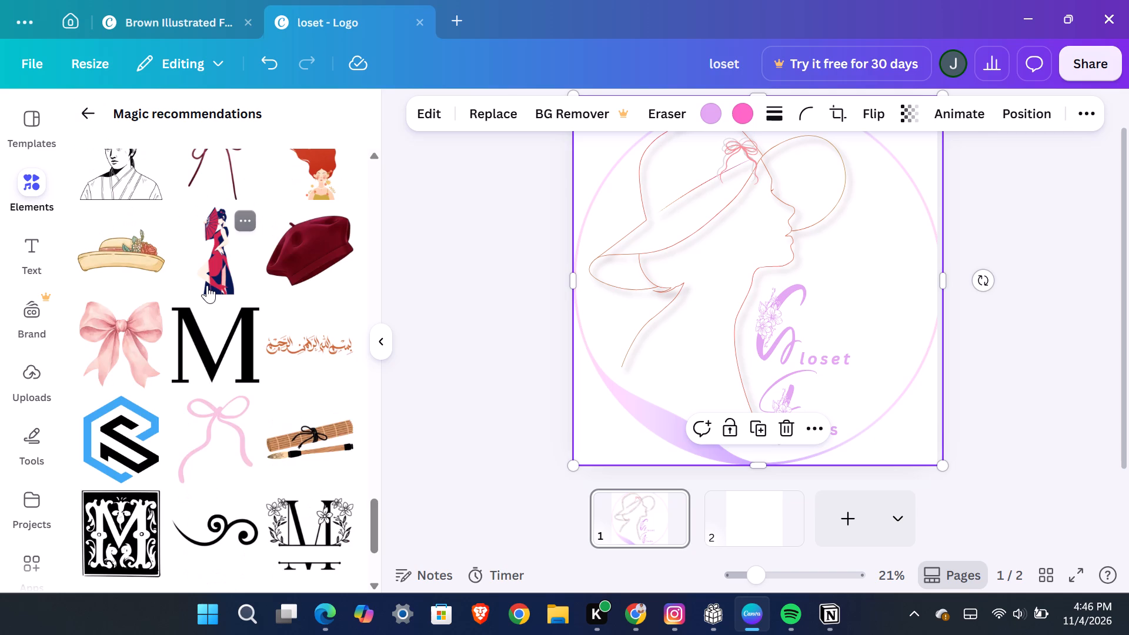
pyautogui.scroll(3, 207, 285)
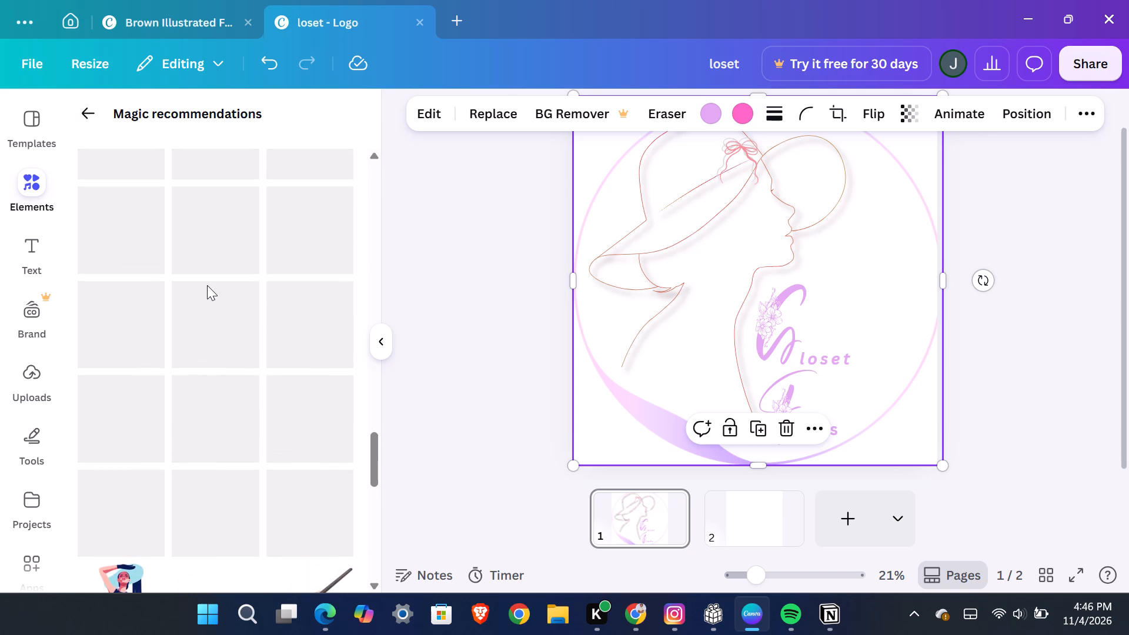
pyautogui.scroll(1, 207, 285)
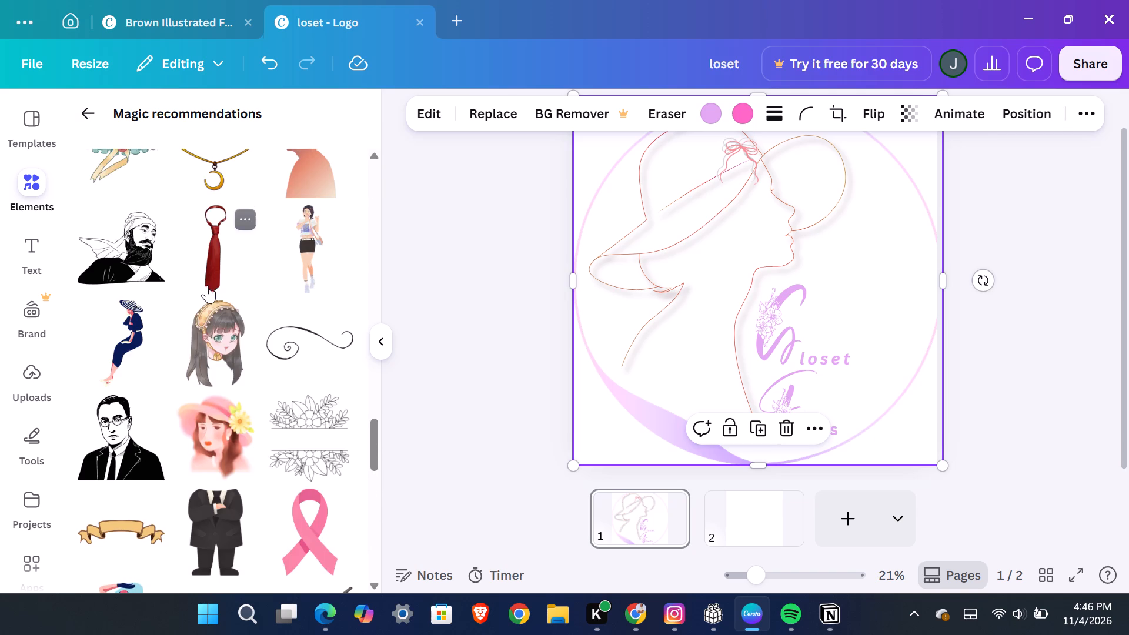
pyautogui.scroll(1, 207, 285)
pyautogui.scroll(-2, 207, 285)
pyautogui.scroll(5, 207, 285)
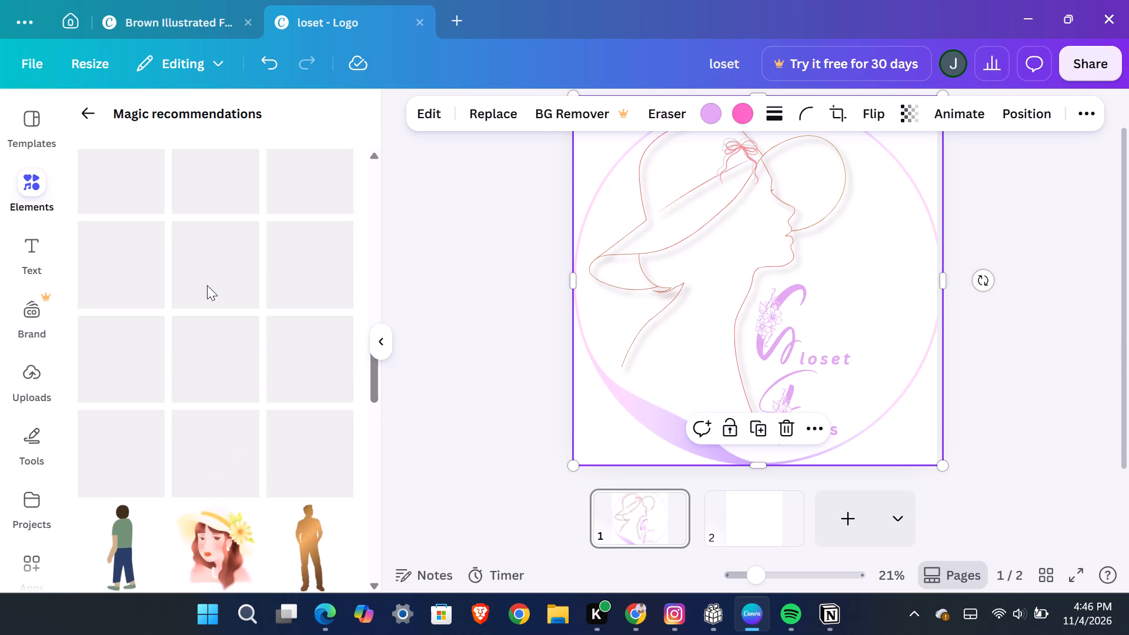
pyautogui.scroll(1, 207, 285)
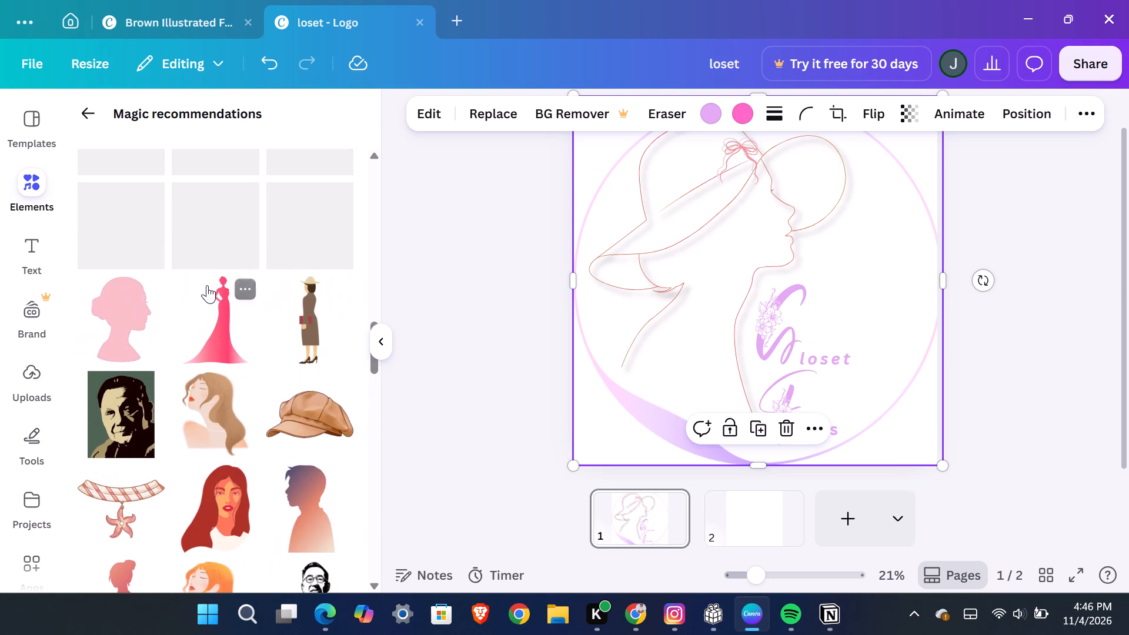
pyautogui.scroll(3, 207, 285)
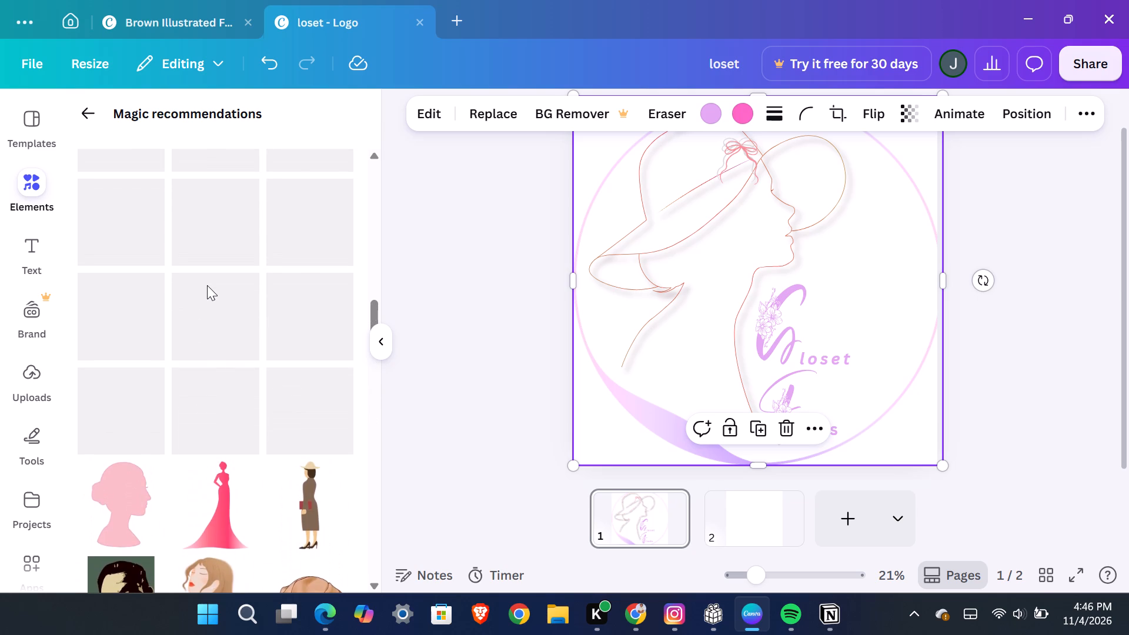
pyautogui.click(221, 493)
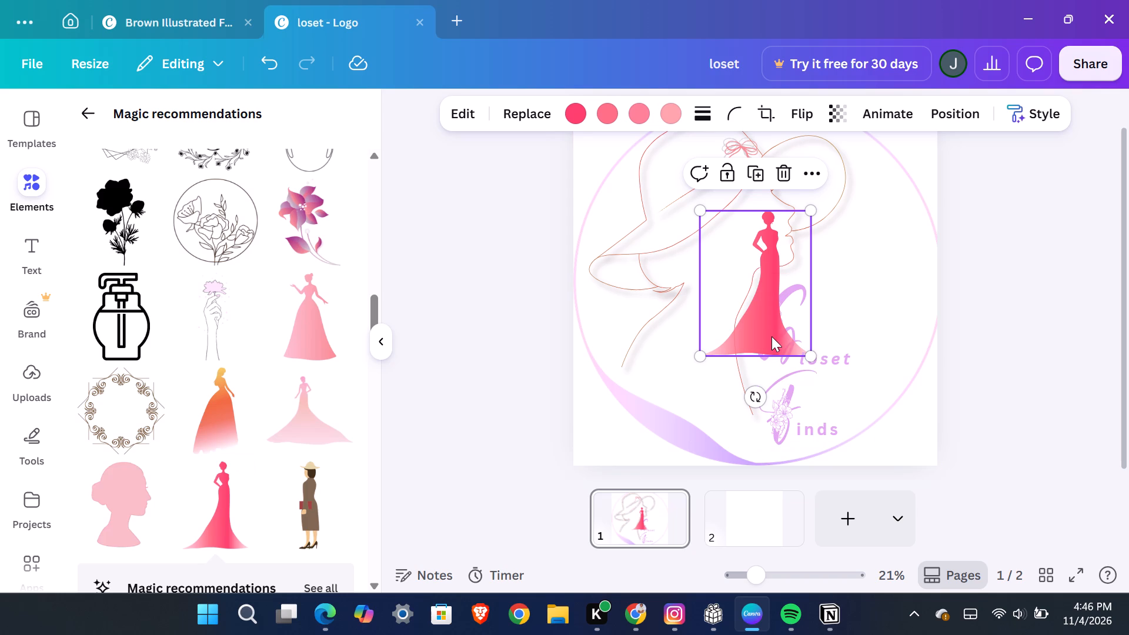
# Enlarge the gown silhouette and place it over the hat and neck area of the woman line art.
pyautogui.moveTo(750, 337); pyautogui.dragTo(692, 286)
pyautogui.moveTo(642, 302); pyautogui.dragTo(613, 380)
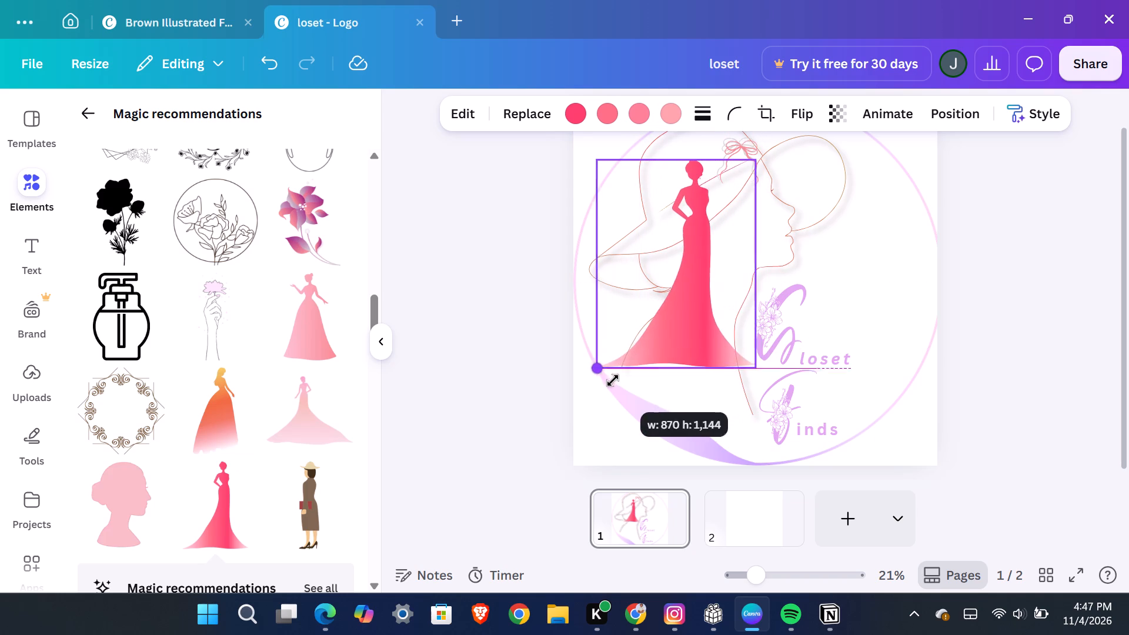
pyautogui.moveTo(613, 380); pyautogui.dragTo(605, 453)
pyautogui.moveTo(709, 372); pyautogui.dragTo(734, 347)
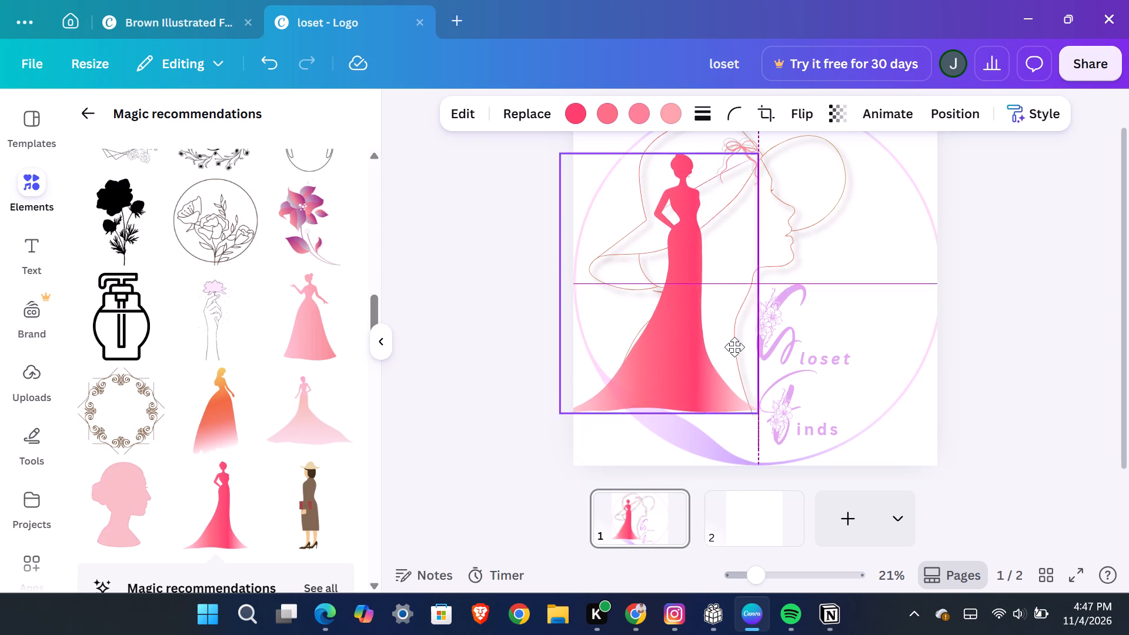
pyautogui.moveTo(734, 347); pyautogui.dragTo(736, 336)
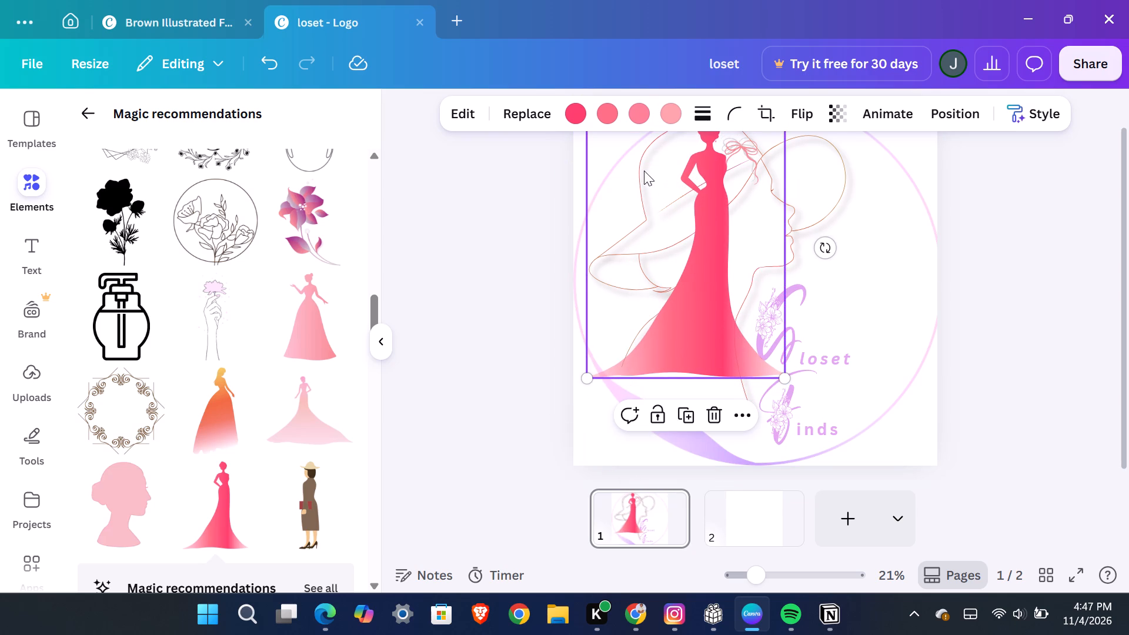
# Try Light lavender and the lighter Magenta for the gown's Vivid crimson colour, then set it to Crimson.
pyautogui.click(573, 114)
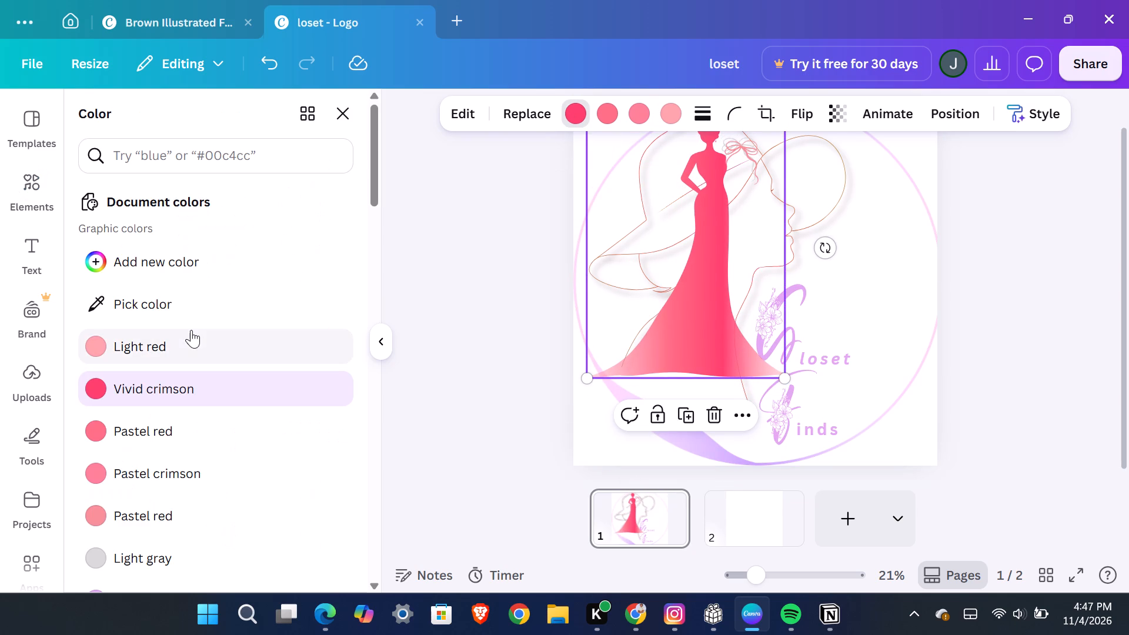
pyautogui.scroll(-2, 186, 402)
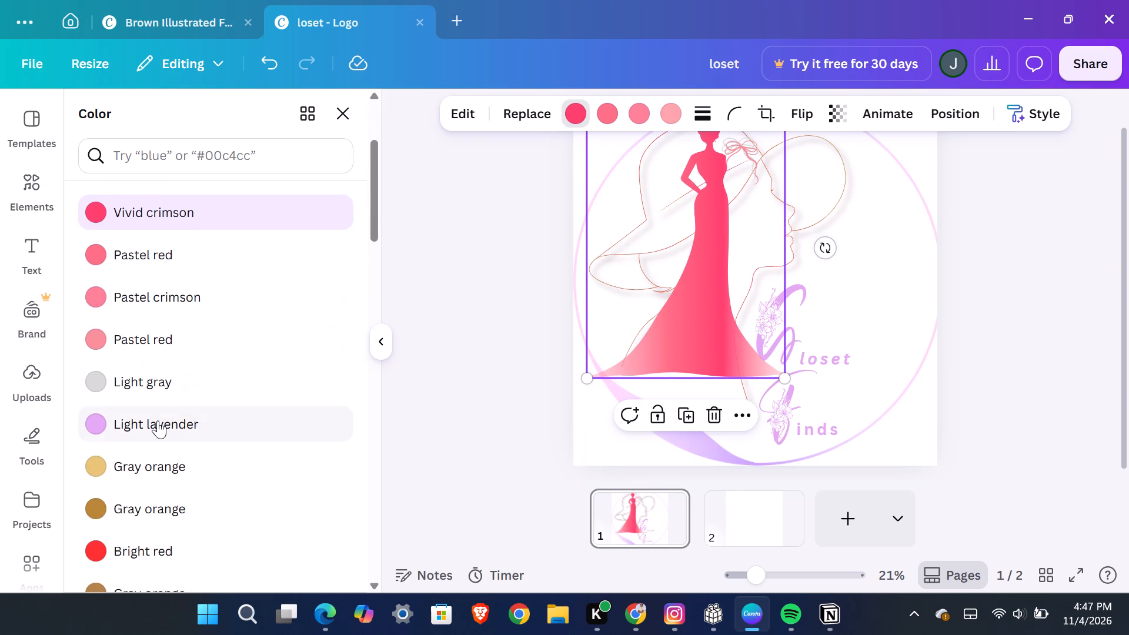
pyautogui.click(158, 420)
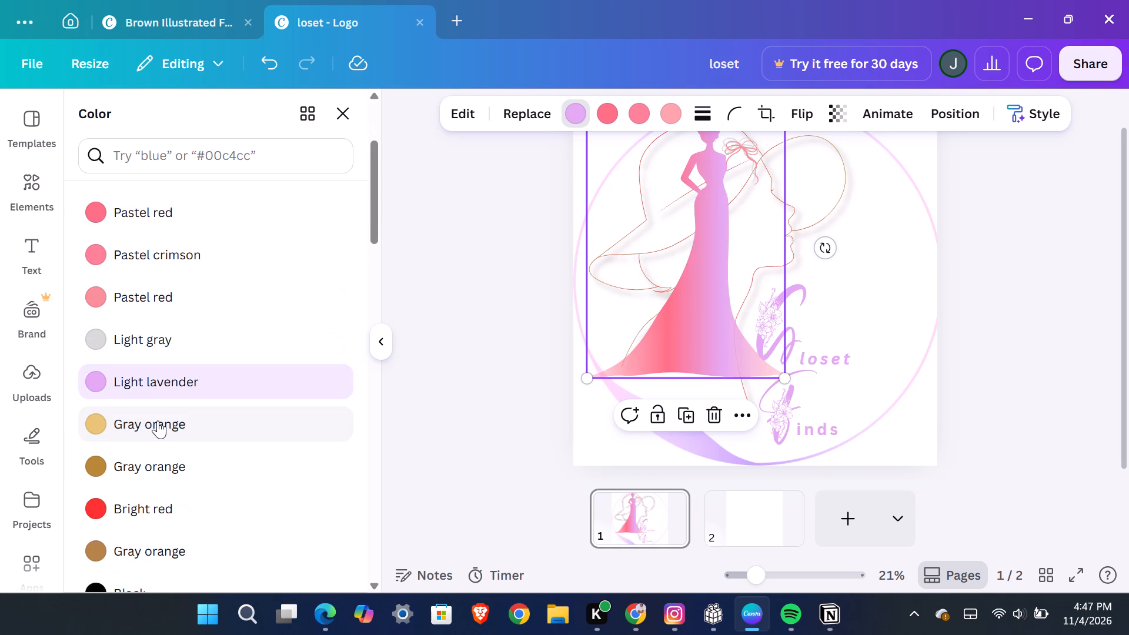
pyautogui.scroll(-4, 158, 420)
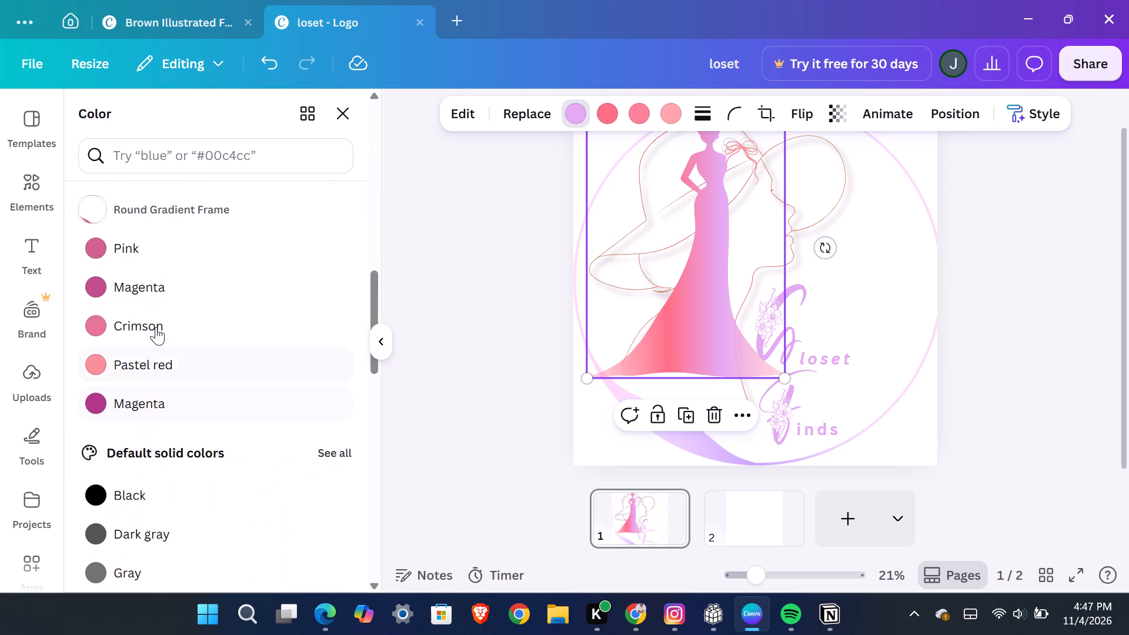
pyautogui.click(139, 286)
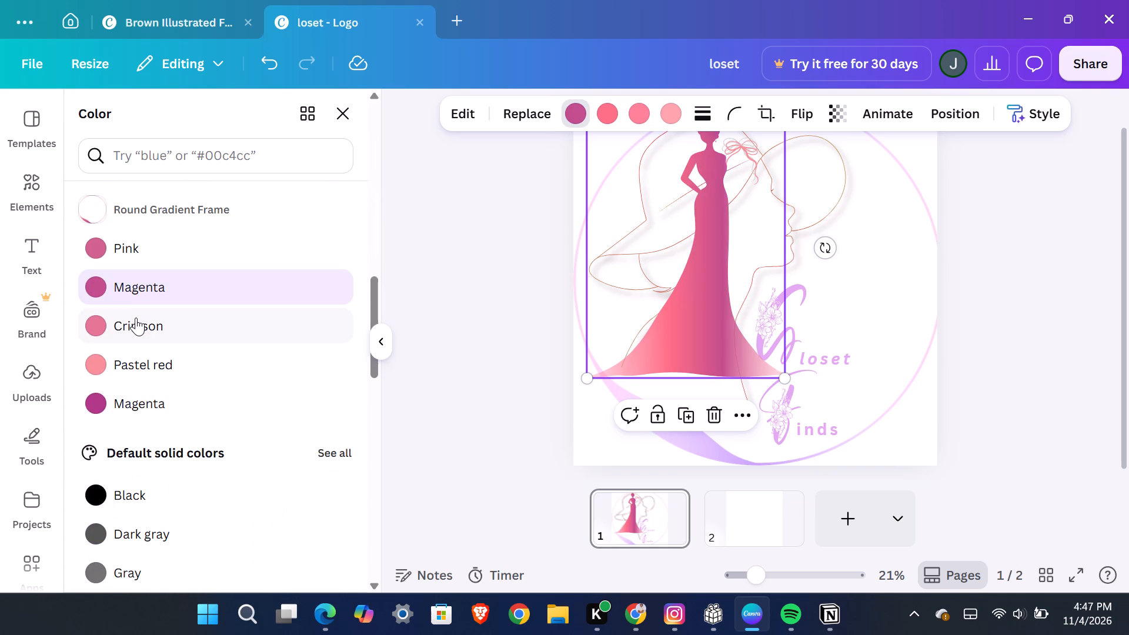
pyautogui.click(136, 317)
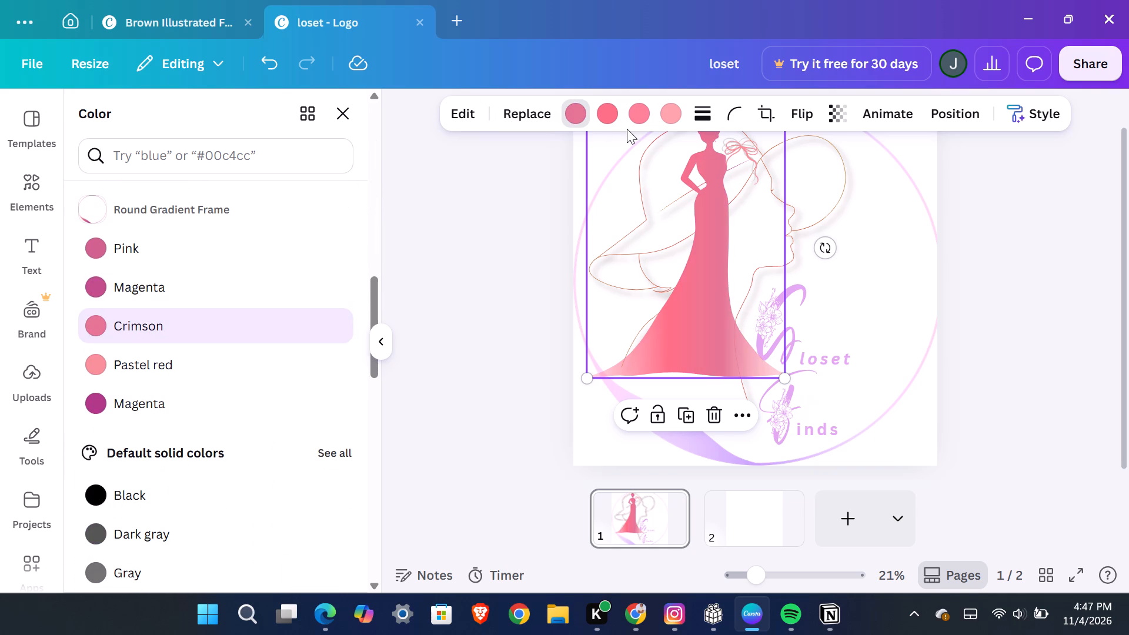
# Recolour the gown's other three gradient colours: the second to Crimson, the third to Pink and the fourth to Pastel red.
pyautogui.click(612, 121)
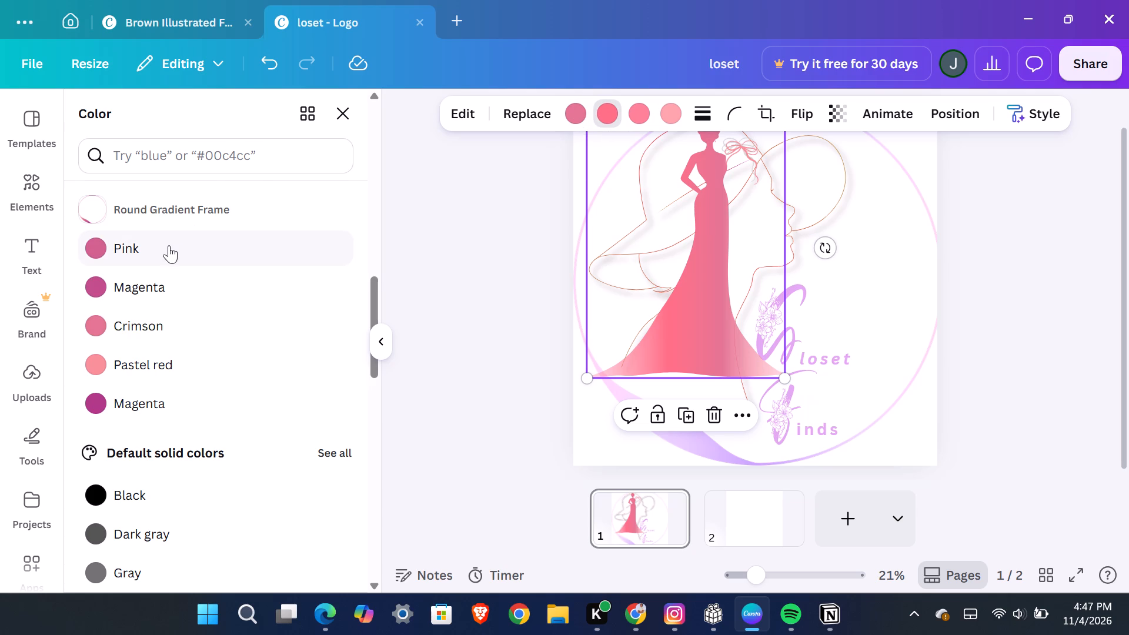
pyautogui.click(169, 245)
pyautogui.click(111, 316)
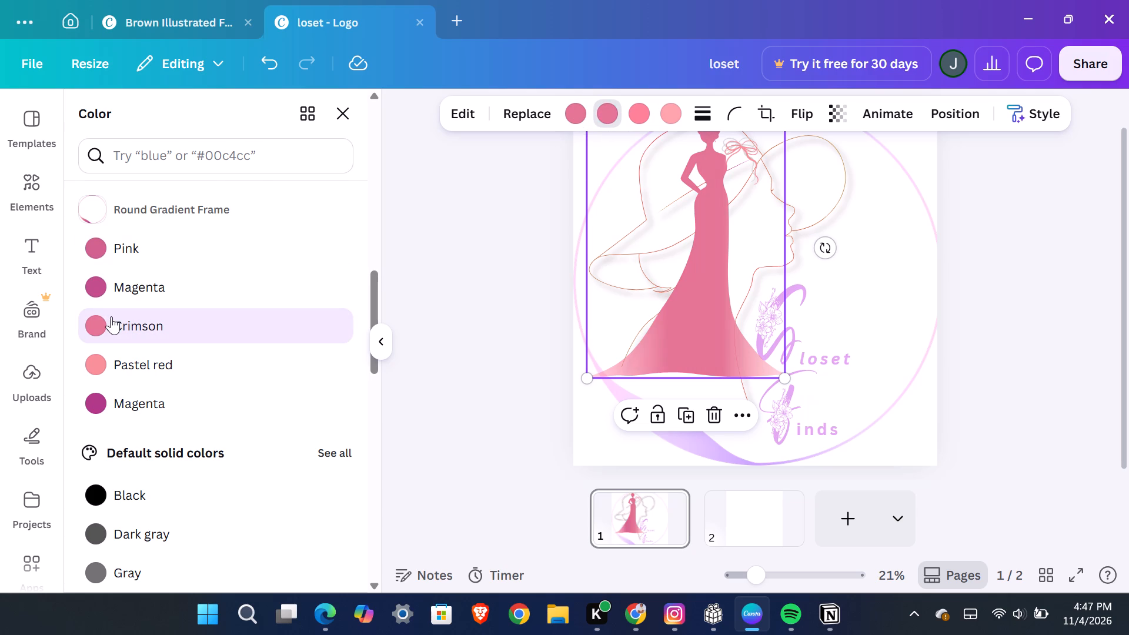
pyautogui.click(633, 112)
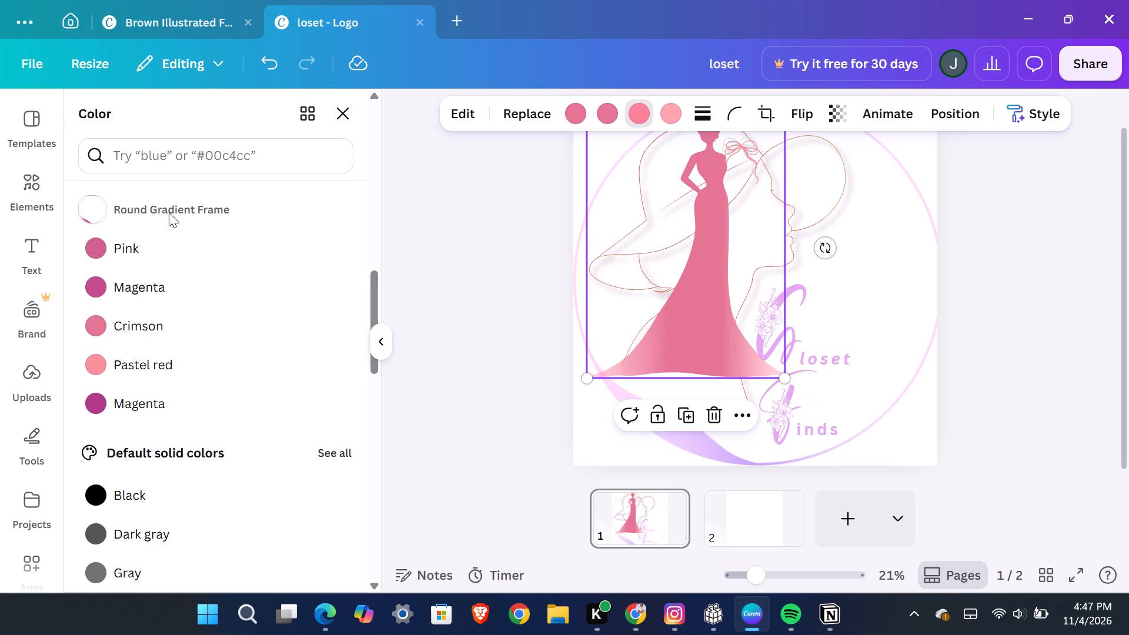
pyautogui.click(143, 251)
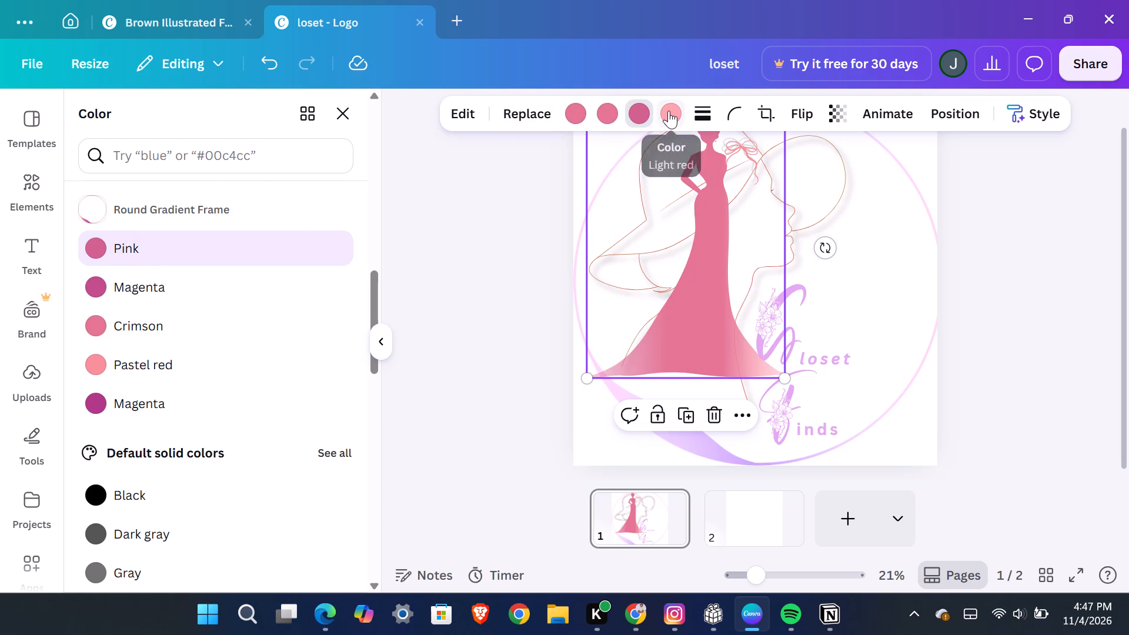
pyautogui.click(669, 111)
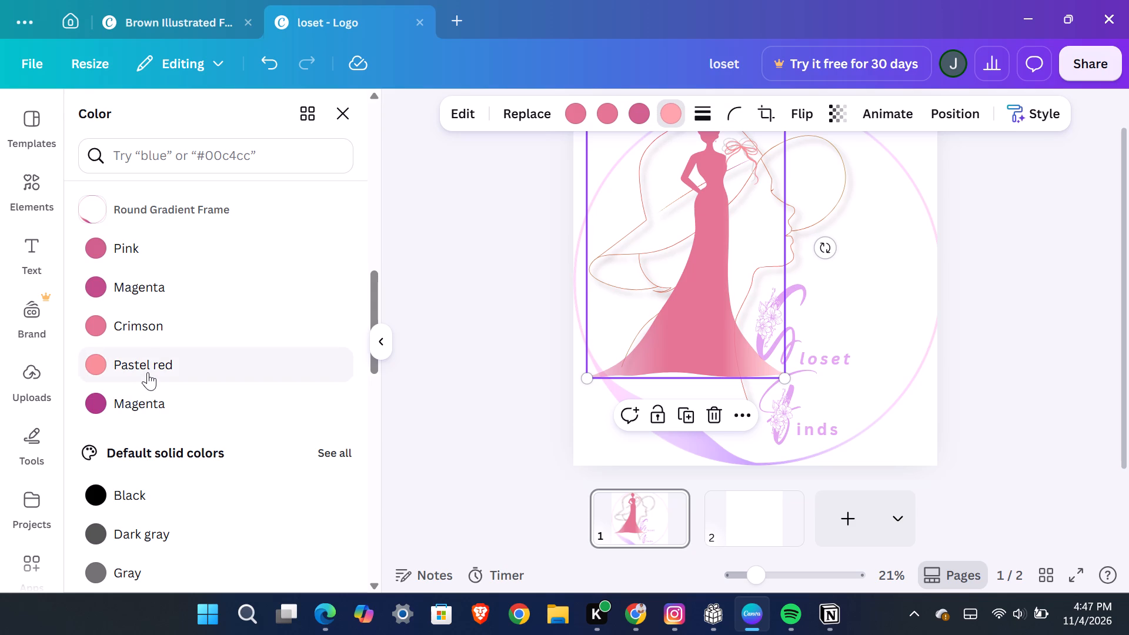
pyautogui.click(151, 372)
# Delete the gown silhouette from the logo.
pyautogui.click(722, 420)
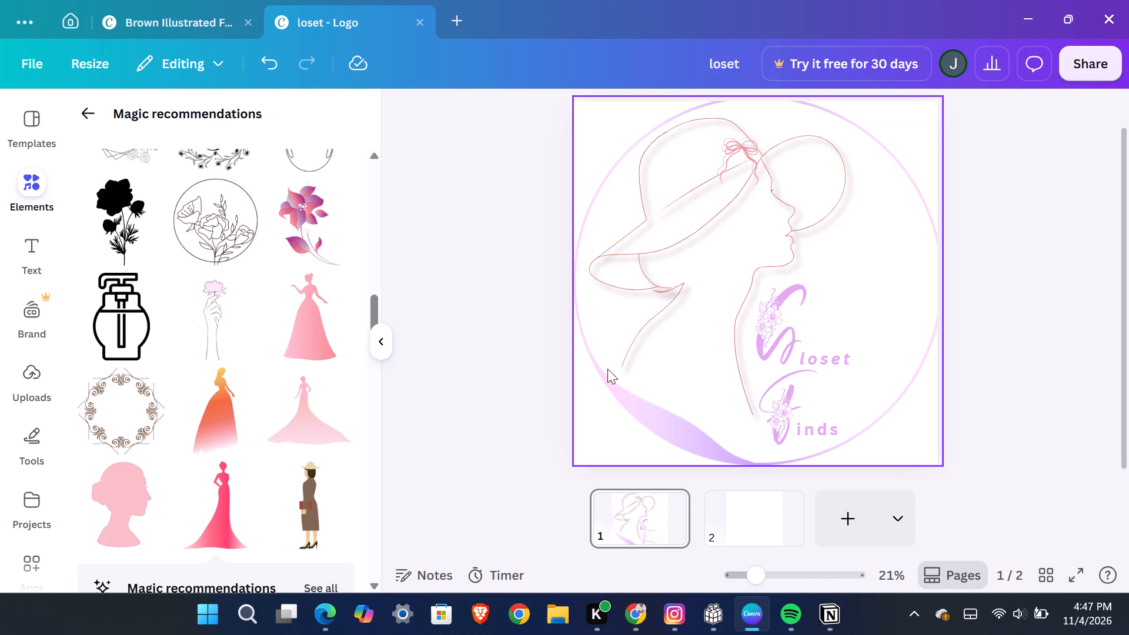
# Look through the Magic recommendations graphics for another decorative element to suit the logo.
pyautogui.scroll(-2, 253, 403)
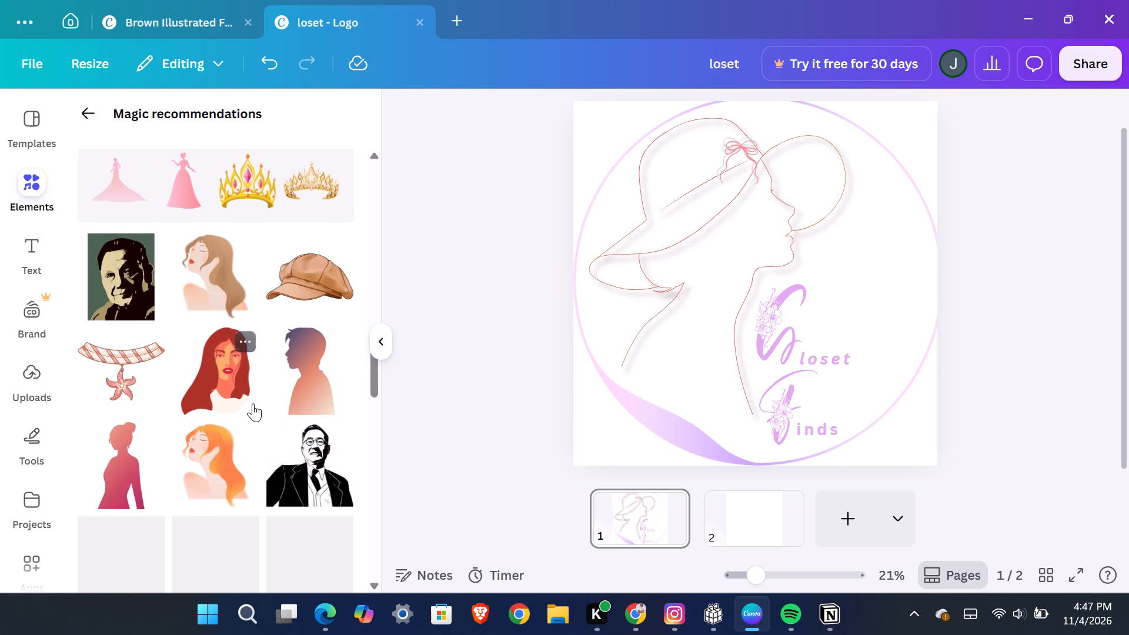
pyautogui.scroll(-1, 253, 403)
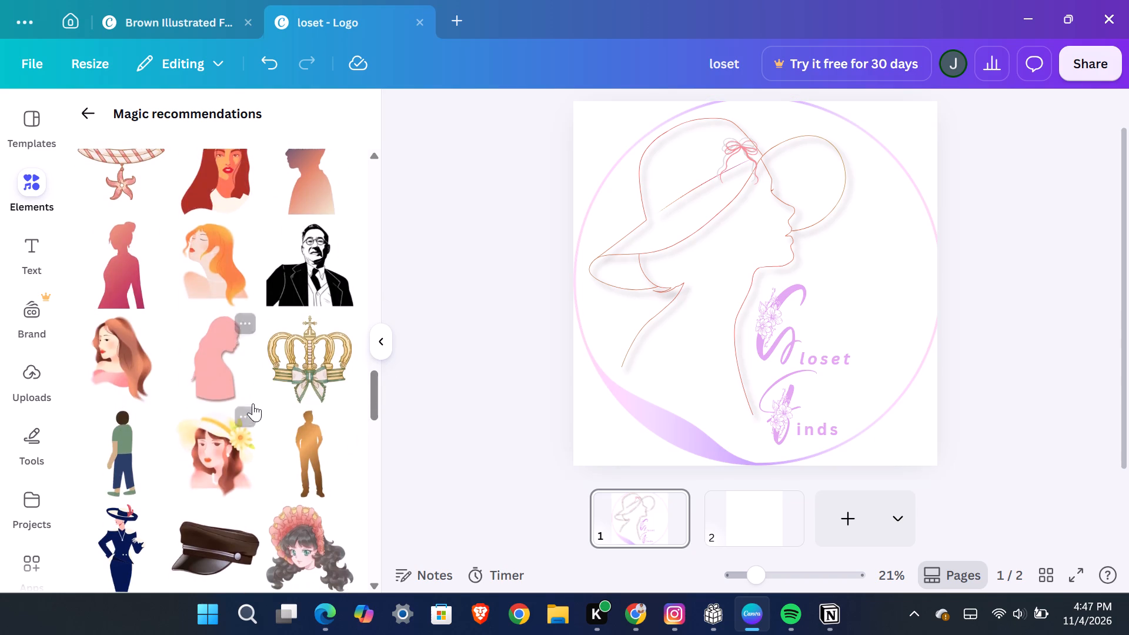
pyautogui.scroll(2, 253, 403)
pyautogui.scroll(2, 202, 339)
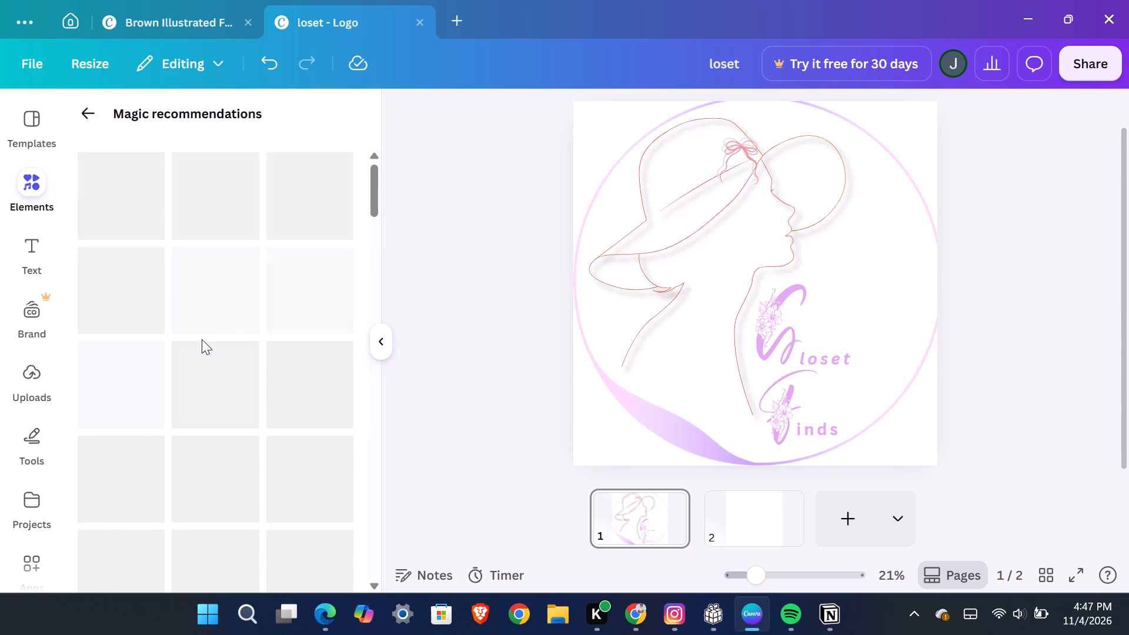
pyautogui.scroll(1, 202, 339)
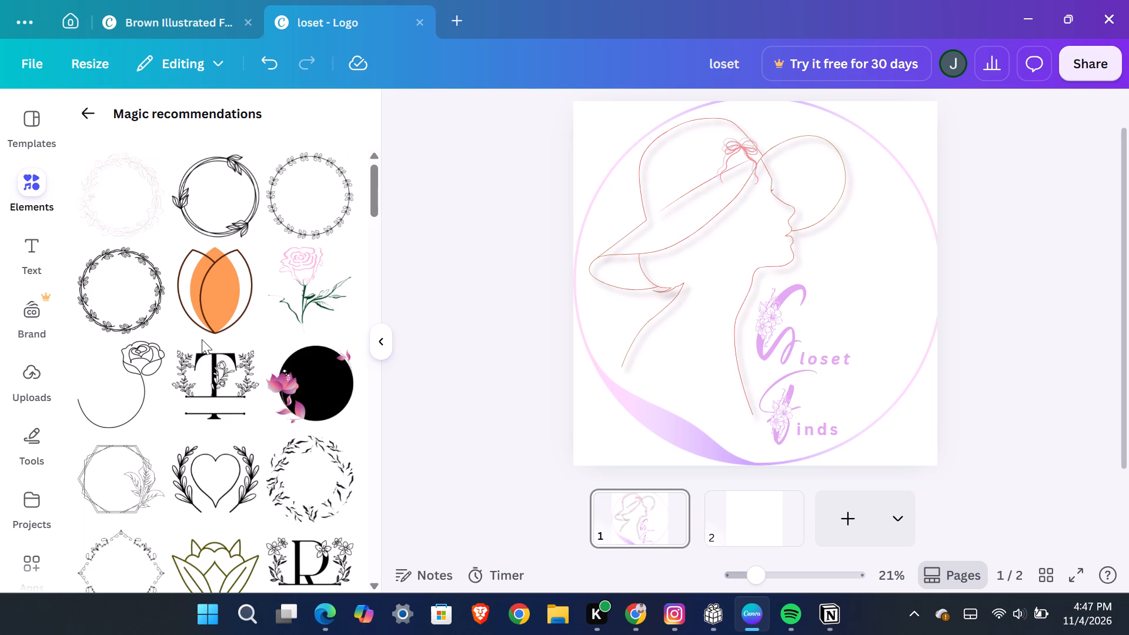
pyautogui.scroll(6, 202, 339)
pyautogui.scroll(-1, 233, 341)
pyautogui.scroll(1, 233, 341)
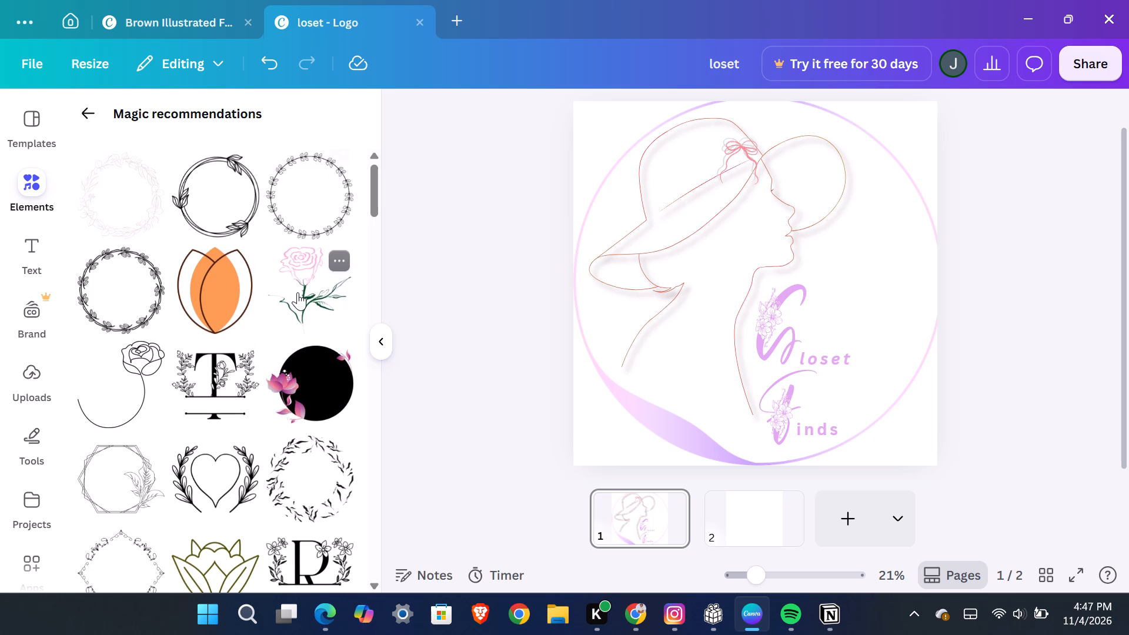
pyautogui.scroll(2, 296, 269)
pyautogui.scroll(-2, 296, 269)
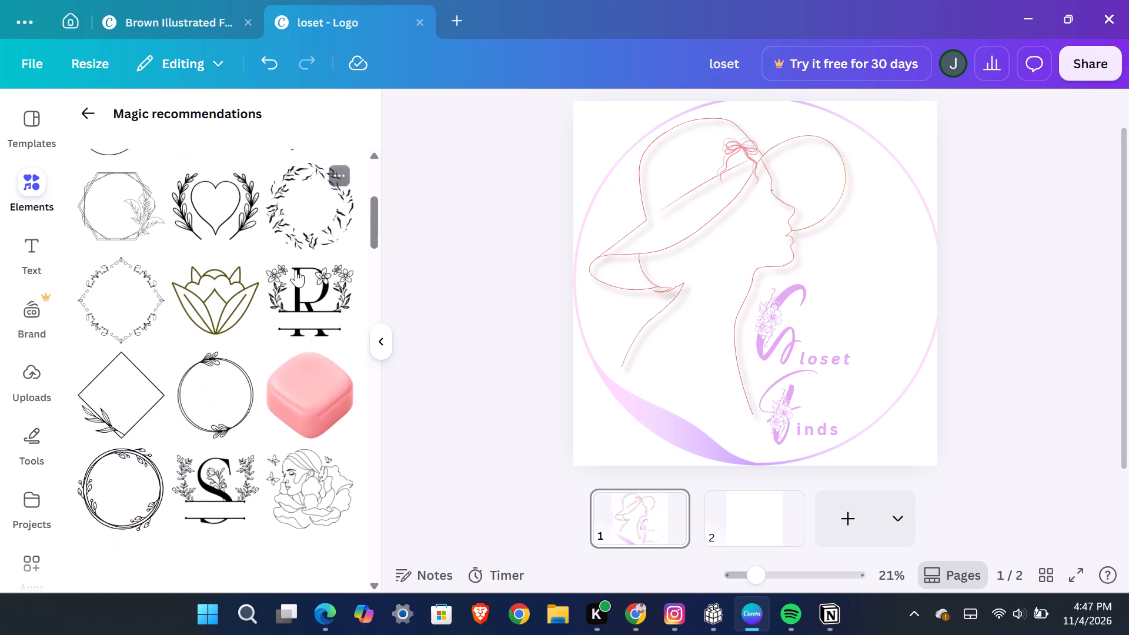
pyautogui.scroll(-4, 296, 269)
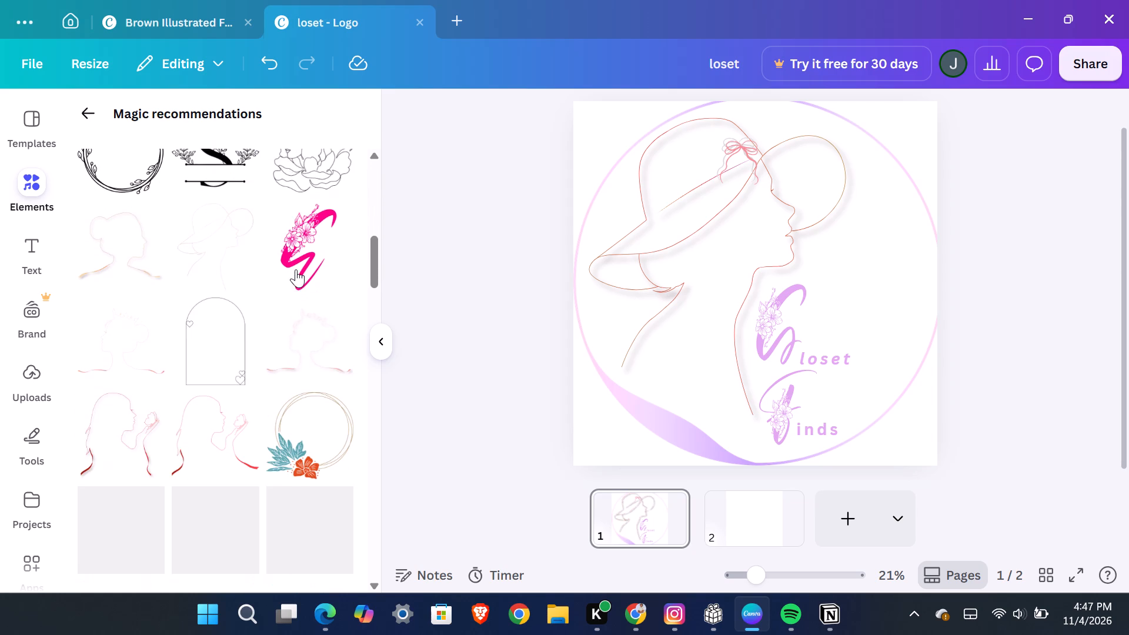
pyautogui.scroll(-1, 296, 269)
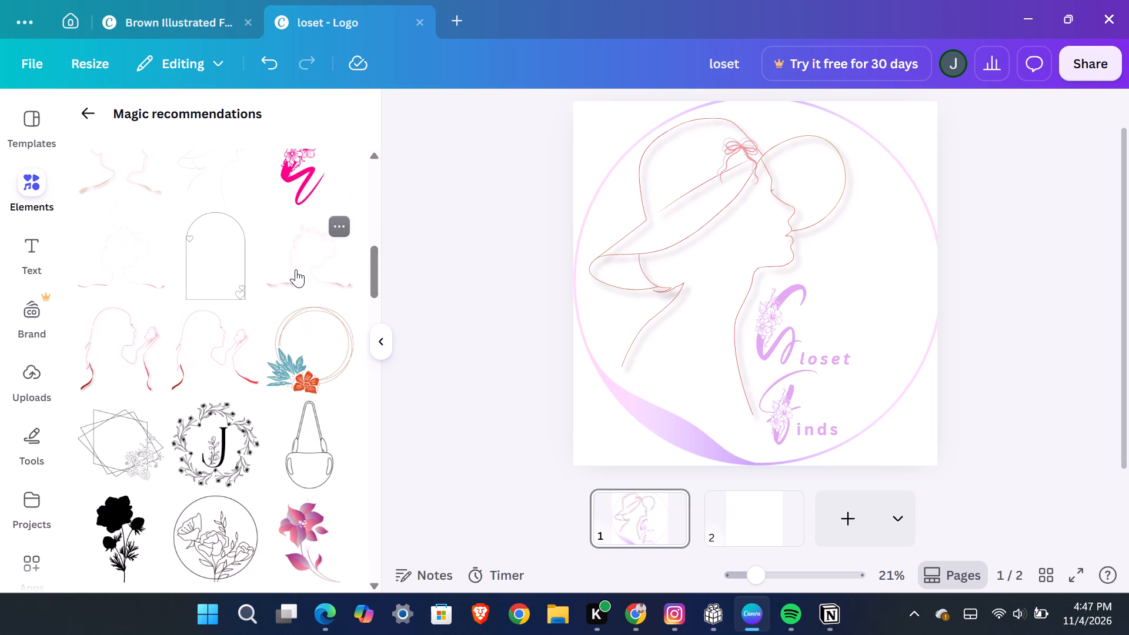
pyautogui.scroll(-1, 296, 269)
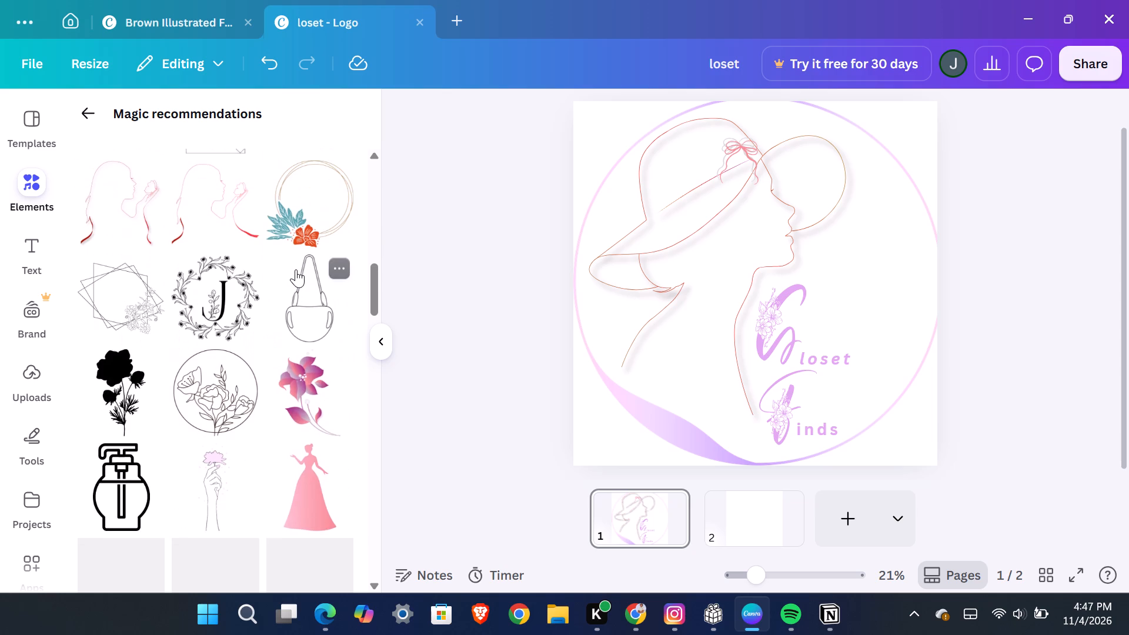
pyautogui.scroll(-4, 296, 269)
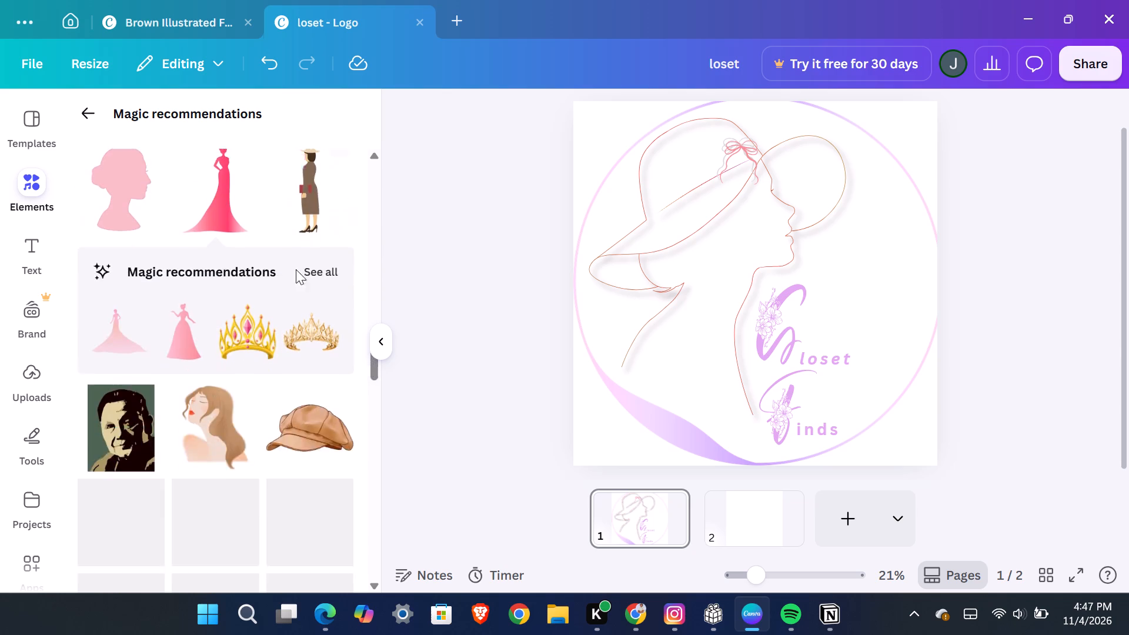
pyautogui.scroll(-1, 296, 269)
pyautogui.scroll(2, 296, 269)
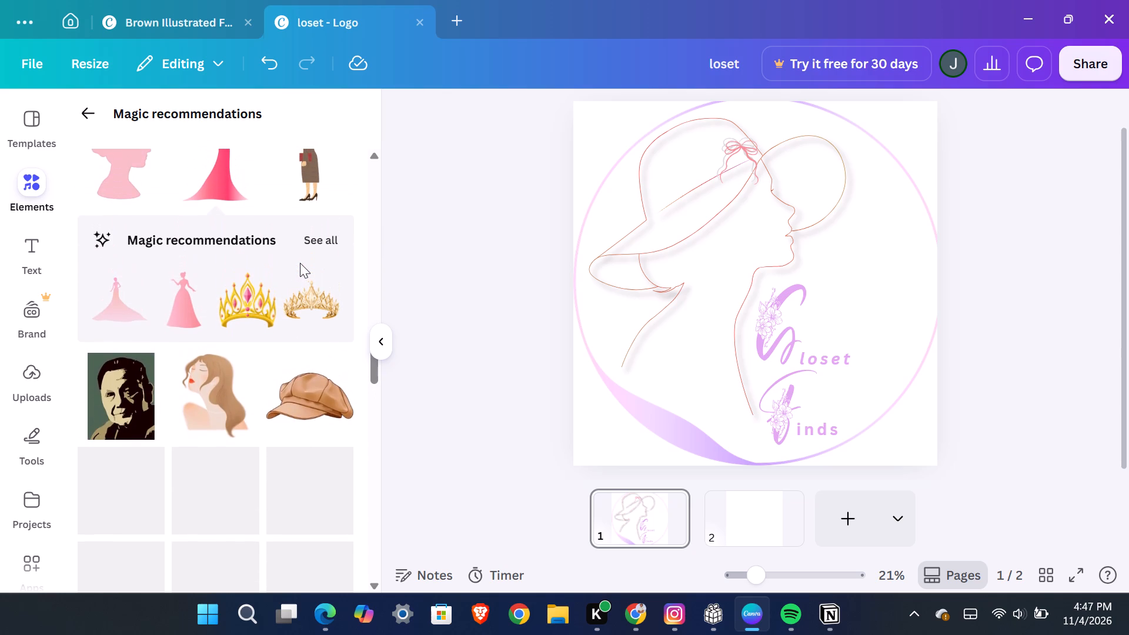
pyautogui.scroll(-1, 262, 370)
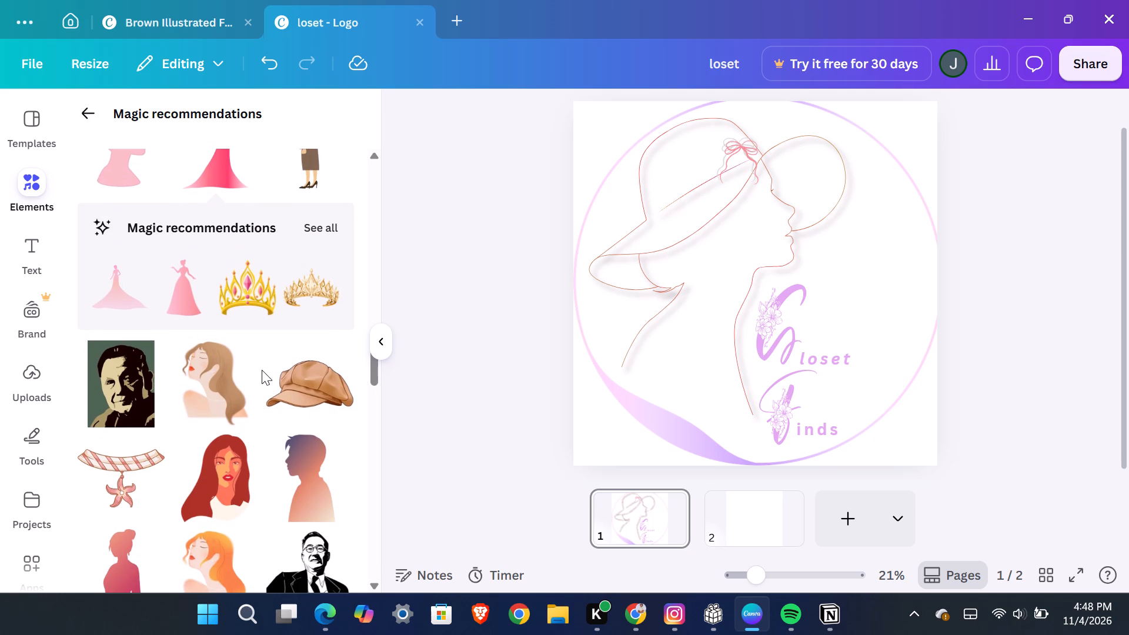
# Examine the full set of recommendations related to the gown silhouette, such as crowns, gowns and gold ornaments.
pyautogui.click(313, 226)
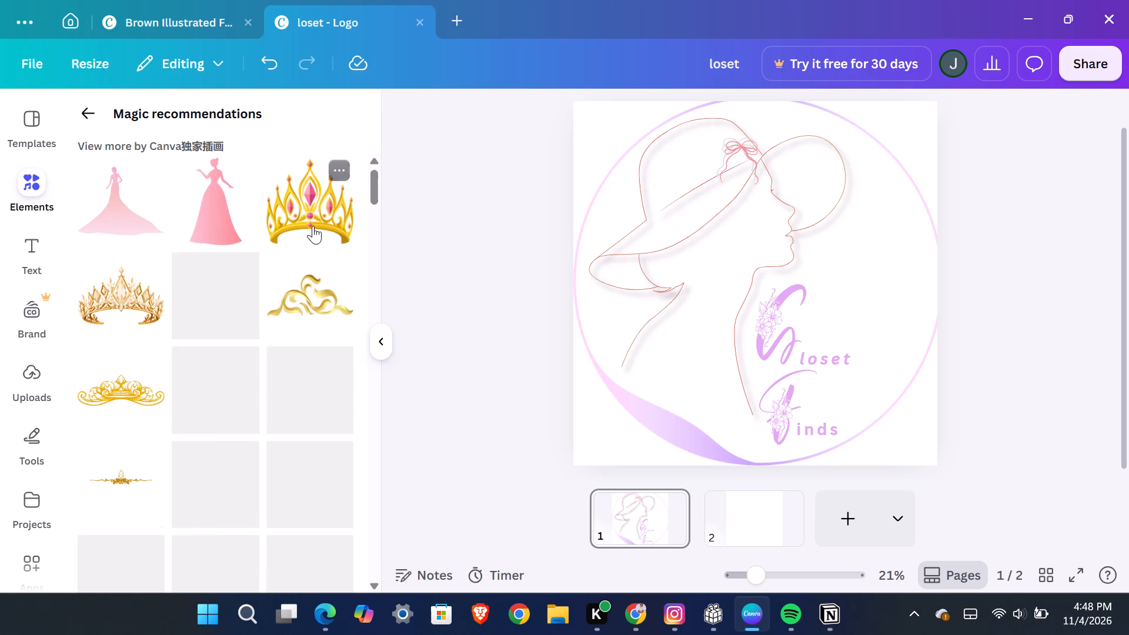
pyautogui.scroll(-1, 266, 442)
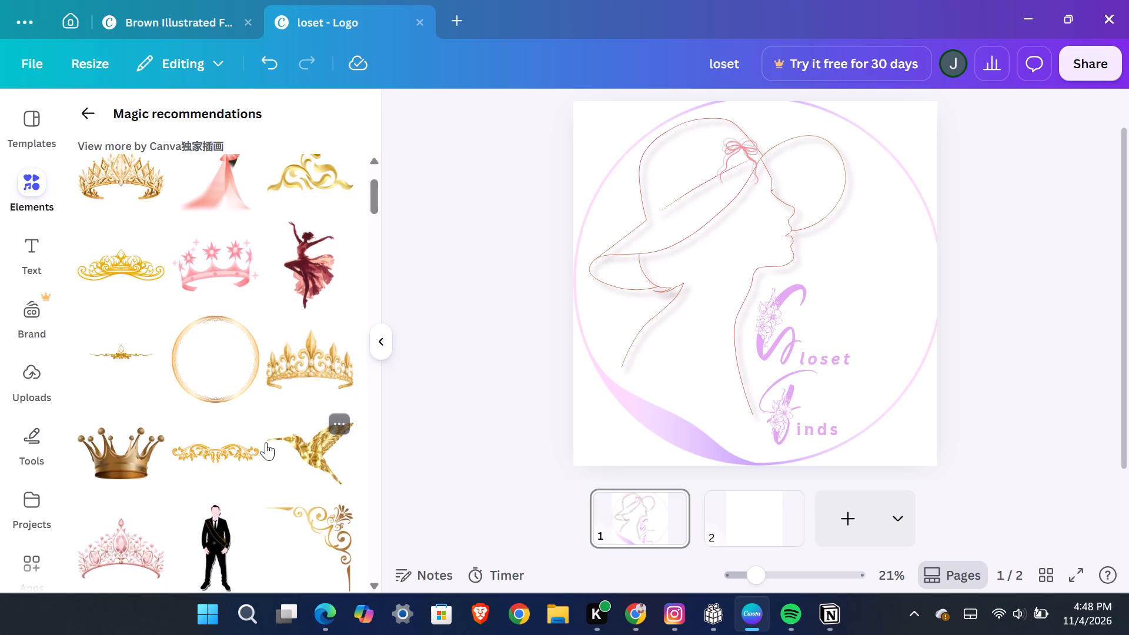
pyautogui.scroll(-2, 266, 442)
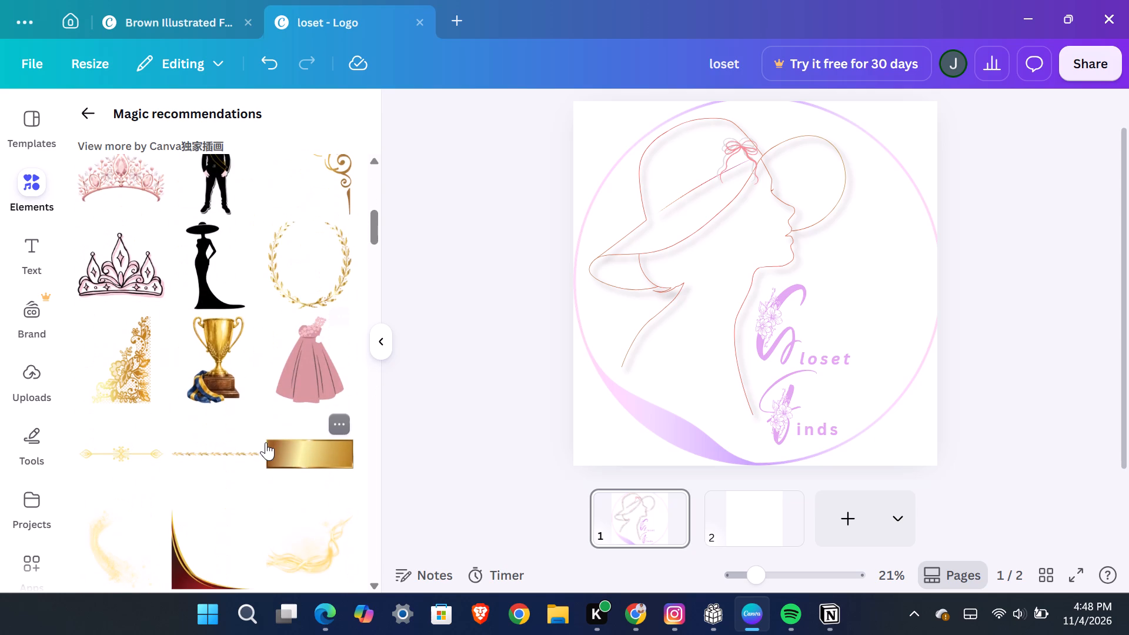
pyautogui.scroll(-3, 266, 442)
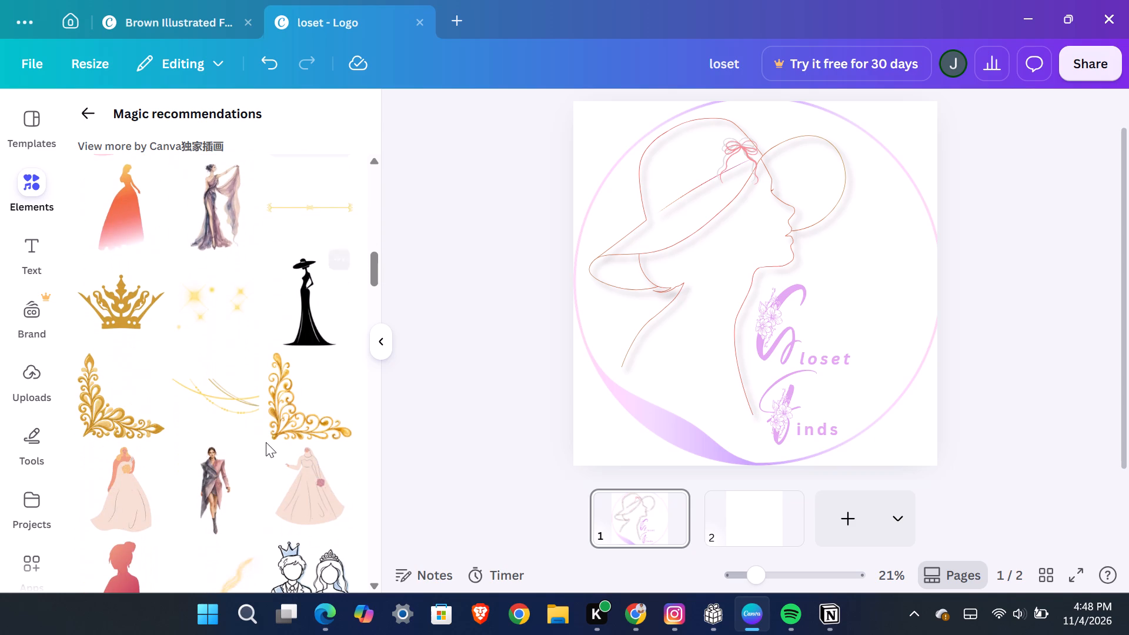
pyautogui.scroll(-2, 266, 442)
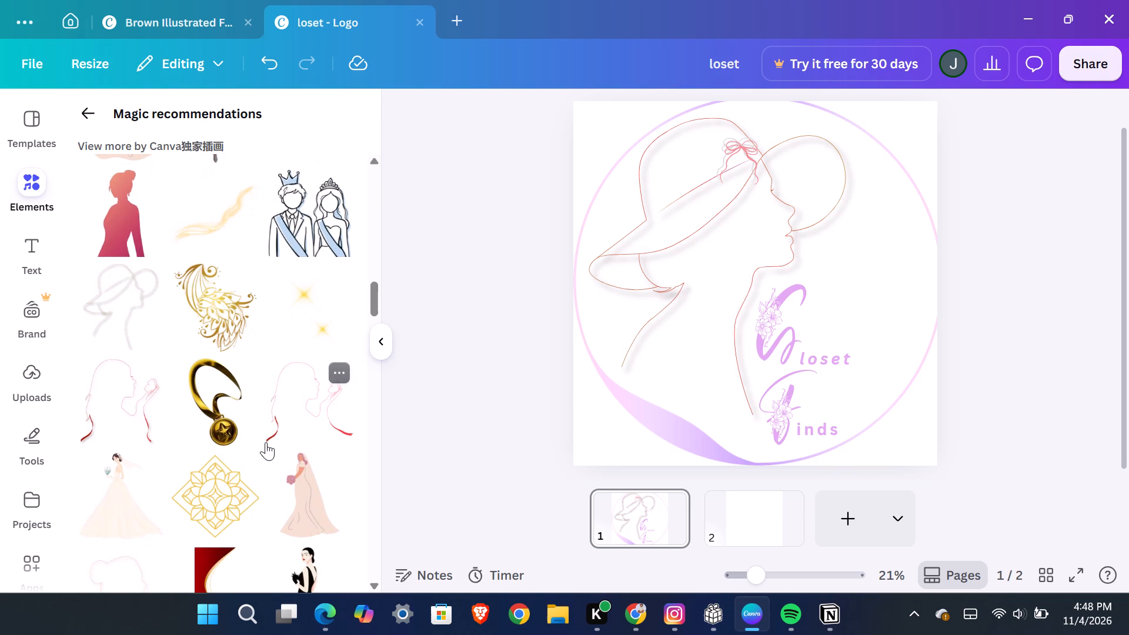
pyautogui.scroll(-3, 266, 442)
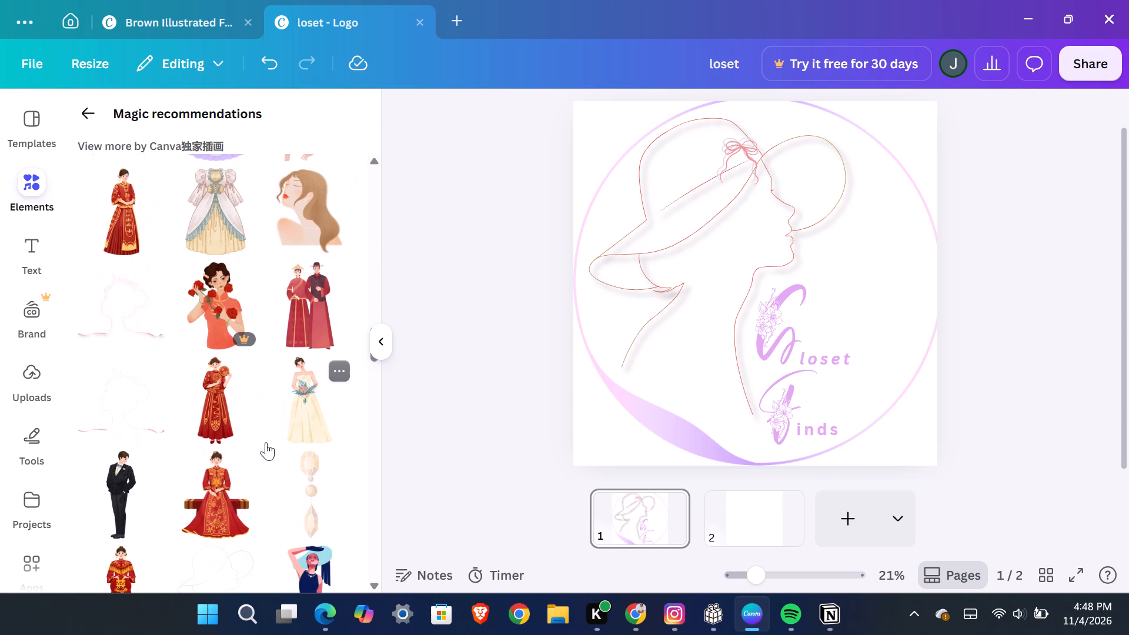
pyautogui.scroll(-1, 266, 442)
pyautogui.click(96, 115)
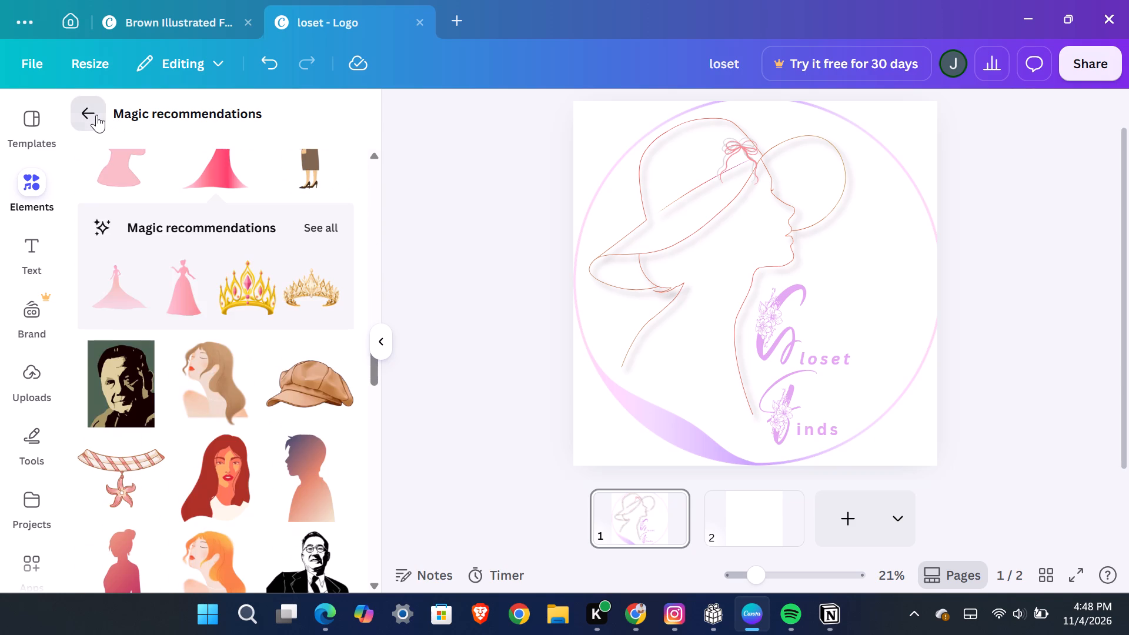
# Check the Graphics category's collections, and look through its full Magic recommendations for a suitable logo decoration.
pyautogui.click(96, 115)
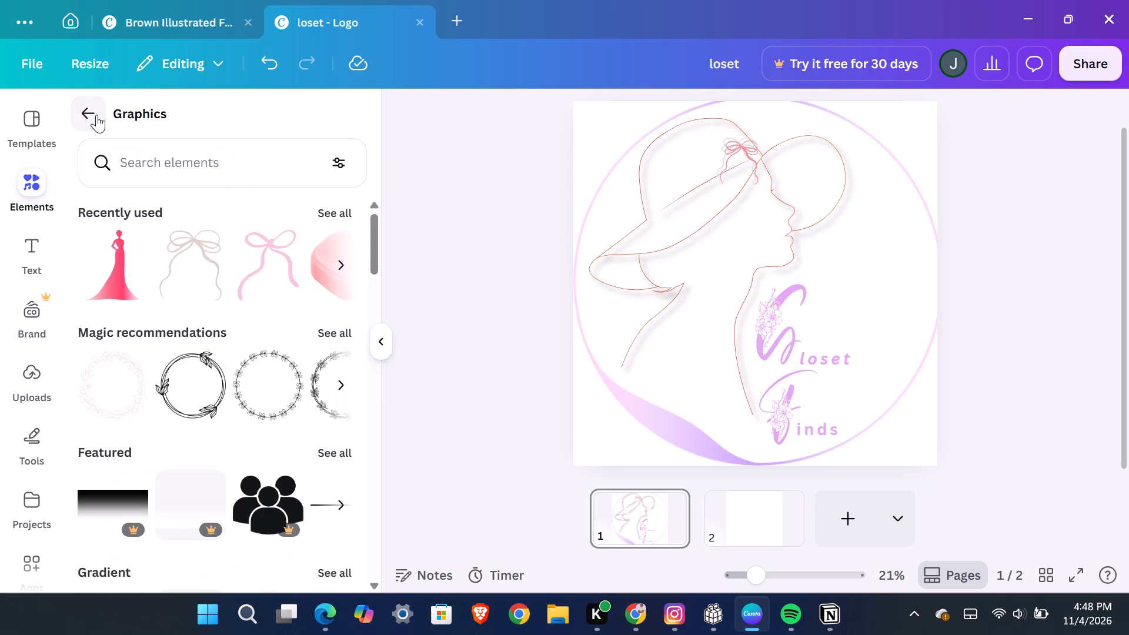
pyautogui.scroll(2, 172, 346)
pyautogui.scroll(-3, 172, 346)
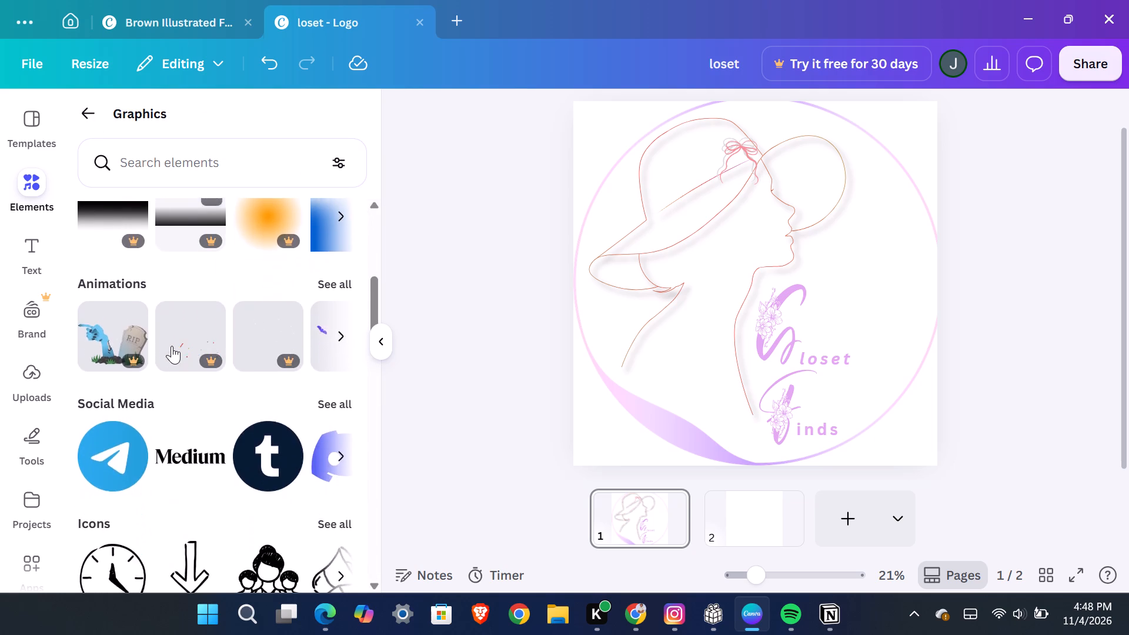
pyautogui.scroll(-1, 172, 346)
pyautogui.scroll(6, 172, 346)
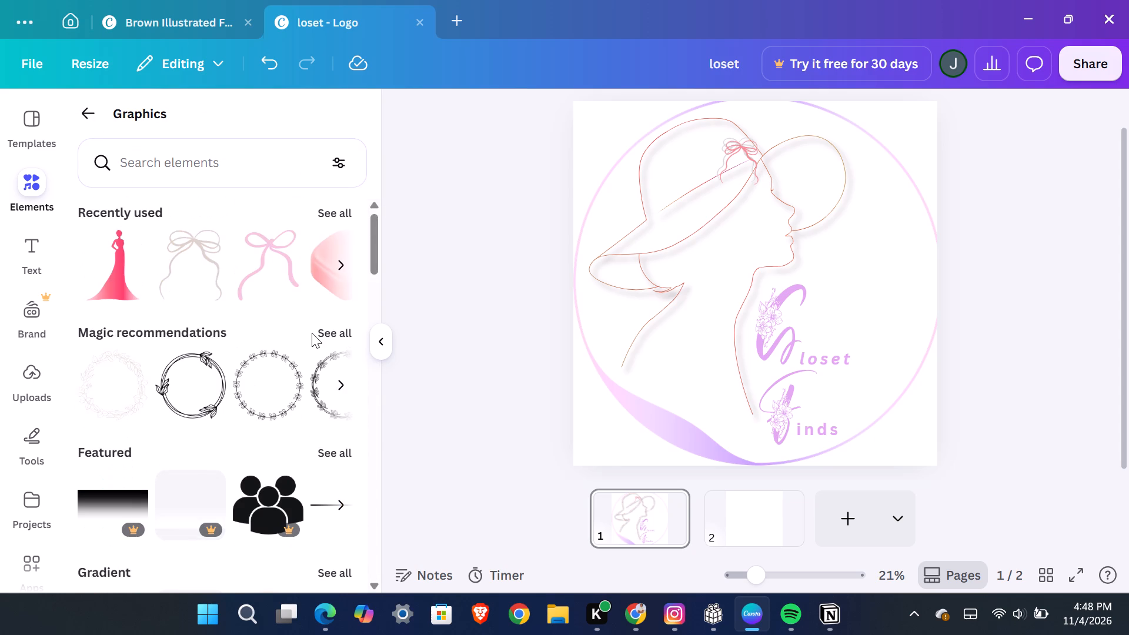
pyautogui.click(332, 330)
pyautogui.scroll(-2, 332, 330)
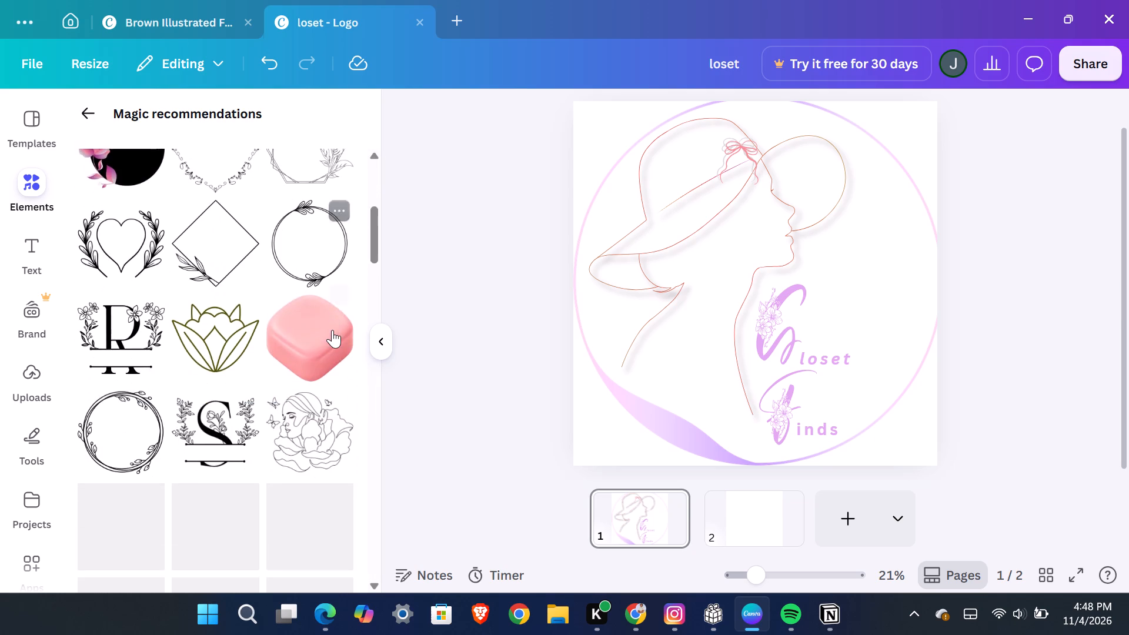
pyautogui.scroll(-2, 332, 330)
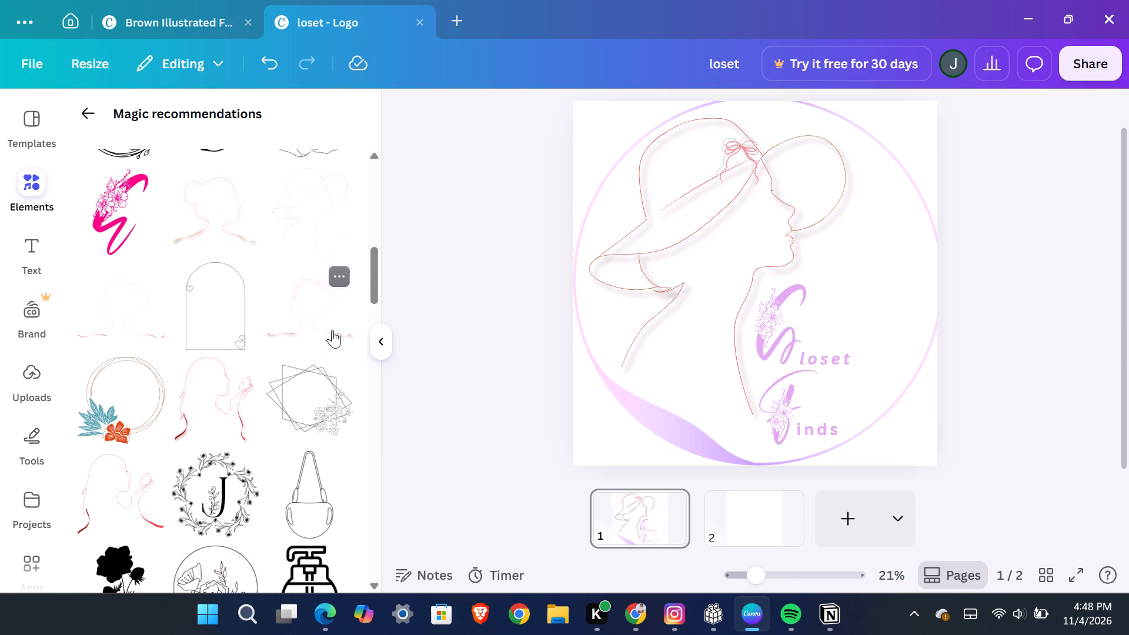
pyautogui.scroll(-2, 332, 330)
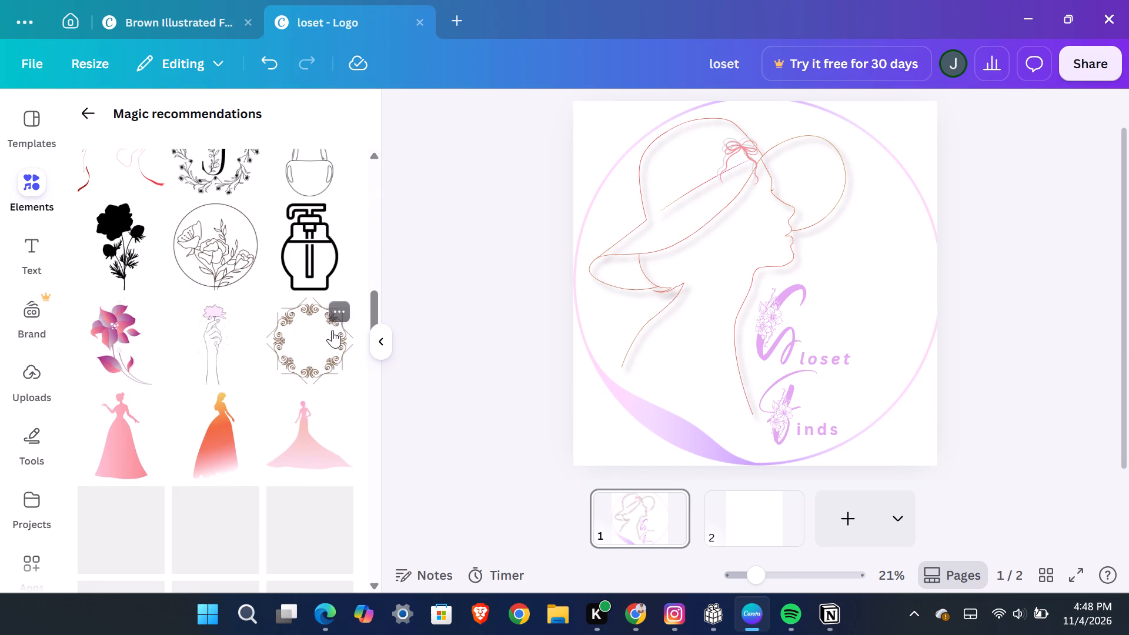
pyautogui.scroll(-3, 332, 330)
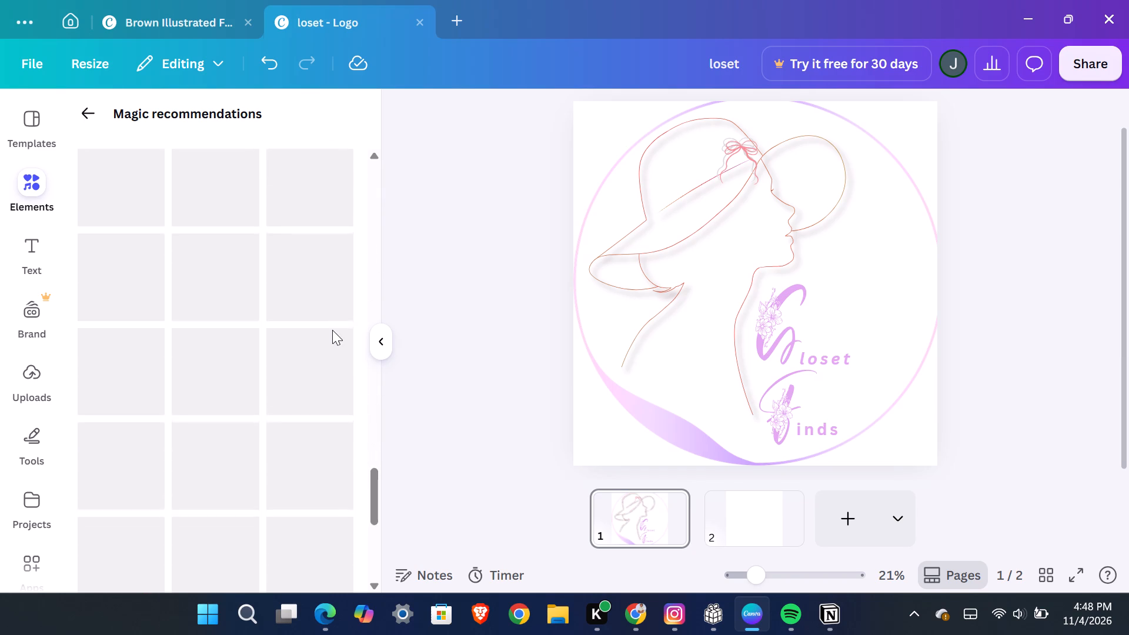
pyautogui.scroll(-1, 332, 330)
# Return to the Elements overview and look over its browse categories, including Frames, for a decoration source.
pyautogui.click(31, 191)
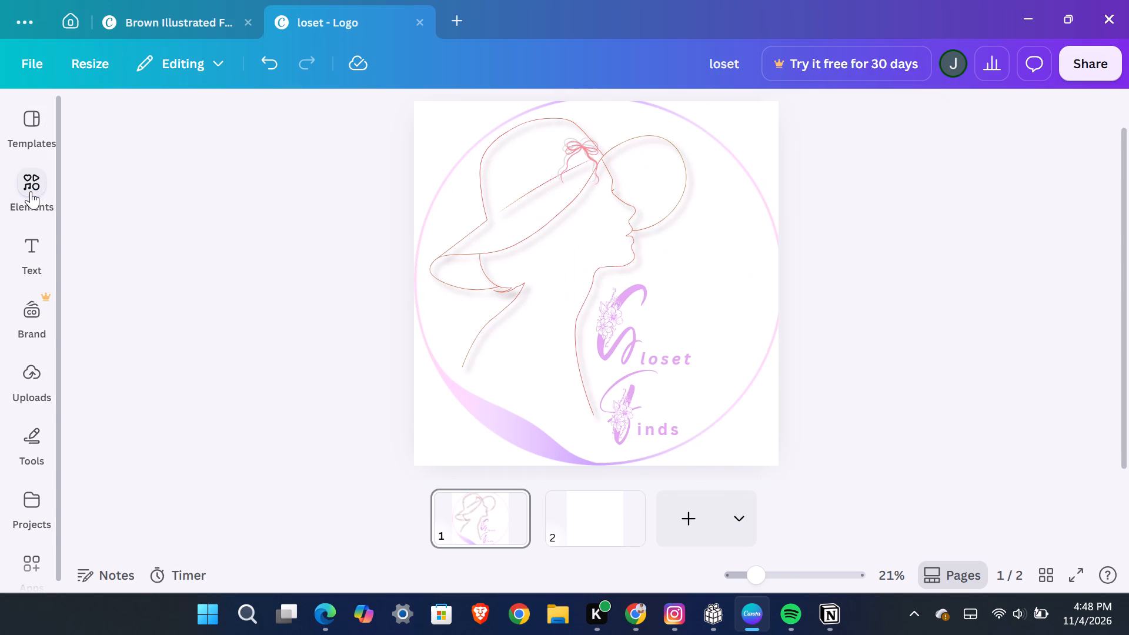
pyautogui.click(31, 191)
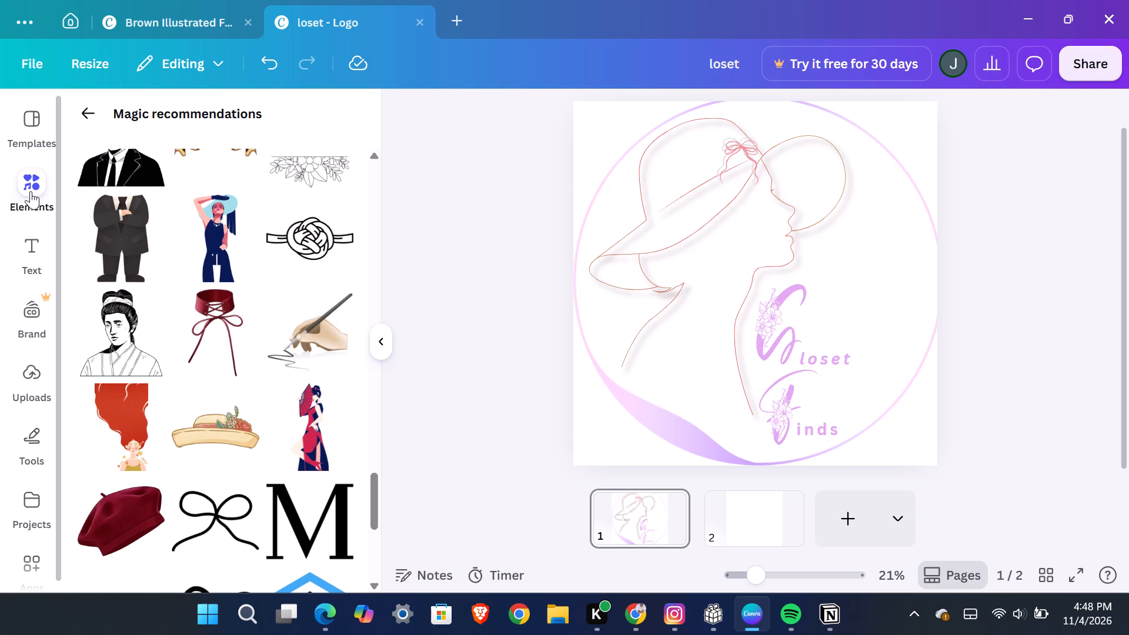
pyautogui.click(86, 111)
pyautogui.click(86, 111)
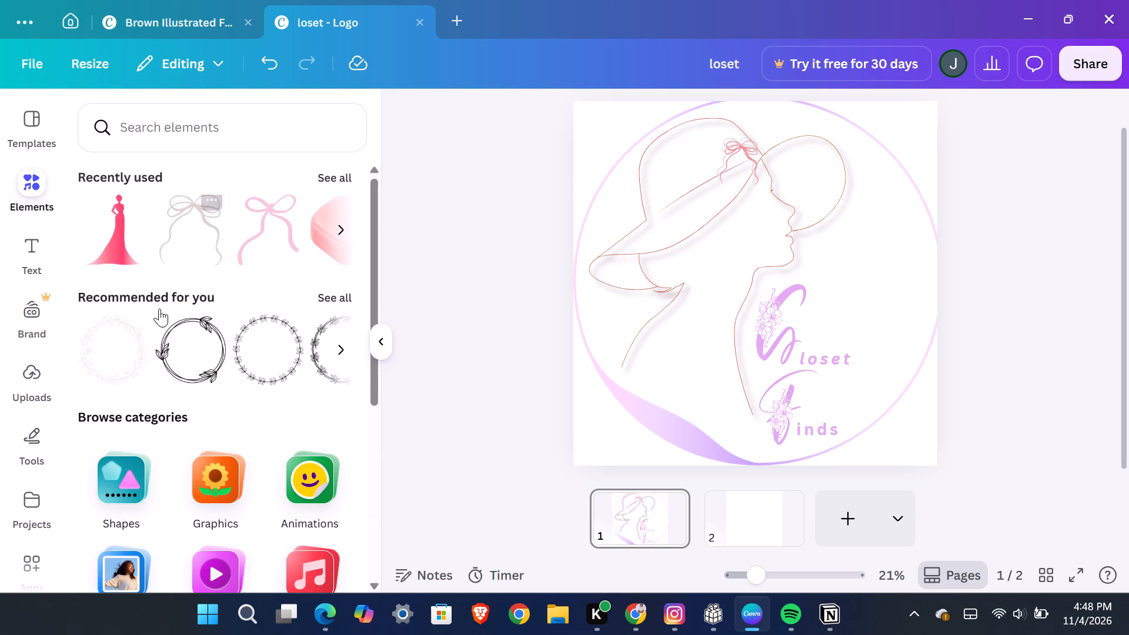
pyautogui.scroll(-2, 159, 309)
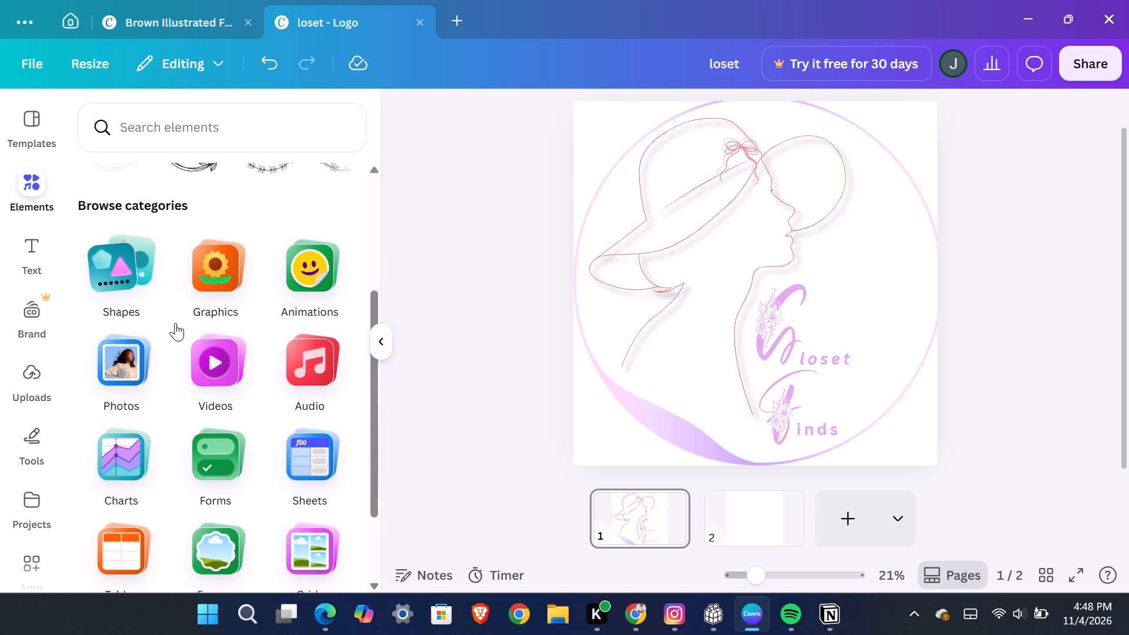
pyautogui.scroll(-1, 175, 322)
pyautogui.click(206, 447)
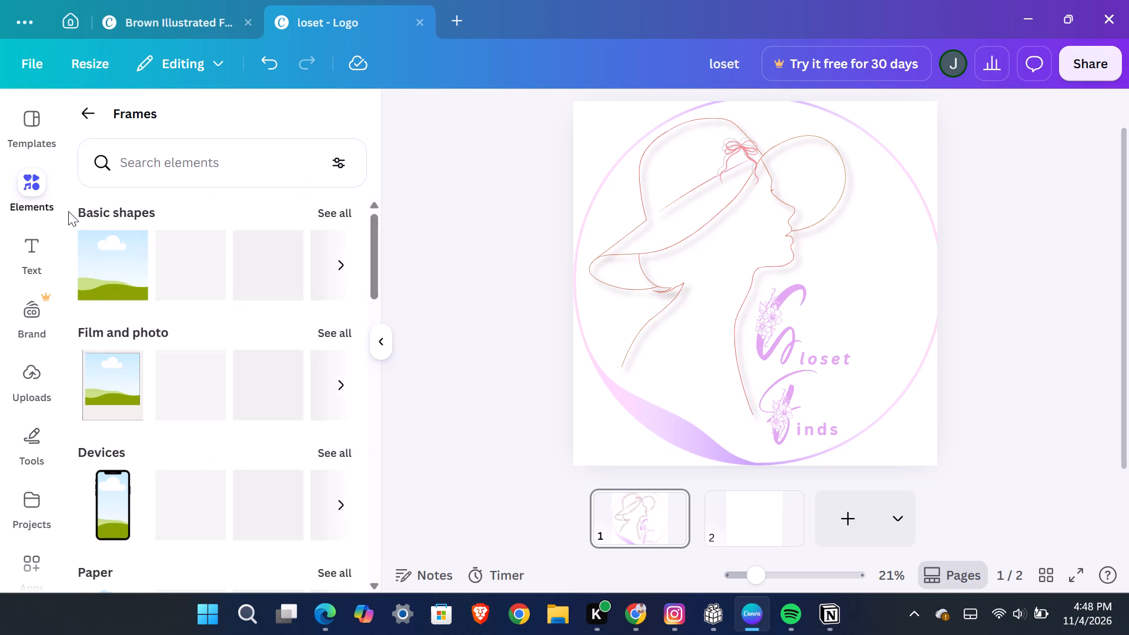
pyautogui.click(94, 98)
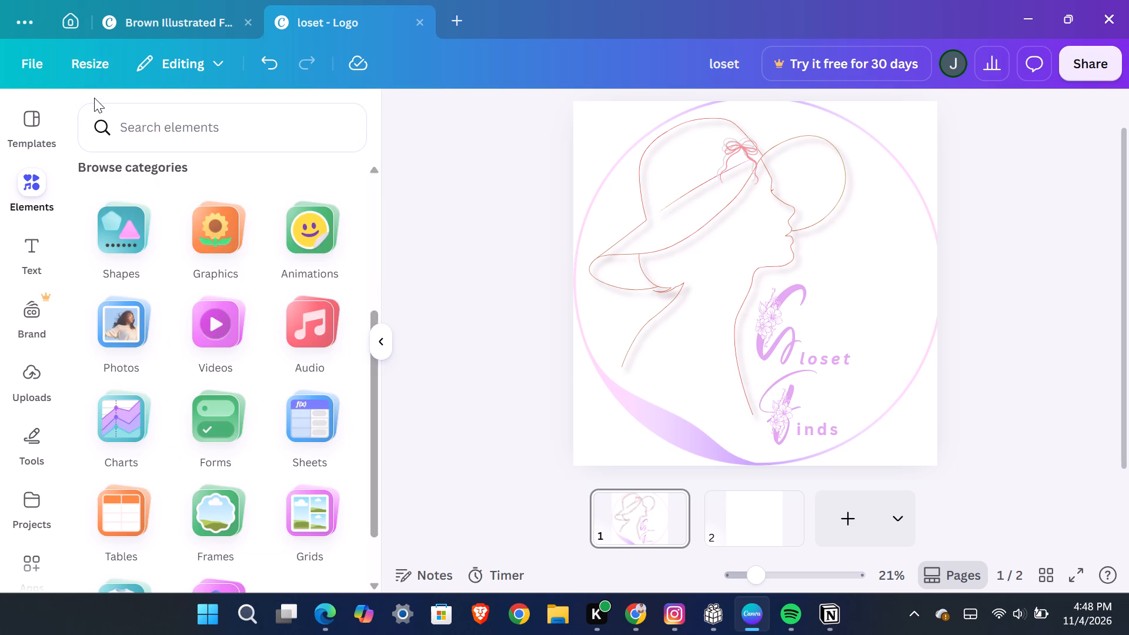
pyautogui.scroll(-1, 205, 274)
pyautogui.scroll(1, 205, 274)
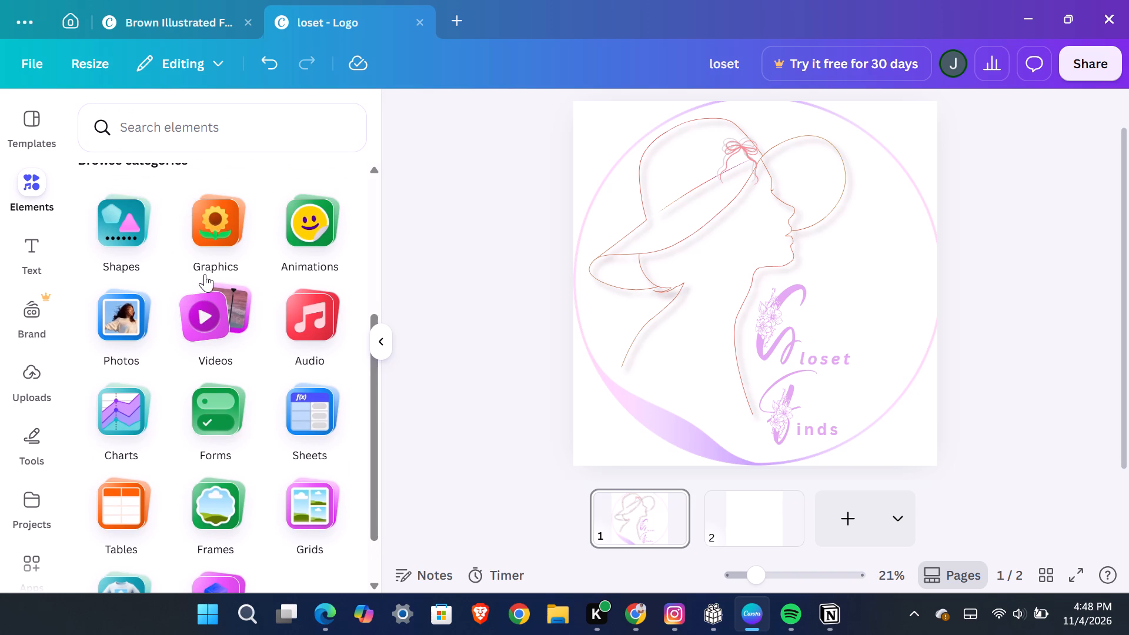
pyautogui.scroll(3, 205, 274)
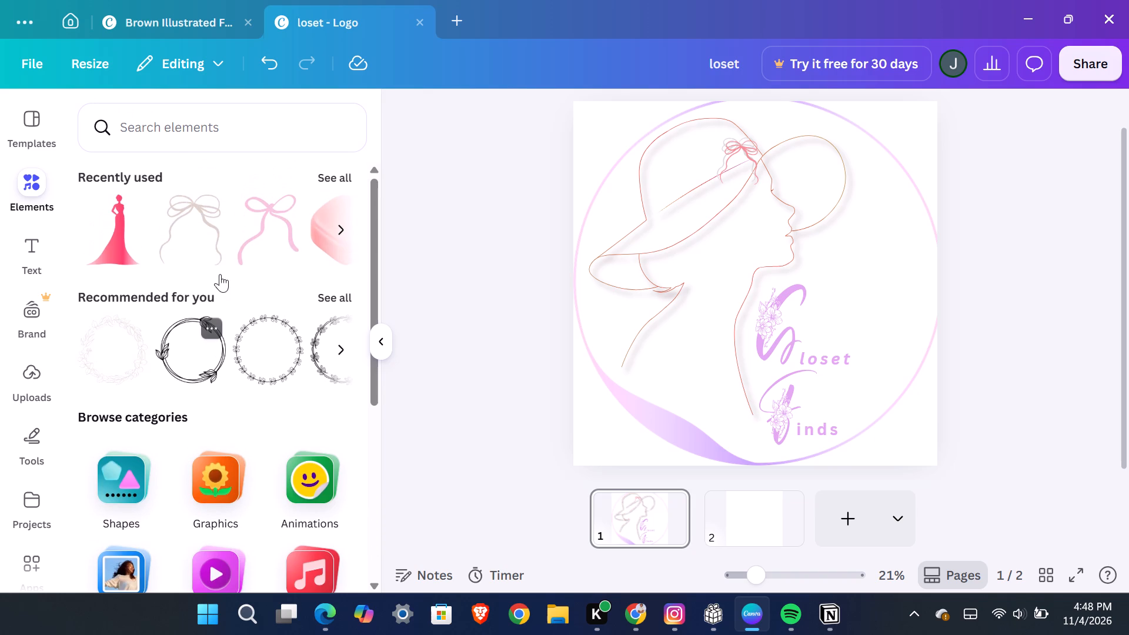
# Look through the full set of recommended elements for a decoration that suits the logo.
pyautogui.scroll(1, 220, 274)
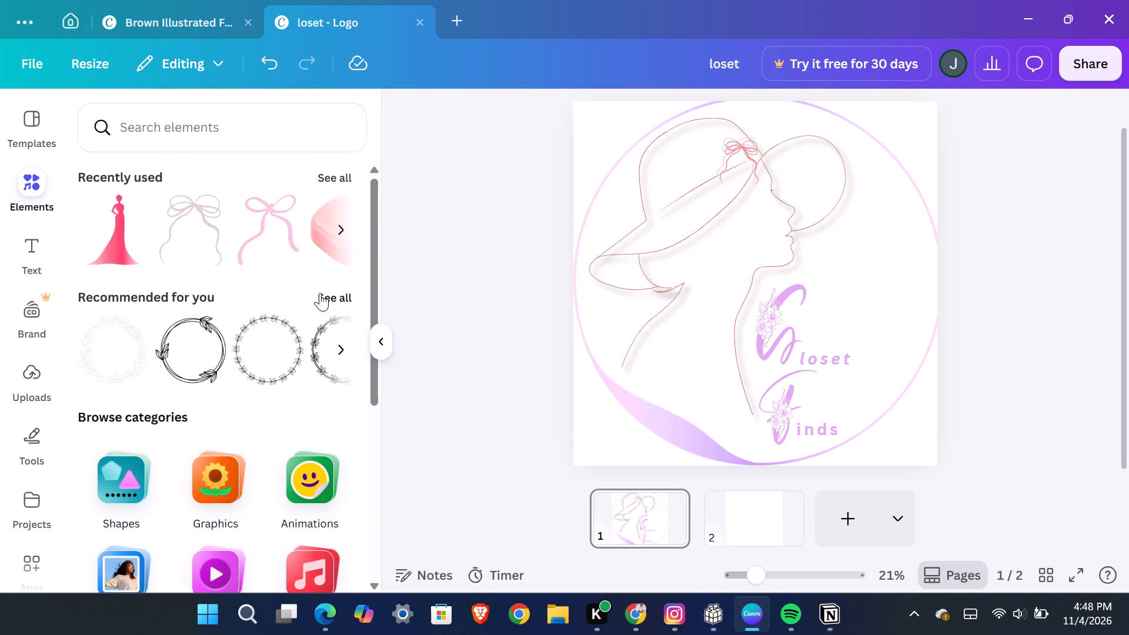
pyautogui.click(320, 293)
pyautogui.scroll(-1, 322, 277)
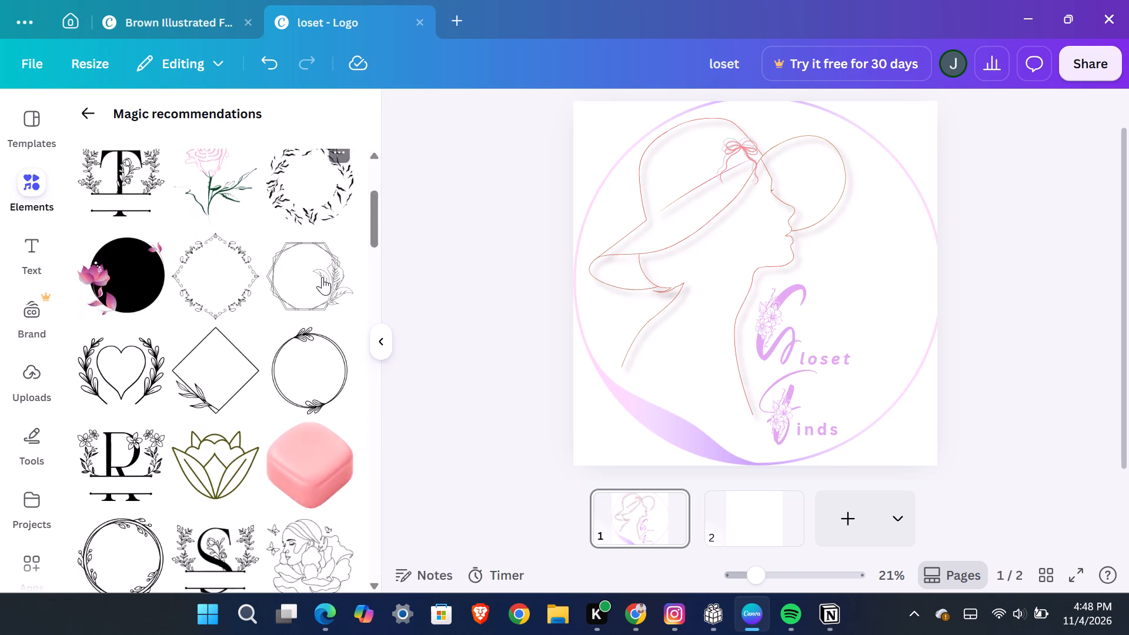
pyautogui.scroll(-4, 322, 277)
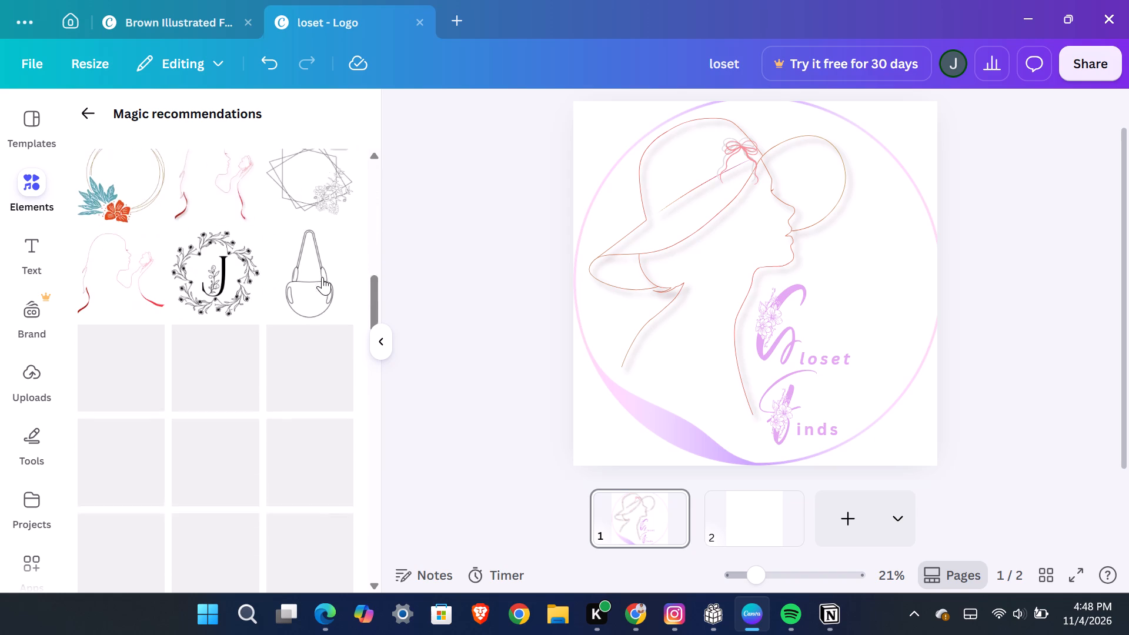
pyautogui.scroll(-7, 322, 277)
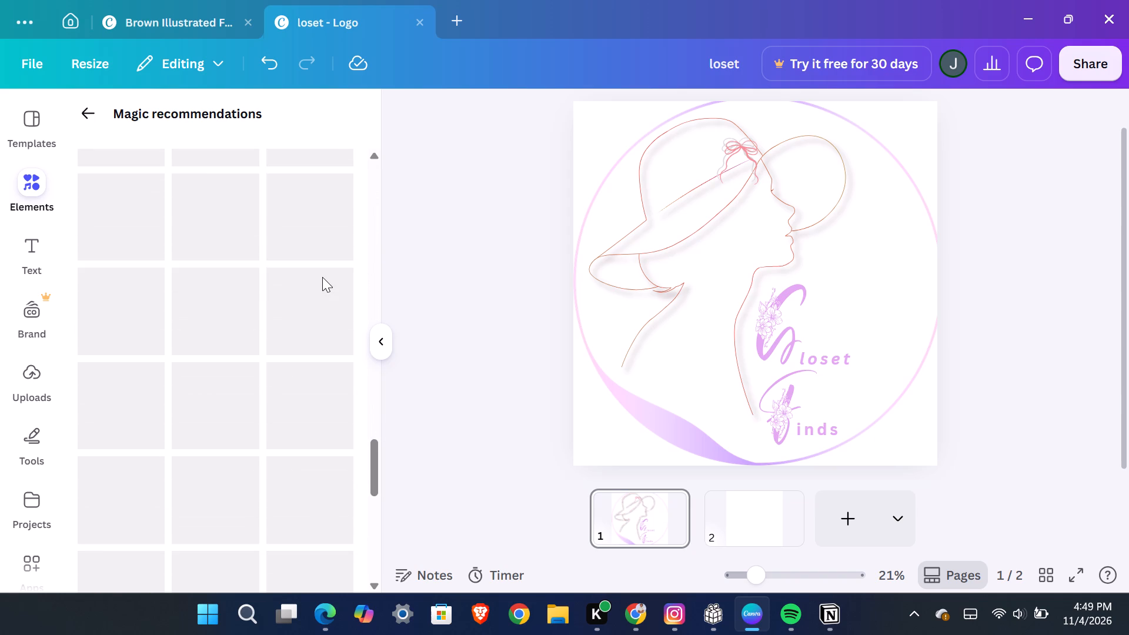
pyautogui.scroll(-2, 322, 277)
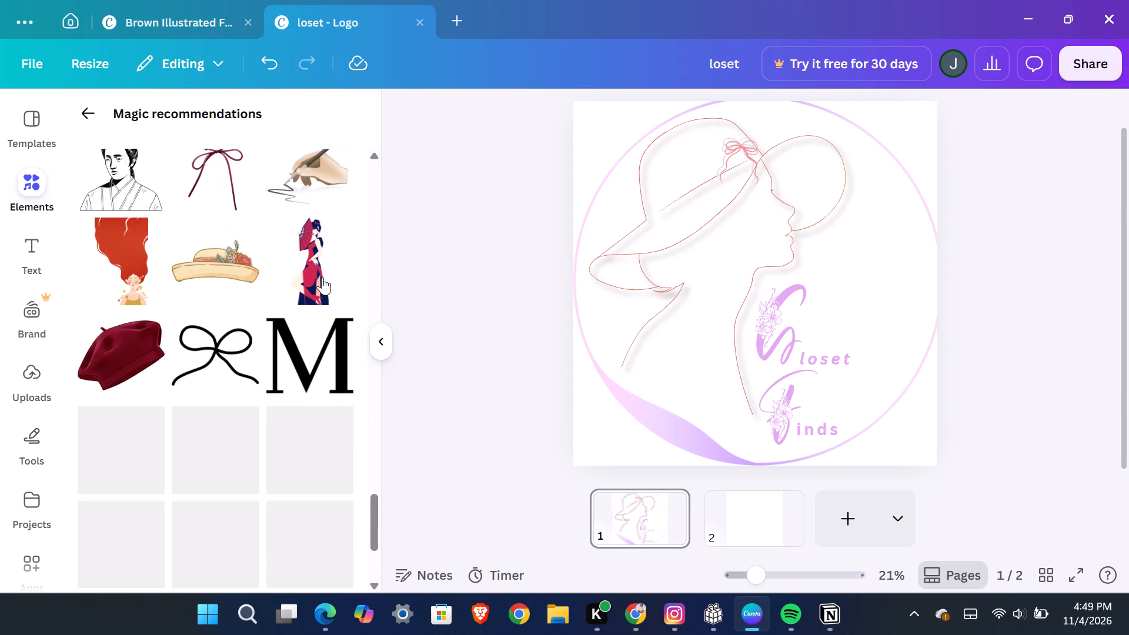
pyautogui.scroll(-2, 322, 277)
pyautogui.scroll(15, 322, 277)
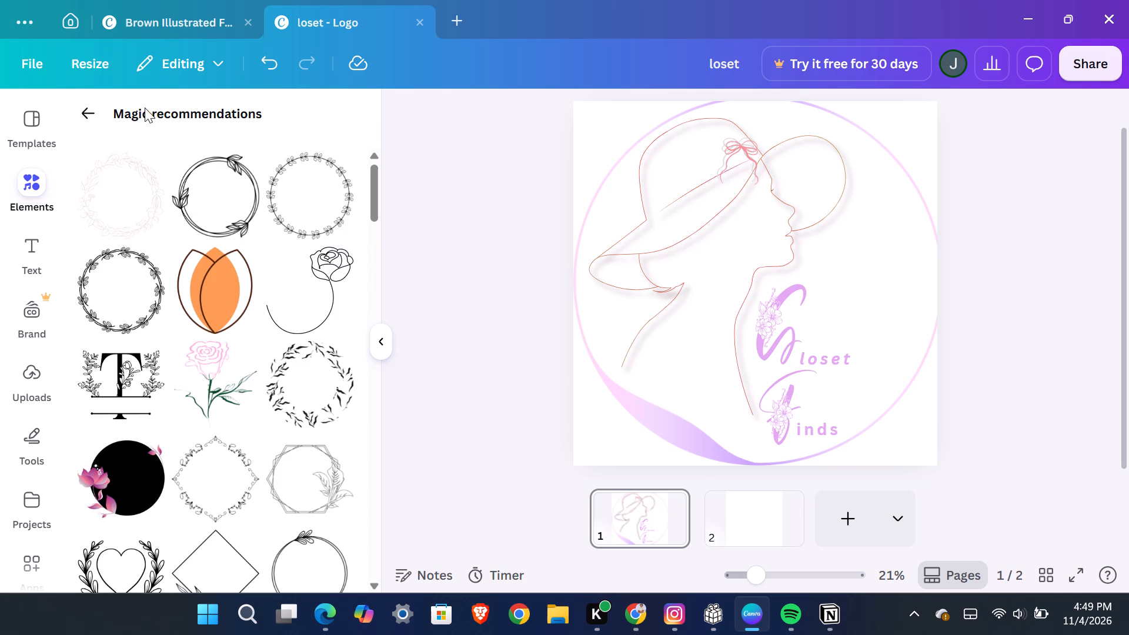
pyautogui.click(96, 119)
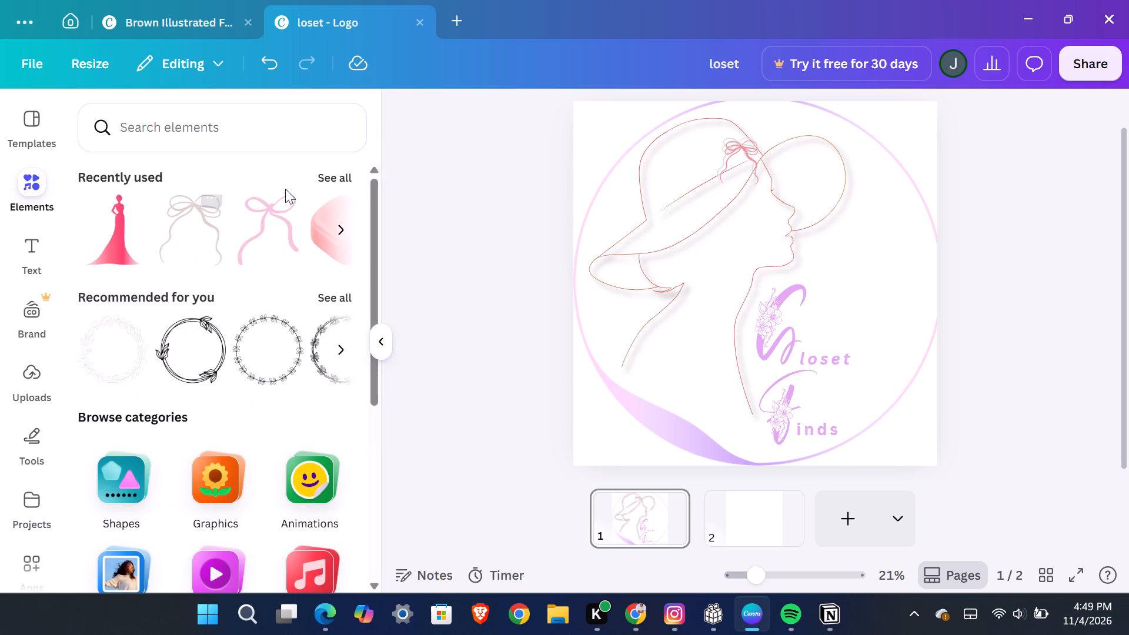
# Check the Graphics category again, including its gradients, animations and collections such as Bold Foliage, for a suitable decoration.
pyautogui.click(210, 456)
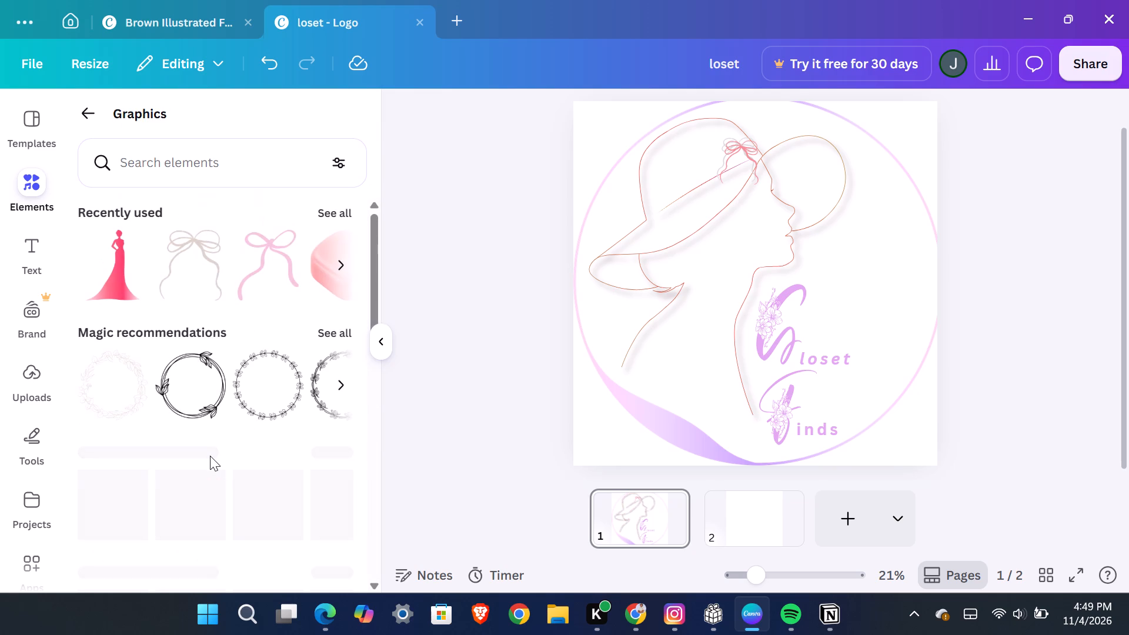
pyautogui.scroll(-3, 238, 400)
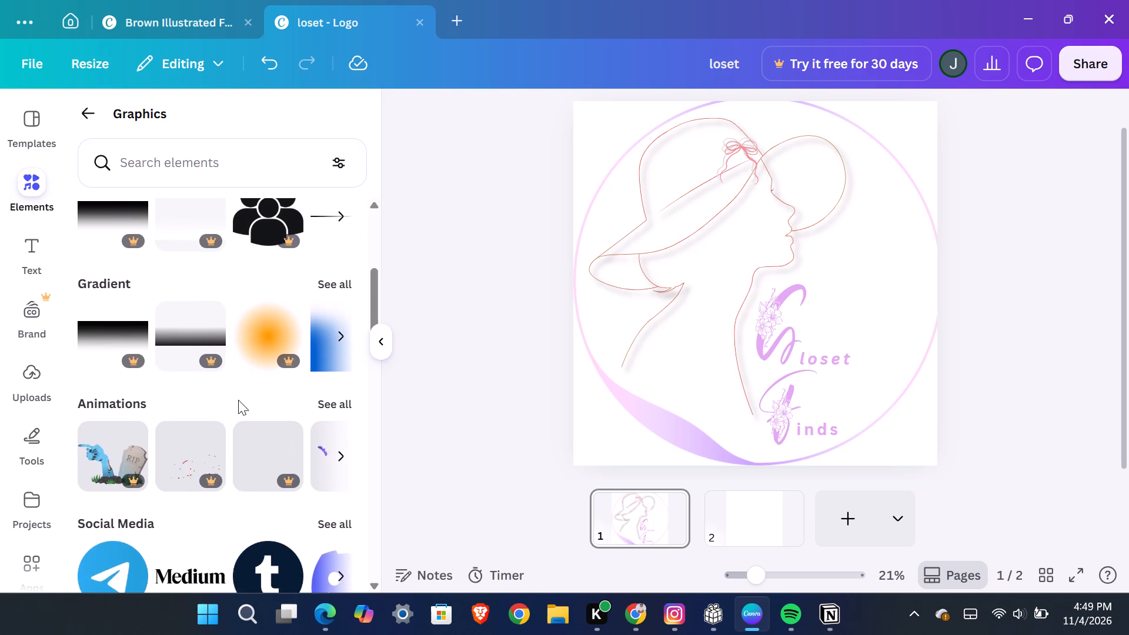
pyautogui.scroll(2, 238, 400)
pyautogui.scroll(-1, 238, 400)
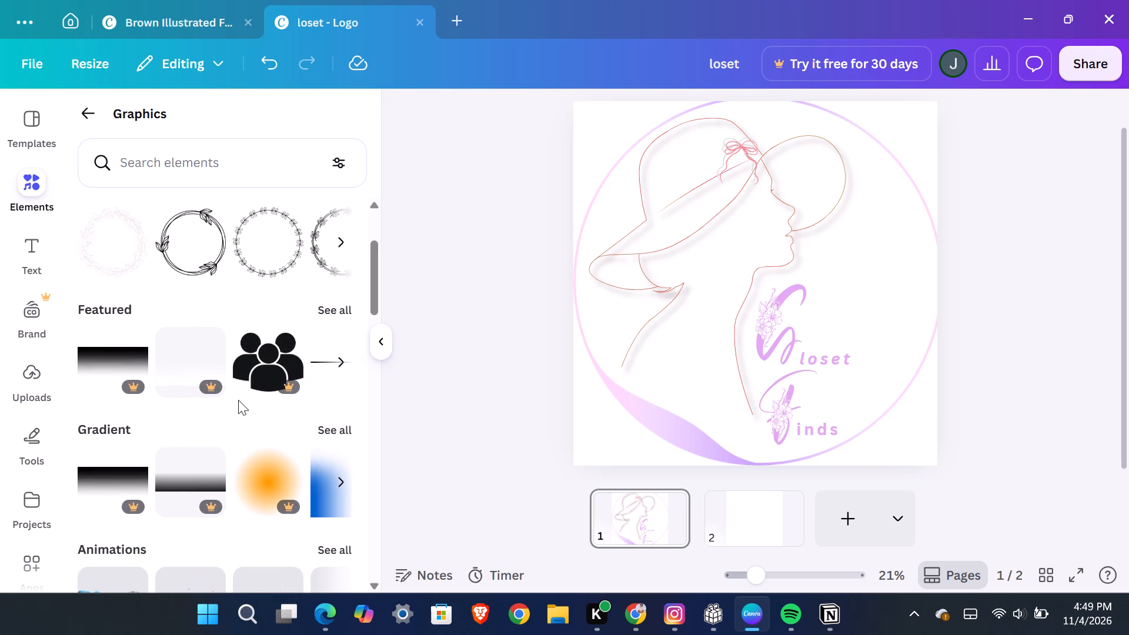
pyautogui.scroll(-3, 238, 400)
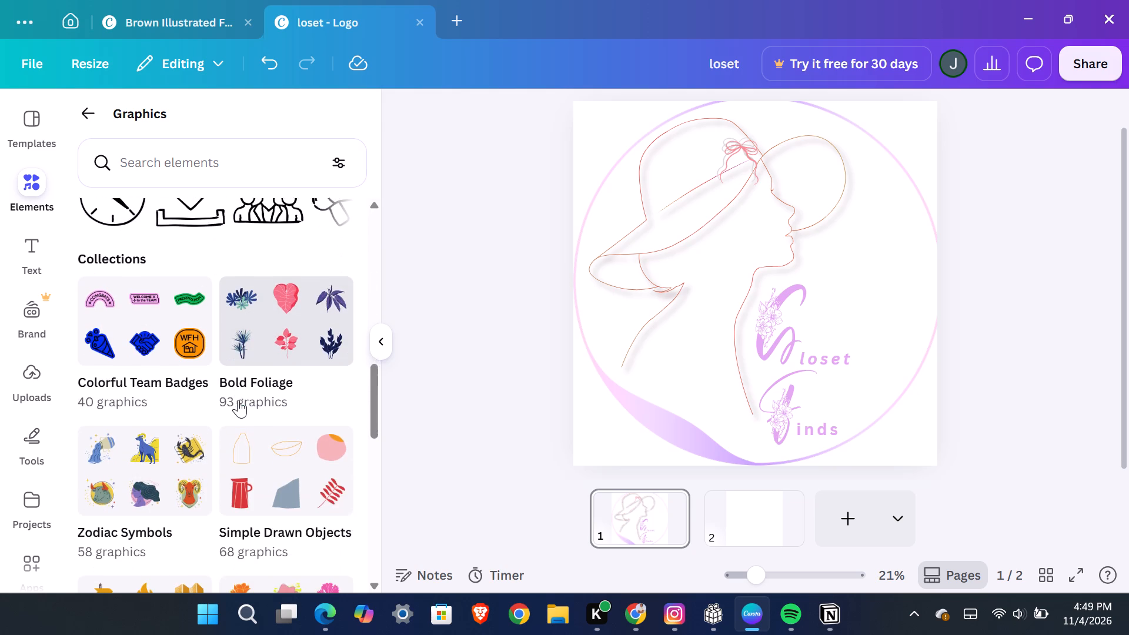
pyautogui.scroll(-3, 238, 400)
pyautogui.scroll(8, 238, 400)
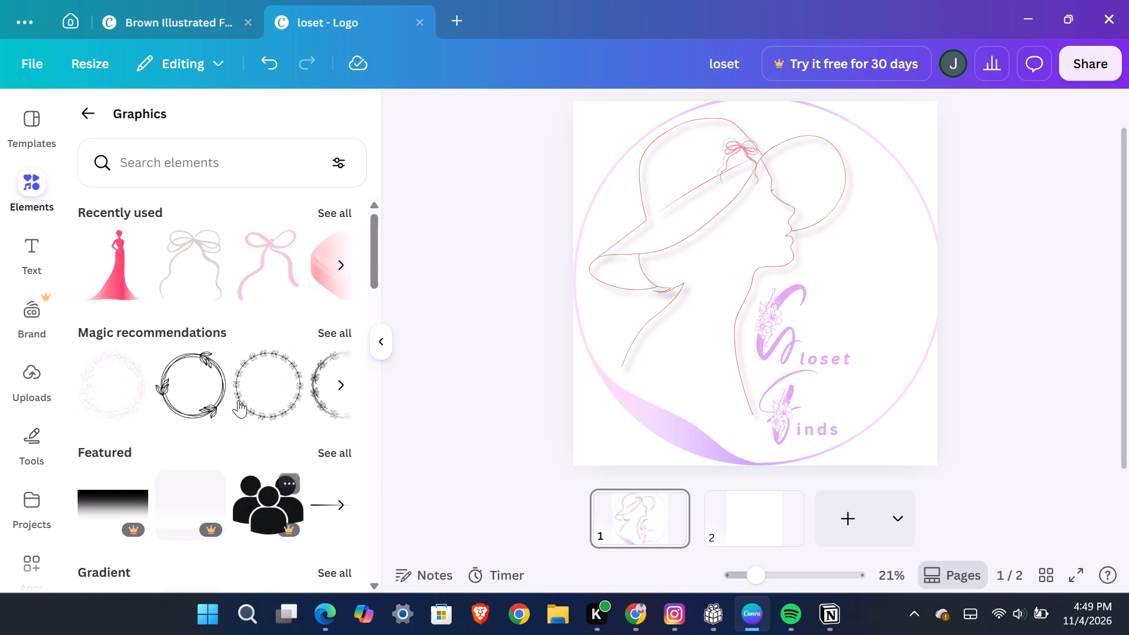
pyautogui.click(85, 106)
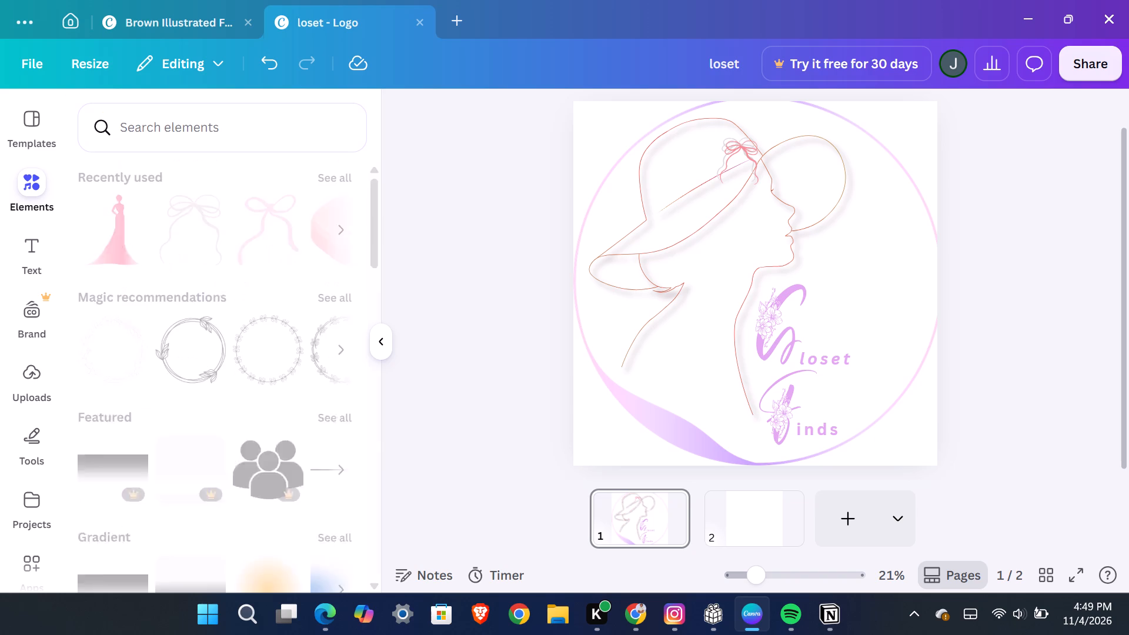
# Add the double-circle frame with teal leaves and an orange flower from the recommended elements to page 1.
pyautogui.scroll(-2, 235, 362)
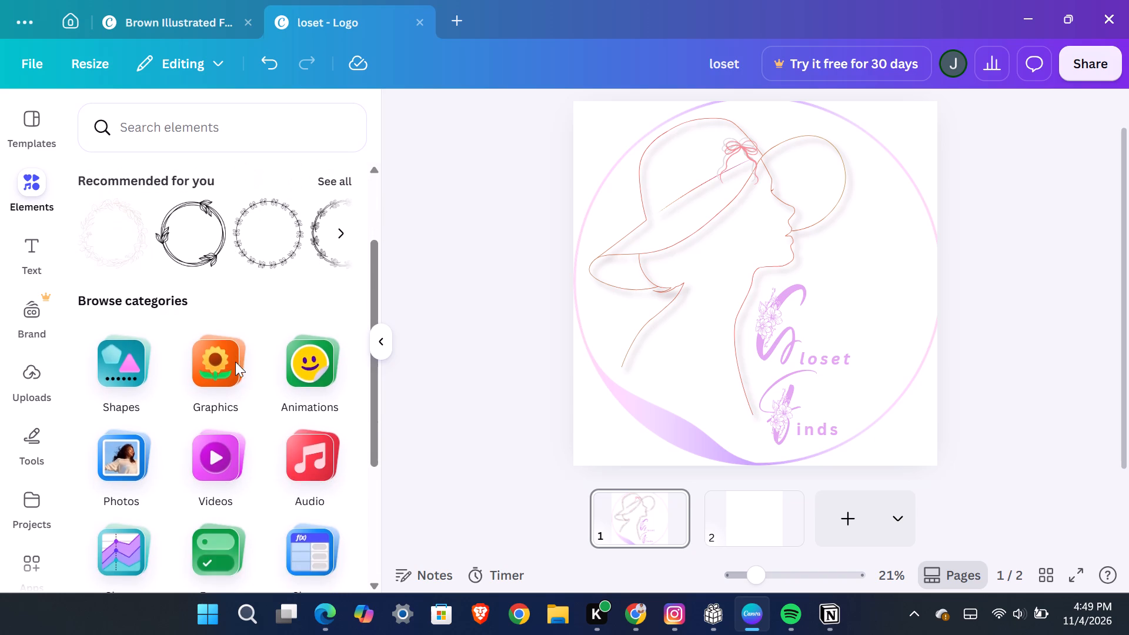
pyautogui.scroll(1, 235, 362)
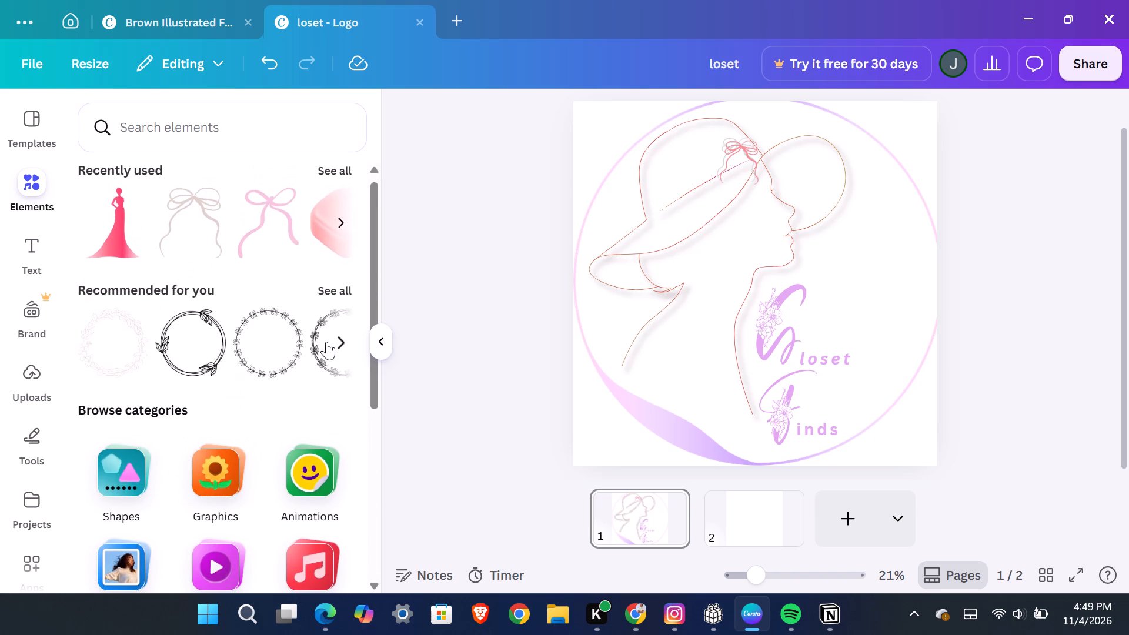
pyautogui.click(326, 342)
pyautogui.click(326, 342)
pyautogui.moveTo(326, 342); pyautogui.dragTo(332, 320)
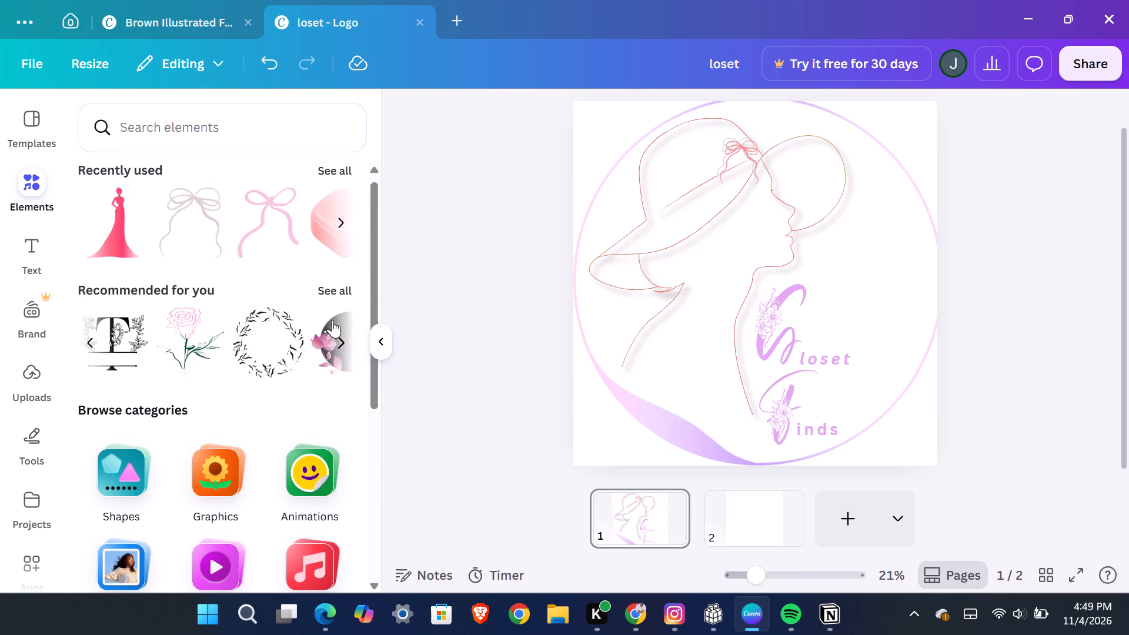
pyautogui.moveTo(332, 320); pyautogui.dragTo(342, 293)
pyautogui.click(342, 293)
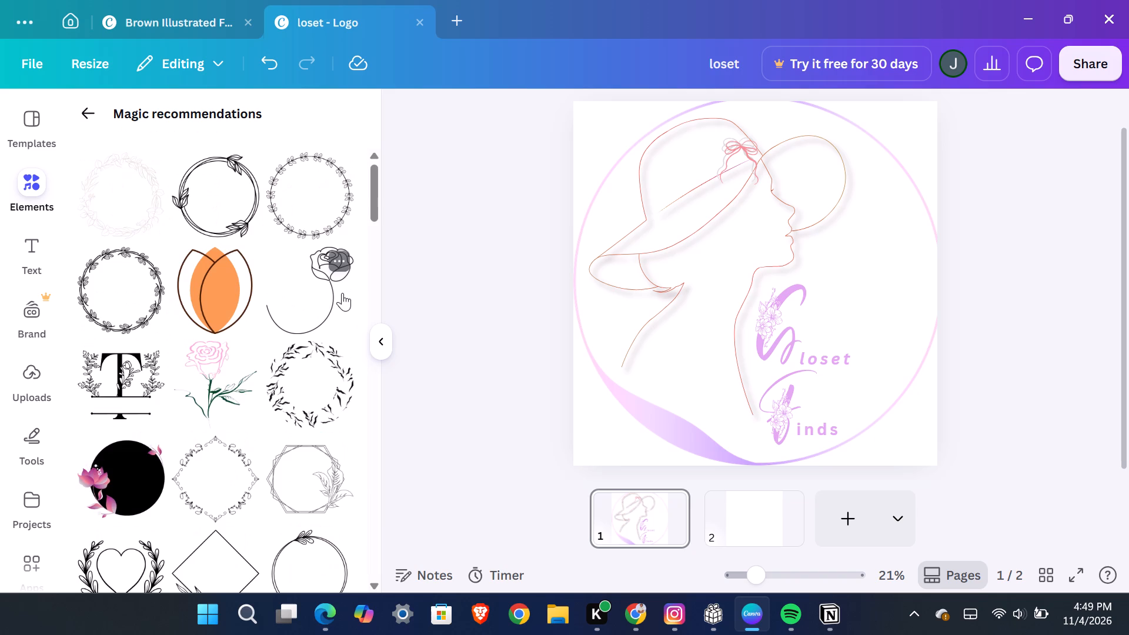
pyautogui.scroll(-7, 340, 372)
pyautogui.scroll(1, 340, 372)
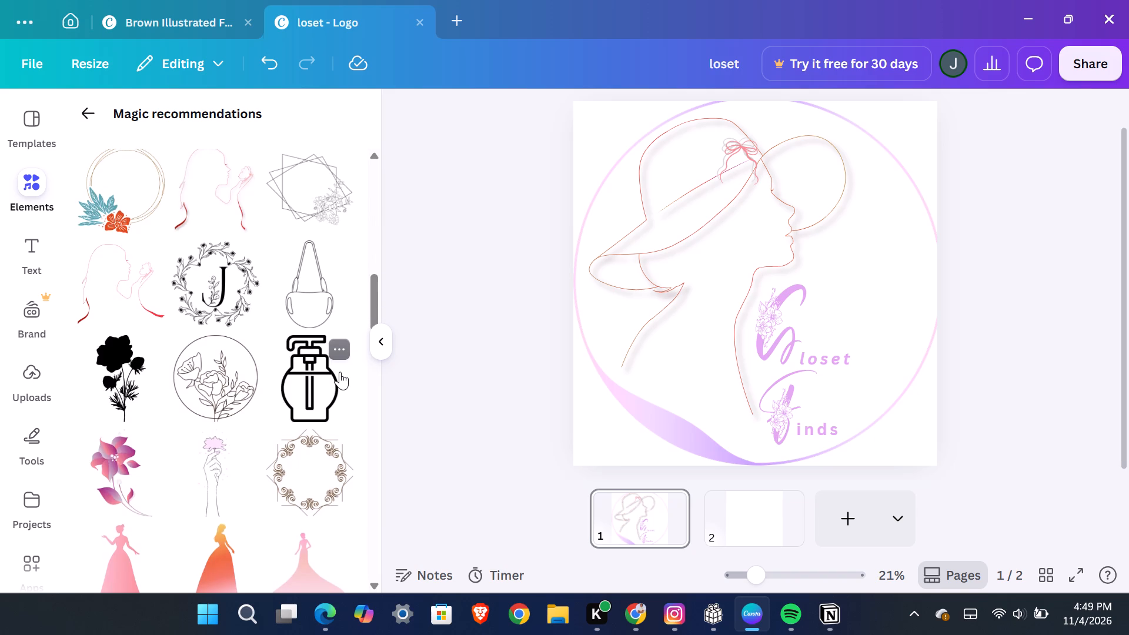
pyautogui.click(144, 233)
pyautogui.click(135, 210)
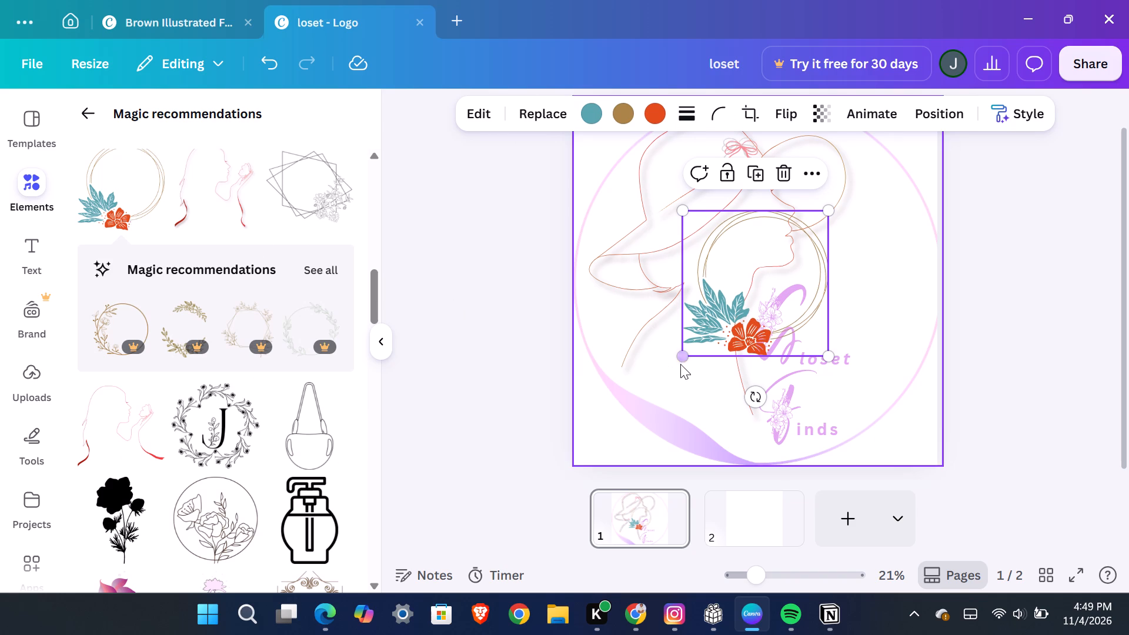
# Enlarge the floral circle frame from its corners until it spans the full width and height of the page.
pyautogui.moveTo(684, 358); pyautogui.dragTo(603, 492)
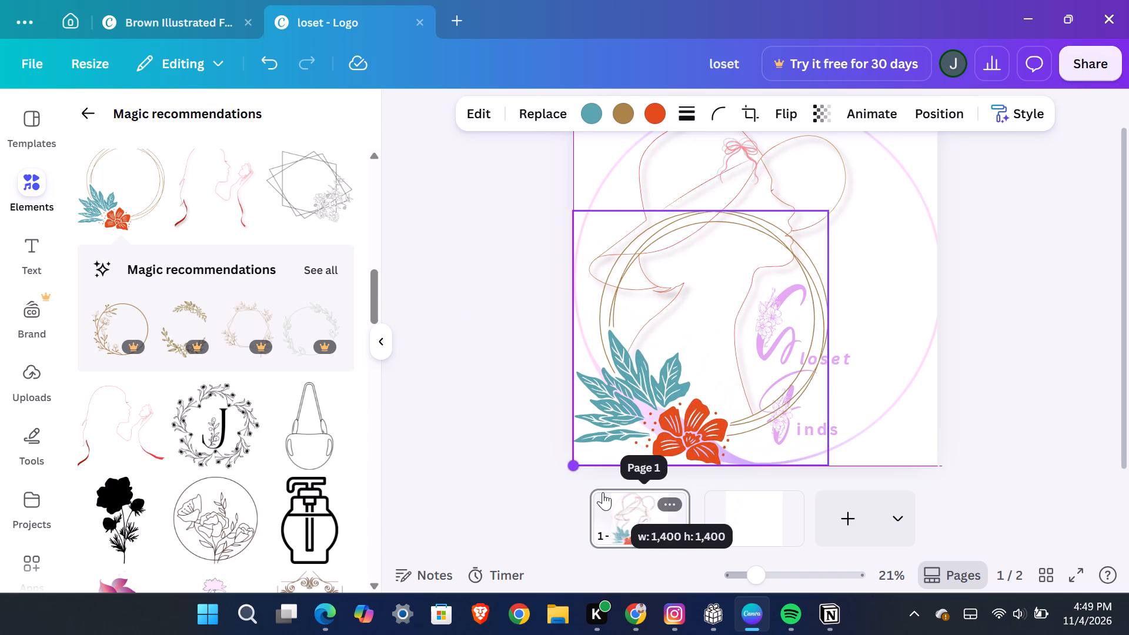
pyautogui.moveTo(603, 492); pyautogui.dragTo(596, 487)
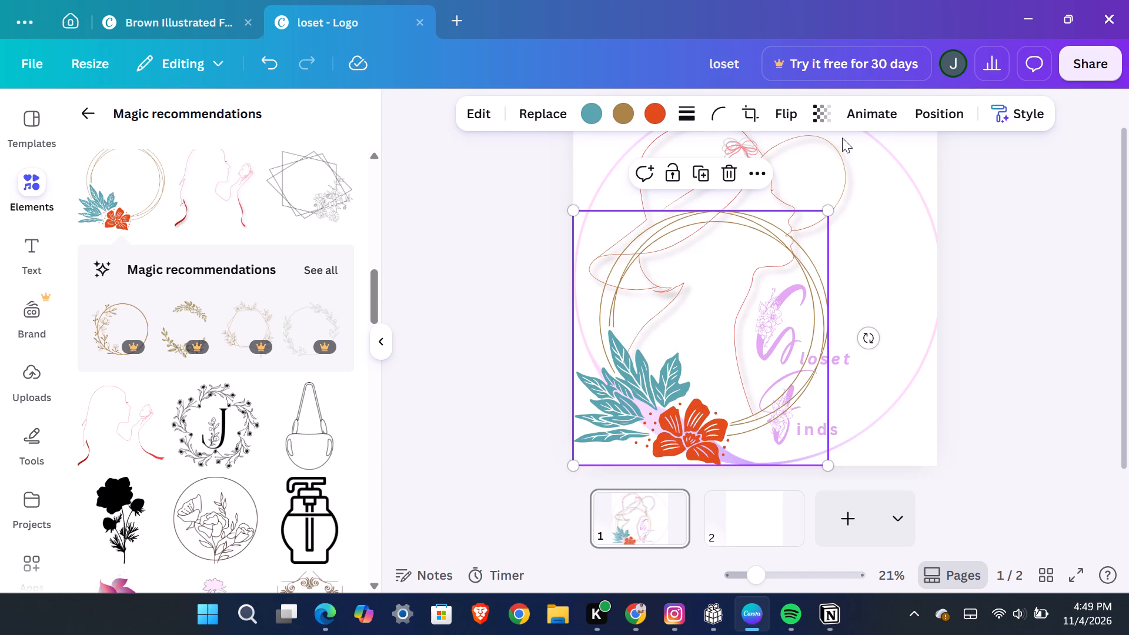
pyautogui.moveTo(821, 212); pyautogui.dragTo(923, 145)
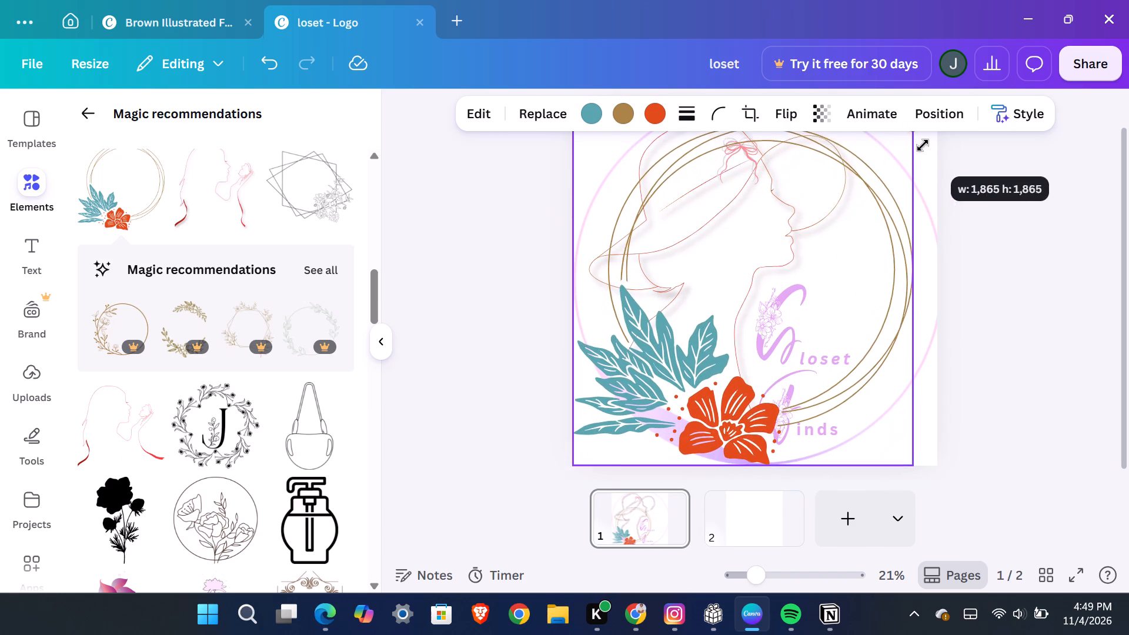
pyautogui.moveTo(923, 145); pyautogui.dragTo(984, 155)
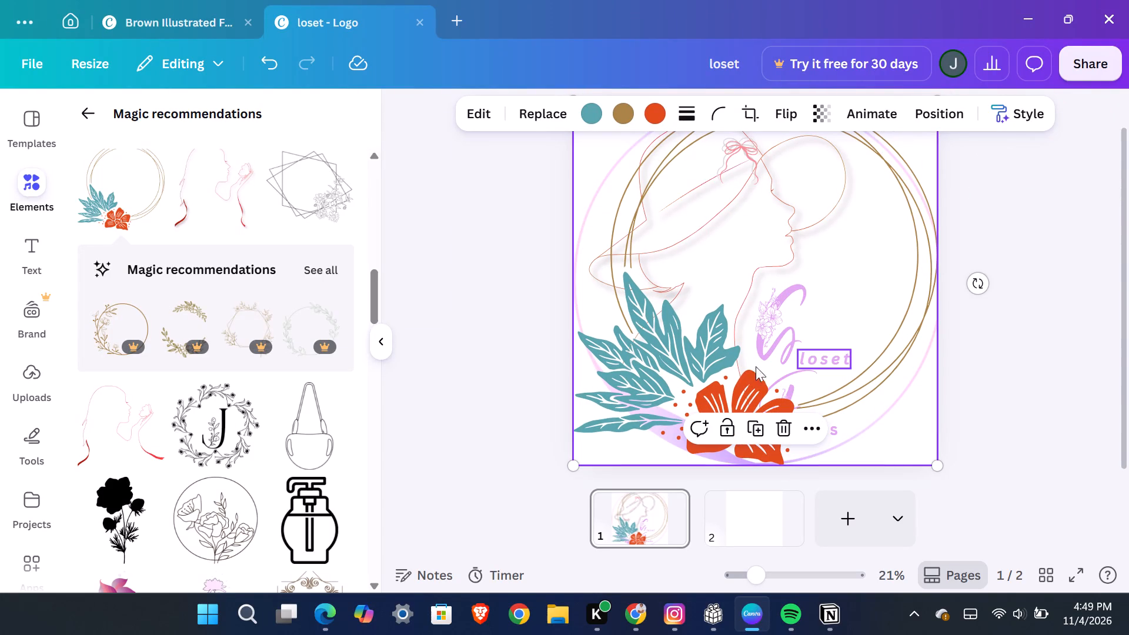
# Recolor the frame's orange flower to Light lavender.
pyautogui.click(667, 114)
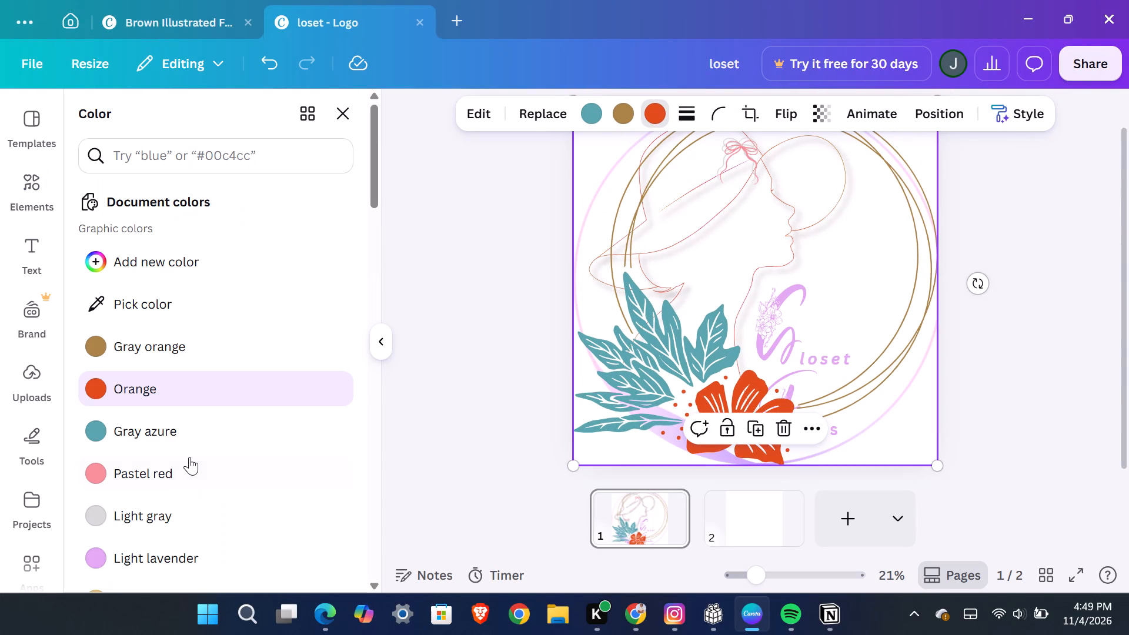
pyautogui.click(158, 549)
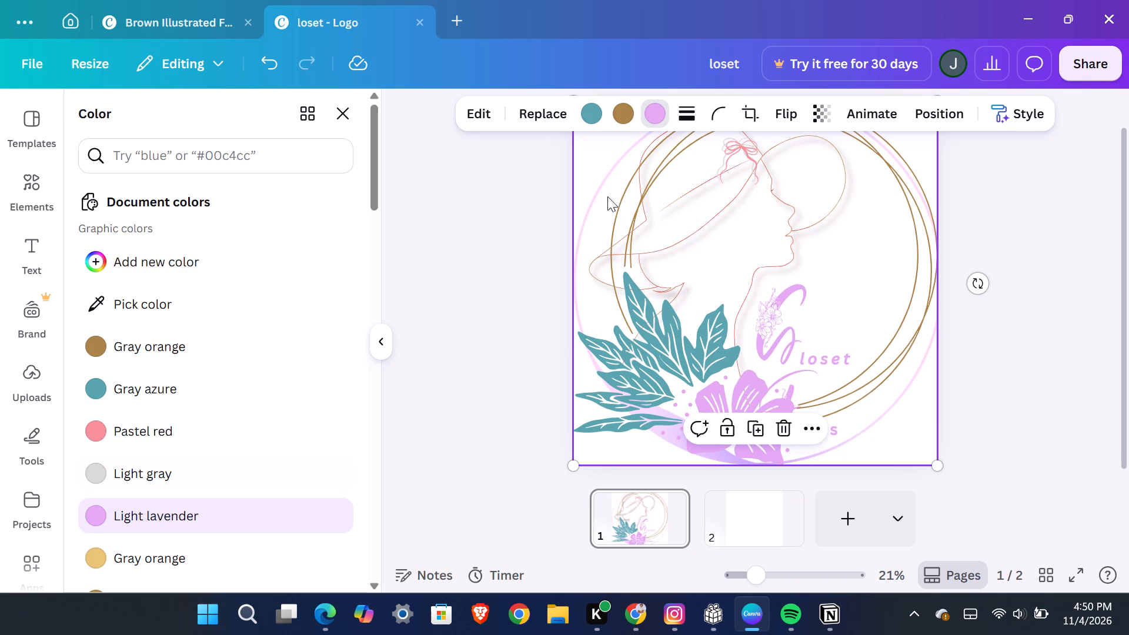
# Recolor the frame's leaves, trying Aqua blue before settling on Dark Turquoise.
pyautogui.click(589, 122)
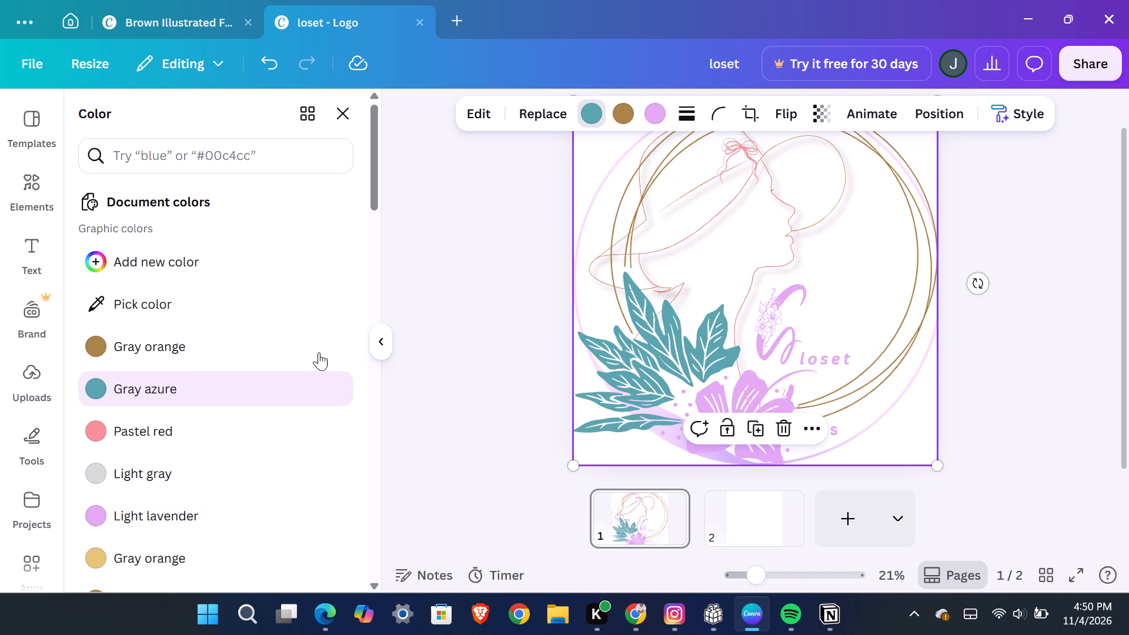
pyautogui.scroll(-2, 190, 449)
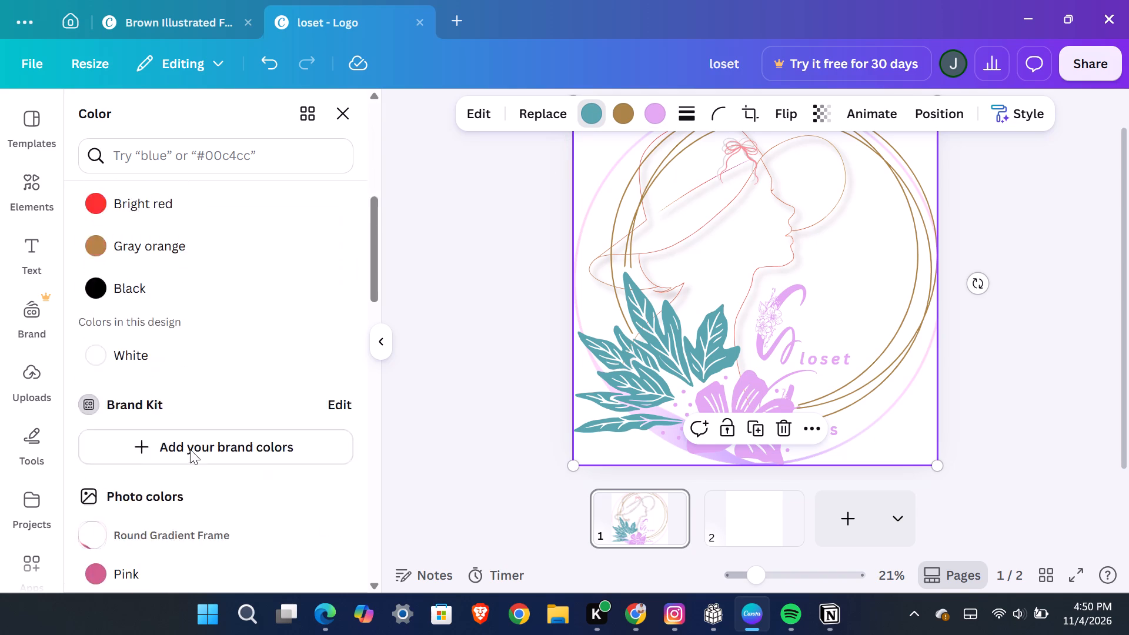
pyautogui.scroll(-6, 190, 449)
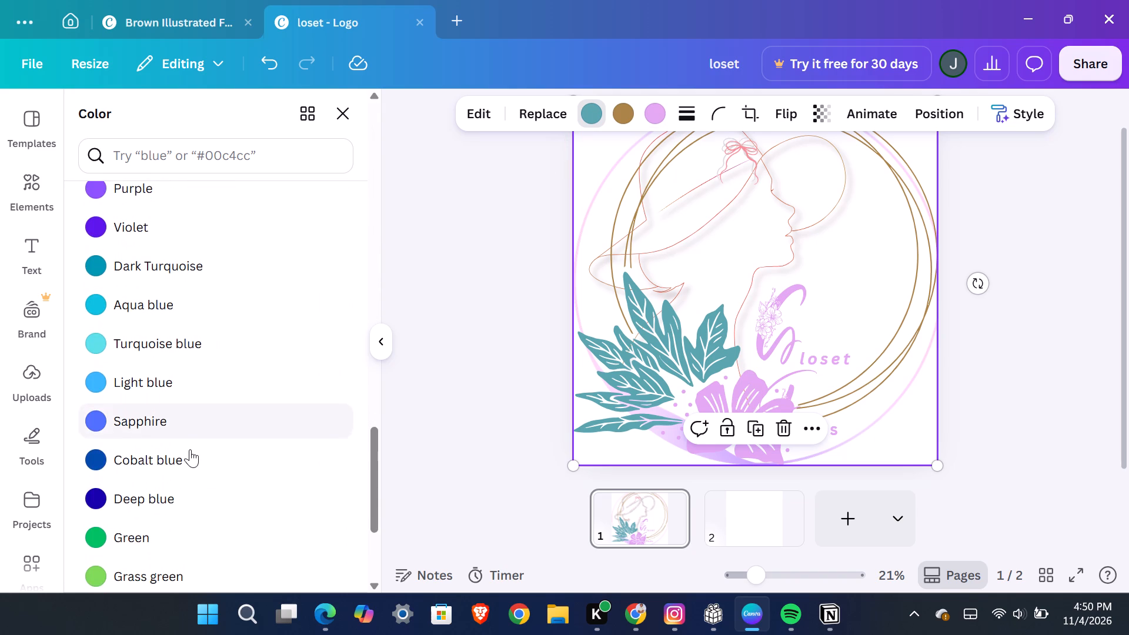
pyautogui.scroll(-1, 190, 449)
pyautogui.click(156, 298)
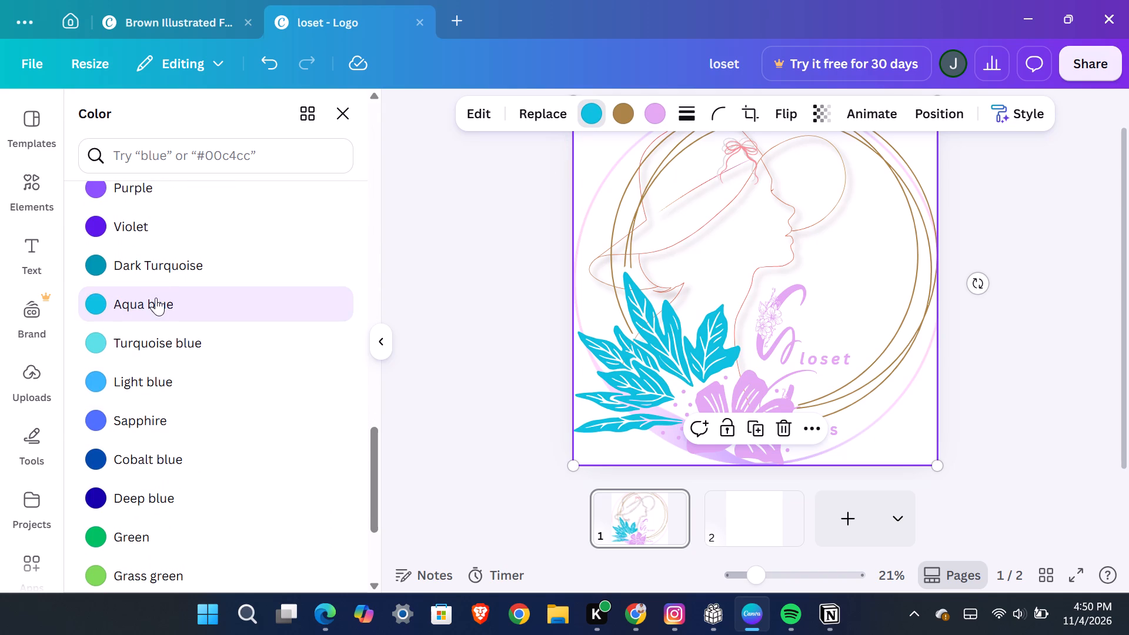
pyautogui.click(162, 277)
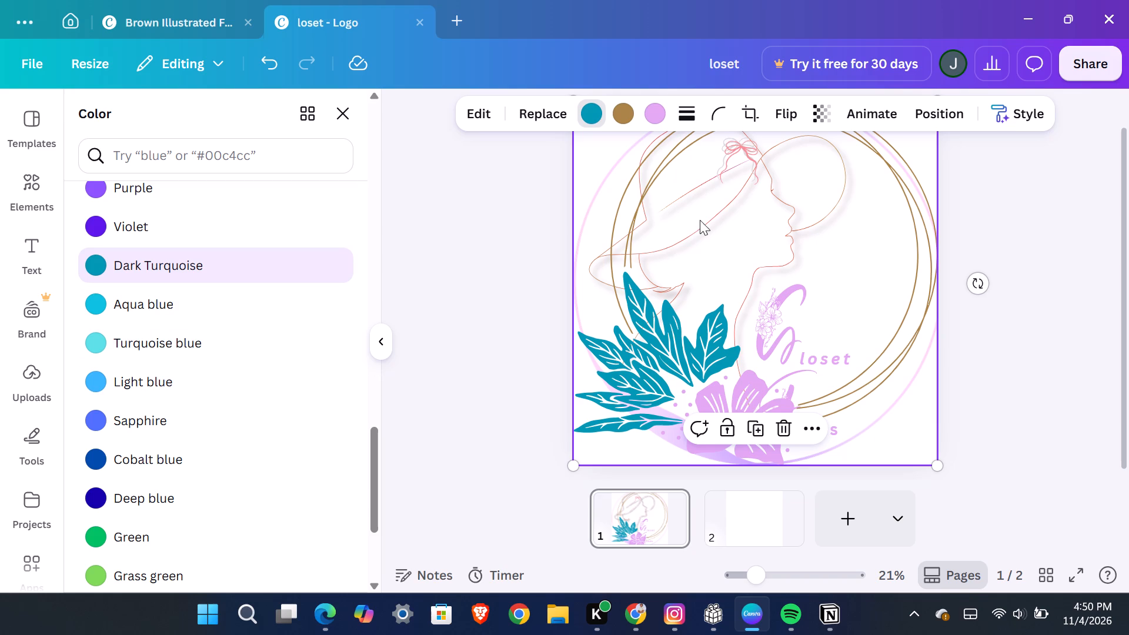
# Recolor the frame's gold circle lines to Magenta and deselect the frame.
pyautogui.click(627, 121)
pyautogui.scroll(2, 193, 385)
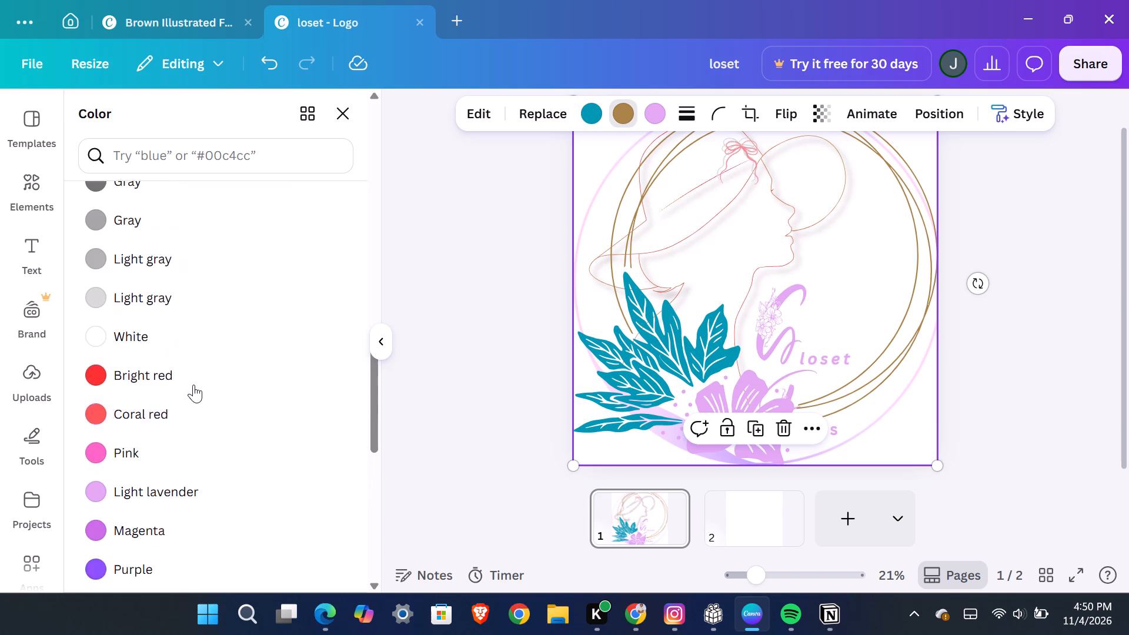
pyautogui.scroll(2, 193, 385)
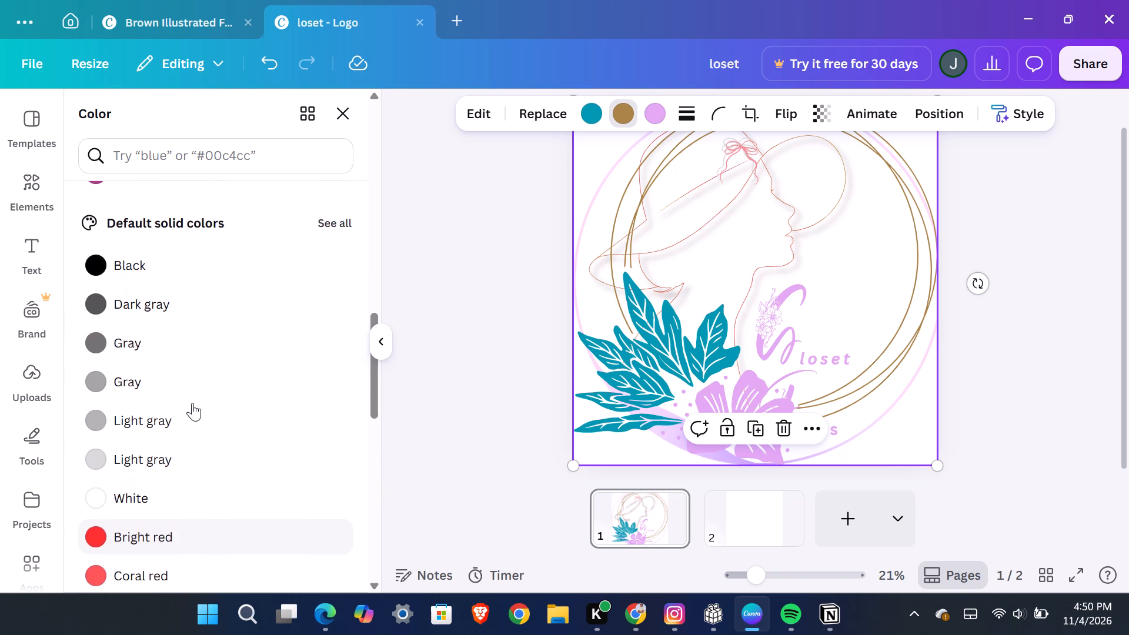
pyautogui.scroll(-2, 192, 400)
pyautogui.scroll(1, 192, 400)
pyautogui.click(149, 459)
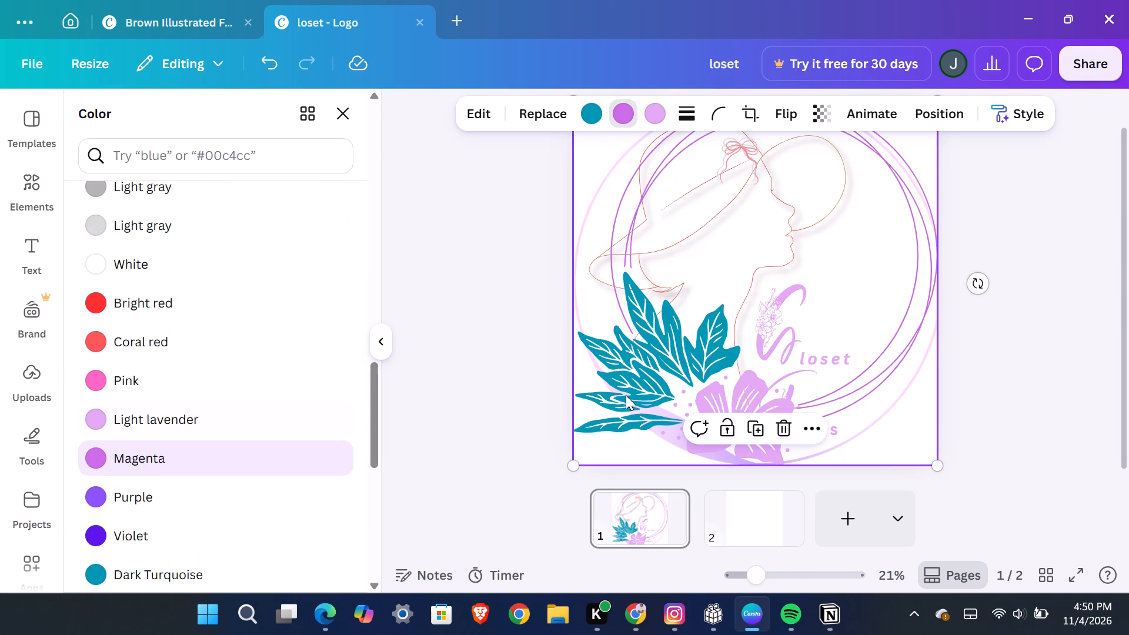
pyautogui.click(602, 310)
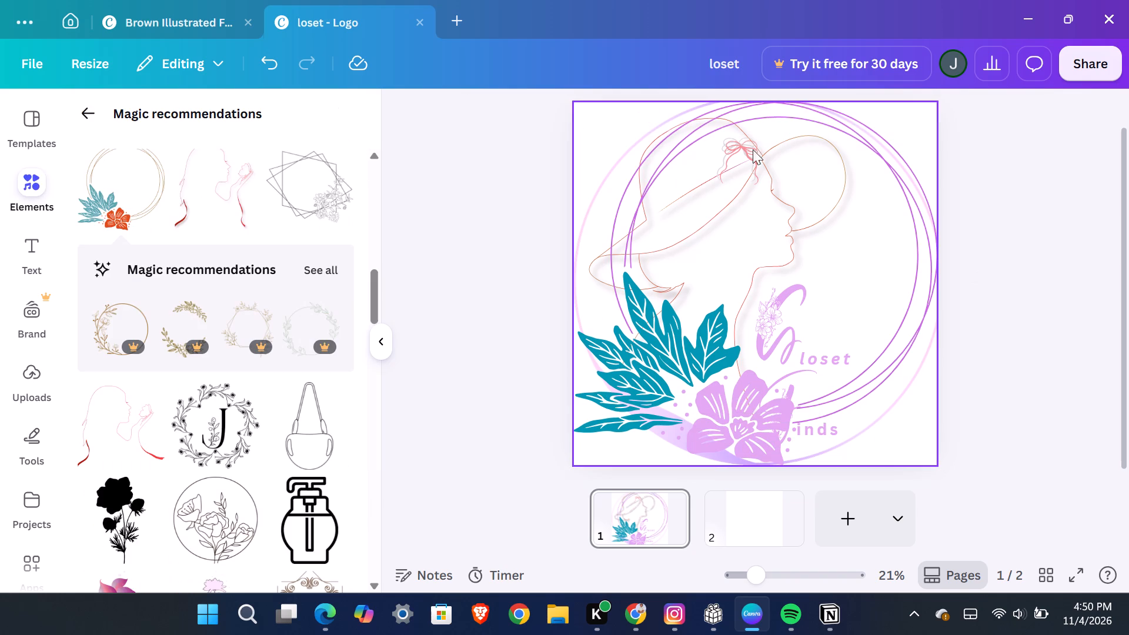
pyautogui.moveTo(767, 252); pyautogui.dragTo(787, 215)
# Shrink the floral circle frame into the page's upper-right corner so the artwork beneath it is free to select.
pyautogui.moveTo(602, 463); pyautogui.dragTo(719, 442)
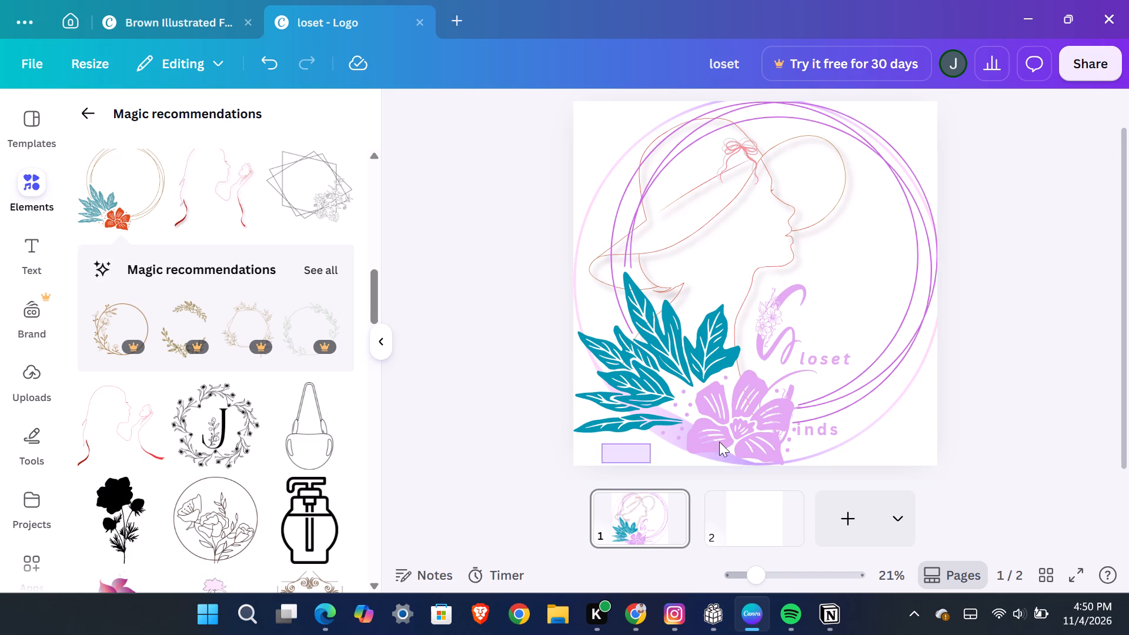
pyautogui.moveTo(719, 442); pyautogui.dragTo(760, 445)
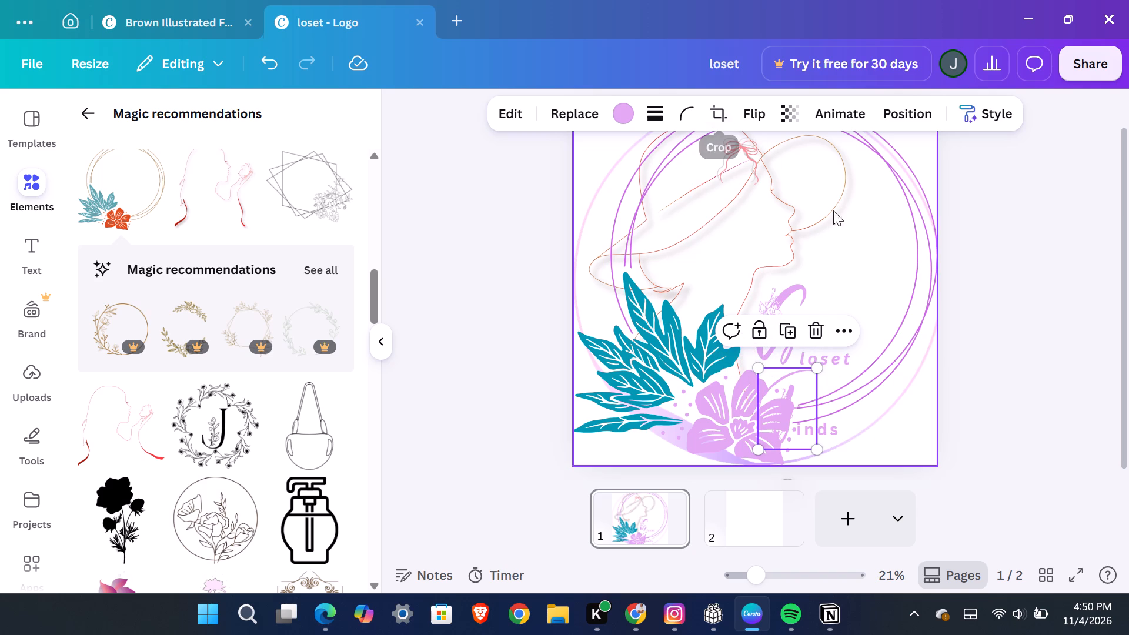
pyautogui.click(898, 119)
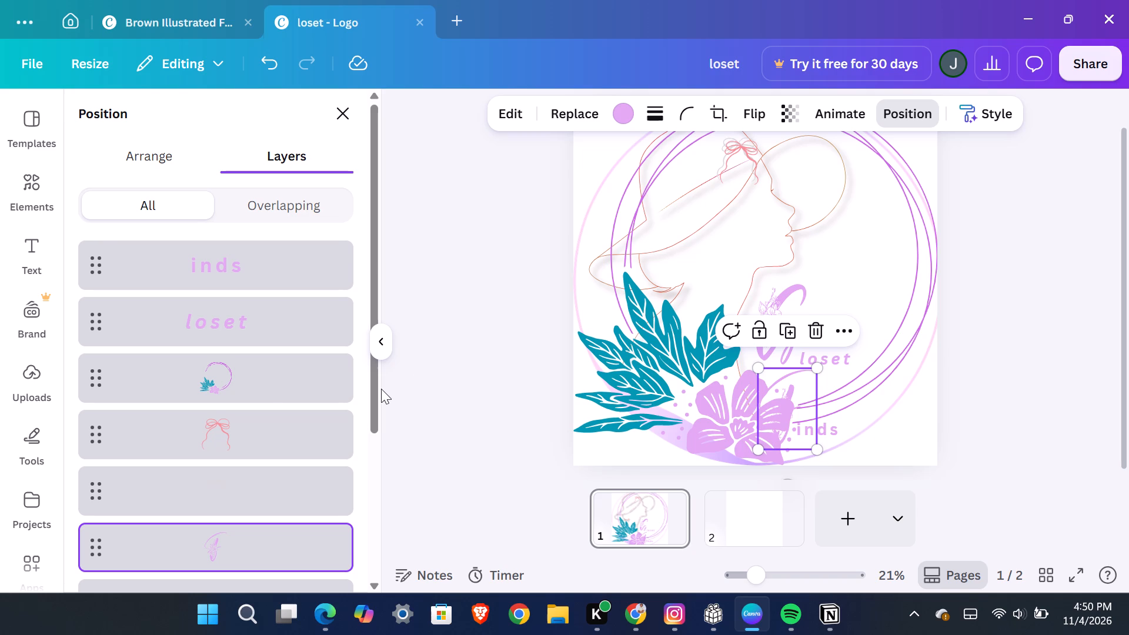
pyautogui.click(233, 389)
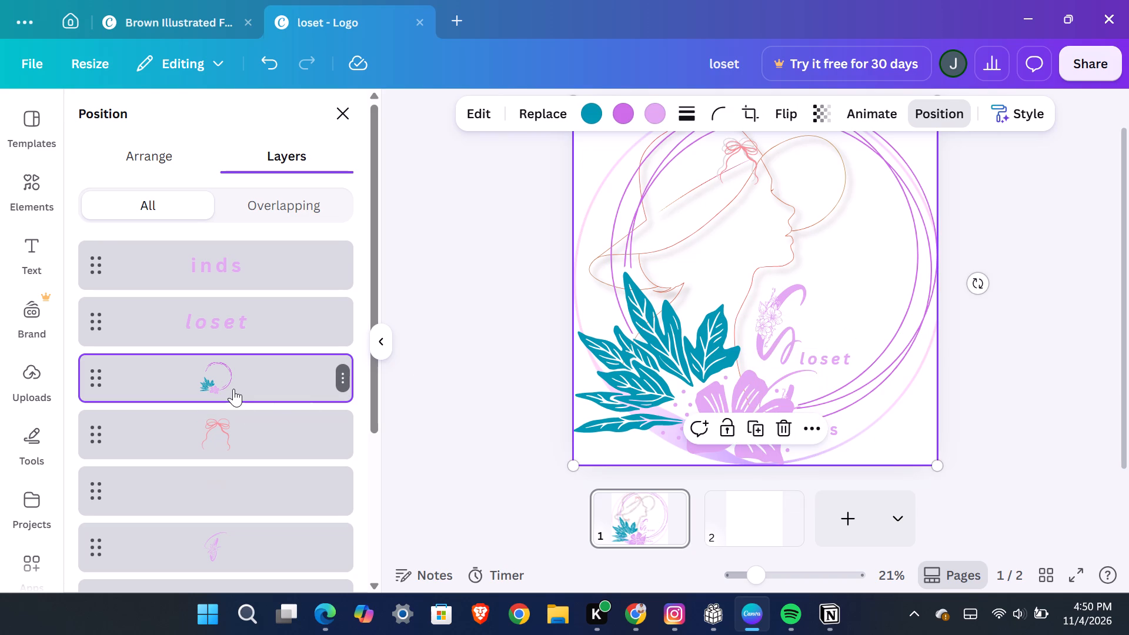
pyautogui.moveTo(577, 461); pyautogui.dragTo(1001, 365)
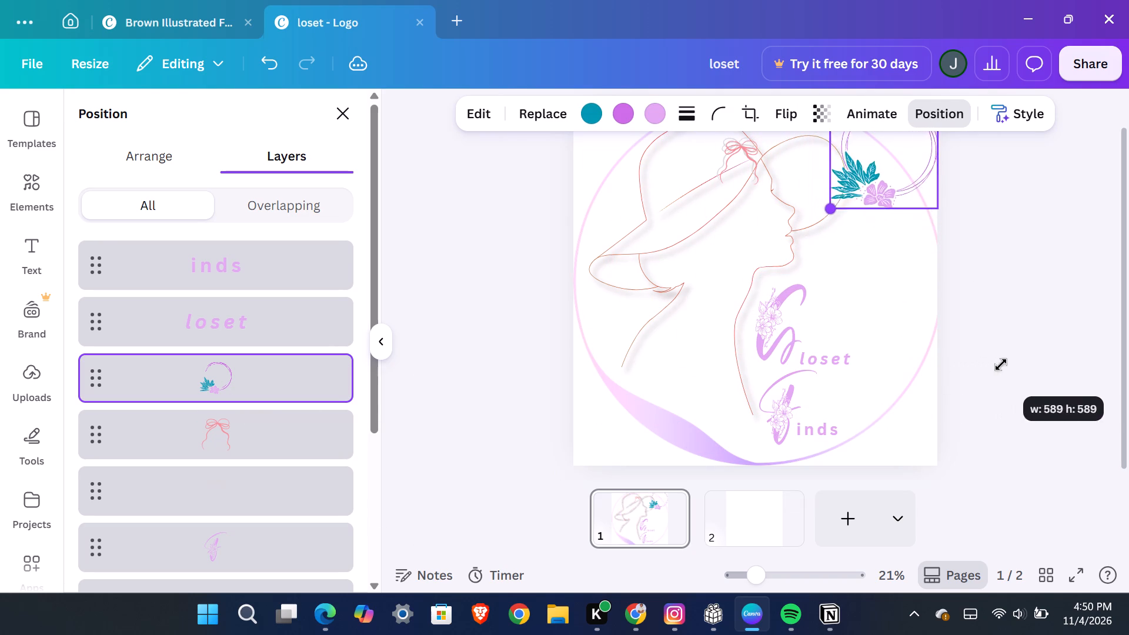
pyautogui.moveTo(1001, 365); pyautogui.dragTo(1044, 365)
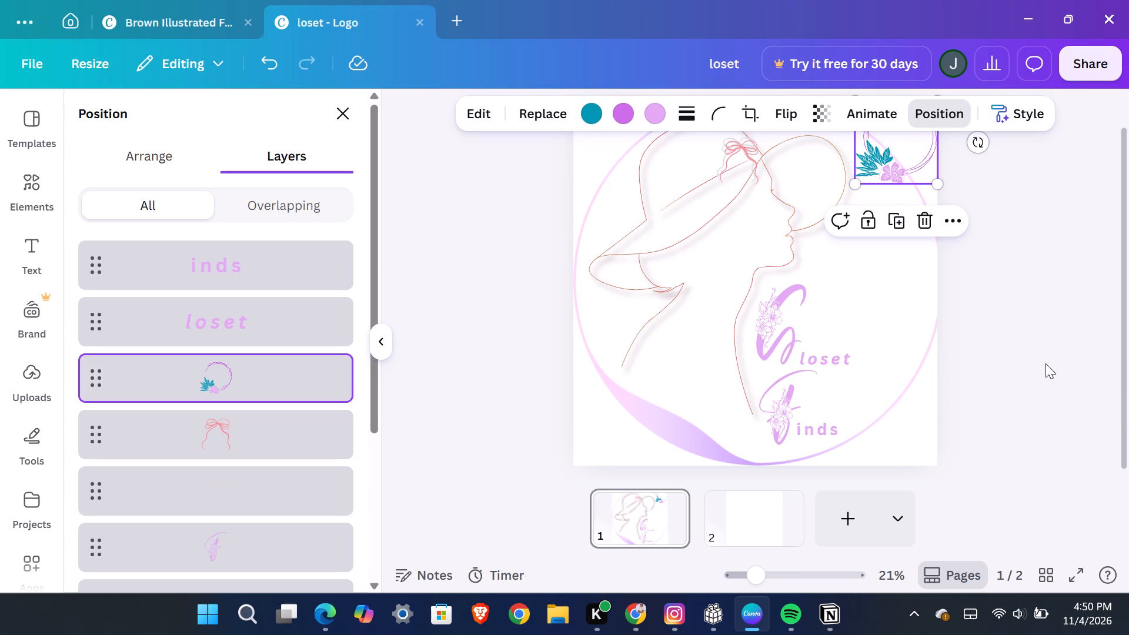
# Delete the large pale pink-to-lavender gradient circle behind the woman line art and lettering.
pyautogui.click(831, 372)
pyautogui.click(813, 352)
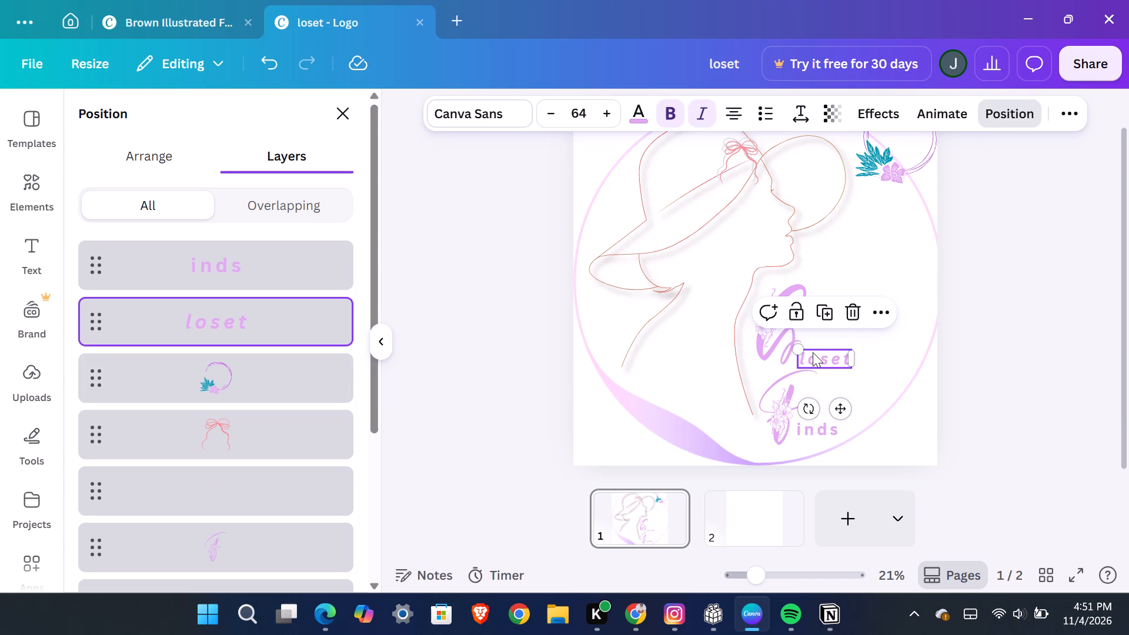
pyautogui.click(791, 342)
pyautogui.click(1005, 377)
pyautogui.click(629, 421)
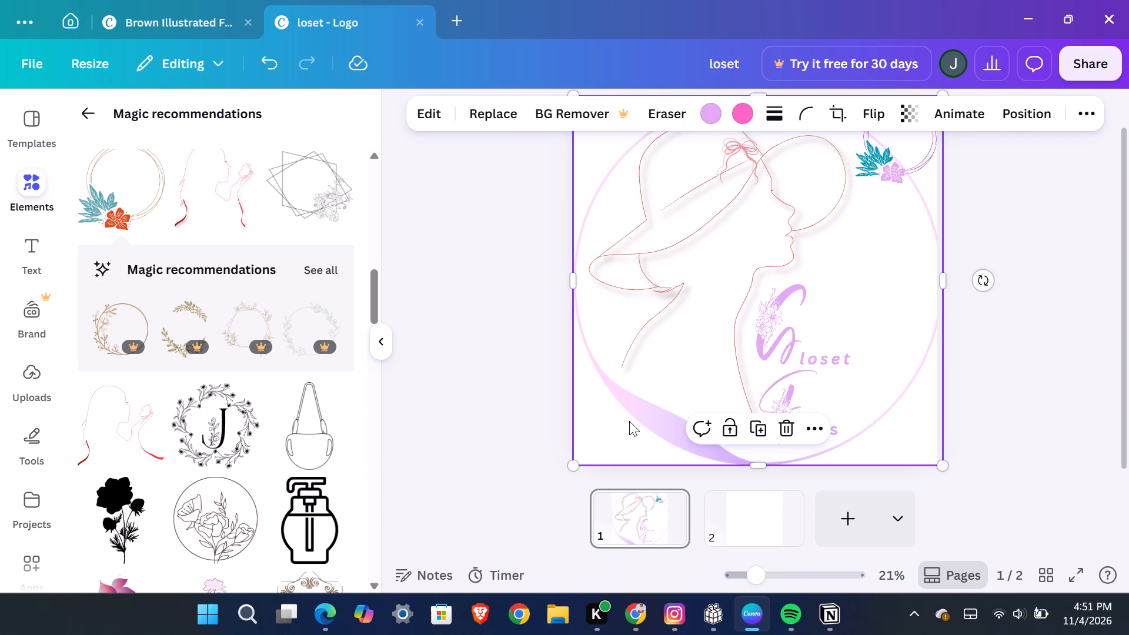
pyautogui.click(782, 424)
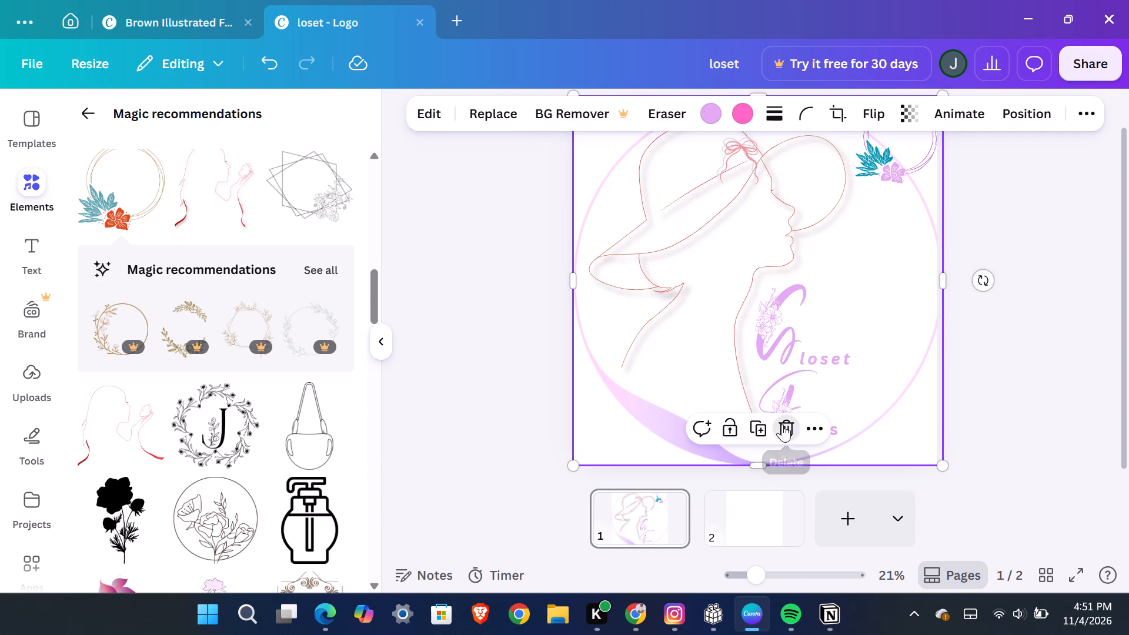
# Enlarge the floral circle frame again to about 2,022 by 2,022 so it covers the whole page.
pyautogui.click(891, 165)
pyautogui.moveTo(855, 185); pyautogui.dragTo(706, 323)
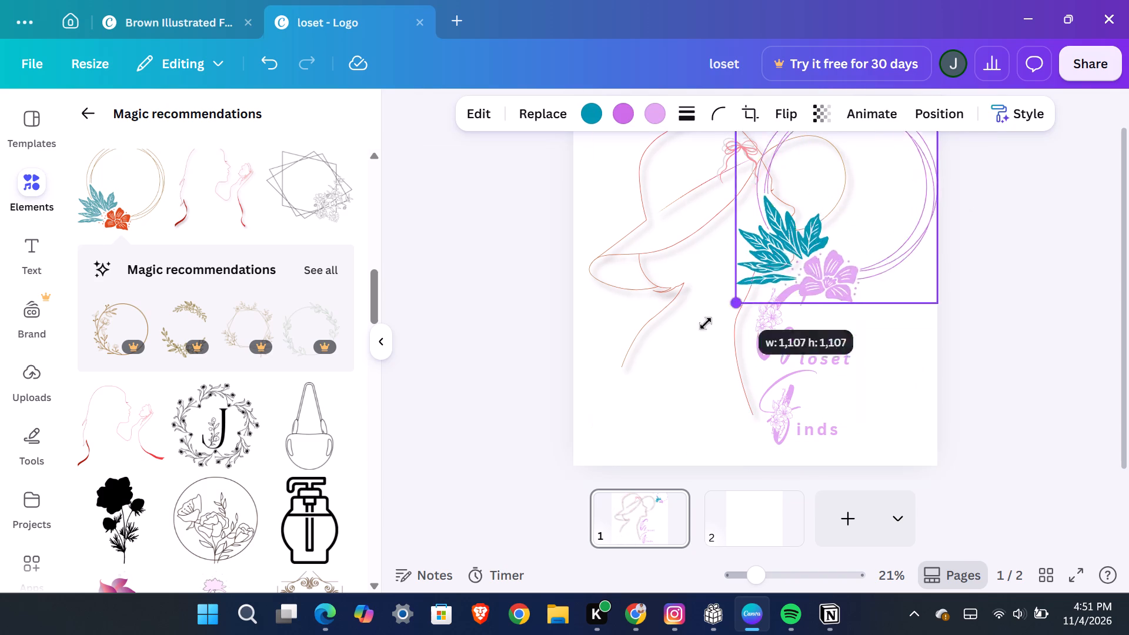
pyautogui.moveTo(706, 323); pyautogui.dragTo(539, 440)
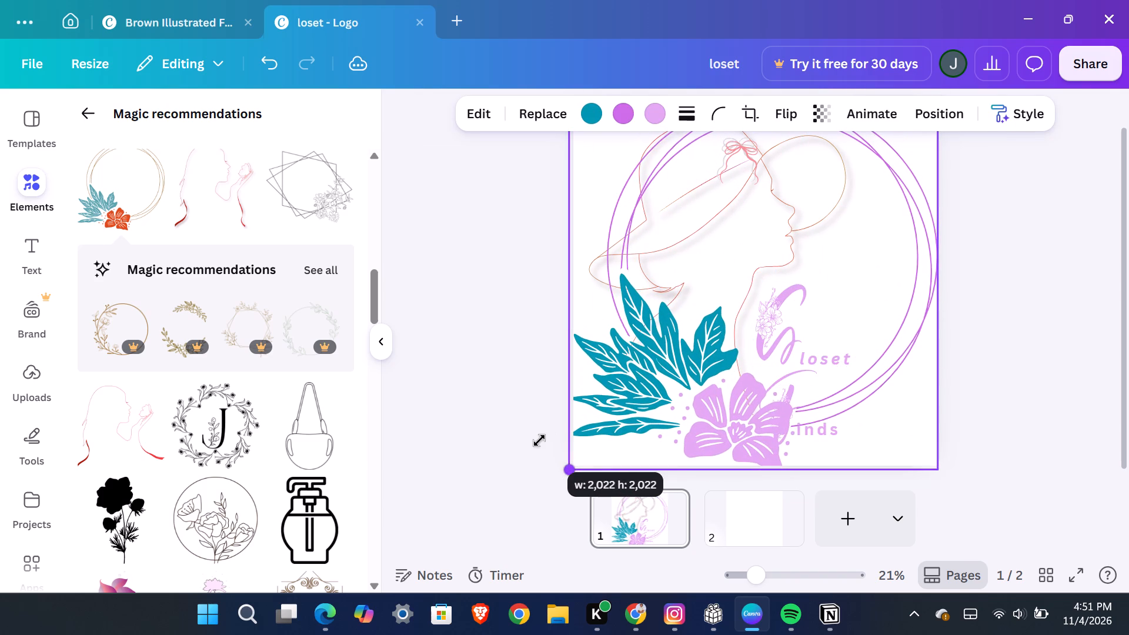
pyautogui.moveTo(539, 440); pyautogui.dragTo(540, 441)
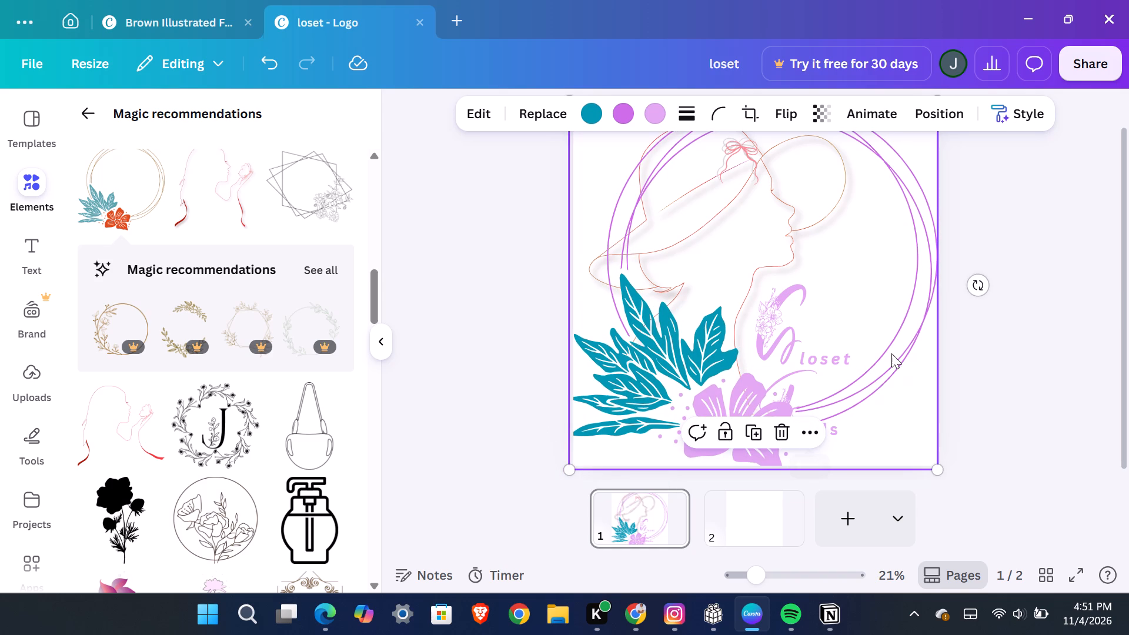
# Select the woman line art from the layers beneath the floral frame and unlock it.
pyautogui.click(722, 241)
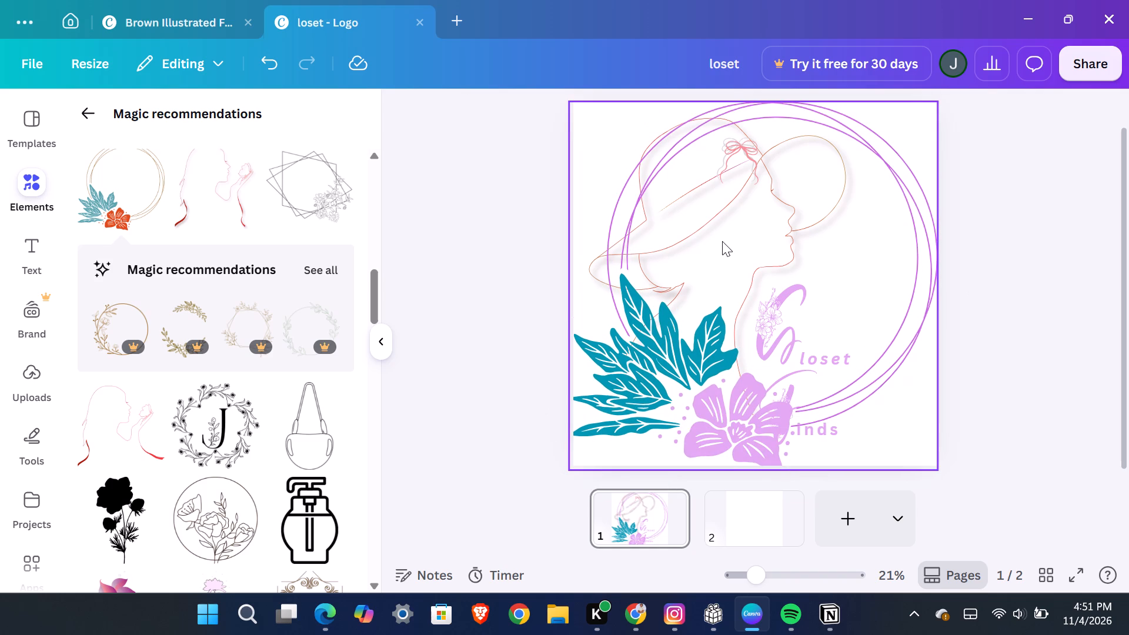
pyautogui.click(722, 241)
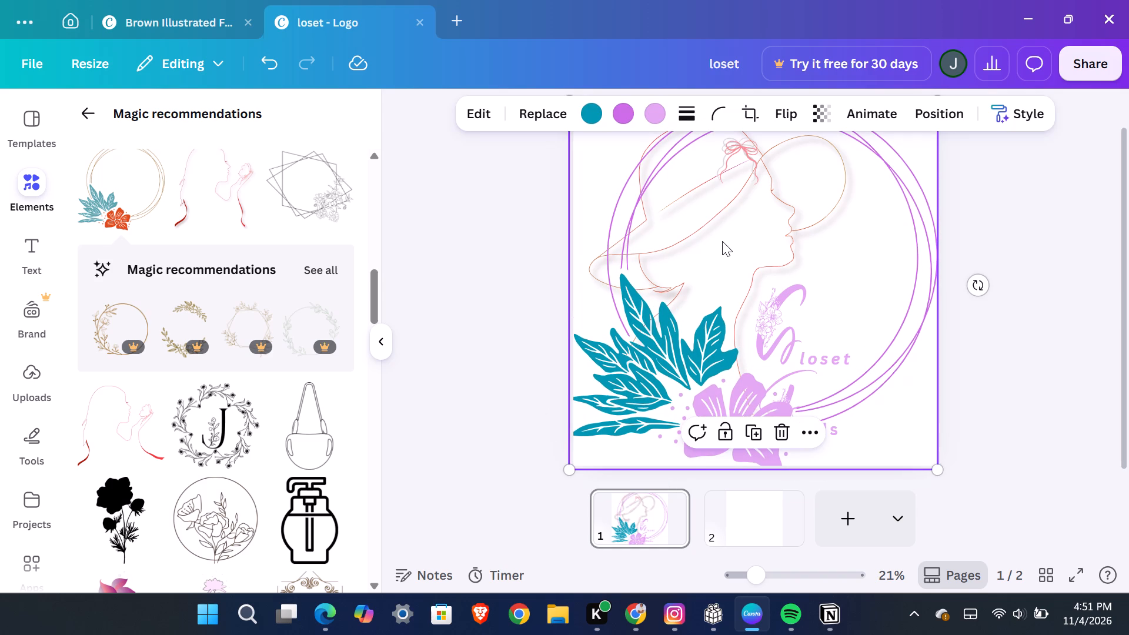
pyautogui.click(799, 343)
pyautogui.click(757, 189)
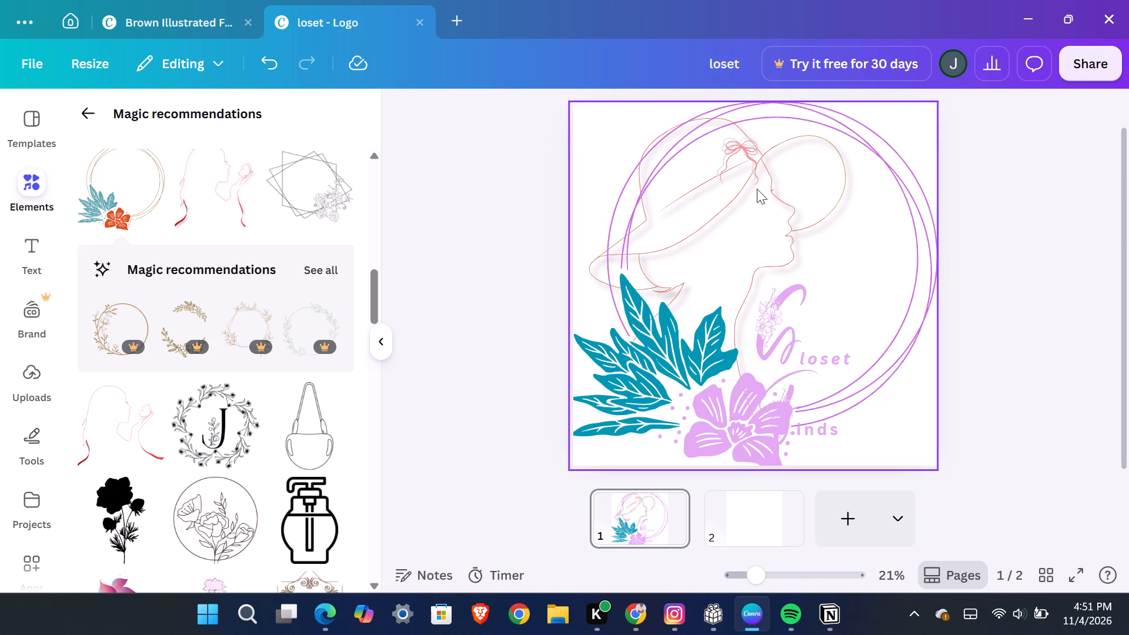
pyautogui.click(737, 212)
pyautogui.click(737, 212)
pyautogui.click(933, 122)
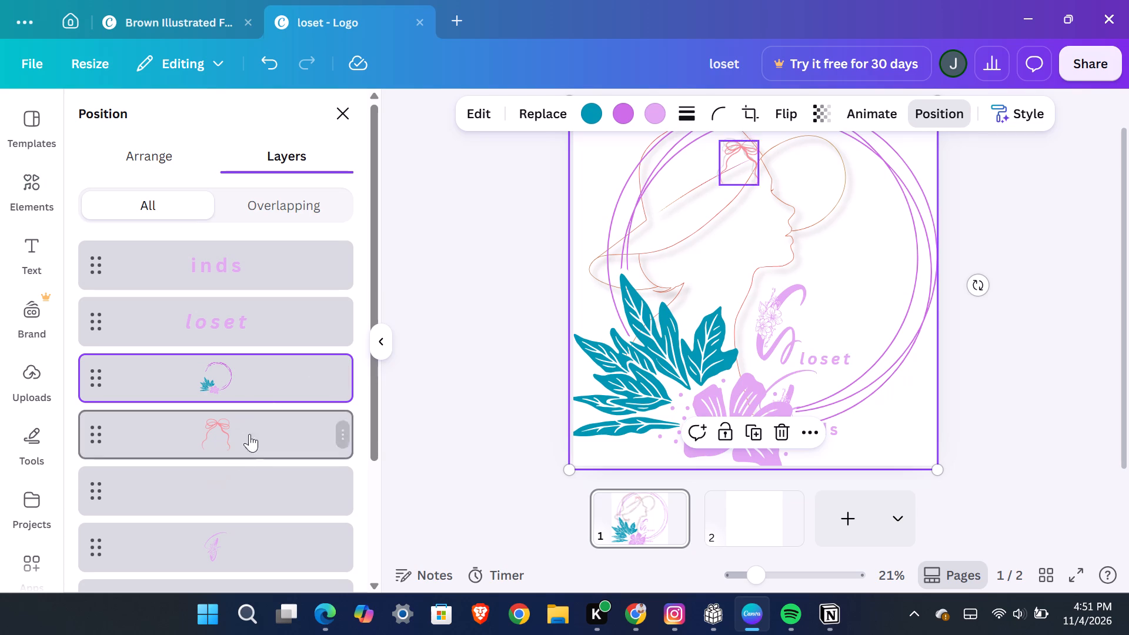
pyautogui.click(235, 502)
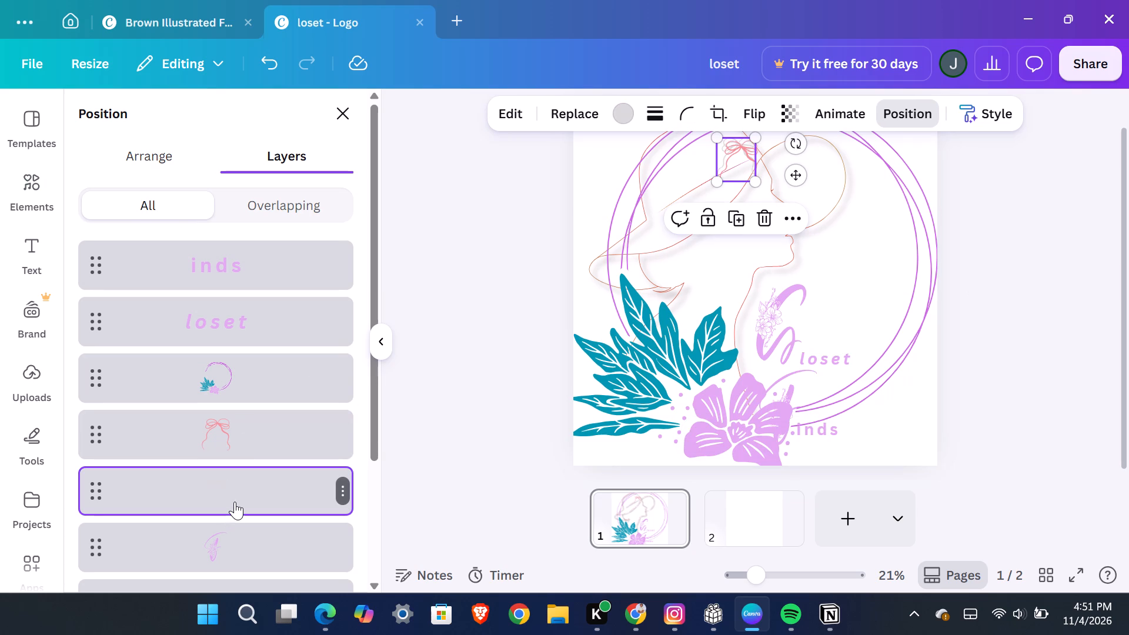
pyautogui.scroll(-1, 222, 535)
pyautogui.click(239, 508)
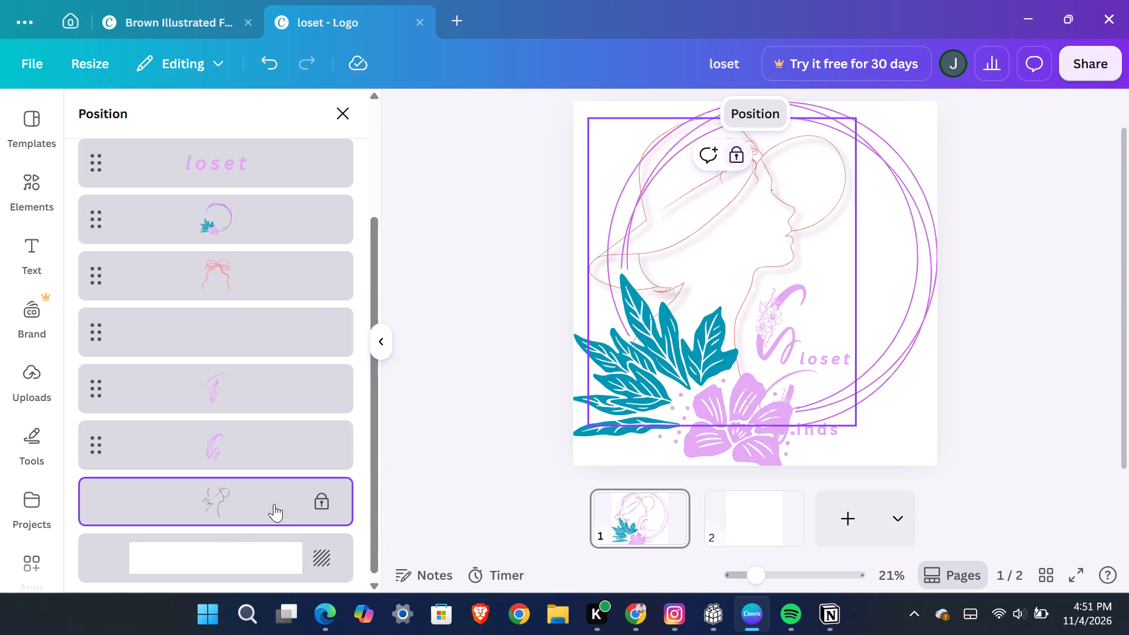
pyautogui.click(328, 502)
pyautogui.click(328, 502)
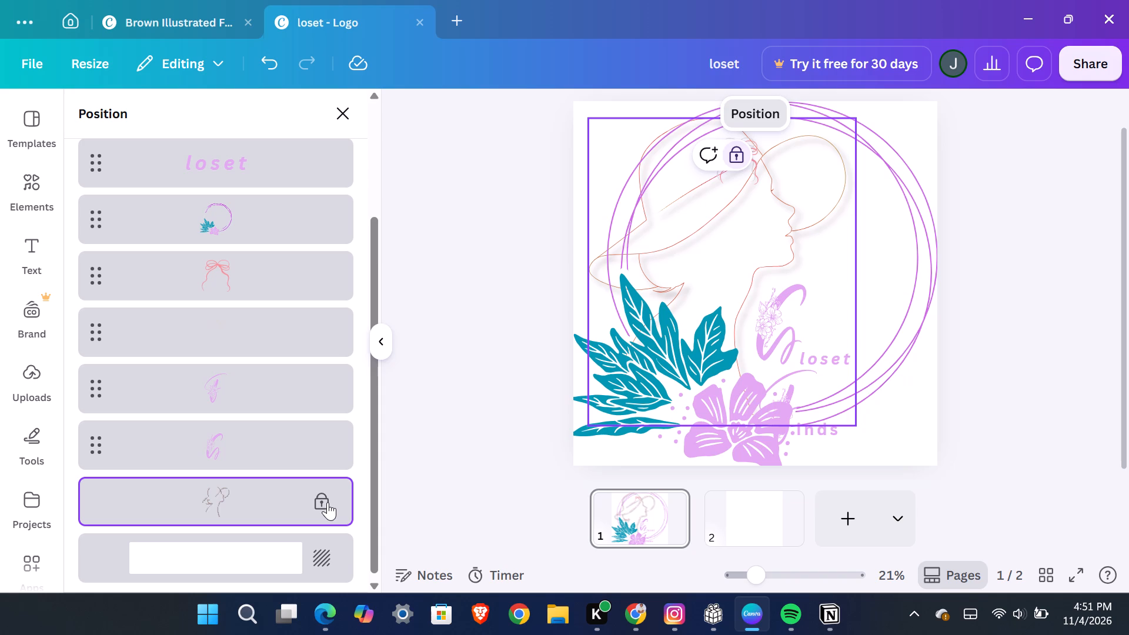
pyautogui.click(325, 503)
pyautogui.click(734, 148)
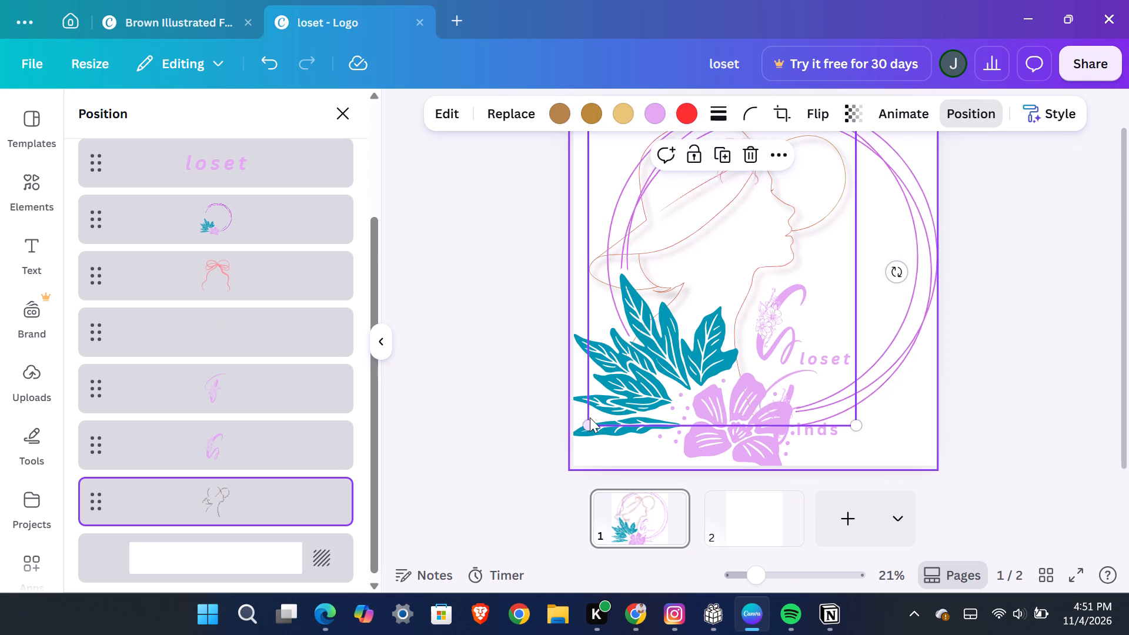
# Shrink the woman line art to roughly half its width so it fits in the upper part of the circle frame.
pyautogui.moveTo(589, 422); pyautogui.dragTo(698, 368)
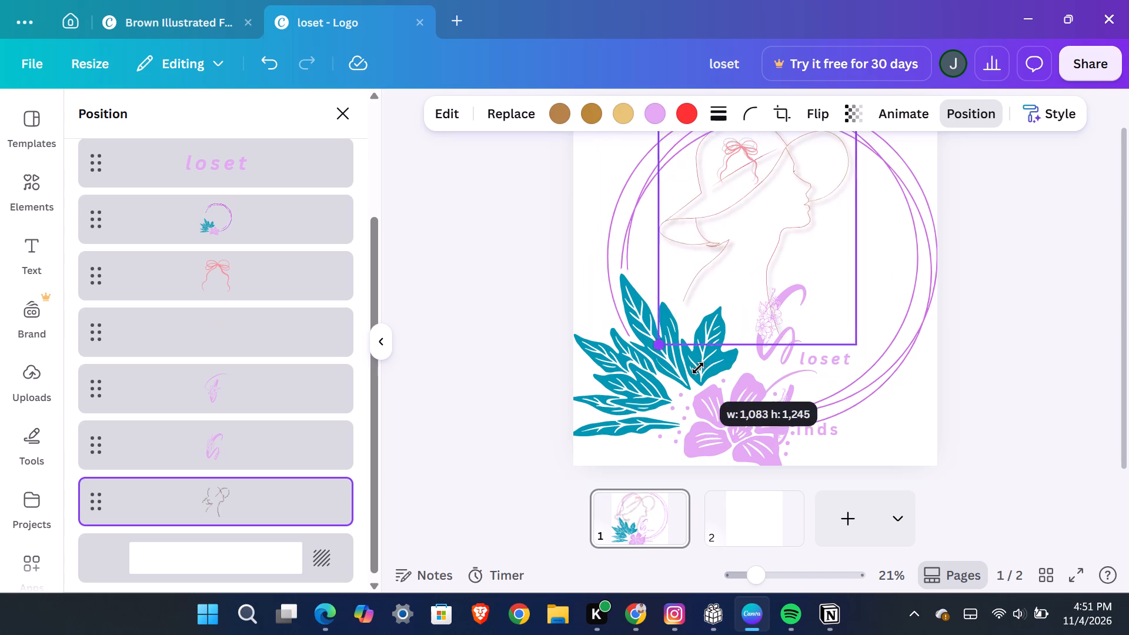
pyautogui.moveTo(698, 368); pyautogui.dragTo(724, 362)
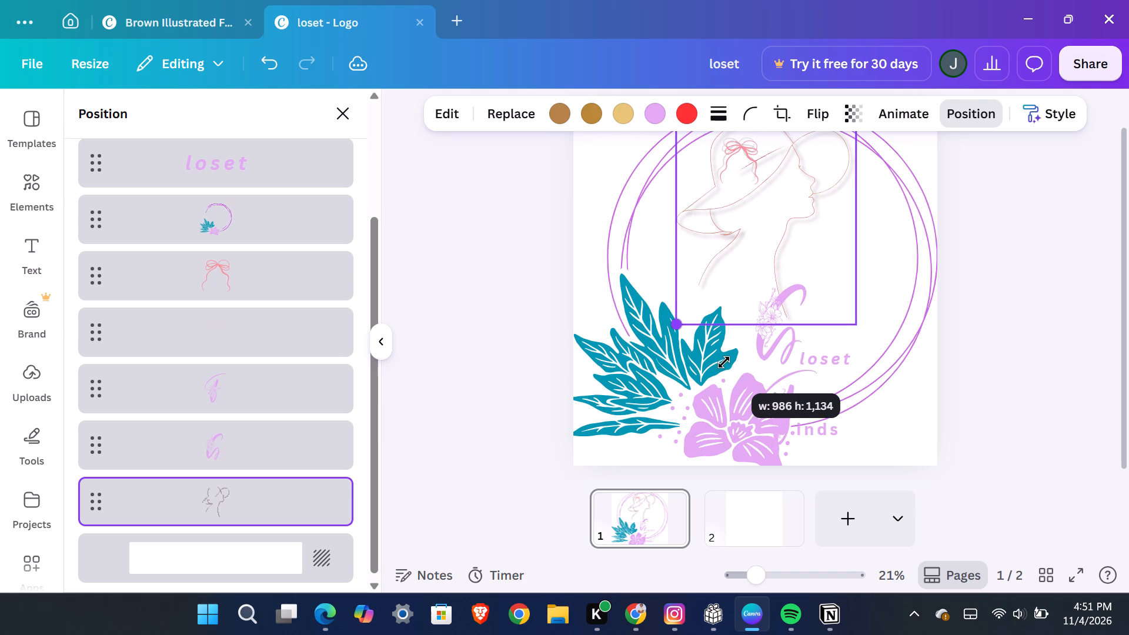
pyautogui.moveTo(724, 362); pyautogui.dragTo(744, 342)
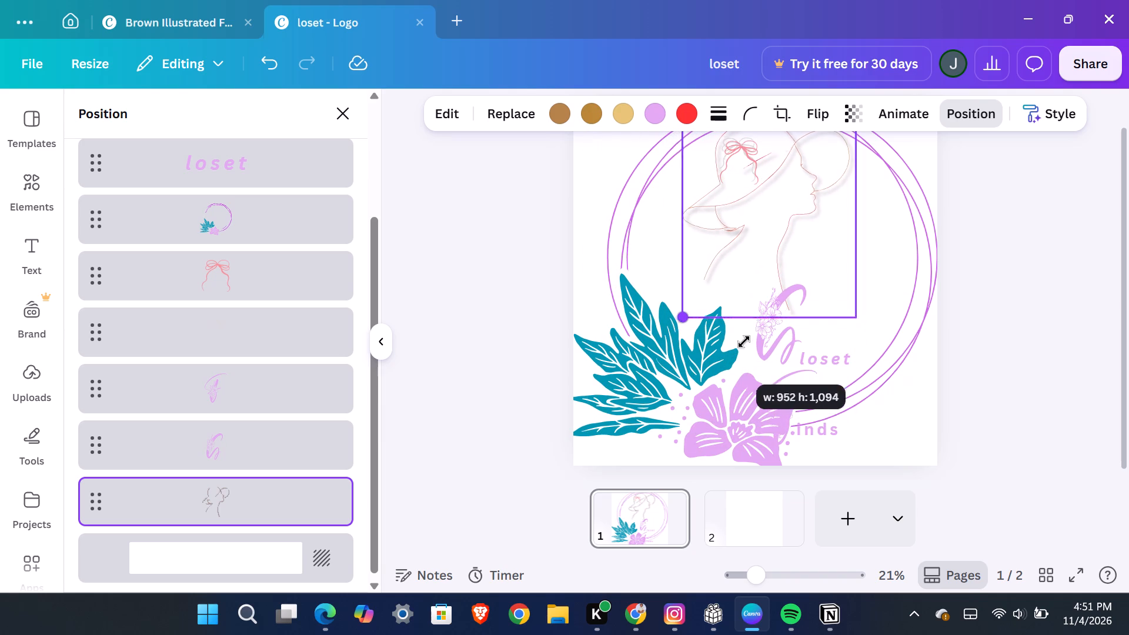
pyautogui.moveTo(744, 342); pyautogui.dragTo(779, 335)
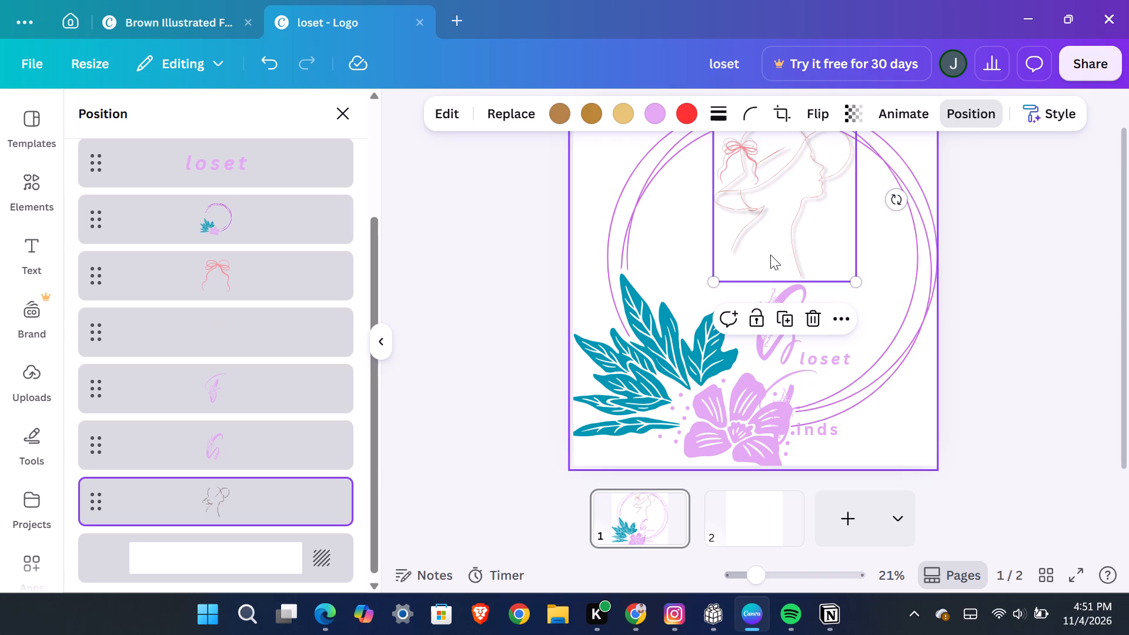
# Select the pink bow beneath the floral frame and move it off the hat, just beyond the brim's back edge.
pyautogui.click(744, 154)
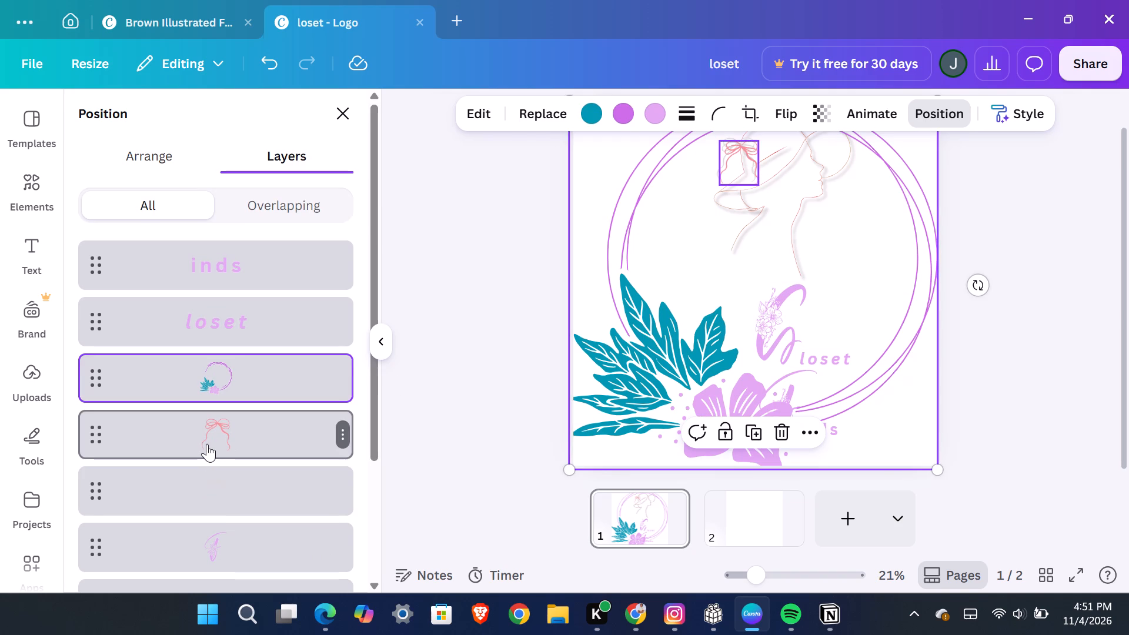
pyautogui.click(207, 444)
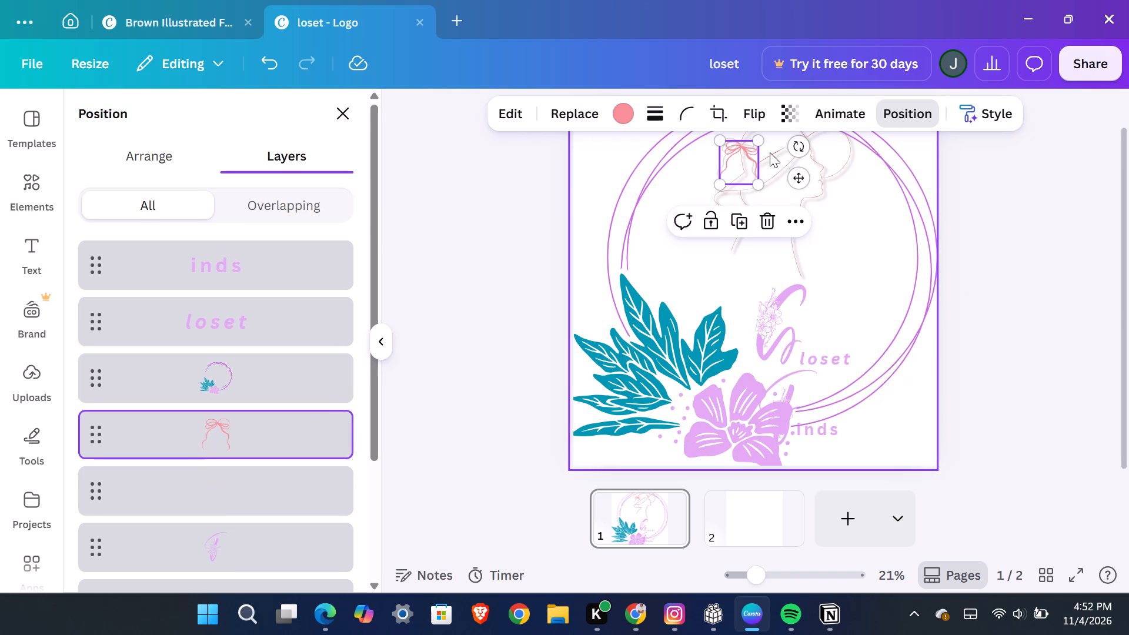
pyautogui.moveTo(736, 160); pyautogui.dragTo(771, 146)
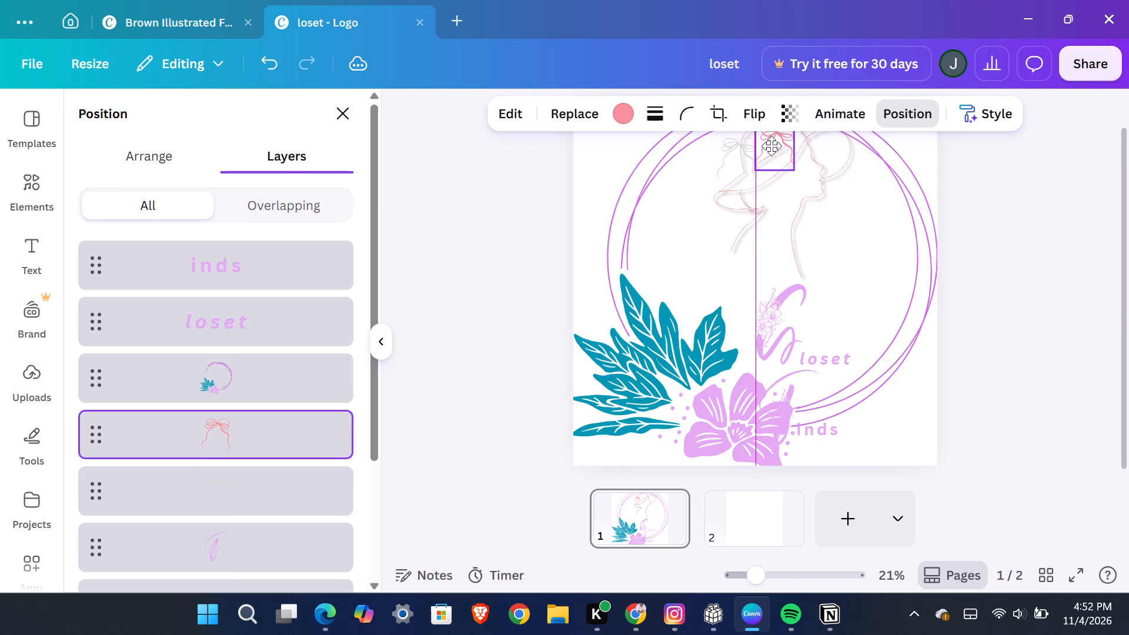
pyautogui.moveTo(771, 146); pyautogui.dragTo(702, 203)
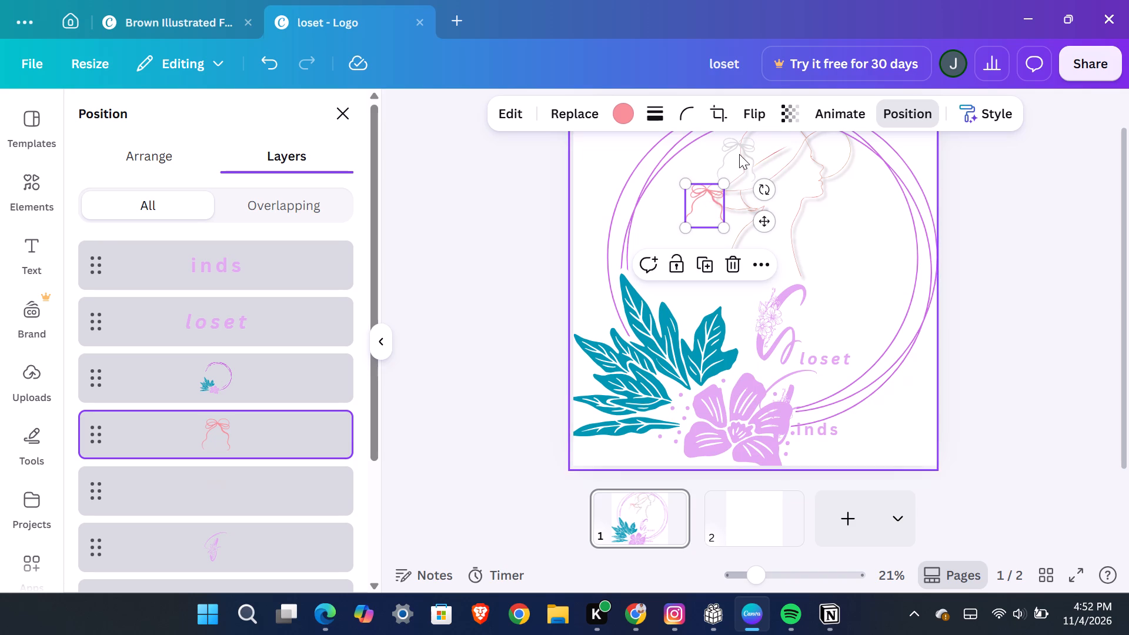
# Select the light grey bow copy from the layers and move it onto the crown of the shrunken hat.
pyautogui.click(739, 154)
pyautogui.click(739, 154)
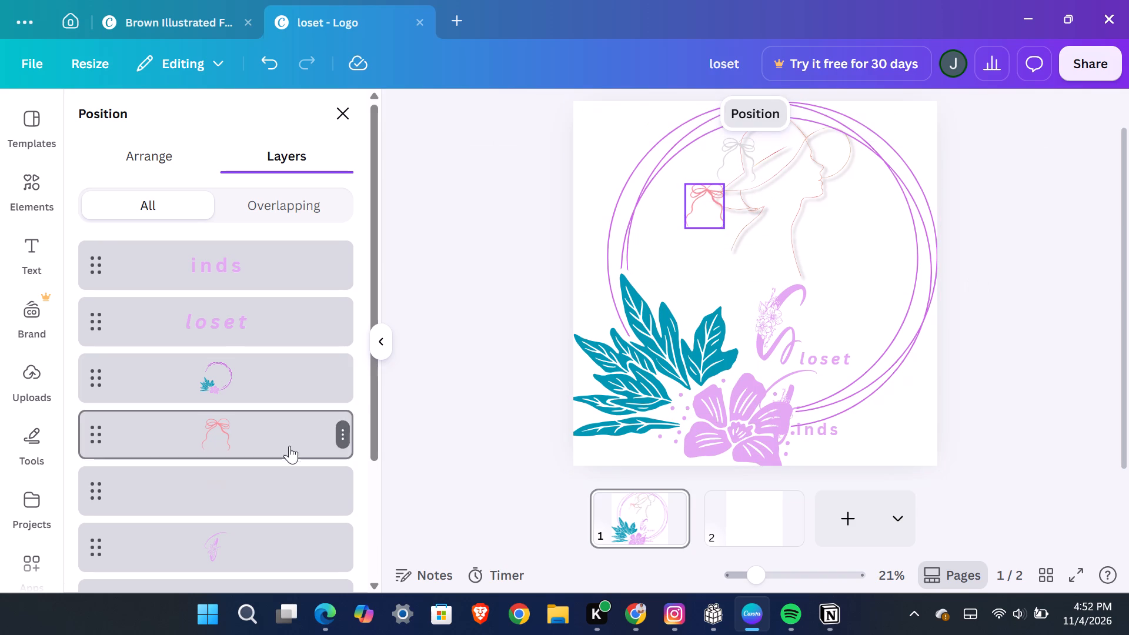
pyautogui.click(259, 480)
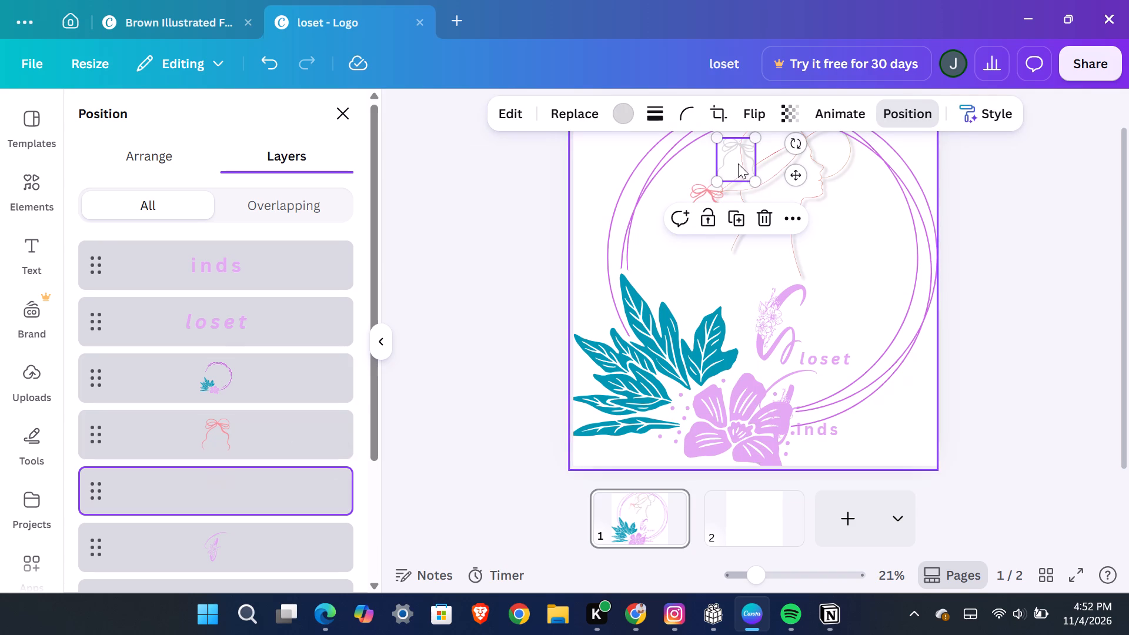
pyautogui.moveTo(738, 163); pyautogui.dragTo(770, 157)
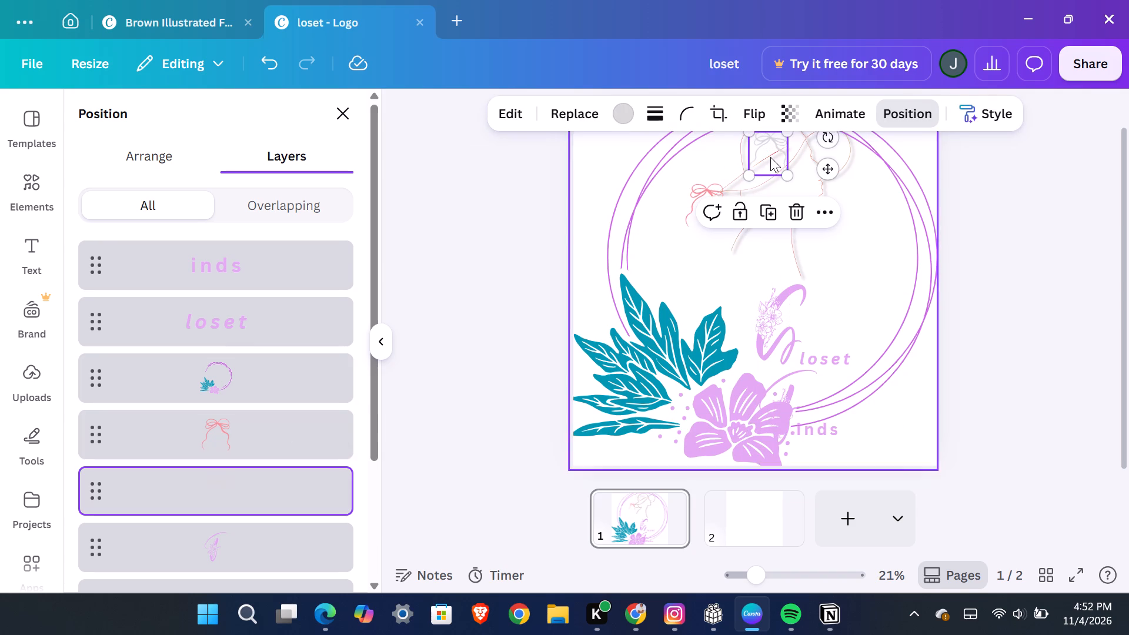
# Select the pink bow from the layers beneath the frame and align it over the light grey bow on the hat's crown.
pyautogui.click(714, 189)
pyautogui.click(714, 189)
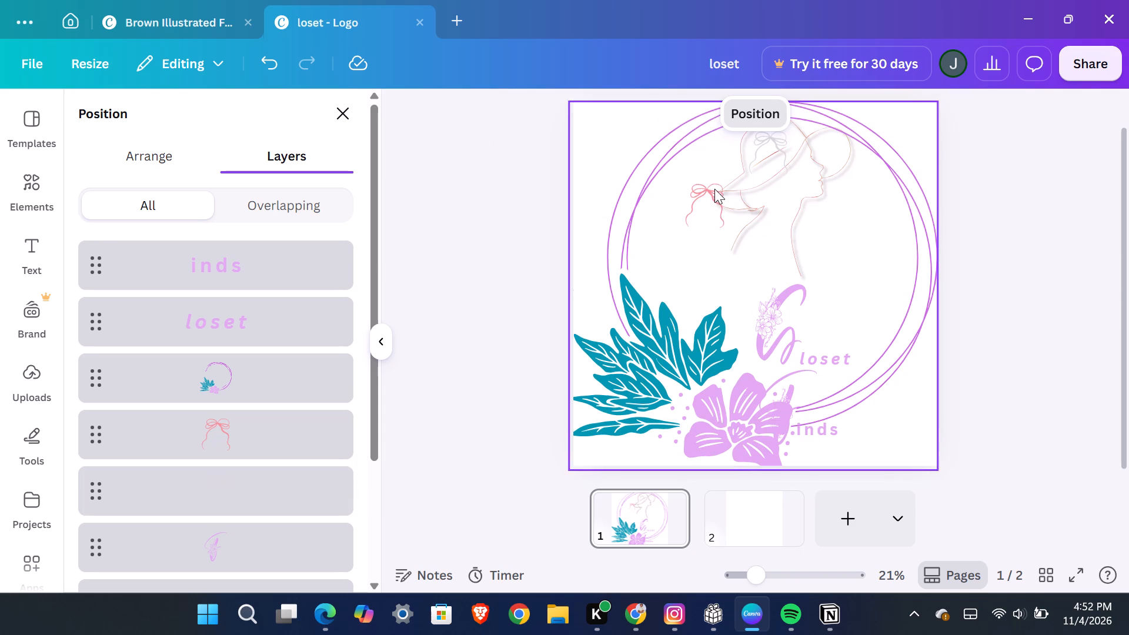
pyautogui.click(163, 439)
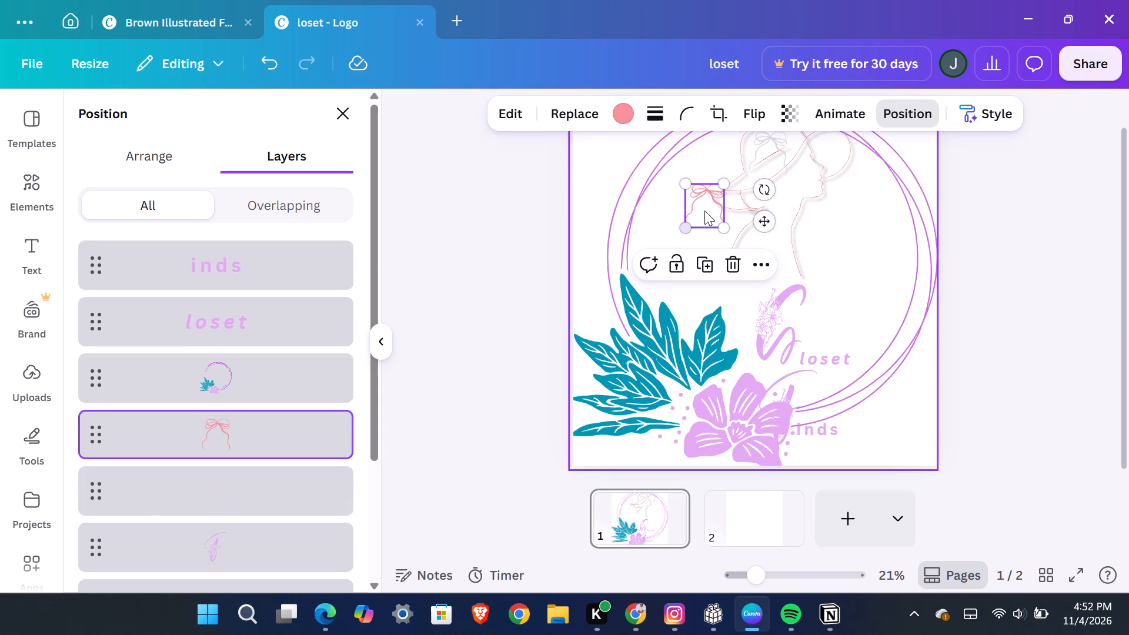
pyautogui.moveTo(704, 209); pyautogui.dragTo(768, 164)
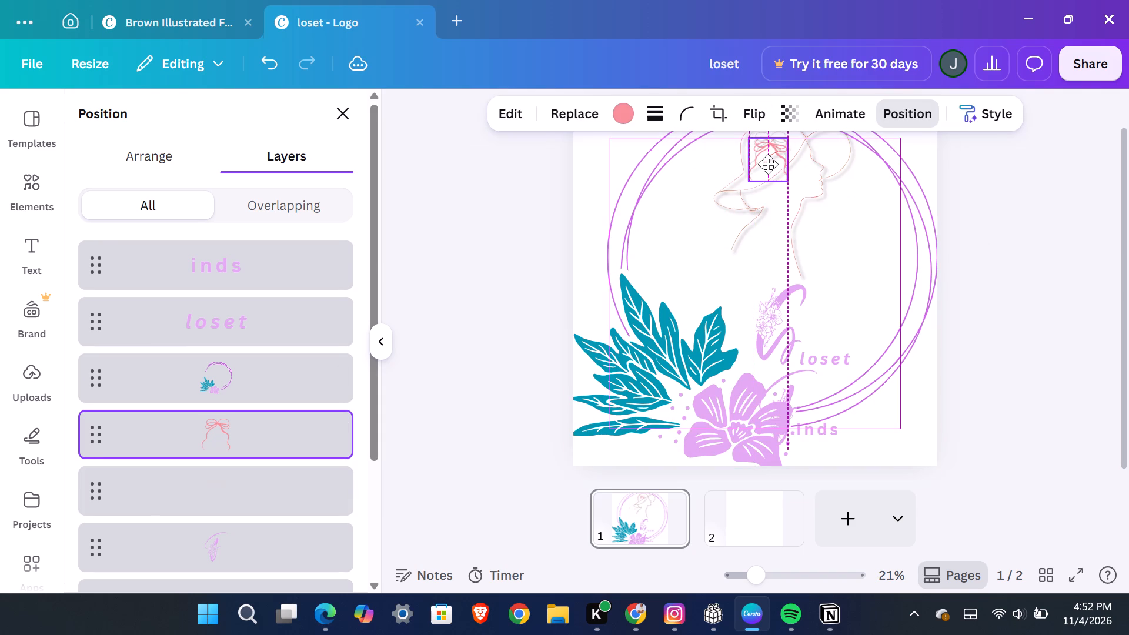
pyautogui.moveTo(768, 164); pyautogui.dragTo(818, 159)
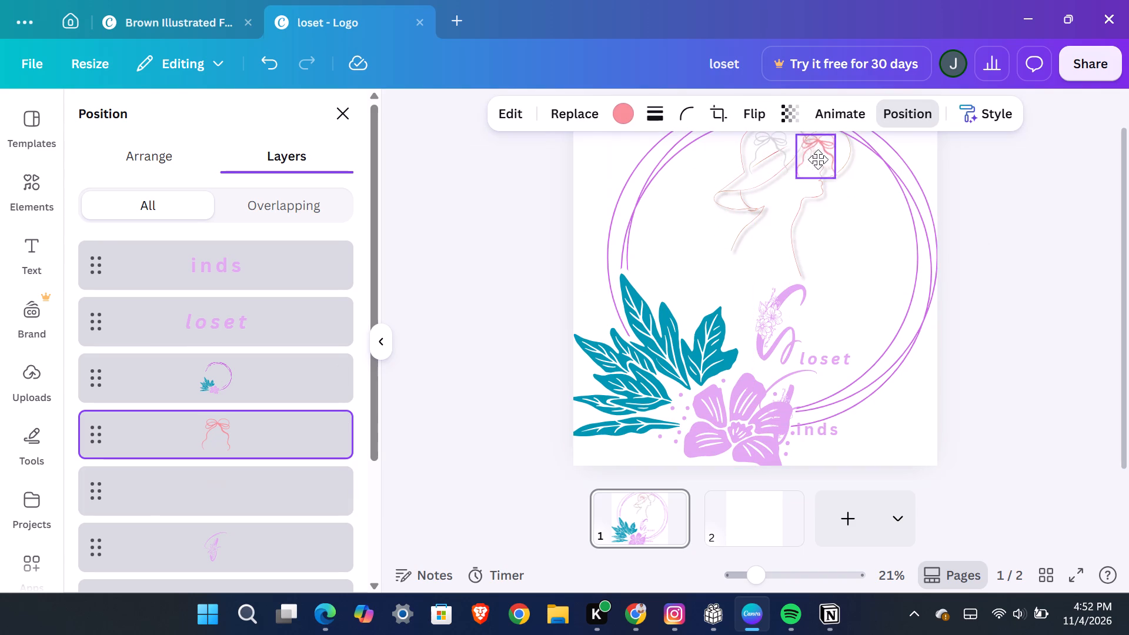
pyautogui.moveTo(818, 159); pyautogui.dragTo(768, 159)
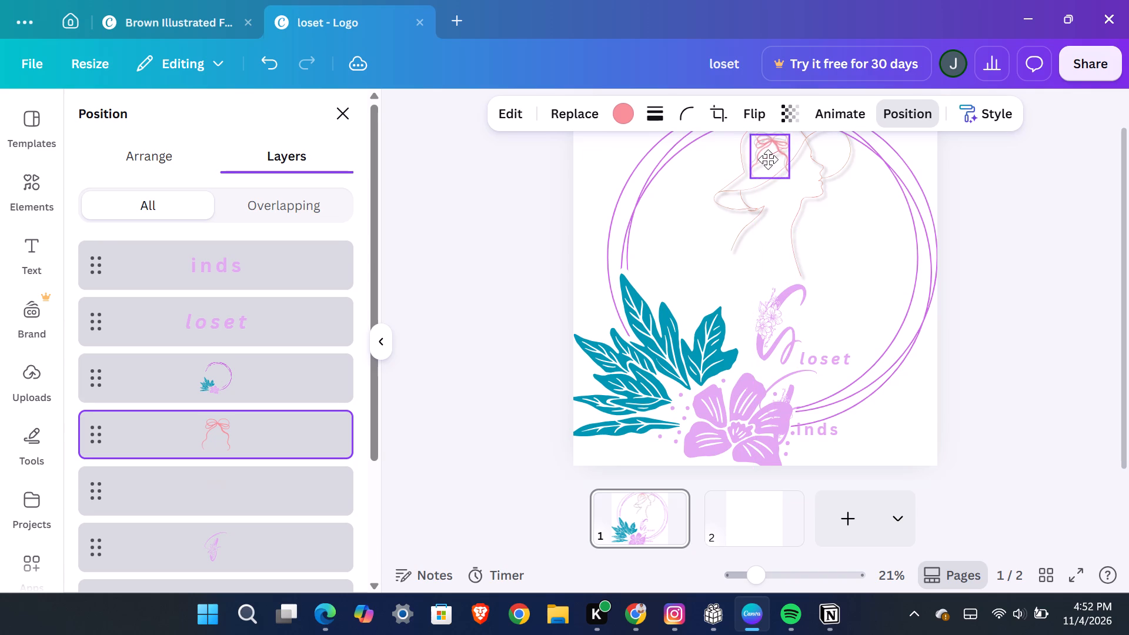
pyautogui.moveTo(768, 159); pyautogui.dragTo(767, 161)
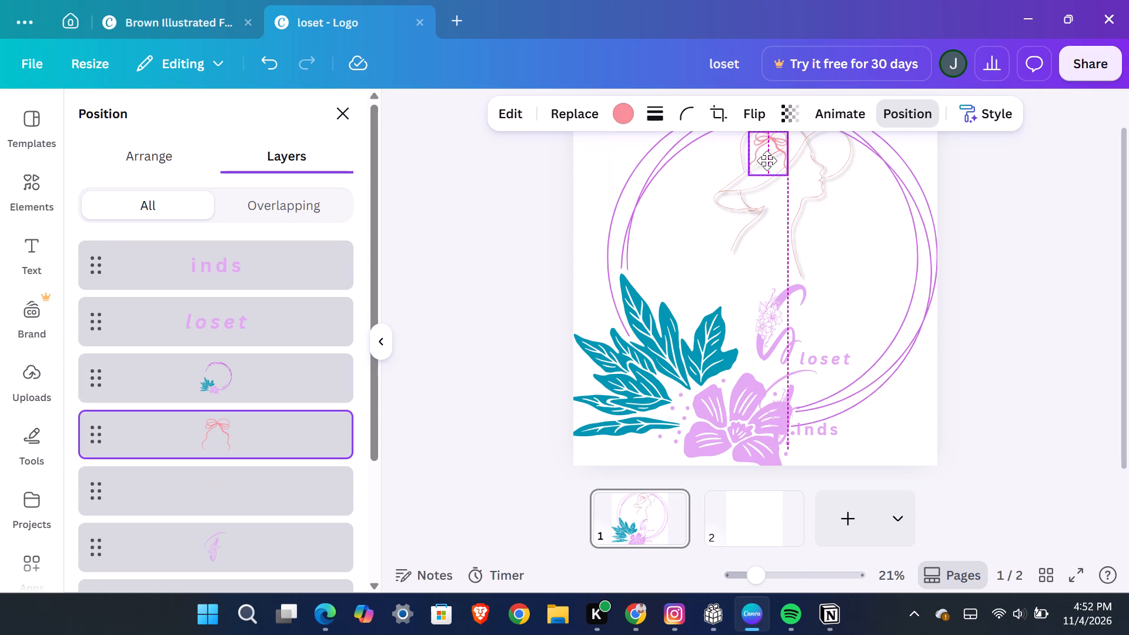
pyautogui.moveTo(767, 161); pyautogui.dragTo(770, 159)
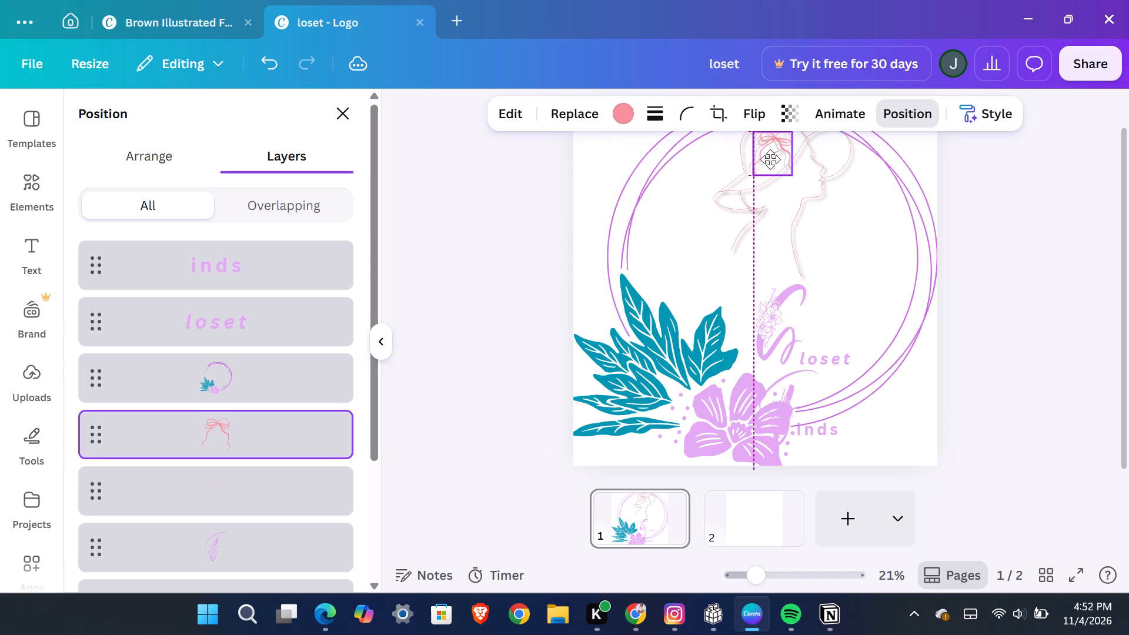
pyautogui.moveTo(770, 159); pyautogui.dragTo(767, 159)
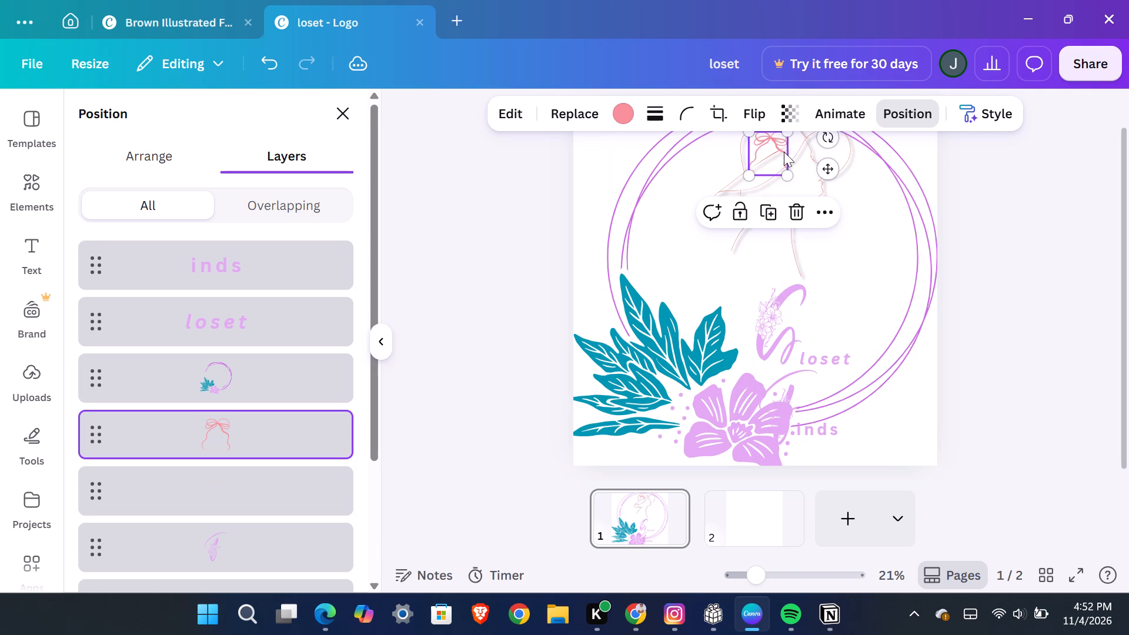
pyautogui.click(767, 150)
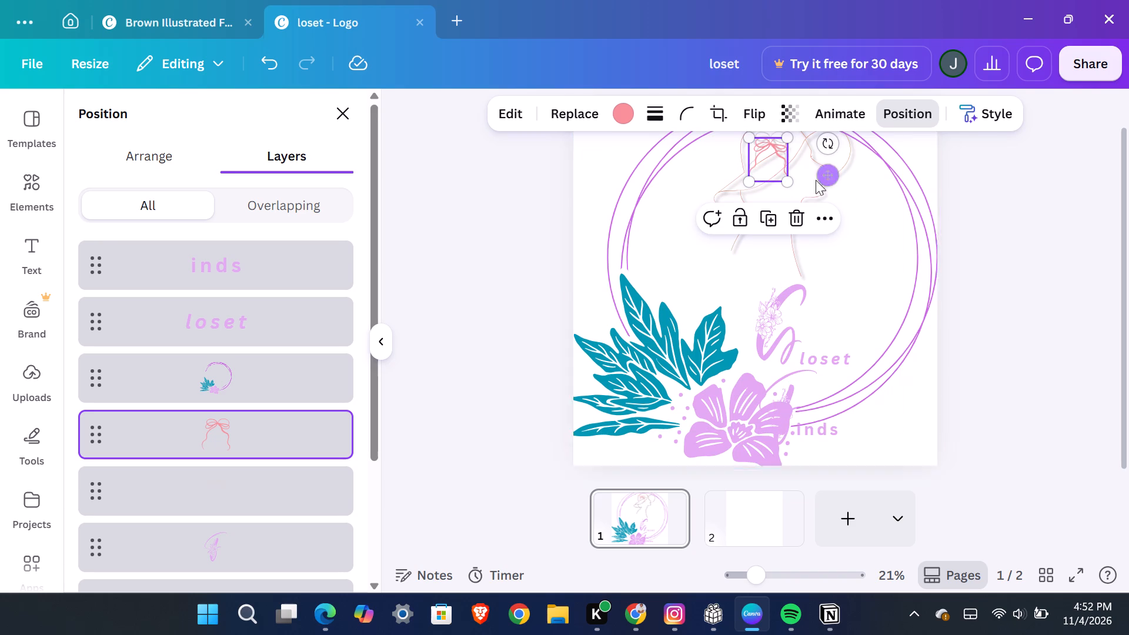
pyautogui.click(776, 145)
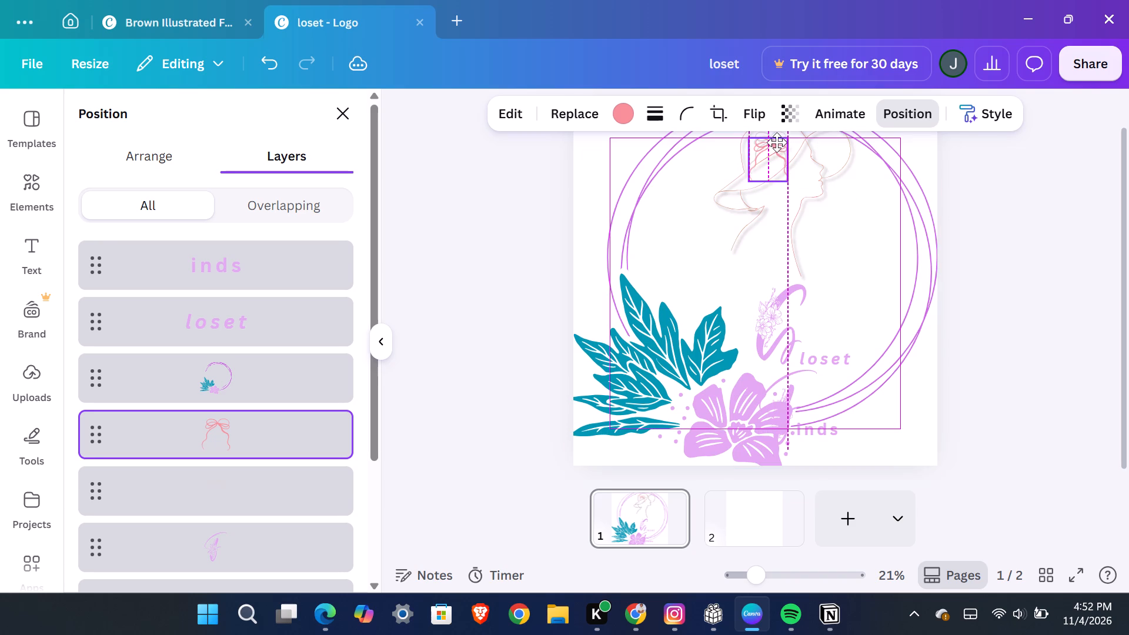
pyautogui.click(771, 137)
pyautogui.click(1013, 210)
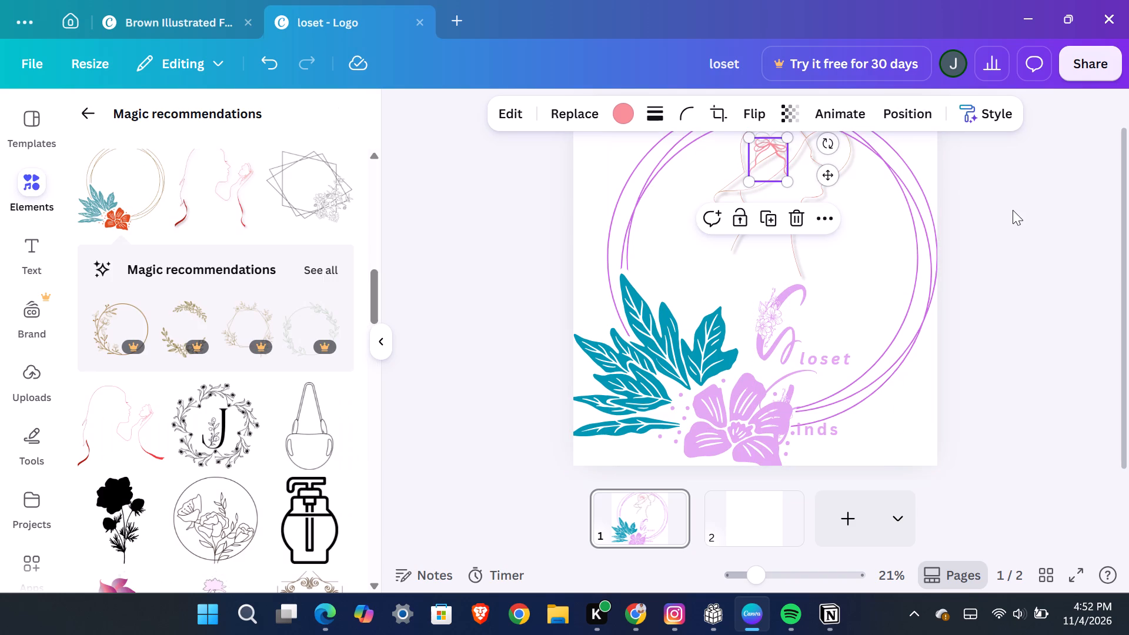
pyautogui.click(1013, 210)
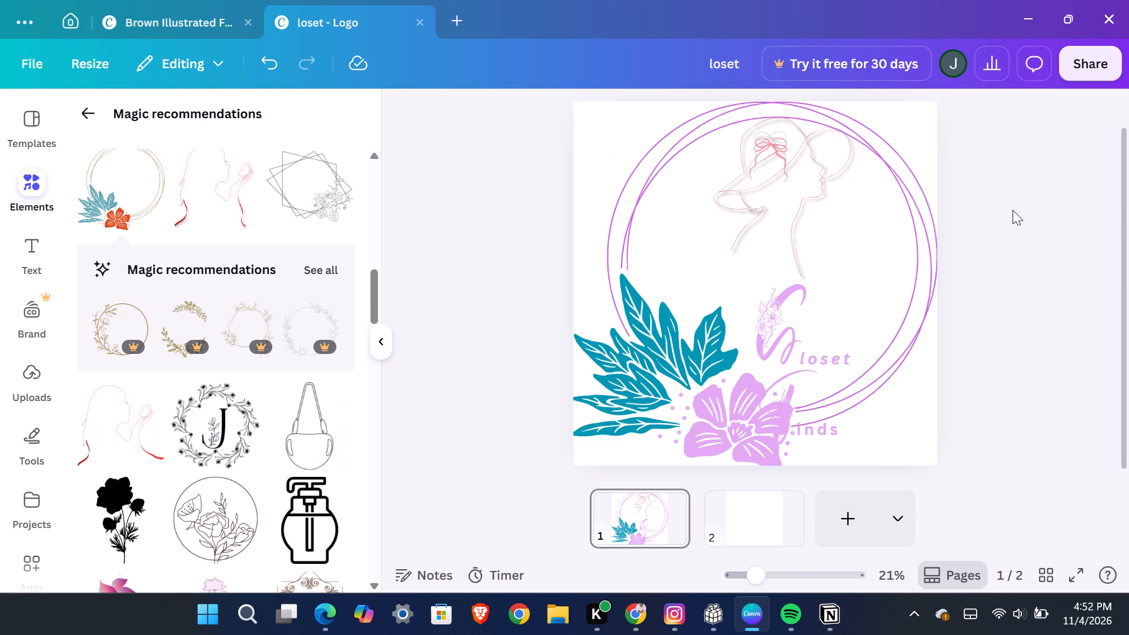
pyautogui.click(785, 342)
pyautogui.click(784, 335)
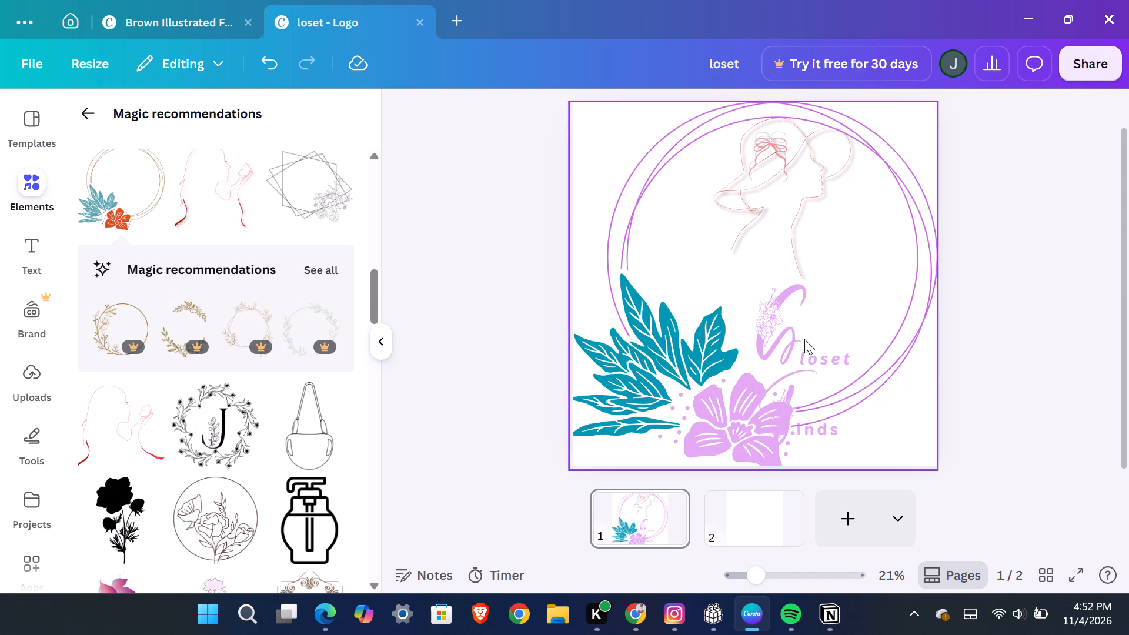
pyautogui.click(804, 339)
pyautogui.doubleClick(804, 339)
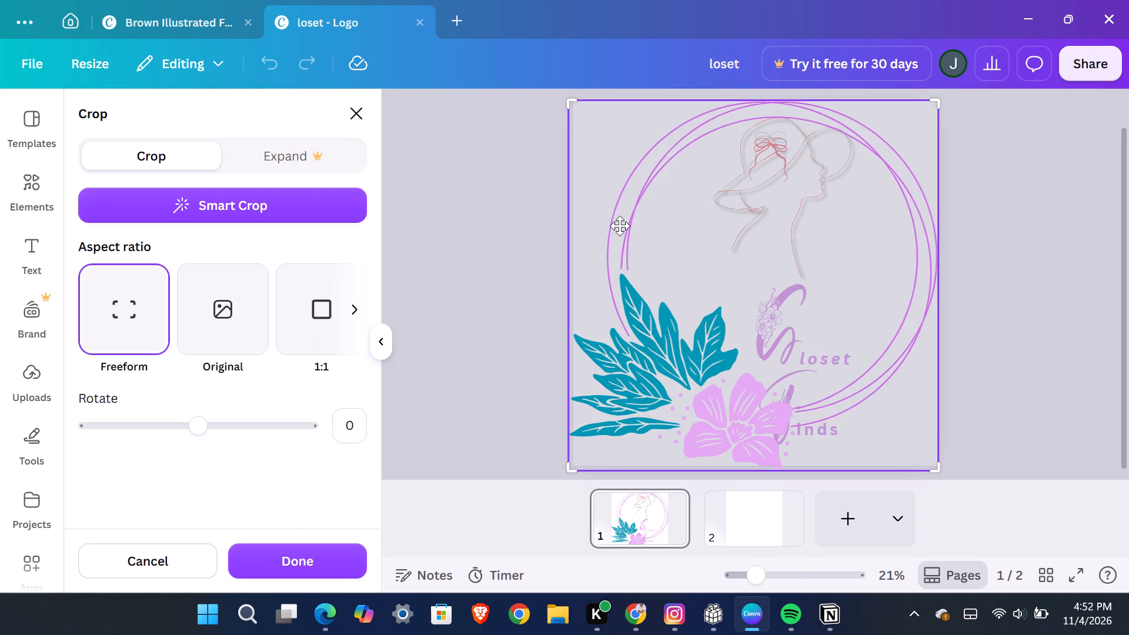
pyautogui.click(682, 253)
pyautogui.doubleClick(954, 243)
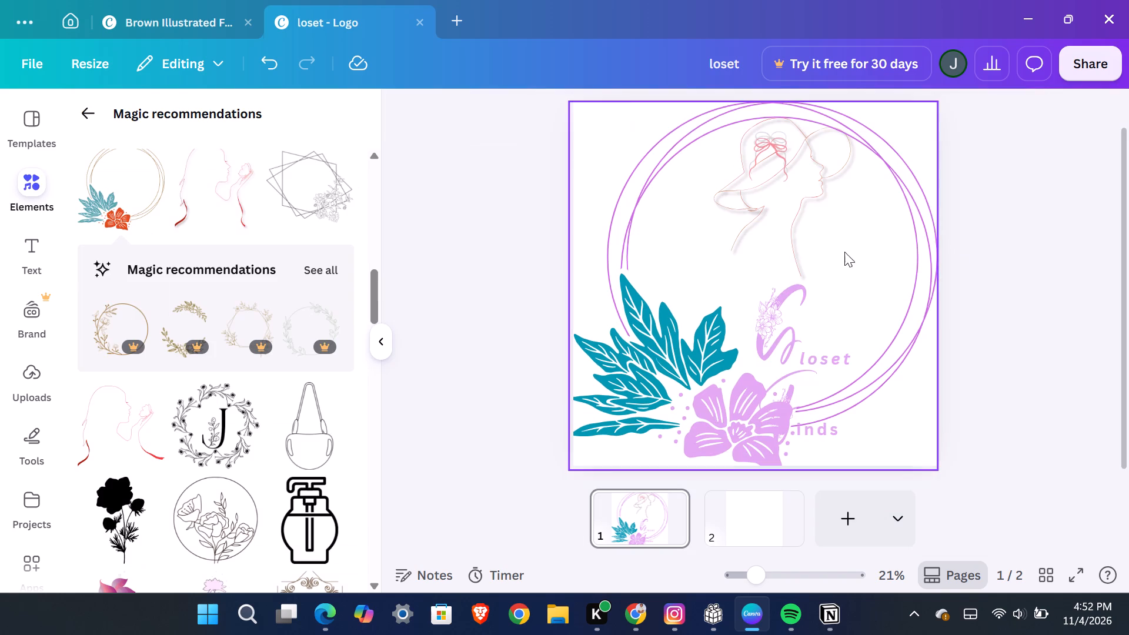
# Select the floral C initial from the layers, shrink it to roughly half size and place it below the woman's back neckline.
pyautogui.click(794, 319)
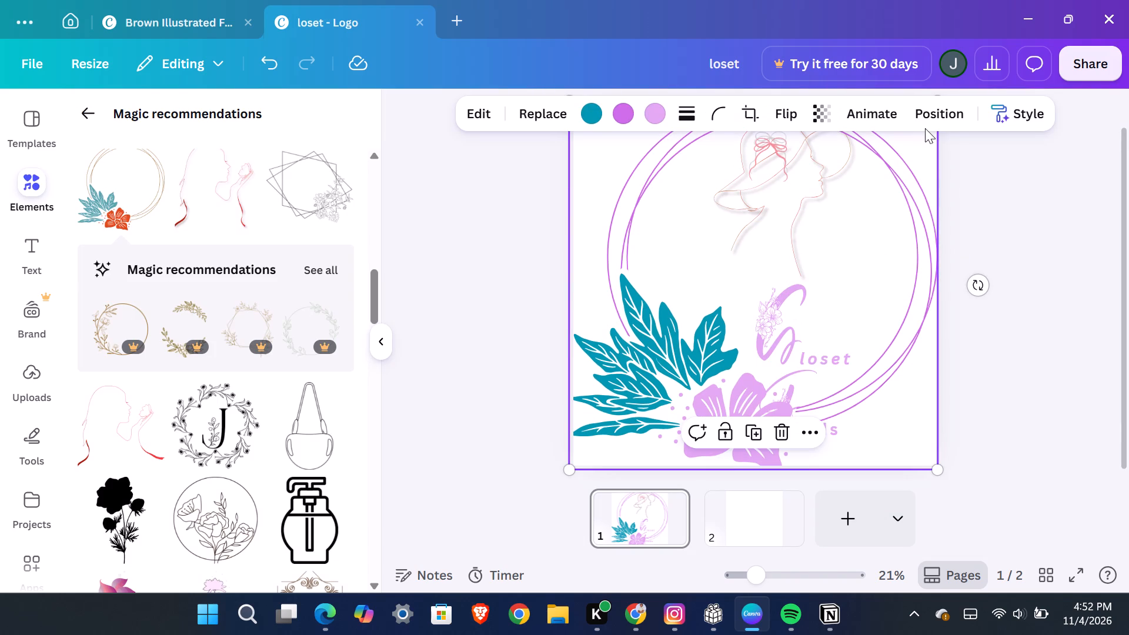
pyautogui.click(935, 118)
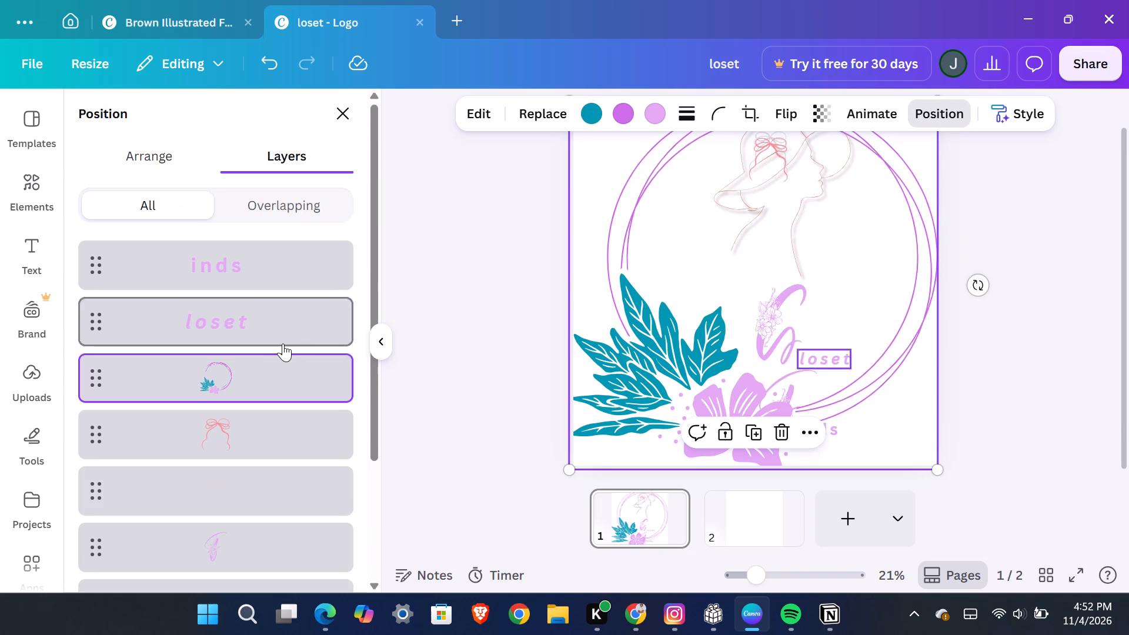
pyautogui.scroll(2, 276, 314)
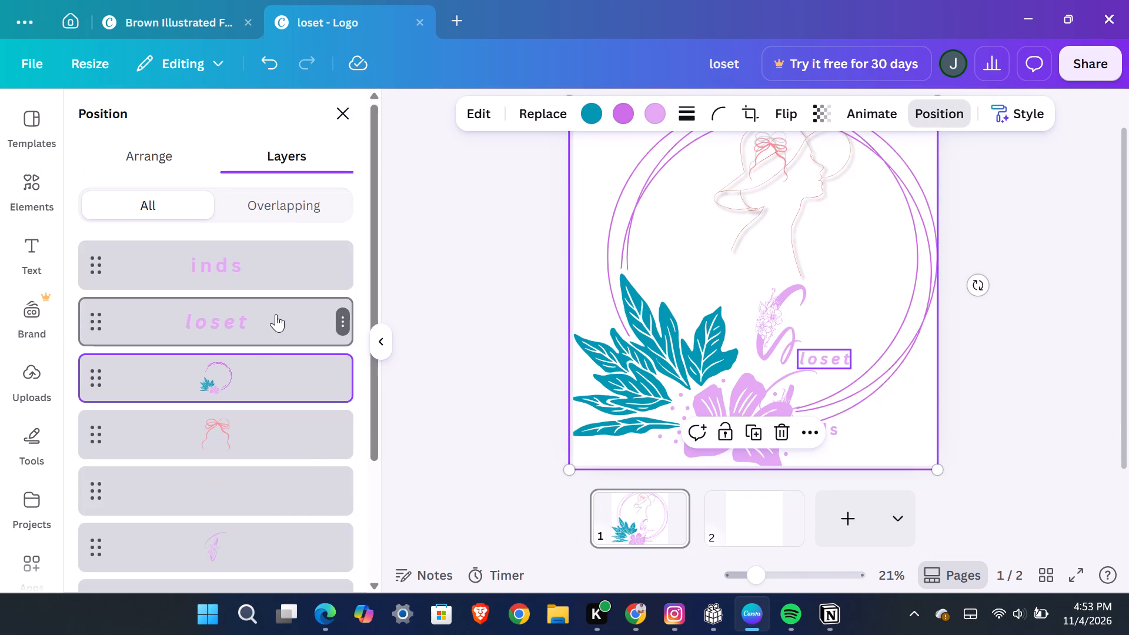
pyautogui.scroll(-2, 276, 314)
pyautogui.click(229, 442)
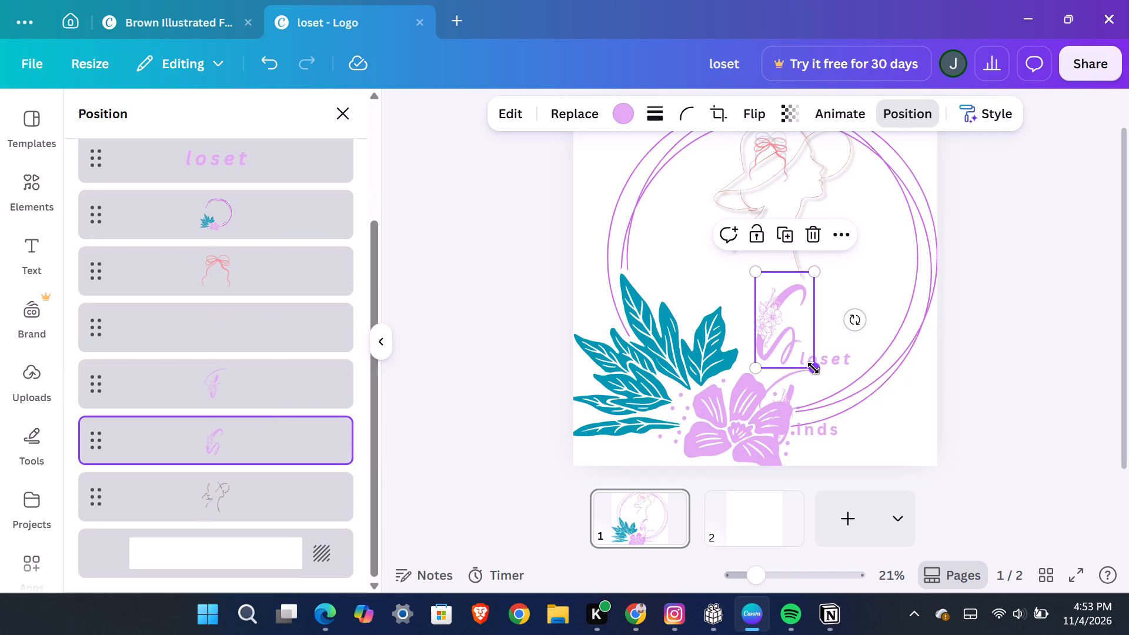
pyautogui.moveTo(813, 368); pyautogui.dragTo(789, 329)
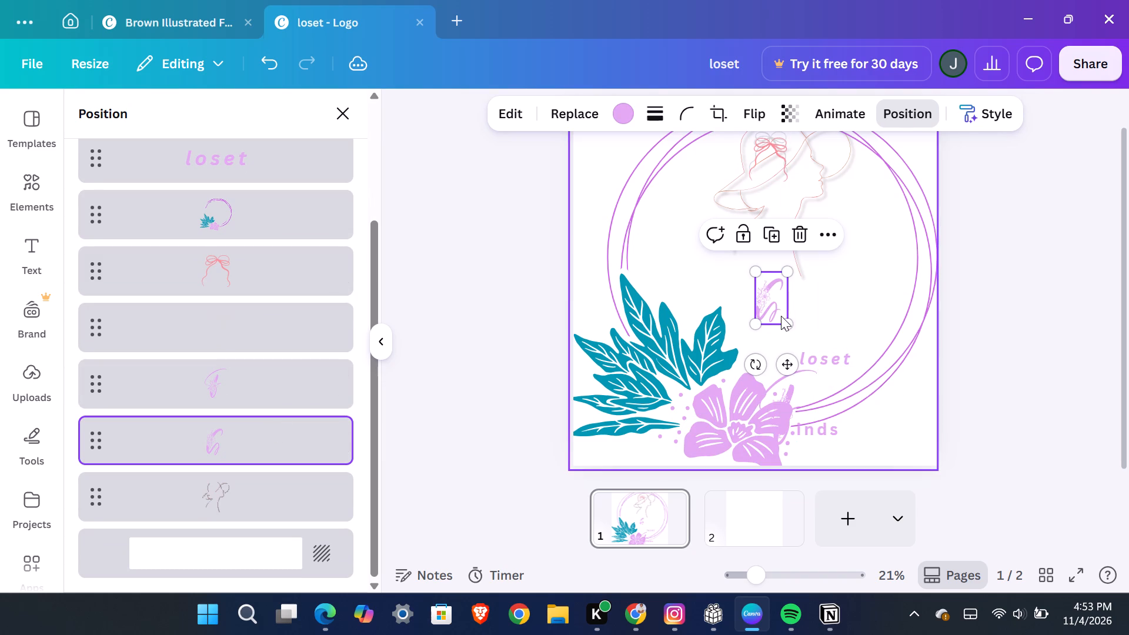
pyautogui.moveTo(773, 300); pyautogui.dragTo(722, 273)
# Move the "loset" text up beside the shrunken floral C so the two read as "Closet".
pyautogui.moveTo(820, 349); pyautogui.dragTo(779, 290)
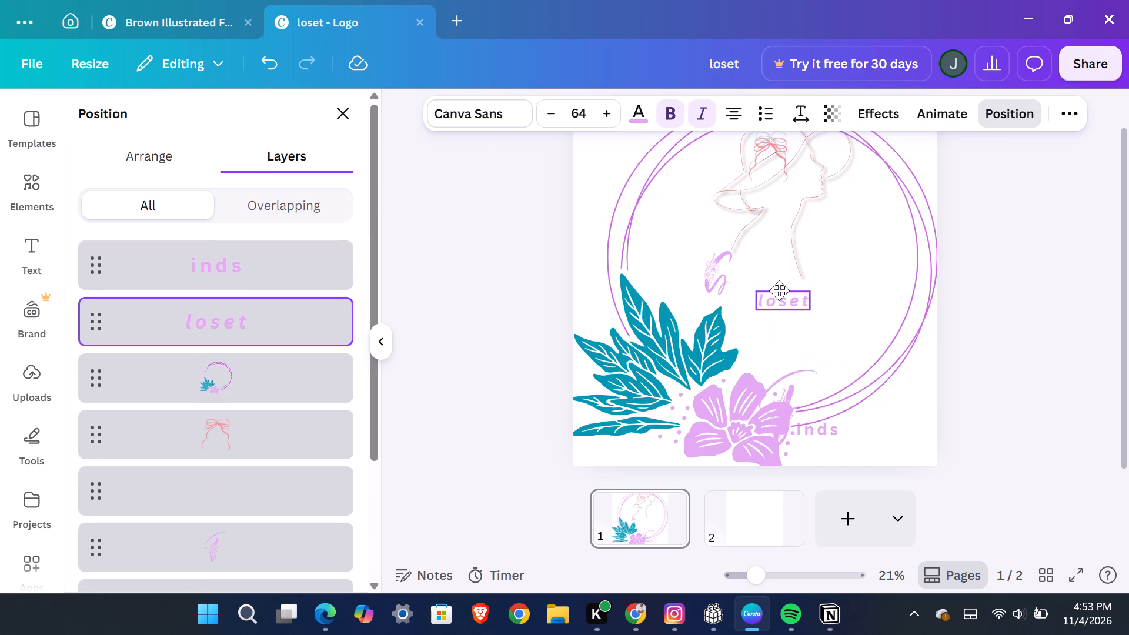
pyautogui.moveTo(779, 290); pyautogui.dragTo(755, 273)
# Select the floral F initial from the layers, move it just under "Closet" and shrink it to about two-thirds size.
pyautogui.click(781, 421)
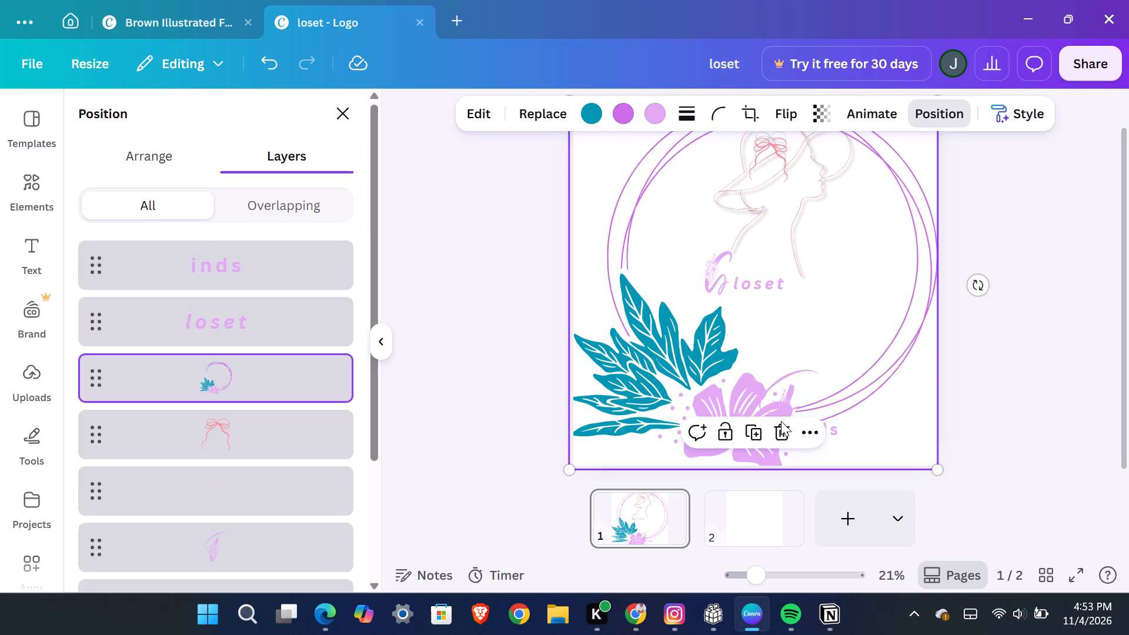
pyautogui.click(229, 559)
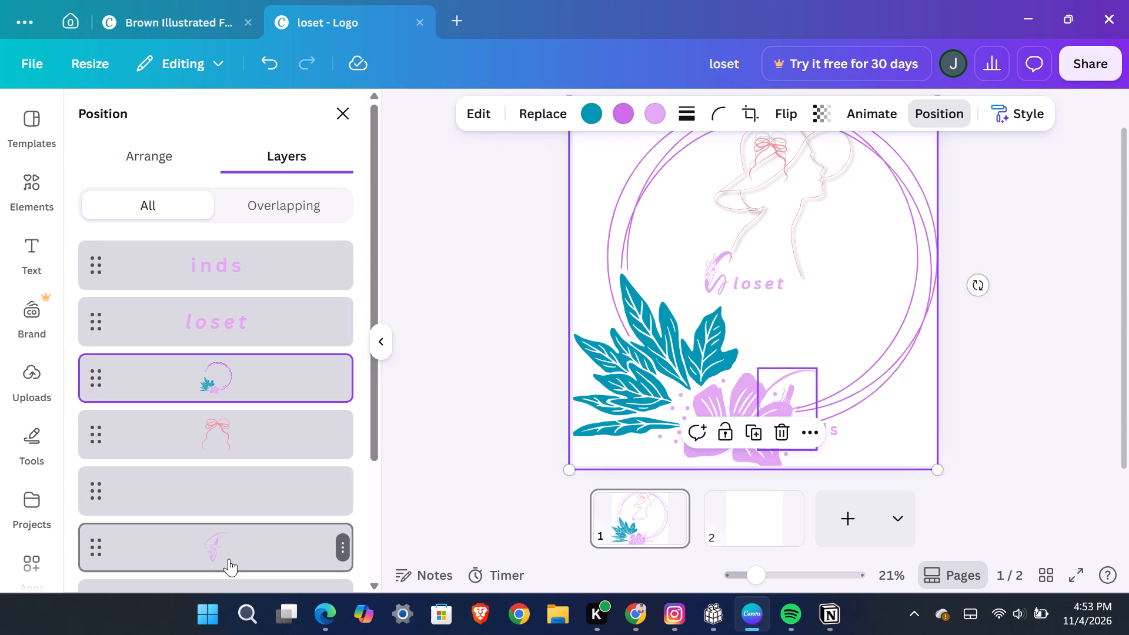
pyautogui.moveTo(772, 393); pyautogui.dragTo(753, 337)
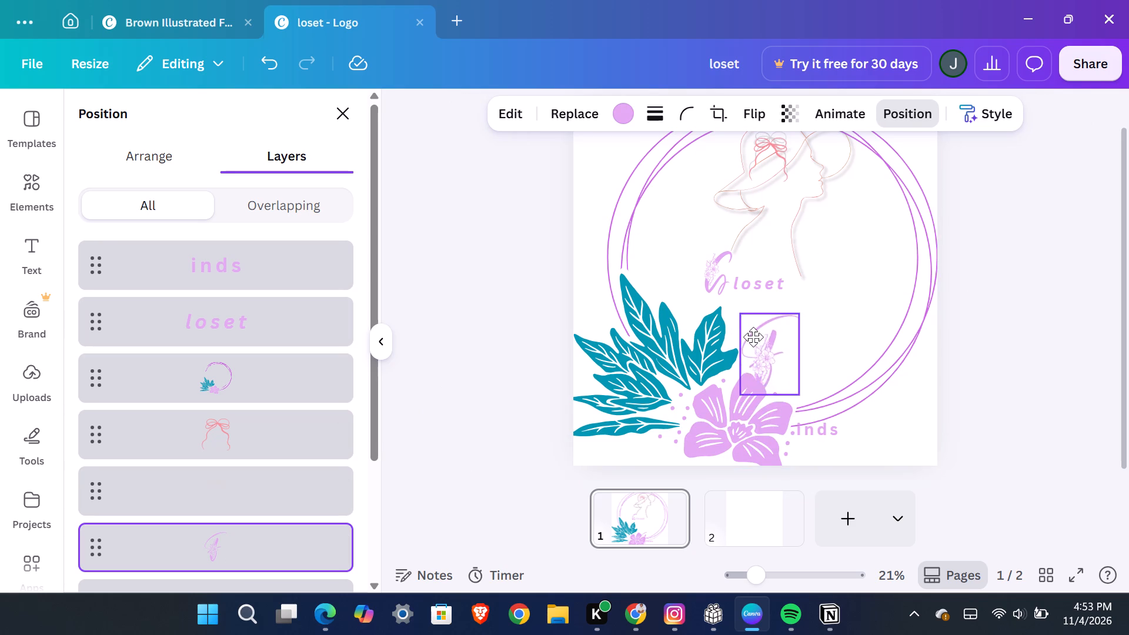
pyautogui.moveTo(753, 337); pyautogui.dragTo(737, 318)
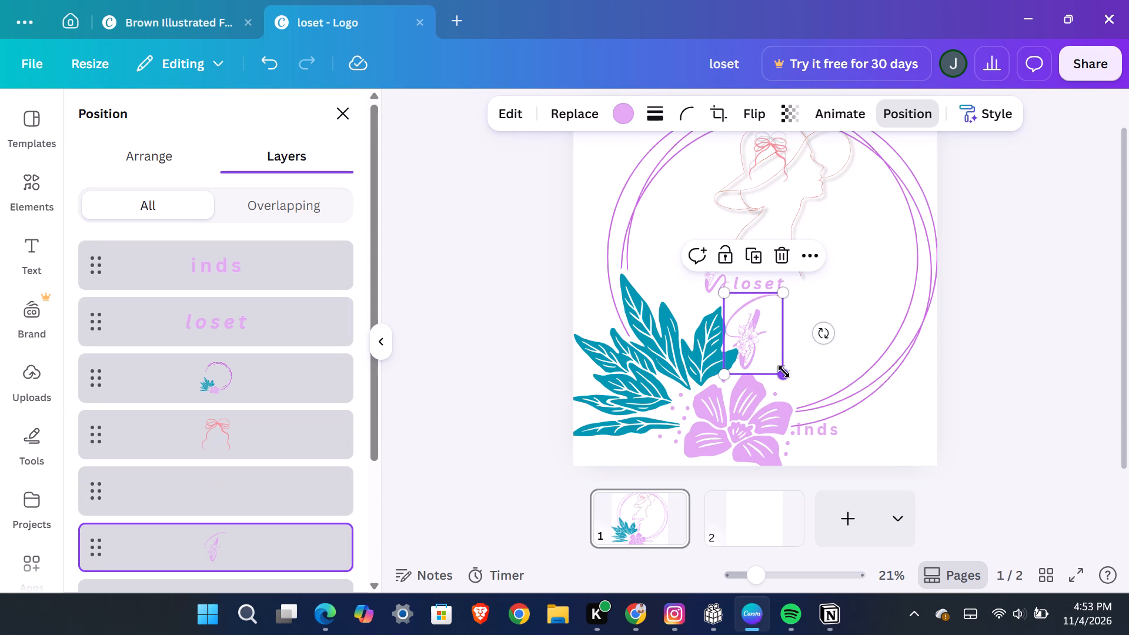
pyautogui.moveTo(784, 372); pyautogui.dragTo(773, 337)
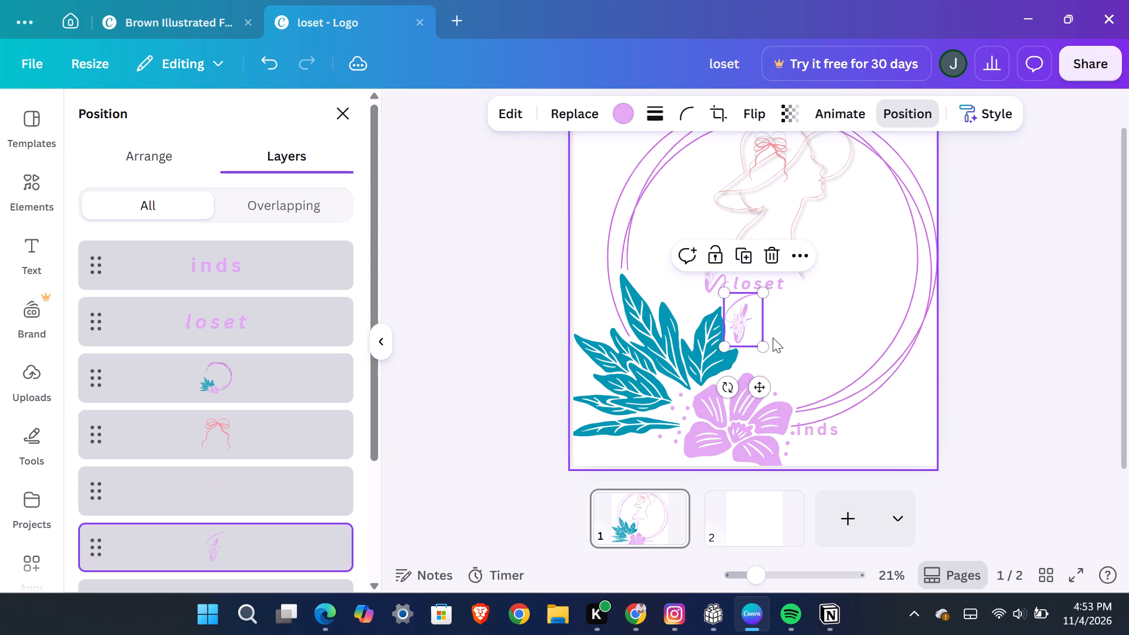
# Move the "inds" text up beside the shrunken floral F so the two read as "Finds".
pyautogui.moveTo(814, 432); pyautogui.dragTo(773, 332)
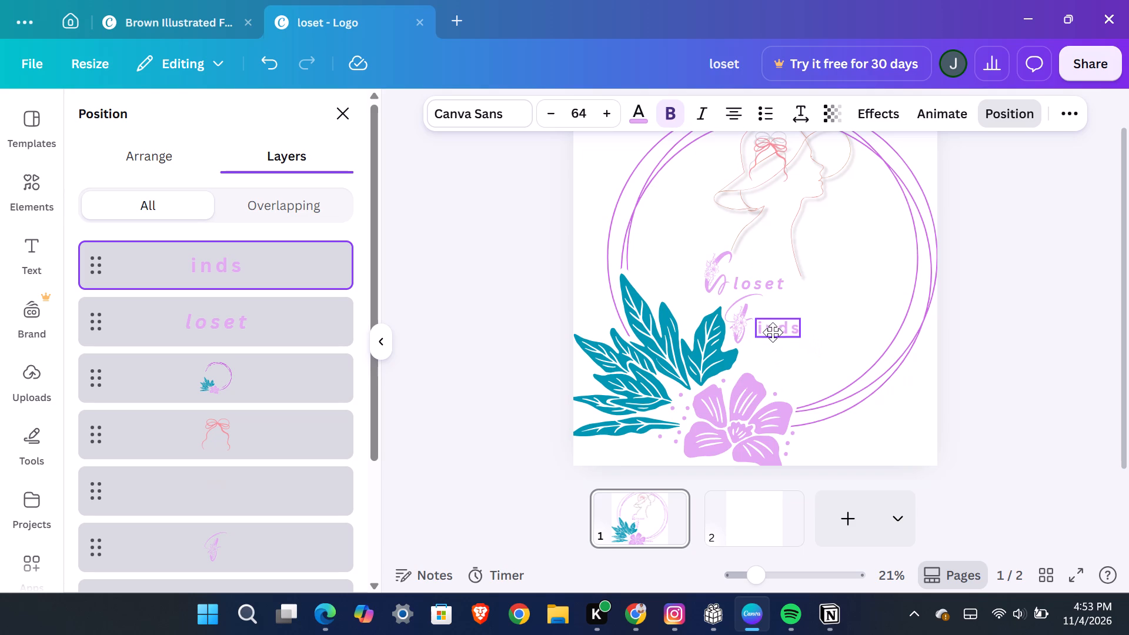
pyautogui.moveTo(773, 332); pyautogui.dragTo(771, 333)
pyautogui.click(996, 367)
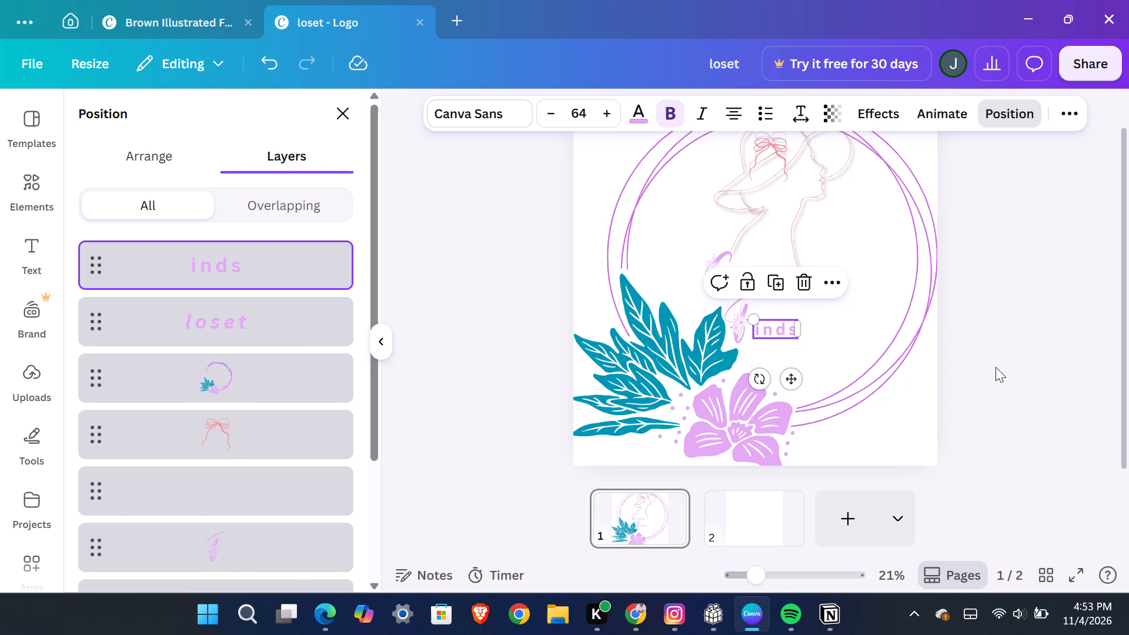
pyautogui.click(996, 367)
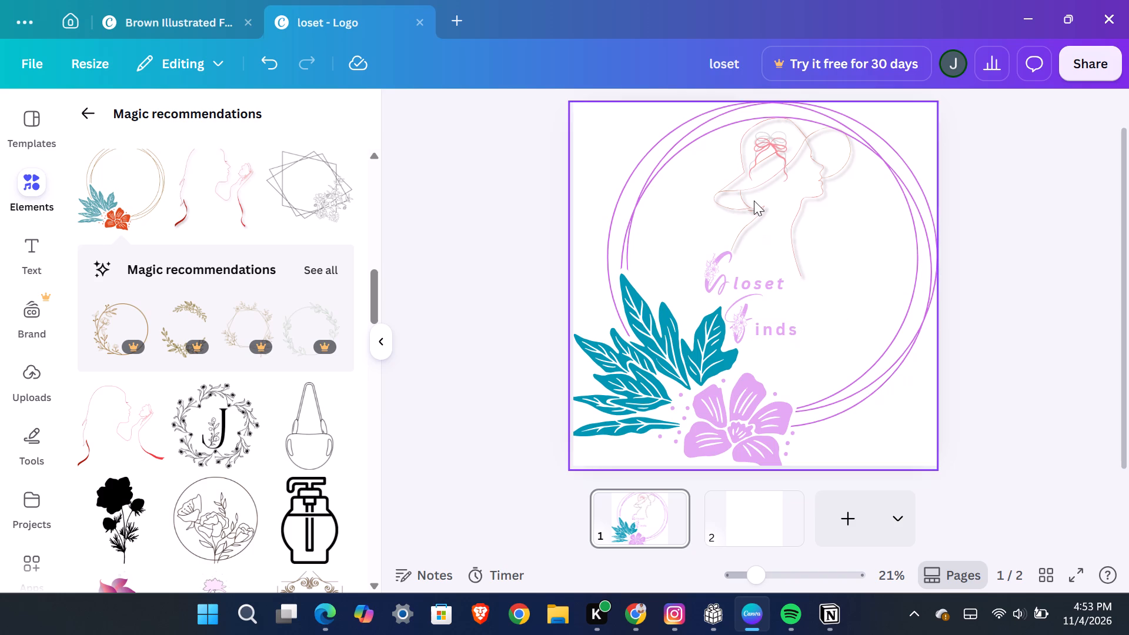
# Move the woman line art away from the bows, toward the right side of the circle frame.
pyautogui.moveTo(761, 203); pyautogui.dragTo(746, 198)
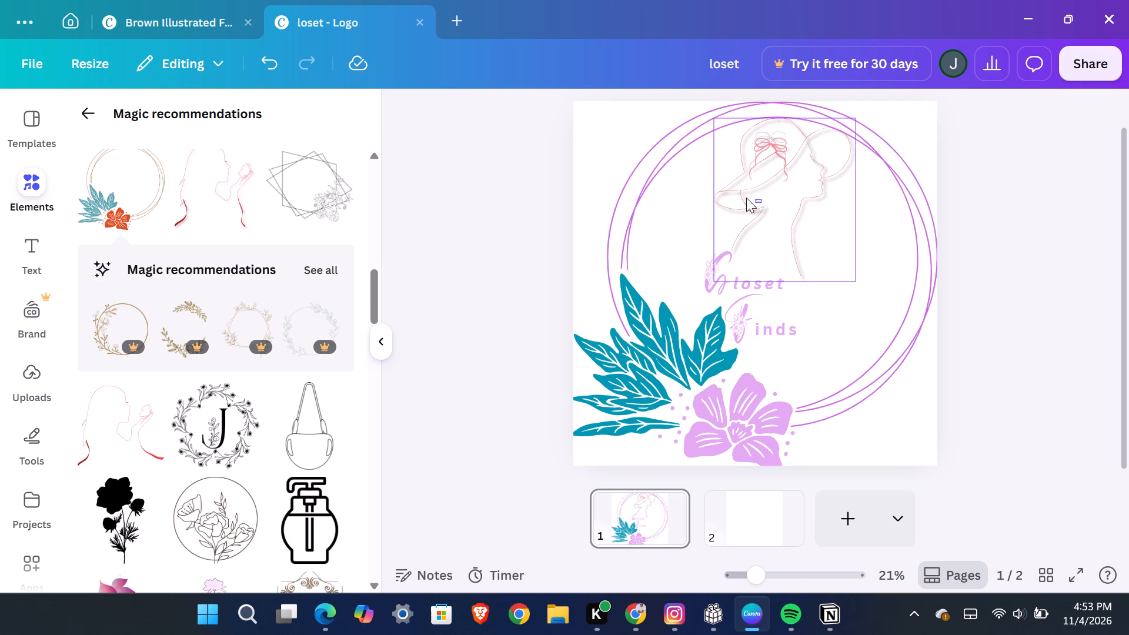
pyautogui.moveTo(746, 198); pyautogui.dragTo(741, 195)
pyautogui.moveTo(766, 206); pyautogui.dragTo(832, 242)
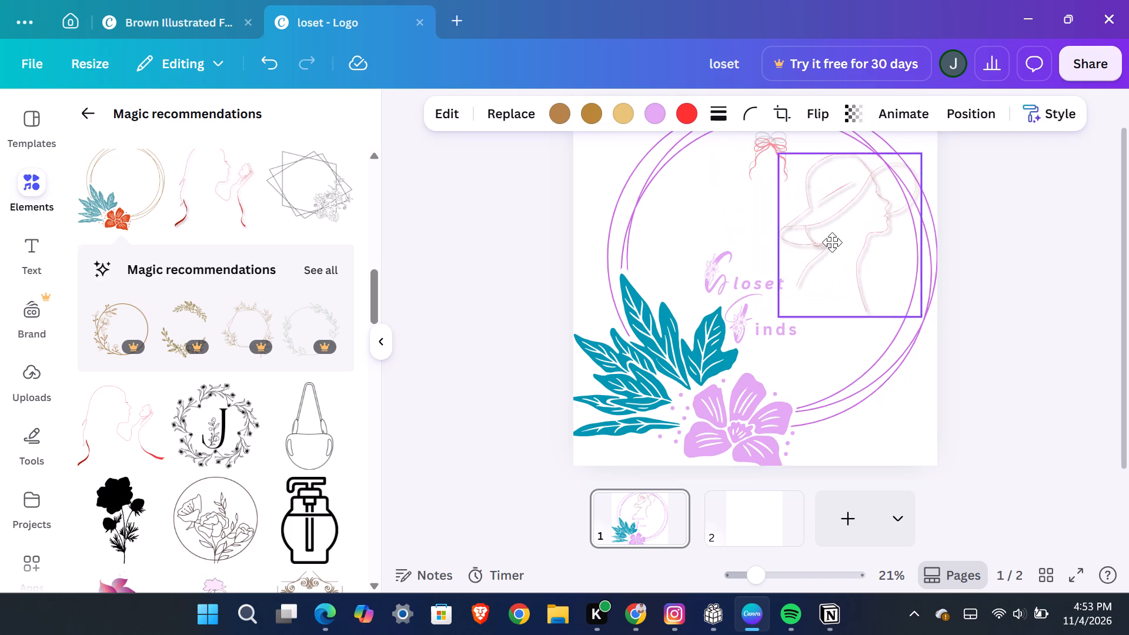
pyautogui.moveTo(832, 242); pyautogui.dragTo(831, 242)
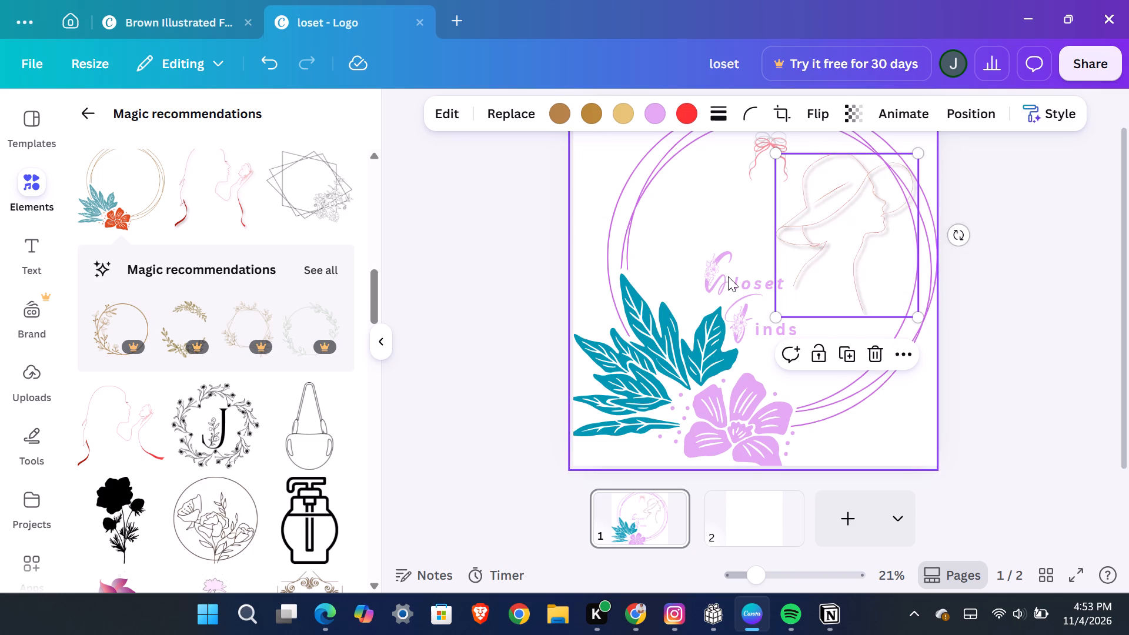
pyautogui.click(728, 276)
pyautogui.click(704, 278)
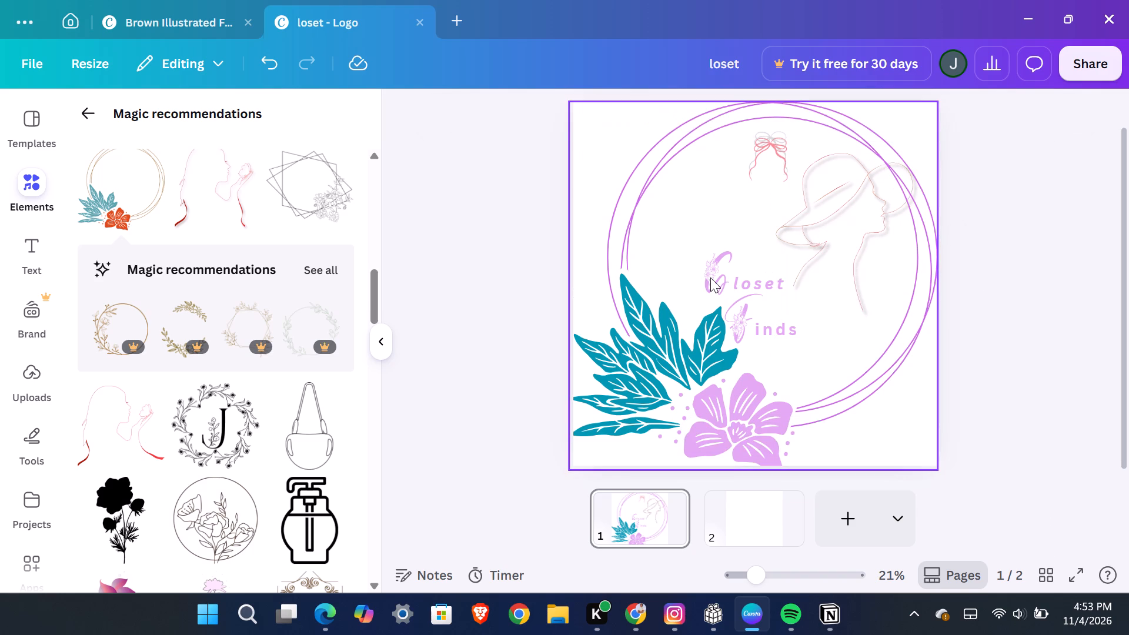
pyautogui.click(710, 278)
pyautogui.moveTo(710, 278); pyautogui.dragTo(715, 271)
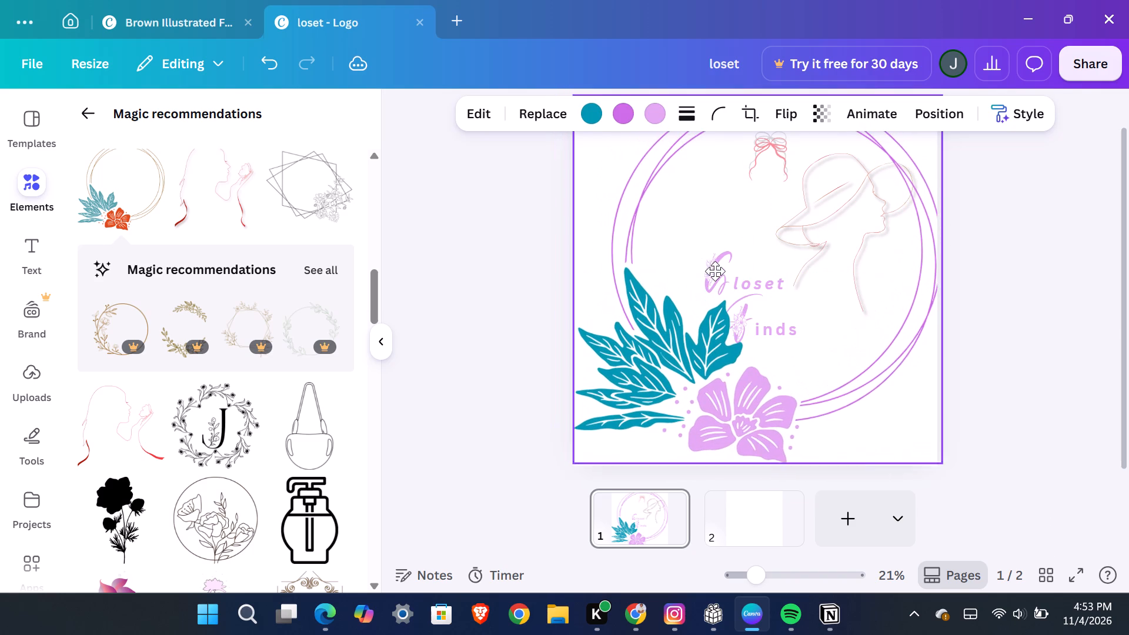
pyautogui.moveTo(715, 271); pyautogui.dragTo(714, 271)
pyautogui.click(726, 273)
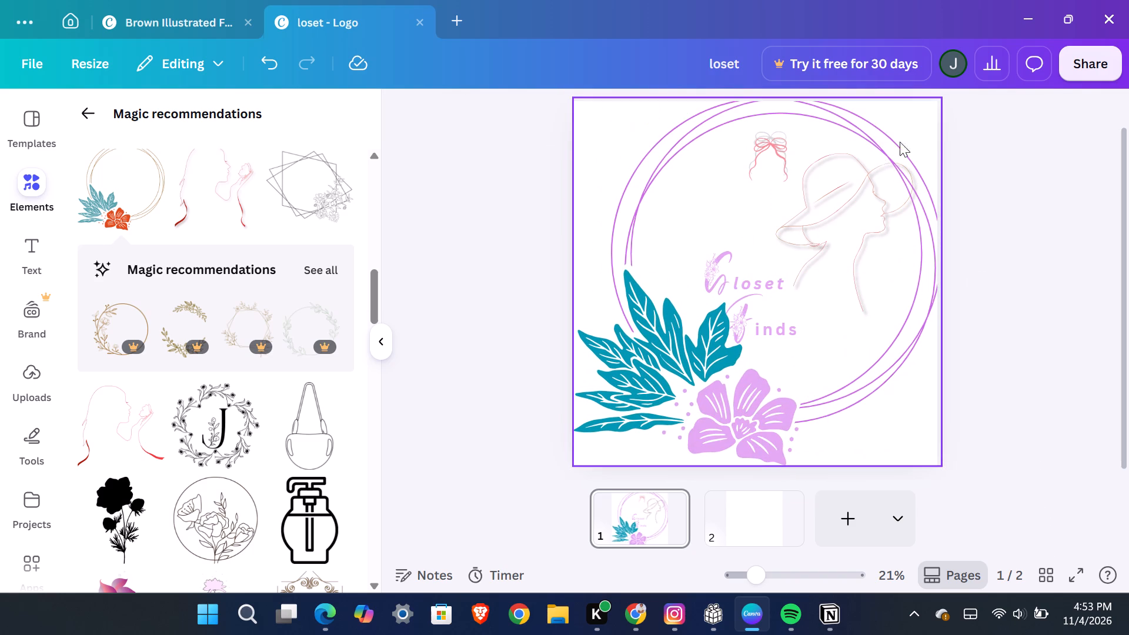
# Select the floral C from the layers and move it with the "loset" text to the upper-left inside of the circle frame, reading "Closet".
pyautogui.click(804, 218)
pyautogui.click(924, 113)
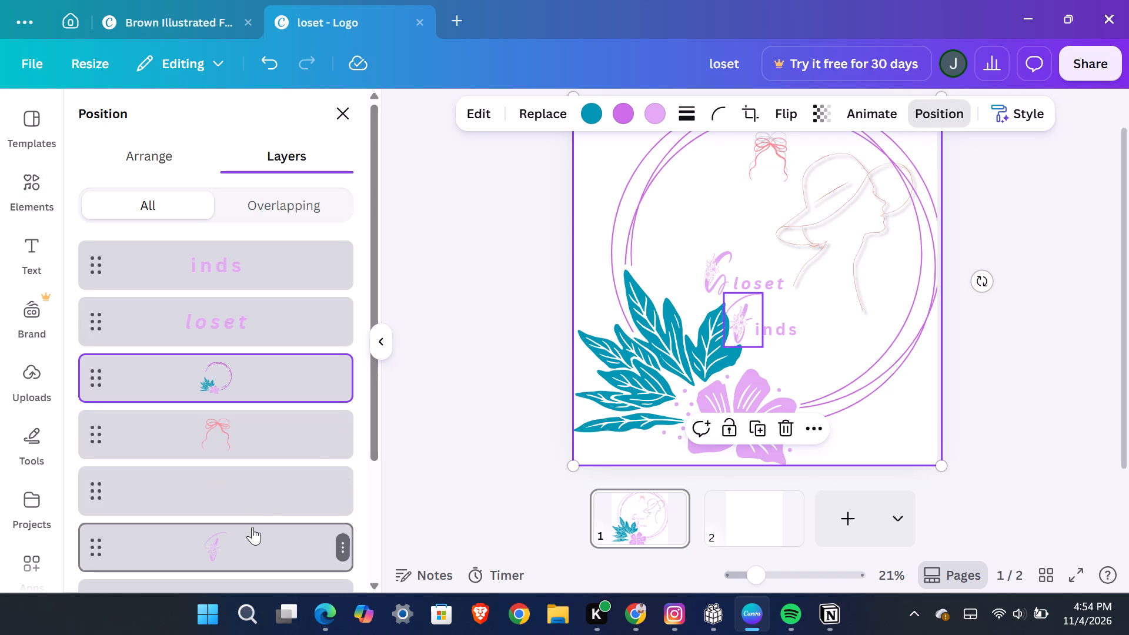
pyautogui.scroll(-1, 164, 480)
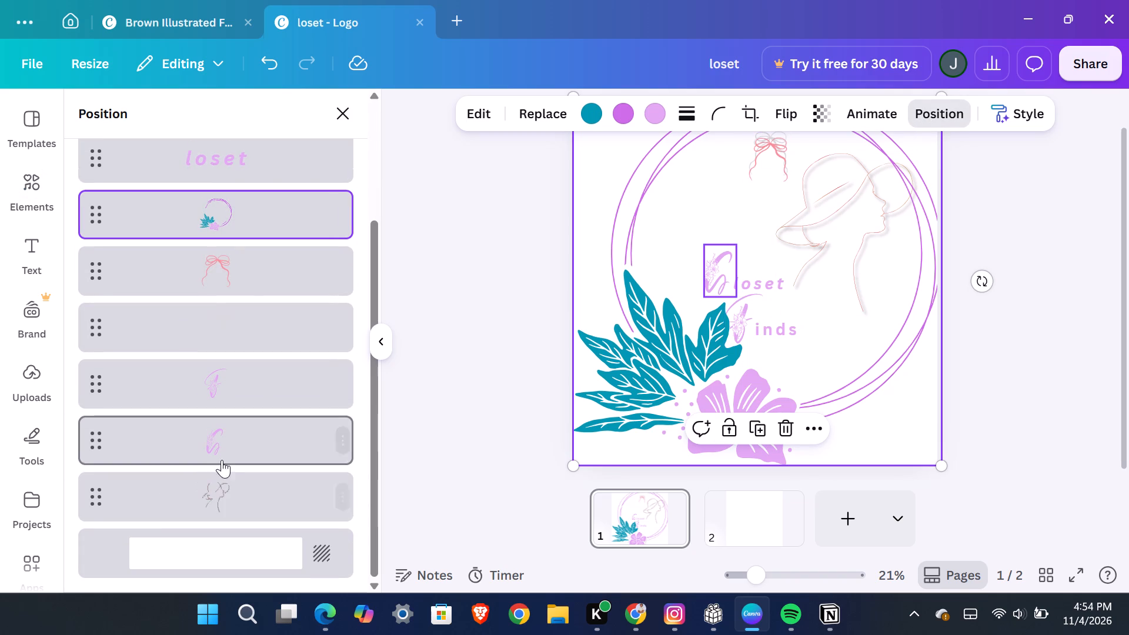
pyautogui.click(226, 456)
pyautogui.moveTo(720, 257); pyautogui.dragTo(709, 232)
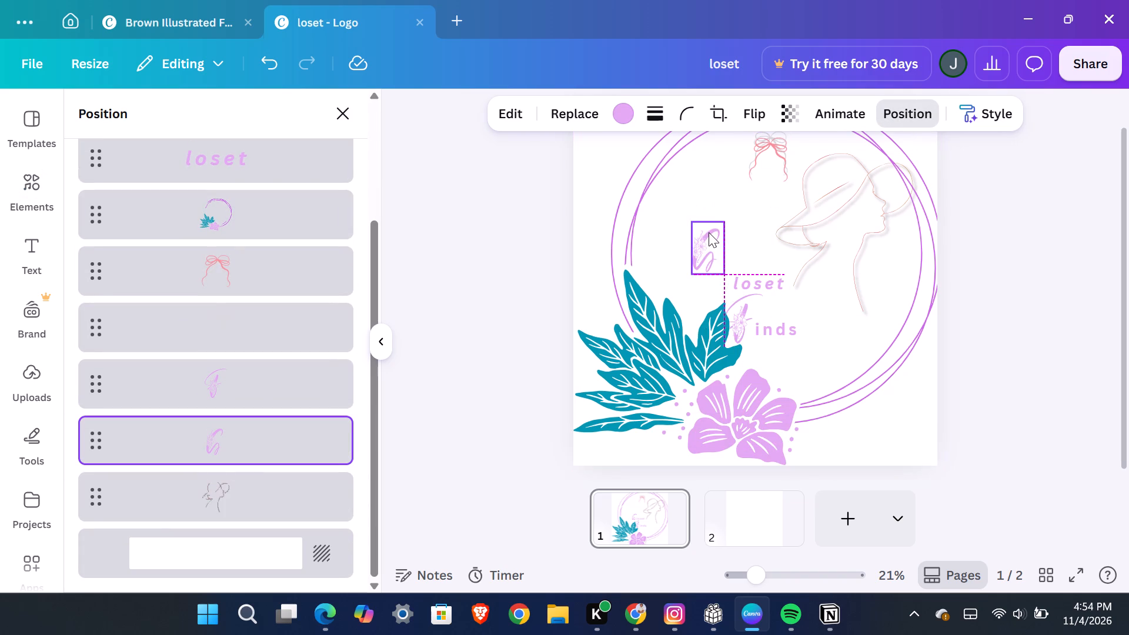
pyautogui.moveTo(709, 232); pyautogui.dragTo(670, 209)
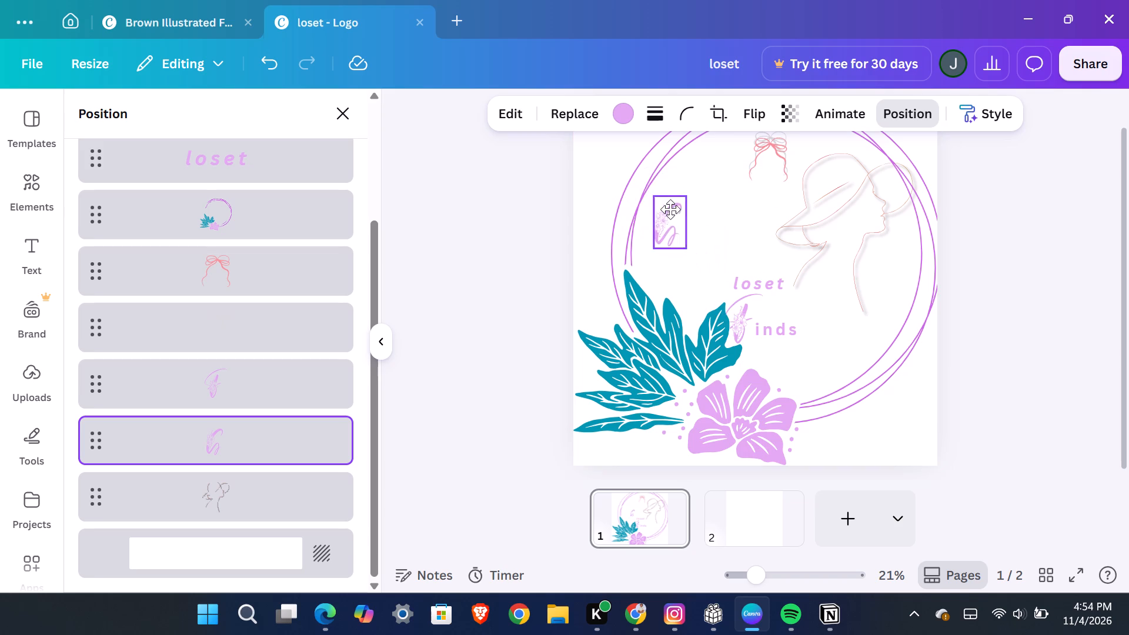
pyautogui.moveTo(670, 209); pyautogui.dragTo(669, 188)
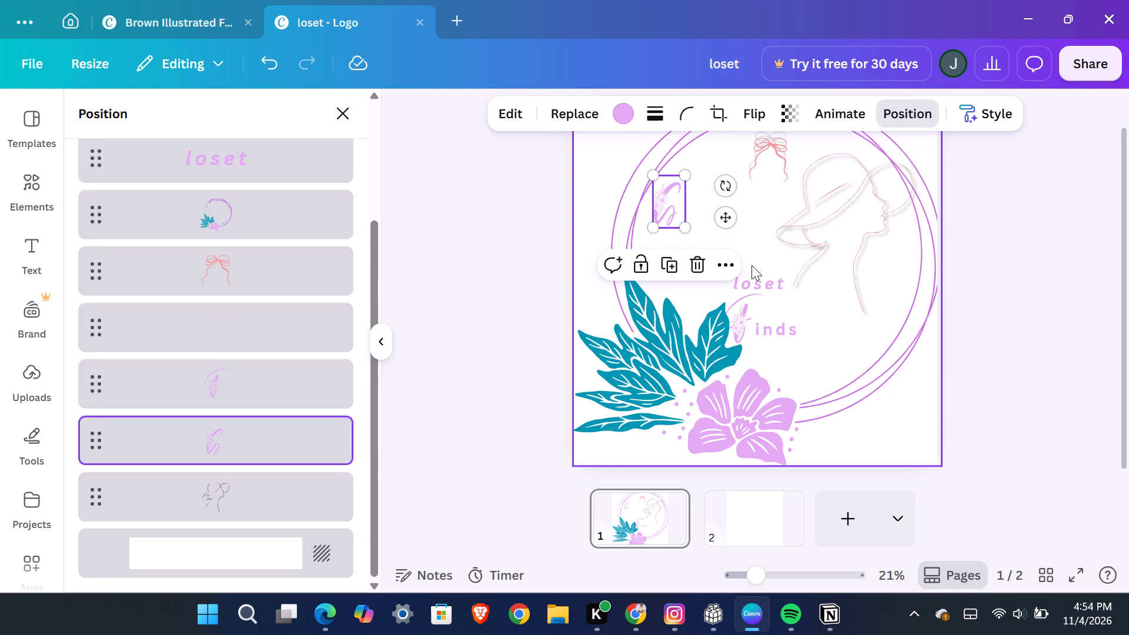
pyautogui.moveTo(753, 273); pyautogui.dragTo(704, 209)
# Move the floral F beneath the relocated floral C and place the "inds" text beside it so they read "Finds".
pyautogui.moveTo(753, 314); pyautogui.dragTo(726, 269)
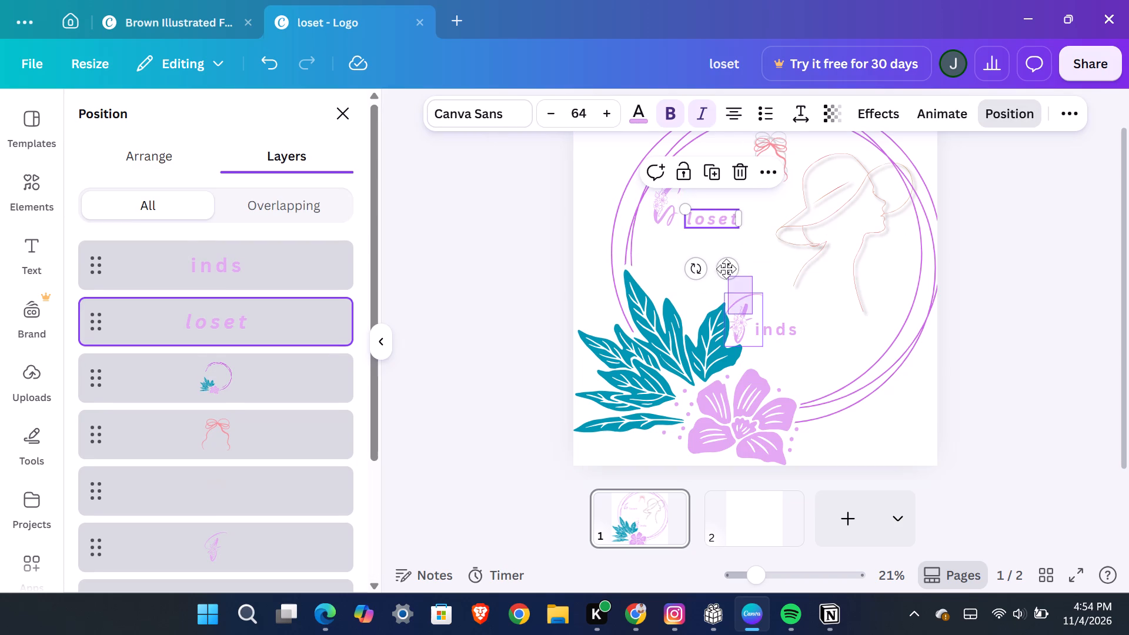
pyautogui.moveTo(726, 269); pyautogui.dragTo(747, 296)
pyautogui.moveTo(740, 313); pyautogui.dragTo(674, 254)
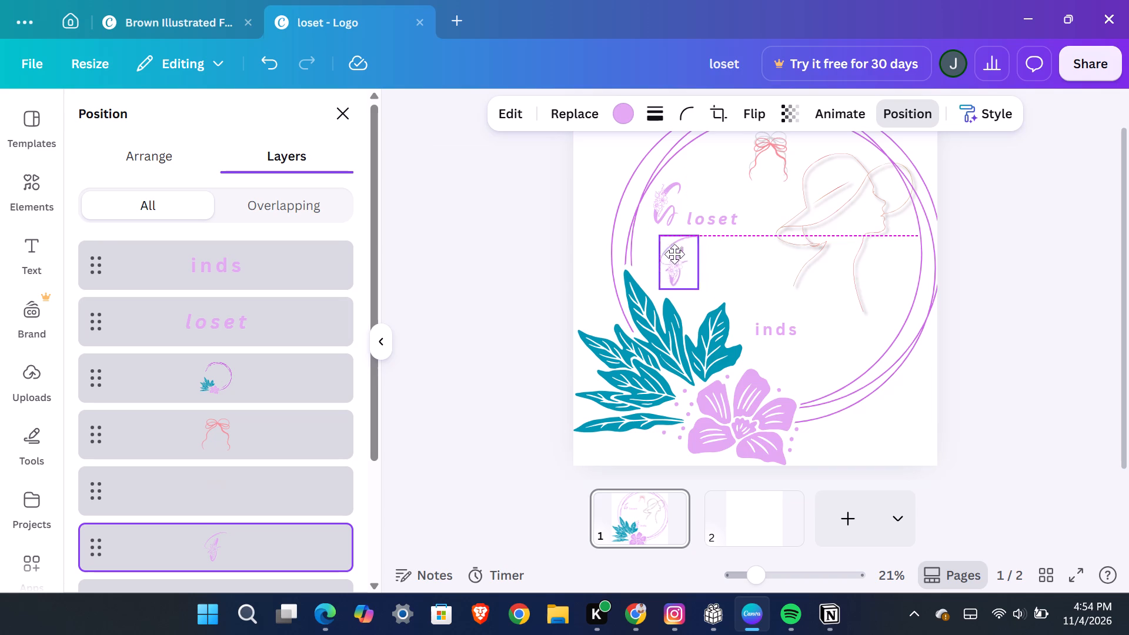
pyautogui.moveTo(674, 254); pyautogui.dragTo(670, 254)
pyautogui.moveTo(791, 325); pyautogui.dragTo(726, 280)
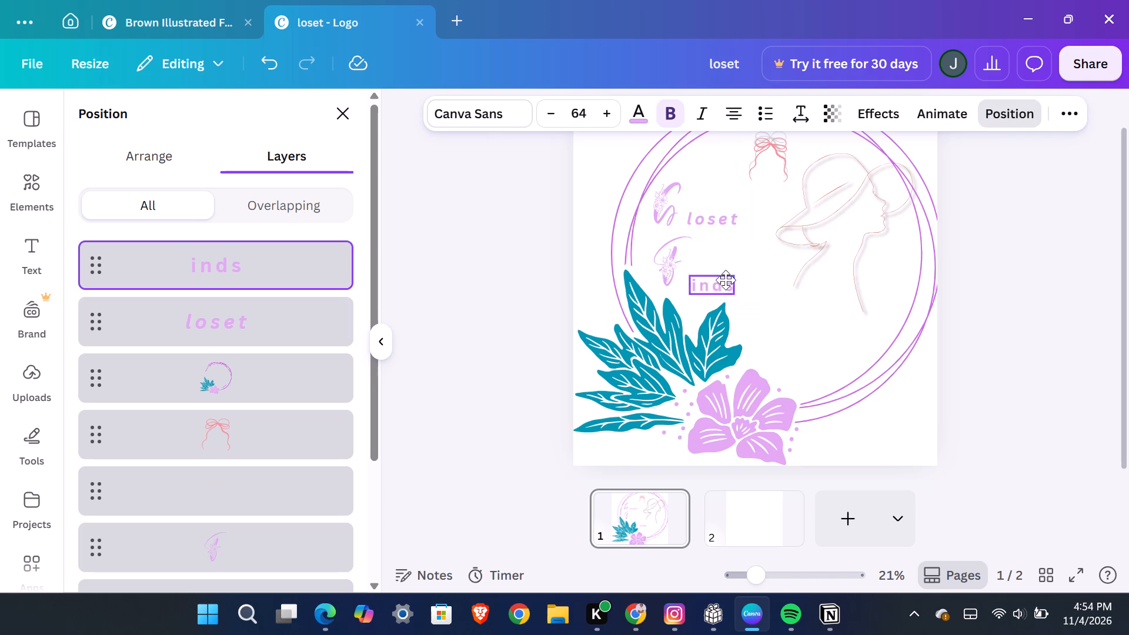
pyautogui.moveTo(726, 280); pyautogui.dragTo(715, 269)
pyautogui.click(1027, 251)
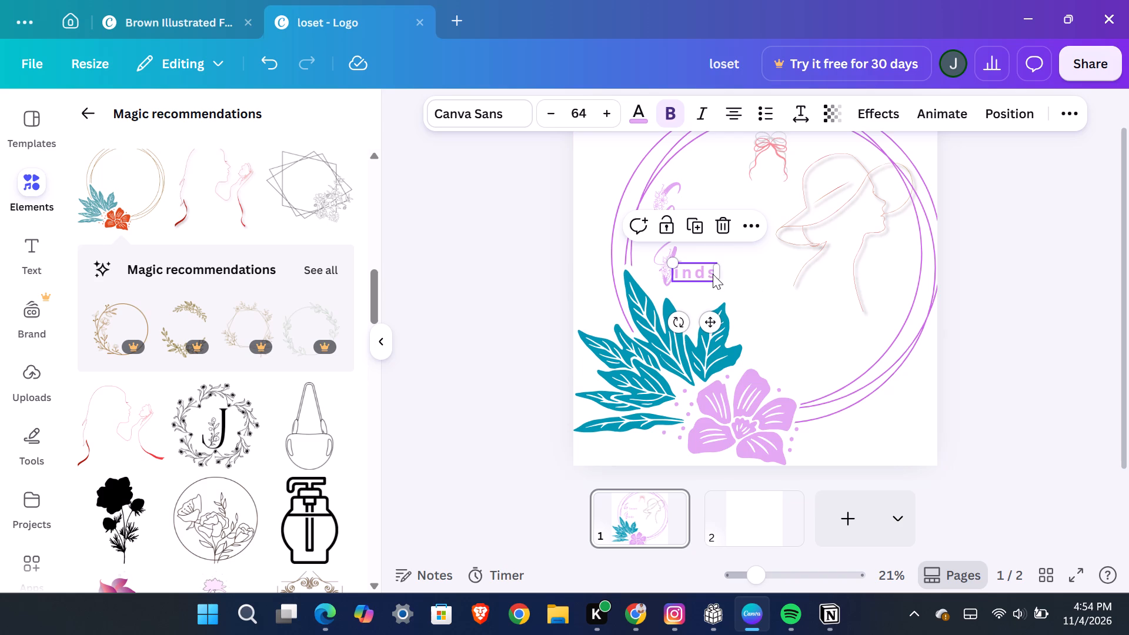
pyautogui.moveTo(696, 275); pyautogui.dragTo(703, 277)
# Open the layer list to pick out the woman line art lying behind the circle frame.
pyautogui.click(894, 282)
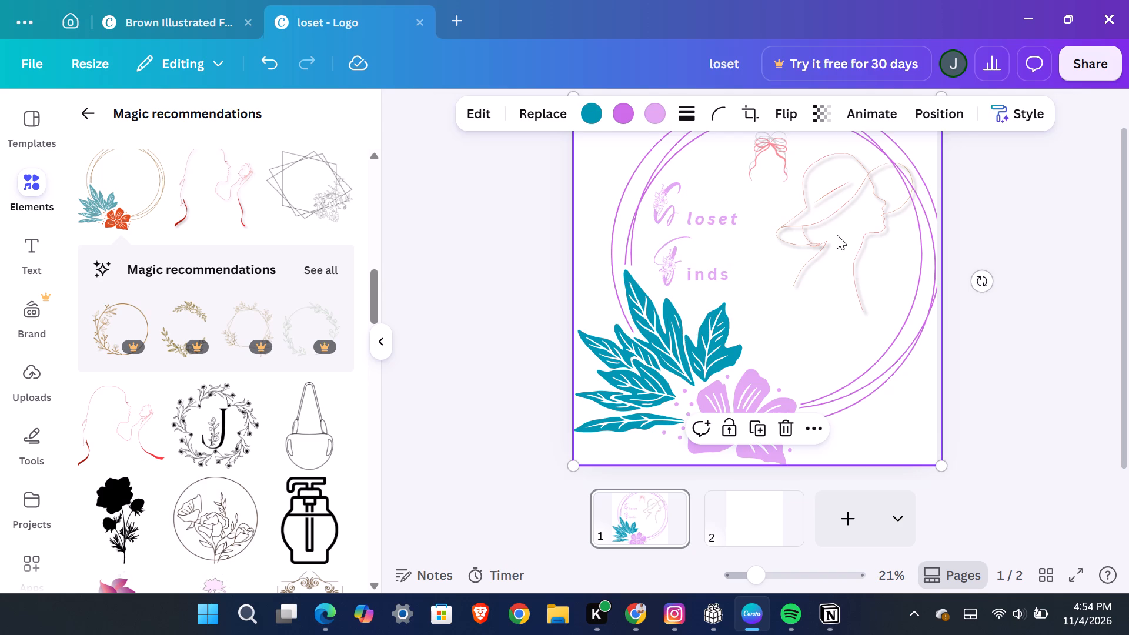
pyautogui.click(837, 235)
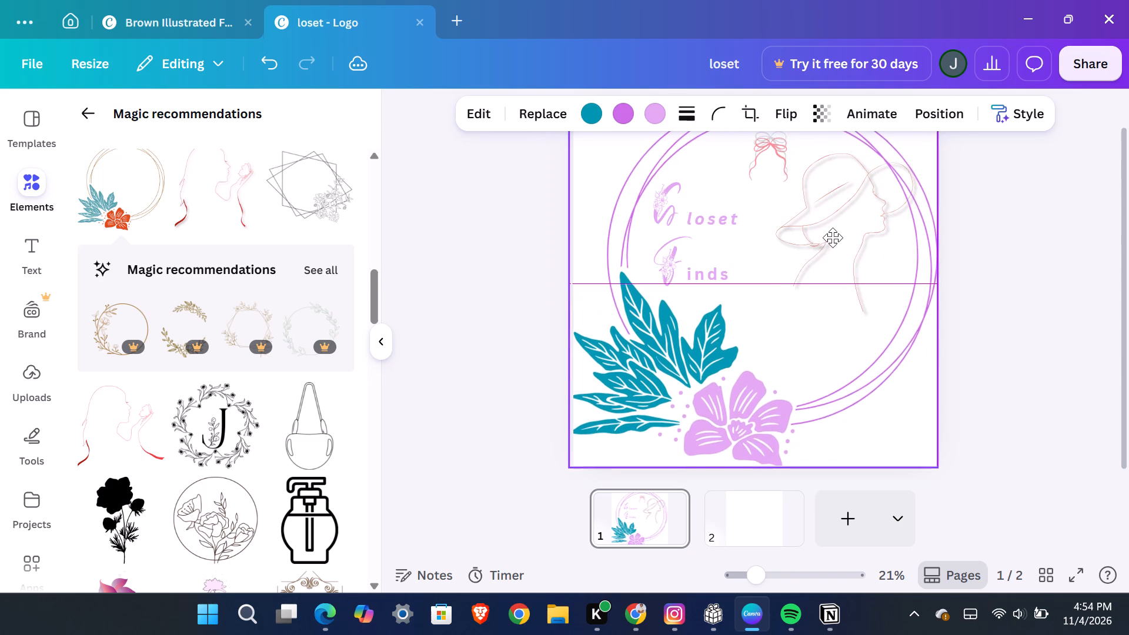
pyautogui.click(834, 242)
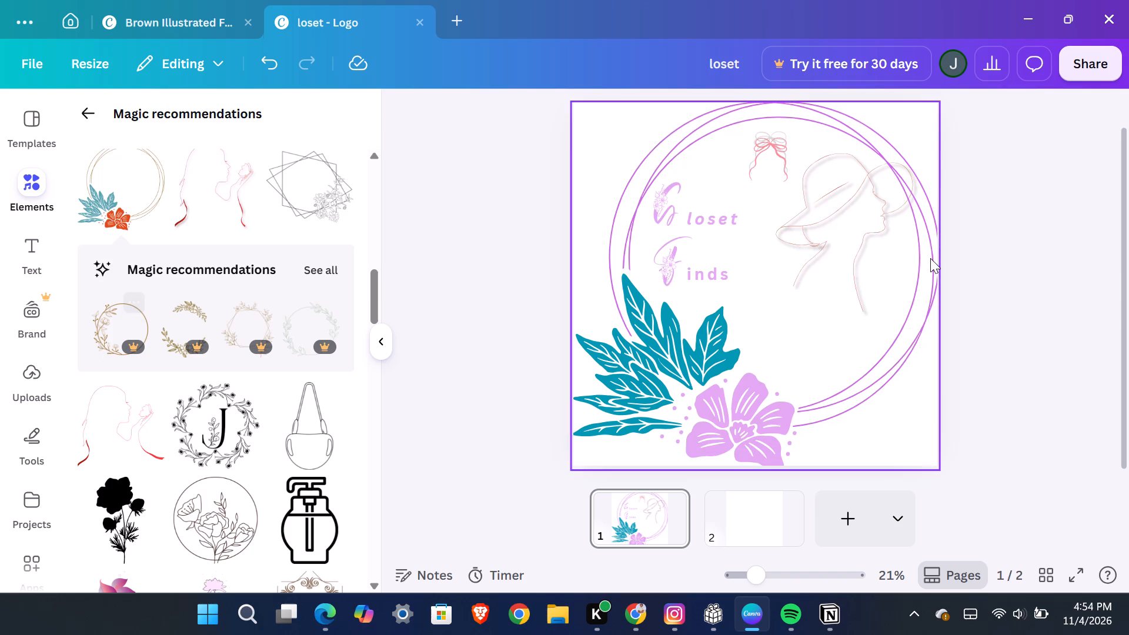
pyautogui.click(1066, 275)
pyautogui.click(853, 228)
pyautogui.click(922, 105)
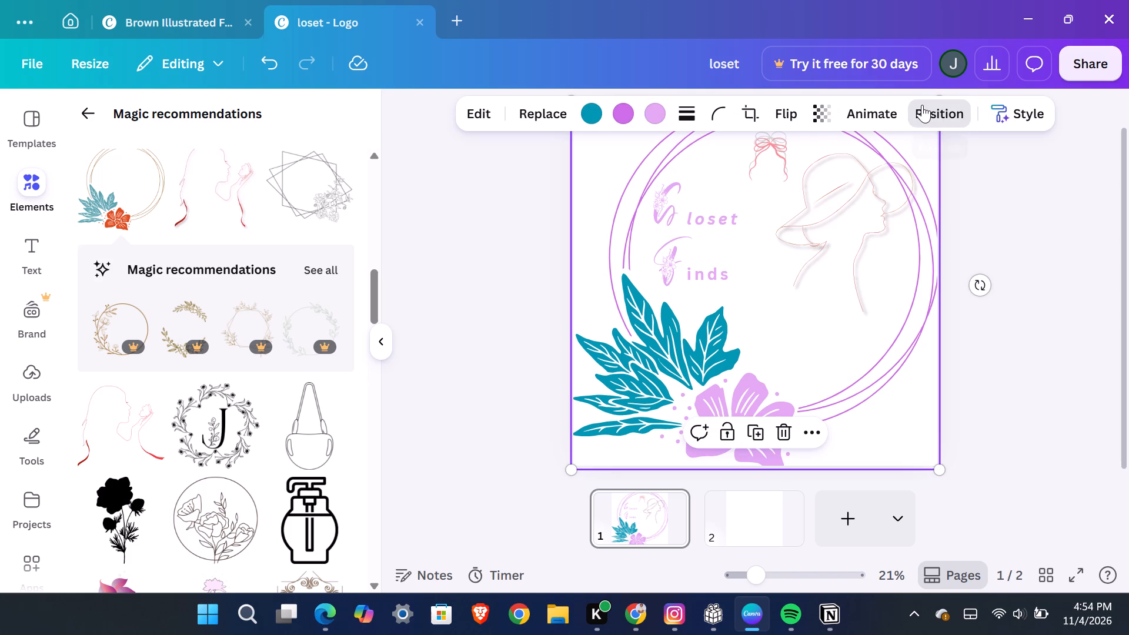
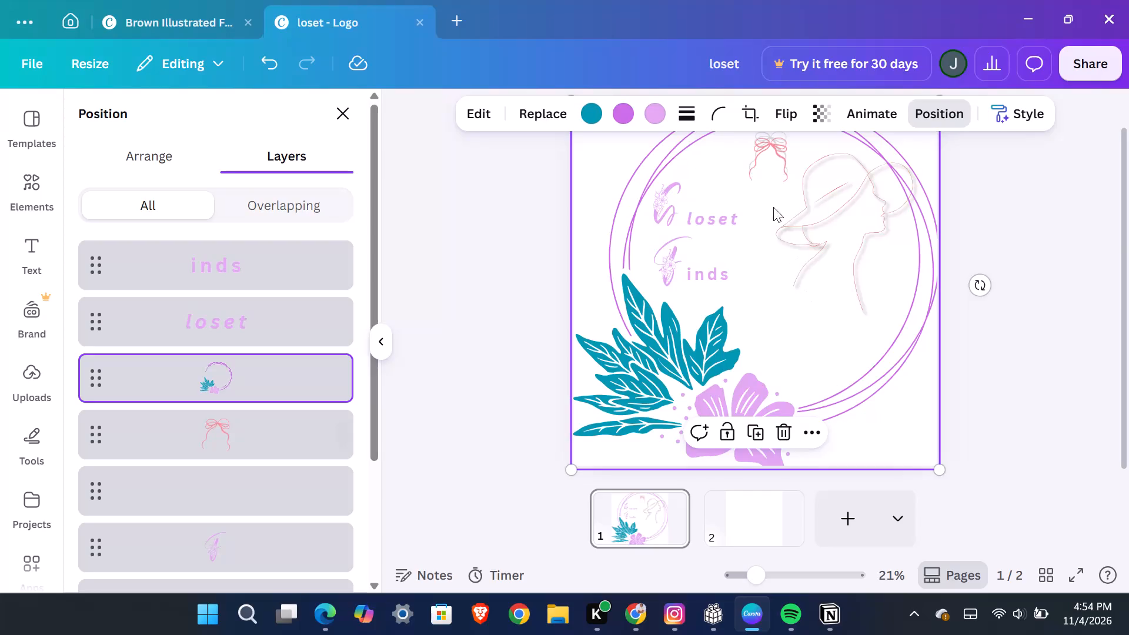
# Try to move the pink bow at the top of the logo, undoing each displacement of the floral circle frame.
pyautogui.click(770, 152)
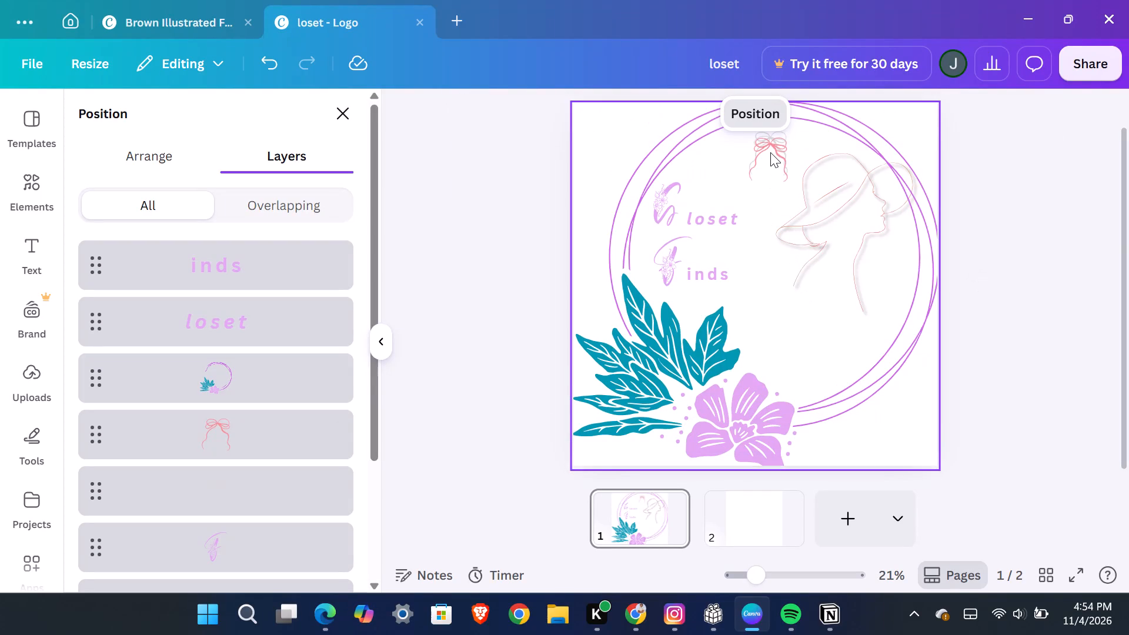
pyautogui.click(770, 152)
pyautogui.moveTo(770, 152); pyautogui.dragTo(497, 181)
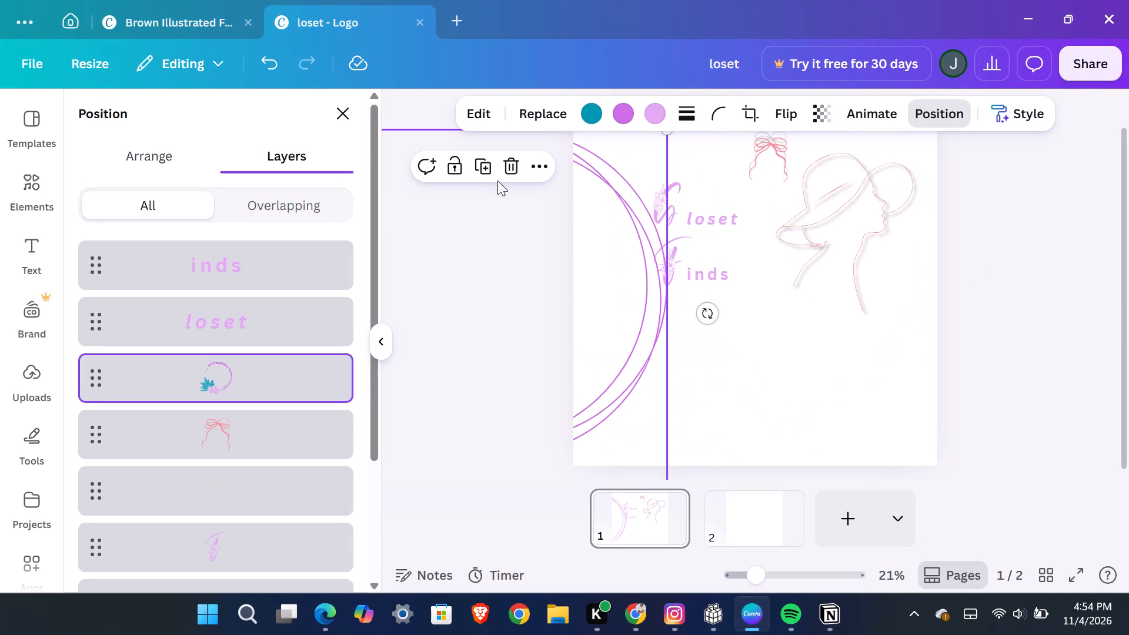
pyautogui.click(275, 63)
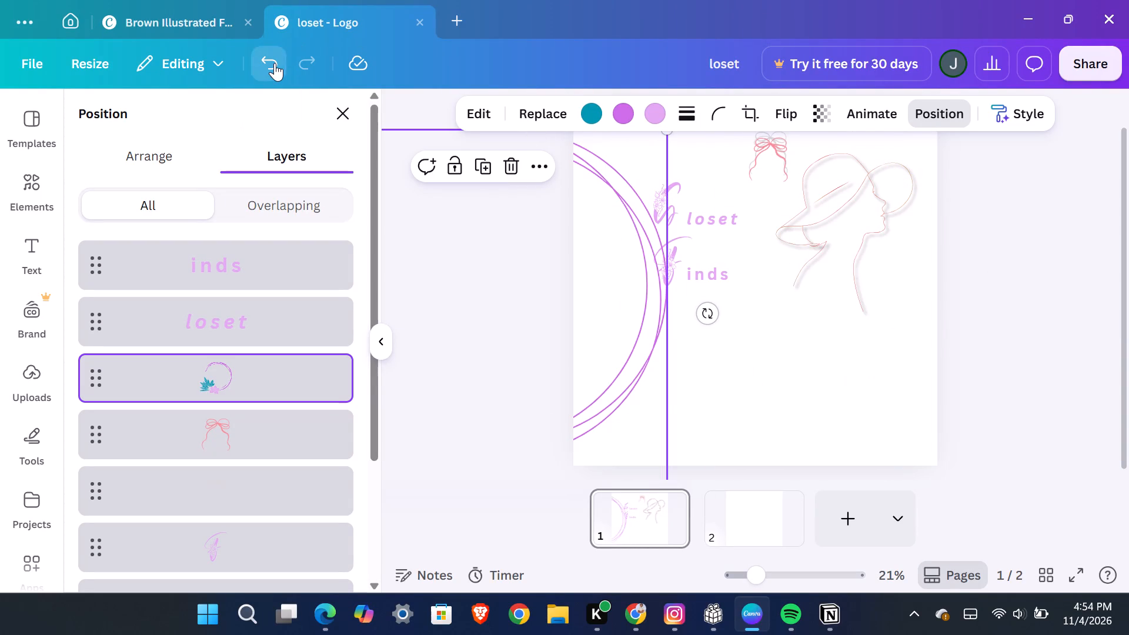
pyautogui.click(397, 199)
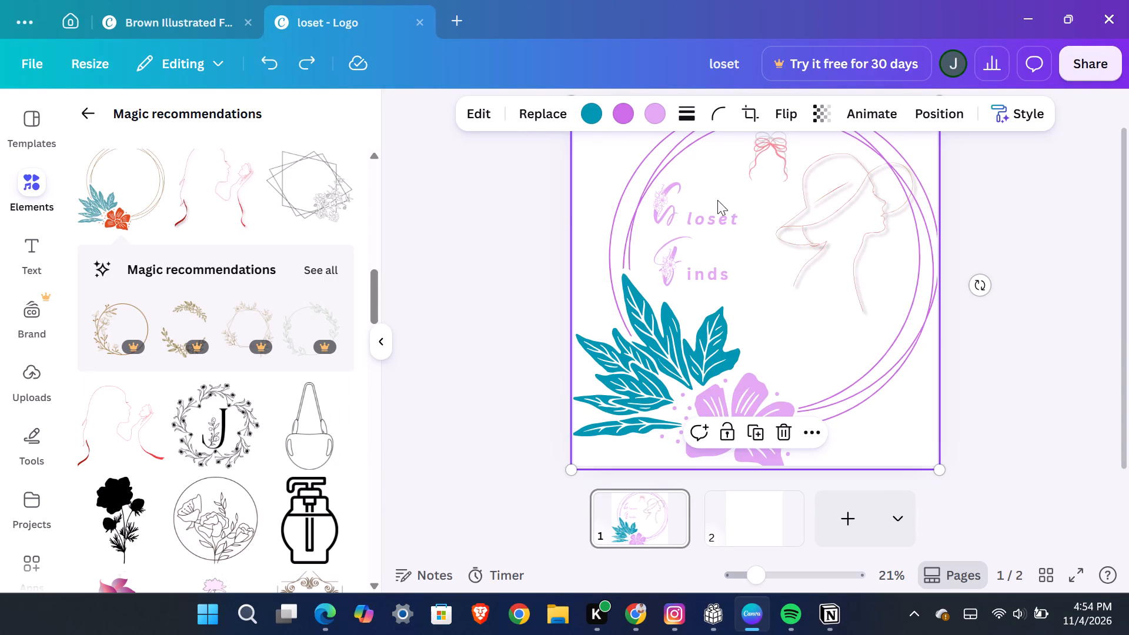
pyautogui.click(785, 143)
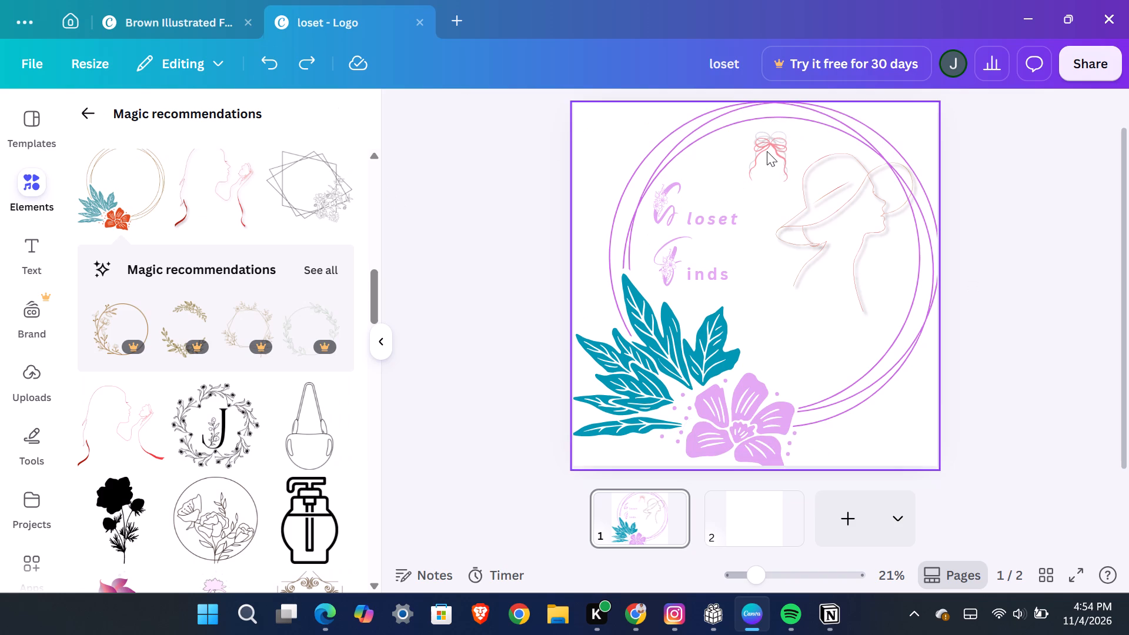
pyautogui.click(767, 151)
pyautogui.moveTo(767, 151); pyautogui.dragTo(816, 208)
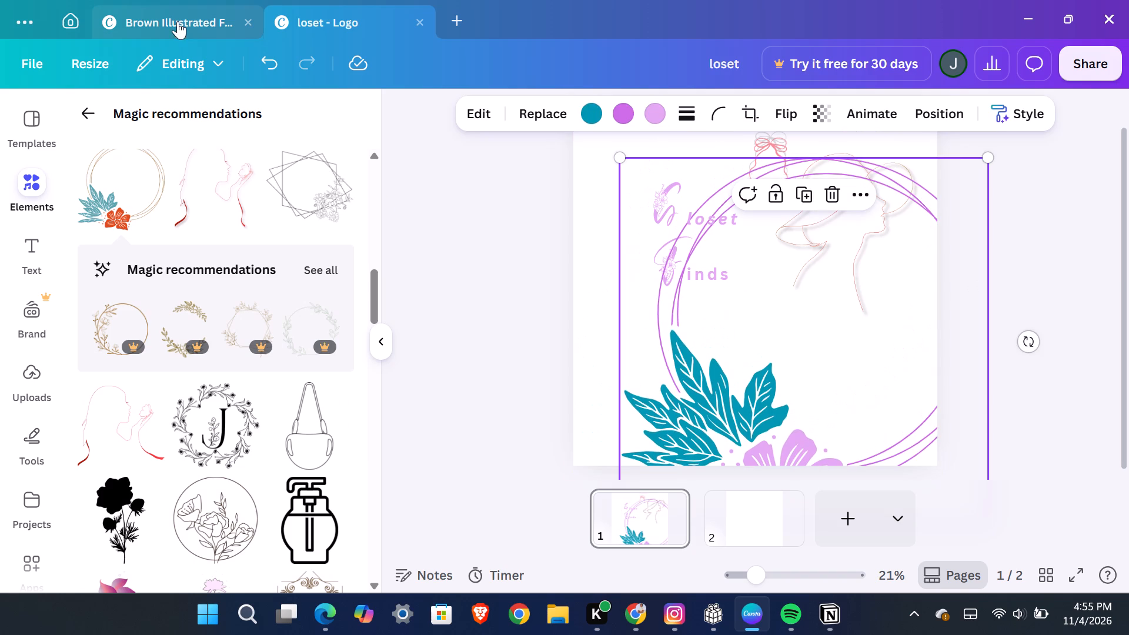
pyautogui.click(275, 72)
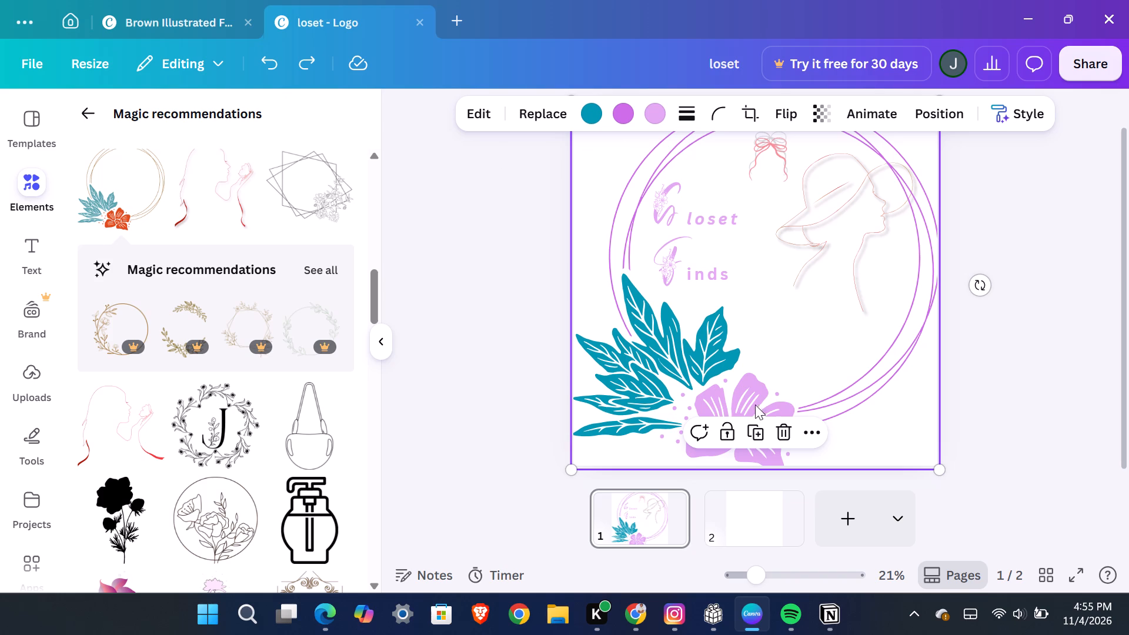
# Lock the floral circle frame in place.
pyautogui.click(730, 439)
# Select the line drawing of the woman in a hat through the layer list and delete it from the logo.
pyautogui.click(824, 236)
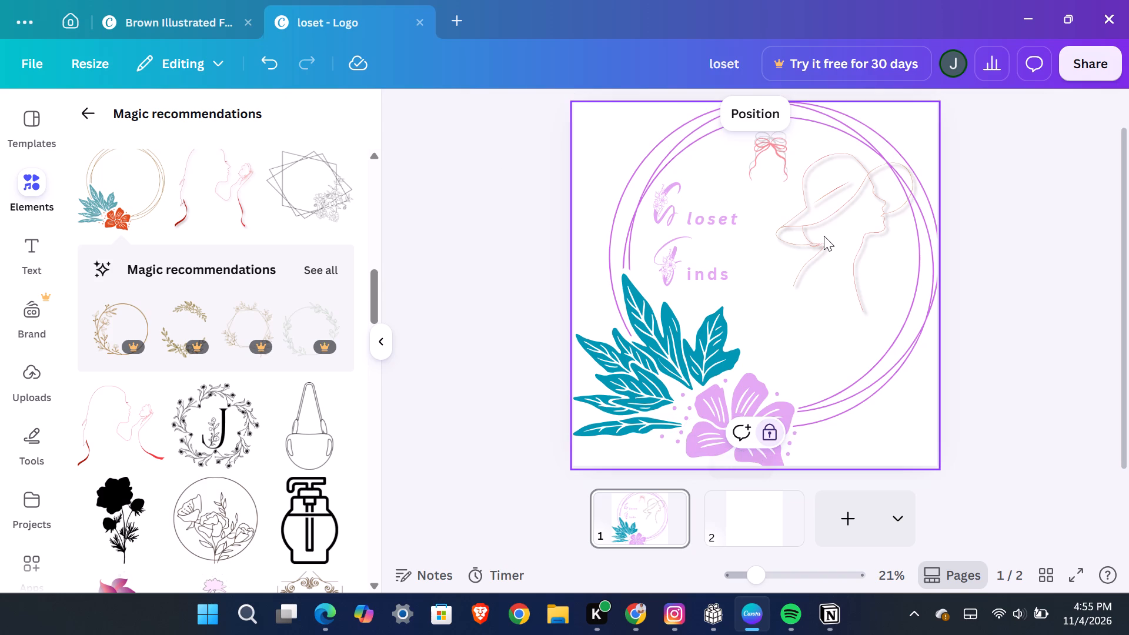
pyautogui.doubleClick(824, 236)
pyautogui.doubleClick(824, 236)
pyautogui.click(751, 113)
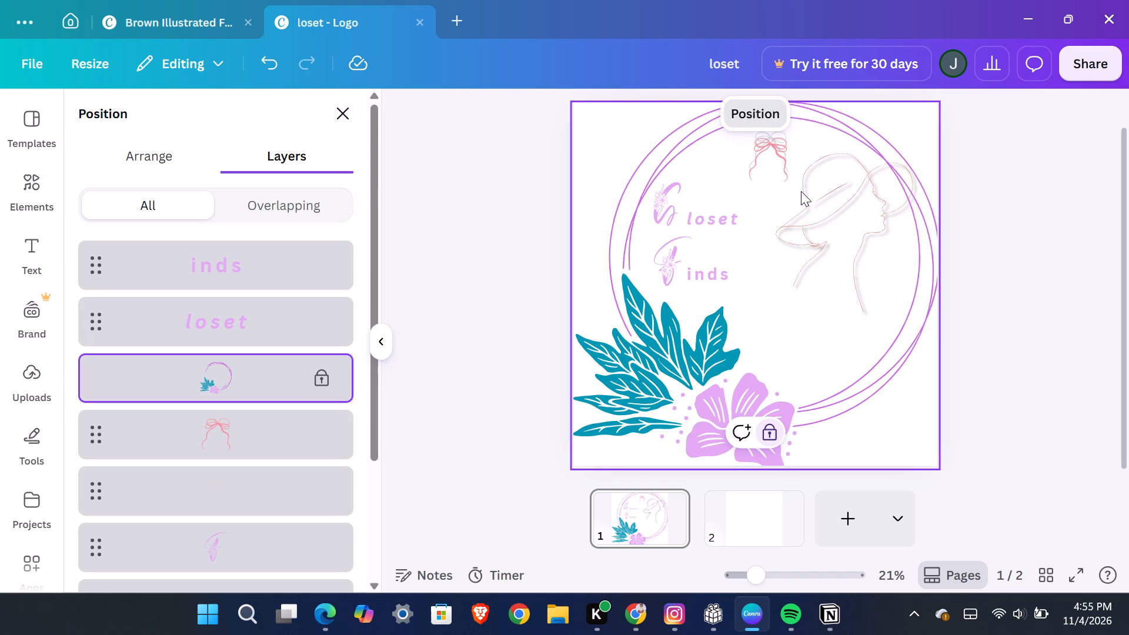
pyautogui.click(831, 216)
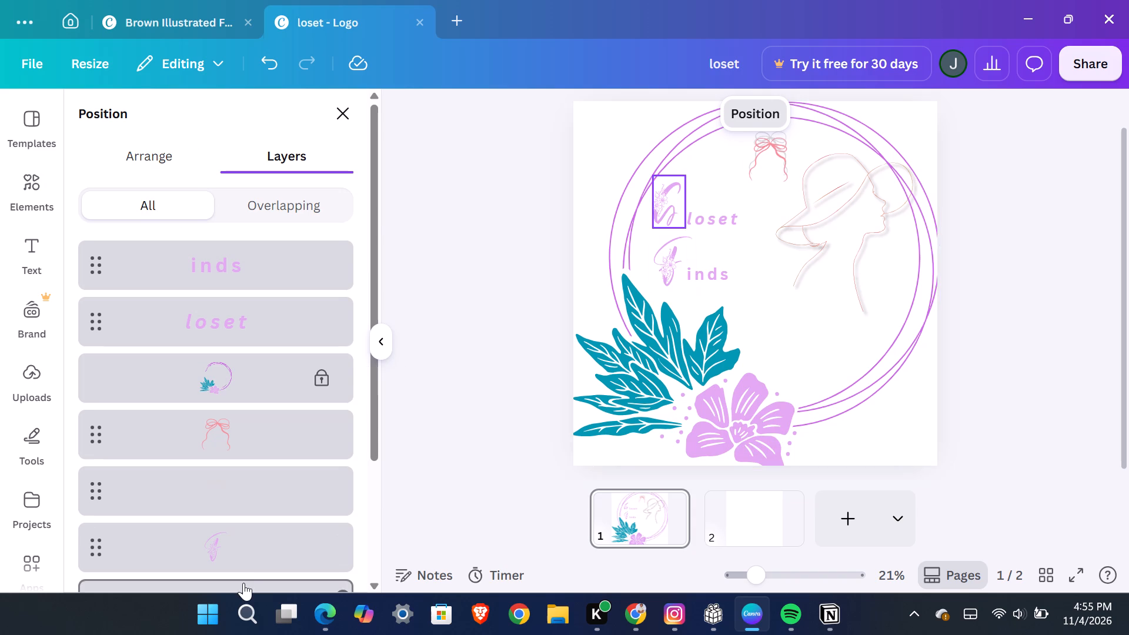
pyautogui.scroll(-2, 243, 583)
pyautogui.click(250, 508)
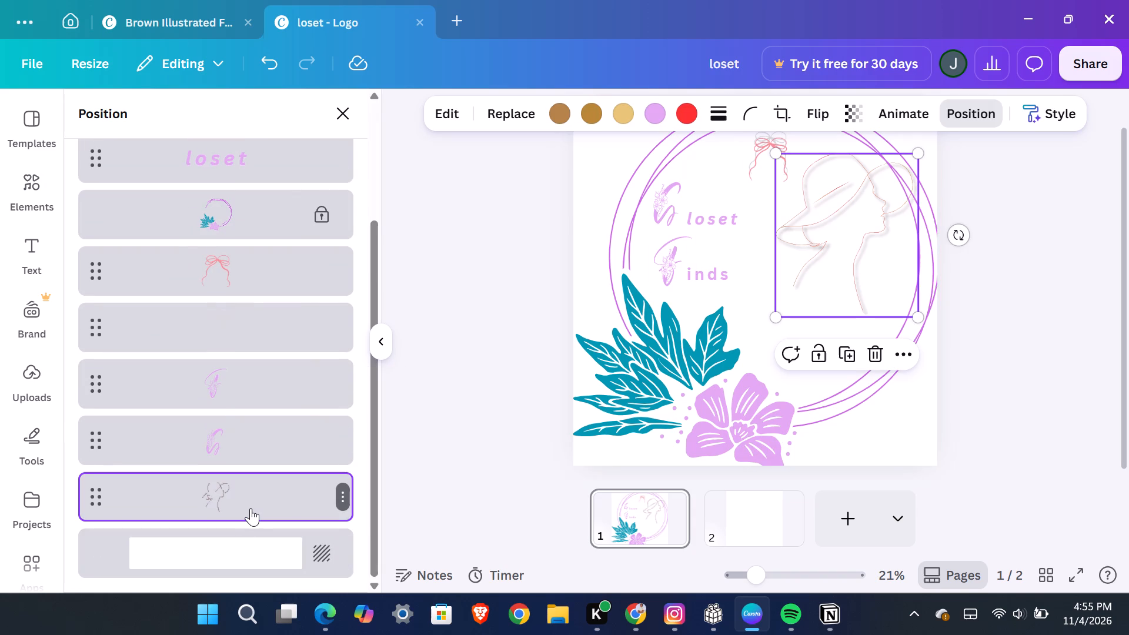
pyautogui.click(873, 345)
# Delete both ribbon bows, the pink one and the pale grey one, from the top of the logo.
pyautogui.click(781, 159)
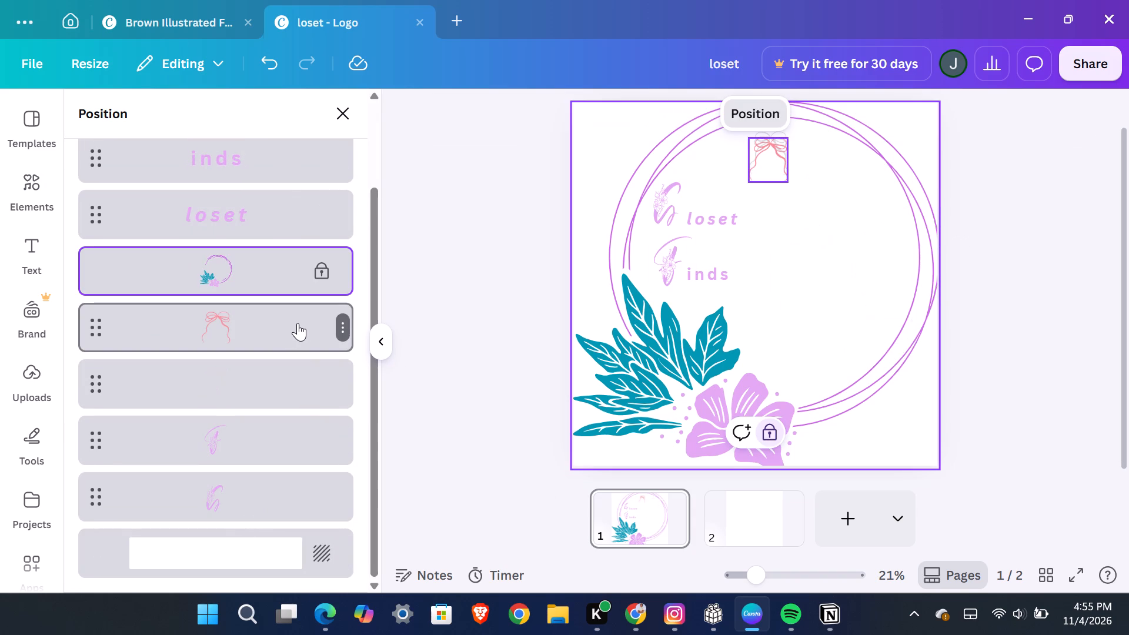
pyautogui.click(300, 323)
pyautogui.click(792, 218)
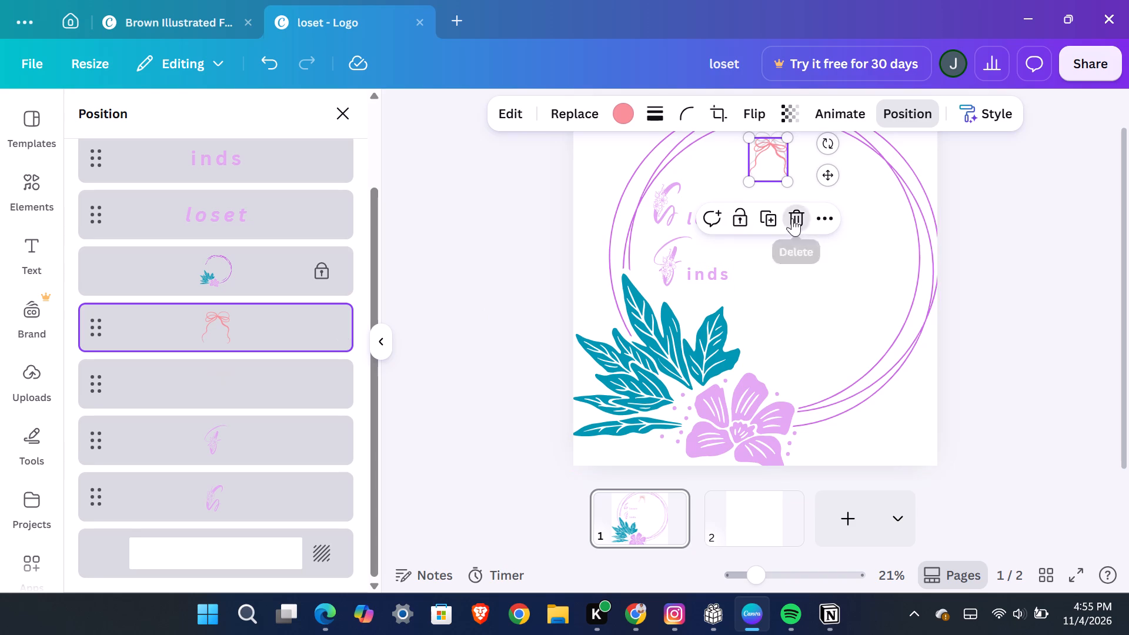
pyautogui.click(291, 399)
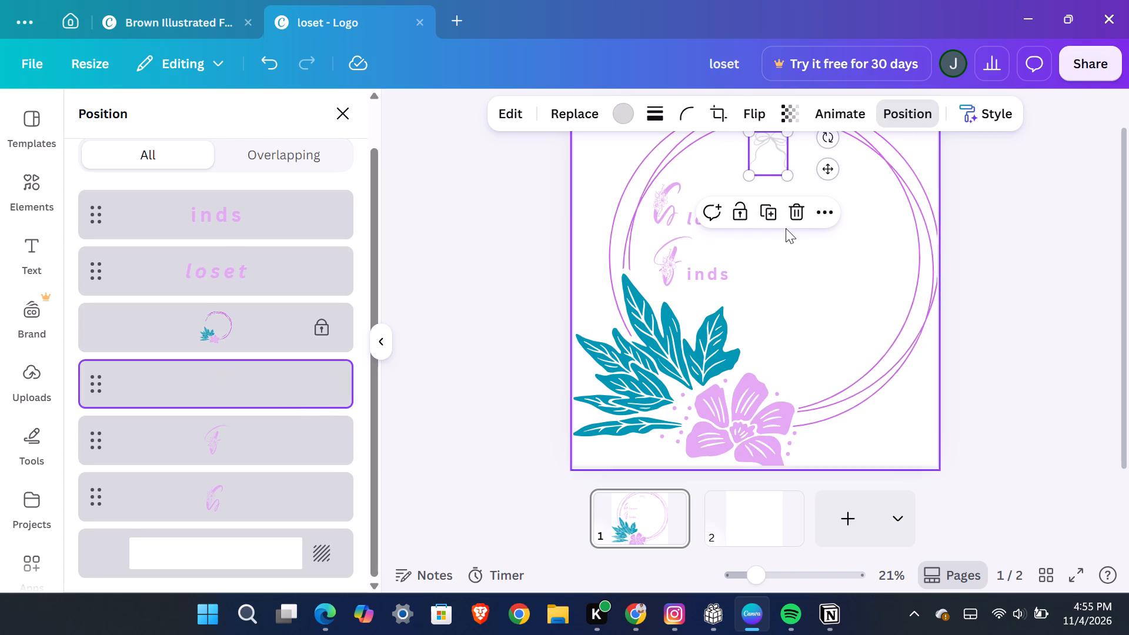
pyautogui.click(794, 221)
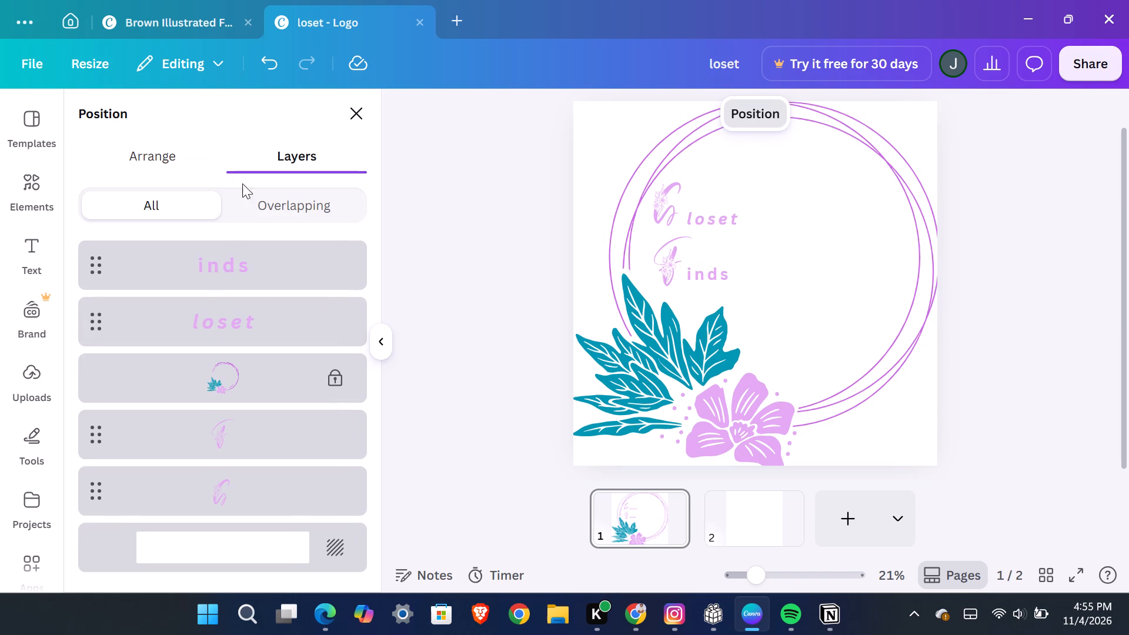
pyautogui.click(347, 119)
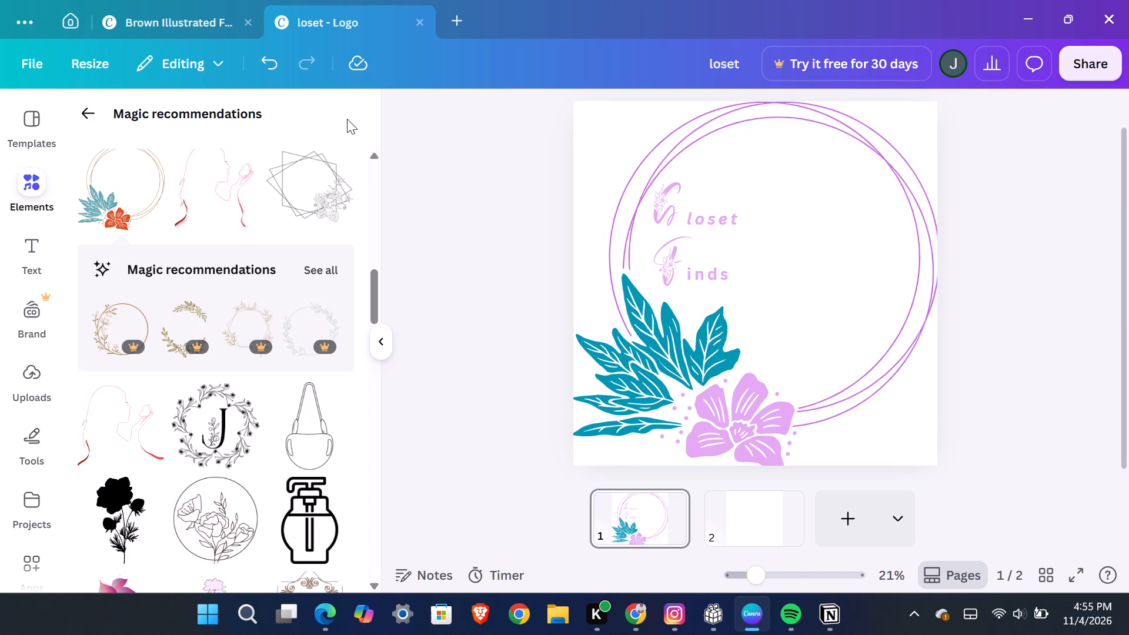
# Insert the line drawing of the long-haired woman and place it inside the circle frame beside the Closet Finds lettering.
pyautogui.click(226, 175)
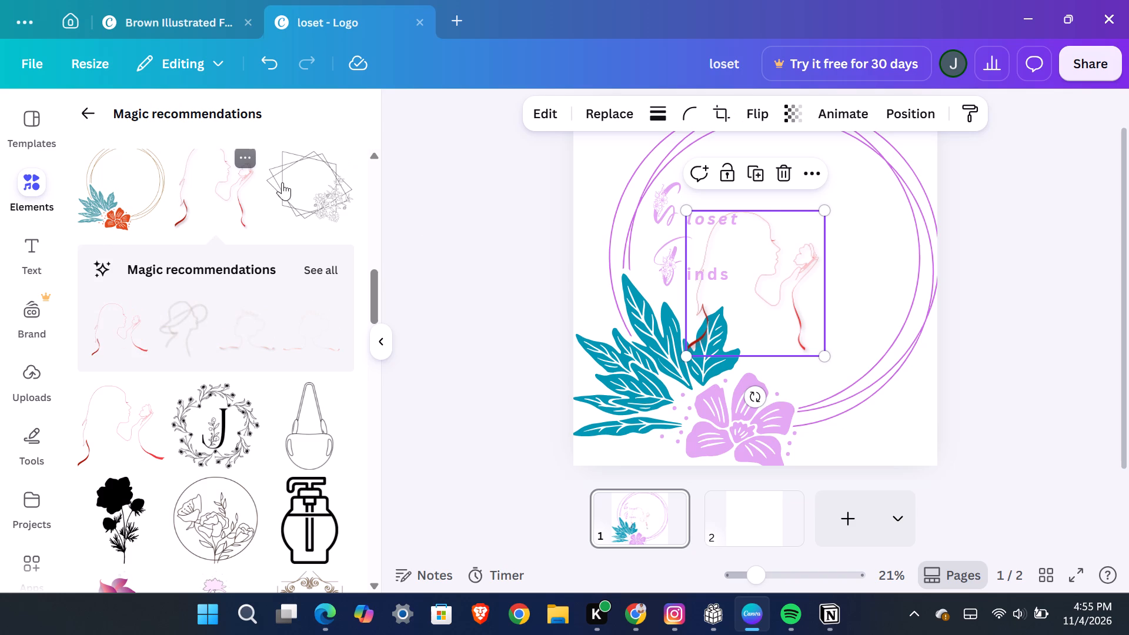
pyautogui.moveTo(773, 288); pyautogui.dragTo(829, 256)
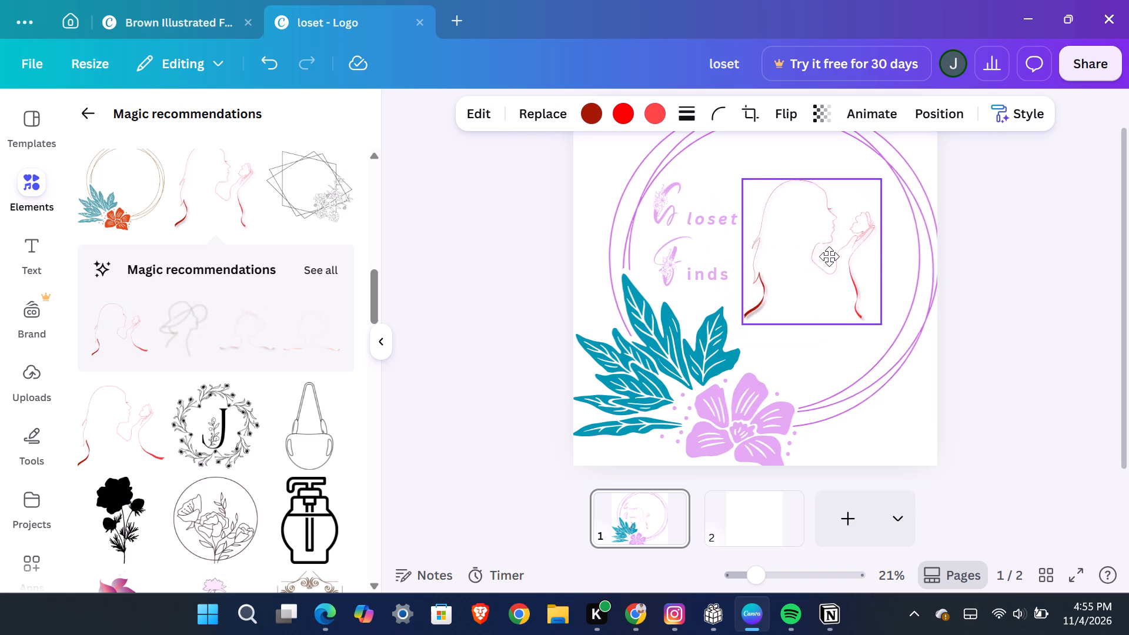
pyautogui.moveTo(829, 256); pyautogui.dragTo(838, 221)
pyautogui.moveTo(838, 221); pyautogui.dragTo(824, 273)
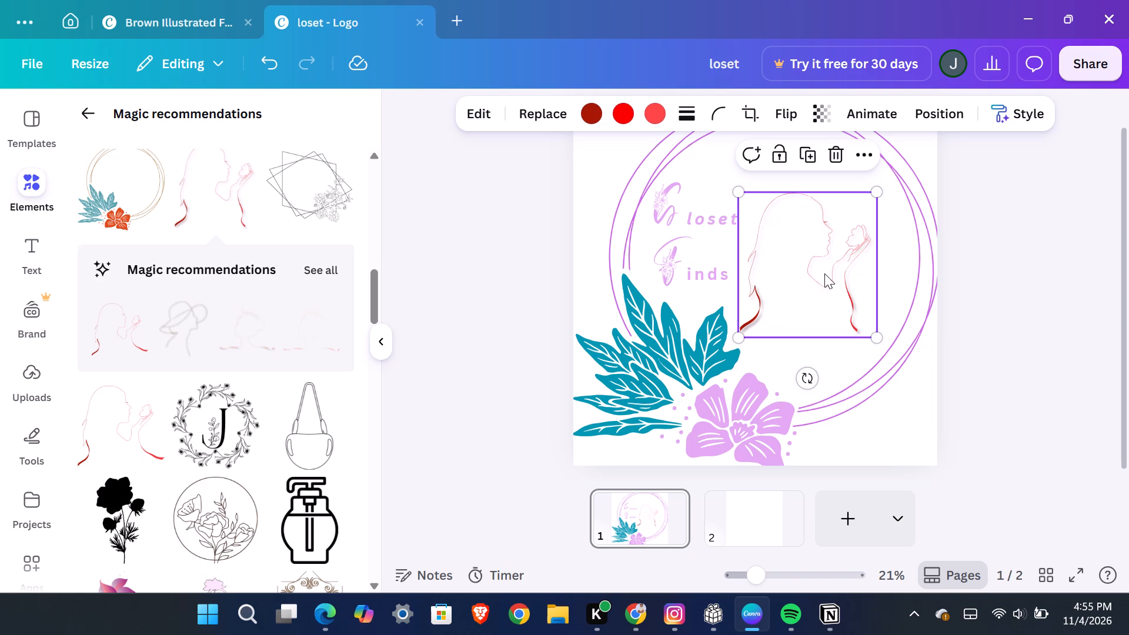
# Recolour the three reds of the long-haired woman drawing, darkest to lightest, to Magenta, Light lavender and Pink.
pyautogui.click(598, 111)
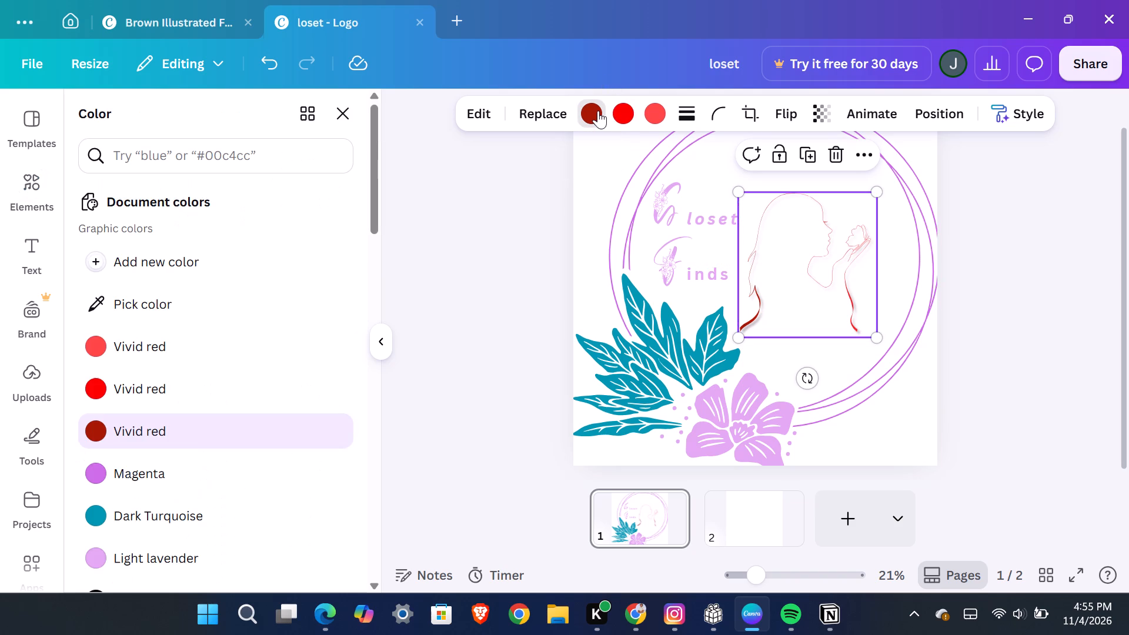
pyautogui.scroll(-1, 255, 402)
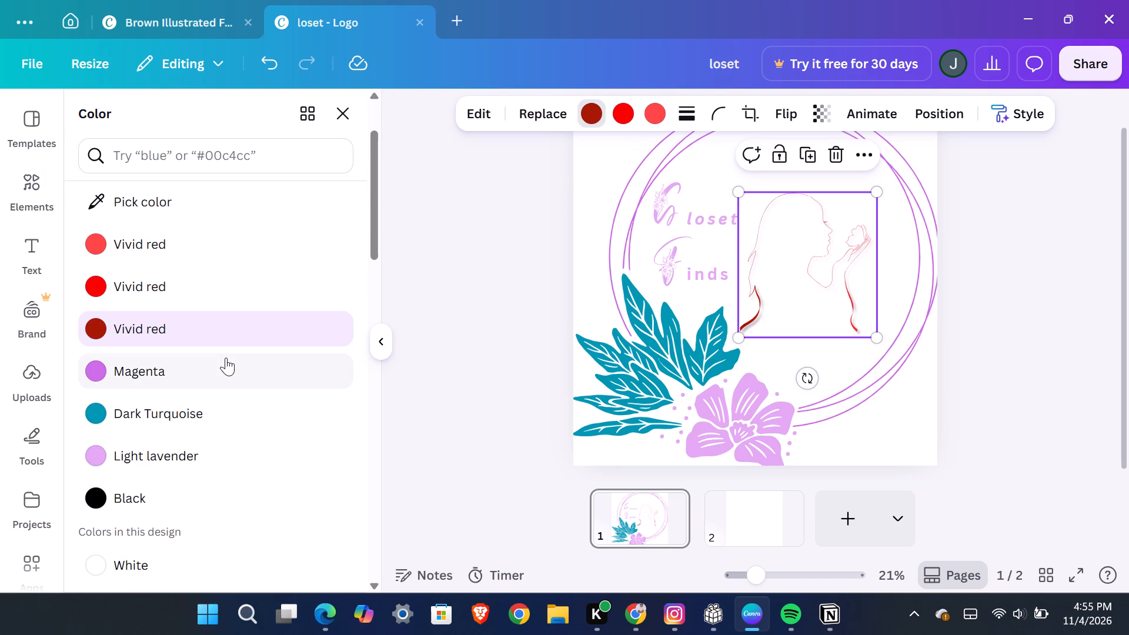
pyautogui.click(226, 357)
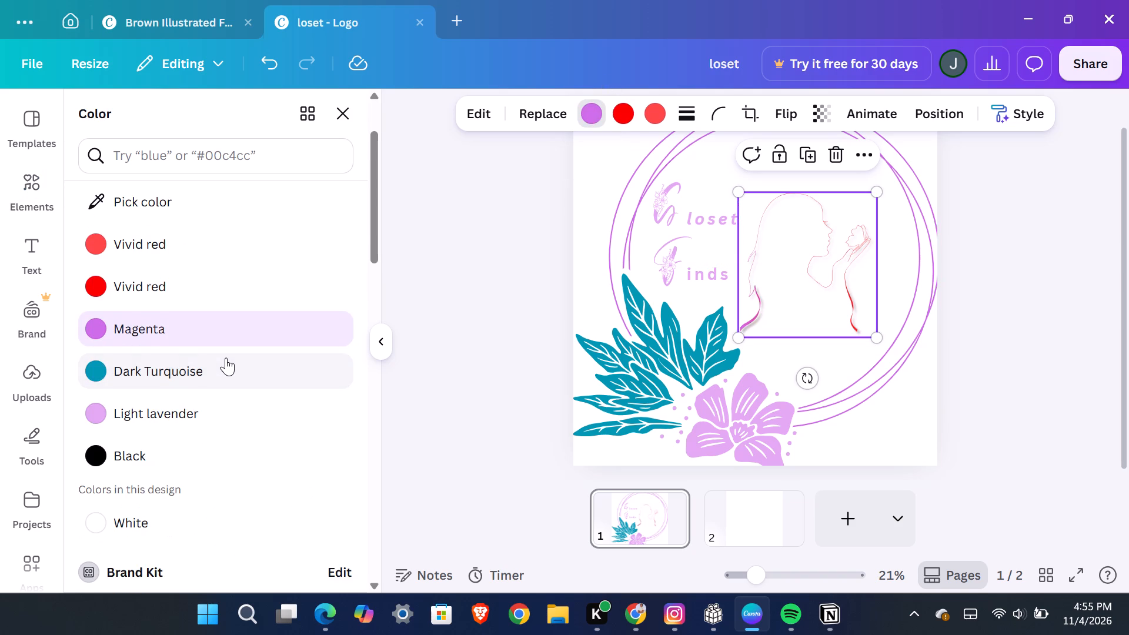
pyautogui.click(622, 117)
pyautogui.click(153, 420)
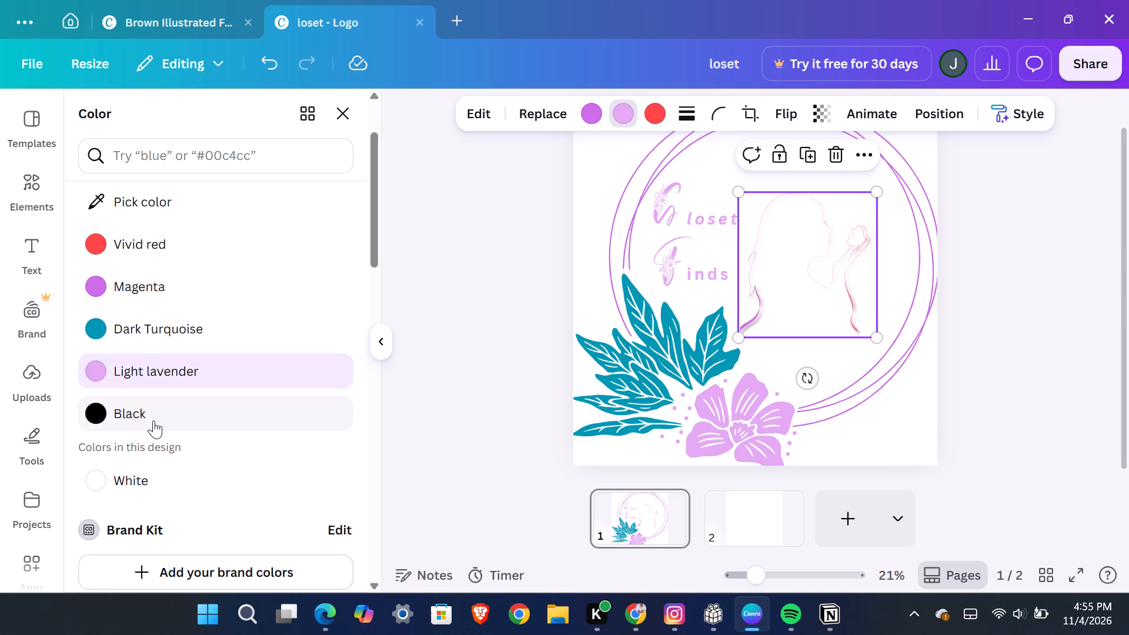
pyautogui.click(662, 115)
pyautogui.scroll(-2, 172, 333)
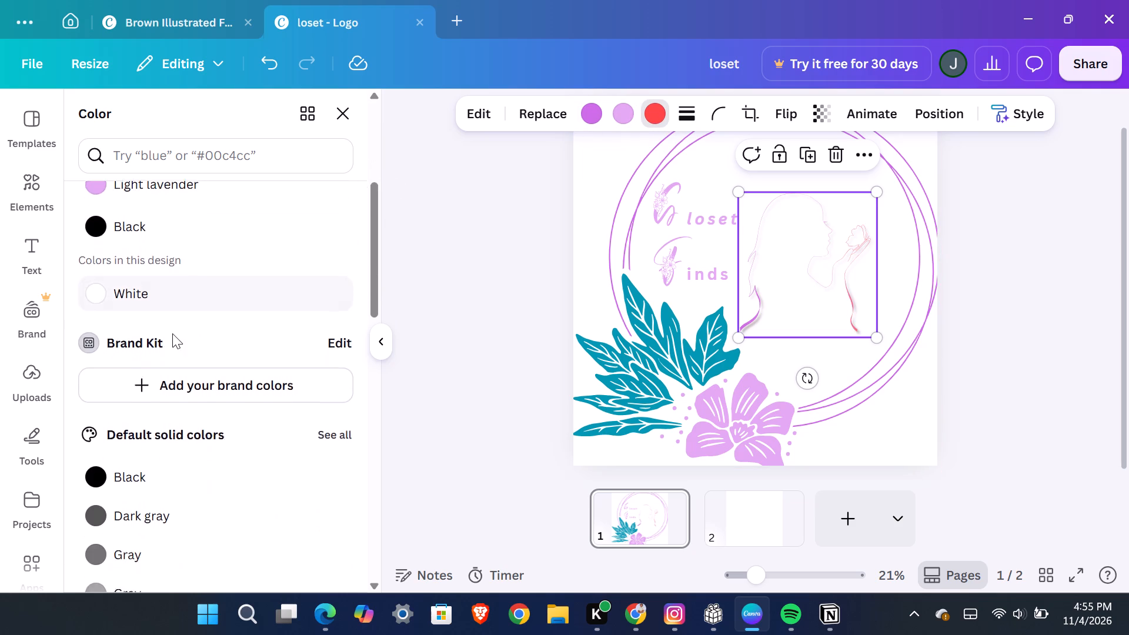
pyautogui.scroll(-2, 172, 333)
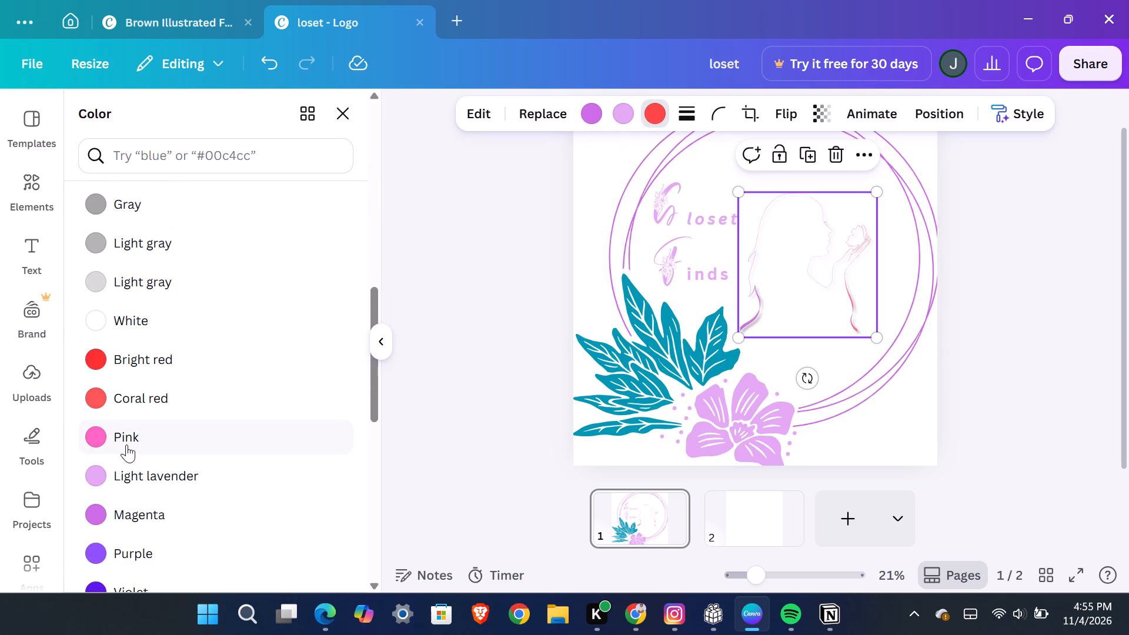
pyautogui.click(126, 444)
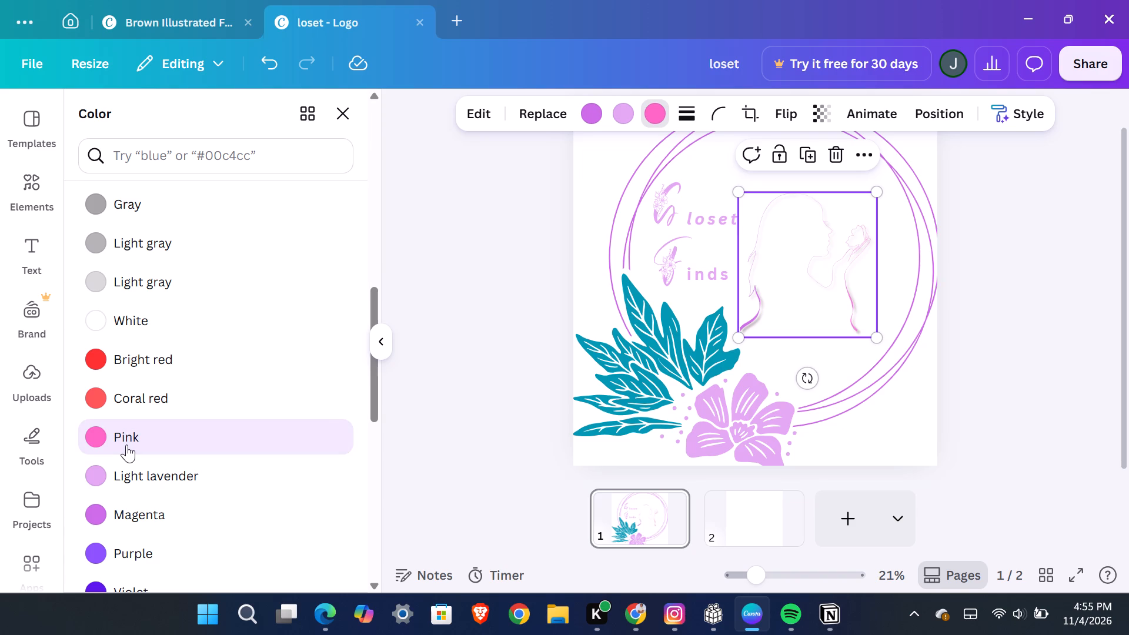
pyautogui.click(1038, 366)
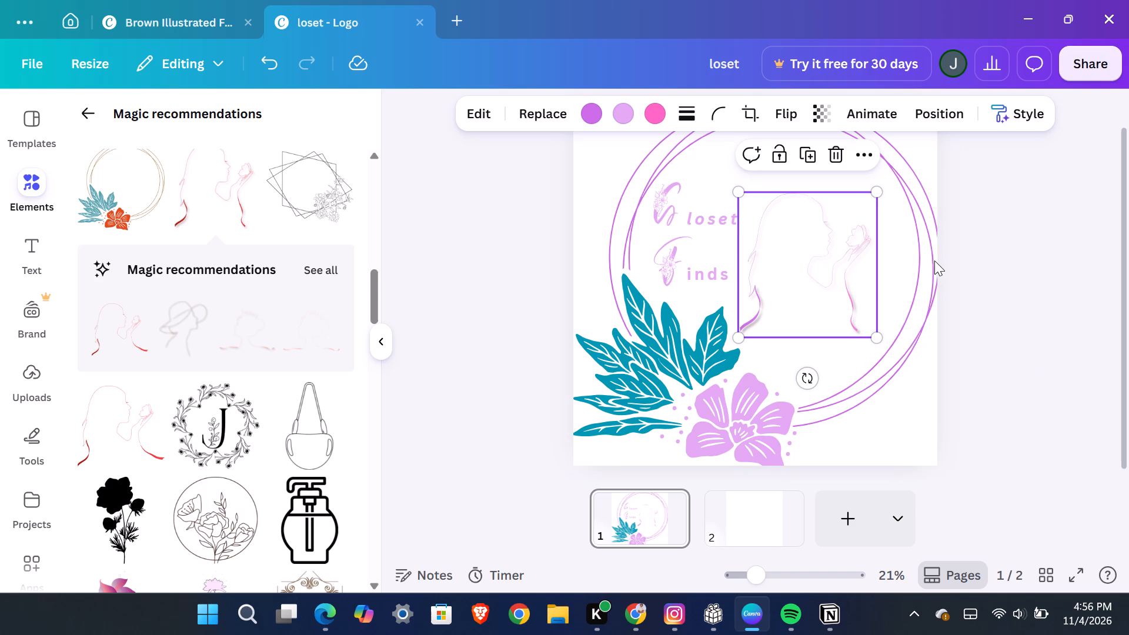
# Move the woman drawing higher inside the circle frame, clear of the lettering.
pyautogui.moveTo(863, 260); pyautogui.dragTo(875, 219)
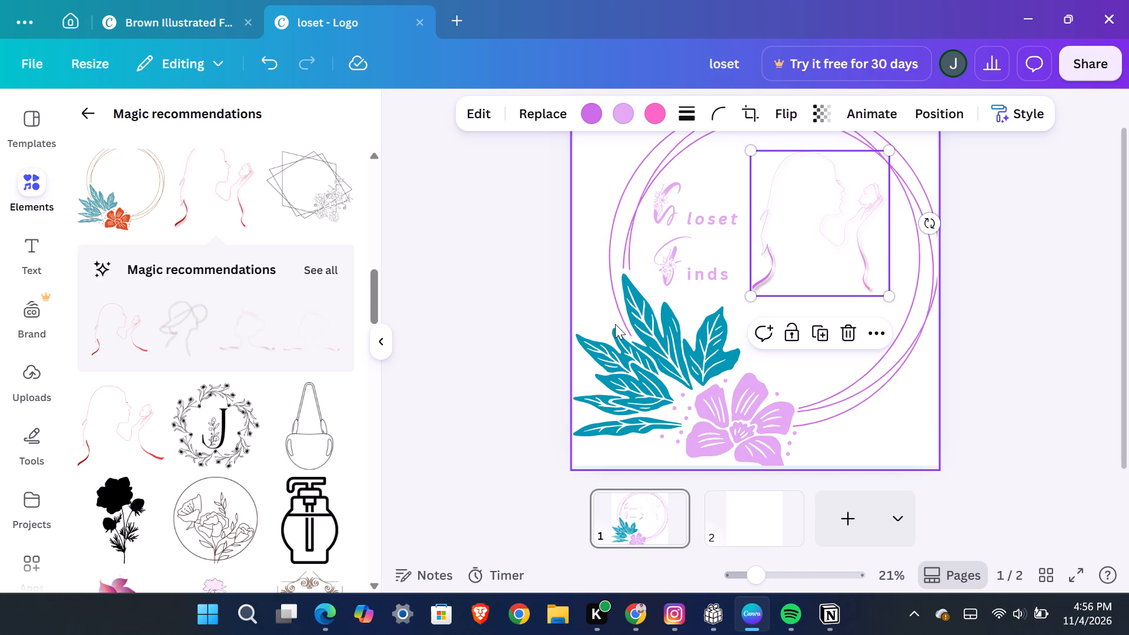
# Insert the line drawing of the long-strapped handbag, shrink it, and place it inside the circle frame between the woman drawing and the lavender flower.
pyautogui.click(312, 416)
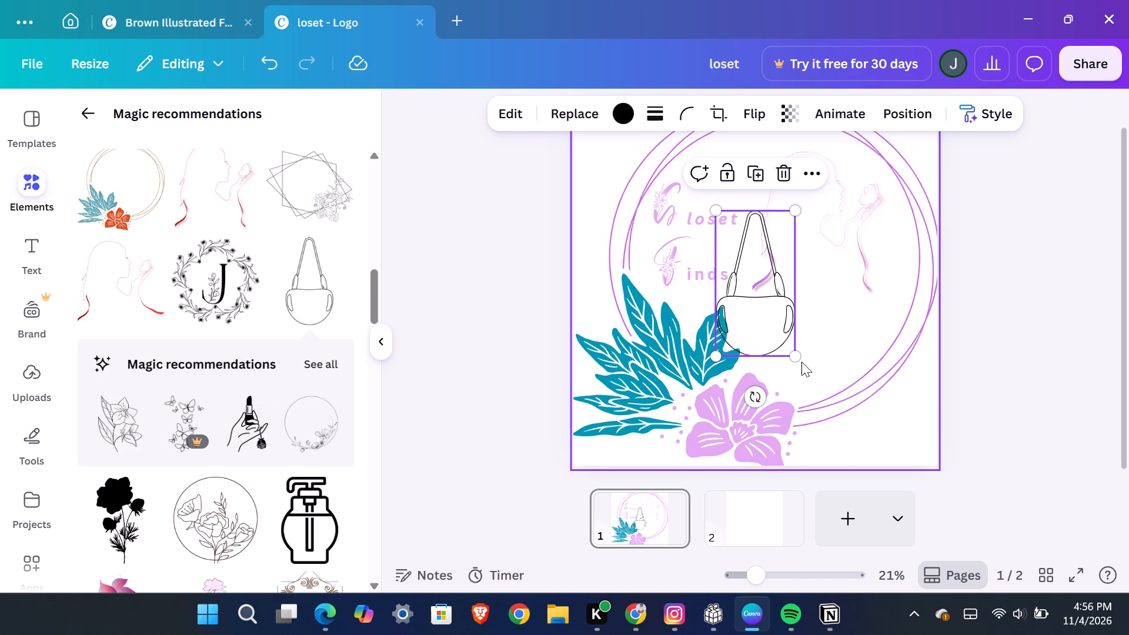
pyautogui.click(795, 356)
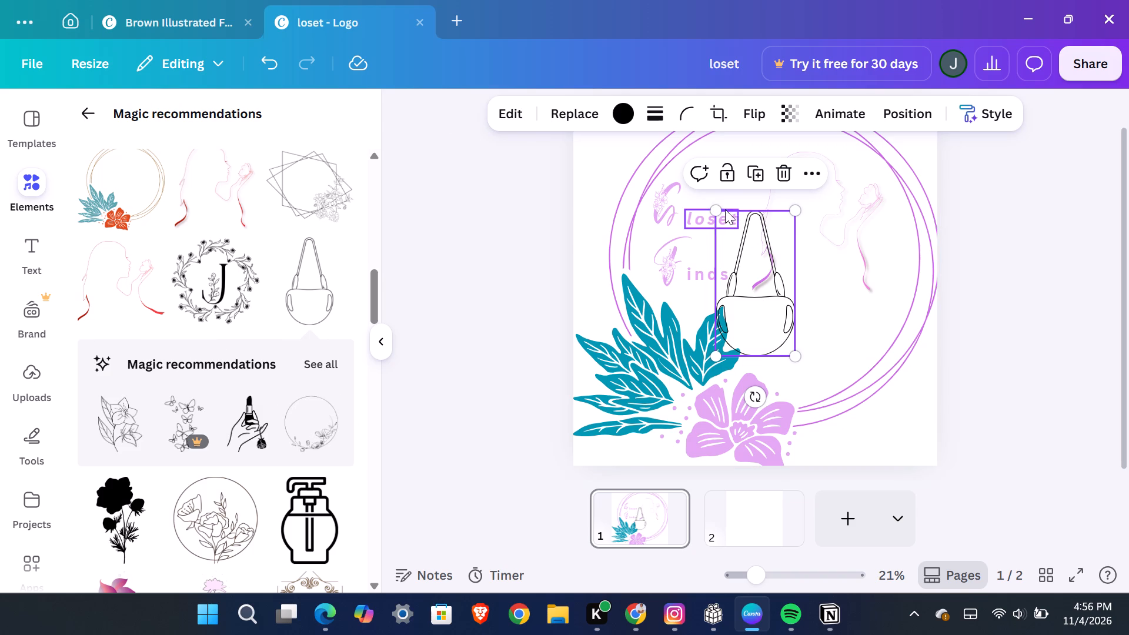
pyautogui.moveTo(795, 355); pyautogui.dragTo(771, 328)
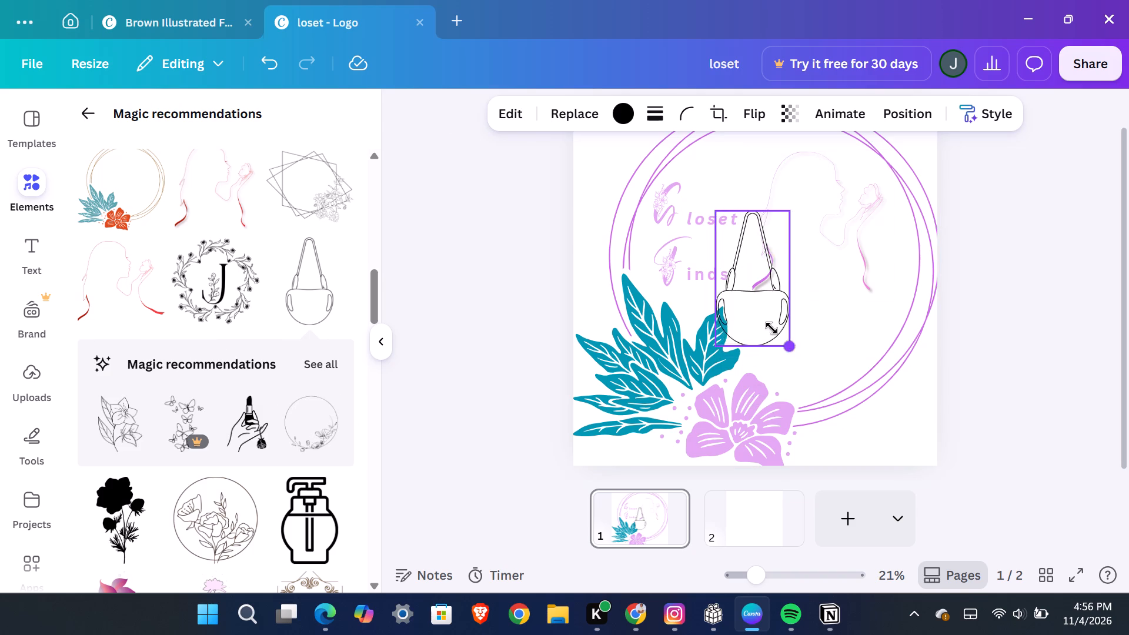
pyautogui.moveTo(771, 328); pyautogui.dragTo(752, 299)
pyautogui.moveTo(739, 266); pyautogui.dragTo(796, 320)
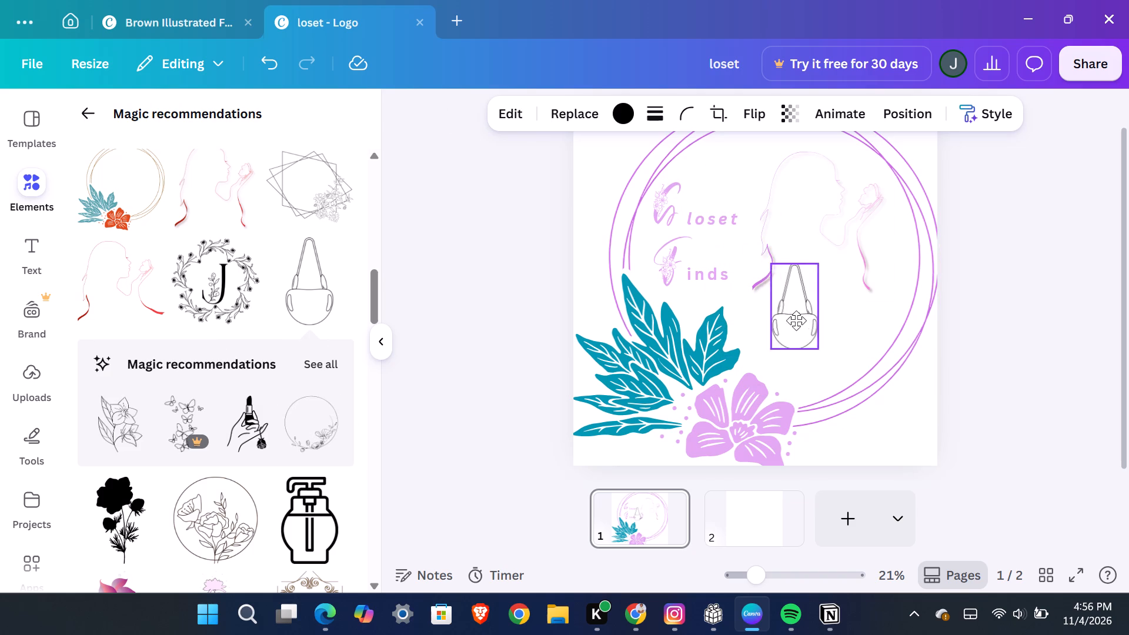
pyautogui.moveTo(796, 320); pyautogui.dragTo(806, 349)
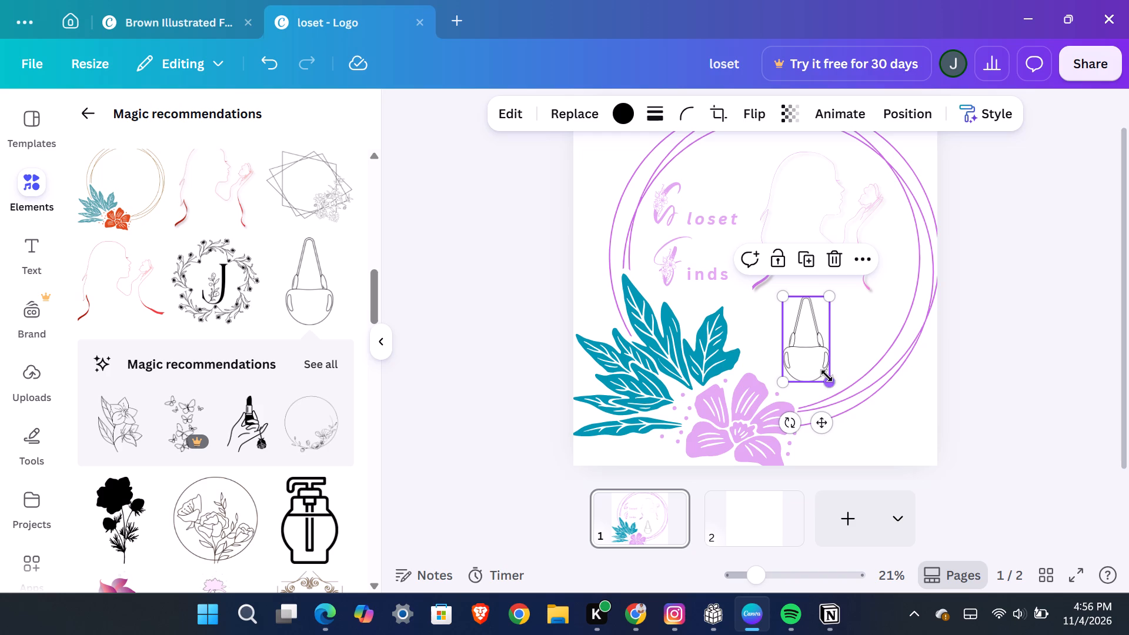
pyautogui.moveTo(828, 381); pyautogui.dragTo(806, 341)
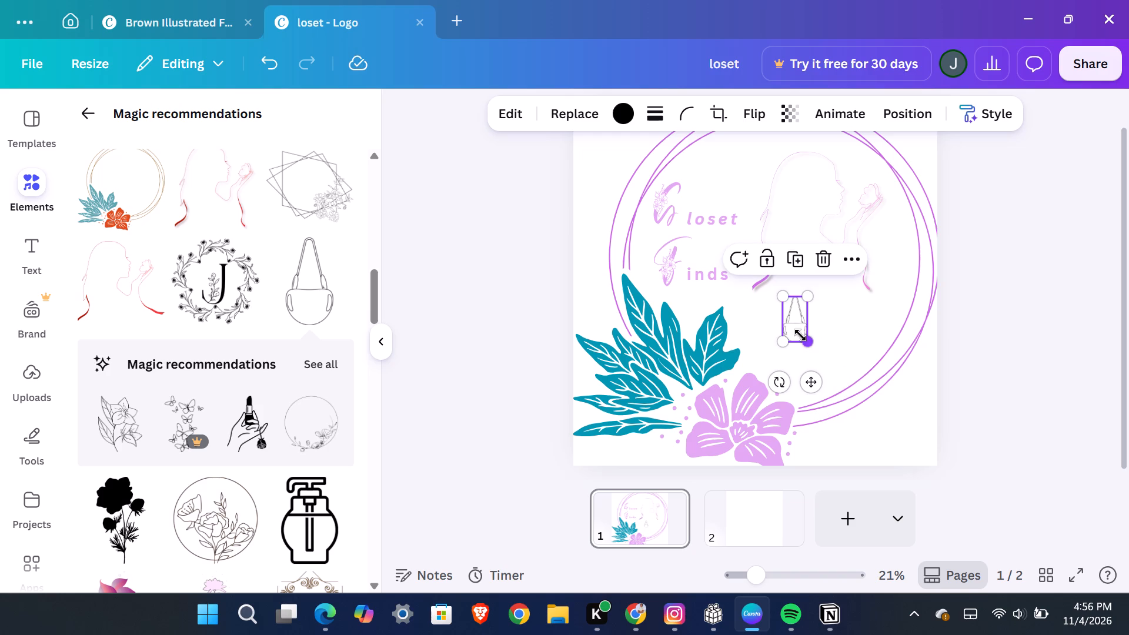
pyautogui.moveTo(793, 324); pyautogui.dragTo(764, 340)
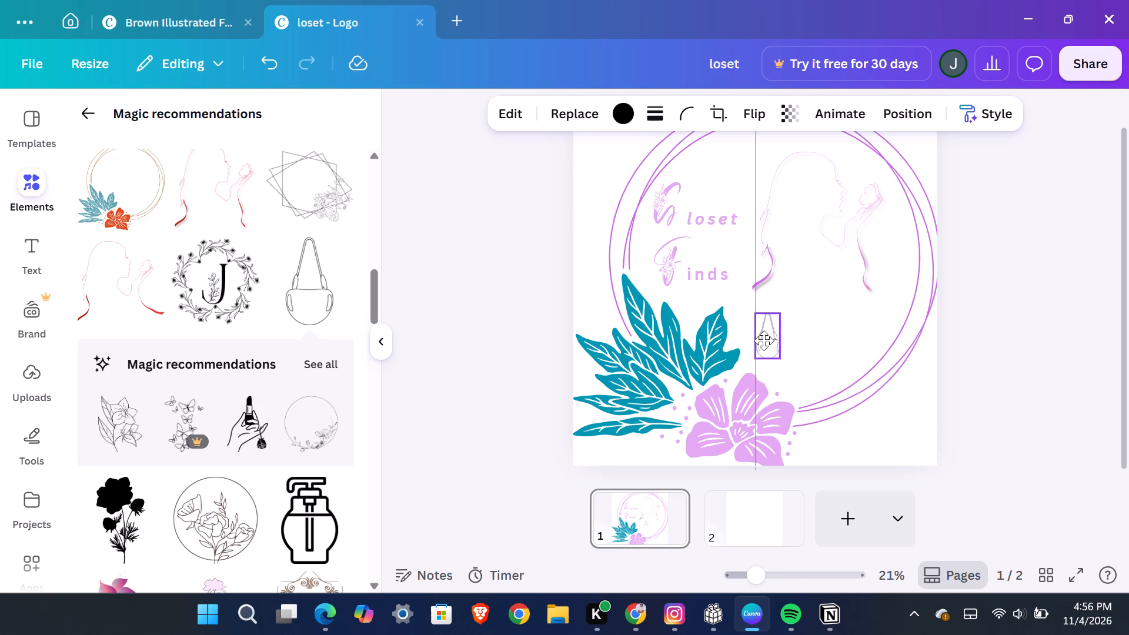
pyautogui.moveTo(764, 340); pyautogui.dragTo(764, 342)
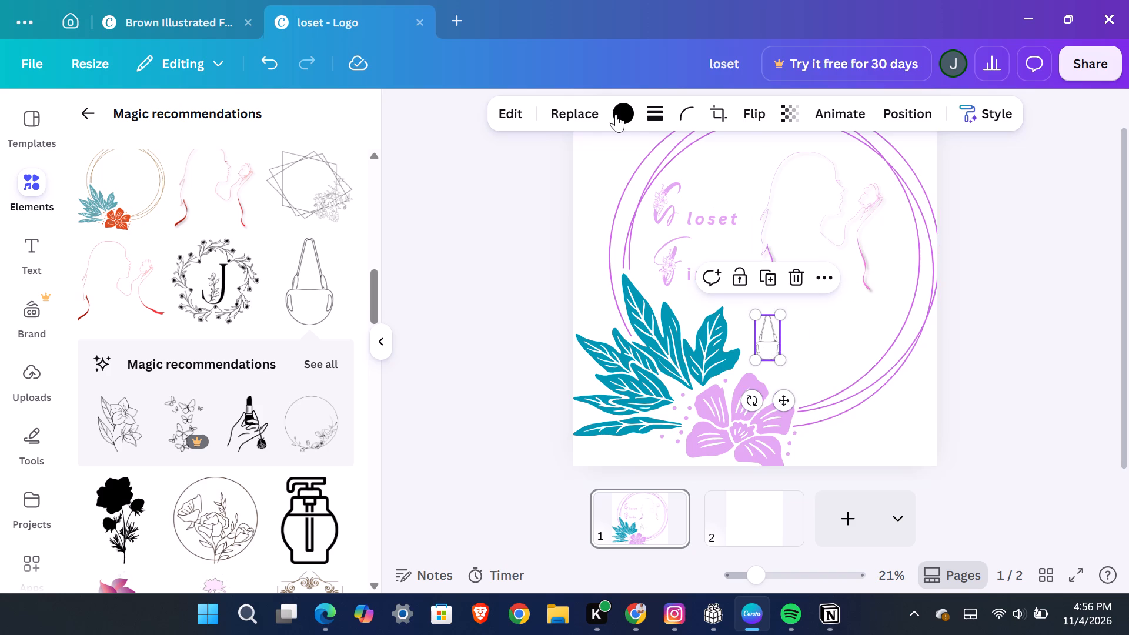
# Recolour the handbag drawing from black to Magenta.
pyautogui.click(629, 113)
pyautogui.click(159, 374)
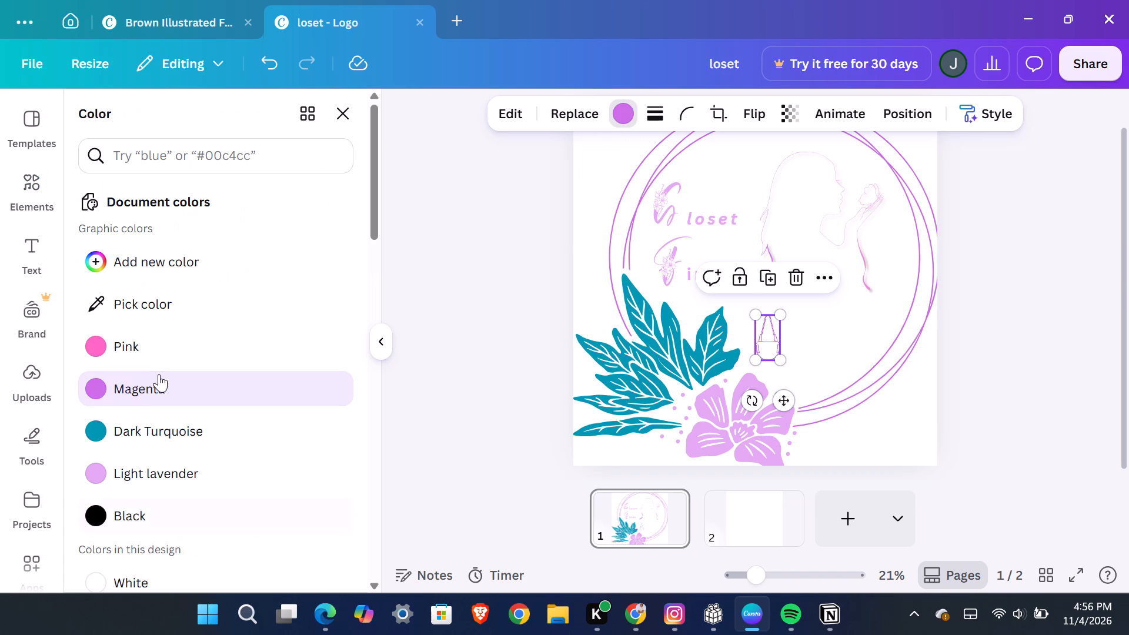
pyautogui.click(422, 431)
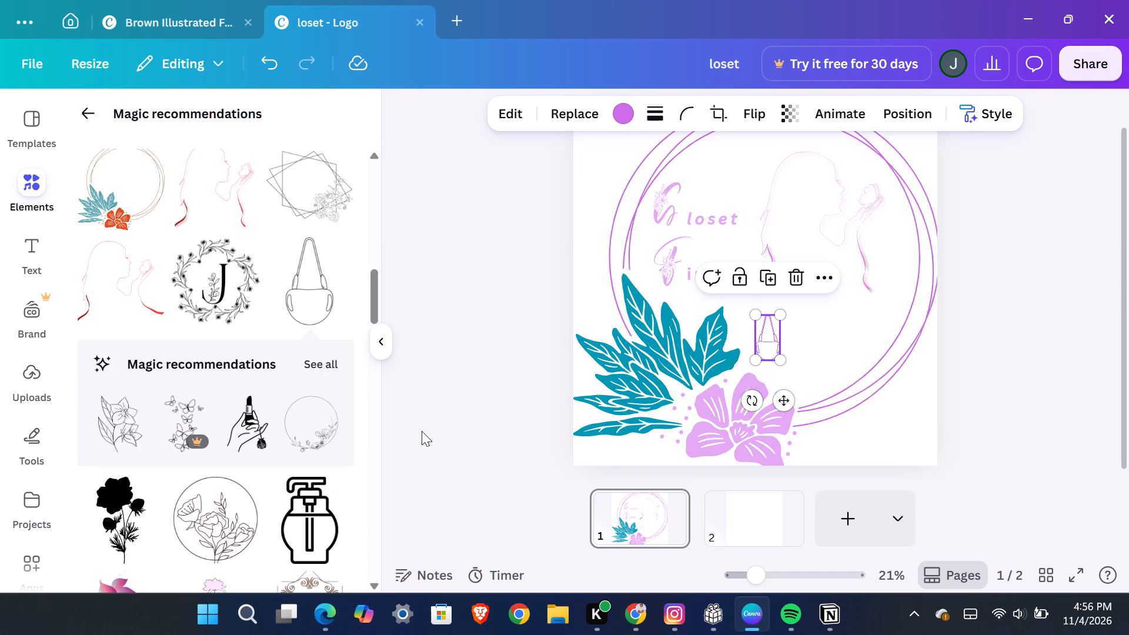
# Browse the full set of recommendations related to the handbag drawing for another bag illustration that suits the logo.
pyautogui.click(320, 362)
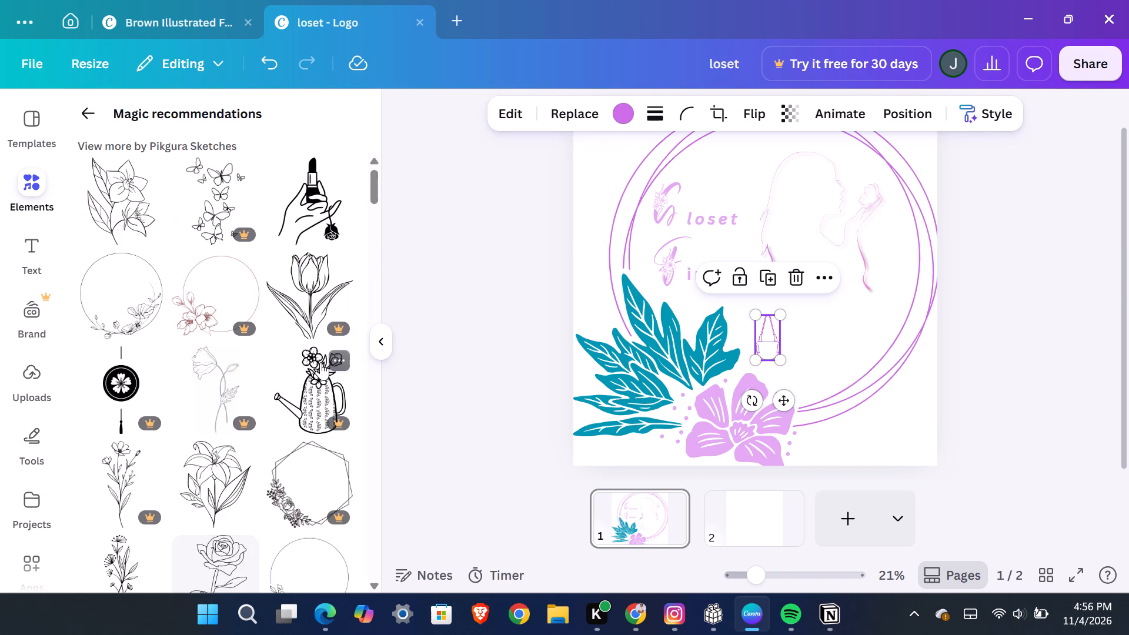
pyautogui.scroll(-4, 263, 446)
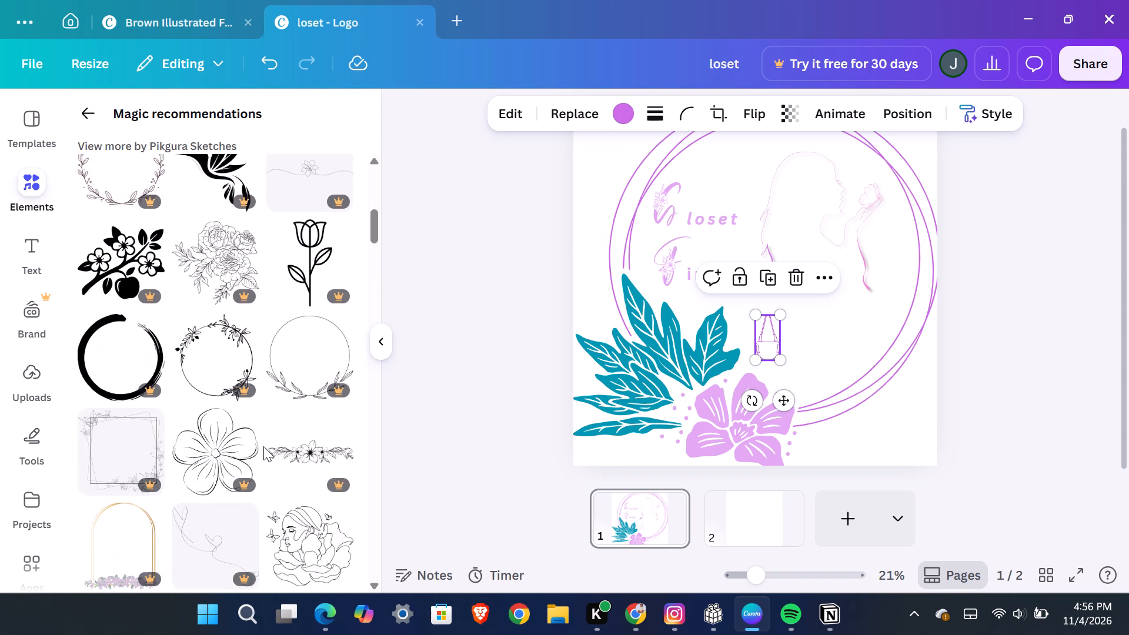
pyautogui.scroll(-4, 263, 446)
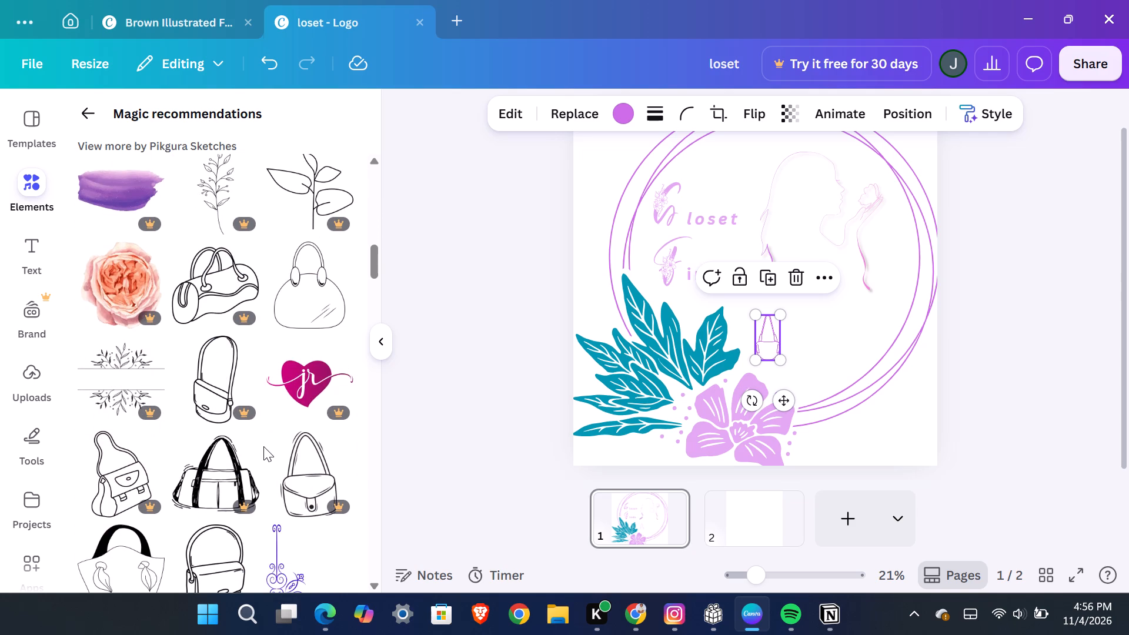
pyautogui.scroll(-1, 263, 446)
pyautogui.scroll(1, 263, 446)
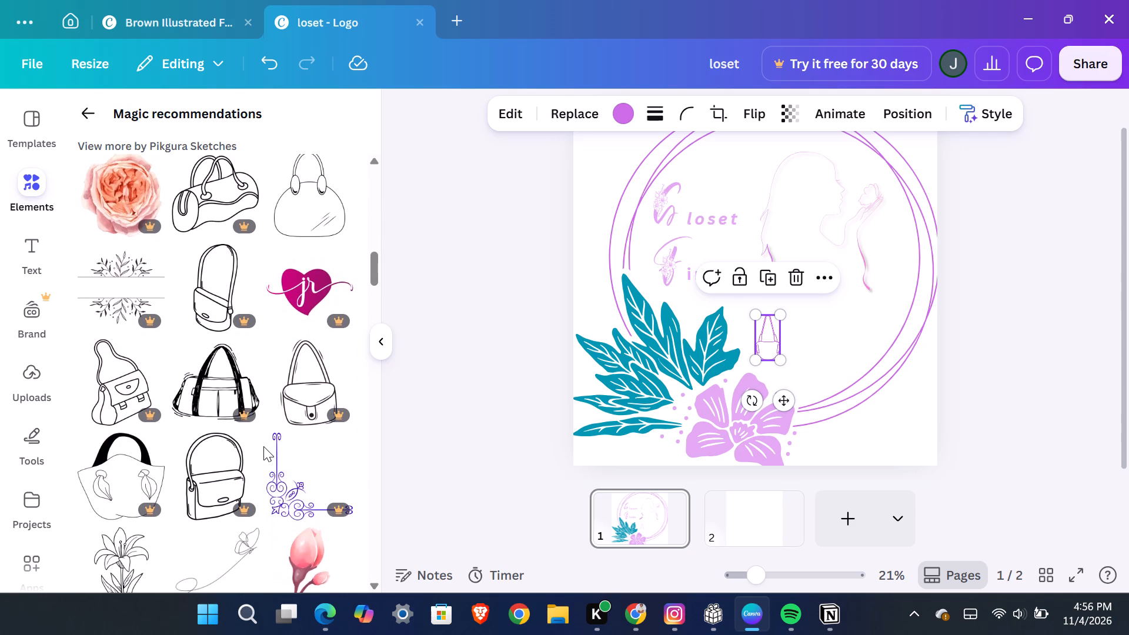
pyautogui.scroll(1, 263, 446)
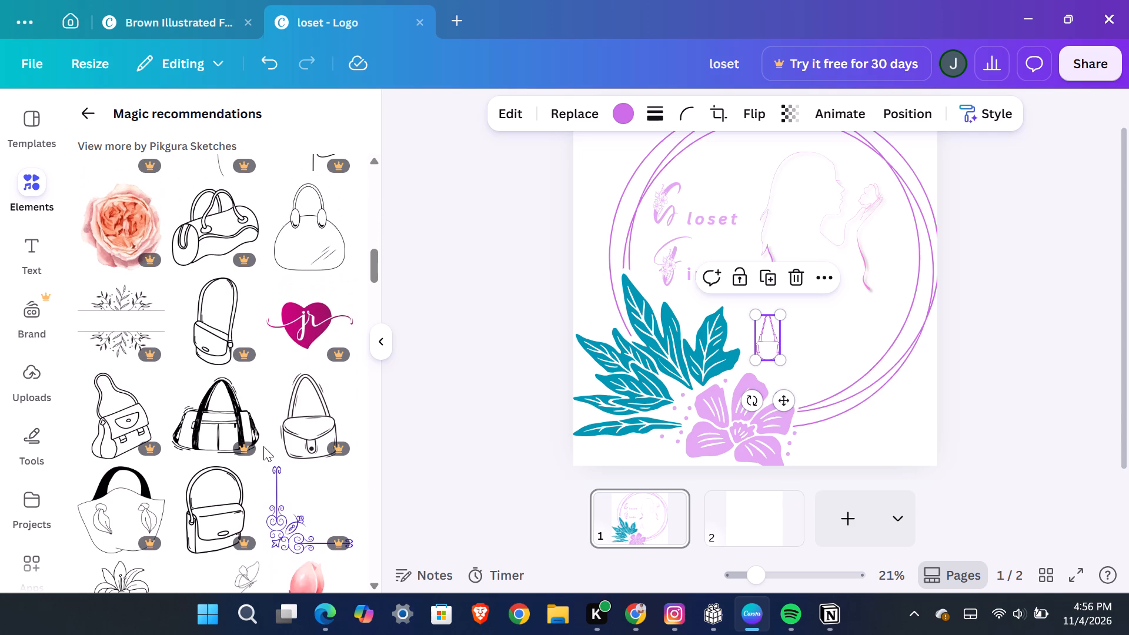
pyautogui.click(582, 118)
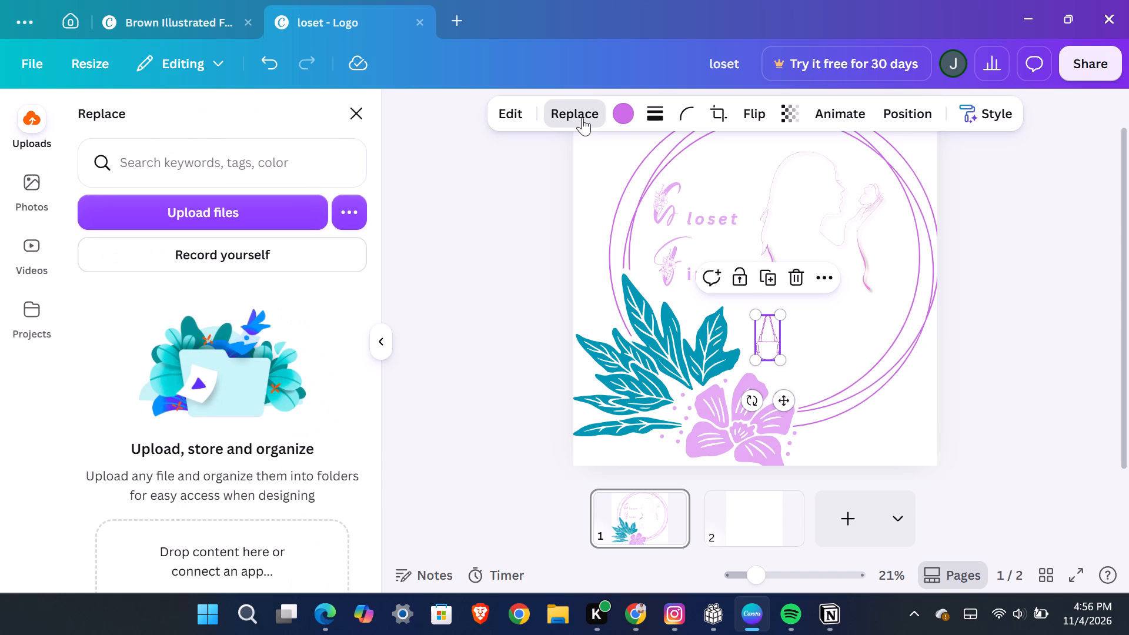
pyautogui.click(582, 118)
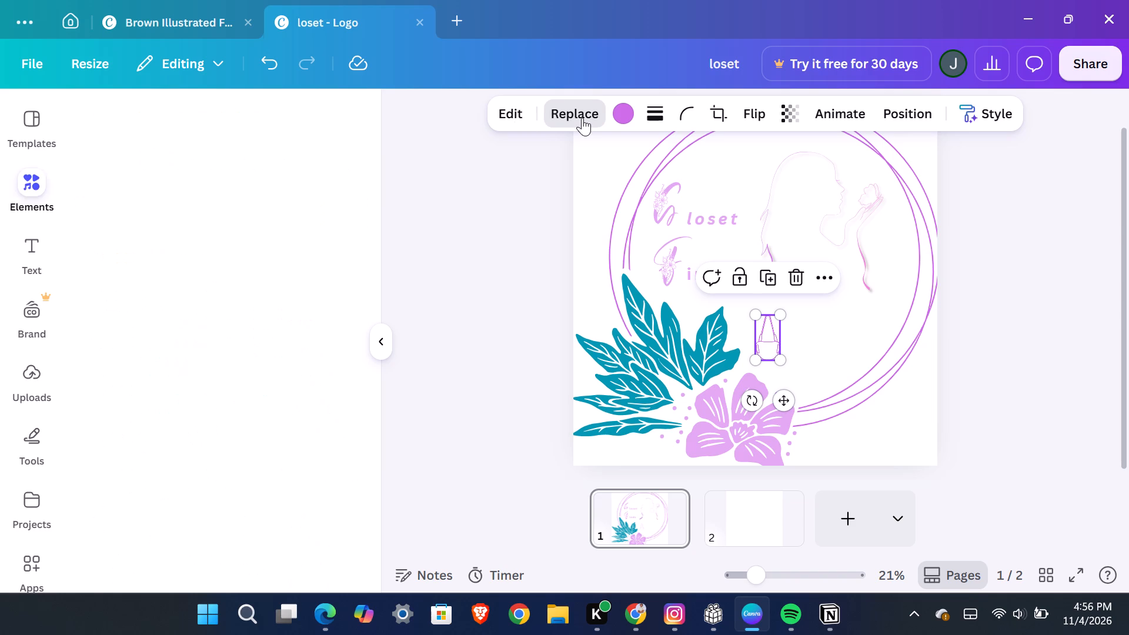
pyautogui.scroll(-1, 314, 290)
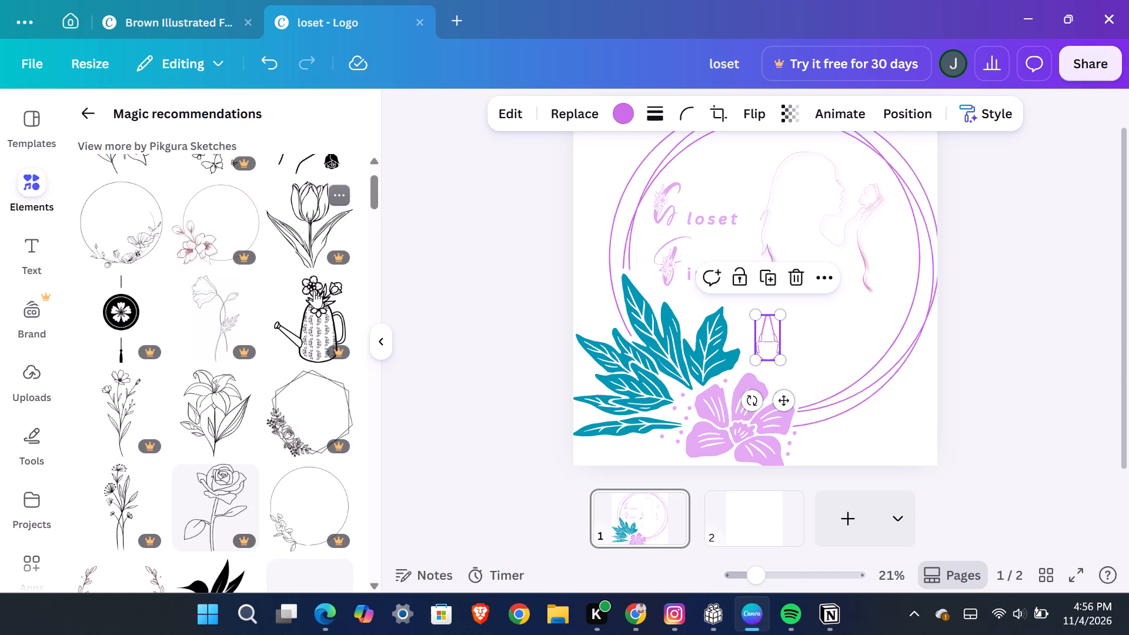
pyautogui.scroll(-2, 314, 290)
pyautogui.scroll(1, 314, 290)
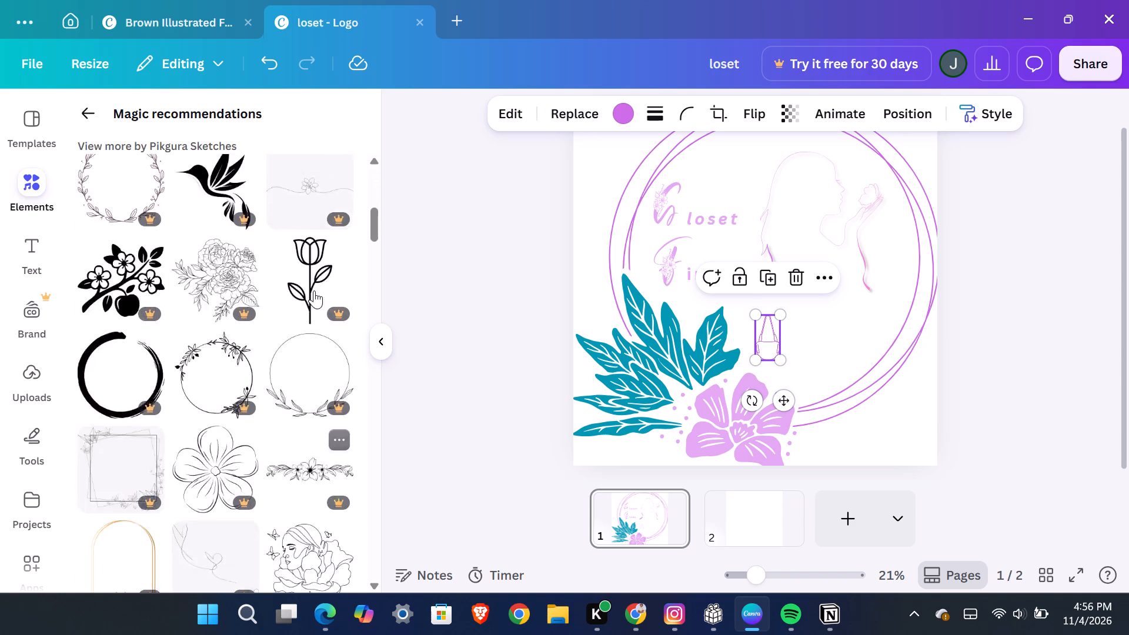
pyautogui.scroll(1, 314, 290)
pyautogui.scroll(-4, 314, 290)
pyautogui.scroll(-1, 305, 340)
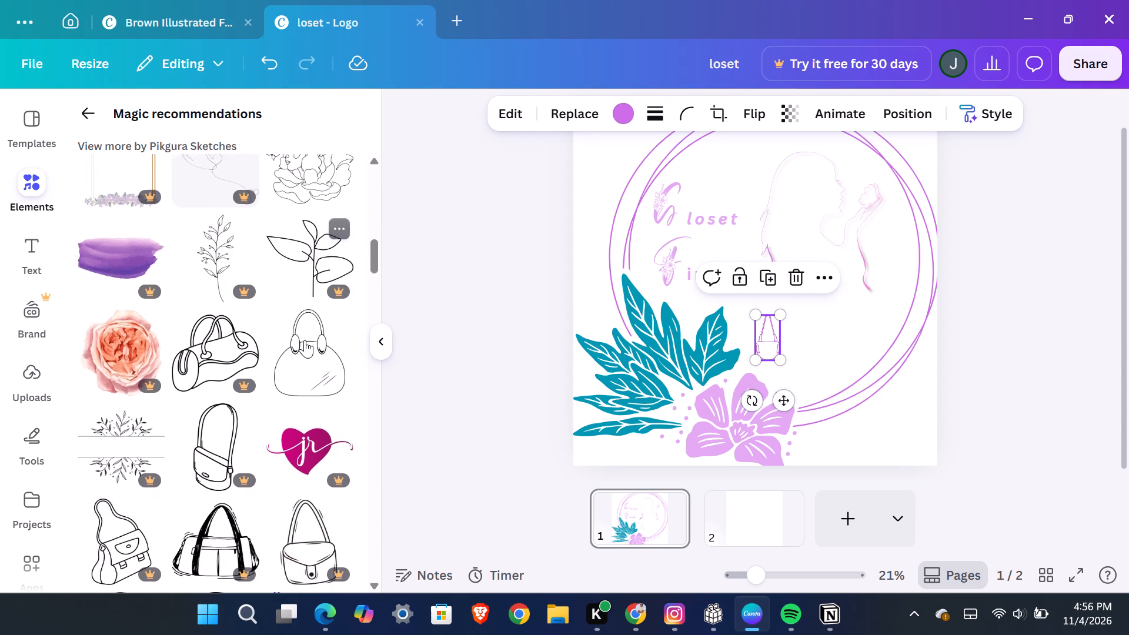
pyautogui.scroll(-5, 305, 340)
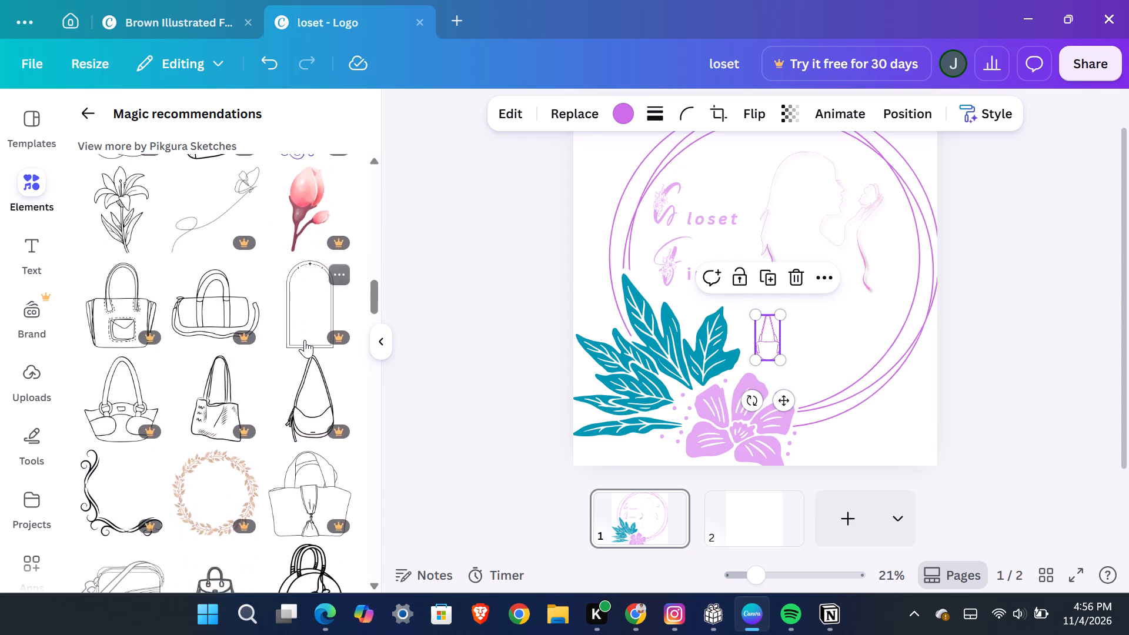
pyautogui.scroll(-4, 305, 340)
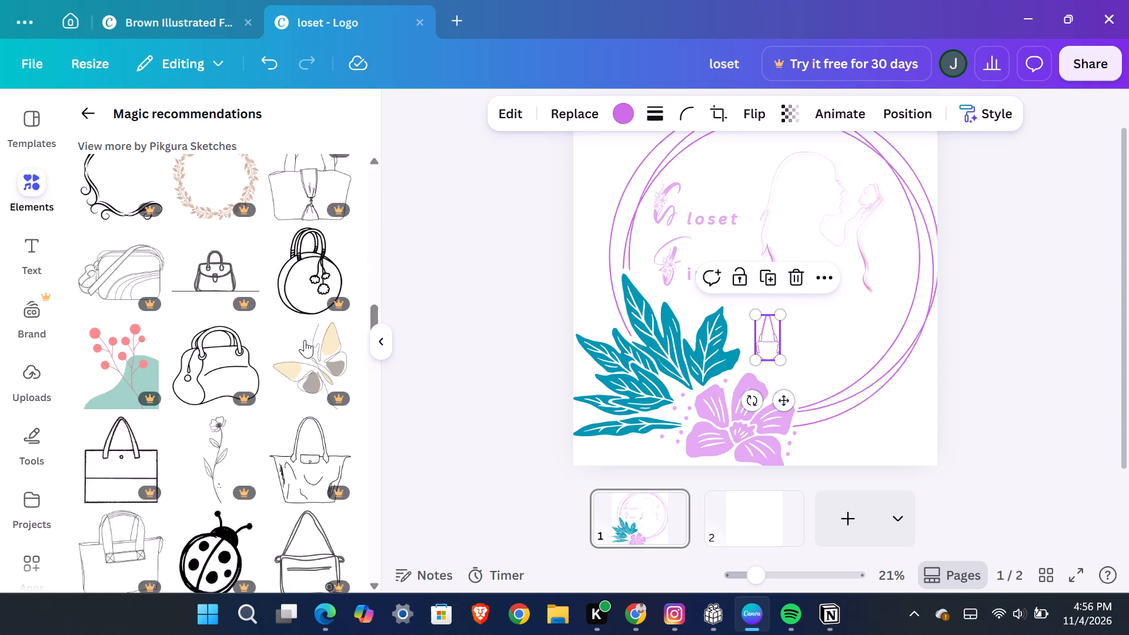
pyautogui.scroll(-4, 305, 340)
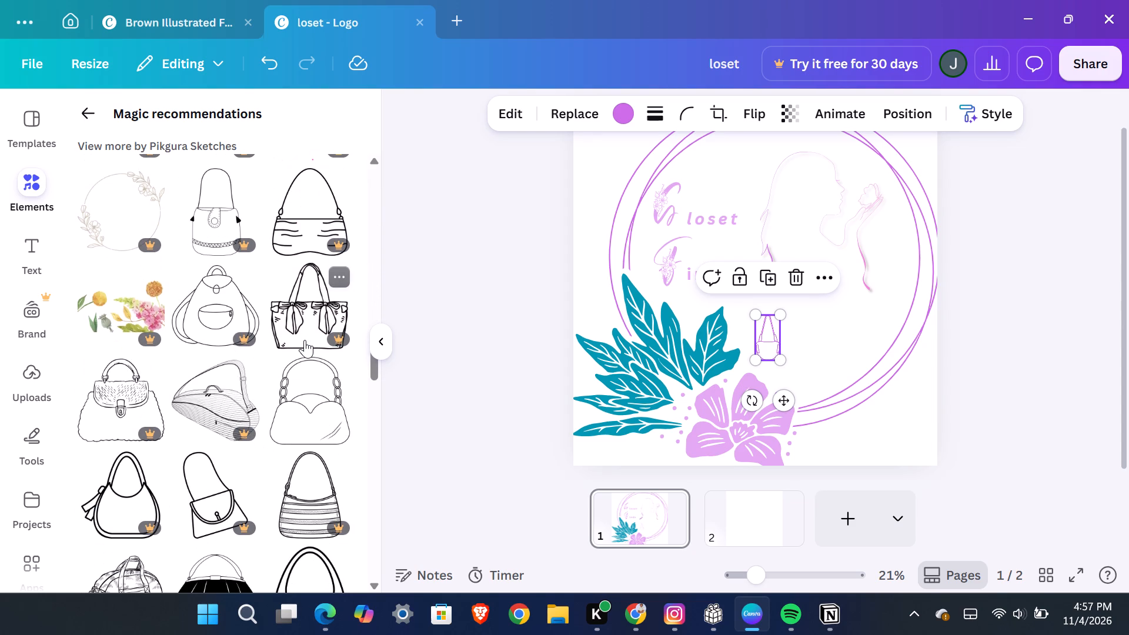
pyautogui.scroll(-2, 305, 340)
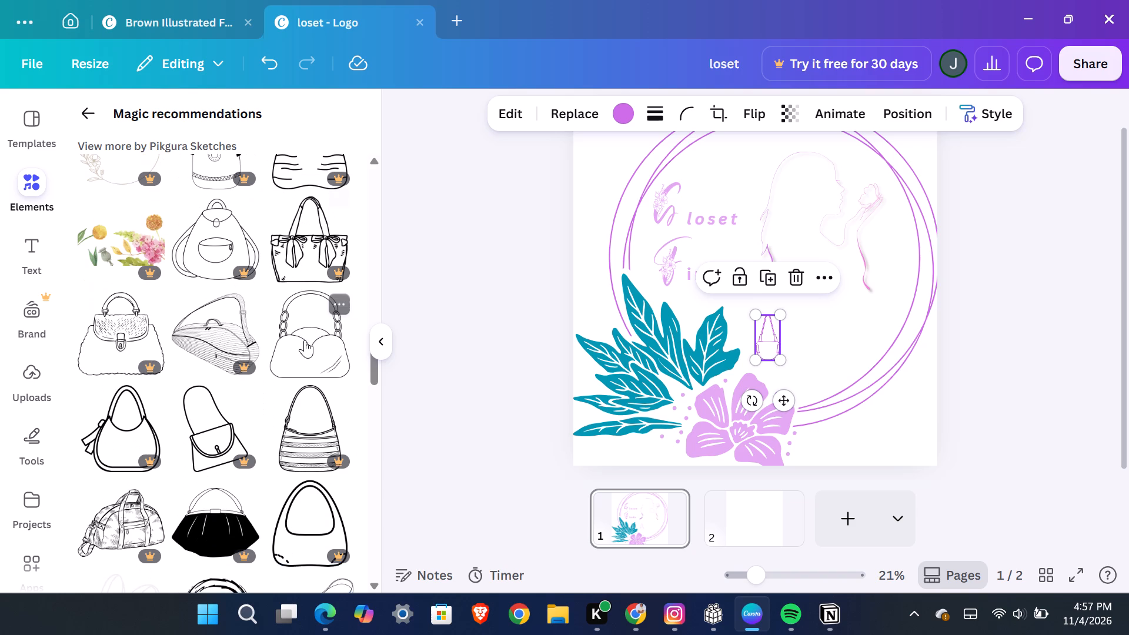
pyautogui.scroll(-4, 305, 340)
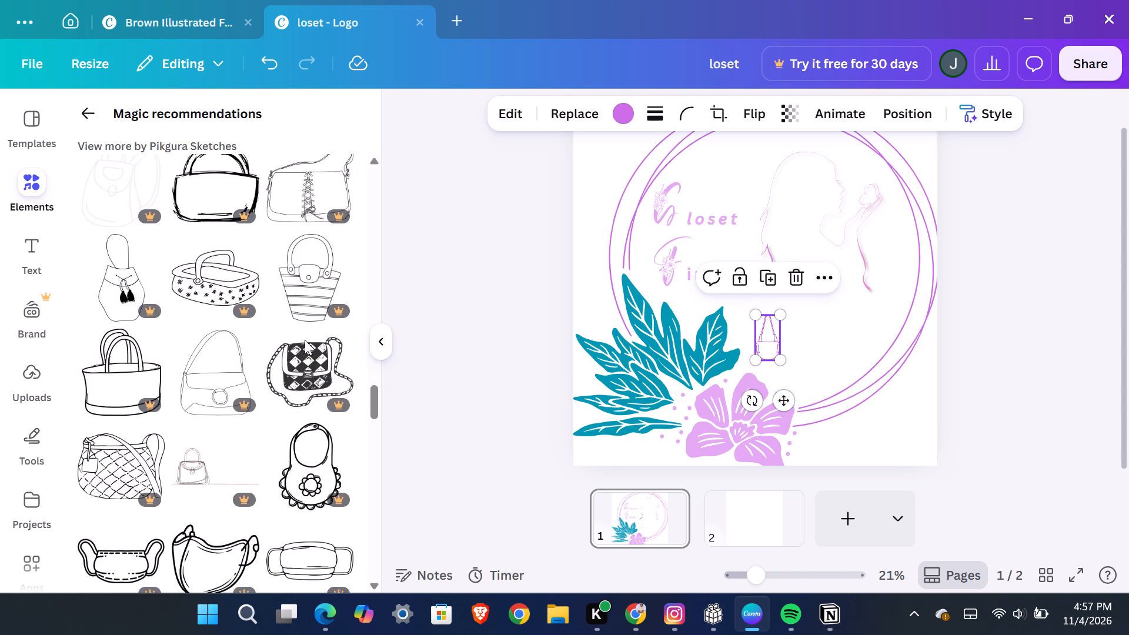
pyautogui.scroll(-8, 305, 340)
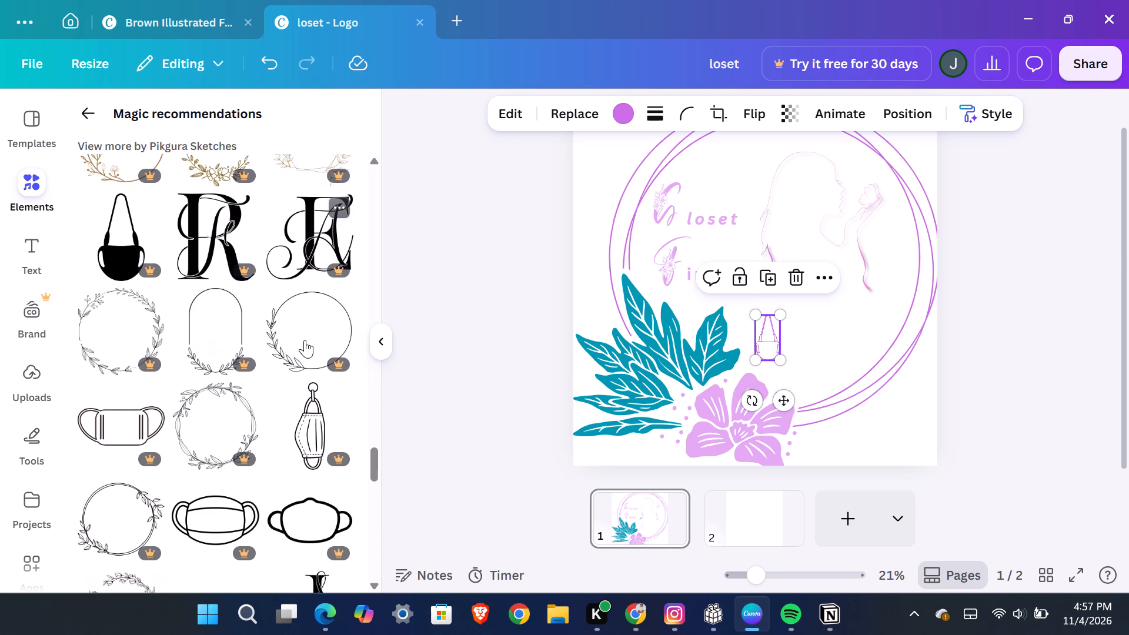
pyautogui.scroll(-5, 305, 340)
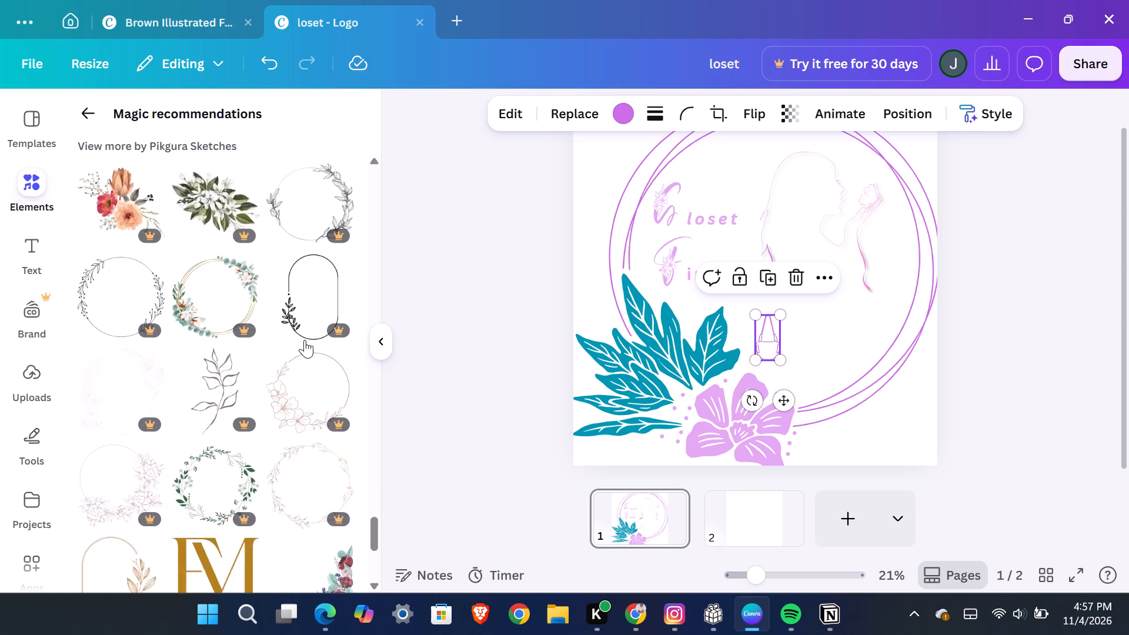
pyautogui.scroll(-2, 305, 340)
pyautogui.scroll(3, 305, 340)
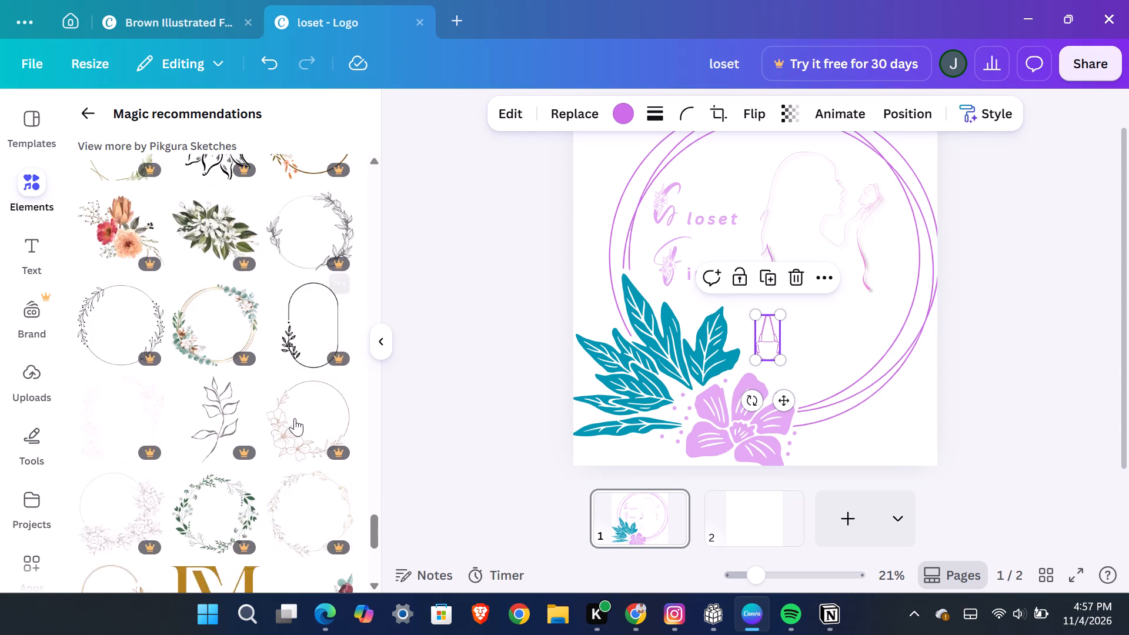
pyautogui.scroll(5, 295, 418)
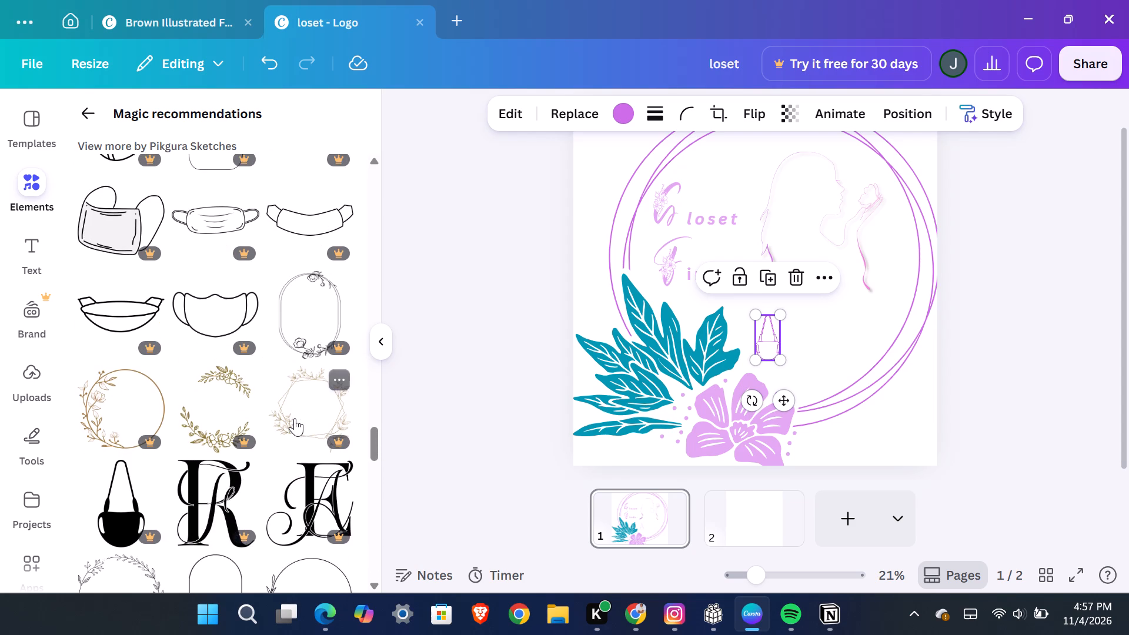
pyautogui.scroll(4, 295, 418)
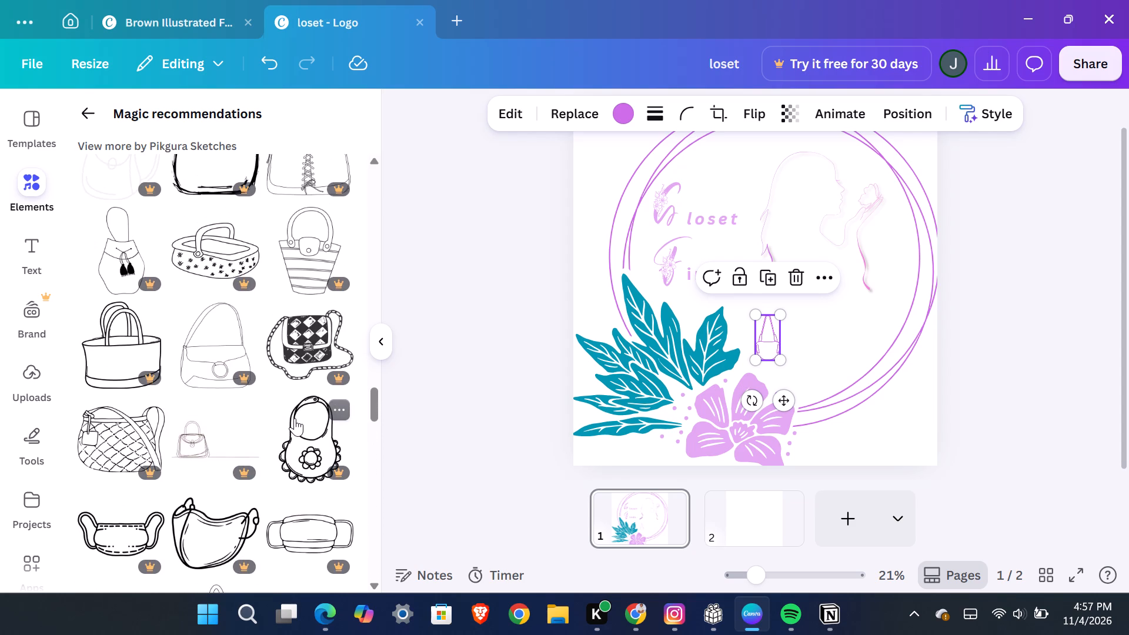
pyautogui.scroll(5, 295, 418)
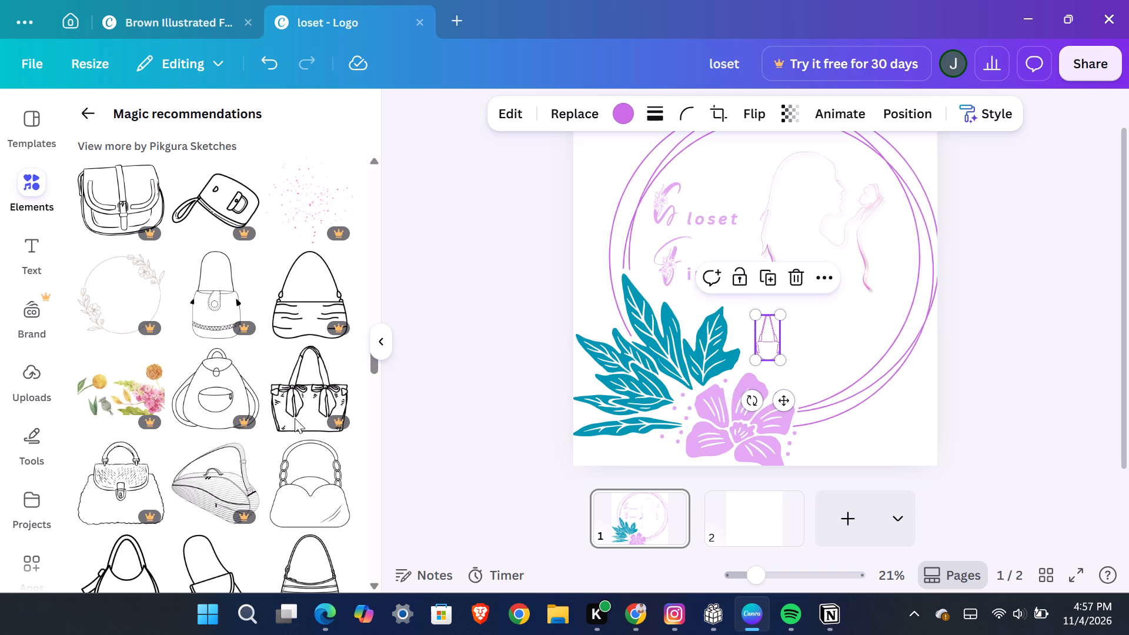
pyautogui.scroll(3, 295, 418)
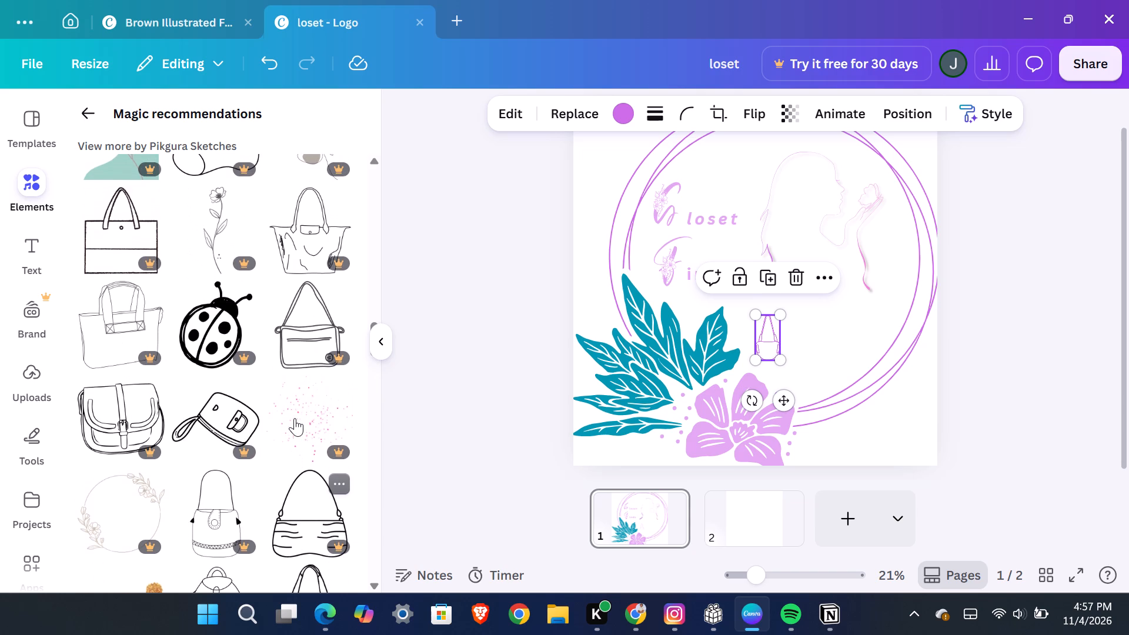
pyautogui.scroll(4, 295, 418)
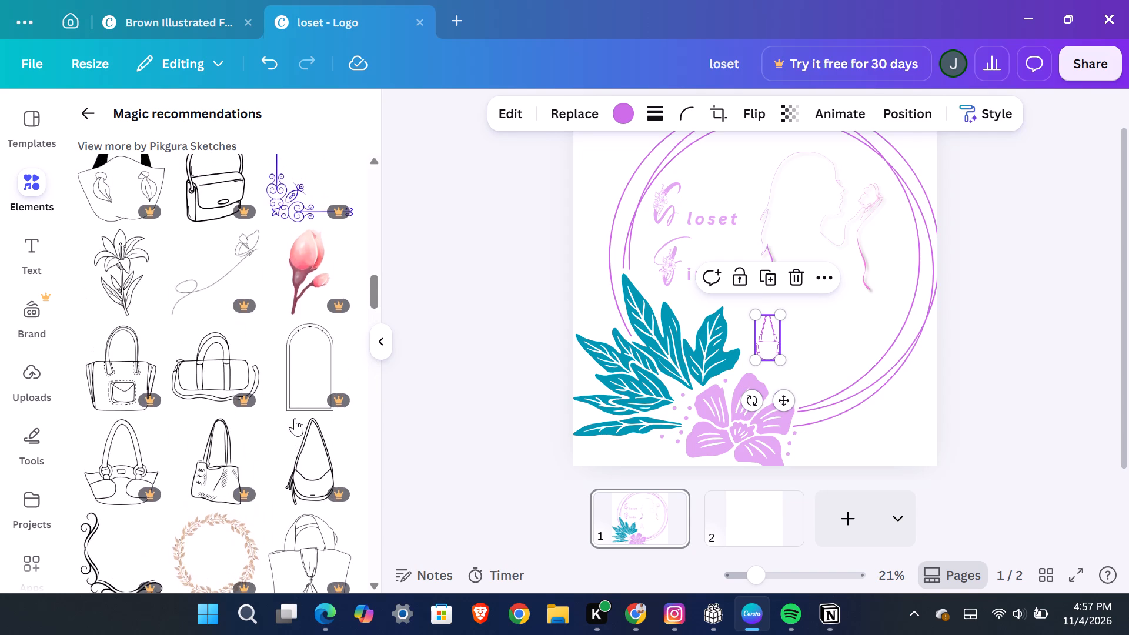
pyautogui.scroll(5, 295, 418)
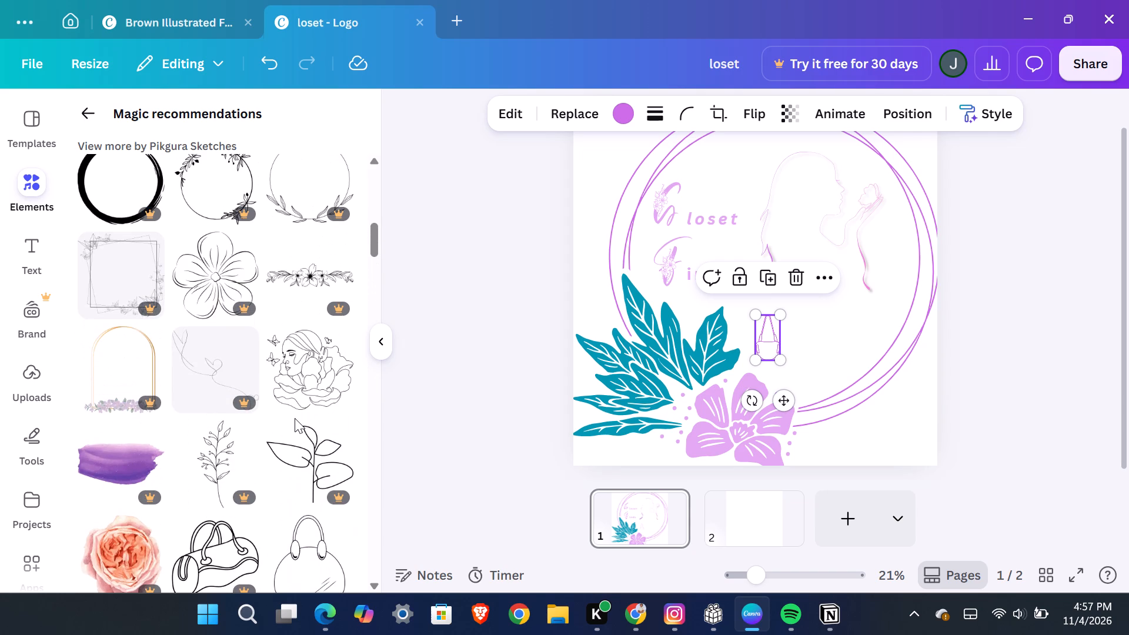
pyautogui.scroll(-1, 288, 371)
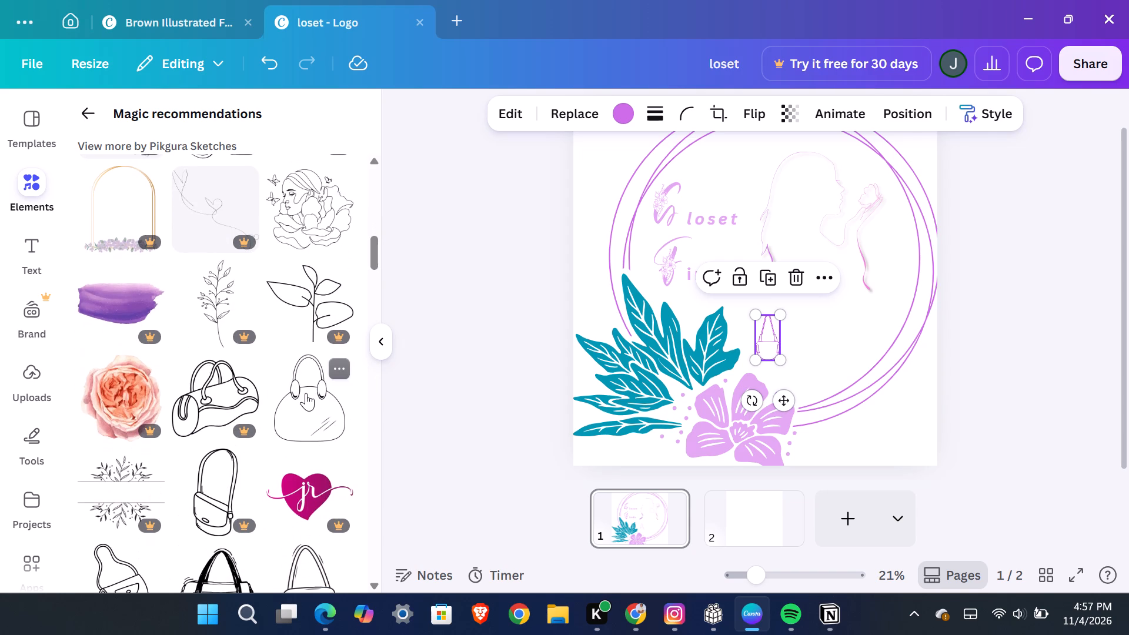
# Insert the rounded top-handle handbag line drawing and recolour it from black to Light lavender.
pyautogui.click(306, 393)
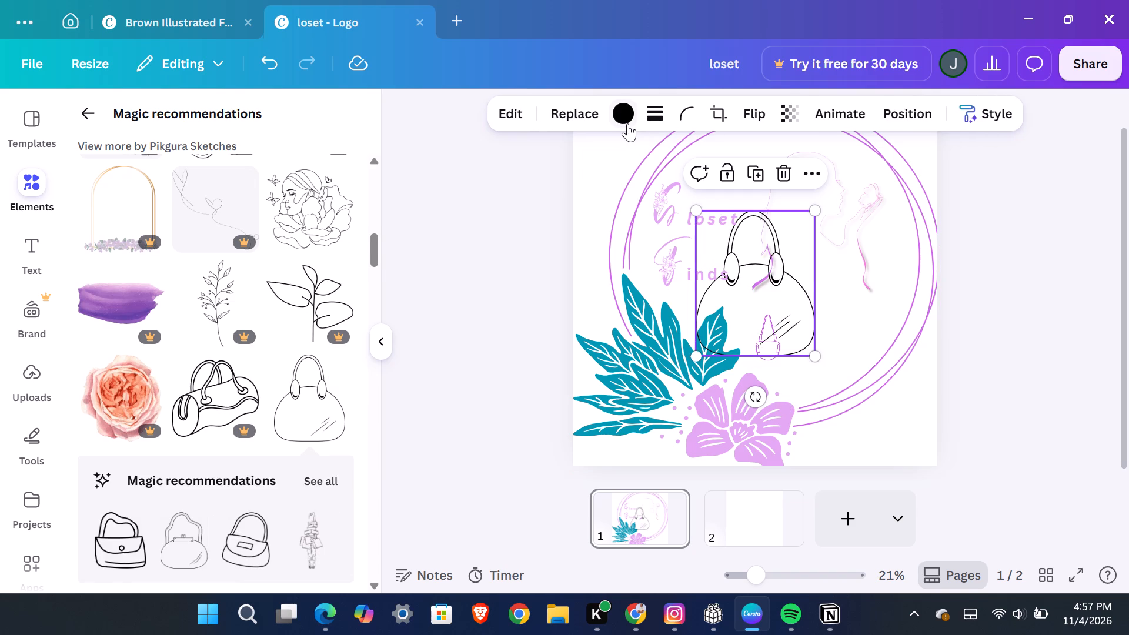
pyautogui.click(627, 123)
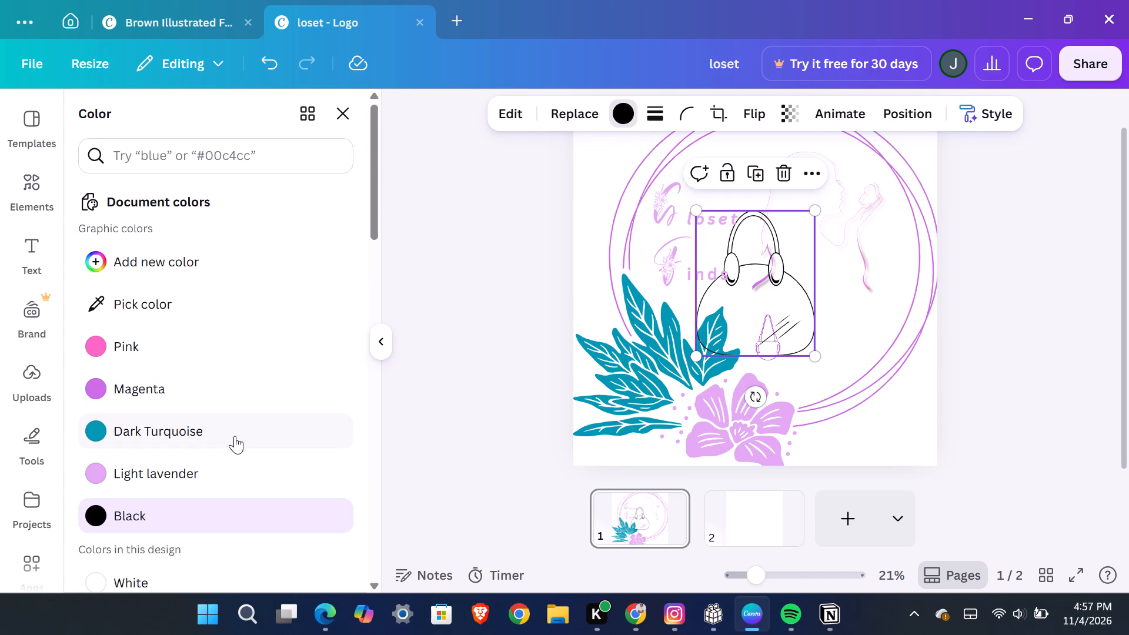
pyautogui.click(225, 468)
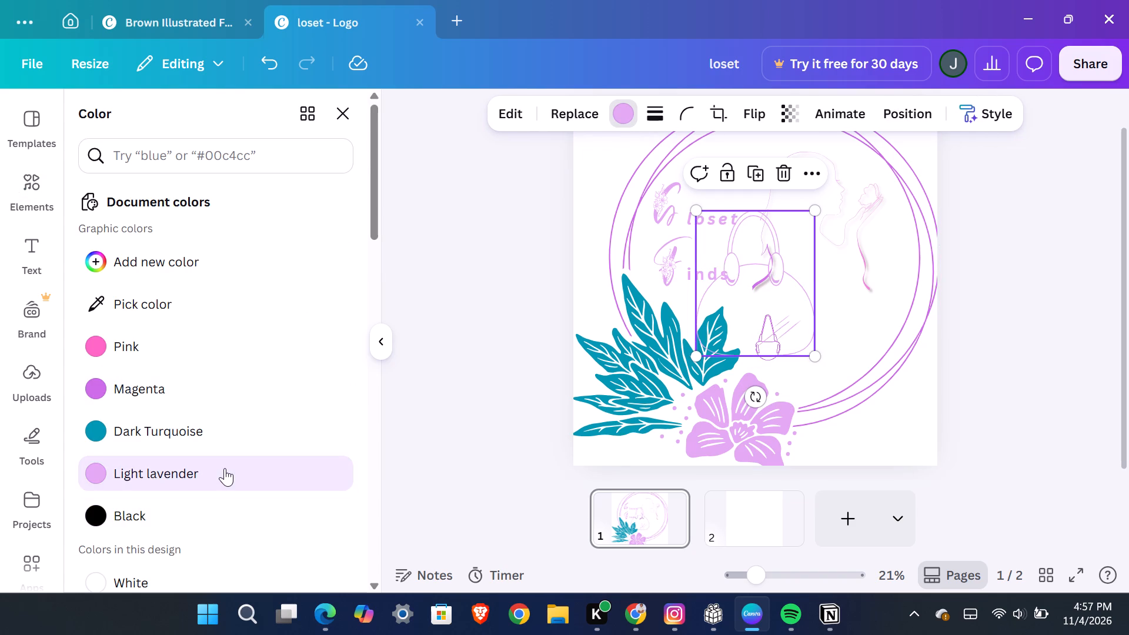
# Move the new handbag drawing off the small long-strapped handbag and delete the long-strapped one.
pyautogui.moveTo(783, 290); pyautogui.dragTo(857, 236)
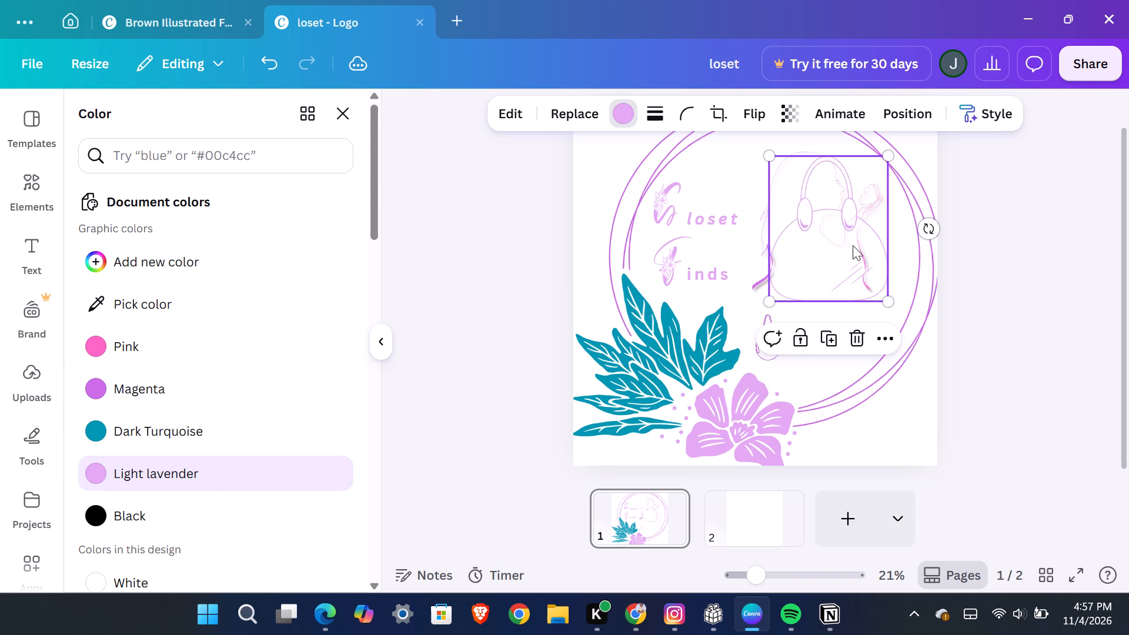
pyautogui.click(751, 355)
pyautogui.click(759, 353)
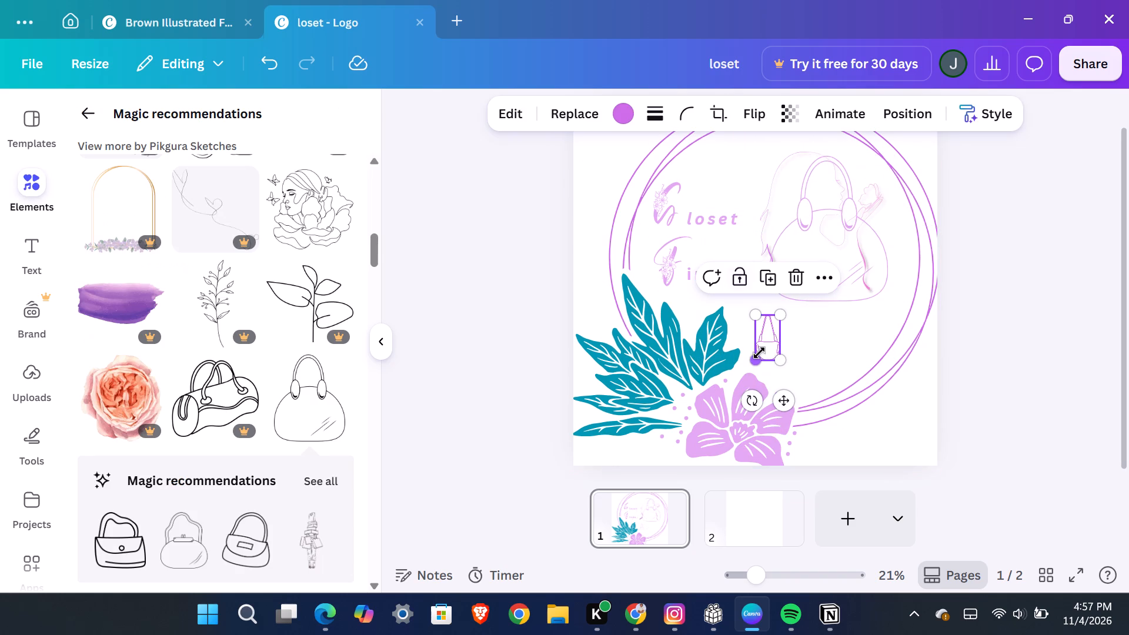
pyautogui.click(800, 282)
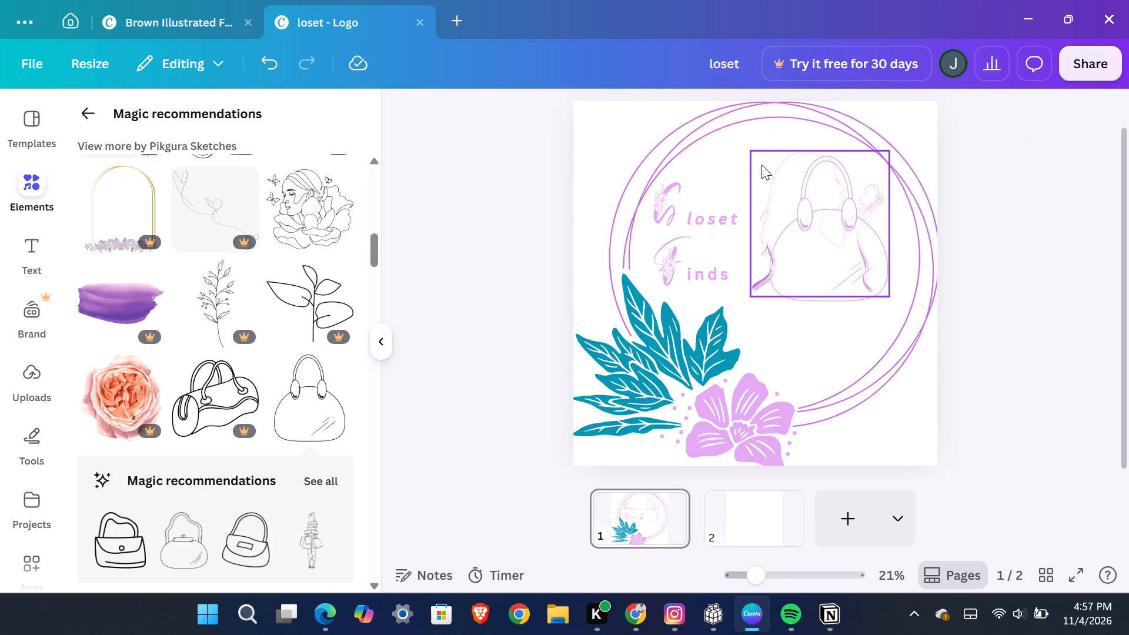
# Shrink the rounded handbag drawing and place it between the woman drawing and the lavender flower, beside the turquoise leaves.
pyautogui.click(780, 177)
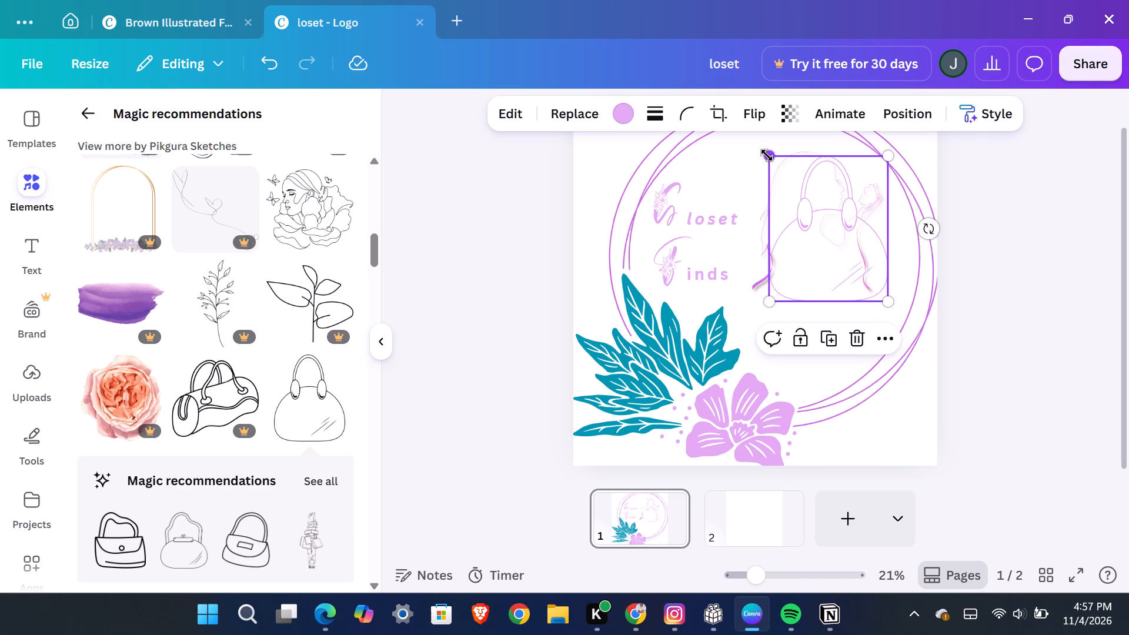
pyautogui.moveTo(767, 155); pyautogui.dragTo(829, 260)
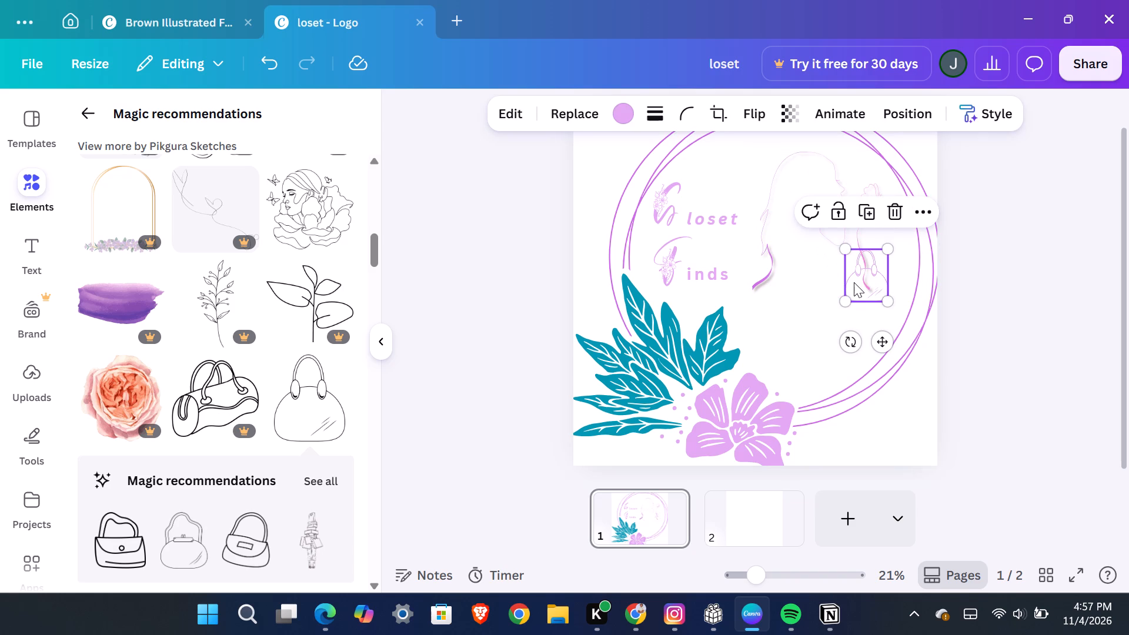
pyautogui.moveTo(854, 282); pyautogui.dragTo(752, 337)
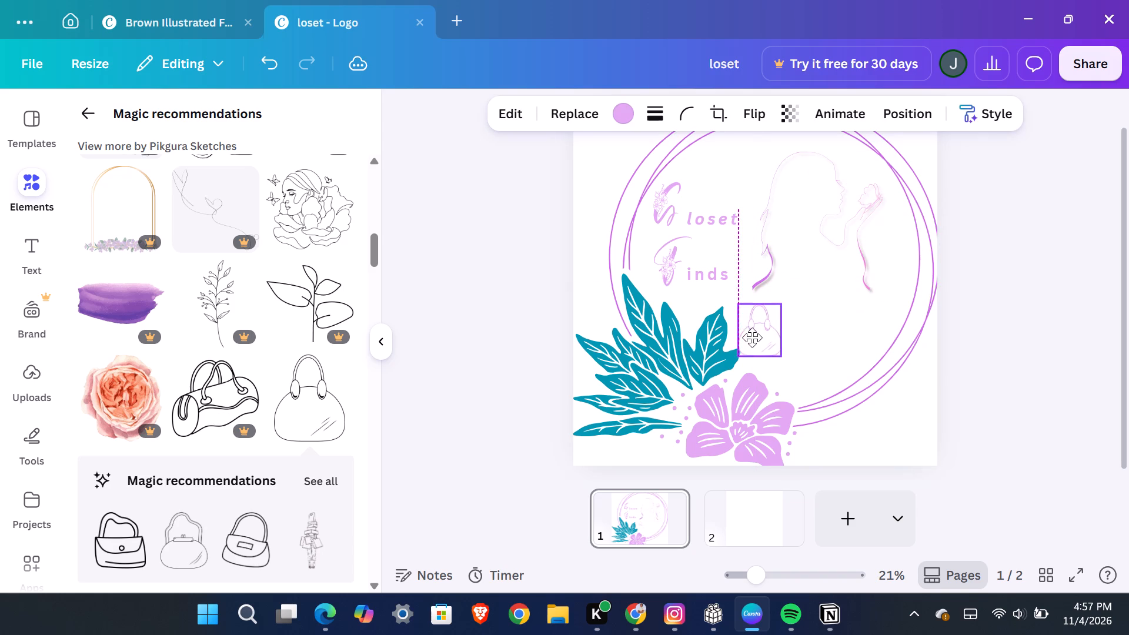
pyautogui.moveTo(752, 337); pyautogui.dragTo(753, 335)
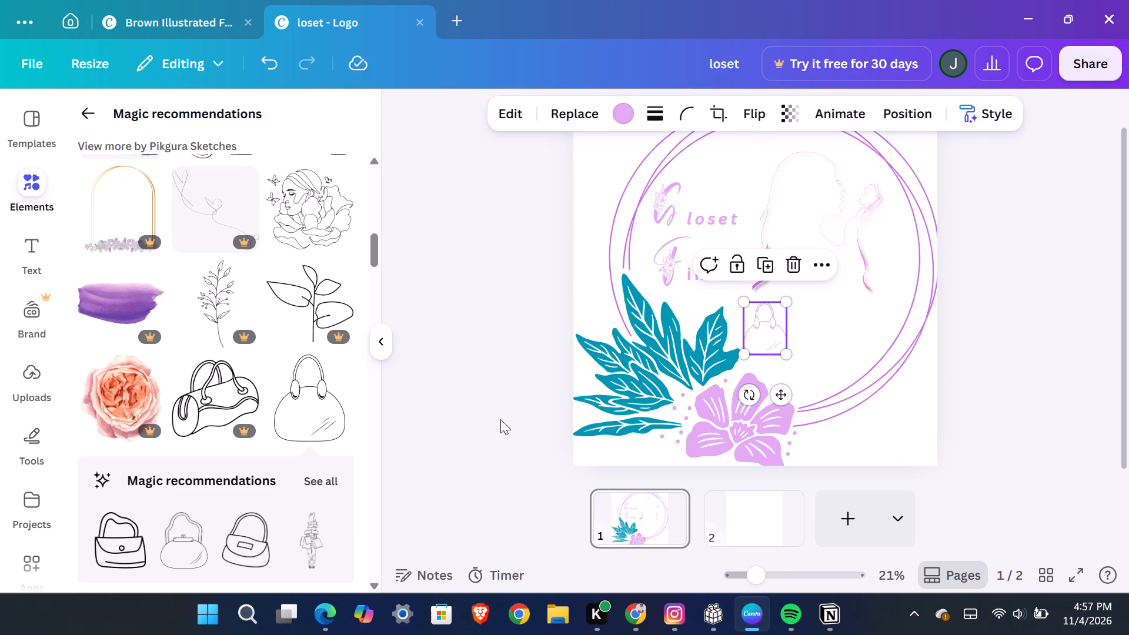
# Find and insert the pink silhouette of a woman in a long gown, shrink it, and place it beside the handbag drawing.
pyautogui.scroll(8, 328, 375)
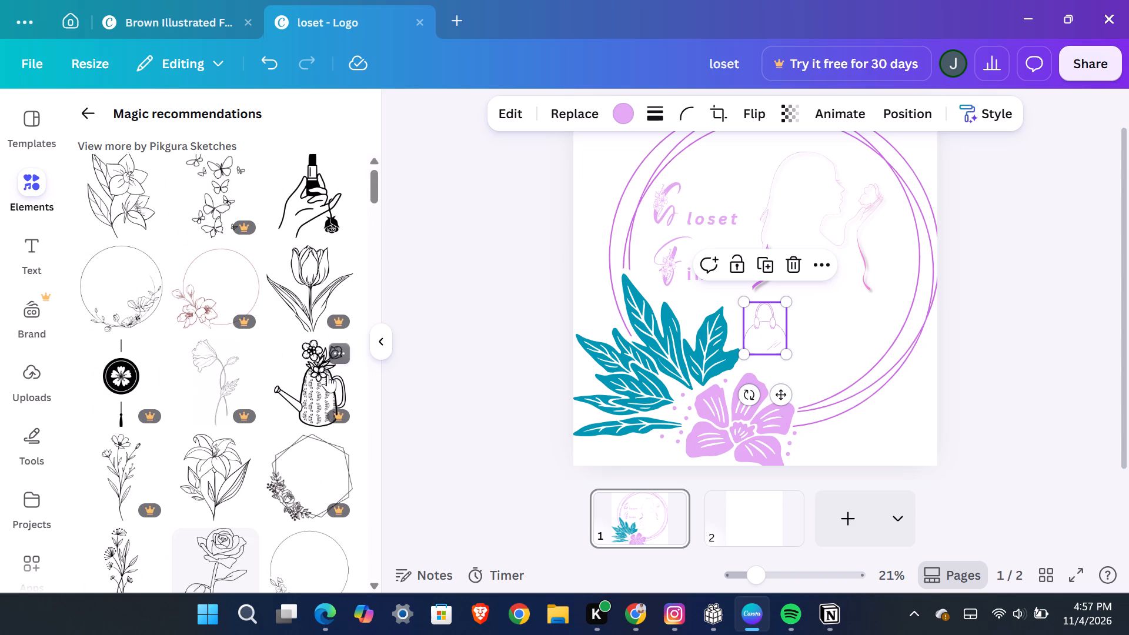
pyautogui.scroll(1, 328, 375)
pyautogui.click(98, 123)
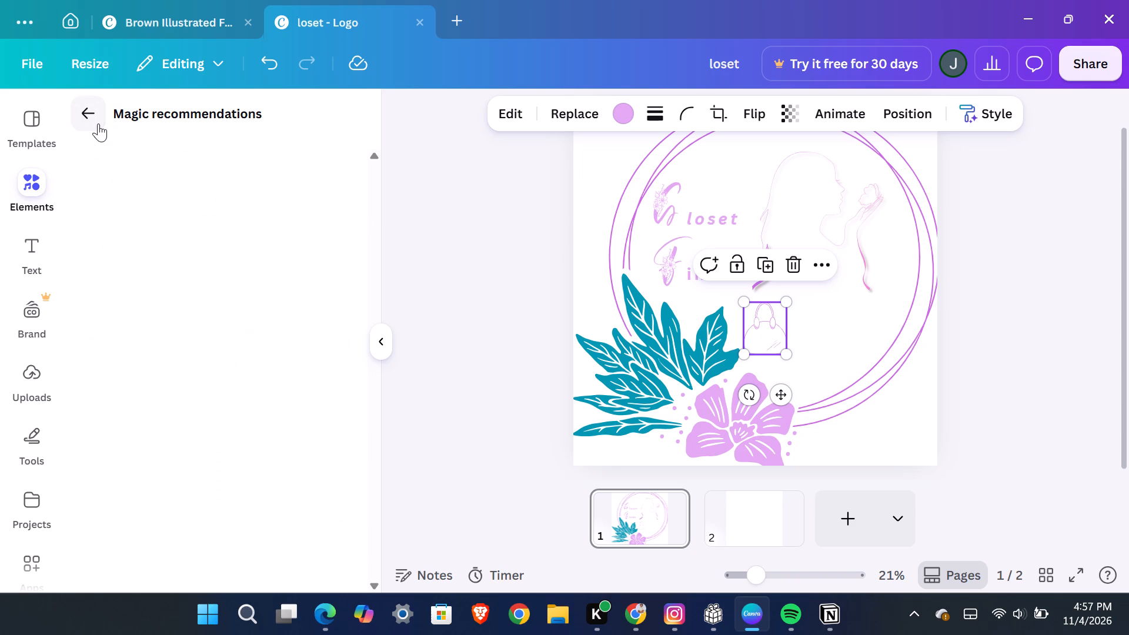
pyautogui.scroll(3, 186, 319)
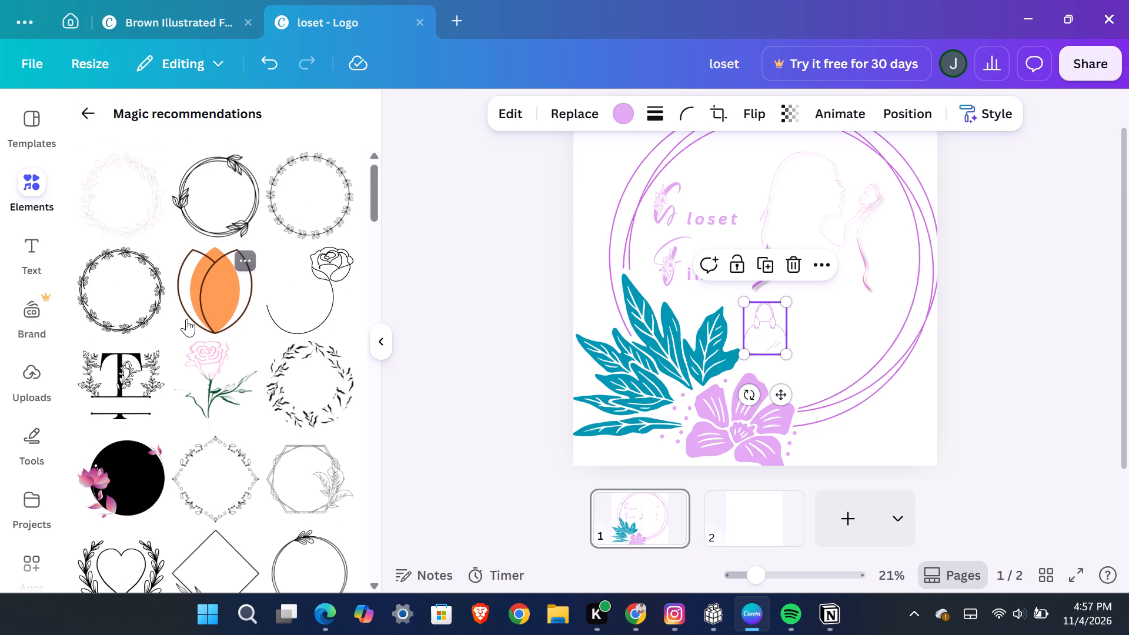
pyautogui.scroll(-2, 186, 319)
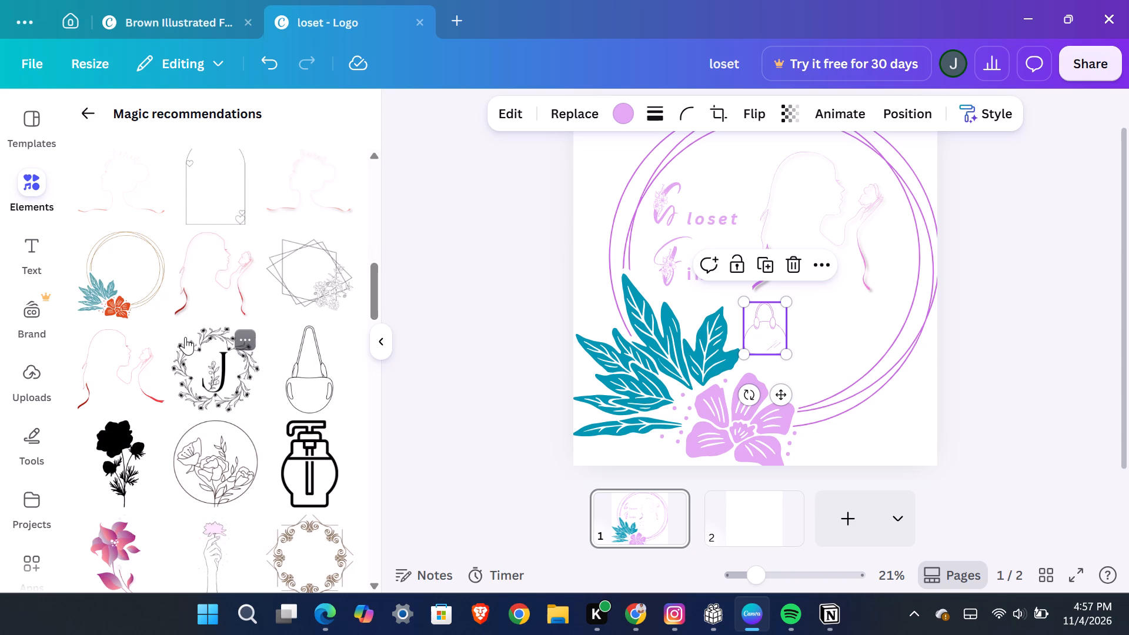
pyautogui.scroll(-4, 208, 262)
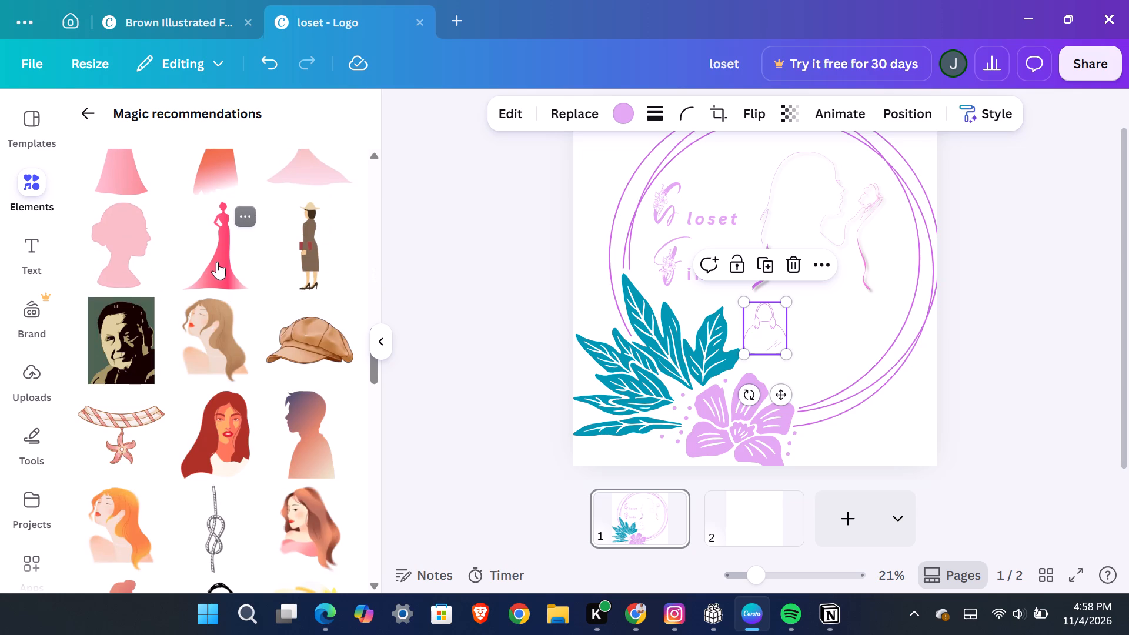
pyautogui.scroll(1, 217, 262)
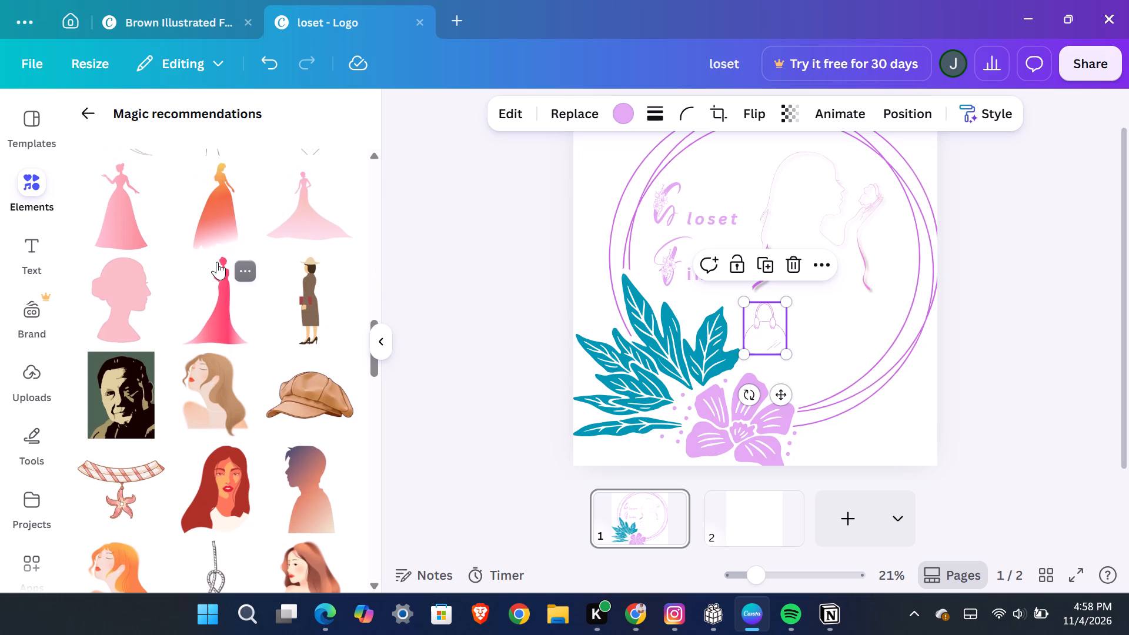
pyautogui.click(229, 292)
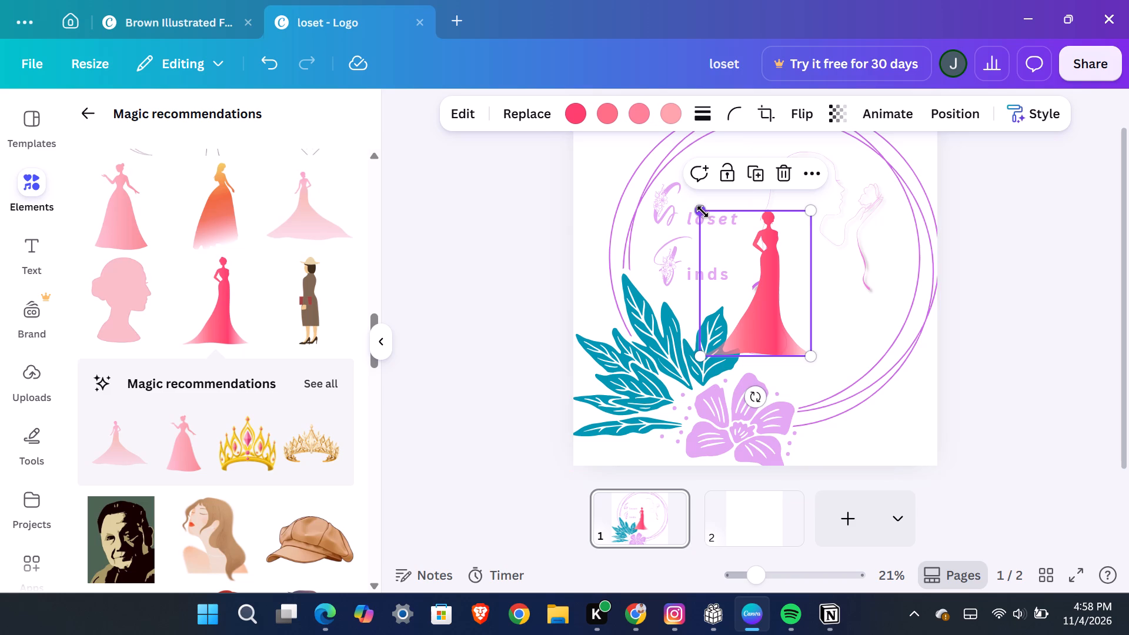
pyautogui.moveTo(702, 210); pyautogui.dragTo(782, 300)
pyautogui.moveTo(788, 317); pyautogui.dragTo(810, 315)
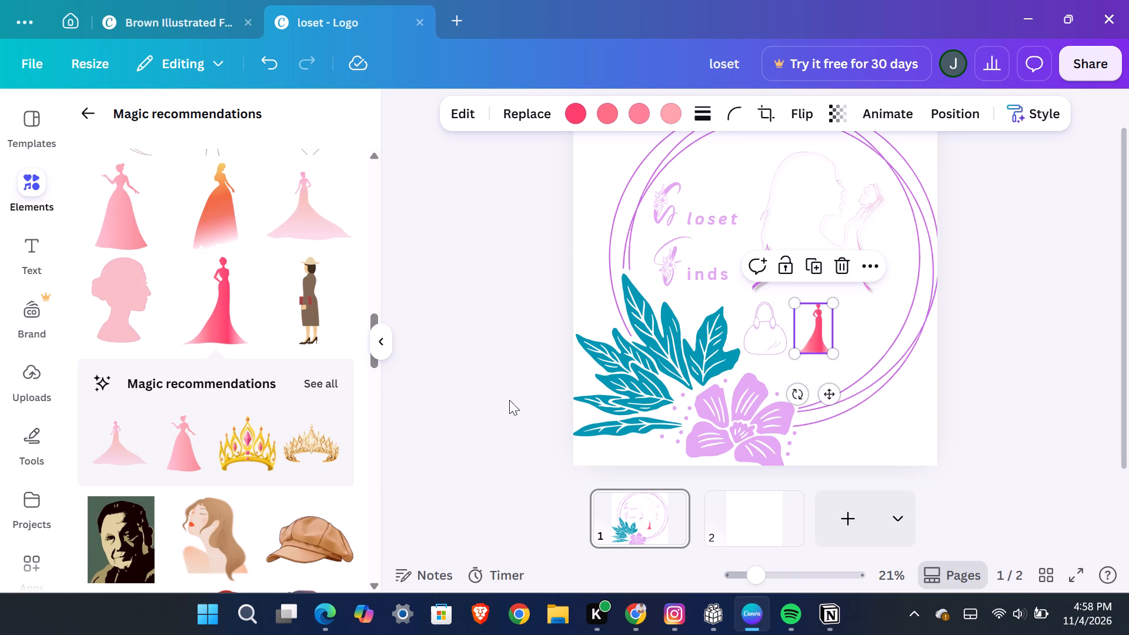
# From the full set of recommendations for the gown figure, insert the beige gem drop earring and shrink it to about 39 by 180.
pyautogui.click(334, 387)
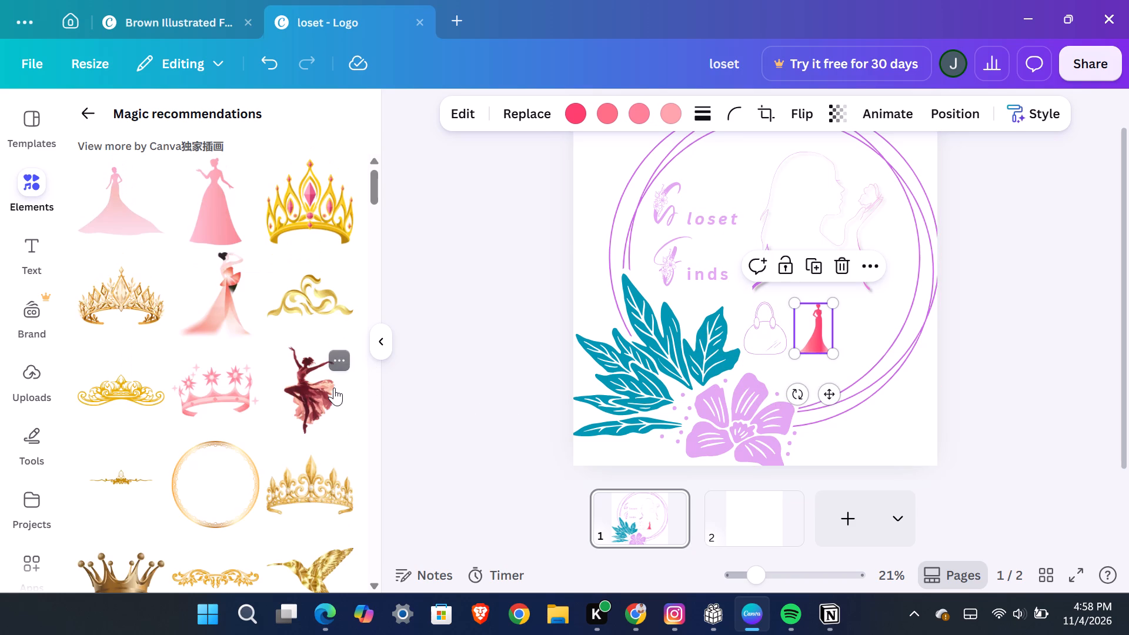
pyautogui.scroll(-3, 219, 437)
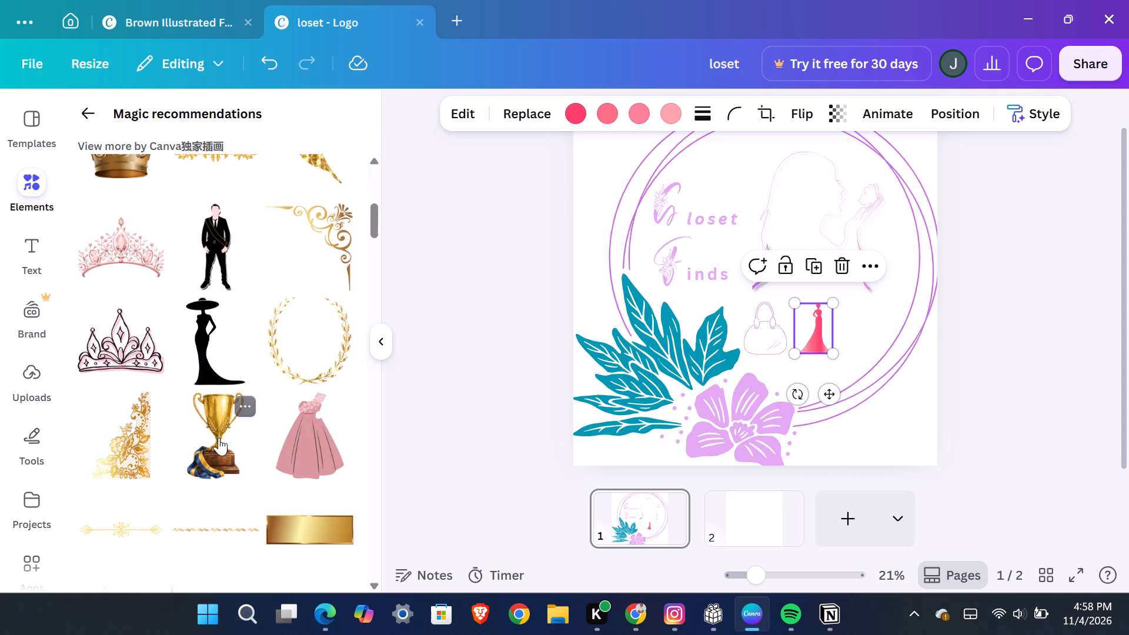
pyautogui.scroll(-3, 219, 437)
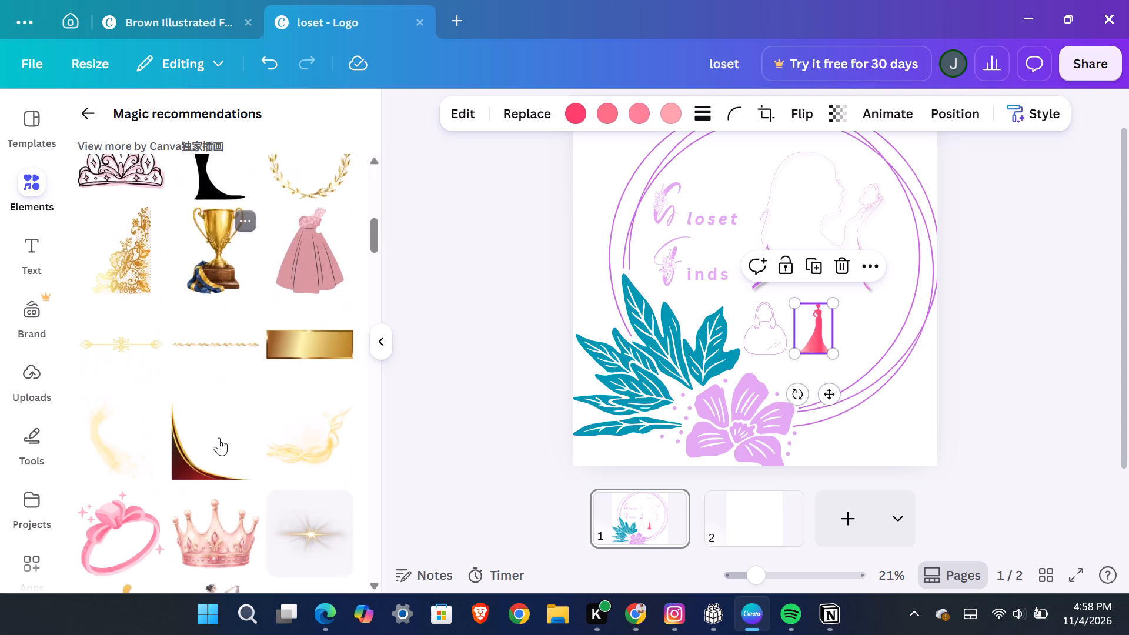
pyautogui.scroll(-1, 219, 437)
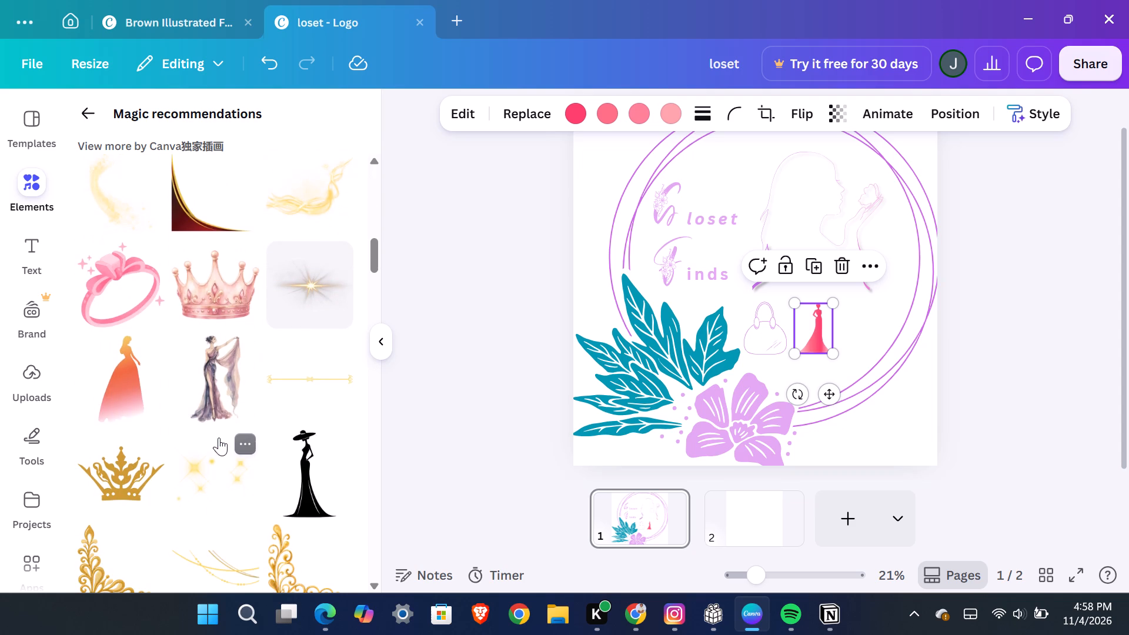
pyautogui.scroll(-2, 219, 437)
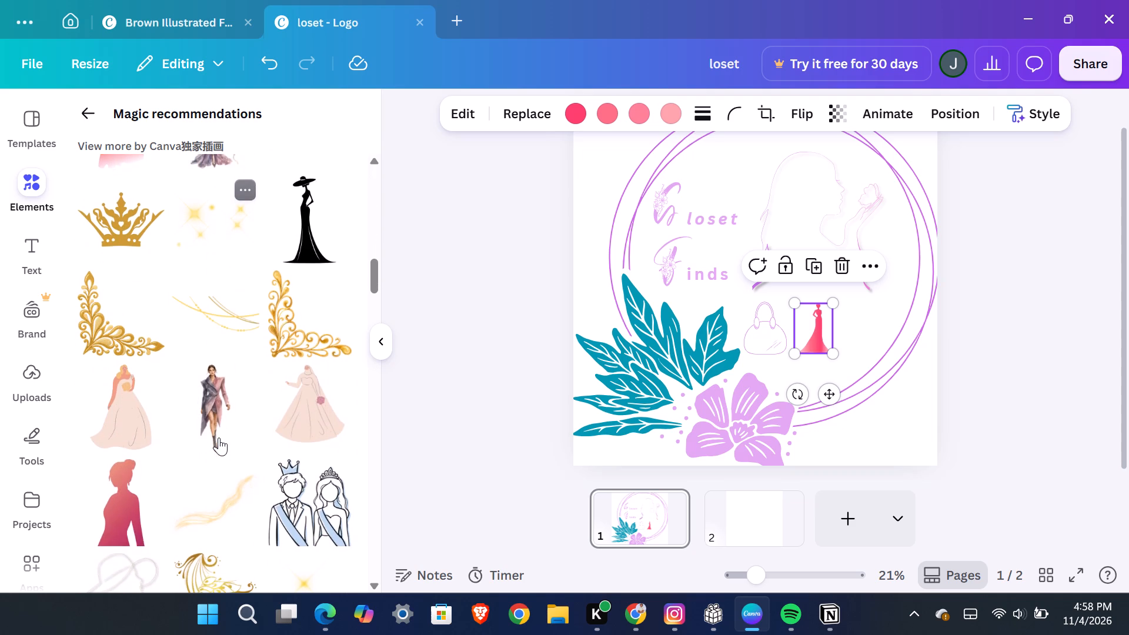
pyautogui.scroll(-4, 219, 437)
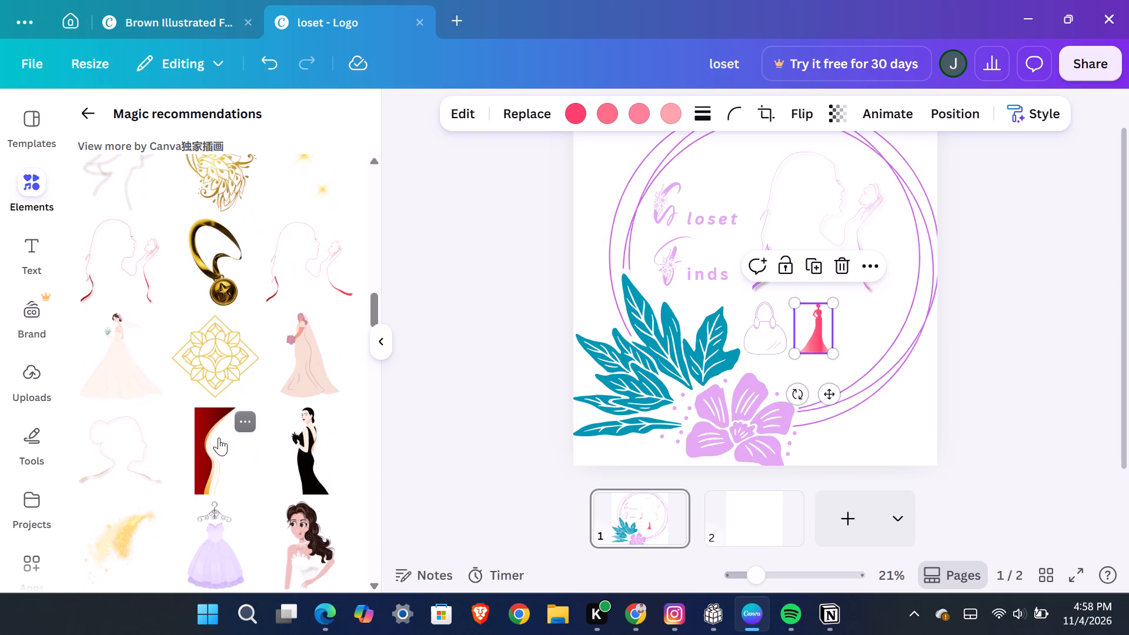
pyautogui.scroll(-5, 219, 437)
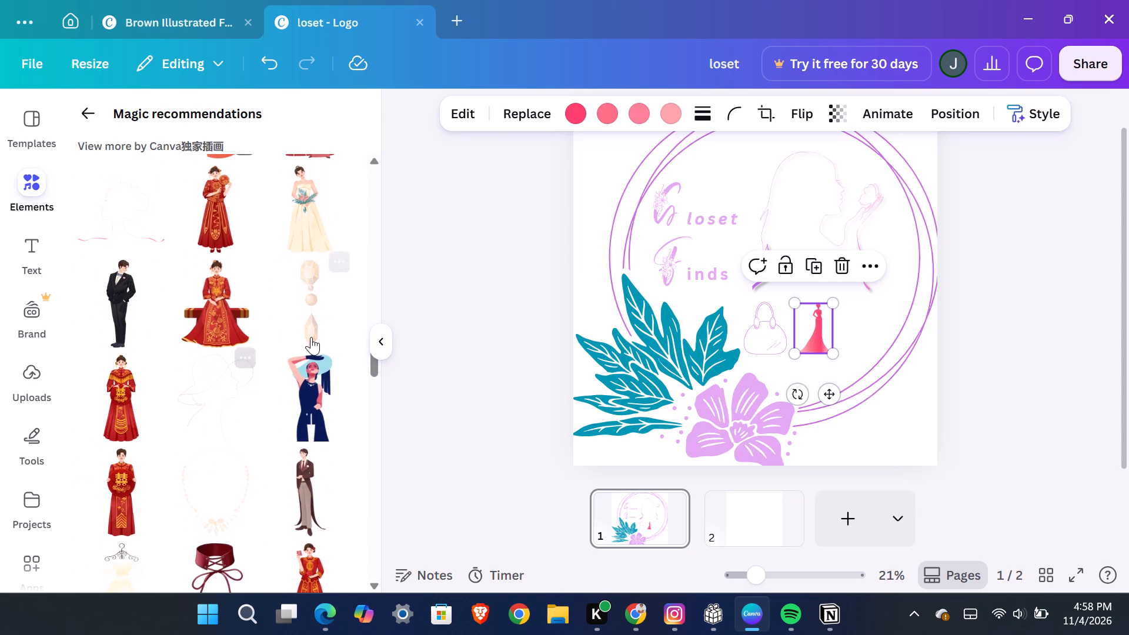
pyautogui.click(311, 333)
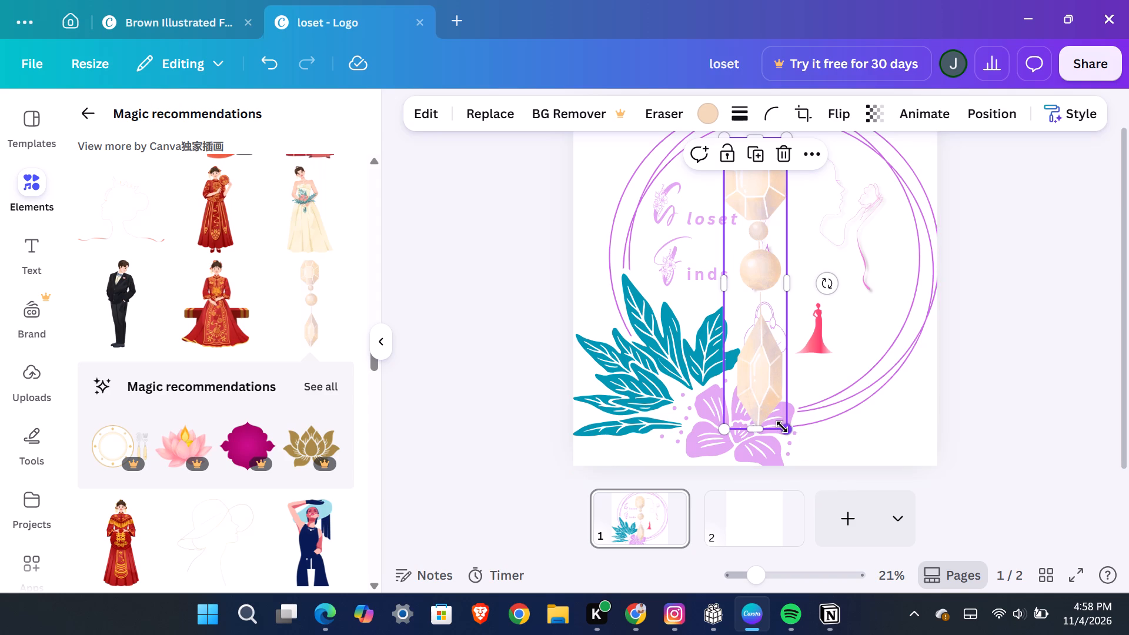
pyautogui.moveTo(782, 427); pyautogui.dragTo(771, 107)
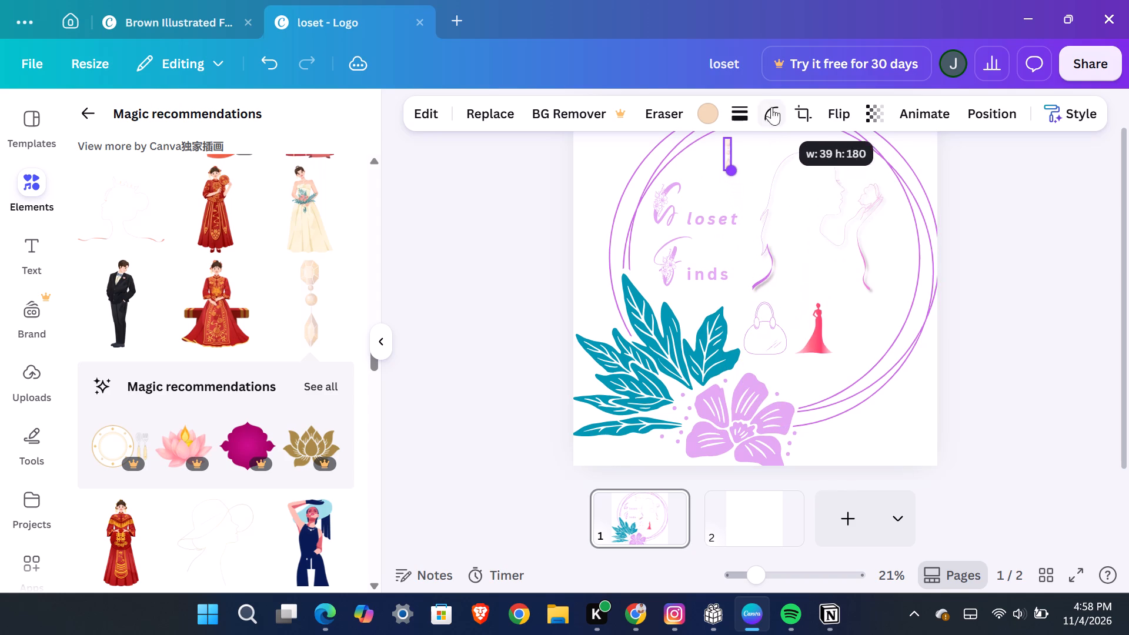
pyautogui.moveTo(771, 107); pyautogui.dragTo(788, 153)
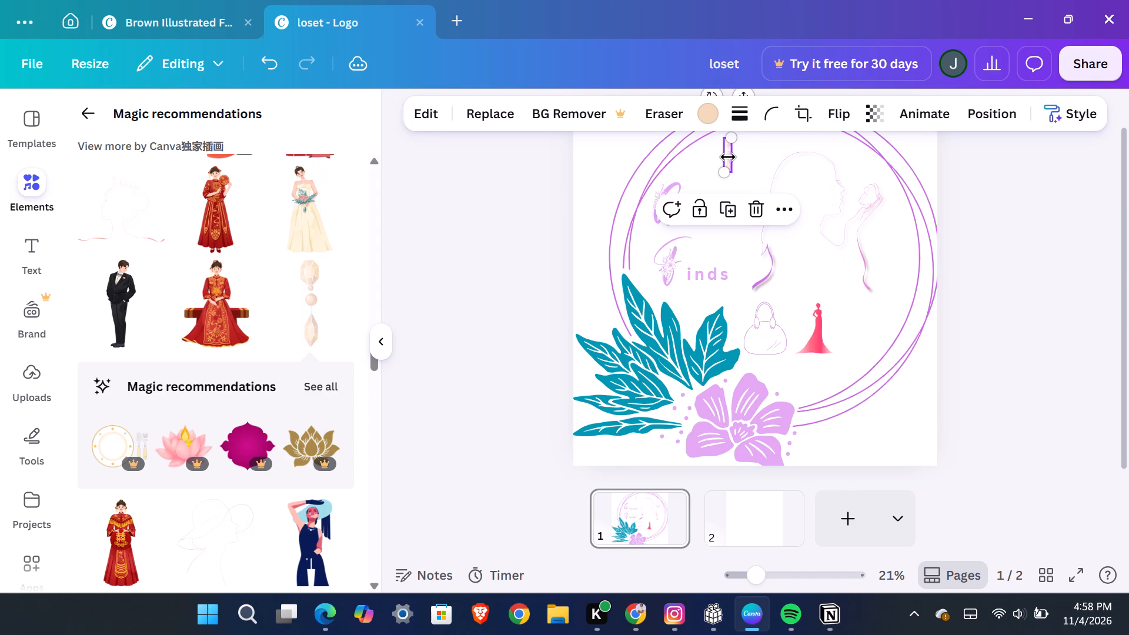
# Widen the earring image's frame and move it beside the handbag drawing, below the woman drawing.
pyautogui.doubleClick(736, 153)
pyautogui.moveTo(736, 153); pyautogui.dragTo(749, 155)
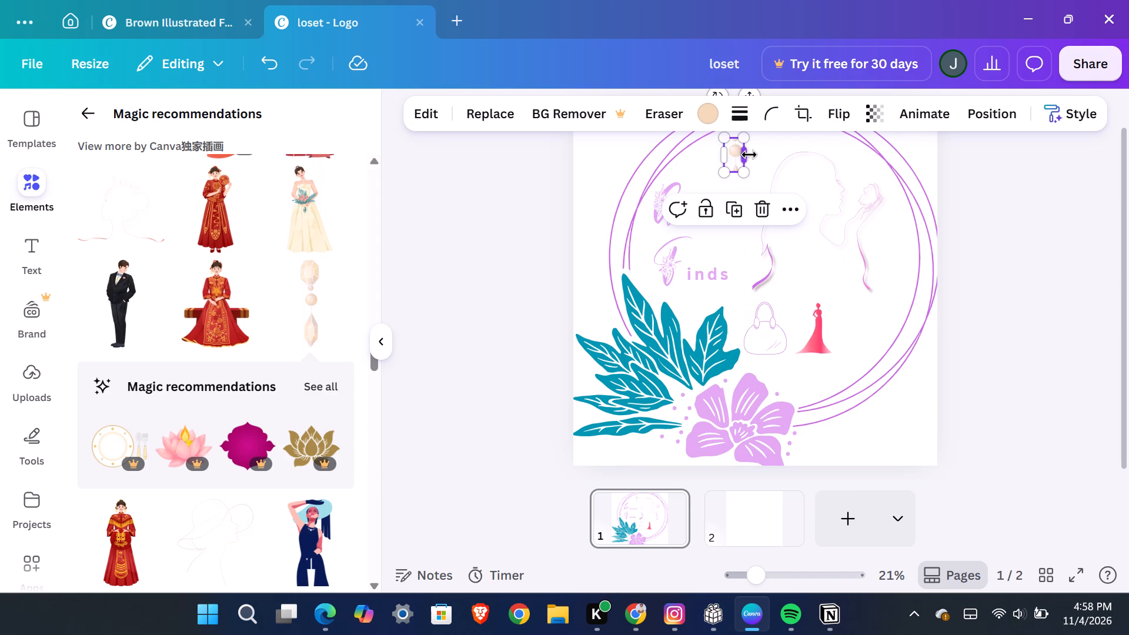
pyautogui.click(730, 158)
pyautogui.moveTo(732, 158); pyautogui.dragTo(764, 251)
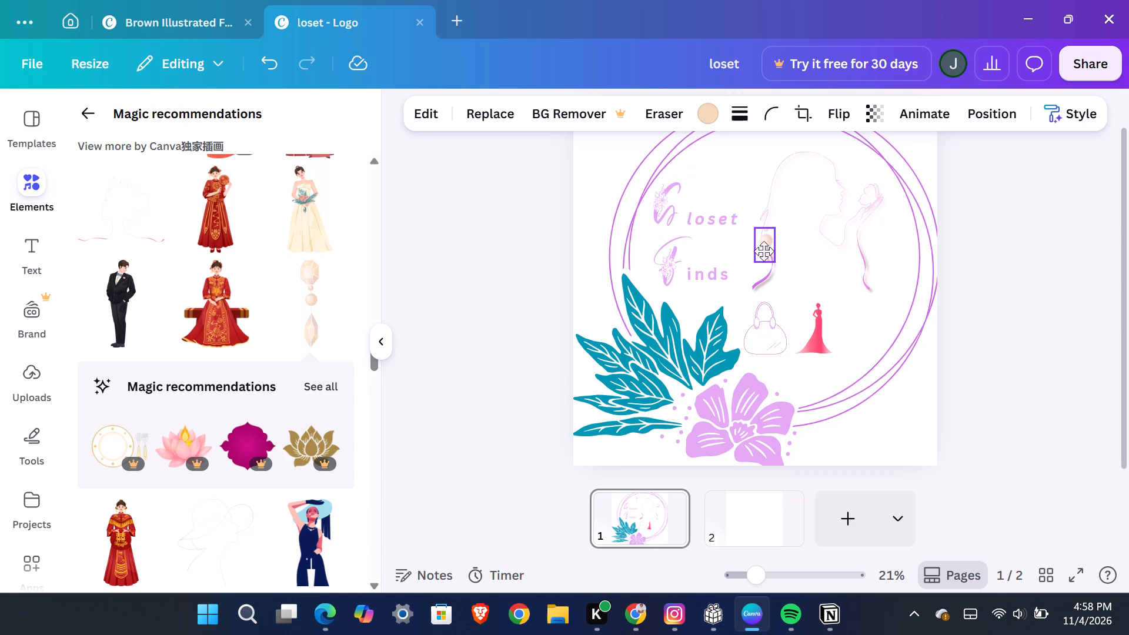
pyautogui.moveTo(764, 251); pyautogui.dragTo(797, 333)
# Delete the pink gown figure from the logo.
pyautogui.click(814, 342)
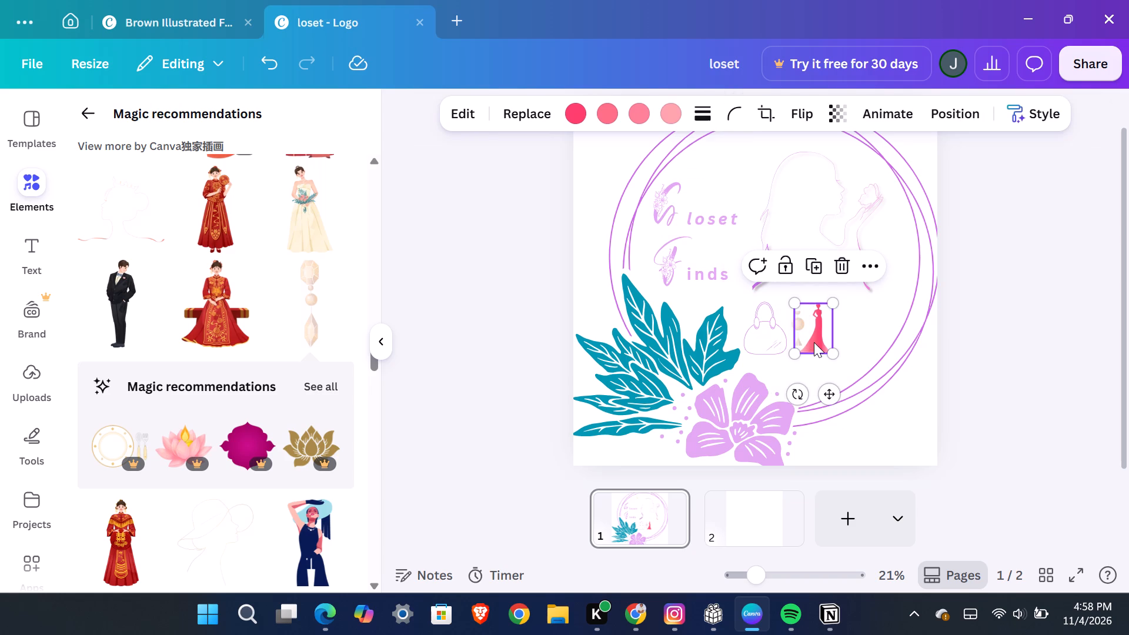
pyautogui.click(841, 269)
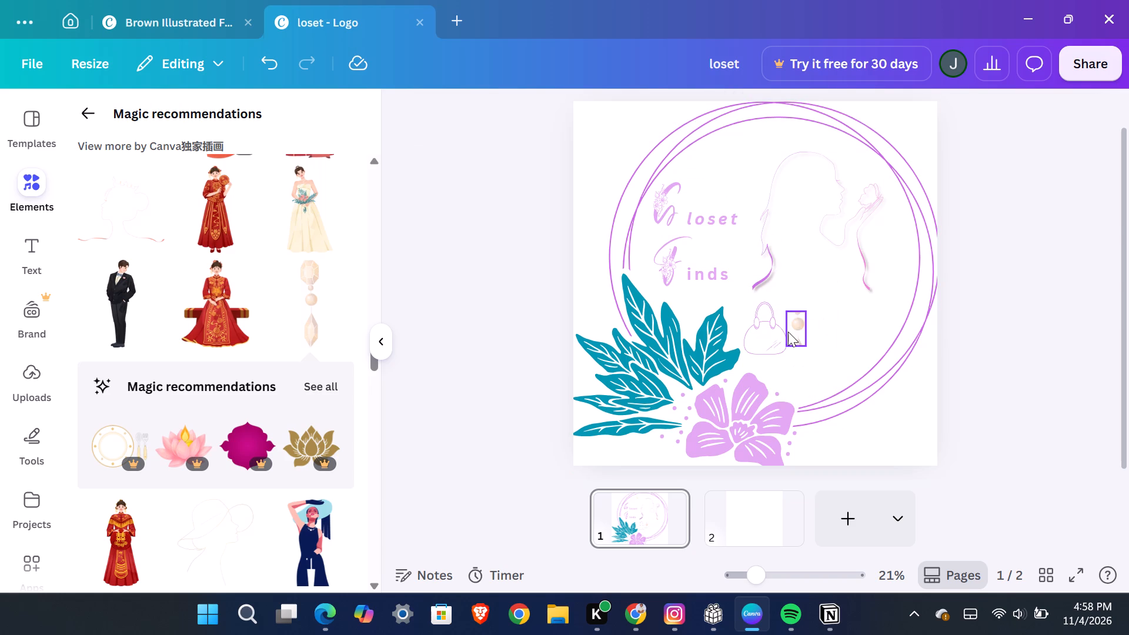
# Enlarge the earring image beside the handbag drawing.
pyautogui.click(789, 330)
pyautogui.moveTo(783, 308); pyautogui.dragTo(780, 295)
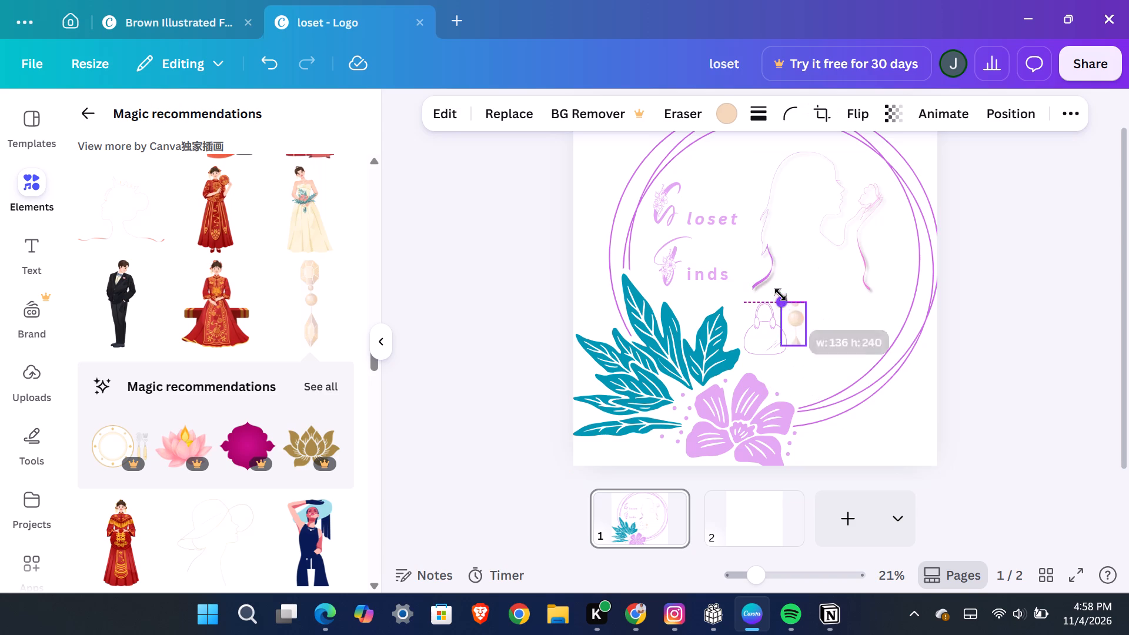
pyautogui.moveTo(780, 295); pyautogui.dragTo(790, 266)
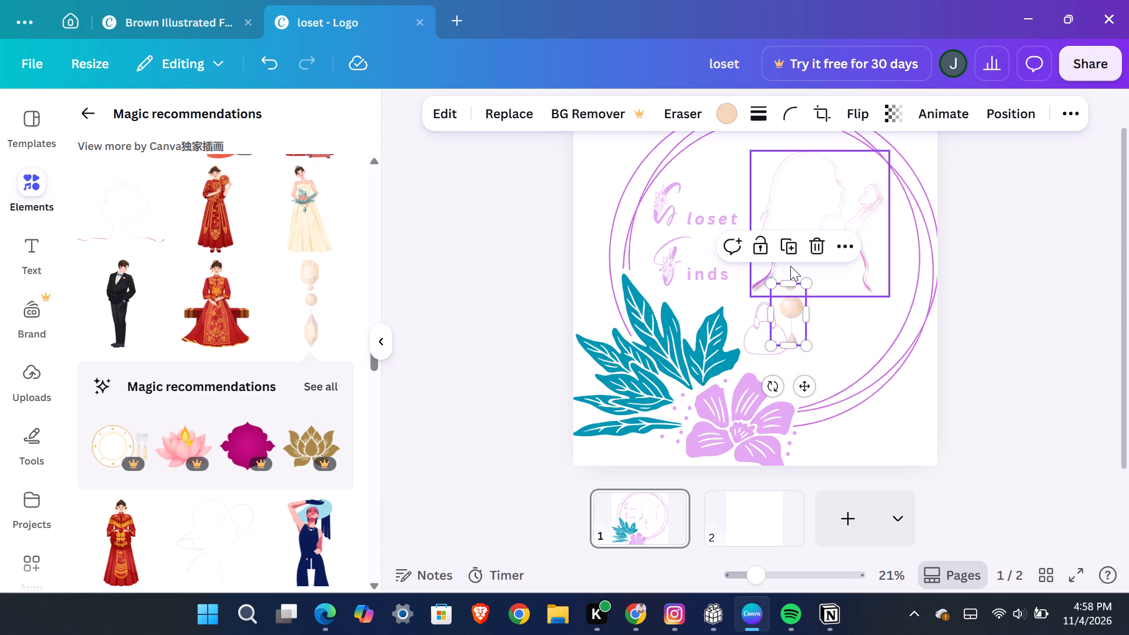
# Undo the latest earring resizing and placement edits and the deletion of the pink gown figure.
pyautogui.click(262, 65)
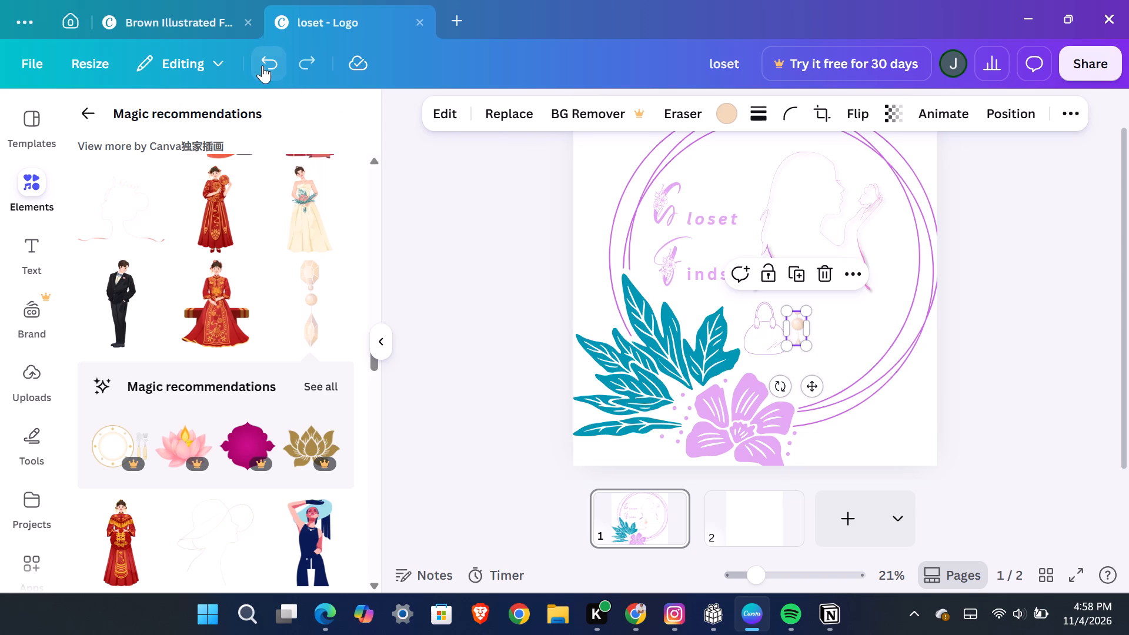
pyautogui.click(262, 65)
pyautogui.click(262, 65)
pyautogui.click(262, 65)
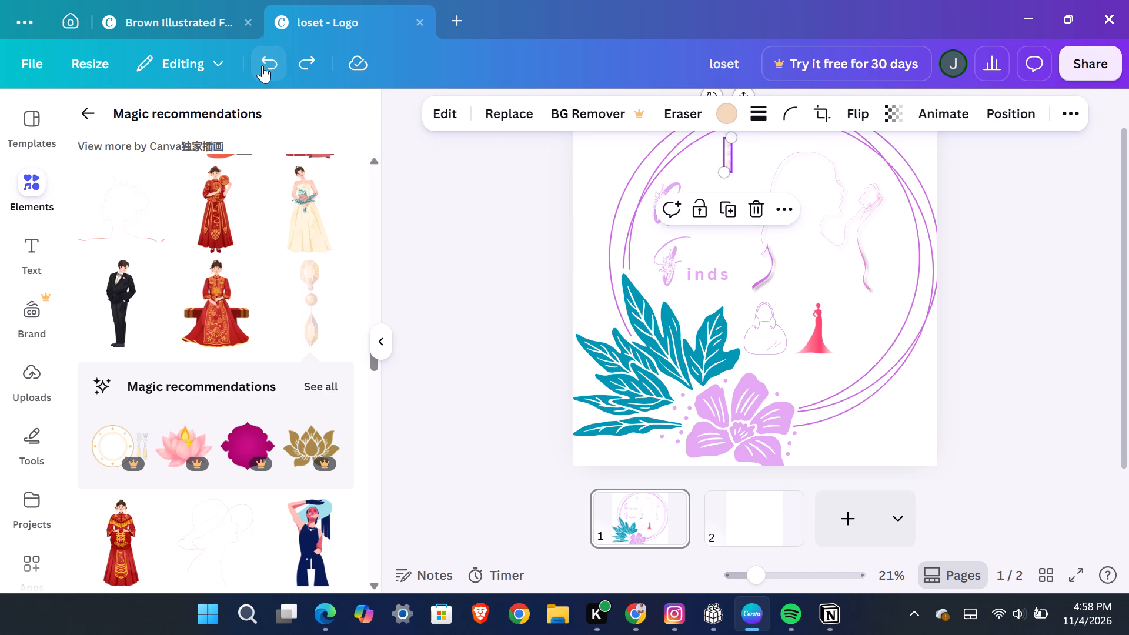
# Delete the pink gown figure beside the handbag drawing from the logo.
pyautogui.click(809, 325)
pyautogui.click(840, 273)
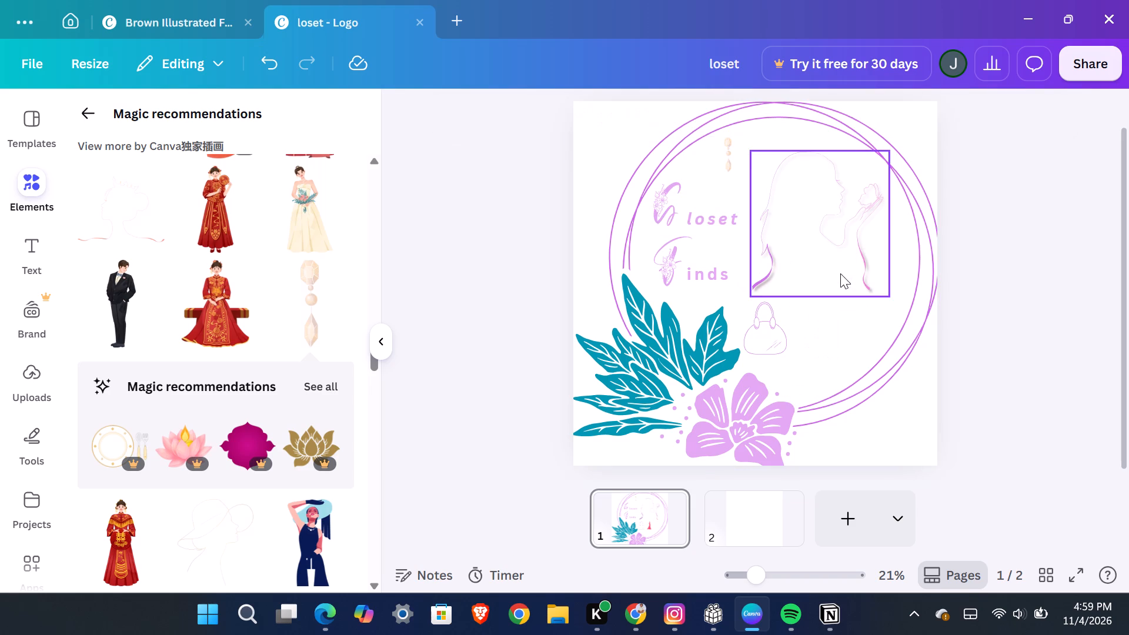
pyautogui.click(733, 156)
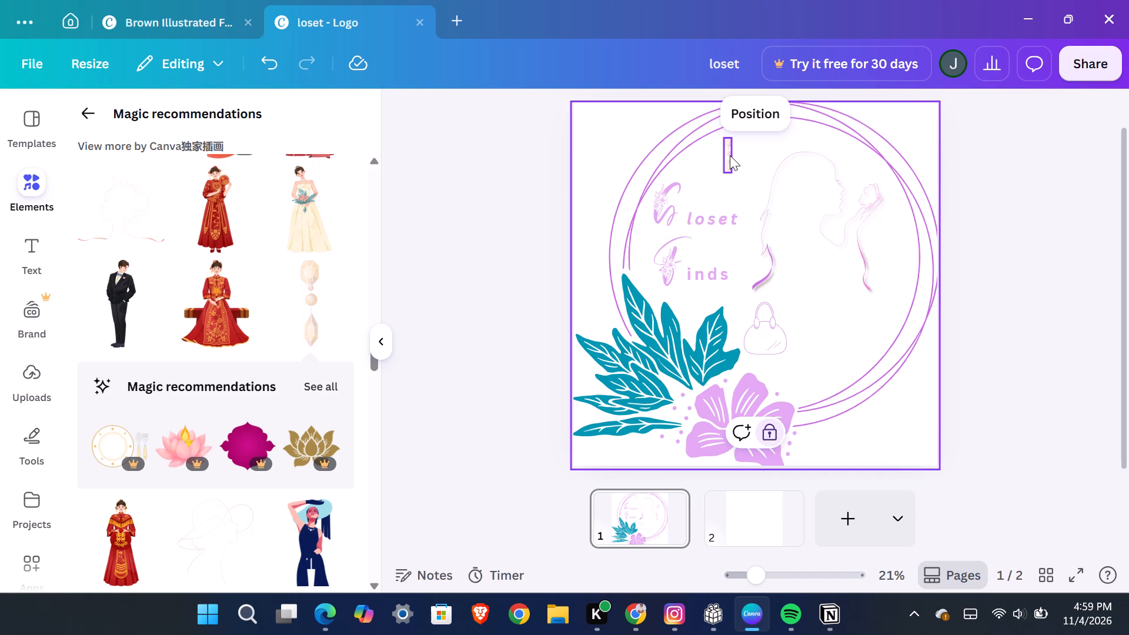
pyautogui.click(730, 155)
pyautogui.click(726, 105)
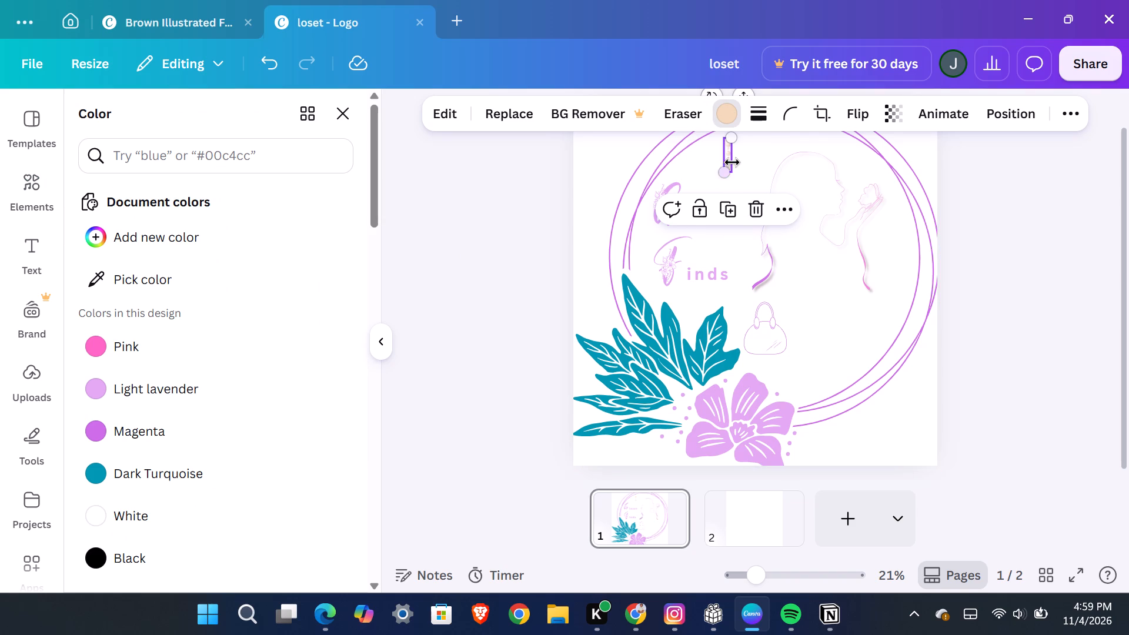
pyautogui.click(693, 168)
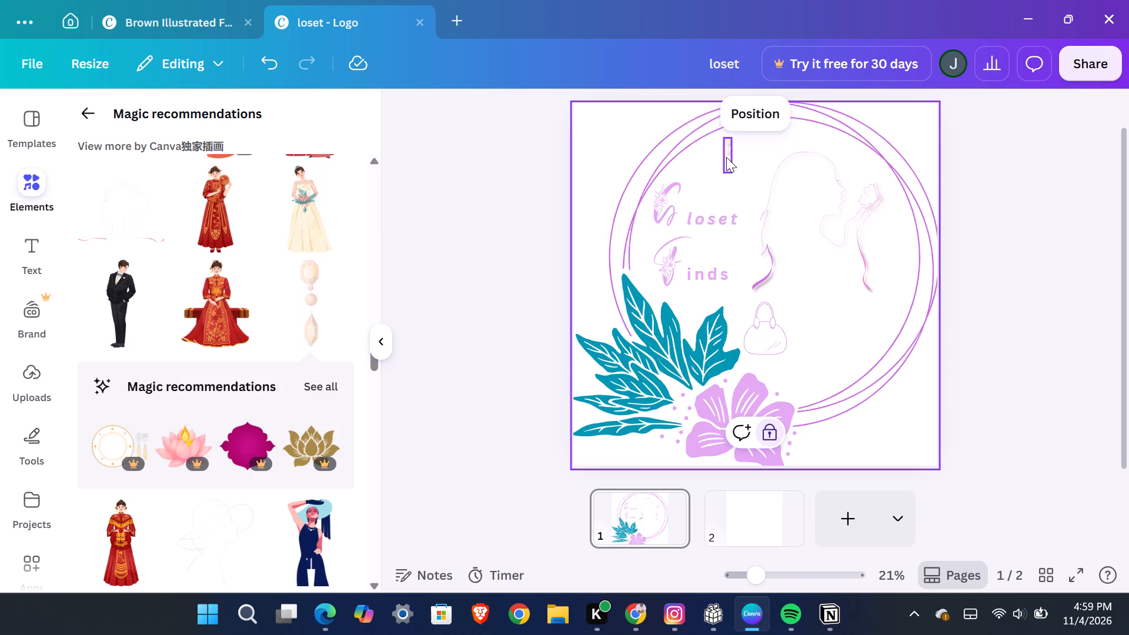
# Move the small beige drop earring from above the lettering to just beside the handbag drawing.
pyautogui.moveTo(726, 157); pyautogui.dragTo(798, 333)
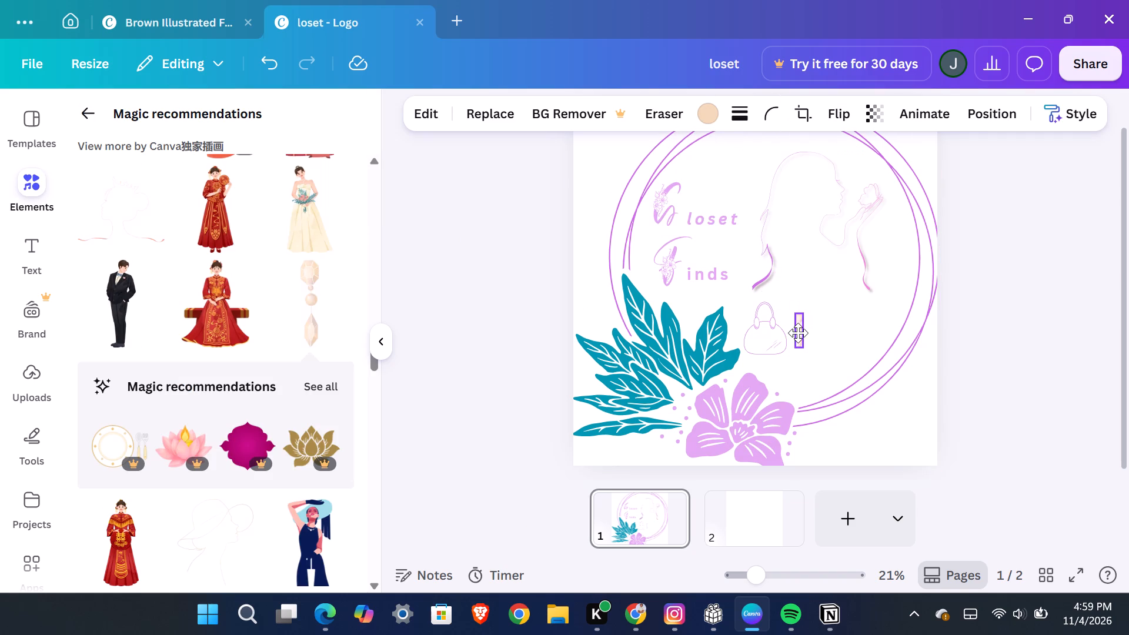
pyautogui.moveTo(798, 333); pyautogui.dragTo(797, 333)
pyautogui.click(841, 329)
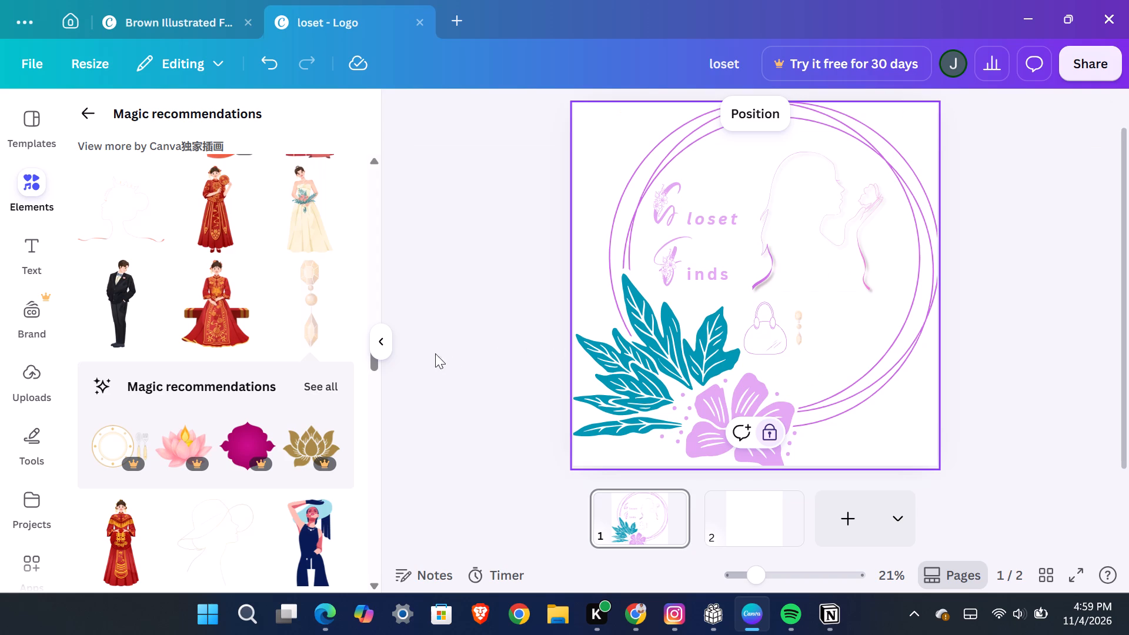
# From the full set of recommendations for the earring, insert the yellow and turquoise high heels with white flowers.
pyautogui.click(313, 386)
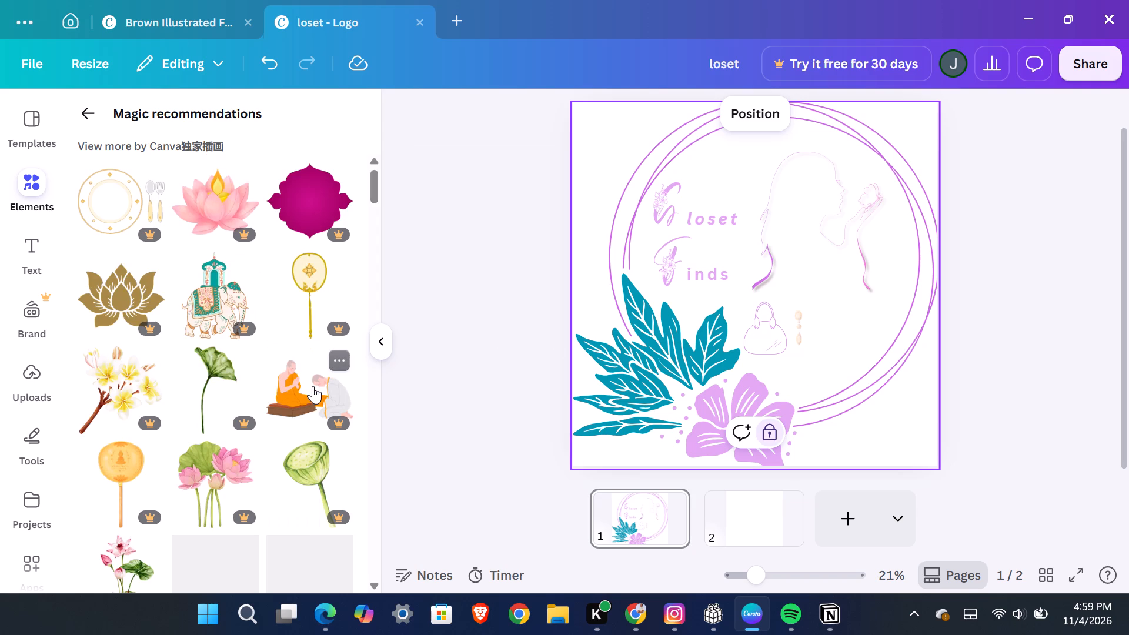
pyautogui.scroll(-8, 177, 367)
pyautogui.scroll(1, 177, 367)
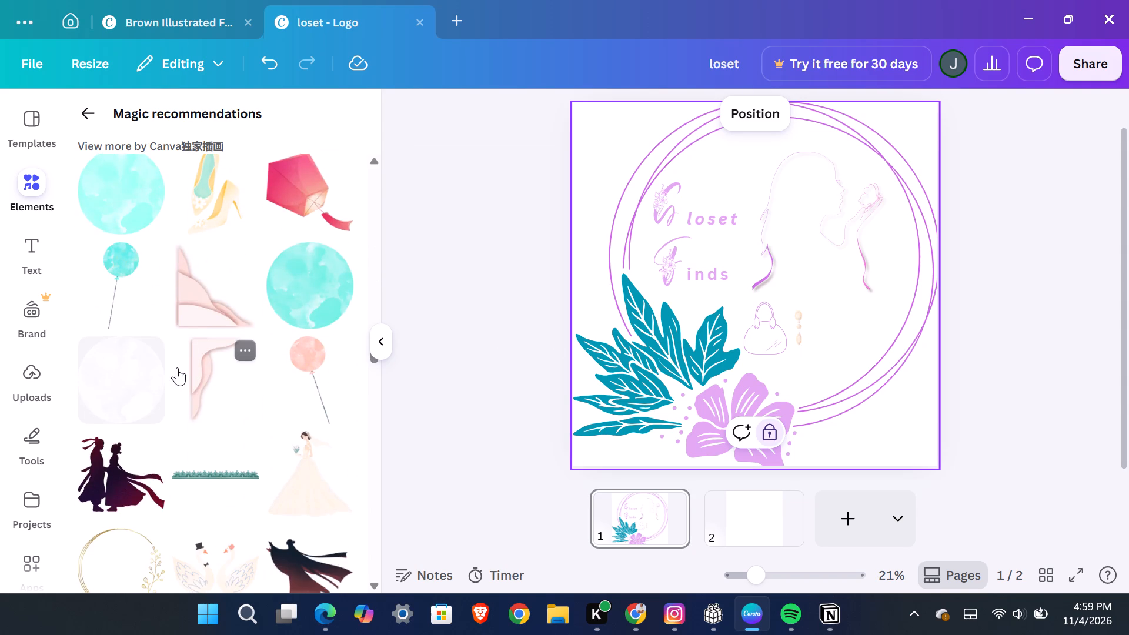
pyautogui.scroll(1, 177, 367)
pyautogui.click(203, 245)
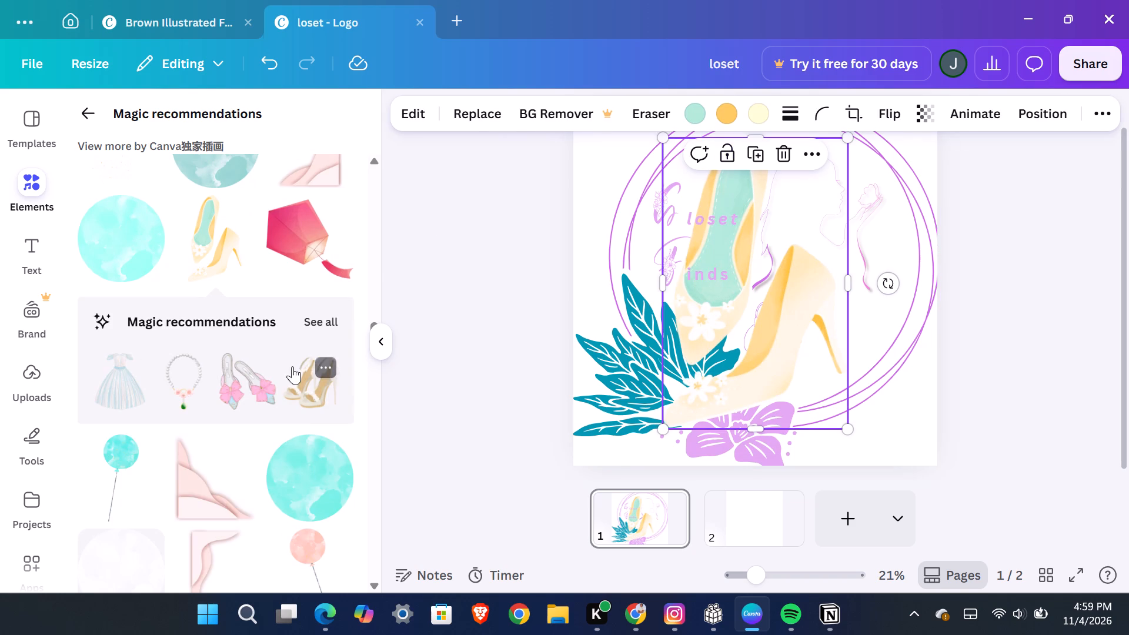
# From the full recommendations for the floral heels, insert the pink clutch purse, pearl necklace and pink bow shoes.
pyautogui.click(322, 332)
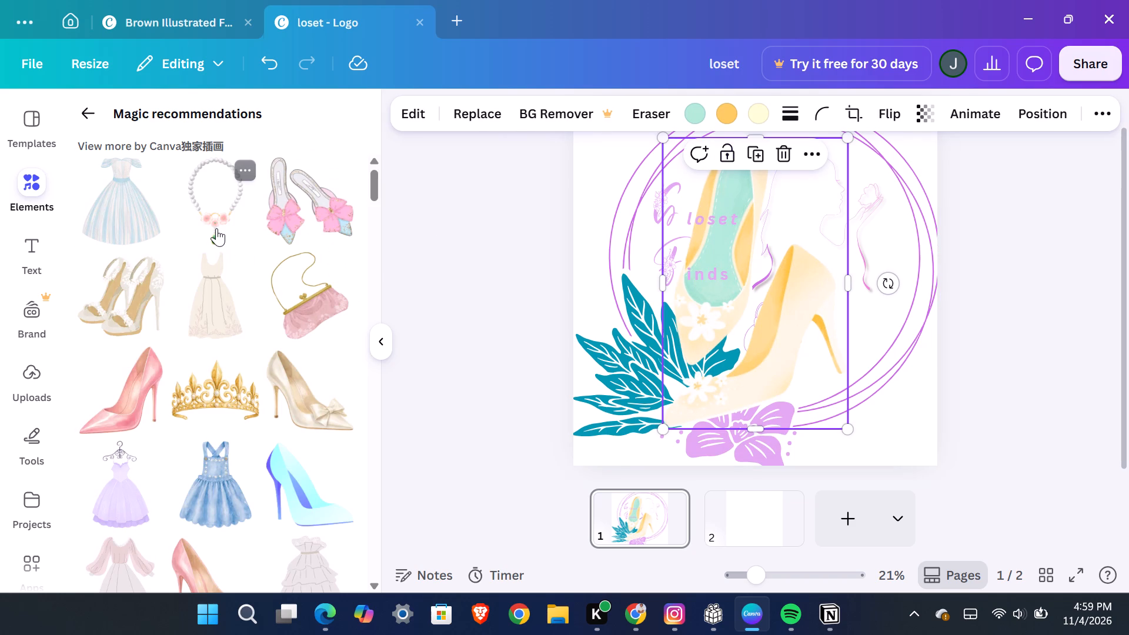
pyautogui.click(309, 293)
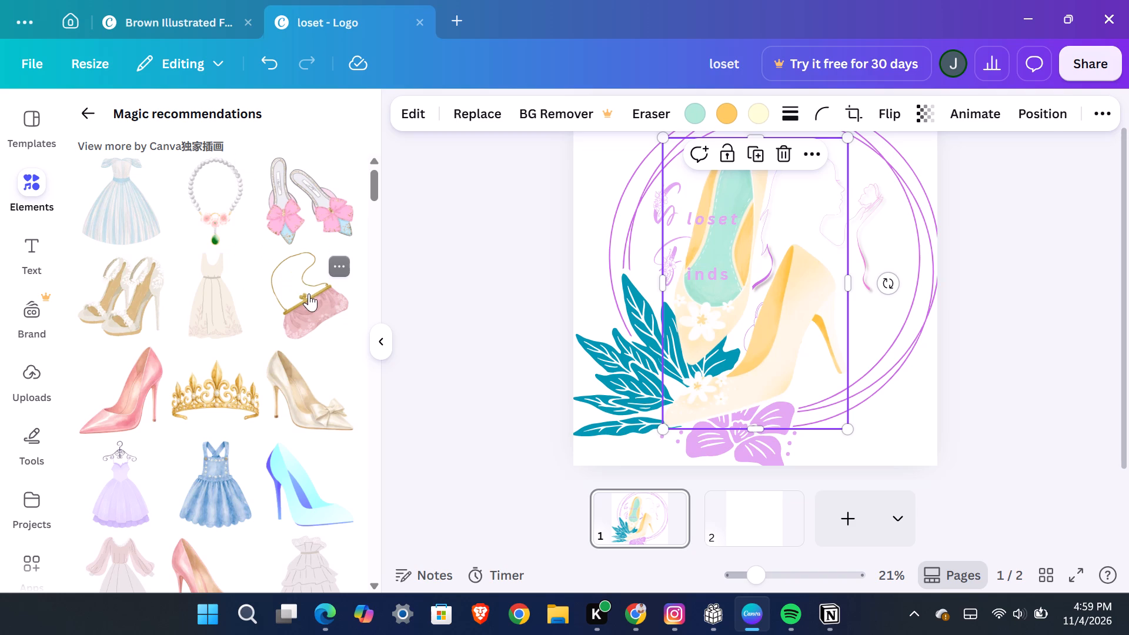
pyautogui.click(224, 206)
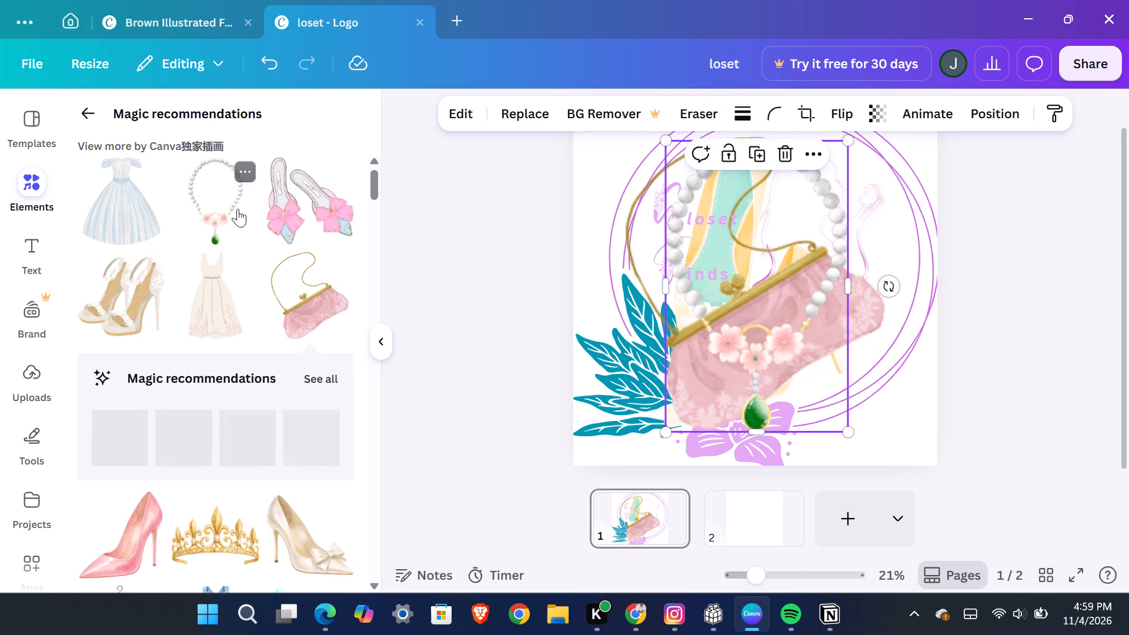
pyautogui.click(306, 206)
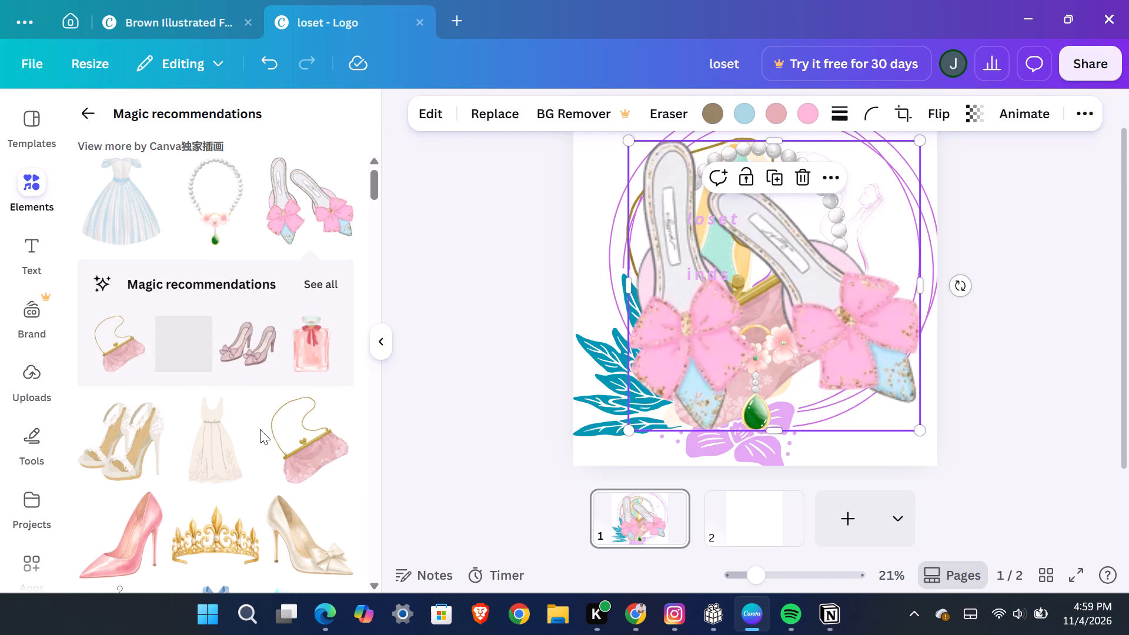
# Insert the pink stiletto and the lavender dress on a hanger from the same recommendations.
pyautogui.scroll(-1, 260, 429)
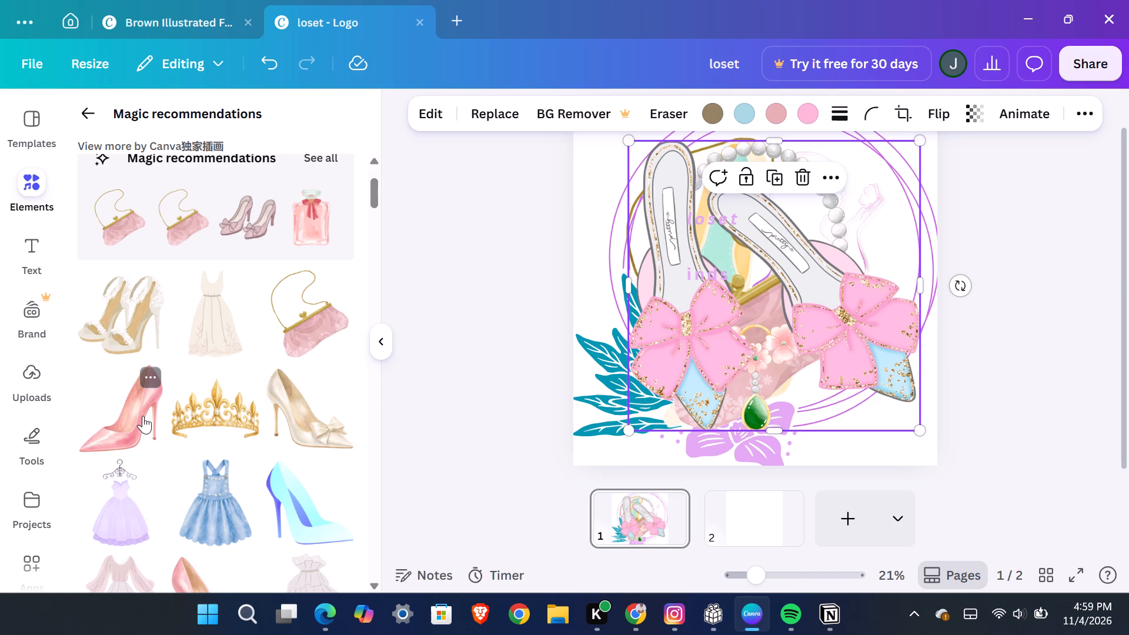
pyautogui.click(143, 416)
pyautogui.click(132, 493)
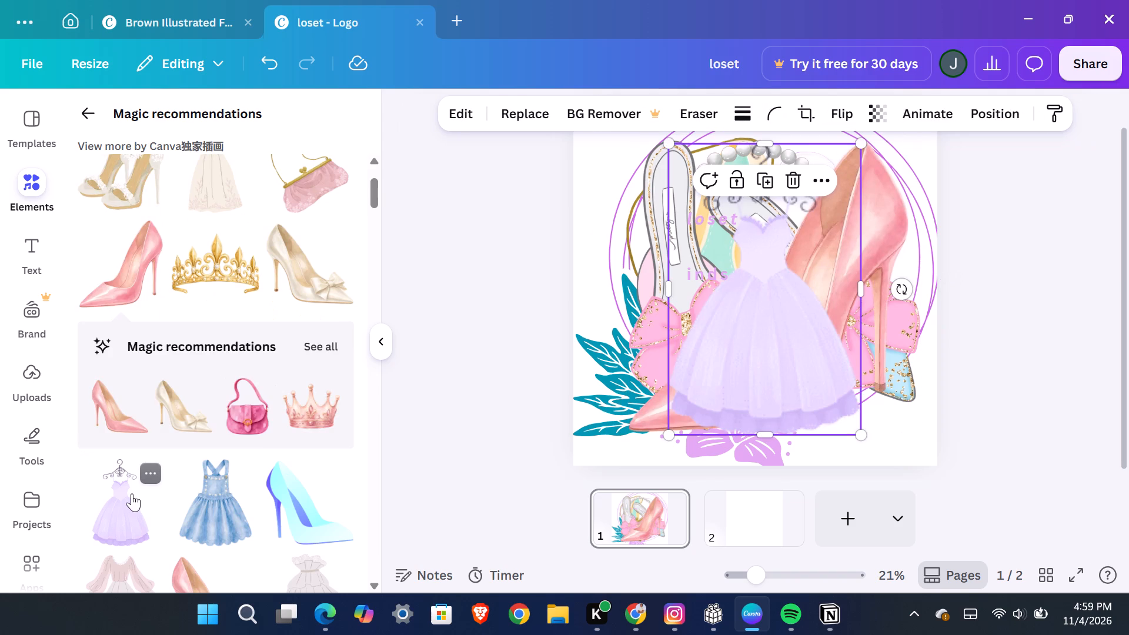
# Shrink the lavender dress to a small image over the heel of the pink stiletto.
pyautogui.click(450, 421)
pyautogui.click(847, 313)
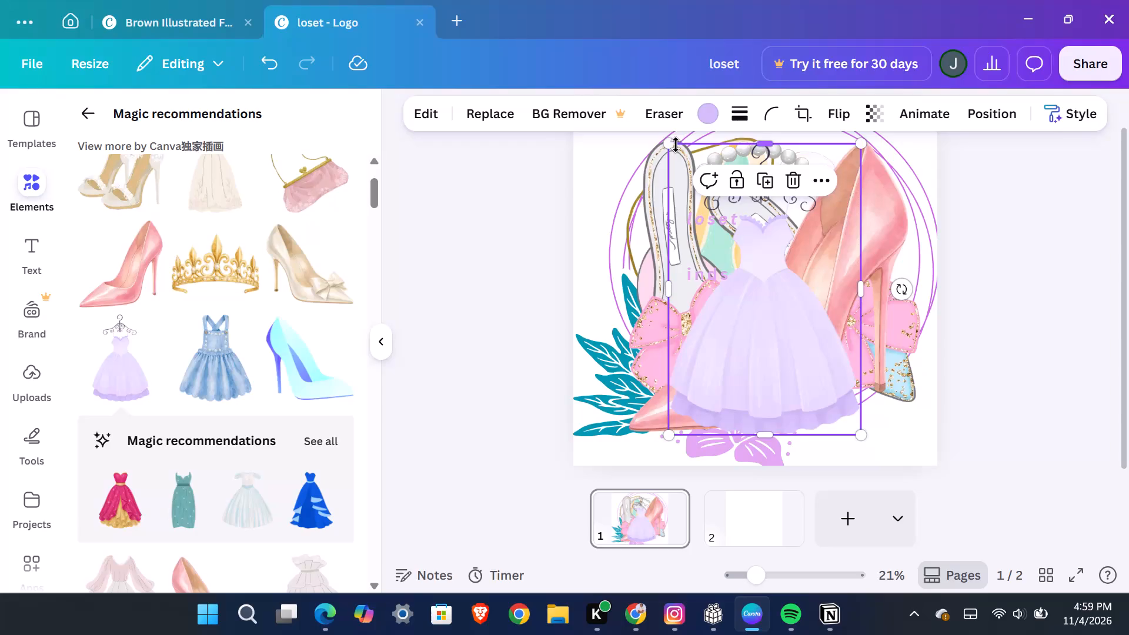
pyautogui.moveTo(672, 145); pyautogui.dragTo(812, 353)
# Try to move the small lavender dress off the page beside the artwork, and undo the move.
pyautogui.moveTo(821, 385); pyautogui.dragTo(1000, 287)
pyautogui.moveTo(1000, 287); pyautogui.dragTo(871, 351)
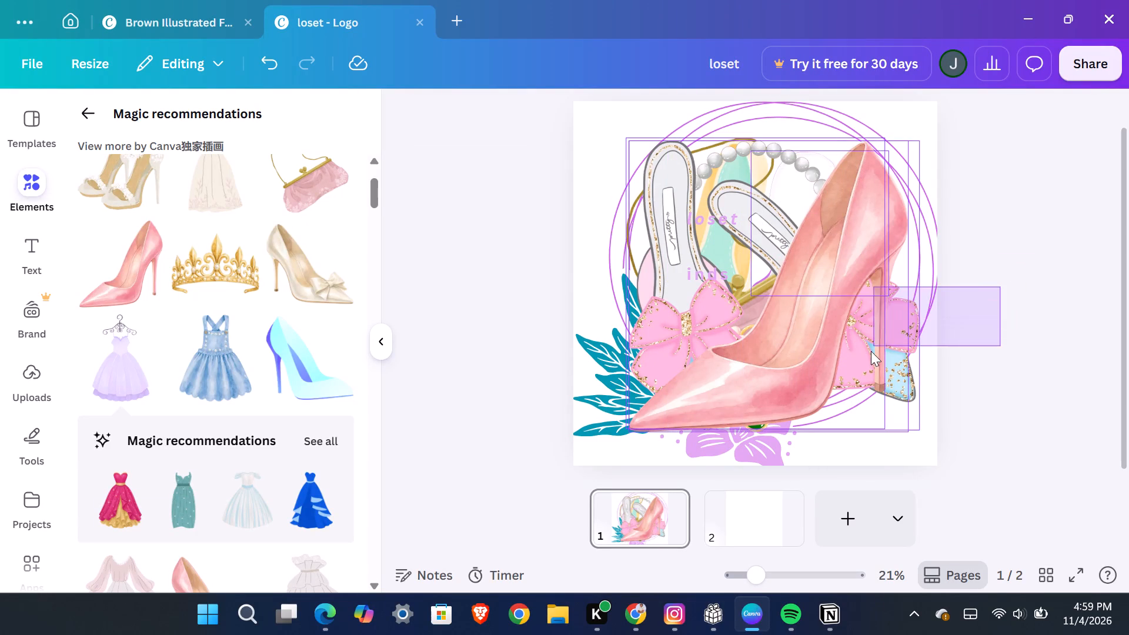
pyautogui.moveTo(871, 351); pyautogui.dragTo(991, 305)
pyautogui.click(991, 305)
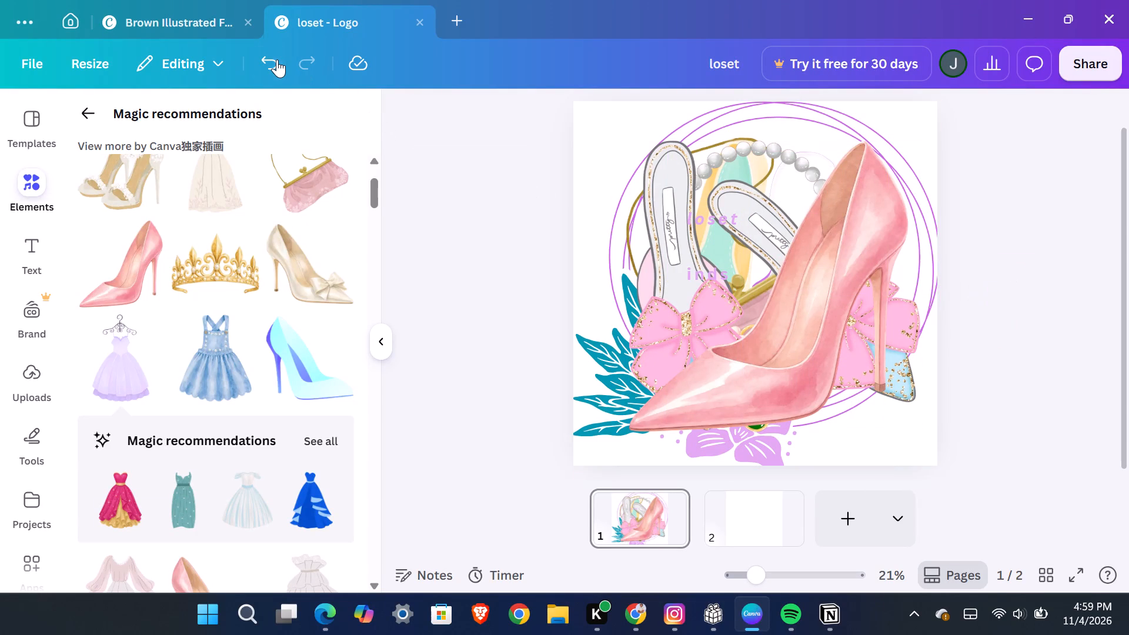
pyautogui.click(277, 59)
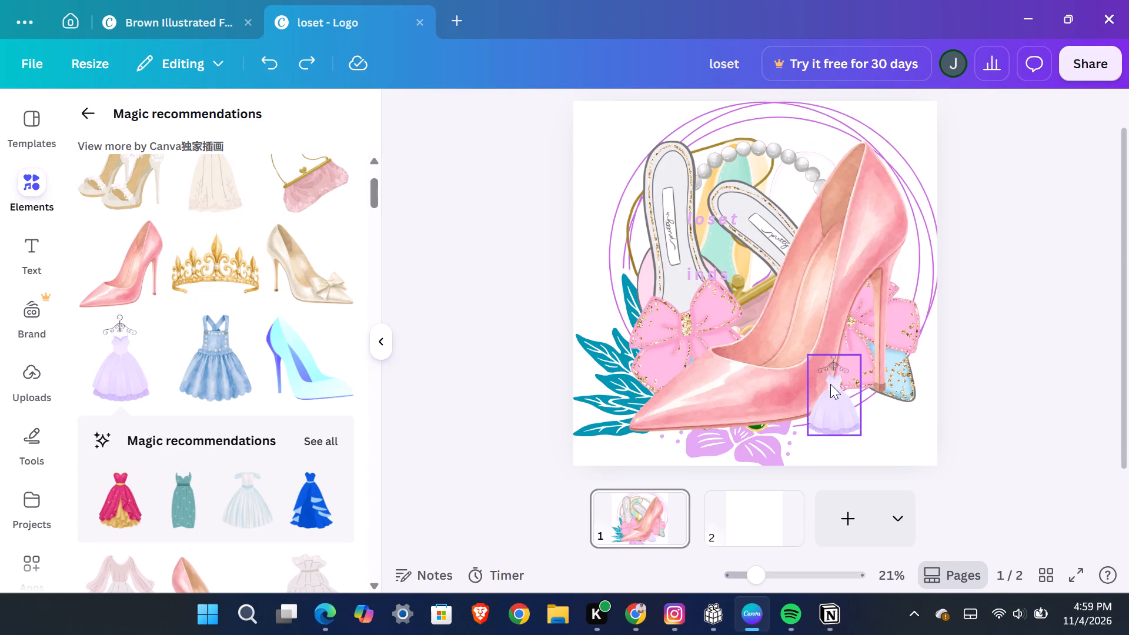
# Move the small lavender dress to the upper-left corner of the logo page.
pyautogui.moveTo(830, 384); pyautogui.dragTo(598, 133)
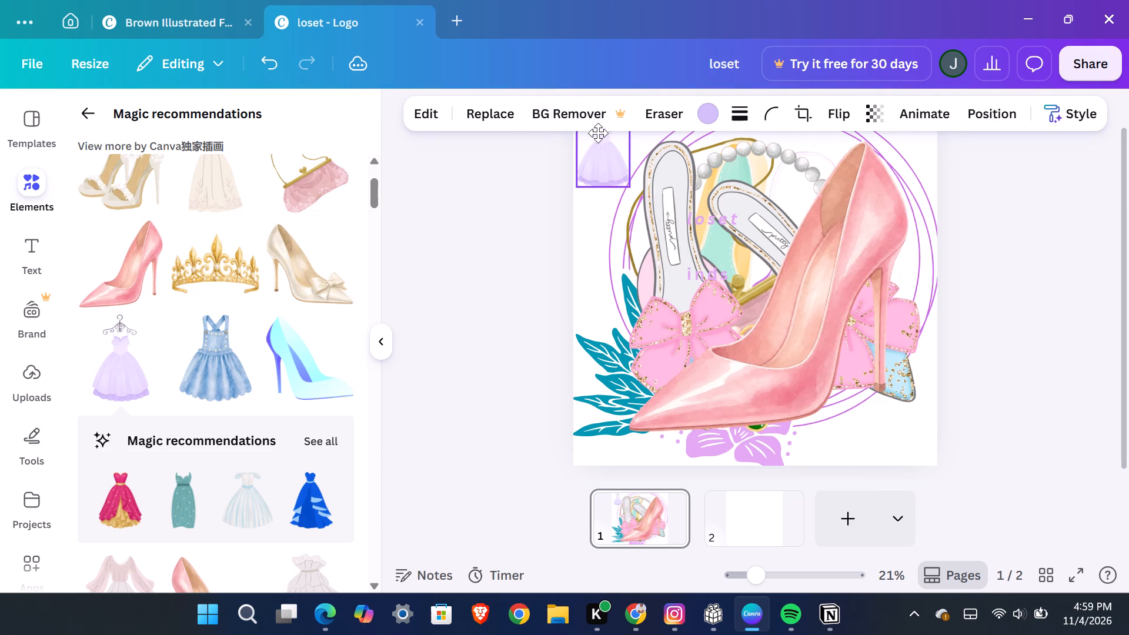
pyautogui.moveTo(598, 133); pyautogui.dragTo(598, 131)
# Recolour the pink stiletto to the design's Light lavender.
pyautogui.click(822, 343)
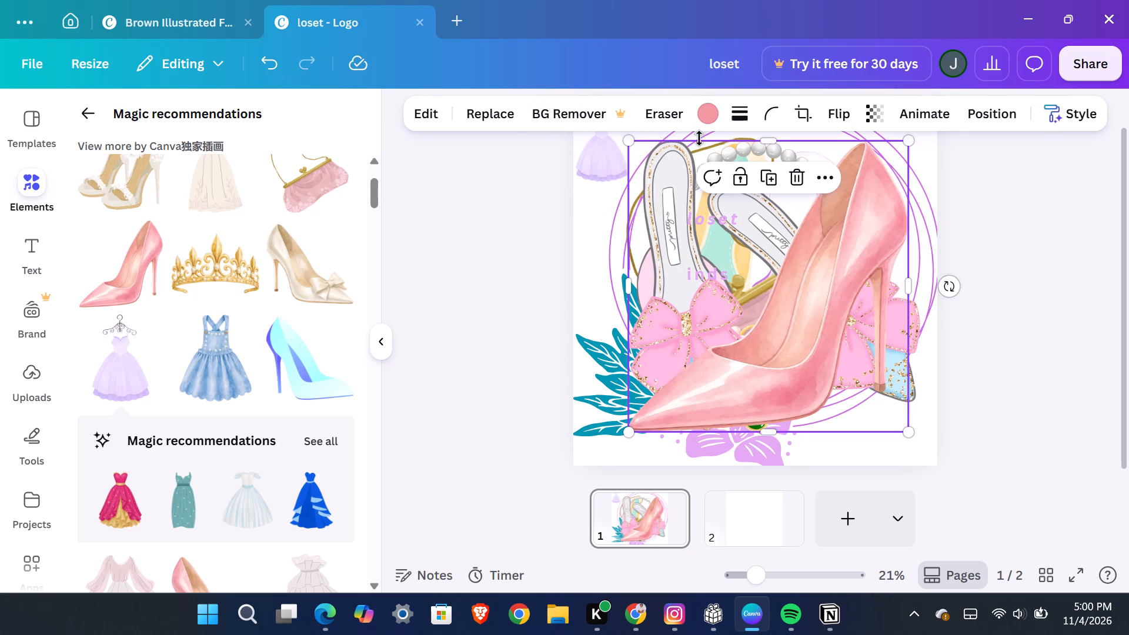
pyautogui.click(707, 116)
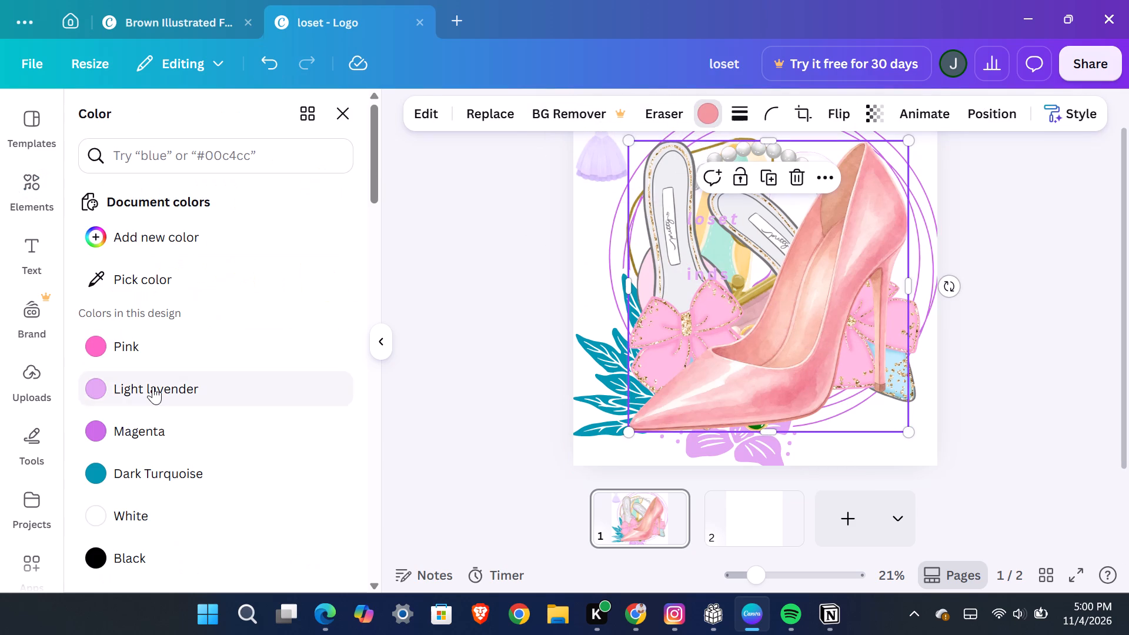
pyautogui.click(153, 386)
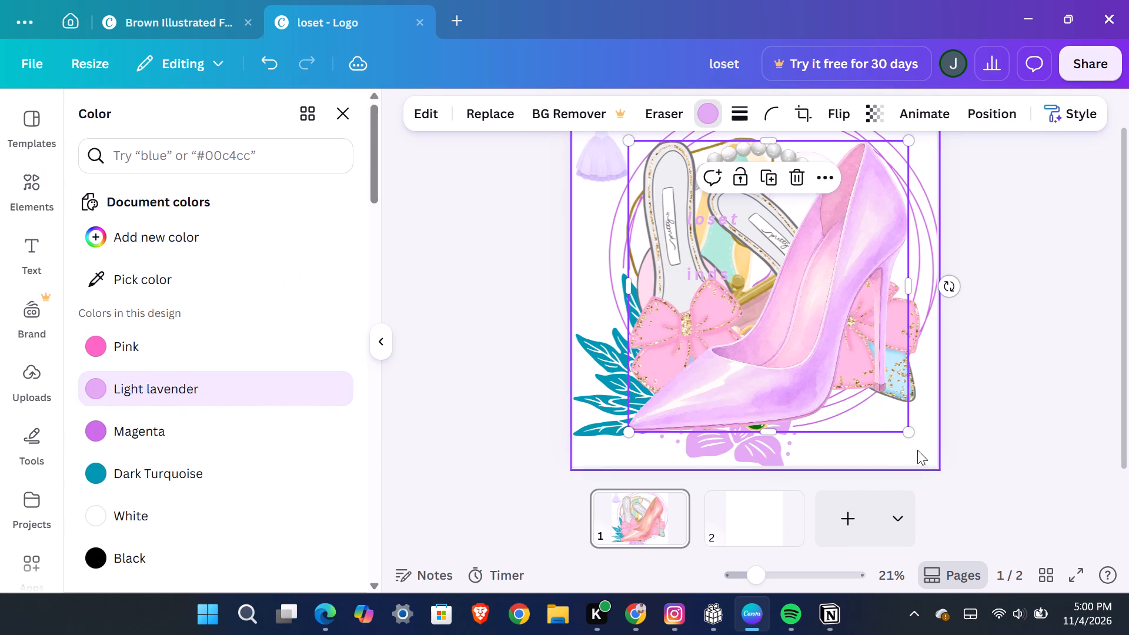
# Shrink the lavender stiletto to about a third of its size and move it just below the small dress.
pyautogui.moveTo(907, 435); pyautogui.dragTo(792, 310)
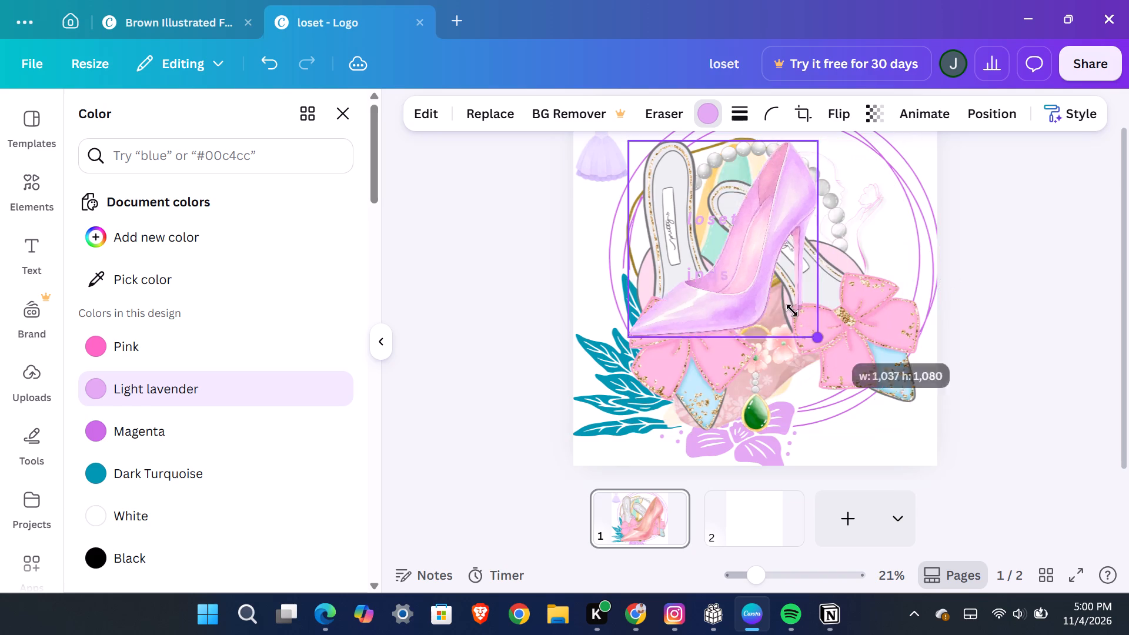
pyautogui.moveTo(792, 310); pyautogui.dragTo(743, 224)
pyautogui.moveTo(670, 210); pyautogui.dragTo(666, 212)
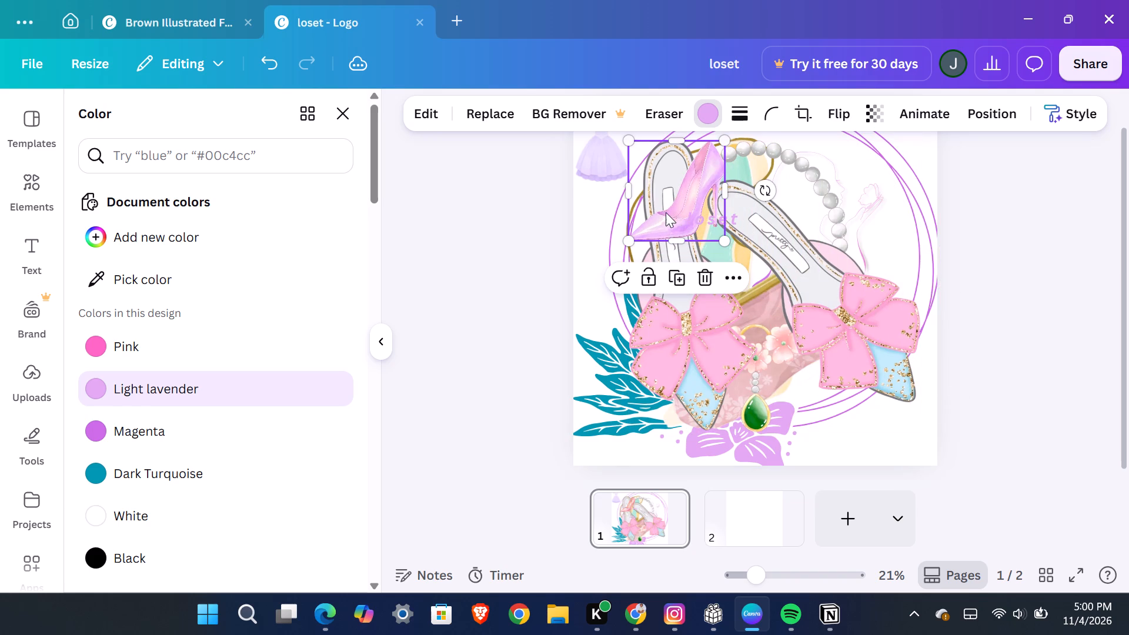
pyautogui.moveTo(666, 212); pyautogui.dragTo(603, 210)
# Delete the pink bow shoes from the logo.
pyautogui.click(751, 333)
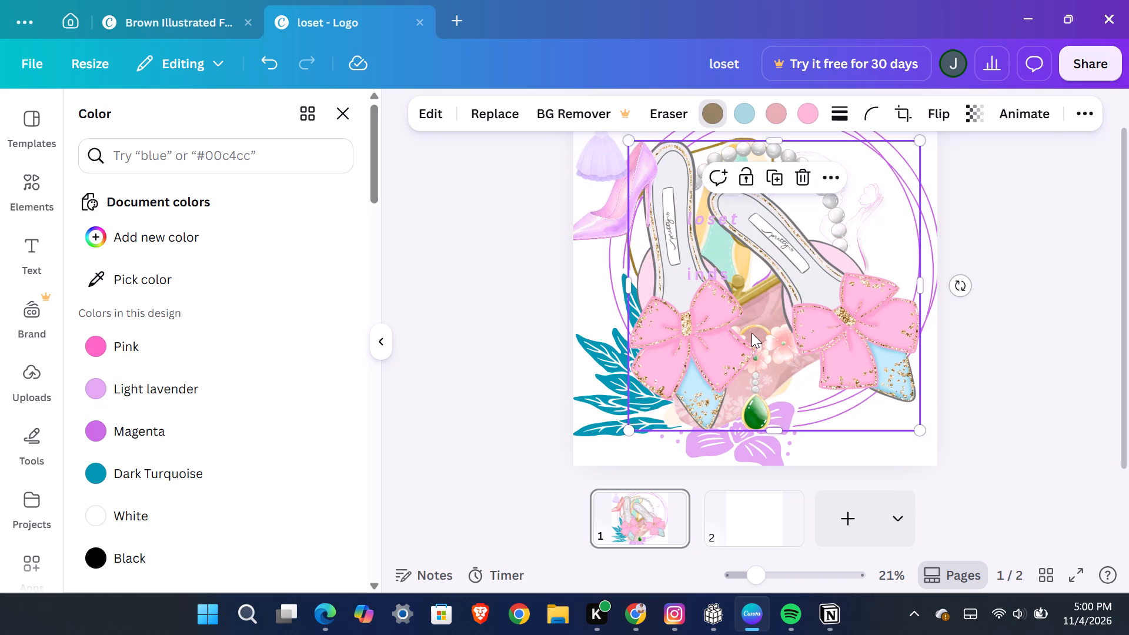
pyautogui.click(804, 179)
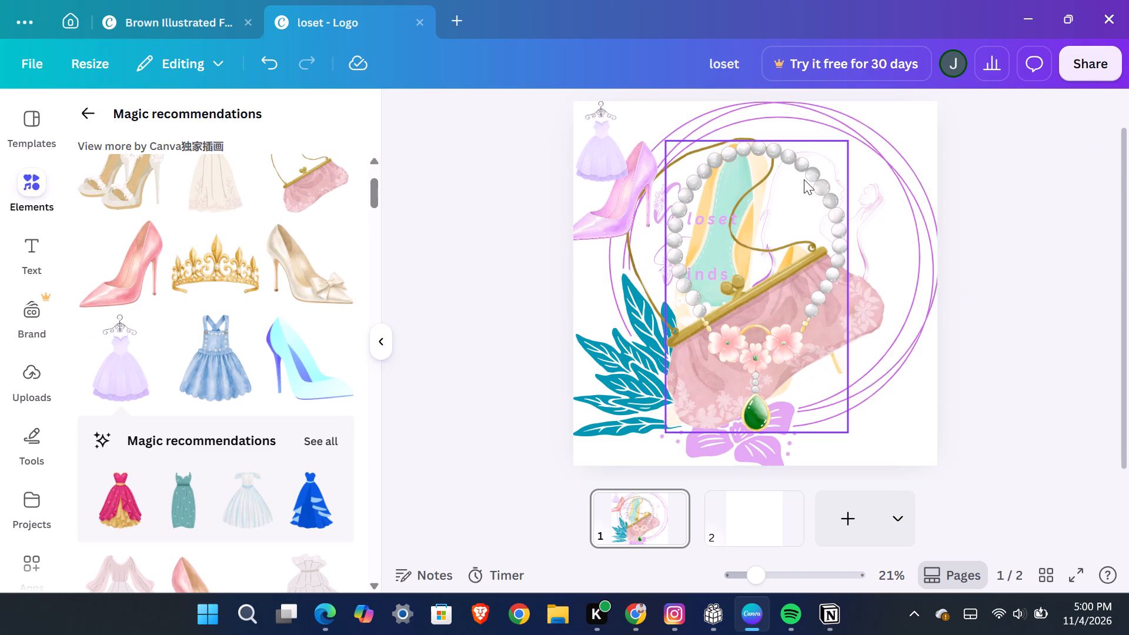
# Recolour the pearl necklace's green gem to Light lavender.
pyautogui.click(779, 349)
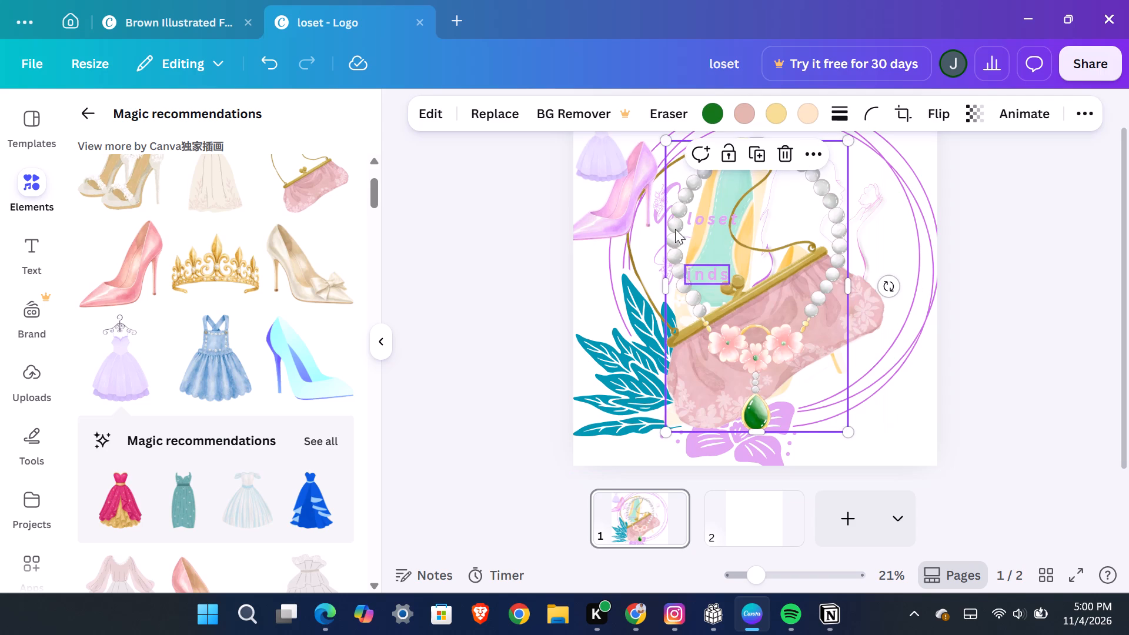
pyautogui.click(710, 116)
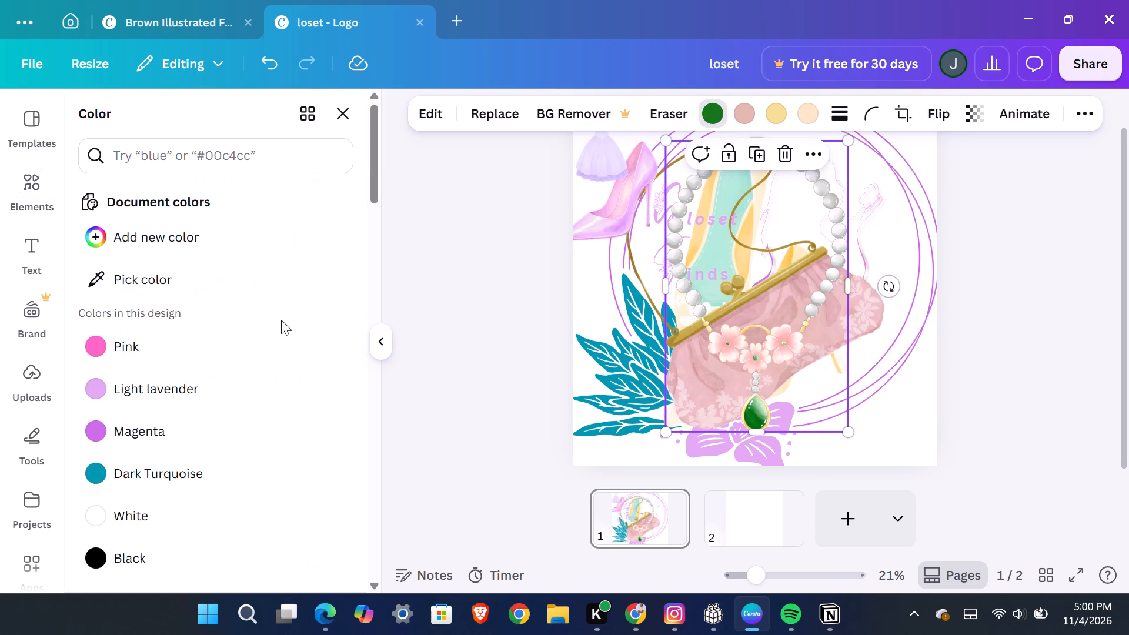
pyautogui.click(153, 398)
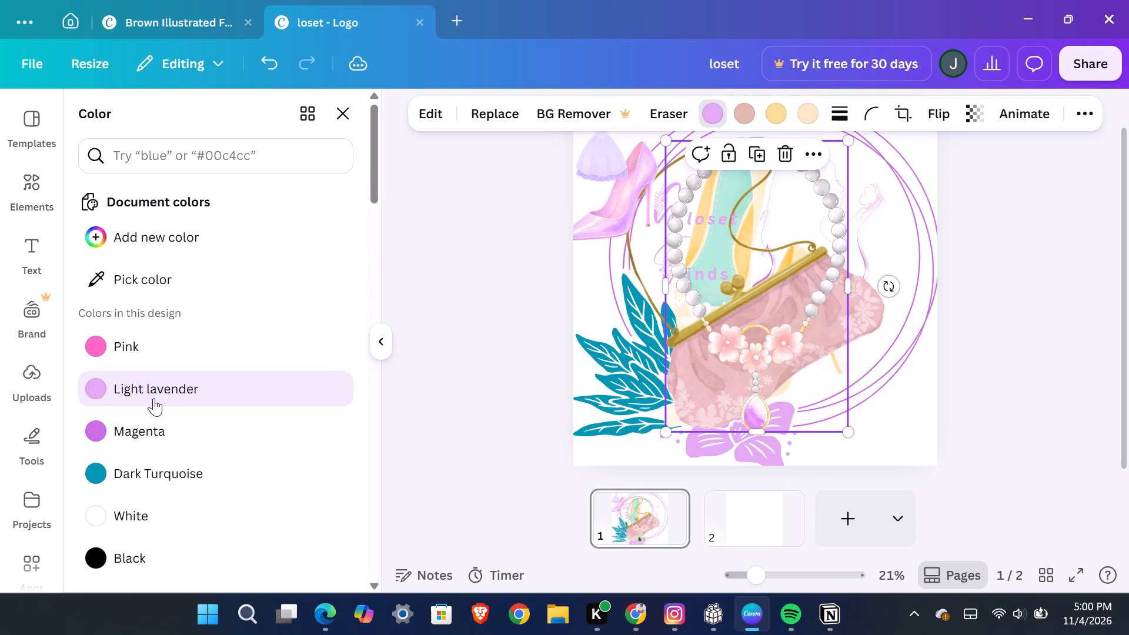
# Recolour the pearl necklace's pink flowers to the default Yellow.
pyautogui.click(748, 107)
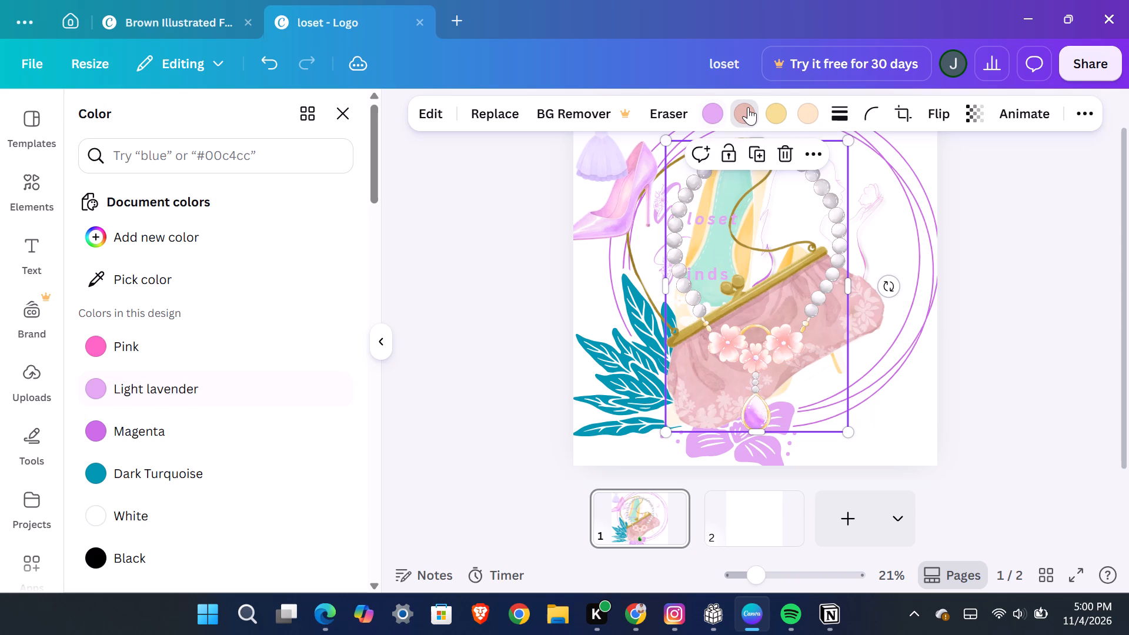
pyautogui.scroll(-2, 227, 462)
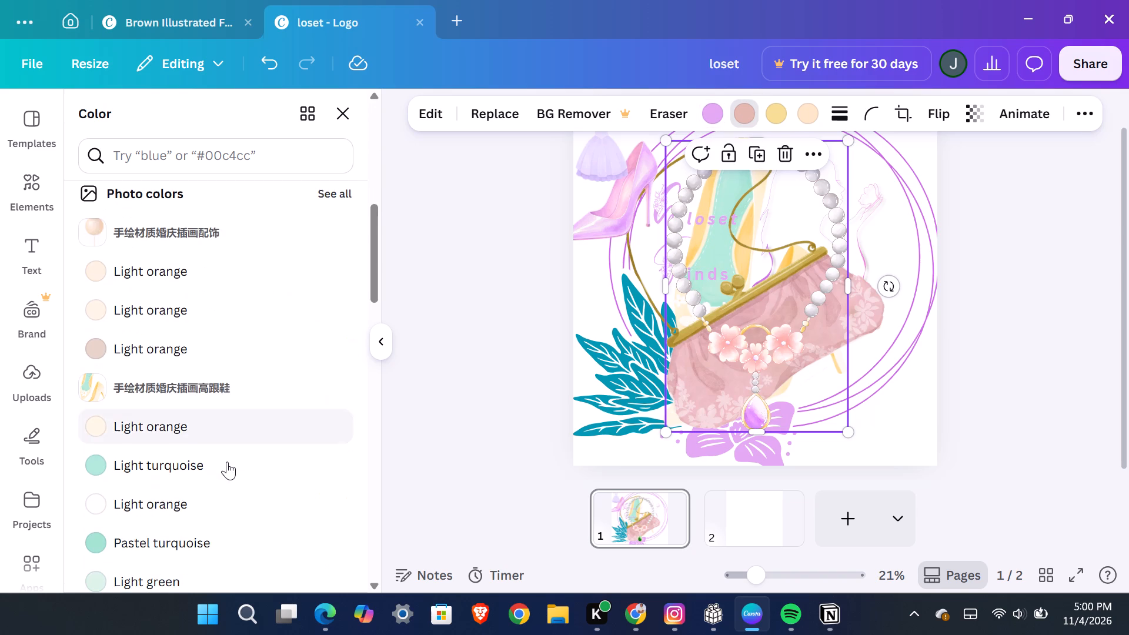
pyautogui.scroll(-3, 227, 462)
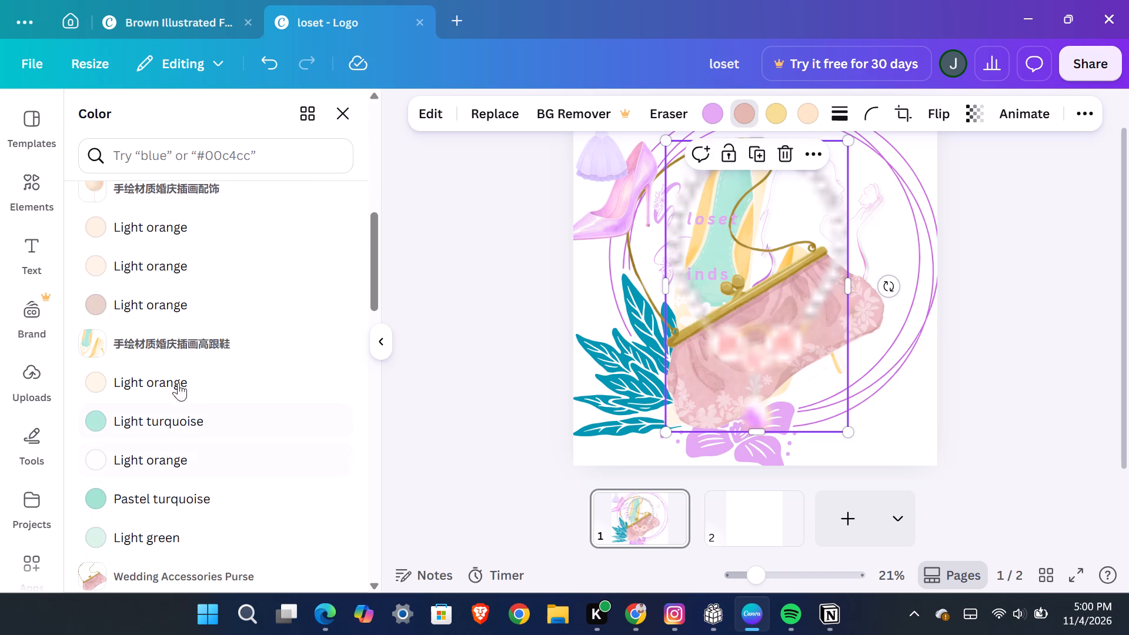
pyautogui.scroll(-2, 156, 427)
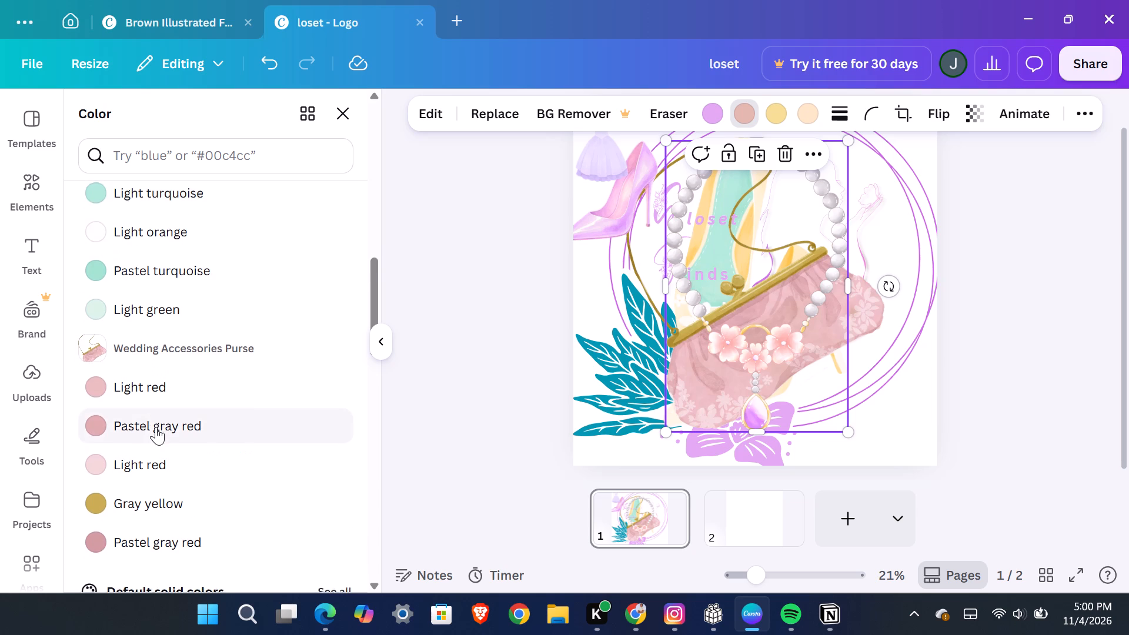
pyautogui.scroll(-6, 156, 427)
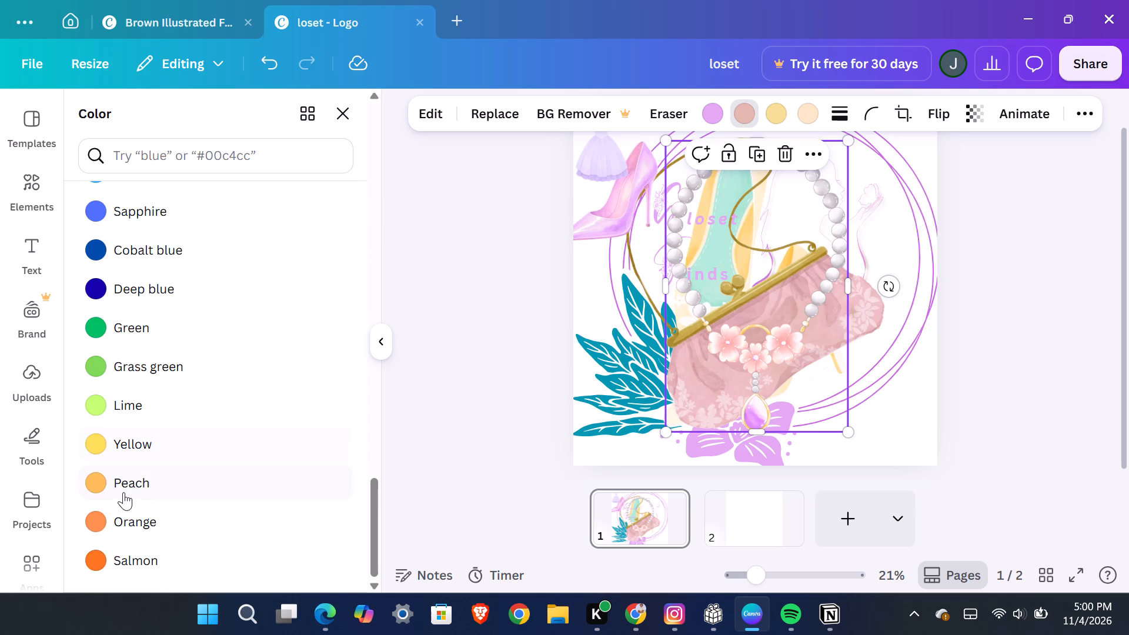
pyautogui.click(155, 437)
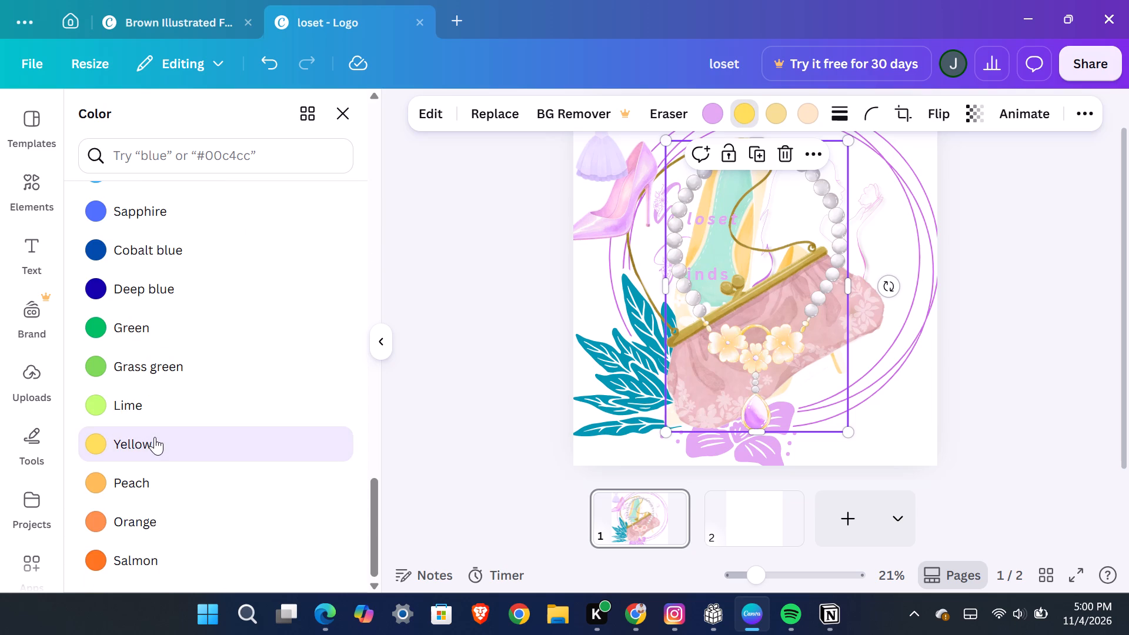
# Recolour the pearl necklace's gold trim, trying Lime and Orange before settling on Peach.
pyautogui.click(771, 106)
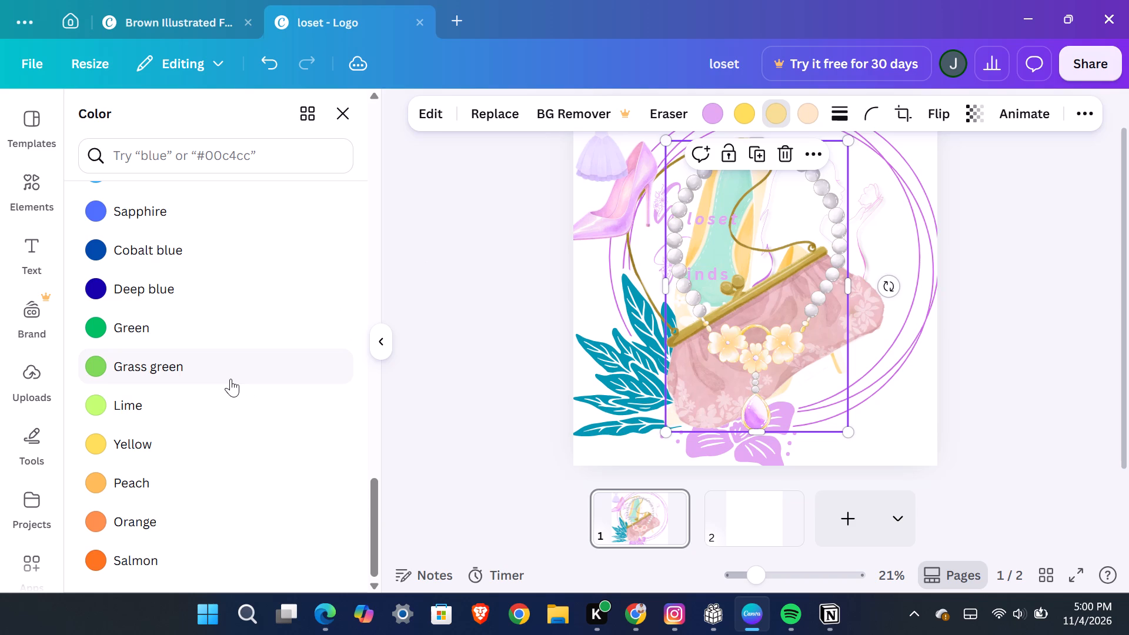
pyautogui.click(195, 419)
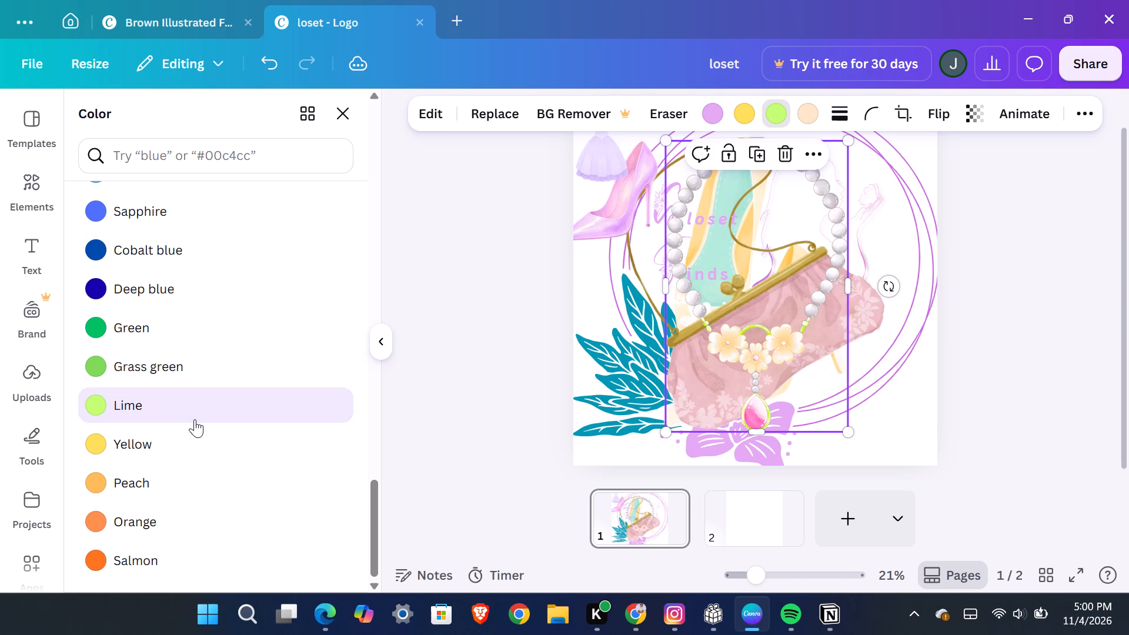
pyautogui.click(168, 512)
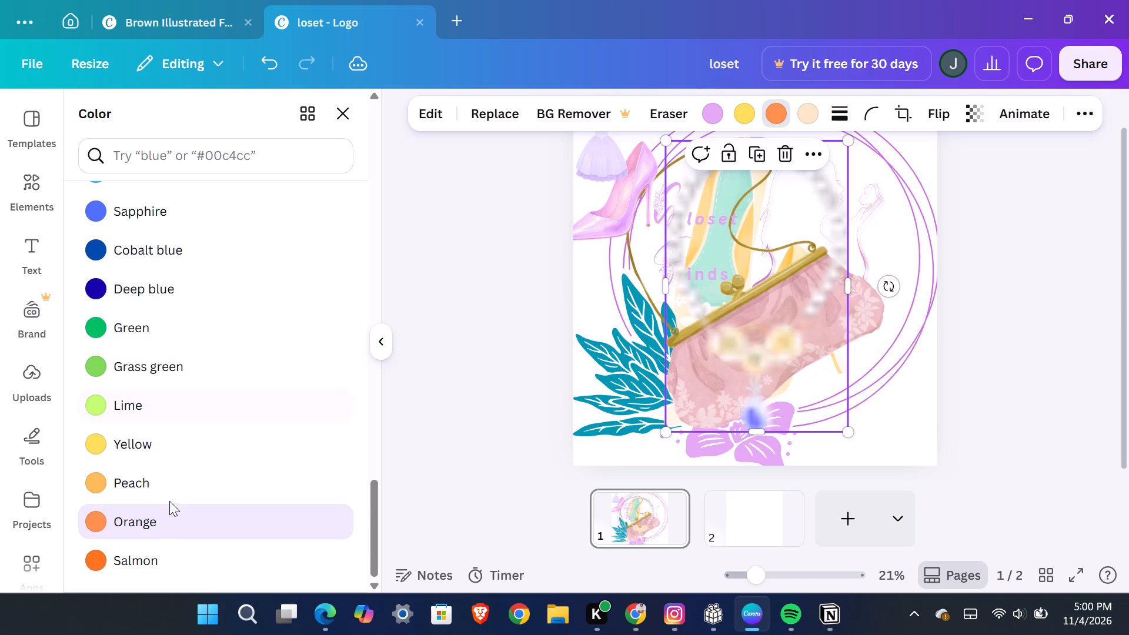
pyautogui.click(176, 489)
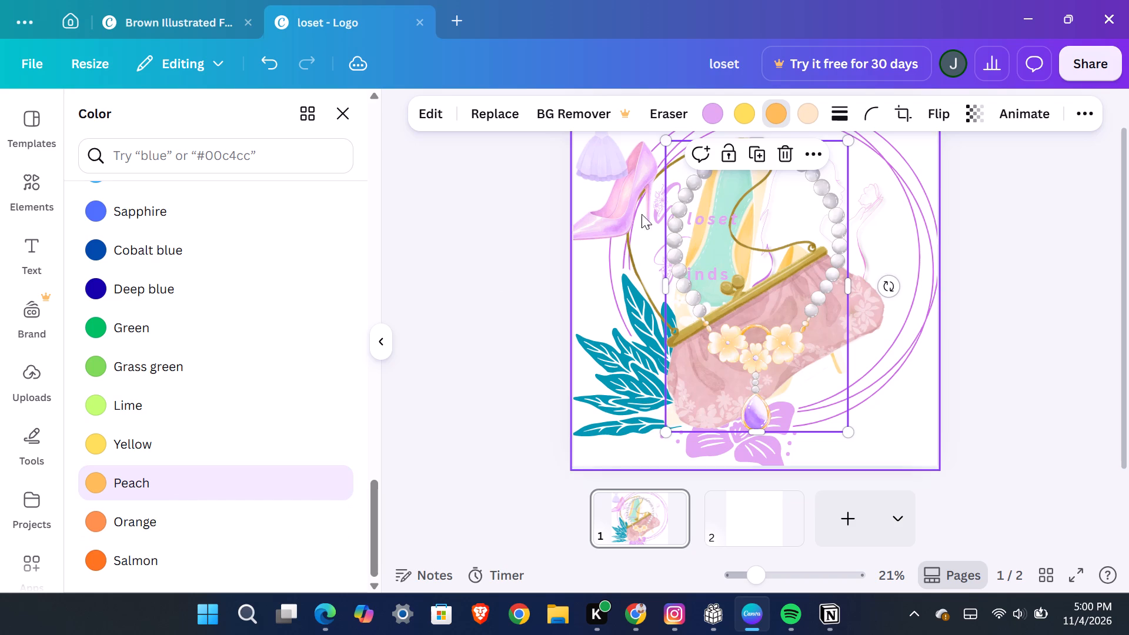
pyautogui.click(809, 110)
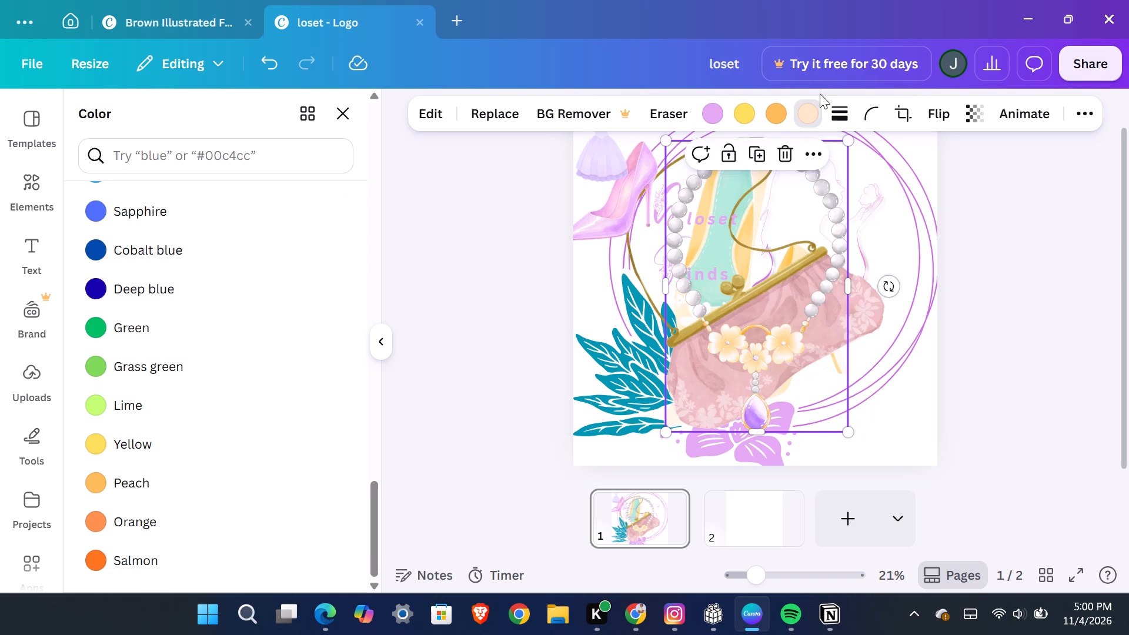
pyautogui.hscroll(-2, 820, 93)
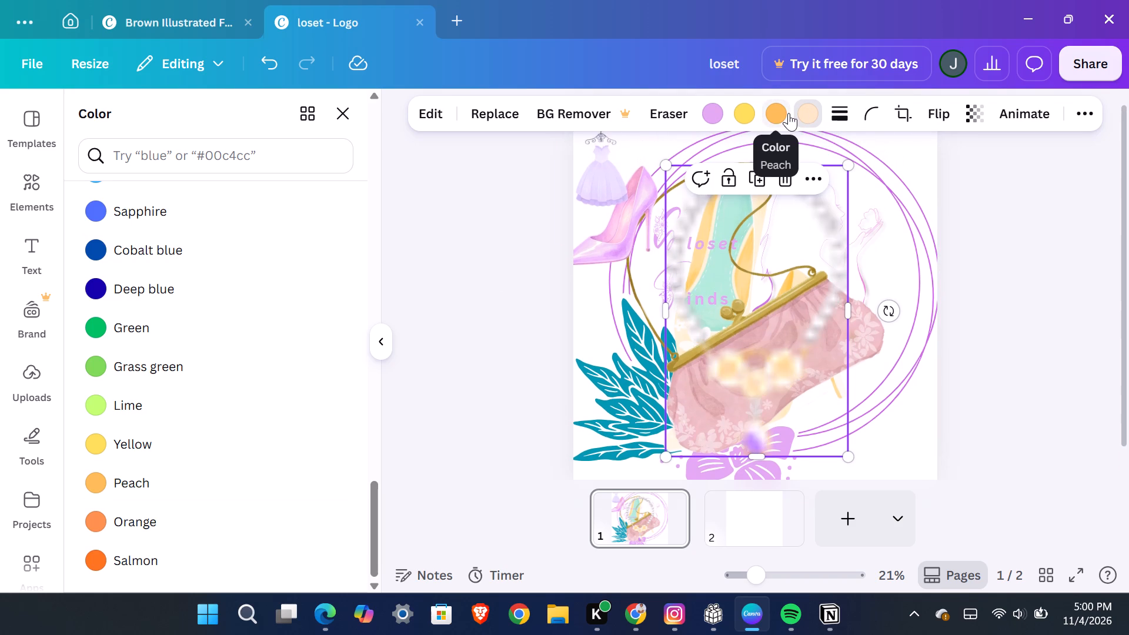
pyautogui.click(803, 113)
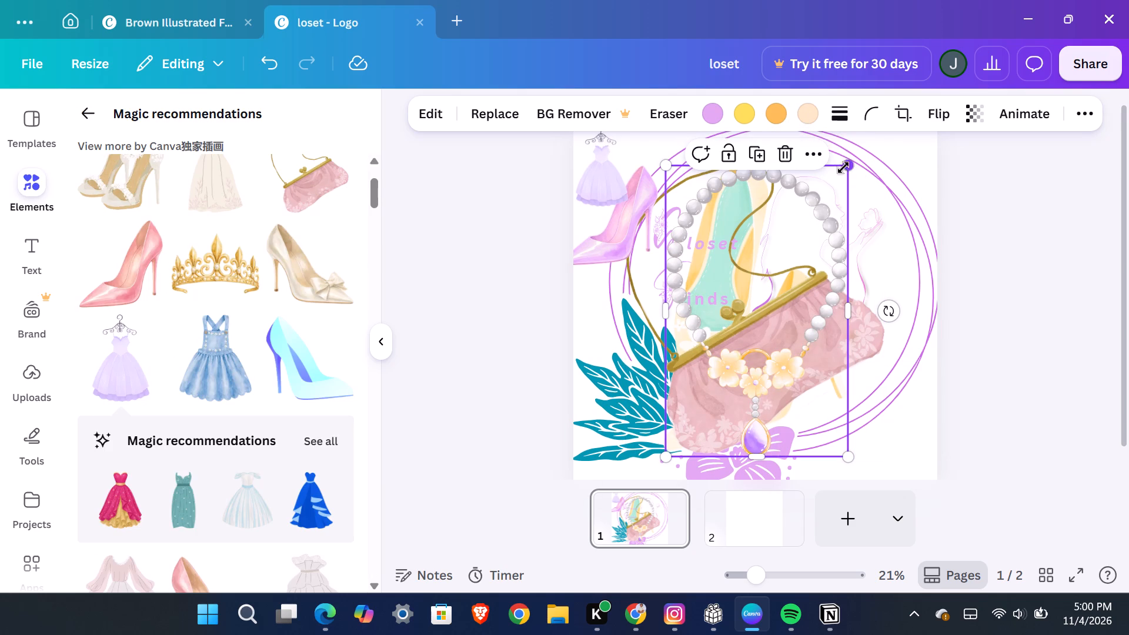
# Shrink the pearl necklace to about a quarter of its size and move it just below the lavender stiletto.
pyautogui.moveTo(847, 166); pyautogui.dragTo(699, 353)
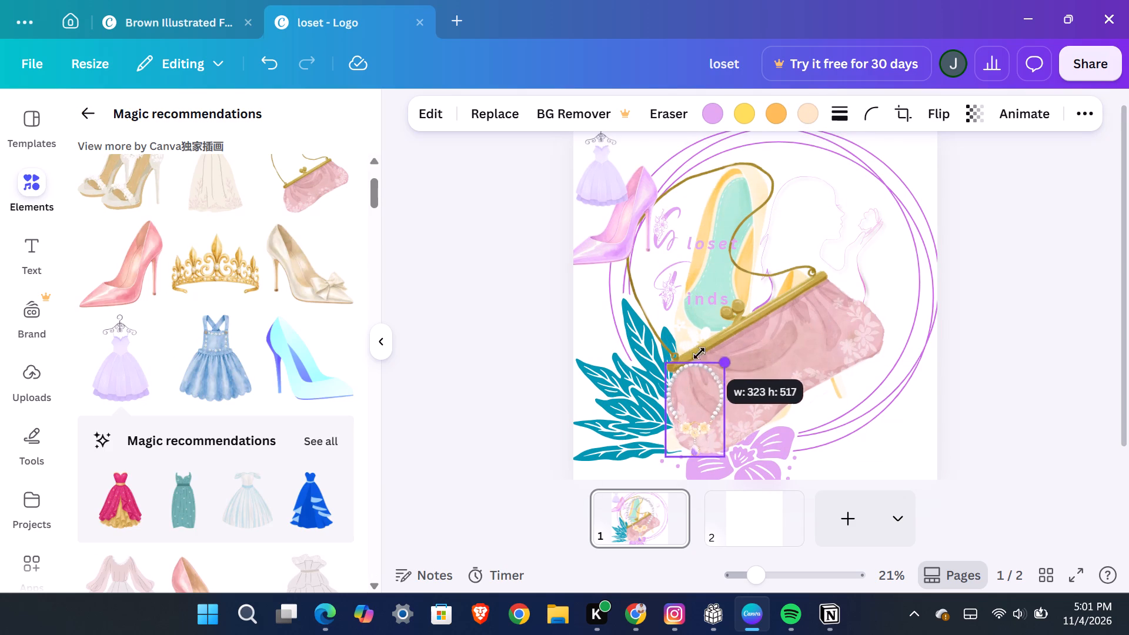
pyautogui.moveTo(699, 353); pyautogui.dragTo(699, 372)
pyautogui.moveTo(690, 410); pyautogui.dragTo(614, 293)
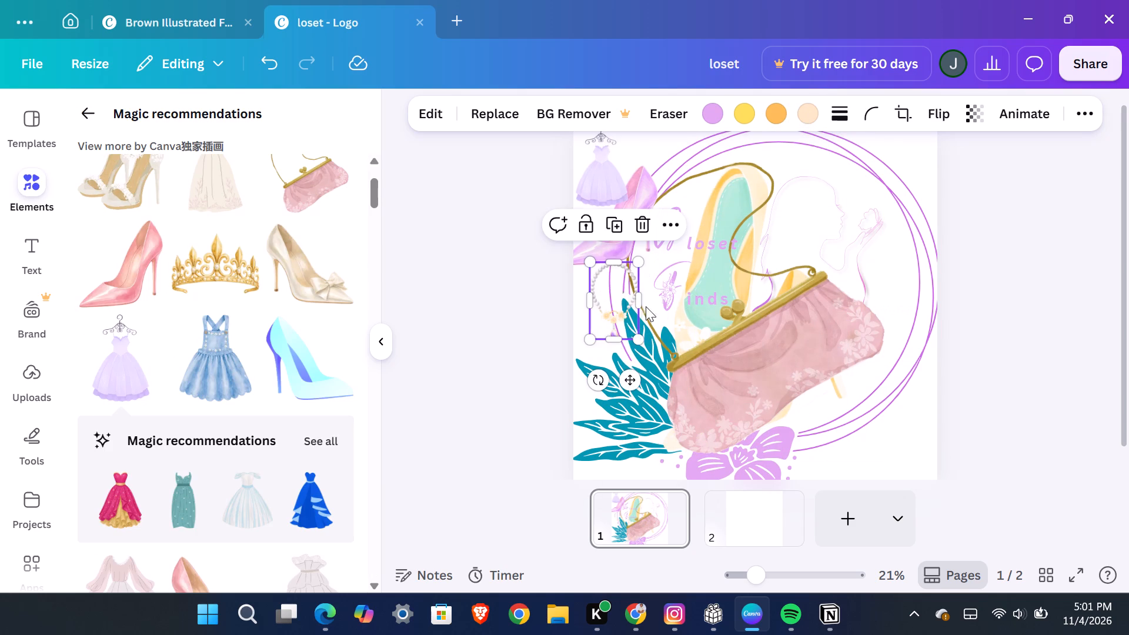
# Recolour the clutch purse's gold frame and chain to Peach and its pink fabric to Light lavender.
pyautogui.click(724, 326)
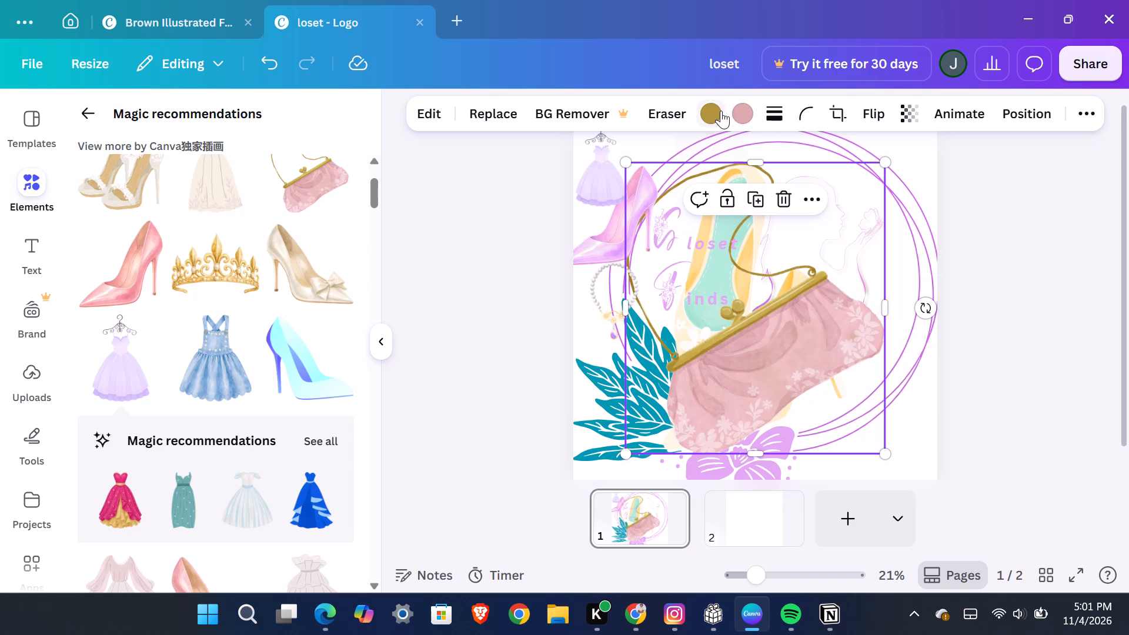
pyautogui.click(720, 111)
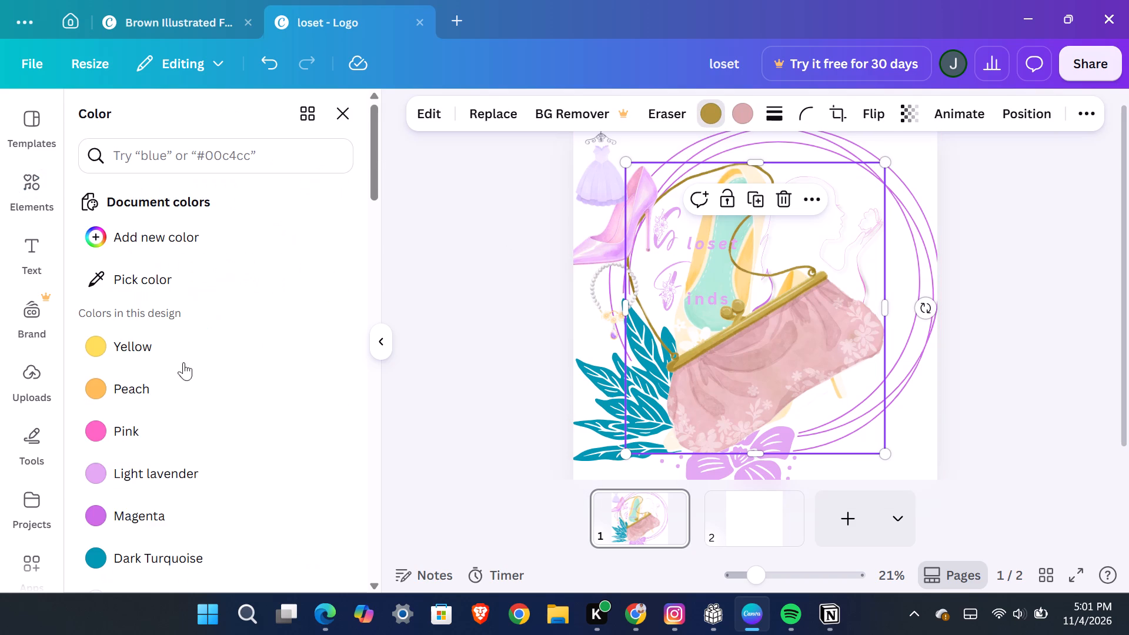
pyautogui.click(186, 357)
pyautogui.click(154, 405)
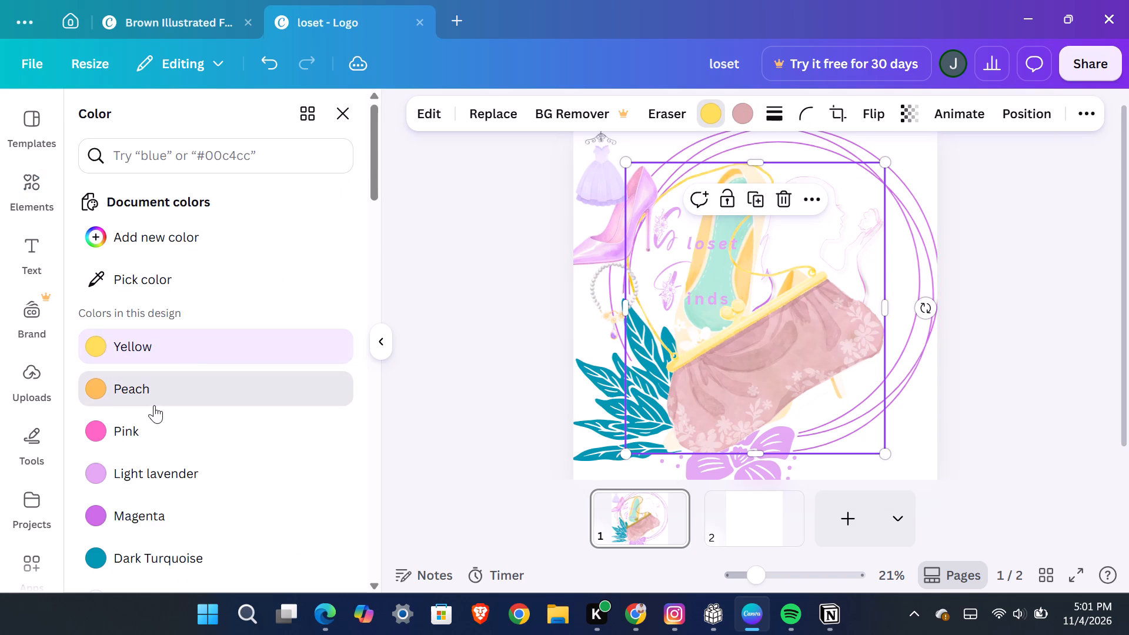
pyautogui.click(737, 111)
pyautogui.click(145, 477)
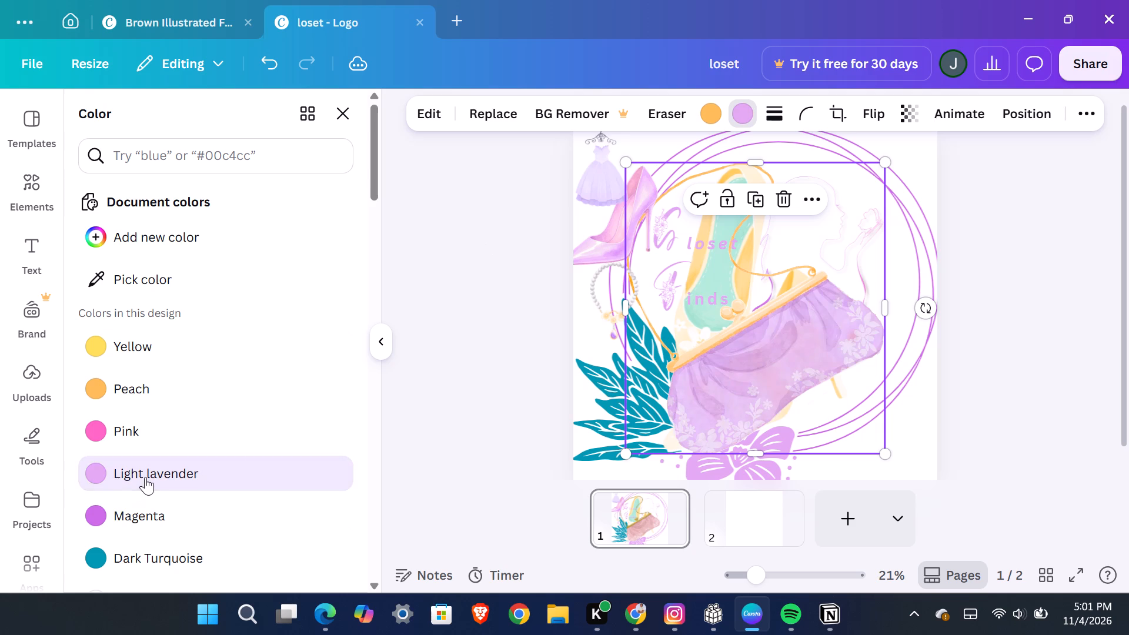
# Search the colours for gold and recolour the purse's frame and chain to the Yellow of the Nice Day Out palette.
pyautogui.scroll(-2, 161, 449)
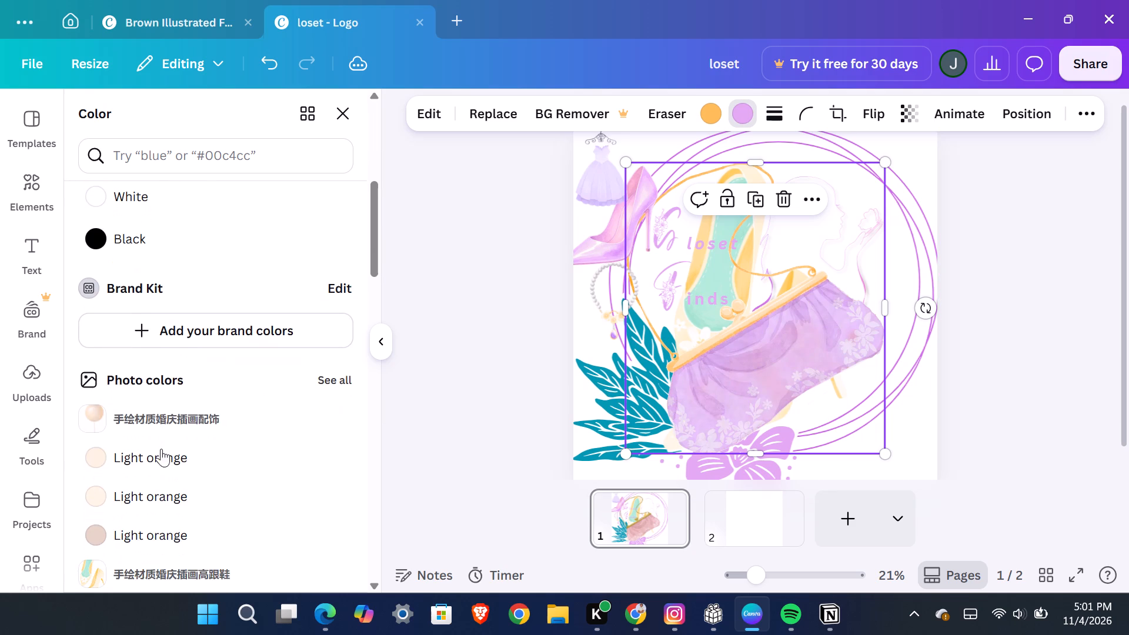
pyautogui.click(167, 157)
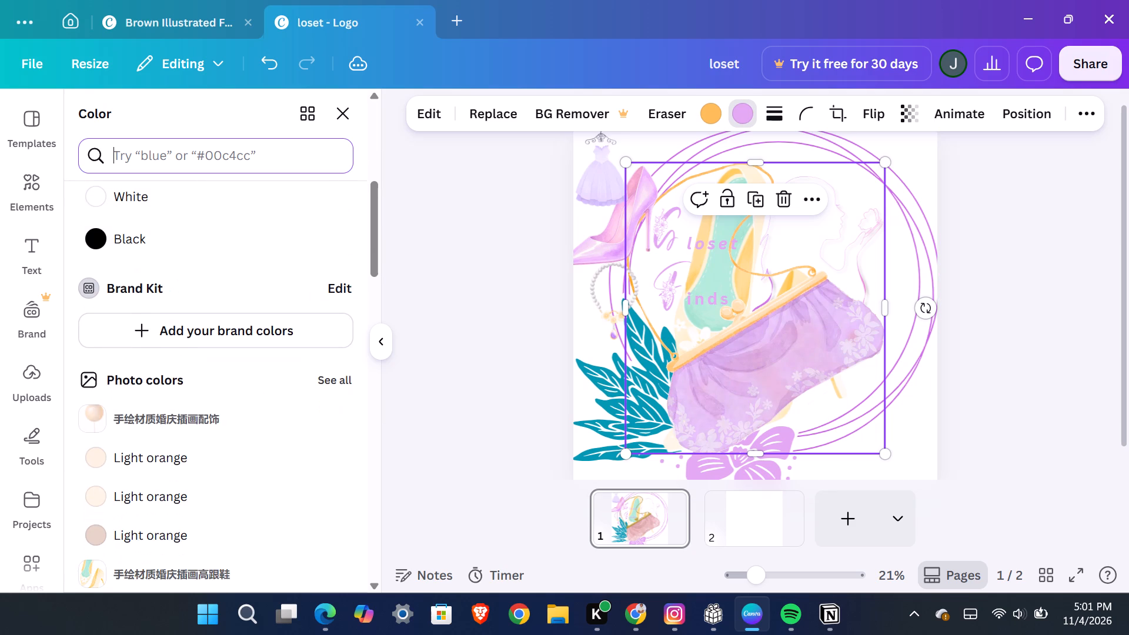
pyautogui.write('gold')
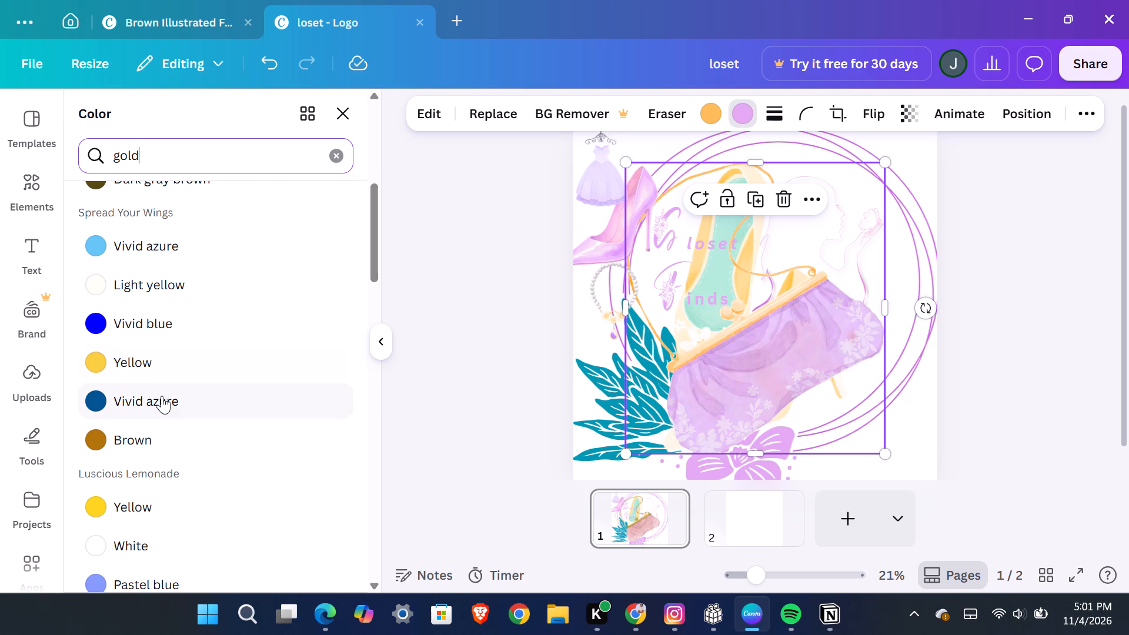
pyautogui.scroll(-3, 162, 396)
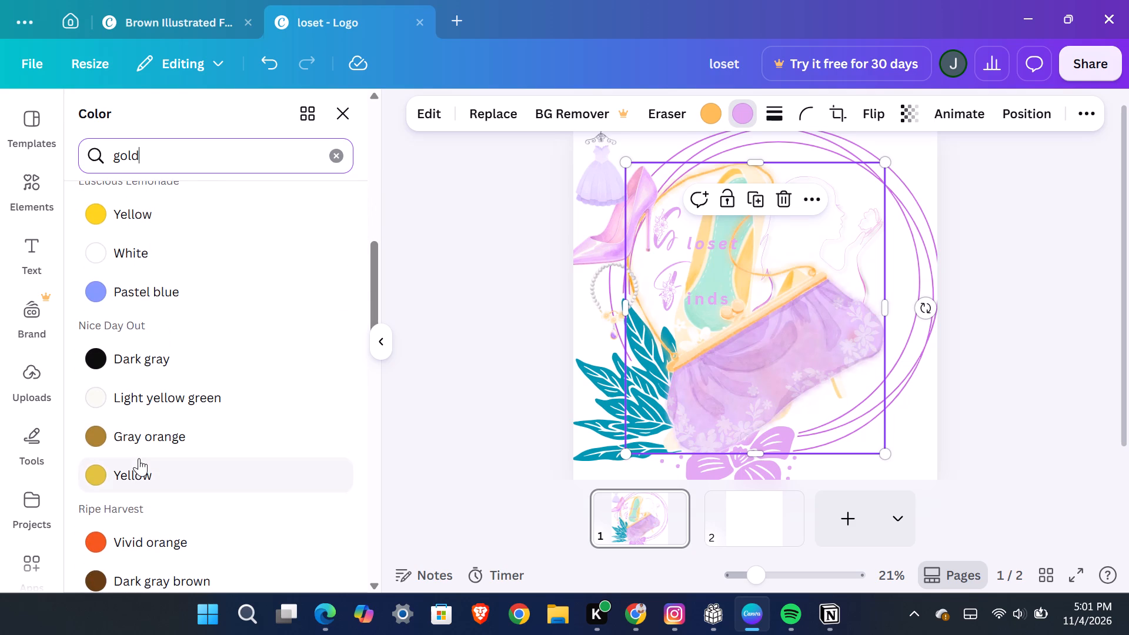
pyautogui.click(704, 112)
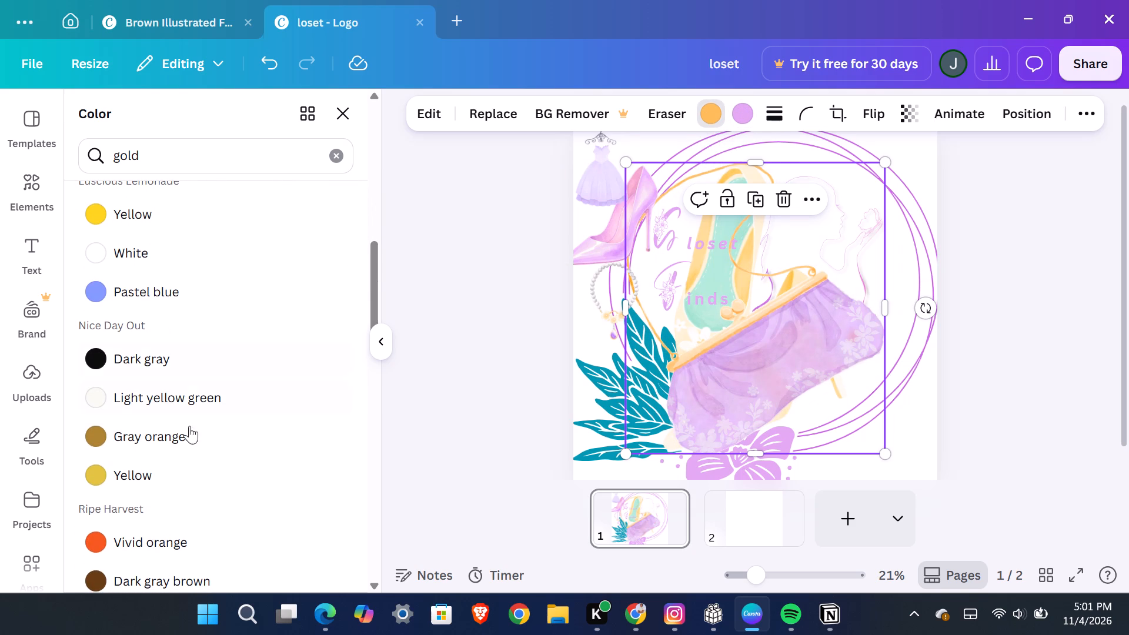
pyautogui.click(138, 476)
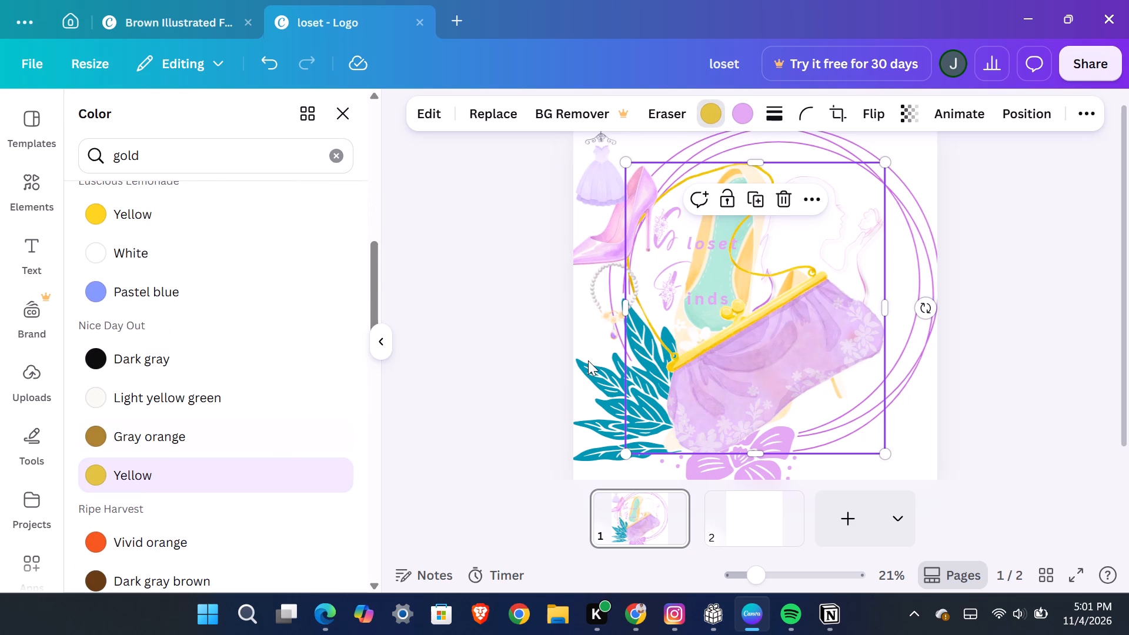
# Shrink the clutch purse to about 410 by 465 beside the lavender stiletto.
pyautogui.moveTo(881, 449); pyautogui.dragTo(734, 216)
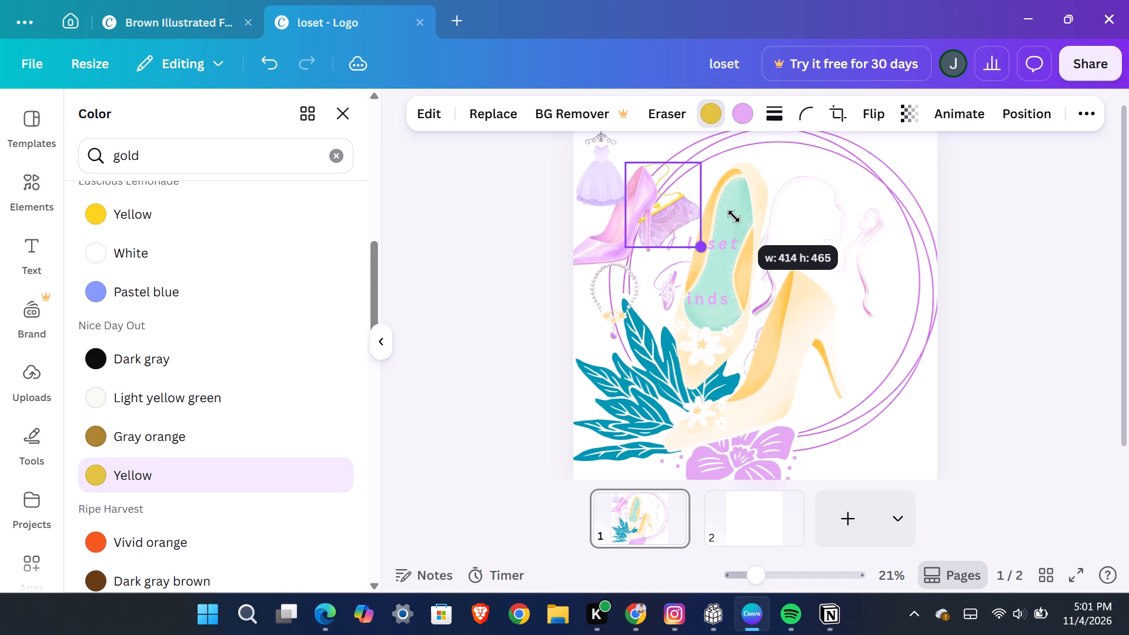
pyautogui.moveTo(734, 216); pyautogui.dragTo(731, 216)
# Delete the large cream and turquoise high heels from the logo.
pyautogui.click(776, 326)
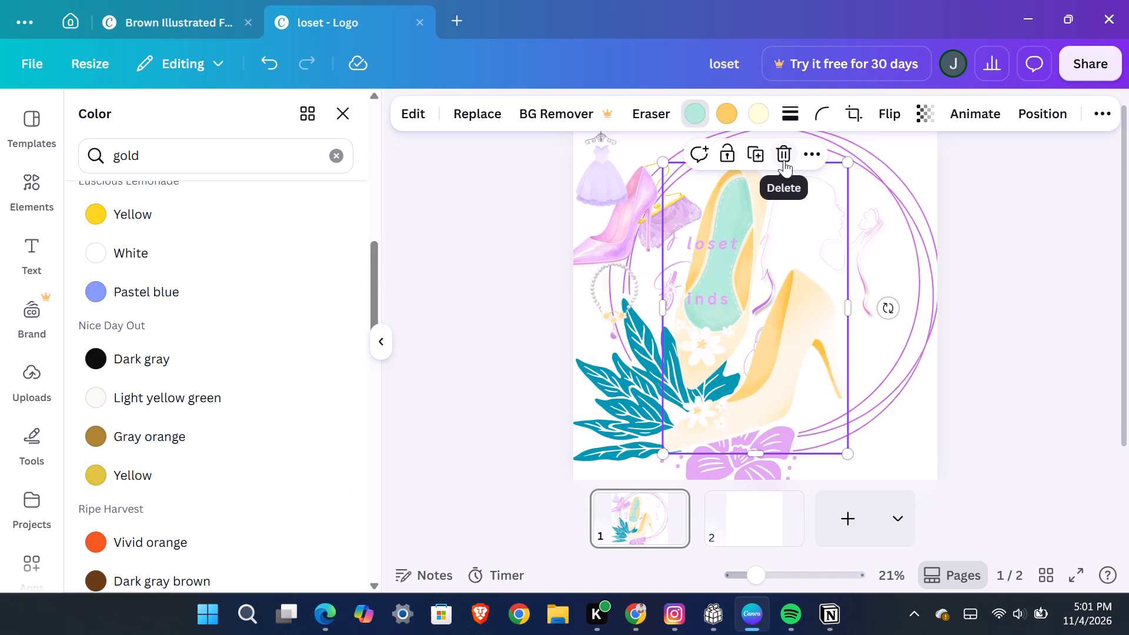
pyautogui.click(784, 160)
# Delete the small woman's line sketch and the tiny peach earrings beneath the large woman drawing.
pyautogui.click(779, 352)
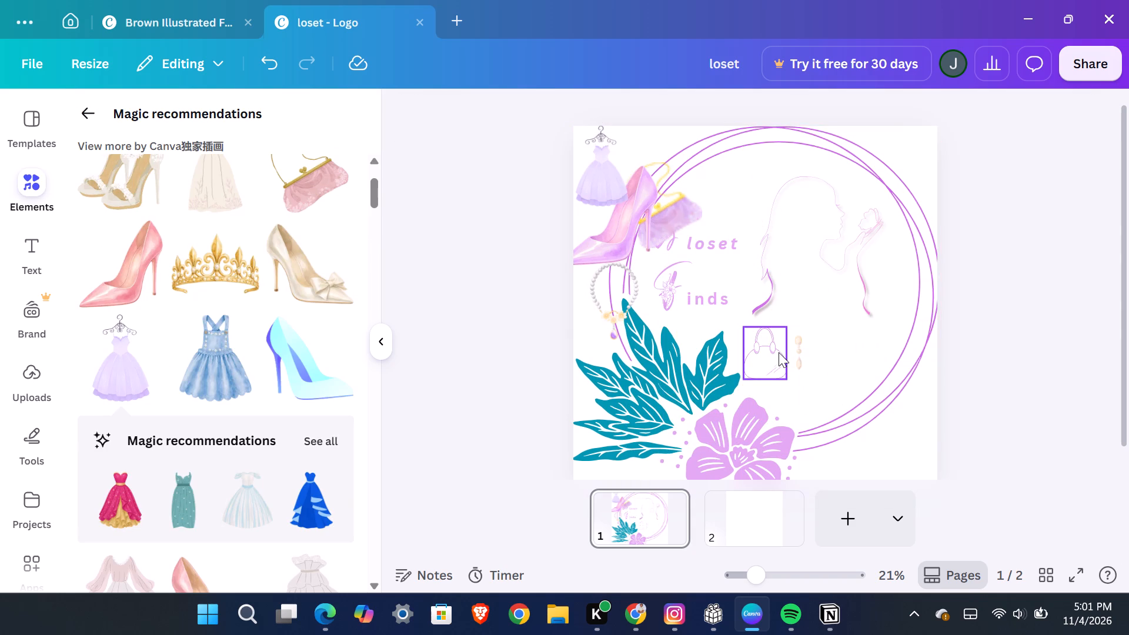
pyautogui.click(791, 281)
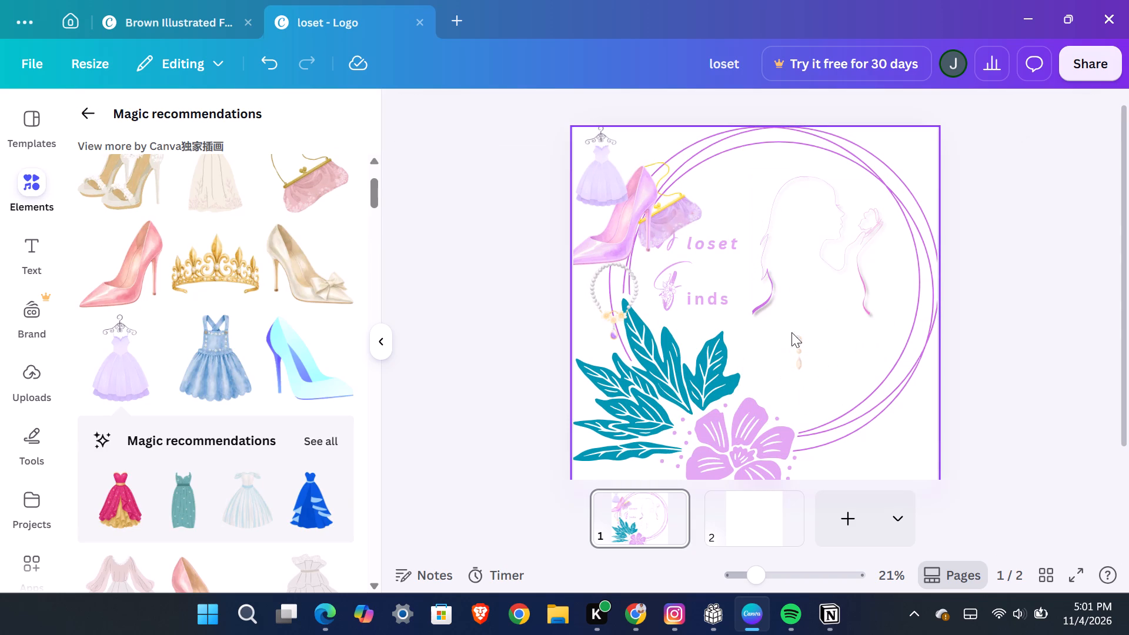
pyautogui.click(790, 351)
pyautogui.click(796, 352)
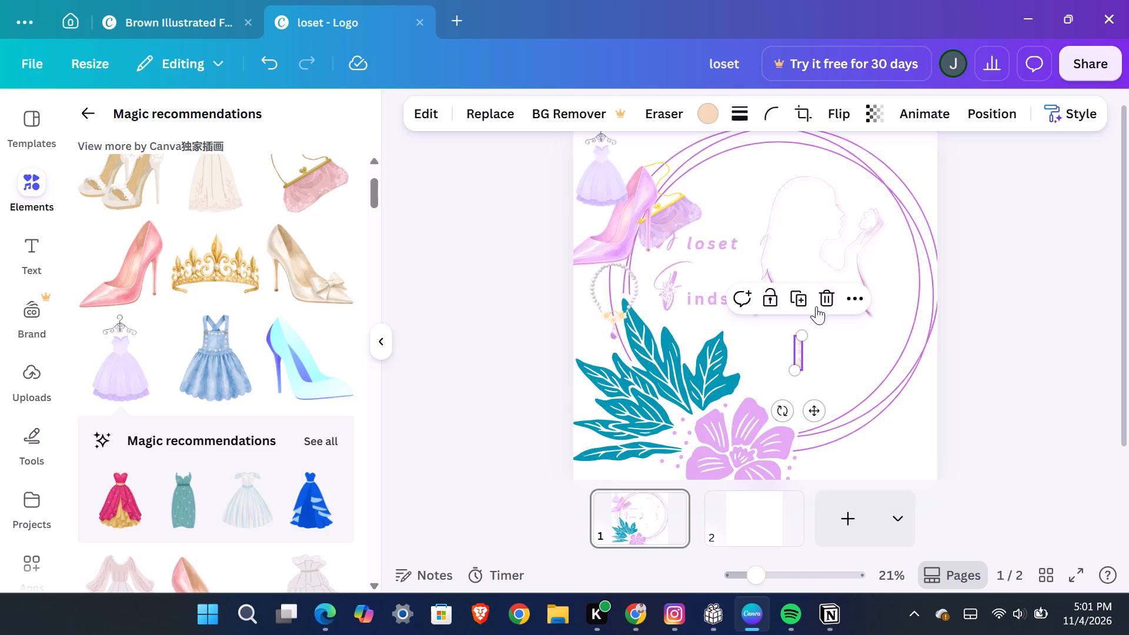
pyautogui.click(819, 305)
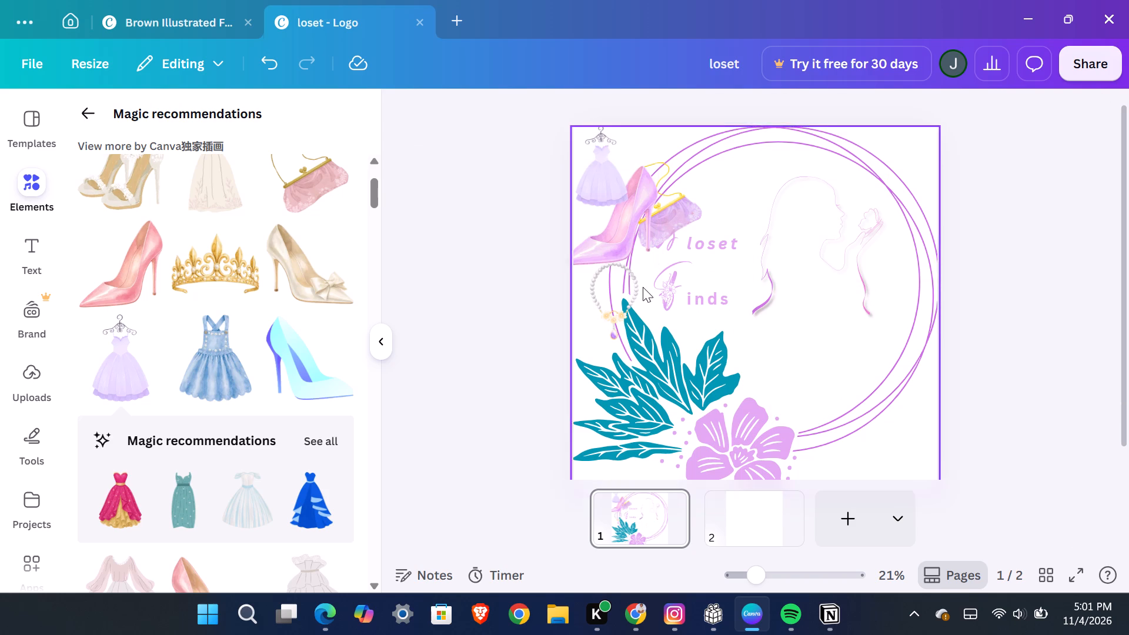
# Shrink the pearl necklace to about 60% of its size and move it between the turquoise leaves and the woman's hair.
pyautogui.click(625, 298)
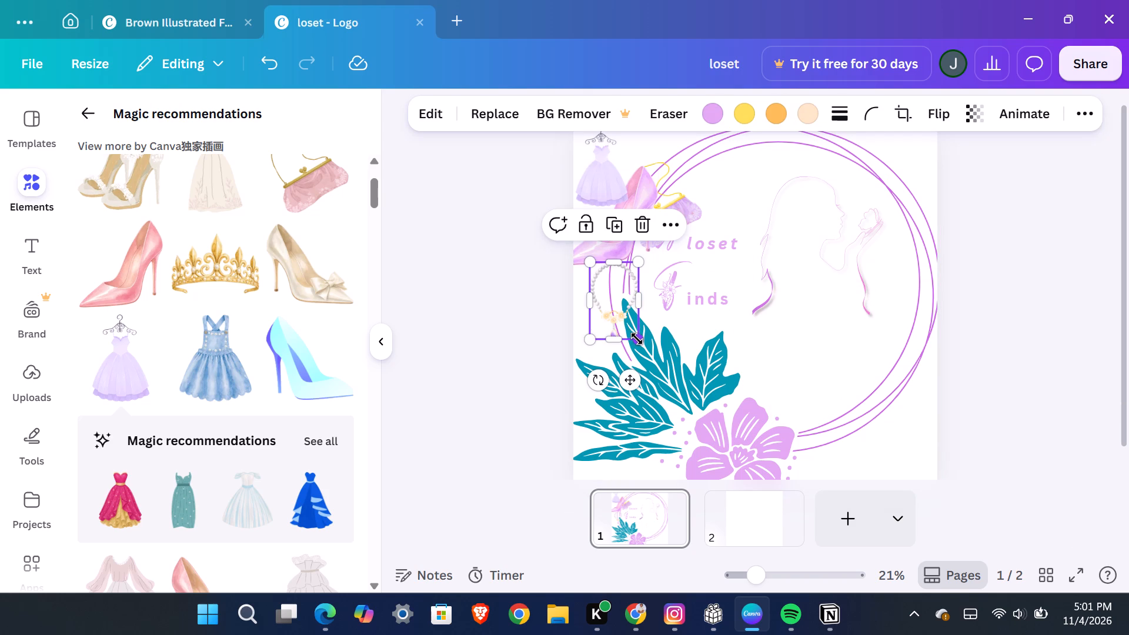
pyautogui.moveTo(637, 339); pyautogui.dragTo(622, 300)
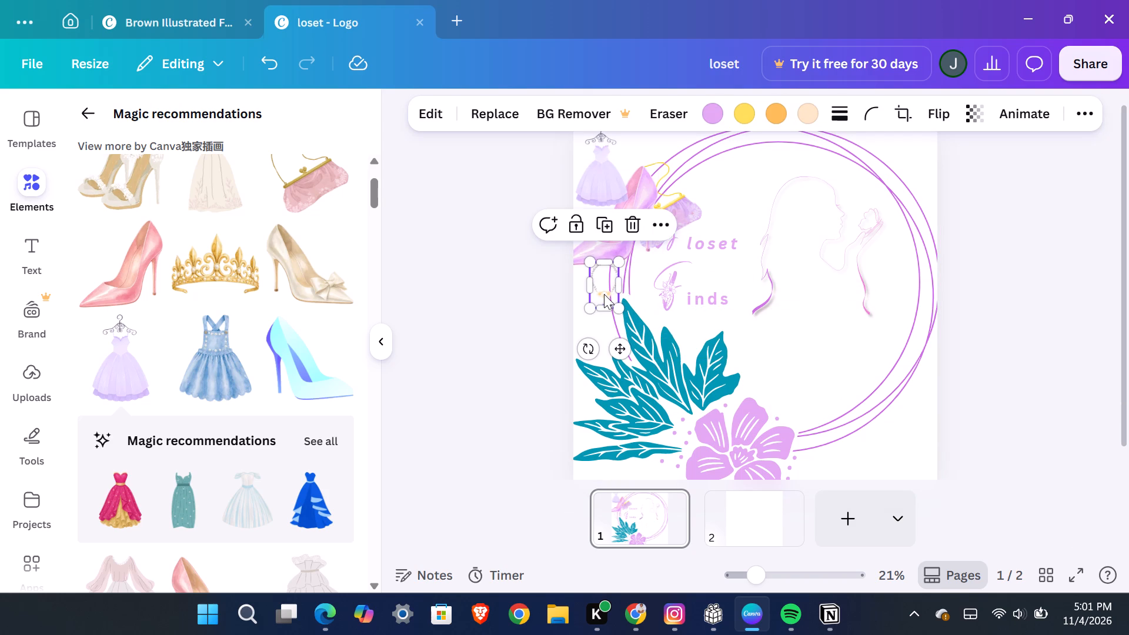
pyautogui.moveTo(604, 293); pyautogui.dragTo(754, 354)
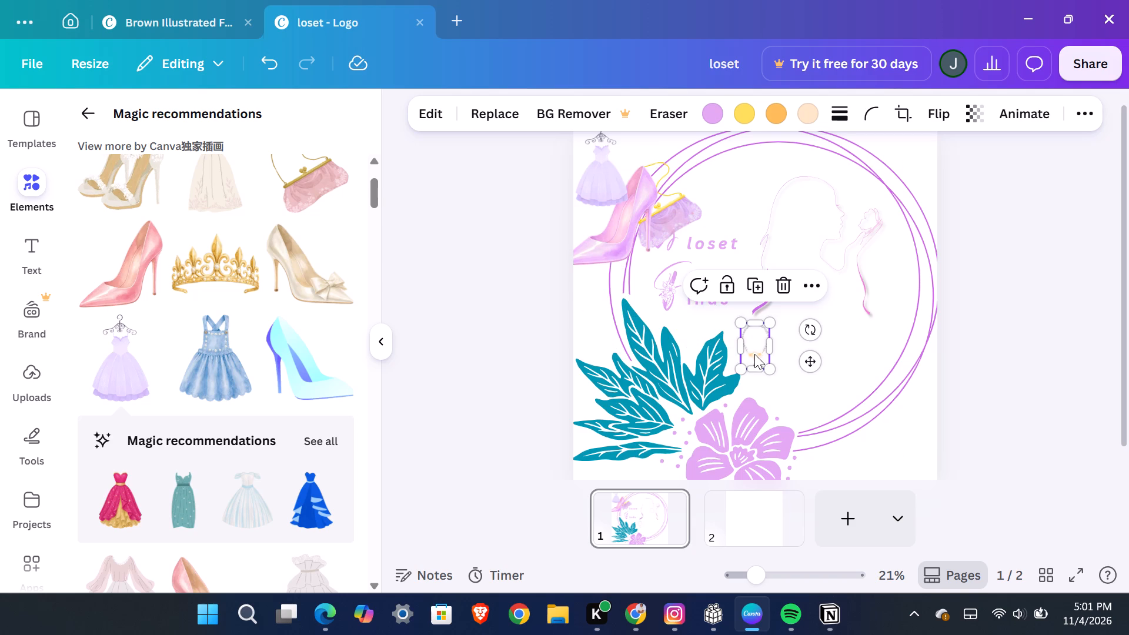
# Move the lavender dress beside the pearl necklace under the woman drawing and shrink it to about half its size.
pyautogui.moveTo(602, 176); pyautogui.dragTo(800, 353)
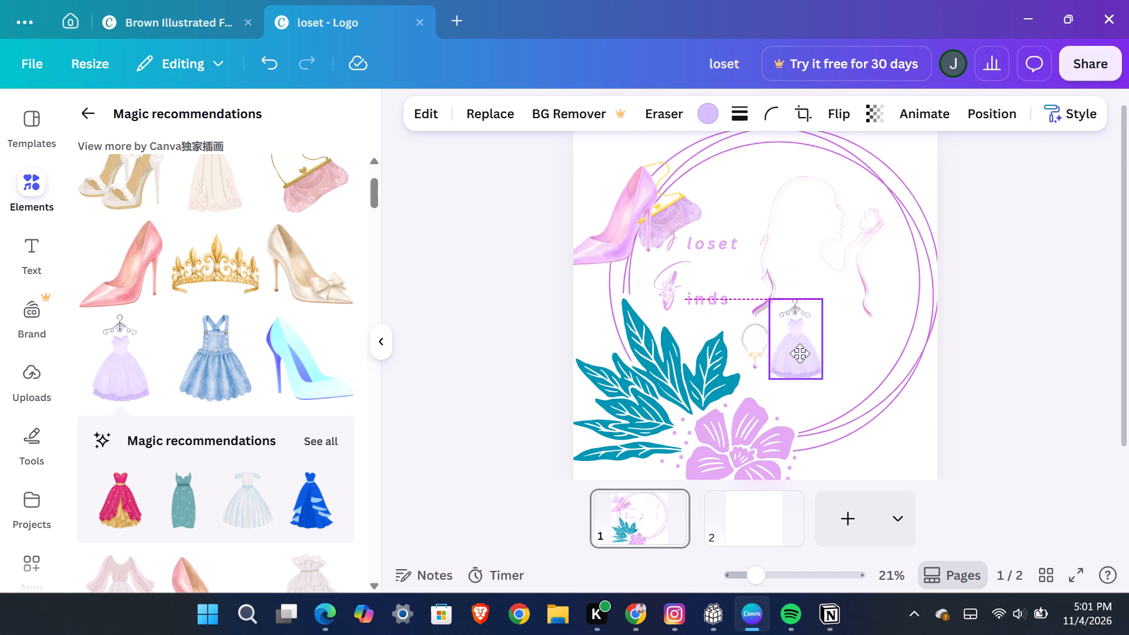
pyautogui.moveTo(800, 353); pyautogui.dragTo(803, 354)
pyautogui.moveTo(833, 383); pyautogui.dragTo(801, 323)
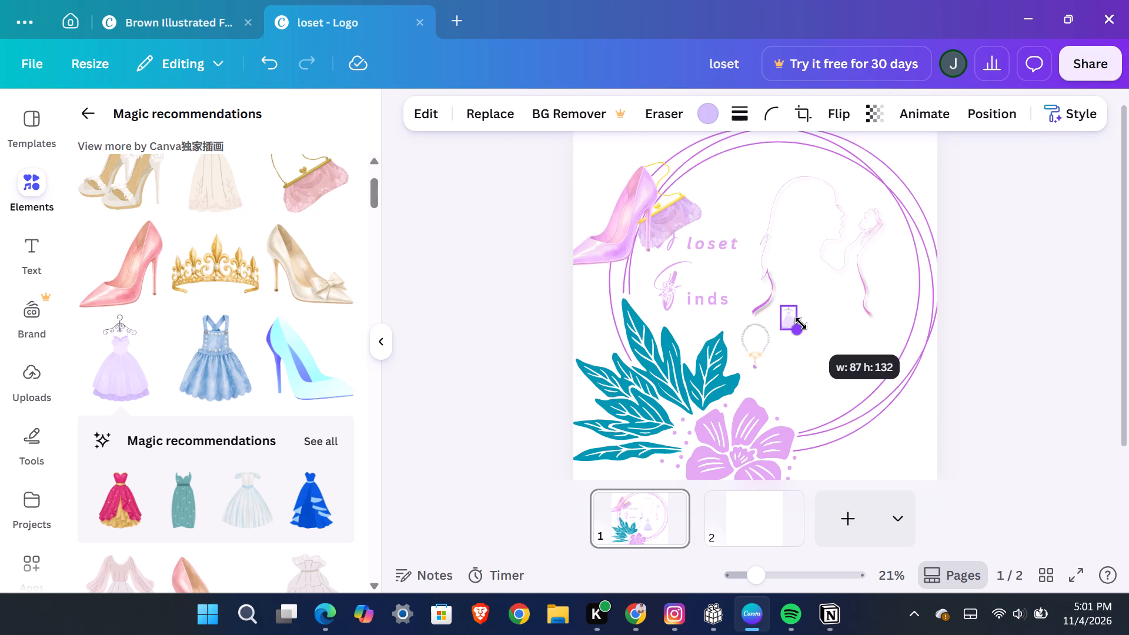
pyautogui.moveTo(801, 323); pyautogui.dragTo(810, 332)
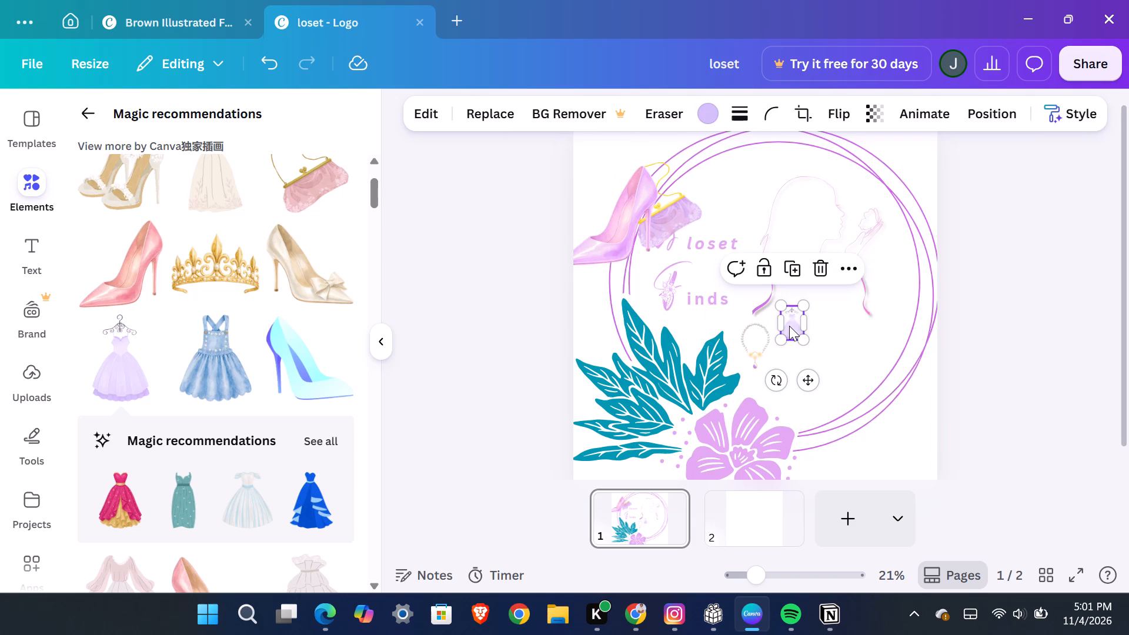
pyautogui.moveTo(789, 326); pyautogui.dragTo(787, 352)
# Shrink the lavender stiletto to roughly the small dress's size and place it beside the dress under the woman drawing.
pyautogui.click(611, 220)
pyautogui.moveTo(656, 260); pyautogui.dragTo(612, 198)
pyautogui.moveTo(604, 196); pyautogui.dragTo(598, 196)
pyautogui.moveTo(579, 193); pyautogui.dragTo(654, 232)
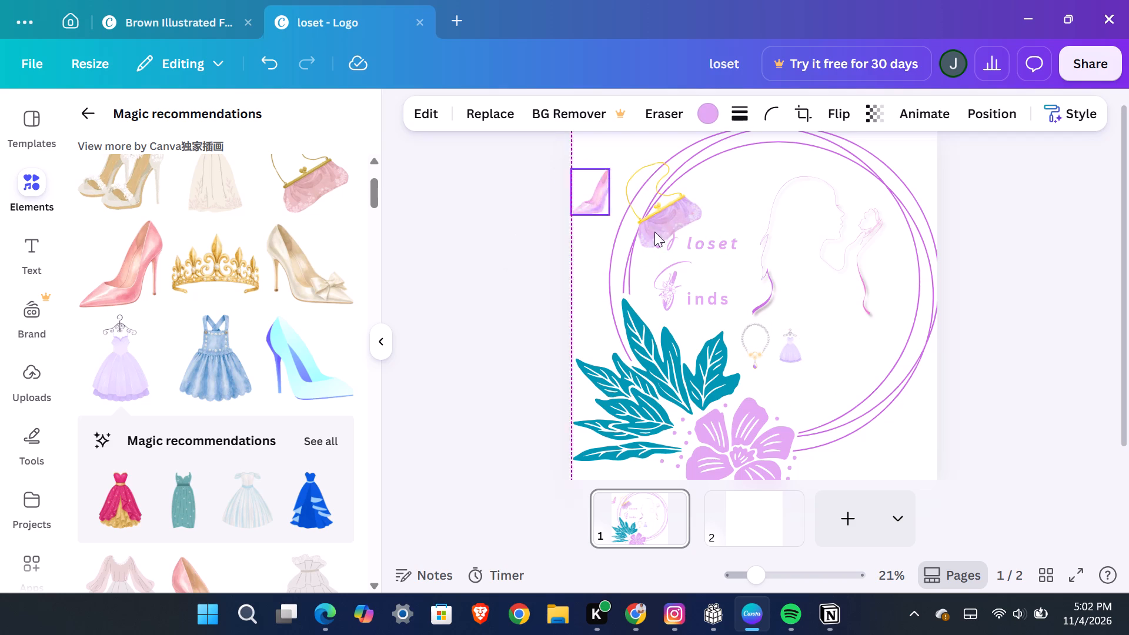
pyautogui.moveTo(654, 232); pyautogui.dragTo(817, 346)
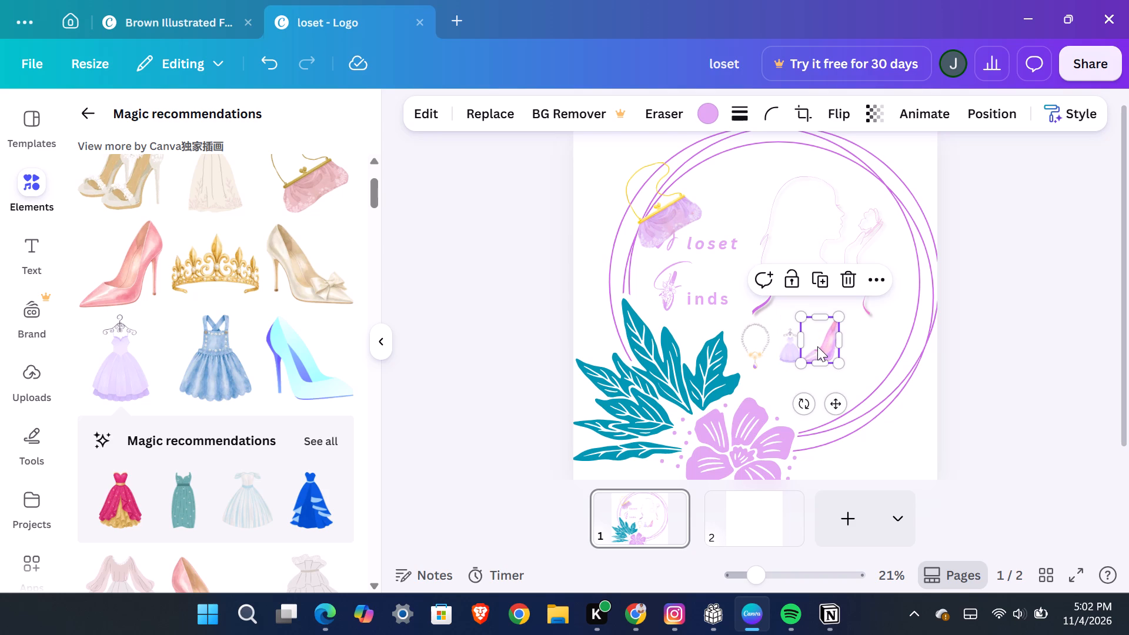
pyautogui.moveTo(832, 347); pyautogui.dragTo(850, 347)
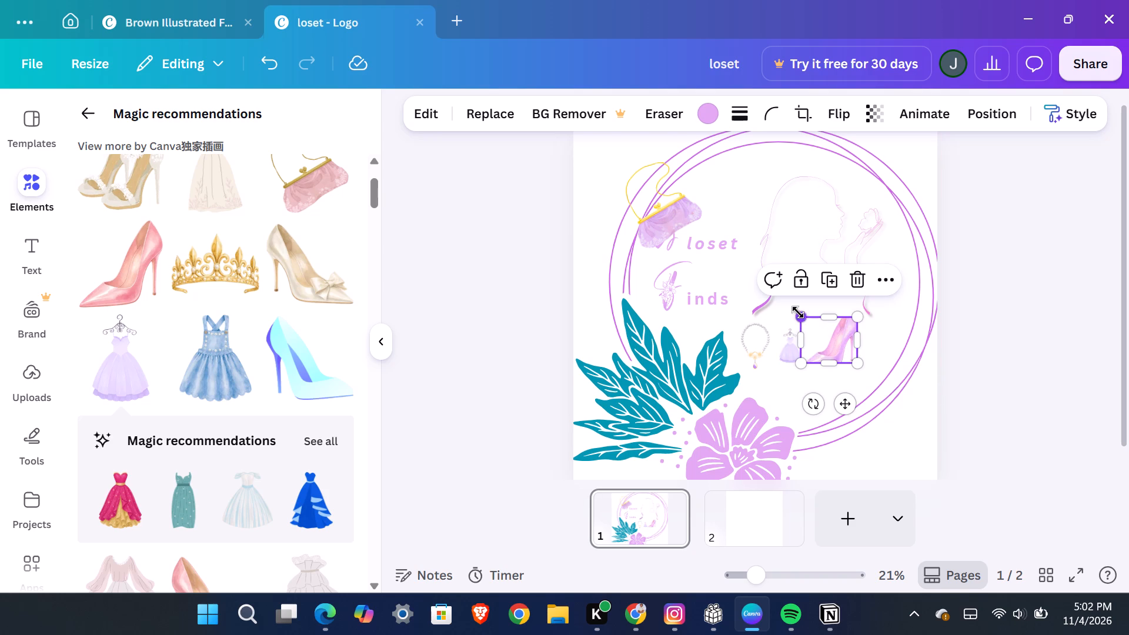
pyautogui.moveTo(803, 312); pyautogui.dragTo(825, 337)
pyautogui.moveTo(843, 353); pyautogui.dragTo(825, 357)
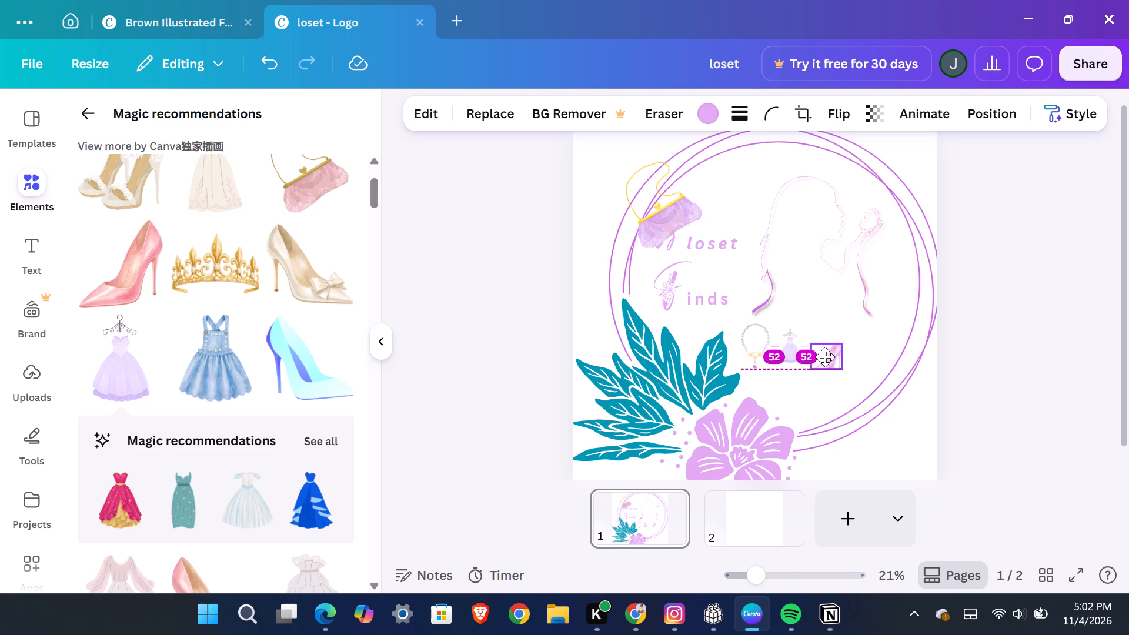
pyautogui.moveTo(825, 357); pyautogui.dragTo(826, 354)
# Shrink the clutch purse to about half its size and place it beneath the small dress and stiletto.
pyautogui.click(654, 225)
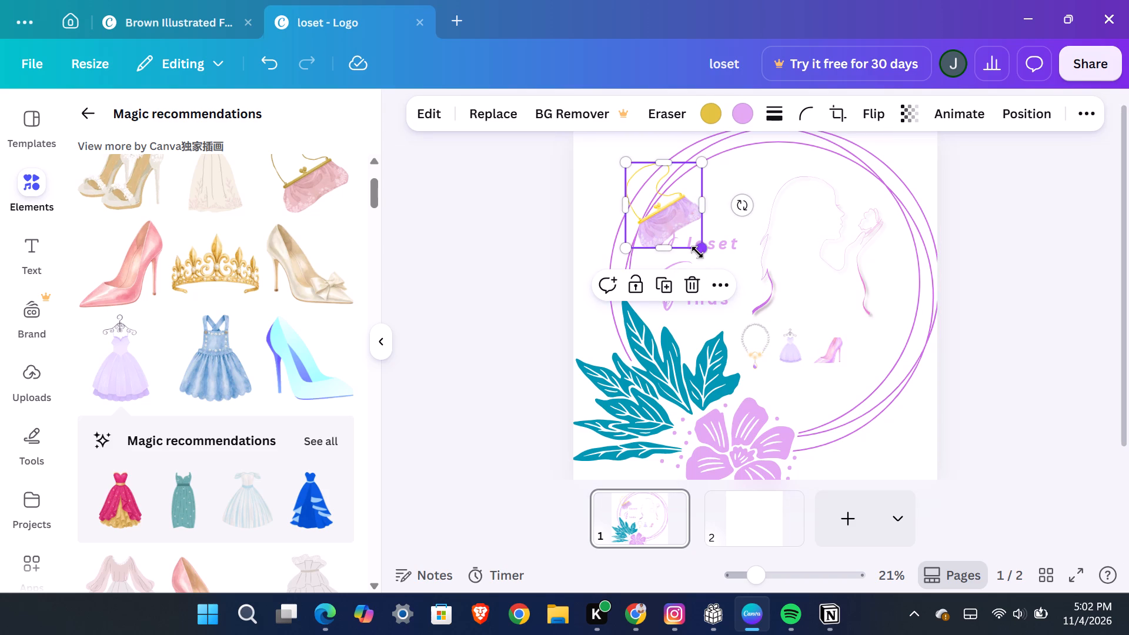
pyautogui.moveTo(697, 252); pyautogui.dragTo(664, 210)
pyautogui.moveTo(651, 195); pyautogui.dragTo(763, 276)
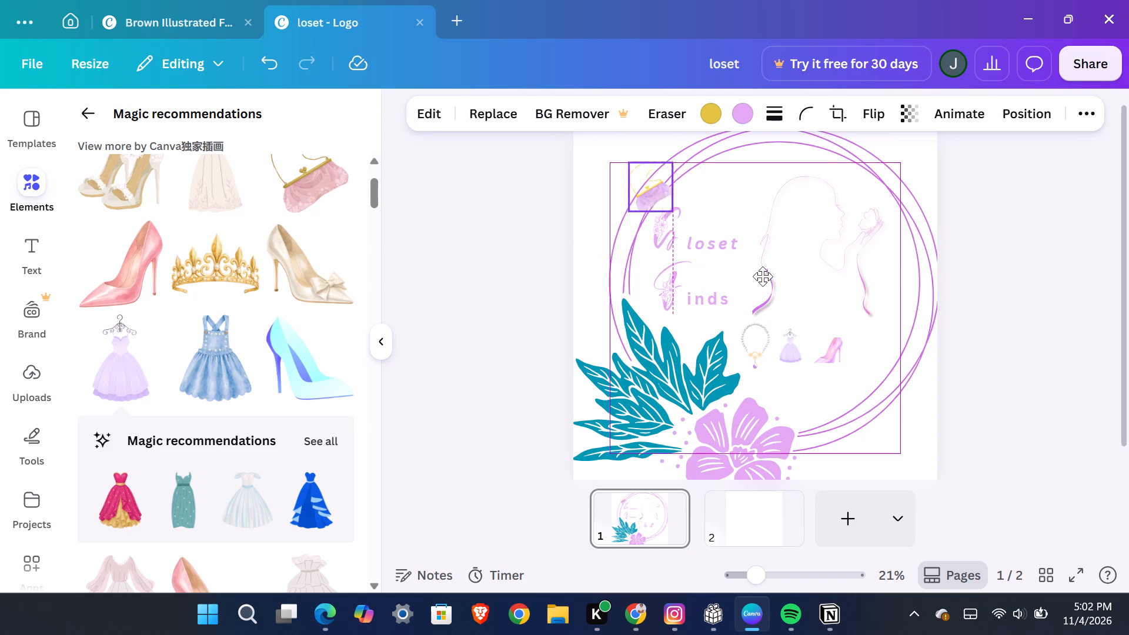
pyautogui.moveTo(763, 276); pyautogui.dragTo(807, 402)
pyautogui.moveTo(824, 419); pyautogui.dragTo(815, 409)
pyautogui.click(850, 385)
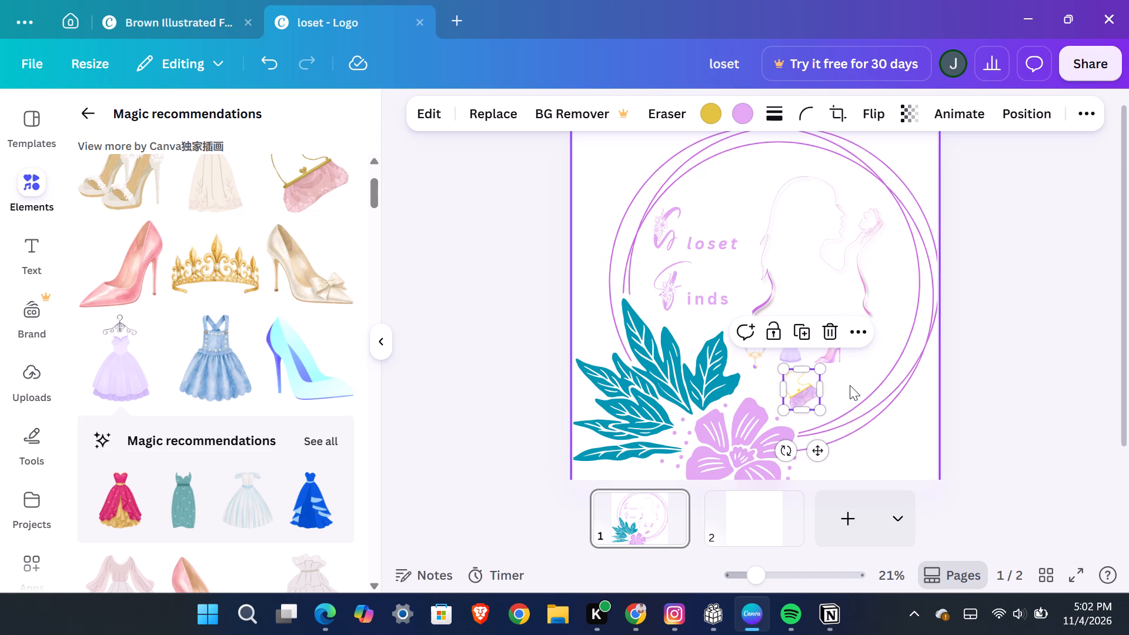
# Move the pearl necklace above the "Closet" lettering, inside the upper-left part of the circle frame.
pyautogui.moveTo(751, 352); pyautogui.dragTo(719, 178)
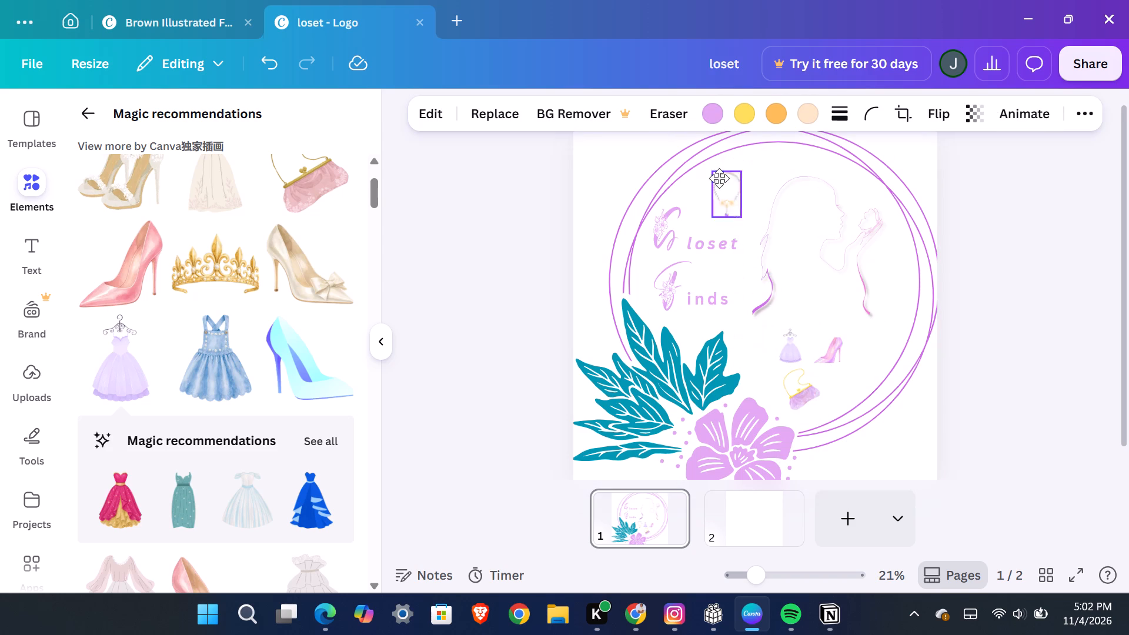
pyautogui.moveTo(719, 178); pyautogui.dragTo(726, 196)
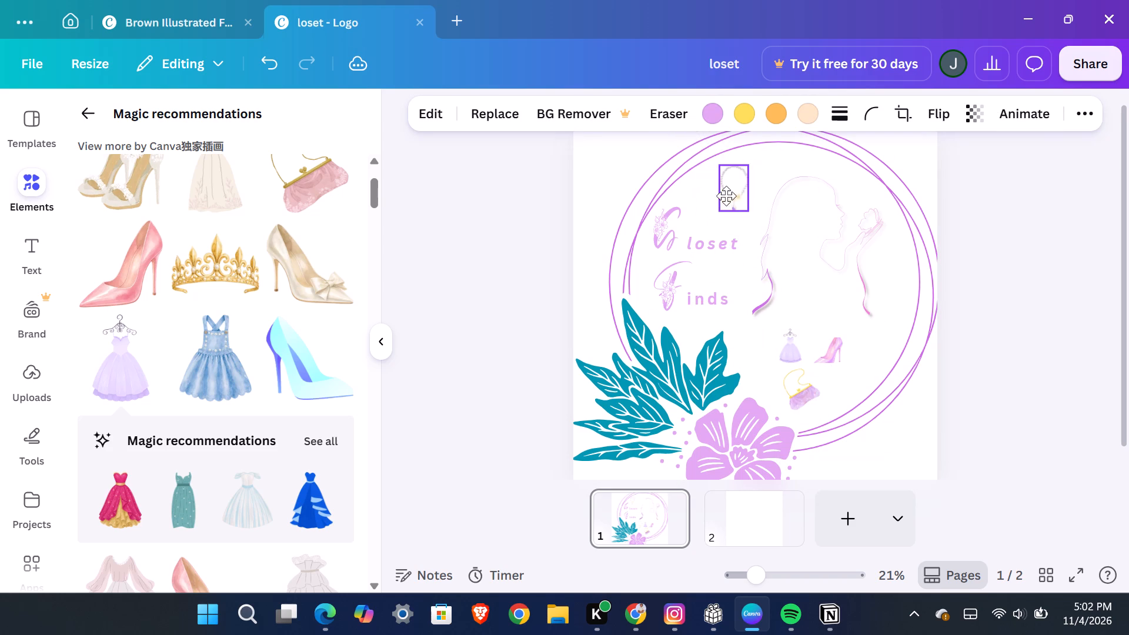
pyautogui.moveTo(726, 196); pyautogui.dragTo(708, 202)
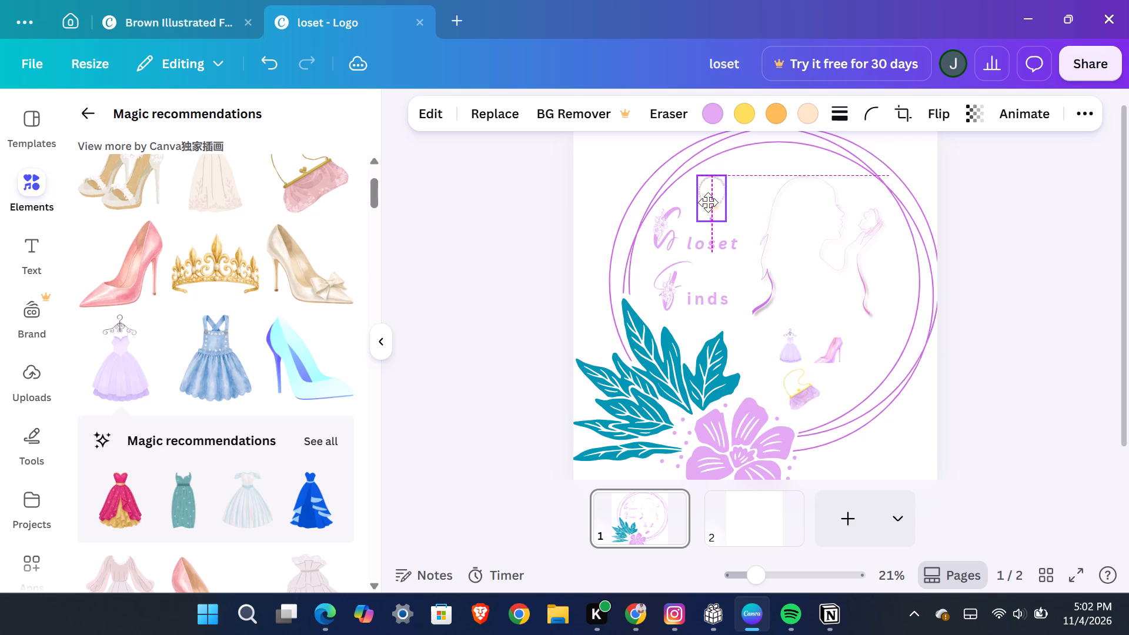
pyautogui.moveTo(708, 202); pyautogui.dragTo(662, 182)
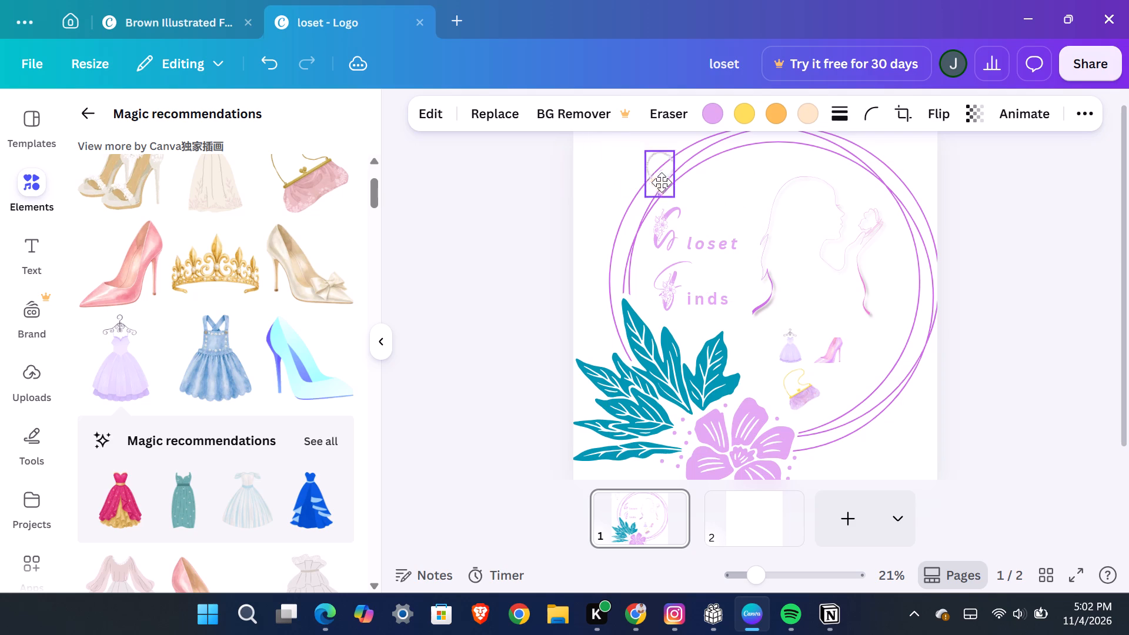
pyautogui.moveTo(662, 182); pyautogui.dragTo(696, 201)
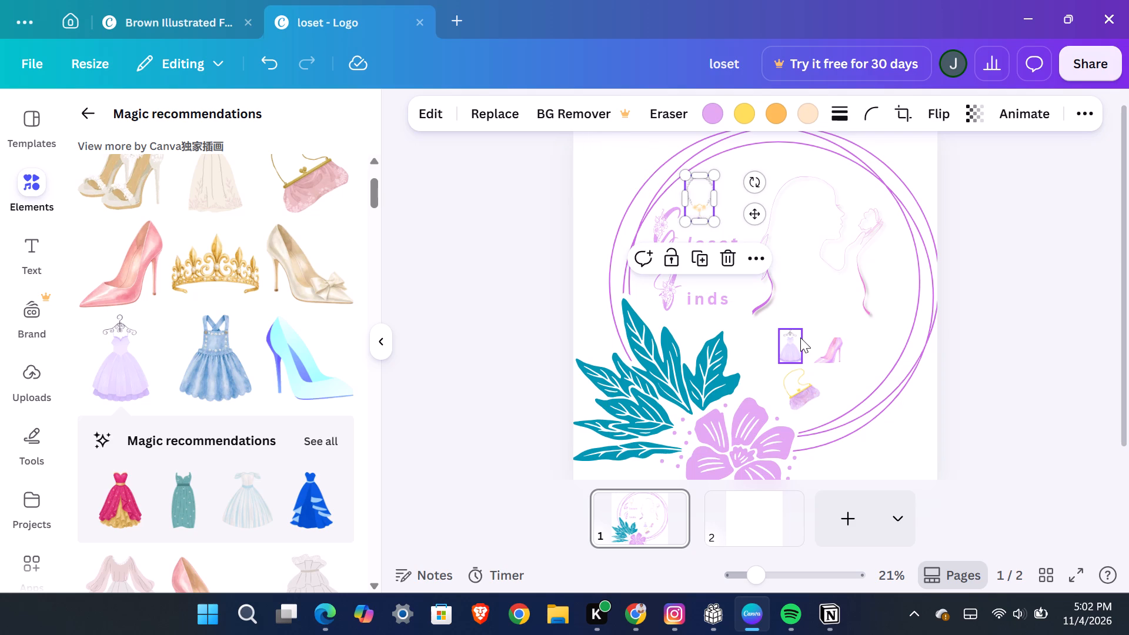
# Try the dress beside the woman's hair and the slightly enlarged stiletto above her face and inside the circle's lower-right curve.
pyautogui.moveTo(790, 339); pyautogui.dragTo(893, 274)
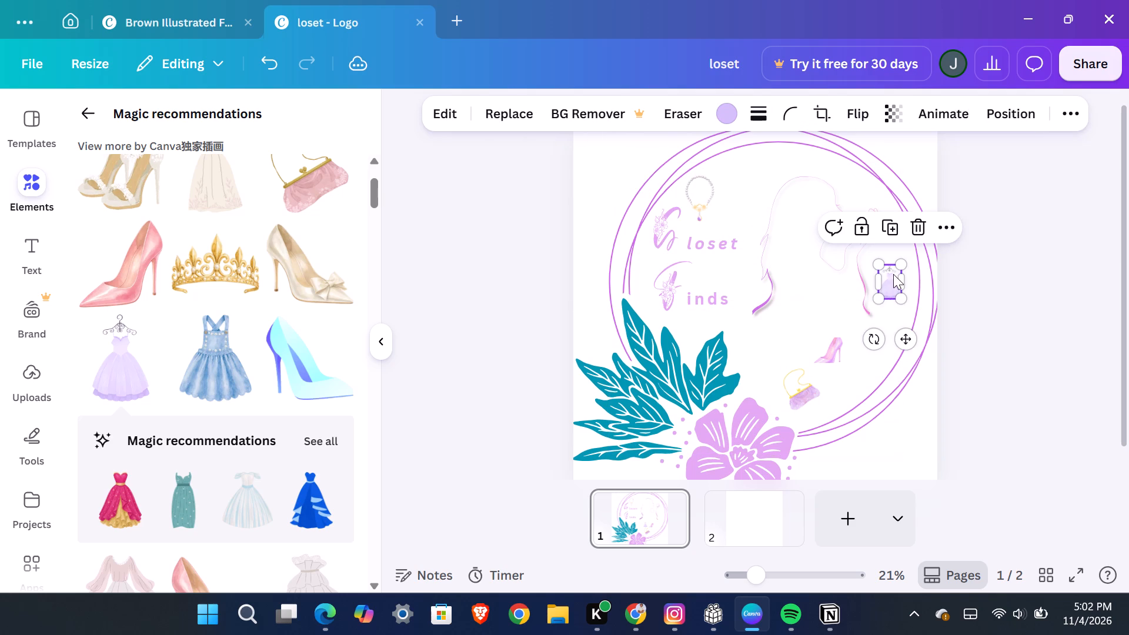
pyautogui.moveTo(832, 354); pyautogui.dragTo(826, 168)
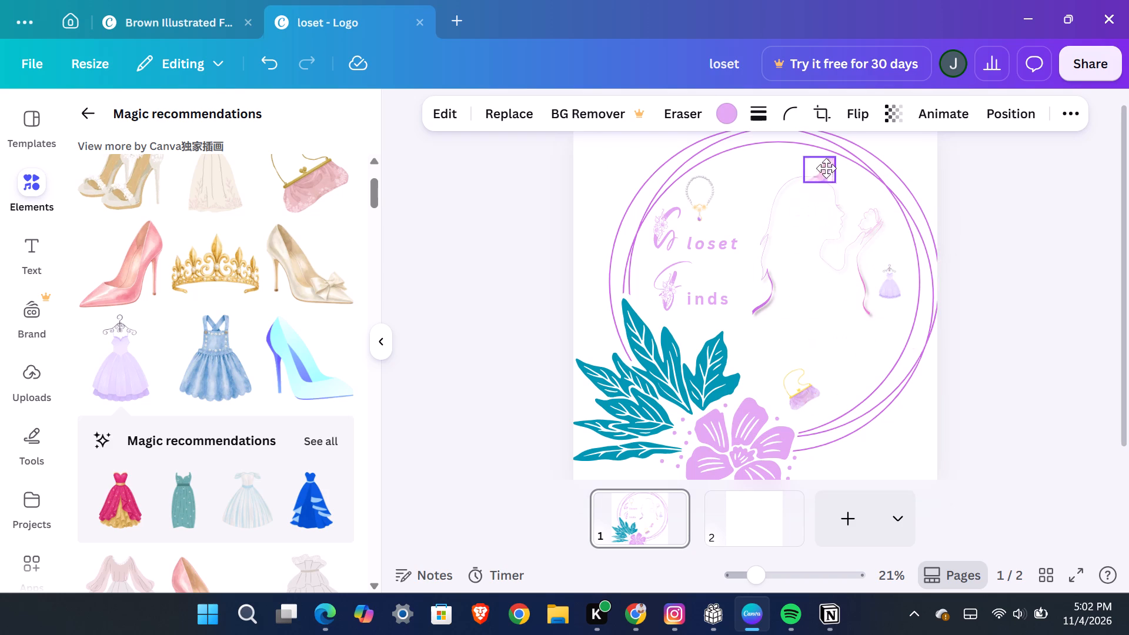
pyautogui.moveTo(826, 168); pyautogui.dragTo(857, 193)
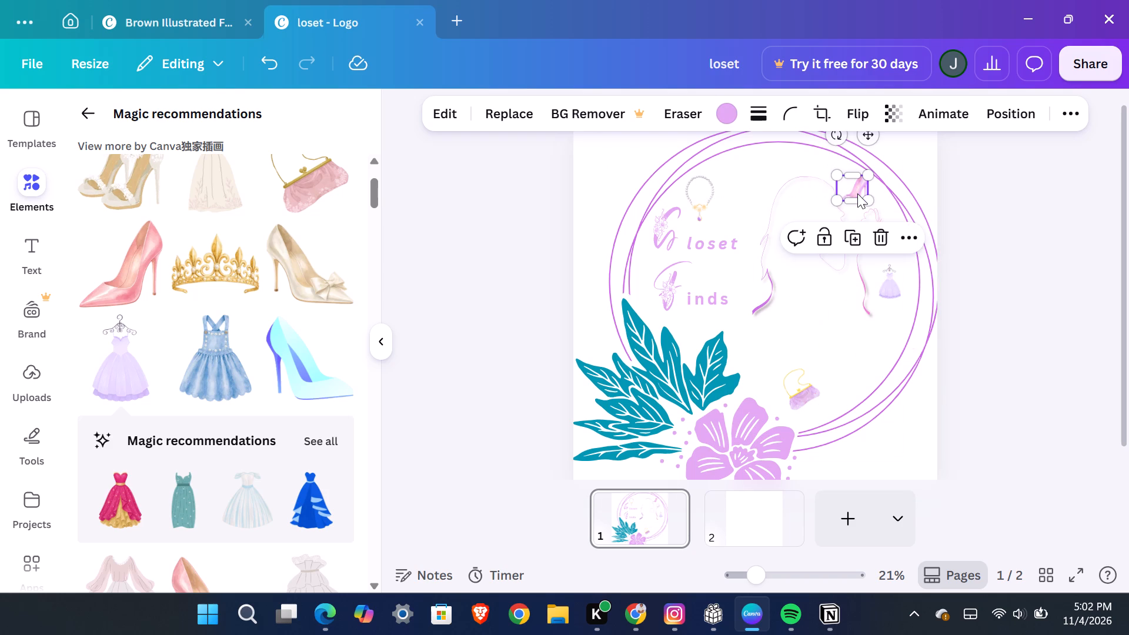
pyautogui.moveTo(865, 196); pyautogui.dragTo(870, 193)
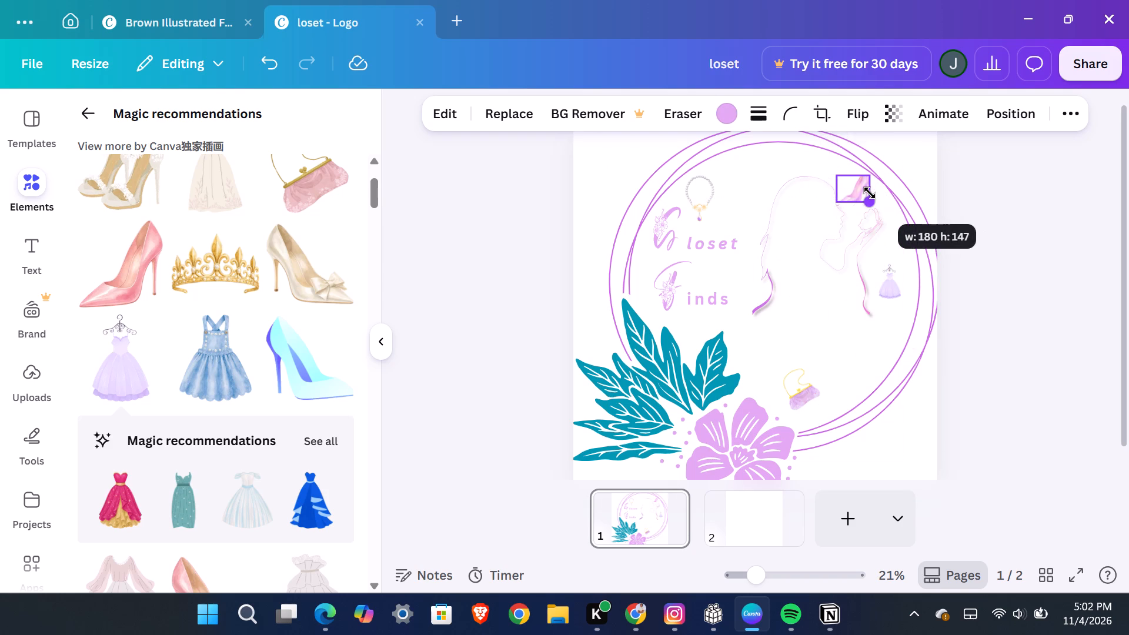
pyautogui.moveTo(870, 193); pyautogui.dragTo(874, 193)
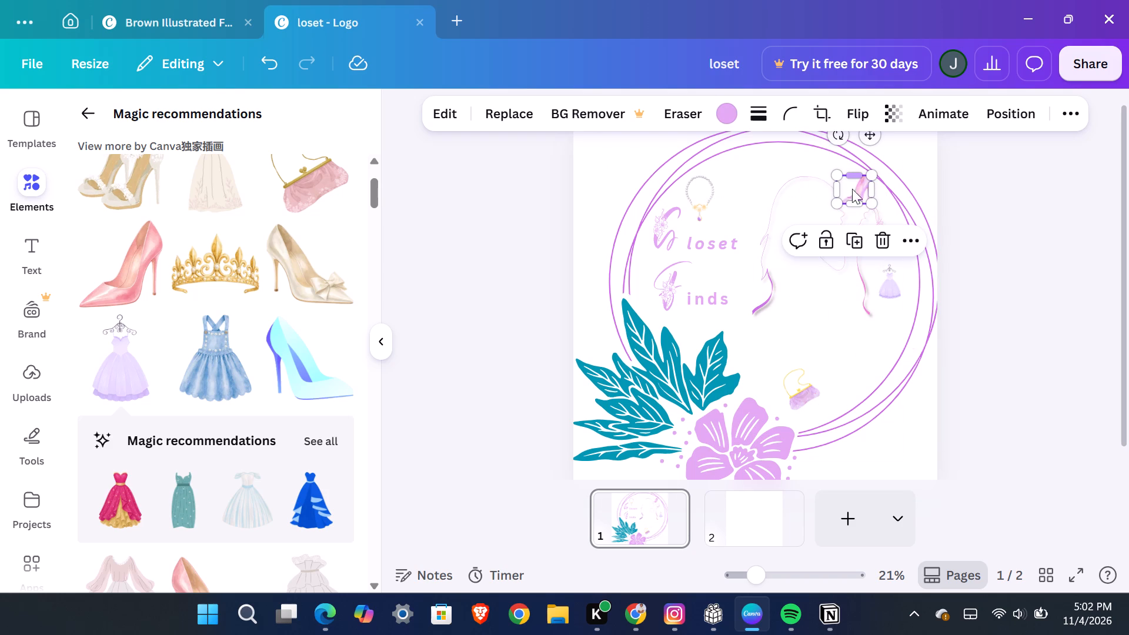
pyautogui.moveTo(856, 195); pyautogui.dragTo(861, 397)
# Try the lavender dress at the top of the circle, and settle it inside the right edge just below the woman's hair.
pyautogui.moveTo(891, 290); pyautogui.dragTo(860, 194)
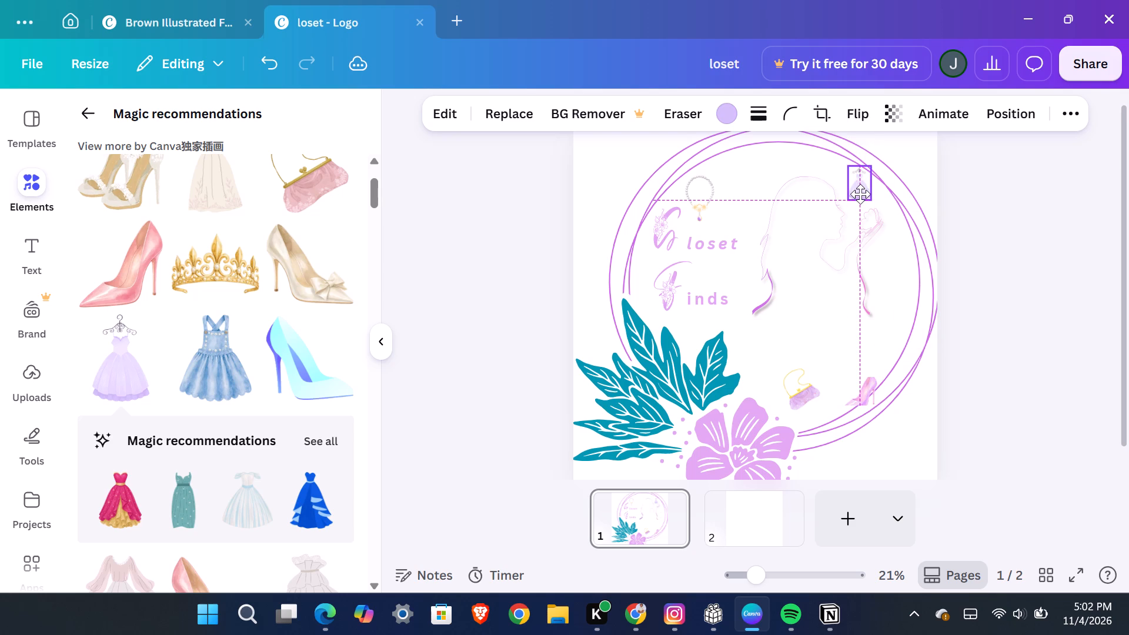
pyautogui.moveTo(860, 194); pyautogui.dragTo(744, 179)
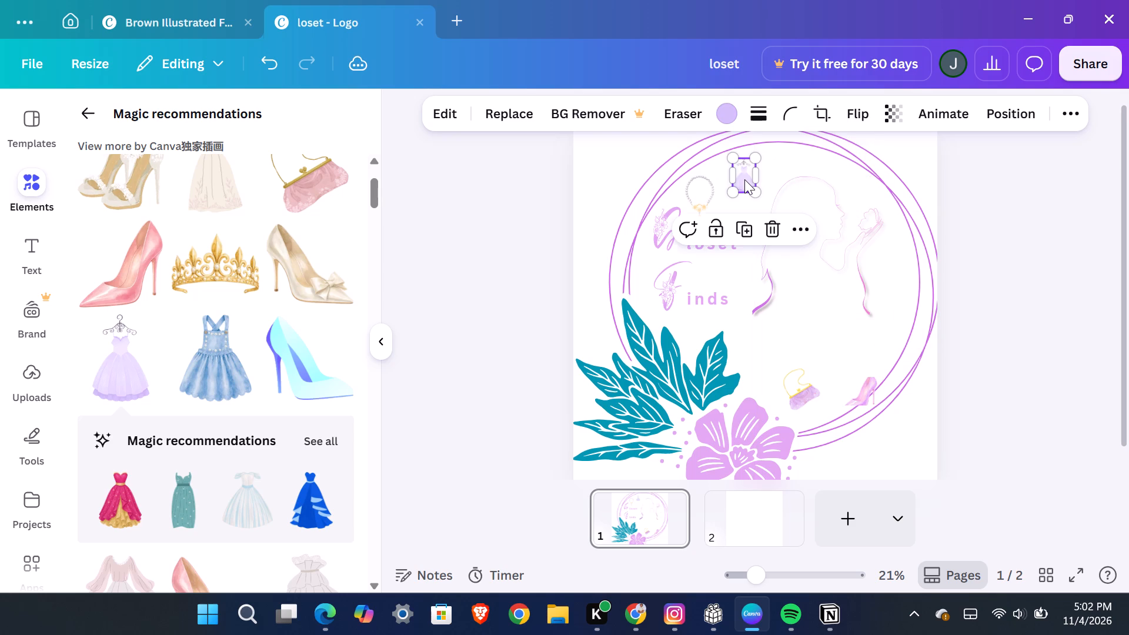
pyautogui.moveTo(744, 179); pyautogui.dragTo(789, 171)
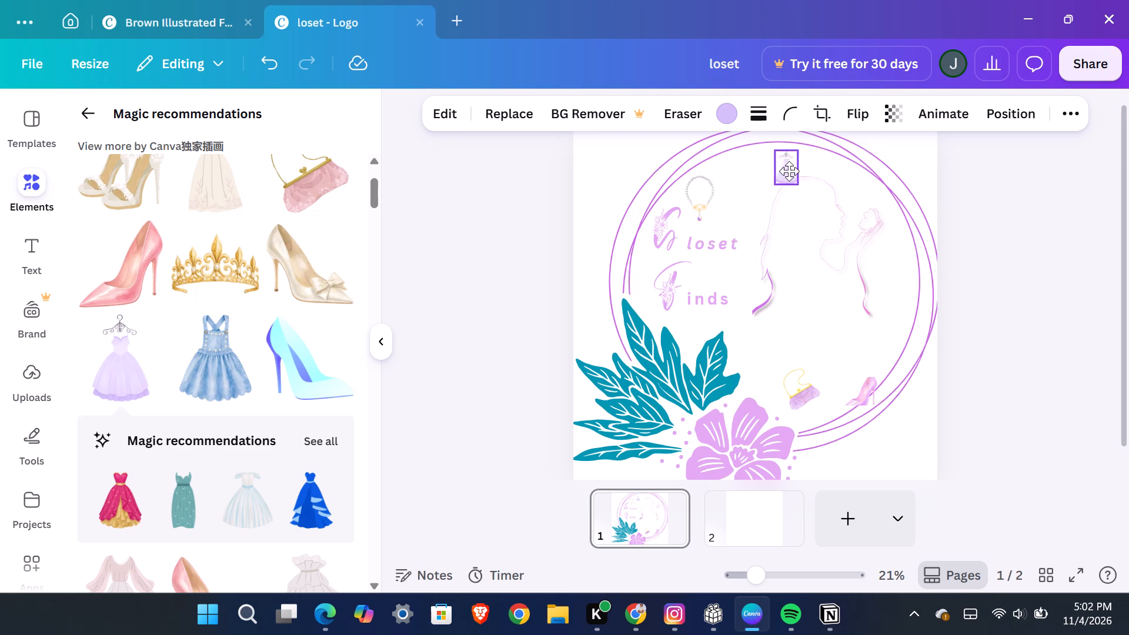
pyautogui.moveTo(789, 171); pyautogui.dragTo(891, 331)
# Move the clutch purse between the turquoise leaves and the ends of the woman's hair, under the lettering.
pyautogui.moveTo(801, 385); pyautogui.dragTo(791, 377)
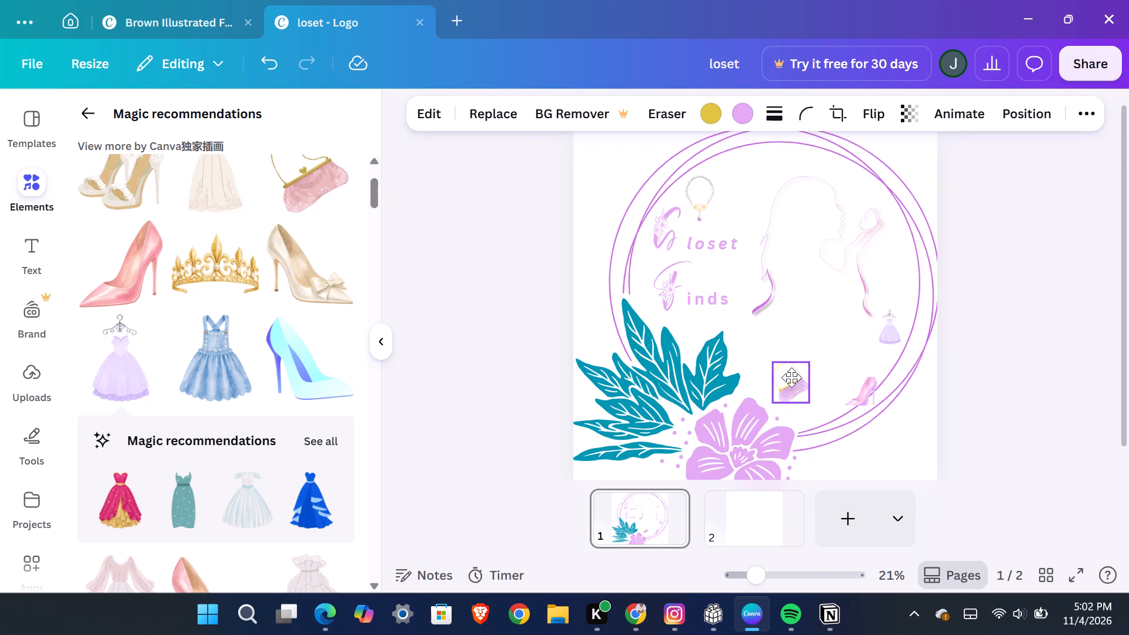
pyautogui.moveTo(791, 377); pyautogui.dragTo(854, 179)
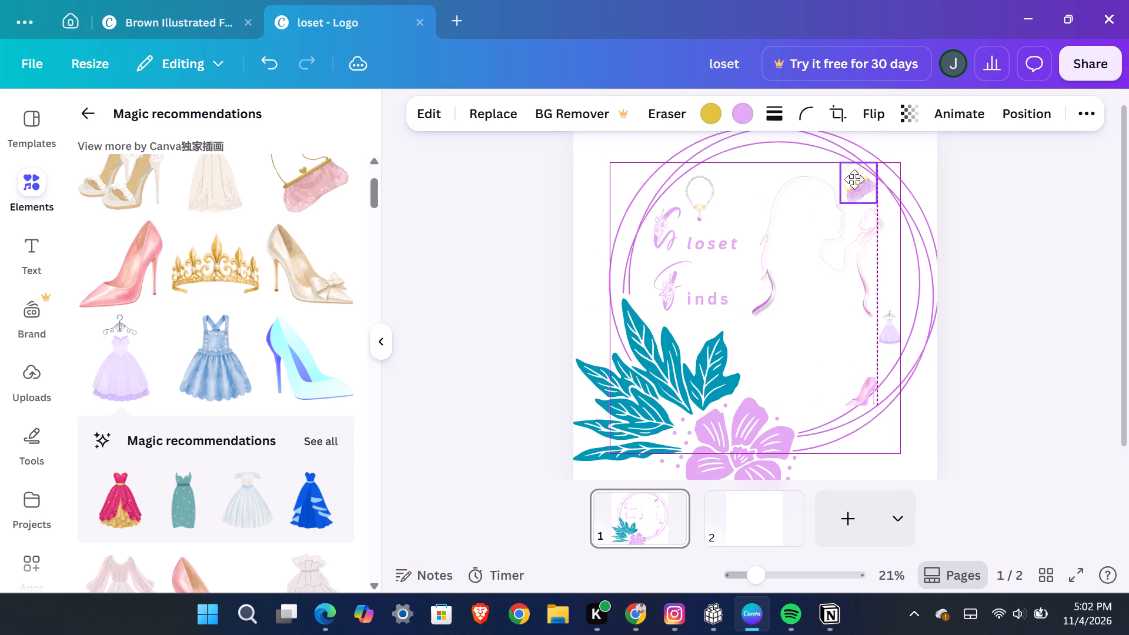
pyautogui.moveTo(854, 179); pyautogui.dragTo(756, 345)
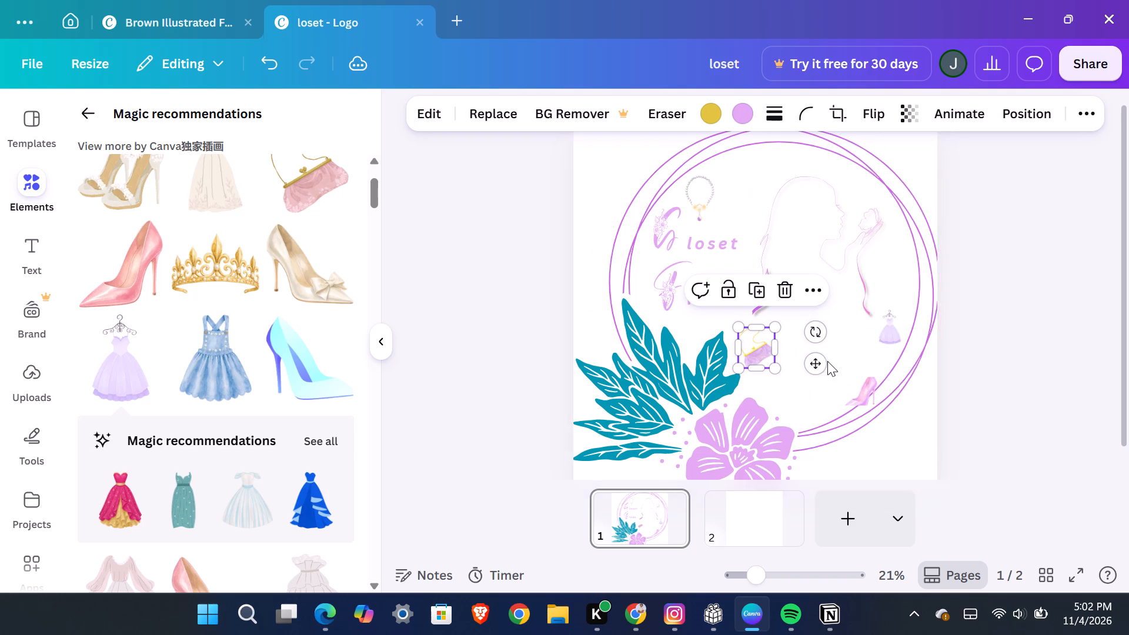
# Move the lavender stiletto beside the large flower and extend its cropped frame on all sides to show the whole shoe.
pyautogui.moveTo(859, 385); pyautogui.dragTo(820, 380)
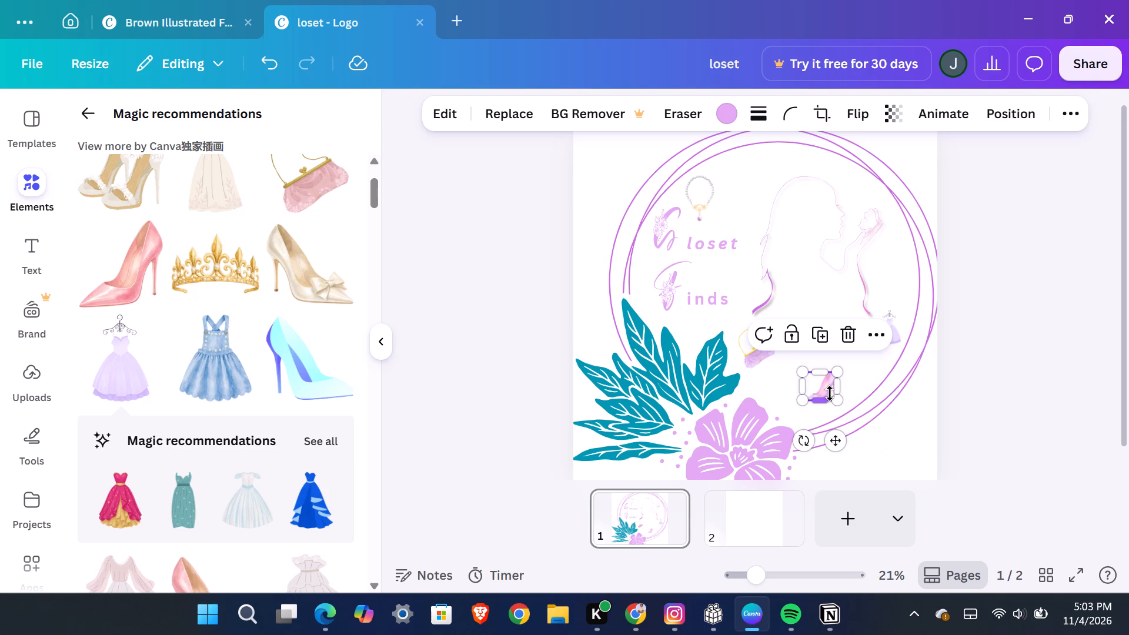
pyautogui.moveTo(835, 396); pyautogui.dragTo(844, 413)
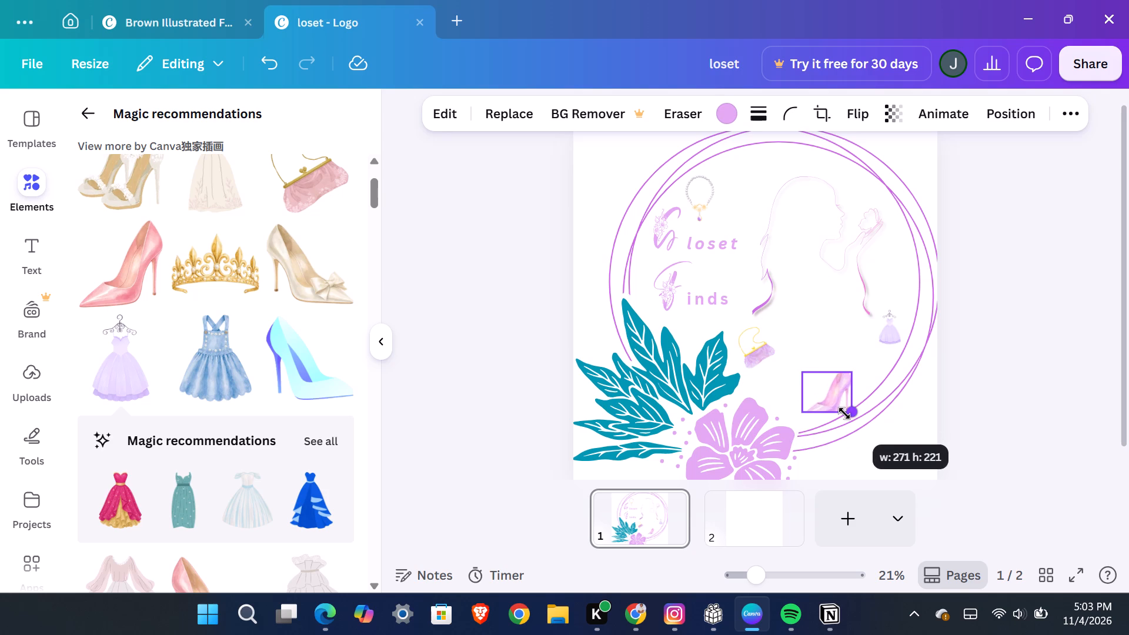
pyautogui.moveTo(844, 413); pyautogui.dragTo(844, 412)
pyautogui.moveTo(837, 413); pyautogui.dragTo(836, 427)
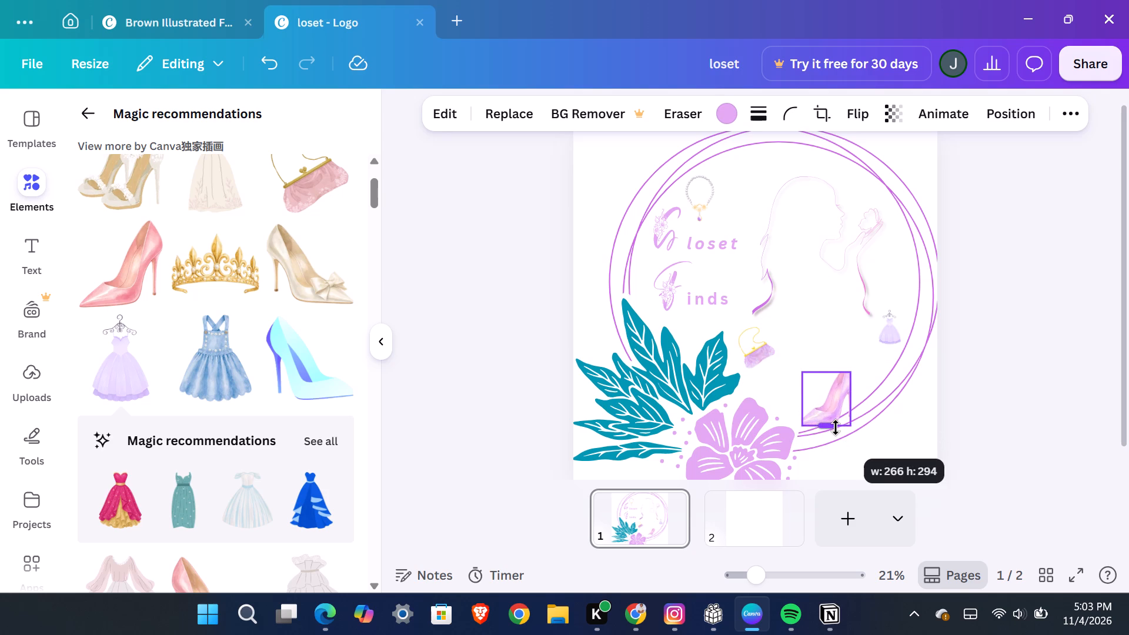
pyautogui.moveTo(836, 427); pyautogui.dragTo(837, 450)
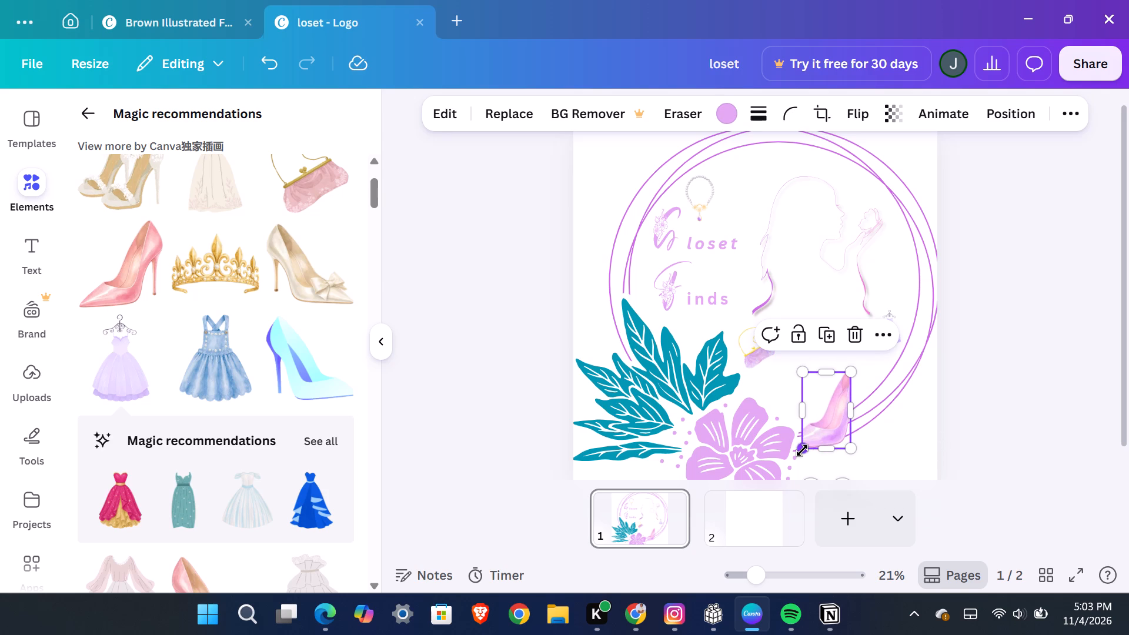
pyautogui.click(802, 450)
pyautogui.moveTo(802, 450); pyautogui.dragTo(803, 430)
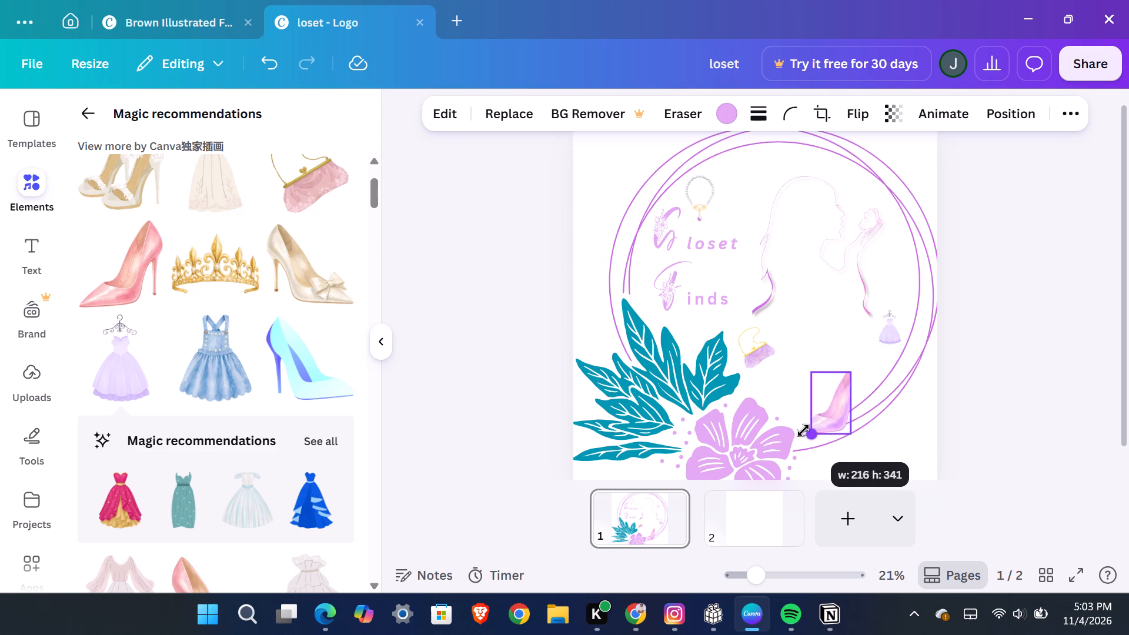
pyautogui.moveTo(803, 430); pyautogui.dragTo(803, 429)
pyautogui.moveTo(813, 410); pyautogui.dragTo(784, 416)
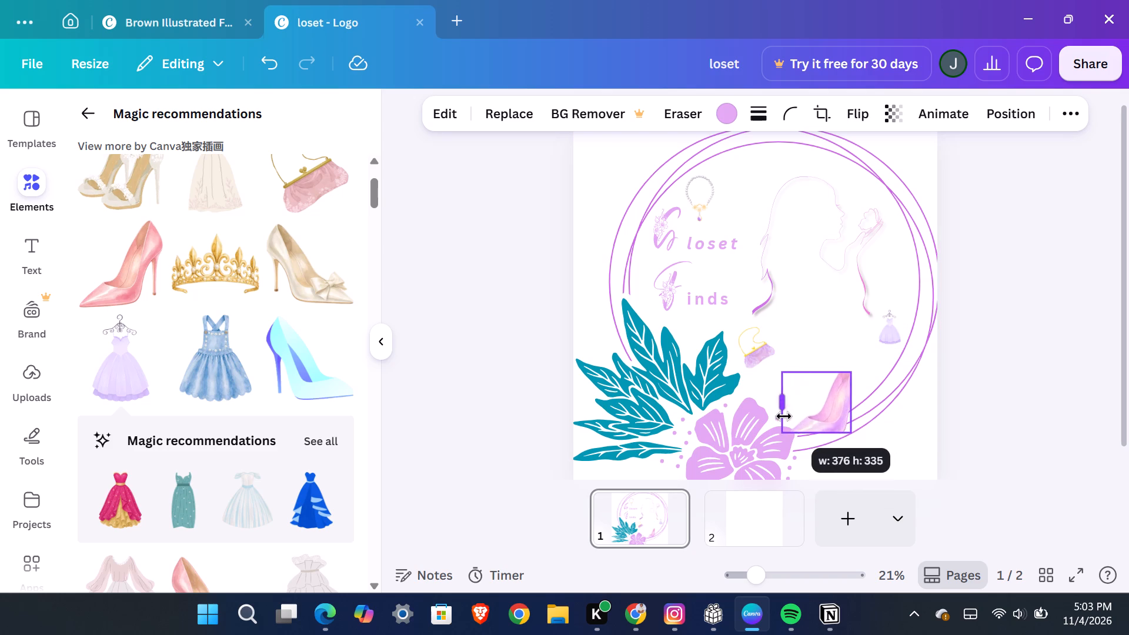
pyautogui.moveTo(784, 416); pyautogui.dragTo(791, 430)
pyautogui.moveTo(815, 437); pyautogui.dragTo(820, 465)
pyautogui.moveTo(849, 410); pyautogui.dragTo(890, 409)
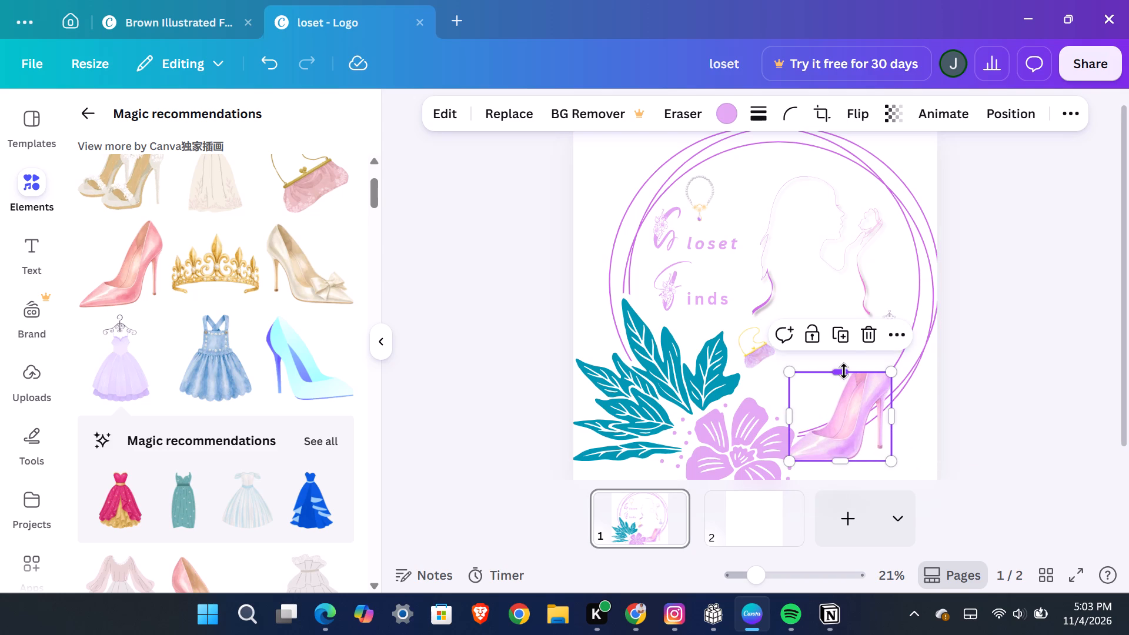
pyautogui.moveTo(844, 371); pyautogui.dragTo(853, 343)
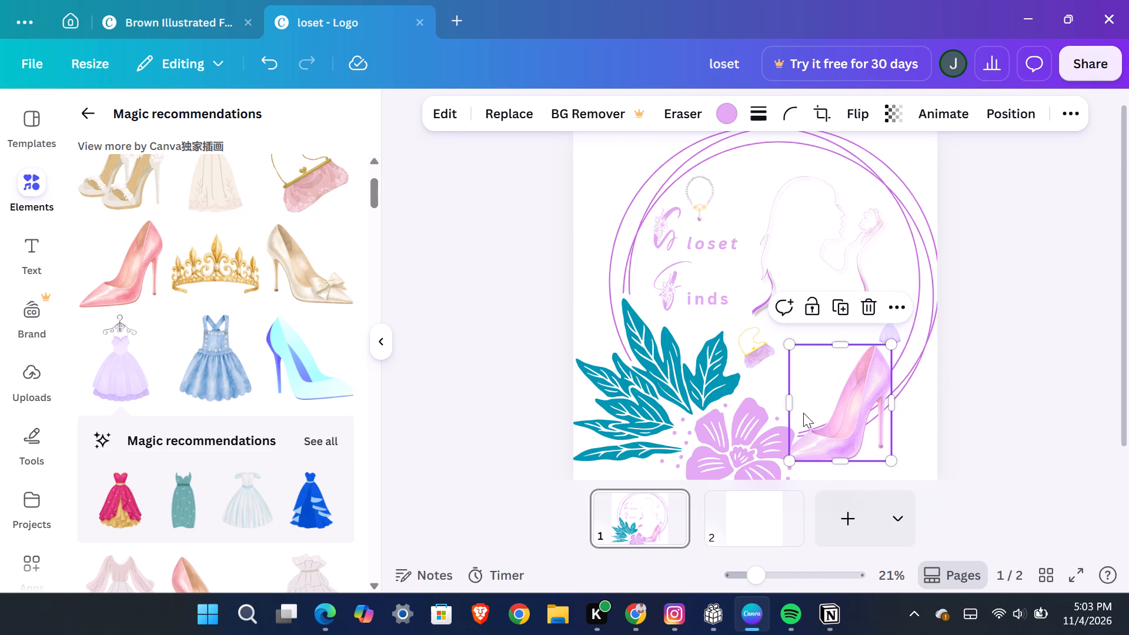
# Shrink the lavender stiletto to about 150 by 172 and place it above the circle's lower curve, beyond the large flower.
pyautogui.moveTo(789, 340); pyautogui.dragTo(860, 429)
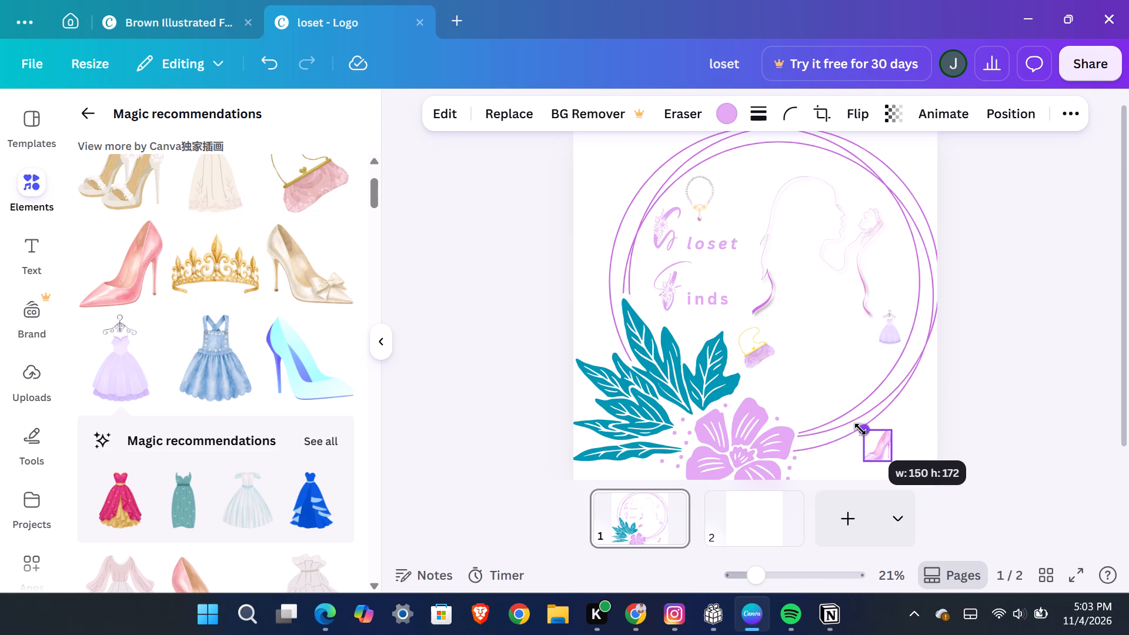
pyautogui.moveTo(876, 444); pyautogui.dragTo(827, 390)
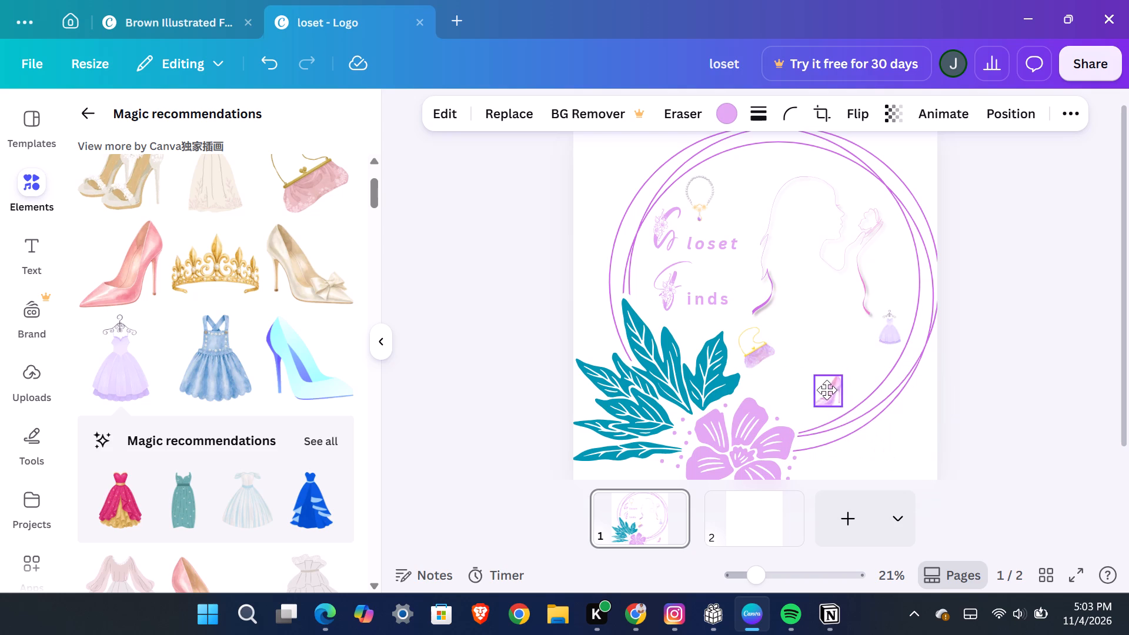
pyautogui.moveTo(827, 390); pyautogui.dragTo(828, 390)
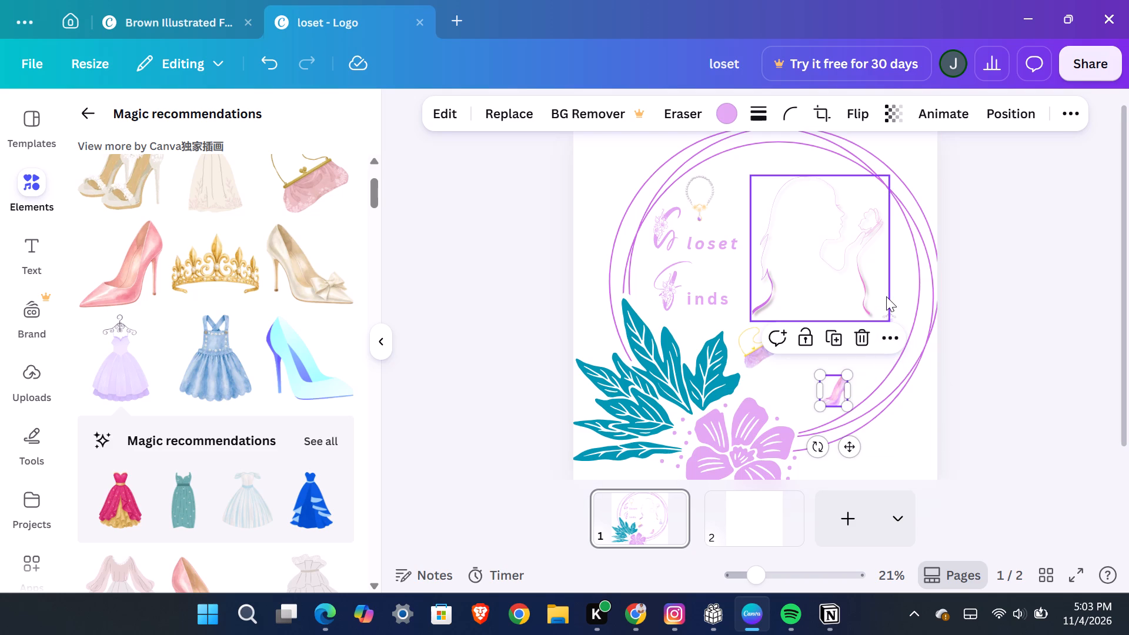
# Add the pale pink watercolor ball gown from the full Magic recommendations and shrink it to a small accessory size.
pyautogui.click(322, 444)
pyautogui.scroll(-2, 322, 444)
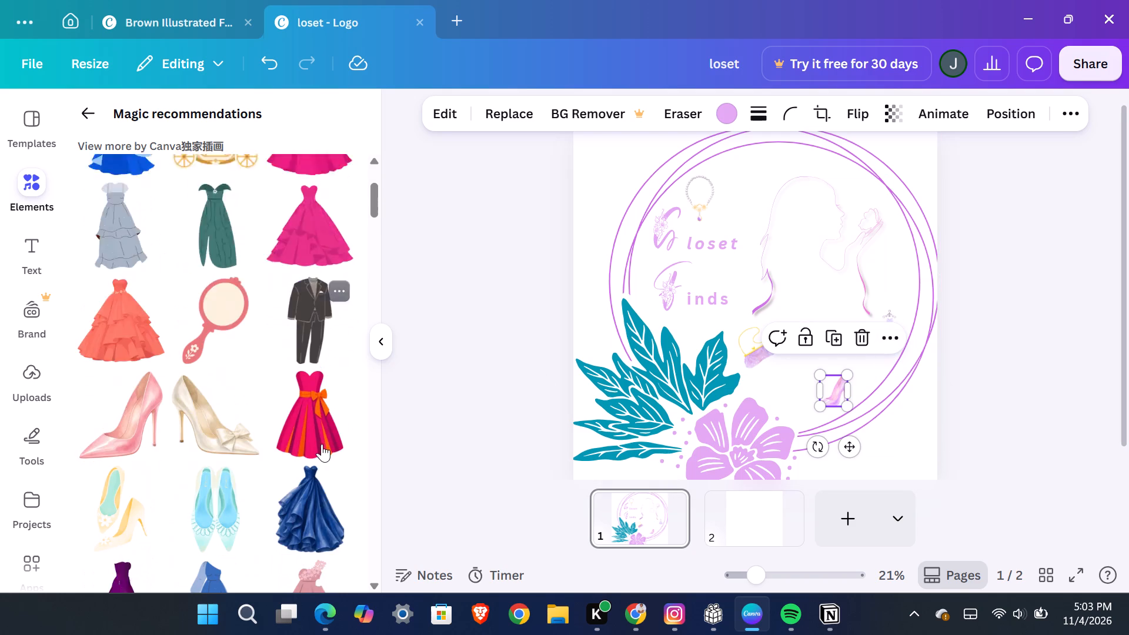
pyautogui.scroll(-2, 322, 444)
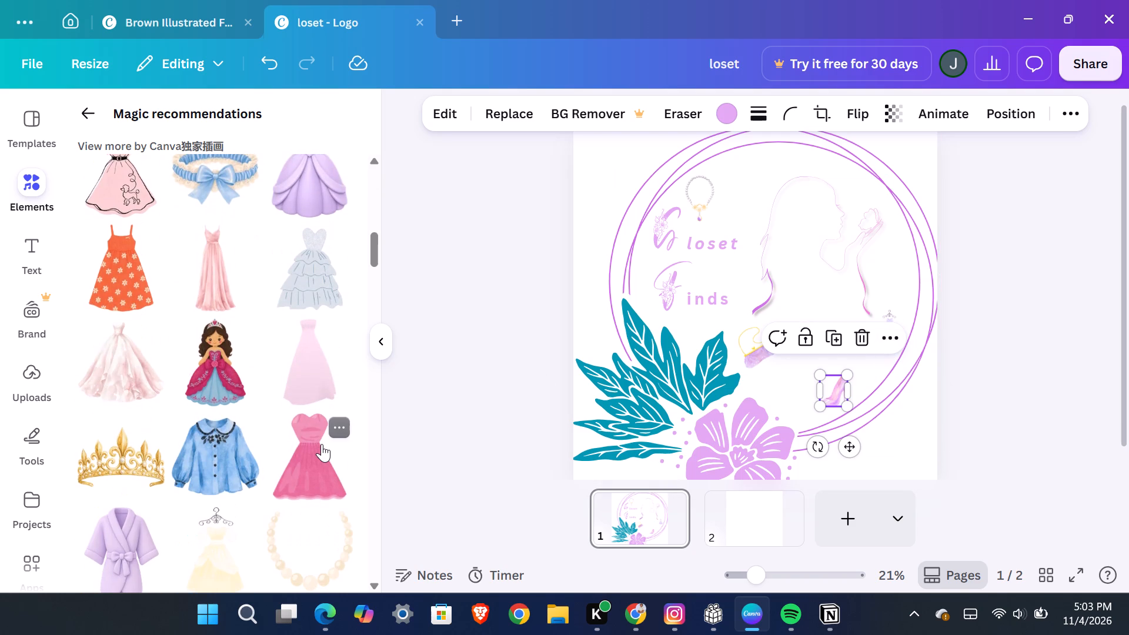
pyautogui.click(131, 373)
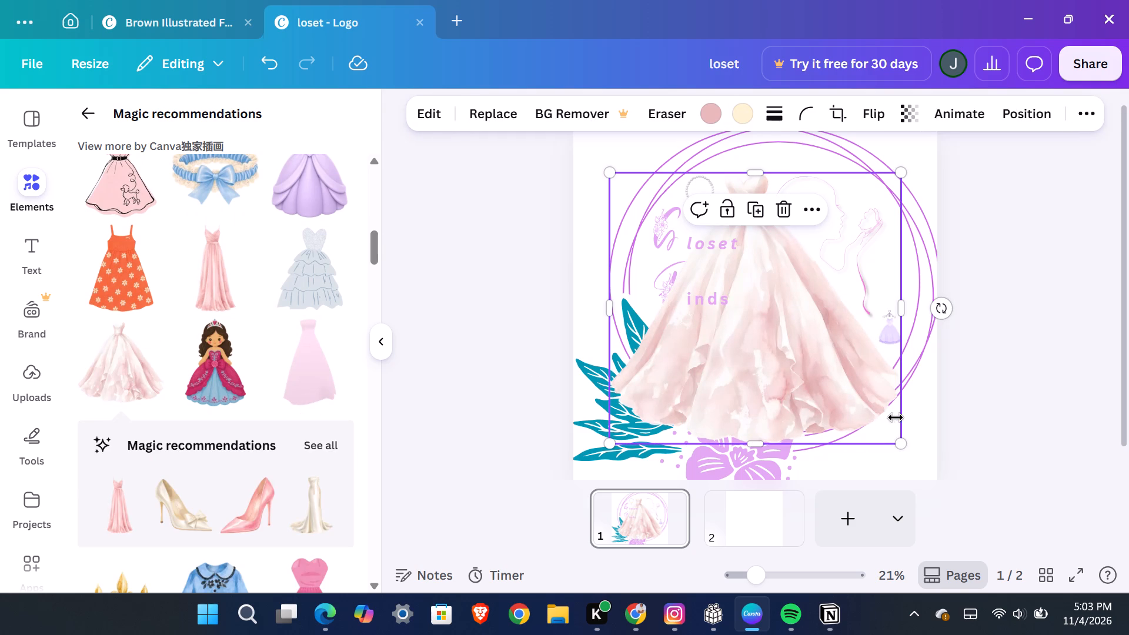
pyautogui.moveTo(900, 447); pyautogui.dragTo(663, 187)
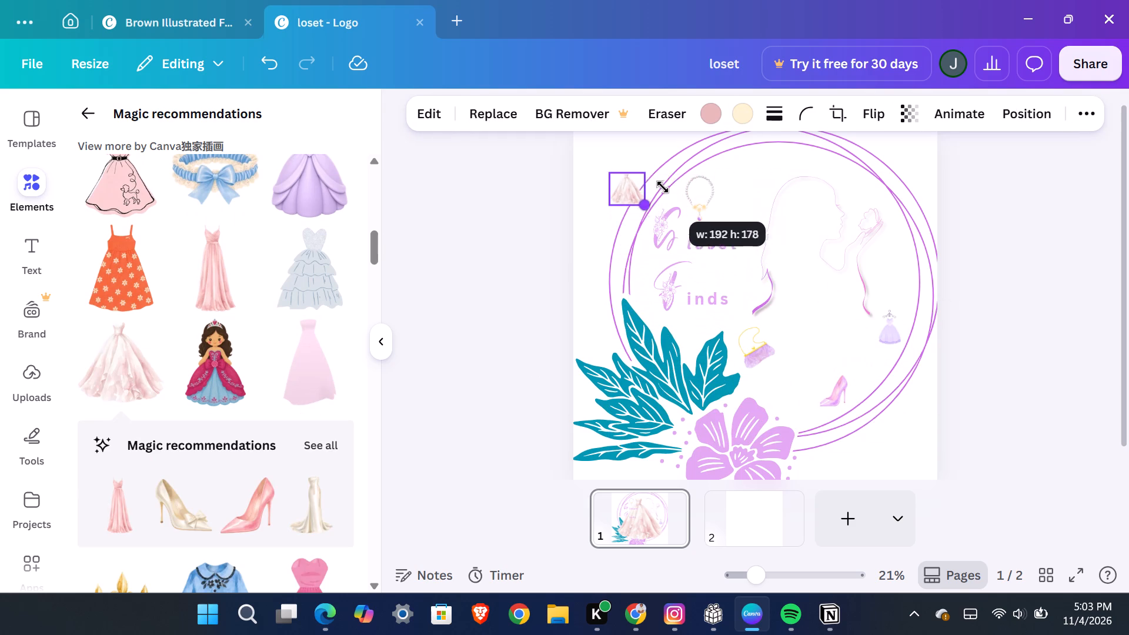
pyautogui.moveTo(663, 187); pyautogui.dragTo(684, 193)
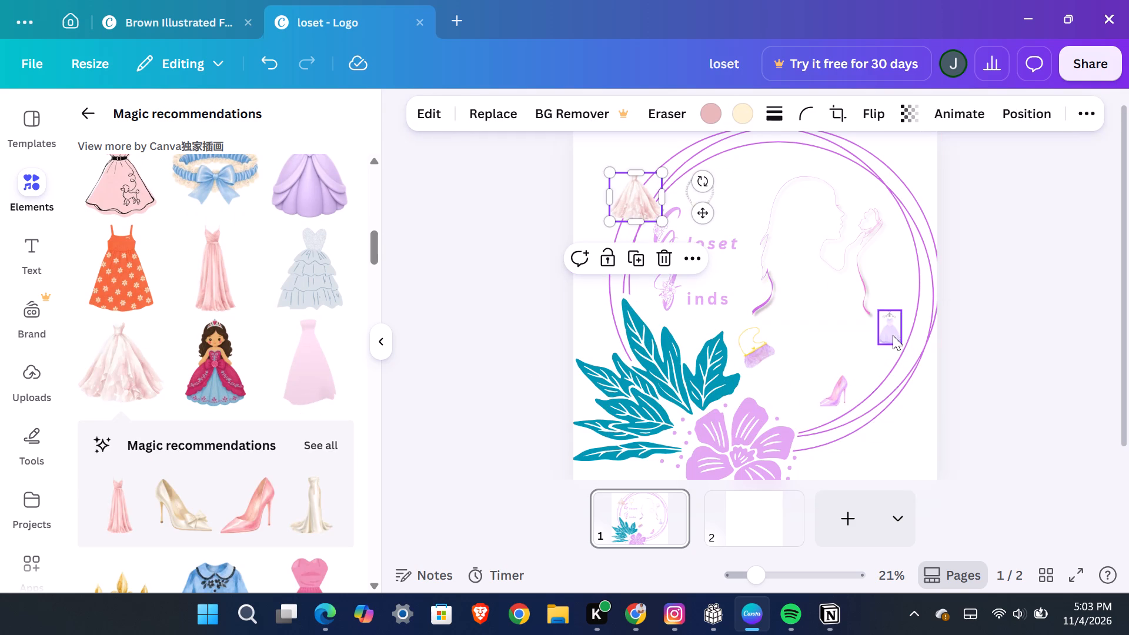
# Delete the small lavender dress on a hanger from inside the circle.
pyautogui.click(893, 335)
pyautogui.click(917, 277)
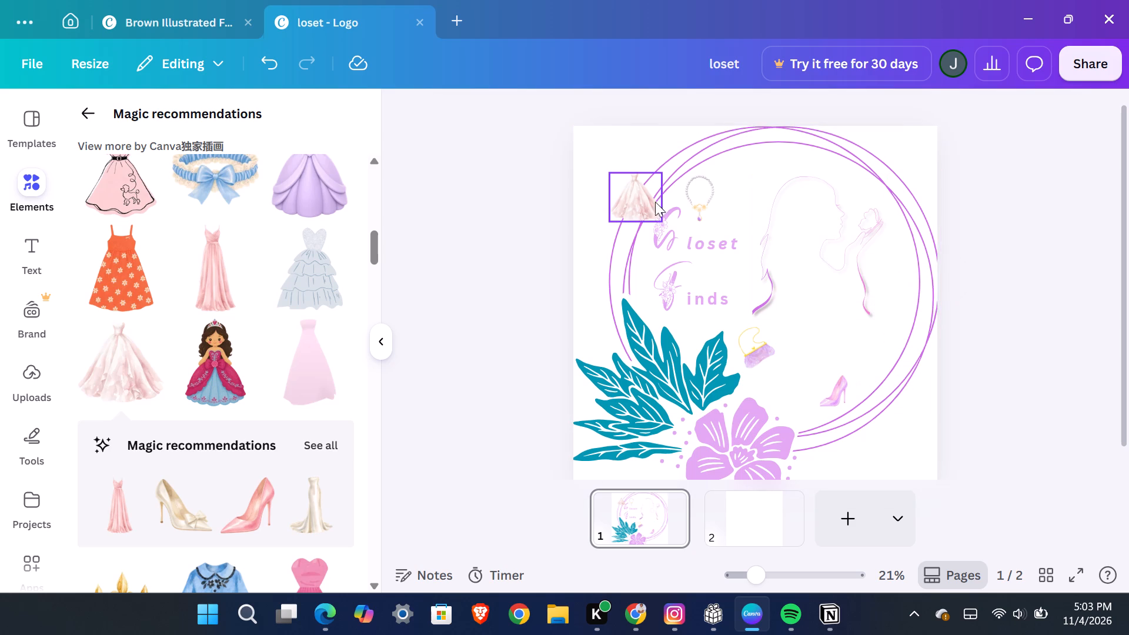
# Move the pink ball gown inside the circle below the woman's hair and reduce it slightly.
pyautogui.moveTo(652, 203); pyautogui.dragTo(884, 345)
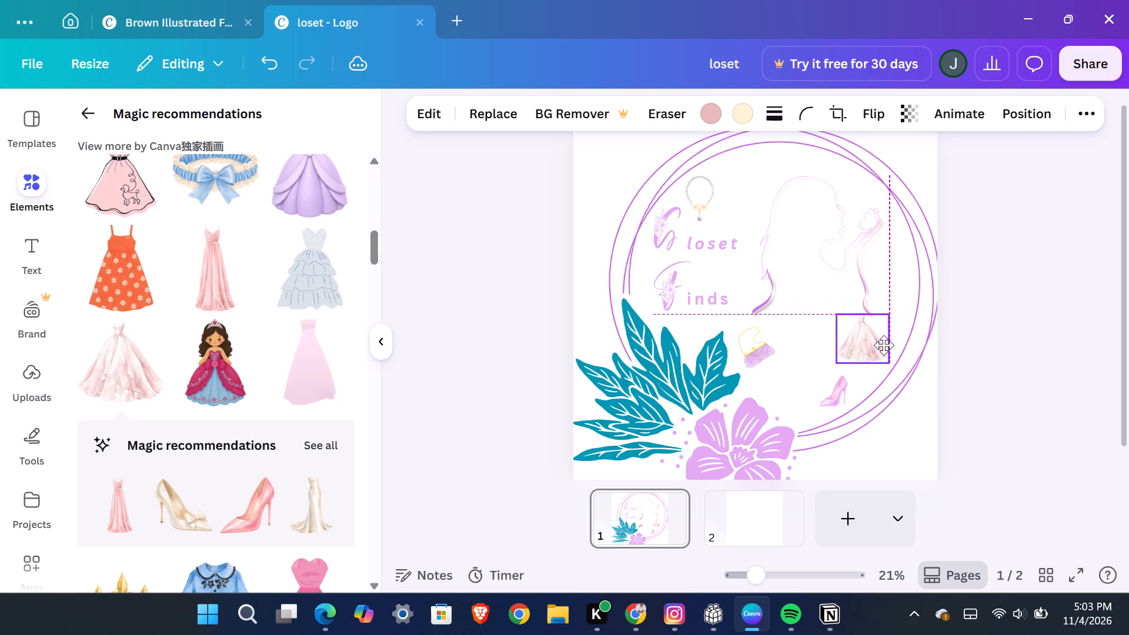
pyautogui.moveTo(884, 345); pyautogui.dragTo(886, 350)
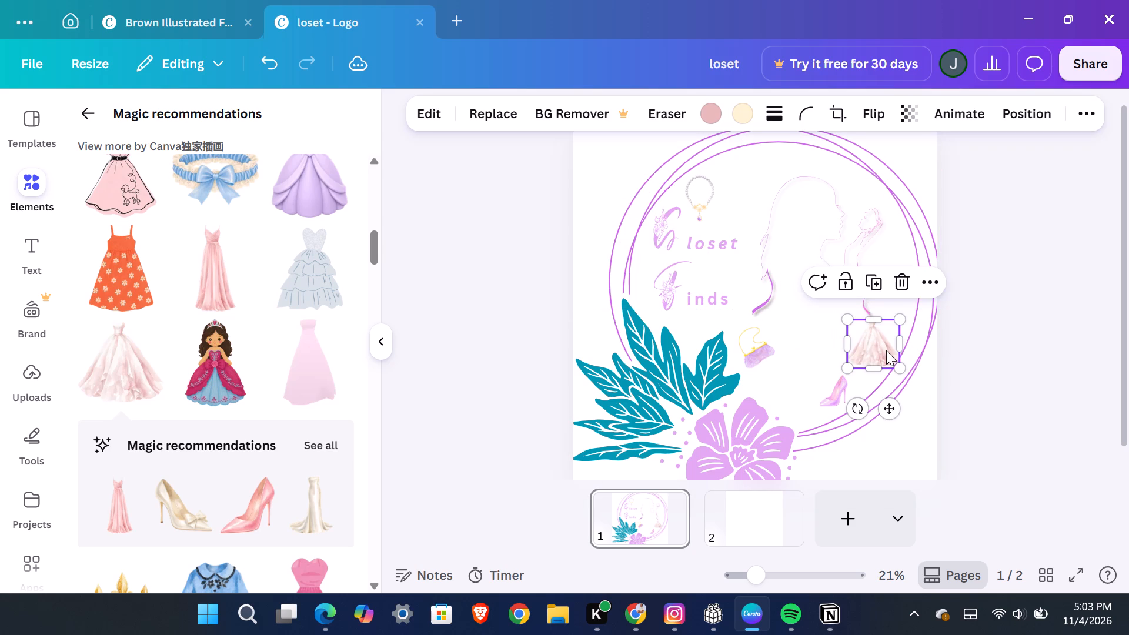
pyautogui.moveTo(847, 323); pyautogui.dragTo(861, 329)
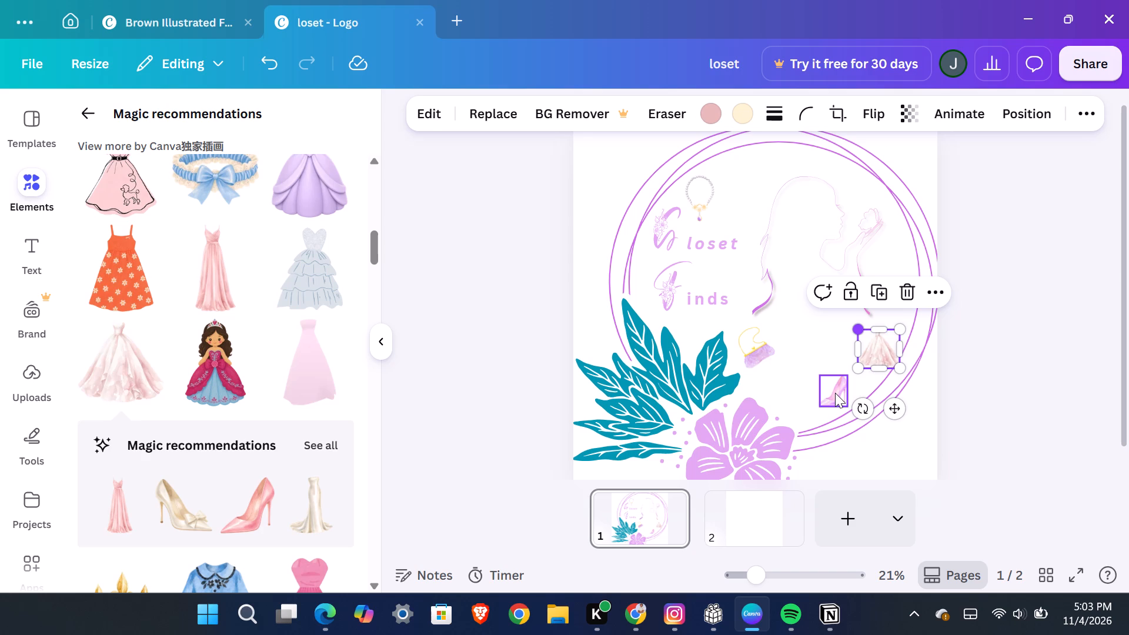
# Extend the stiletto's cropped frame to about 189 by 211 and move the shoe closer to the large flower.
pyautogui.click(835, 393)
pyautogui.moveTo(818, 390); pyautogui.dragTo(811, 391)
pyautogui.moveTo(825, 412); pyautogui.dragTo(827, 419)
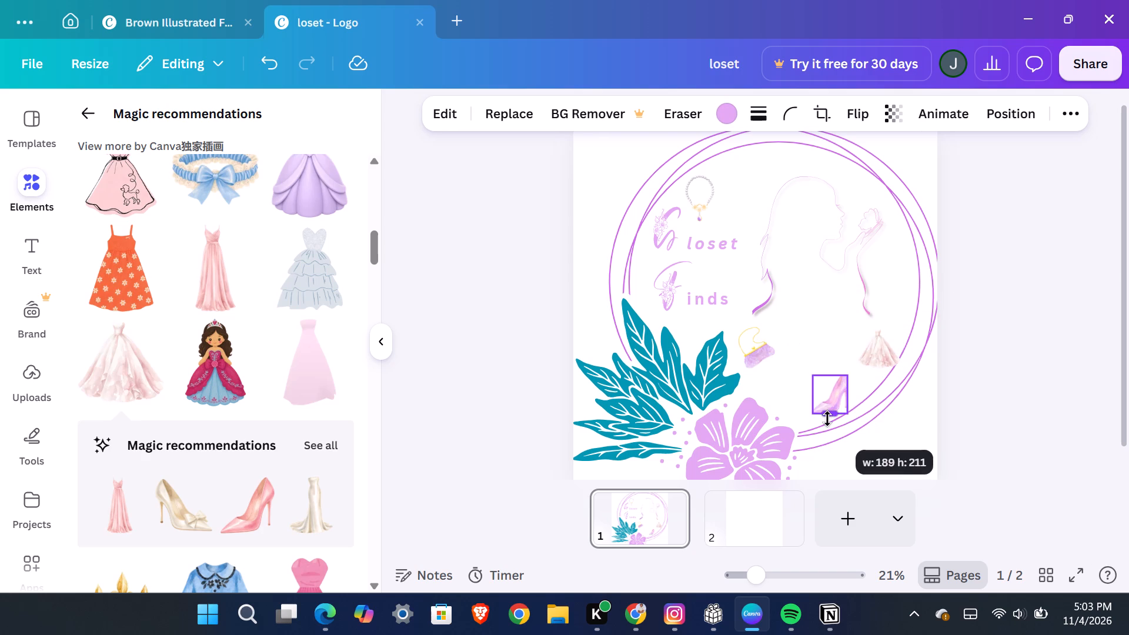
pyautogui.moveTo(827, 419); pyautogui.dragTo(827, 419)
pyautogui.moveTo(836, 390); pyautogui.dragTo(817, 392)
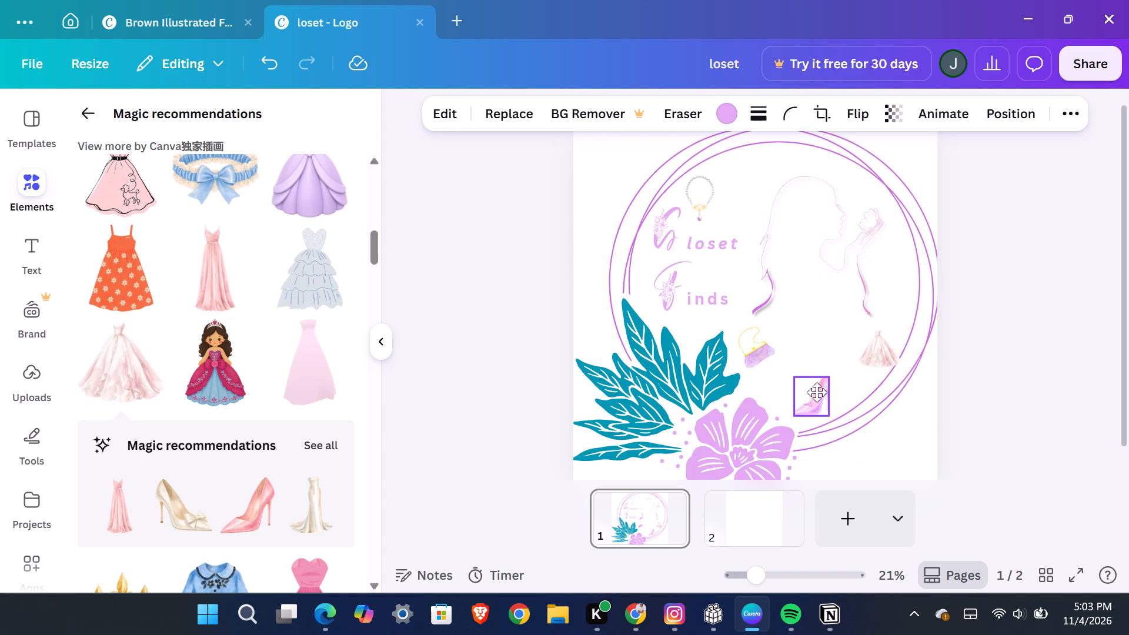
pyautogui.moveTo(817, 392); pyautogui.dragTo(817, 392)
# Shift the pink ball gown inward from the circle's edge, keeping it below the woman's hair.
pyautogui.moveTo(880, 346); pyautogui.dragTo(874, 347)
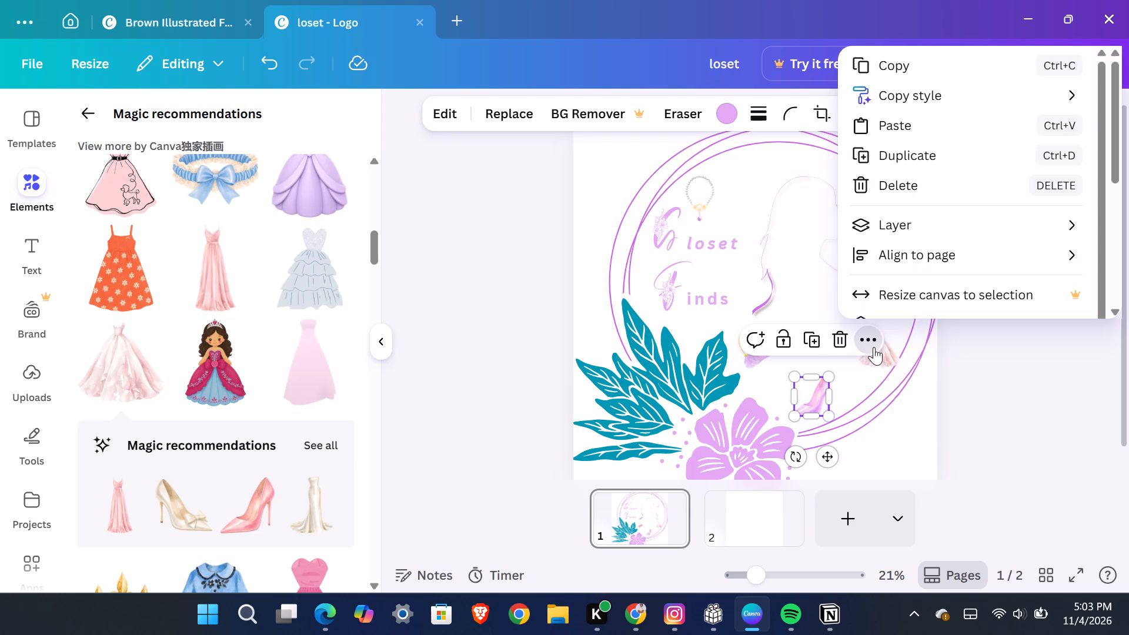
pyautogui.moveTo(877, 360); pyautogui.dragTo(860, 357)
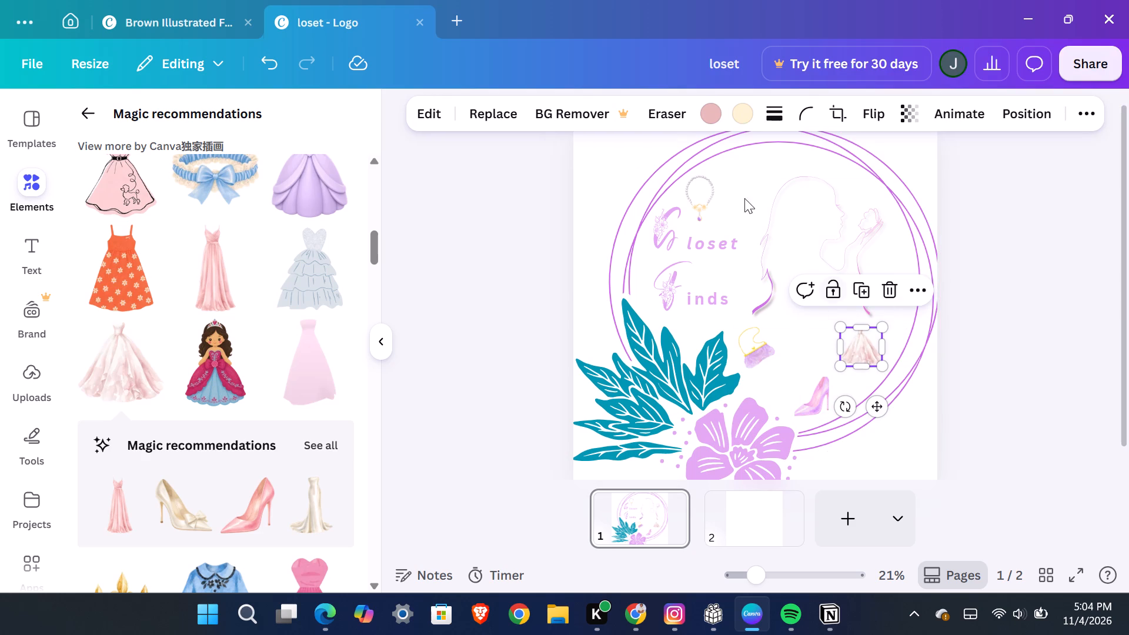
# Recolor the ball gown, changing its pink to Yellow and its cream to Pastel purple.
pyautogui.click(702, 107)
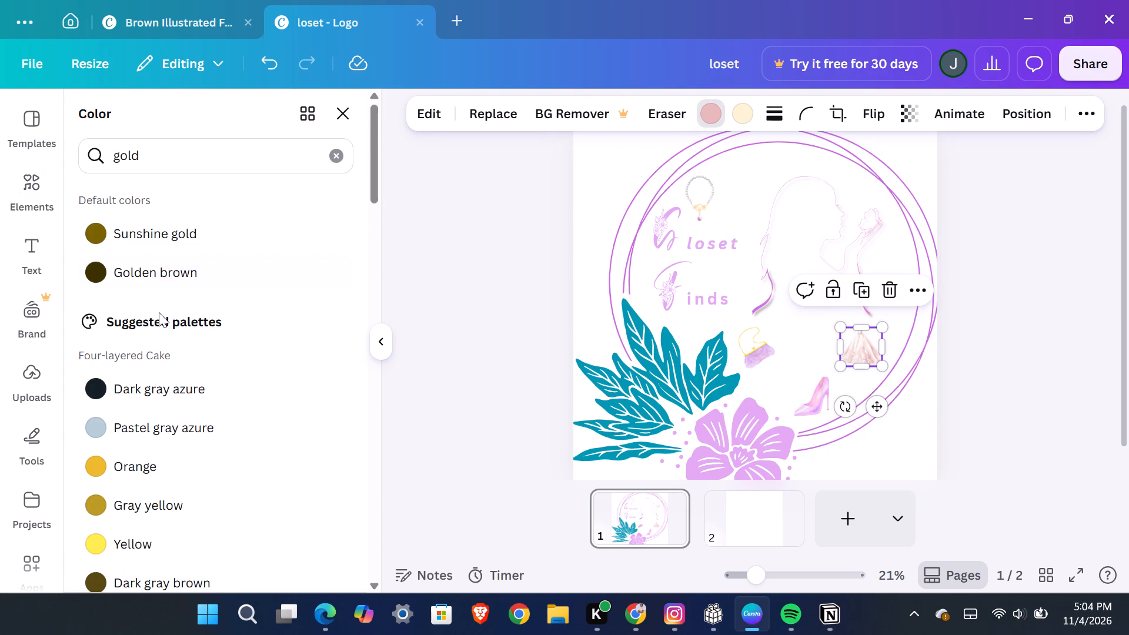
pyautogui.scroll(-2, 159, 312)
pyautogui.click(154, 338)
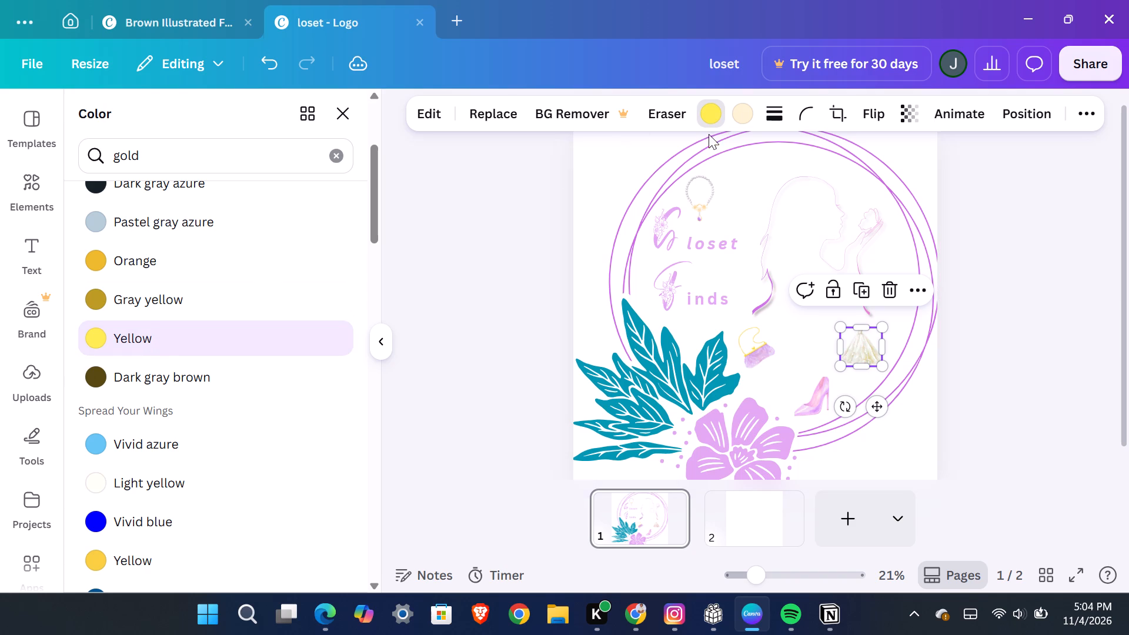
pyautogui.click(744, 111)
pyautogui.scroll(-3, 237, 317)
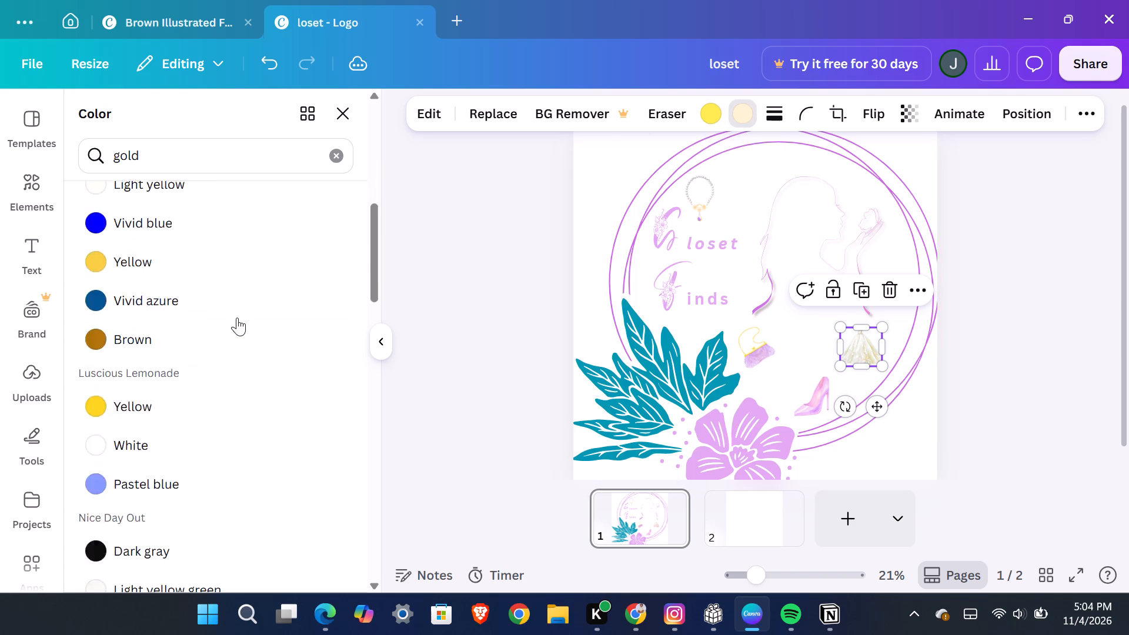
pyautogui.scroll(-6, 237, 317)
pyautogui.scroll(3, 237, 317)
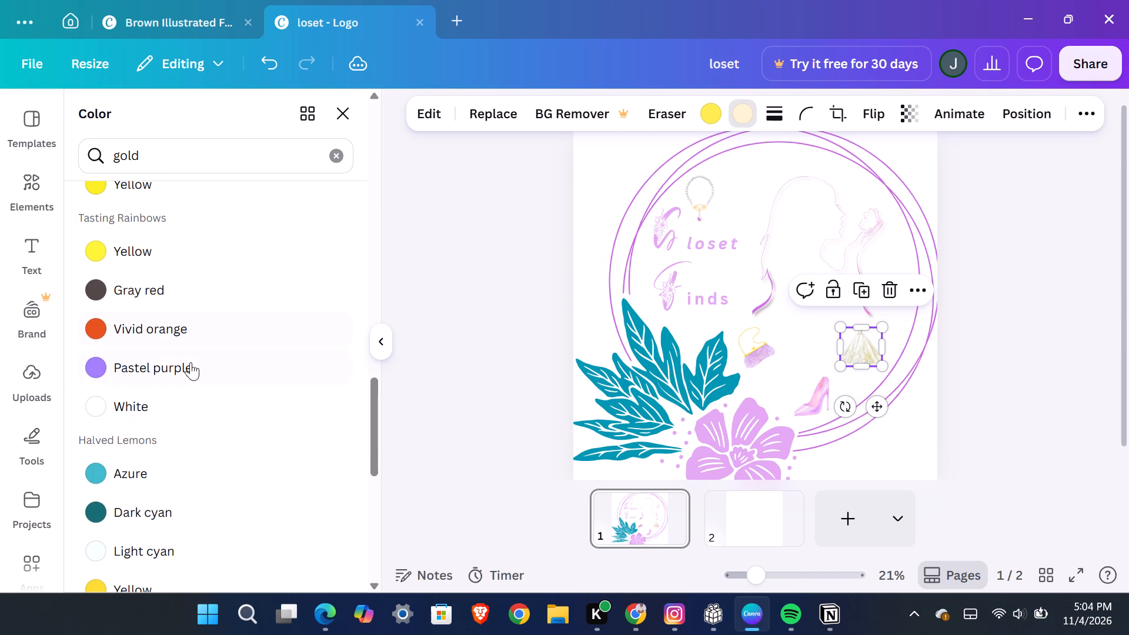
pyautogui.click(191, 362)
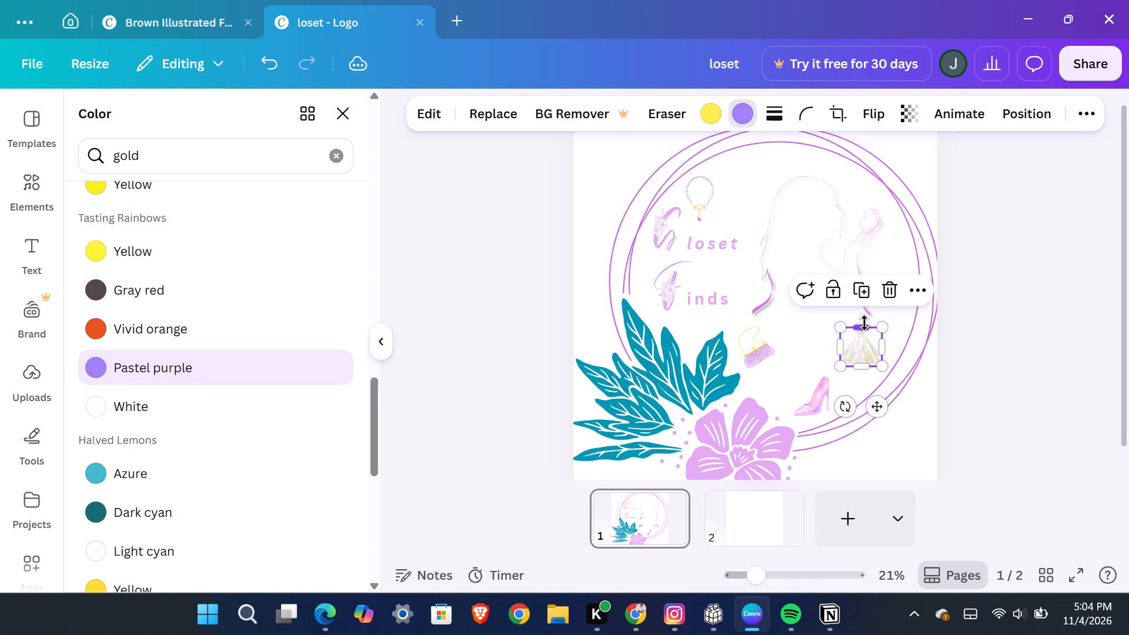
# Extend the gown's cropped frame on all sides, shrink it proportionally, and place it just below the woman's hair.
pyautogui.moveTo(865, 323); pyautogui.dragTo(878, 329)
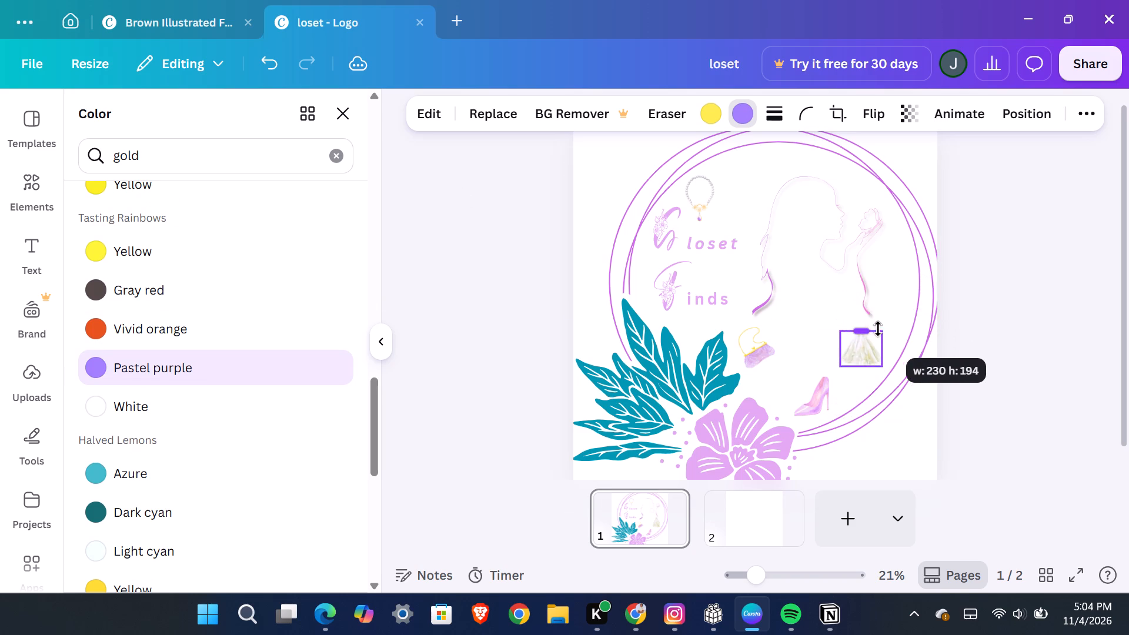
pyautogui.moveTo(878, 329); pyautogui.dragTo(880, 301)
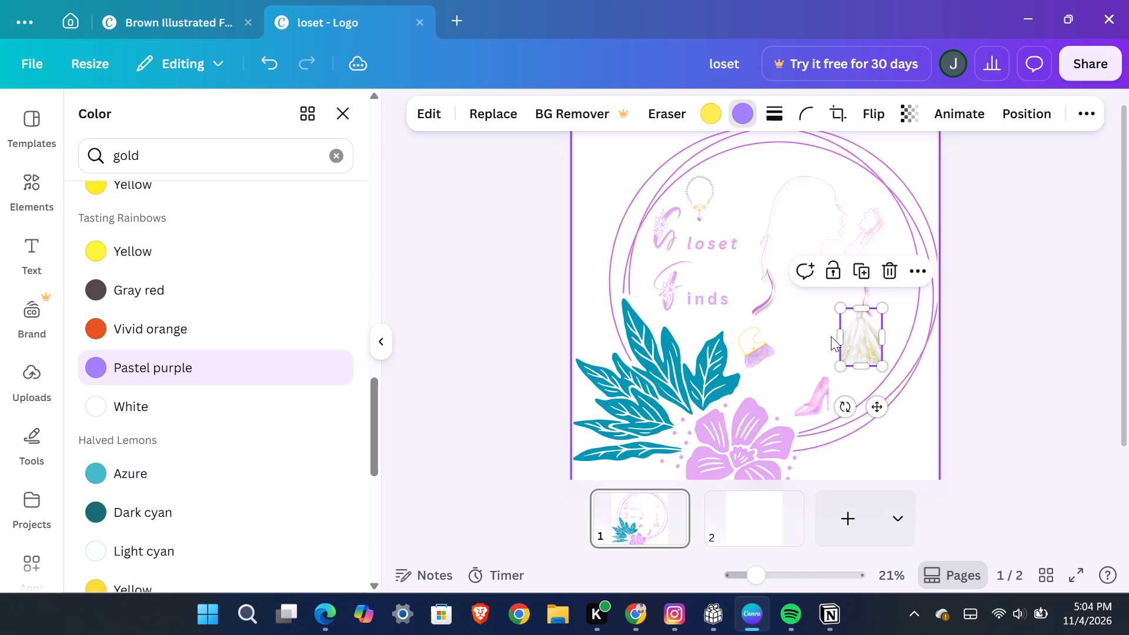
pyautogui.moveTo(839, 336); pyautogui.dragTo(824, 339)
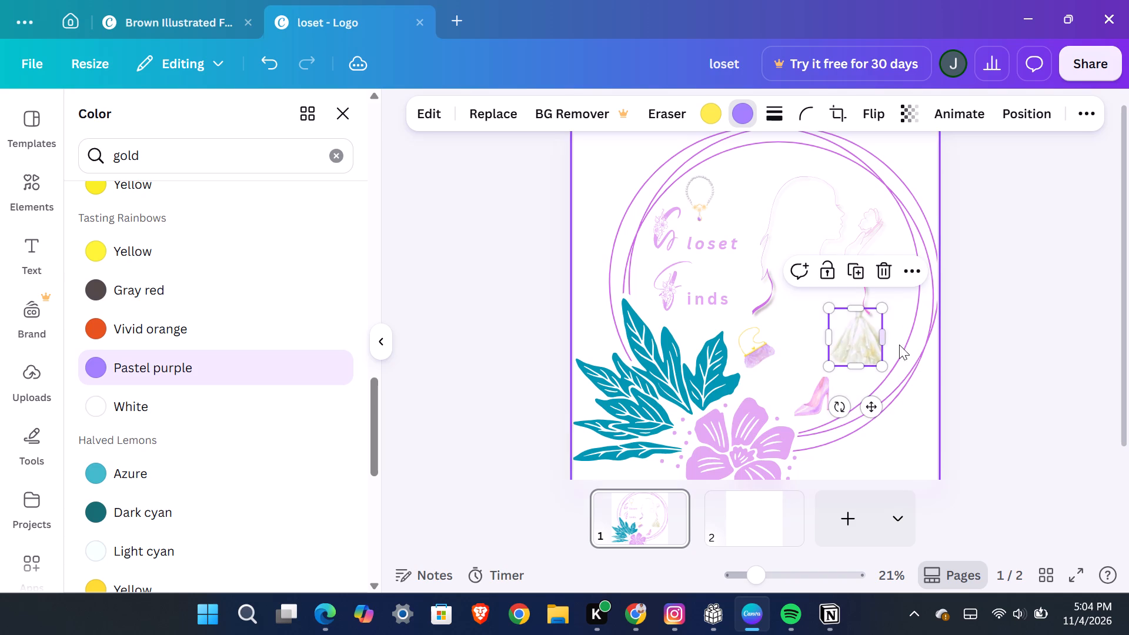
pyautogui.moveTo(879, 333); pyautogui.dragTo(903, 334)
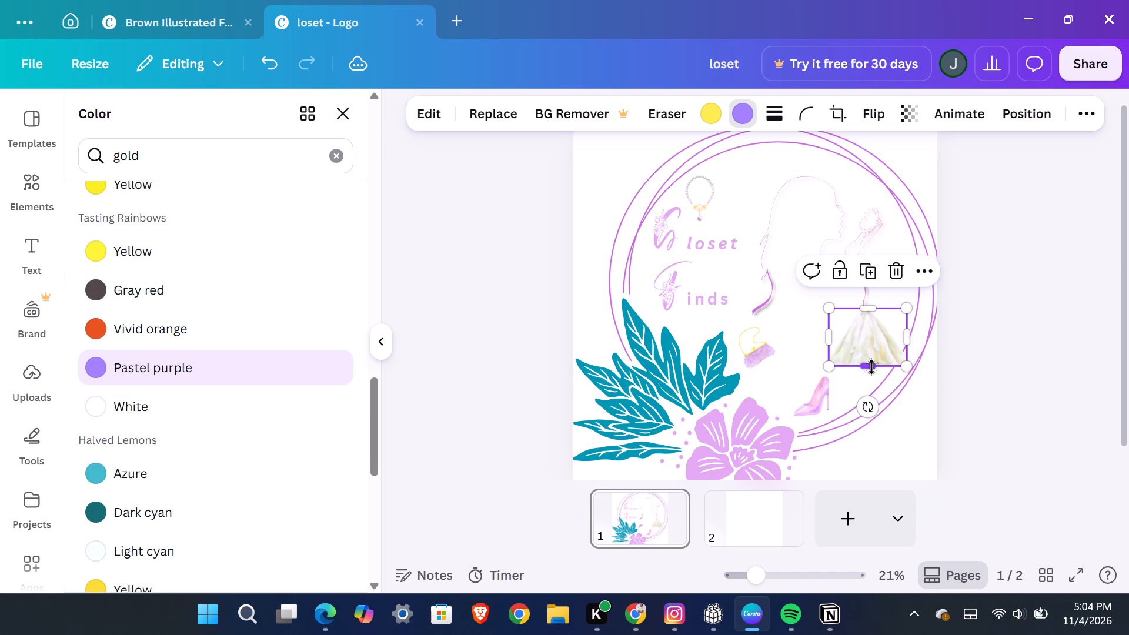
pyautogui.moveTo(869, 367); pyautogui.dragTo(867, 395)
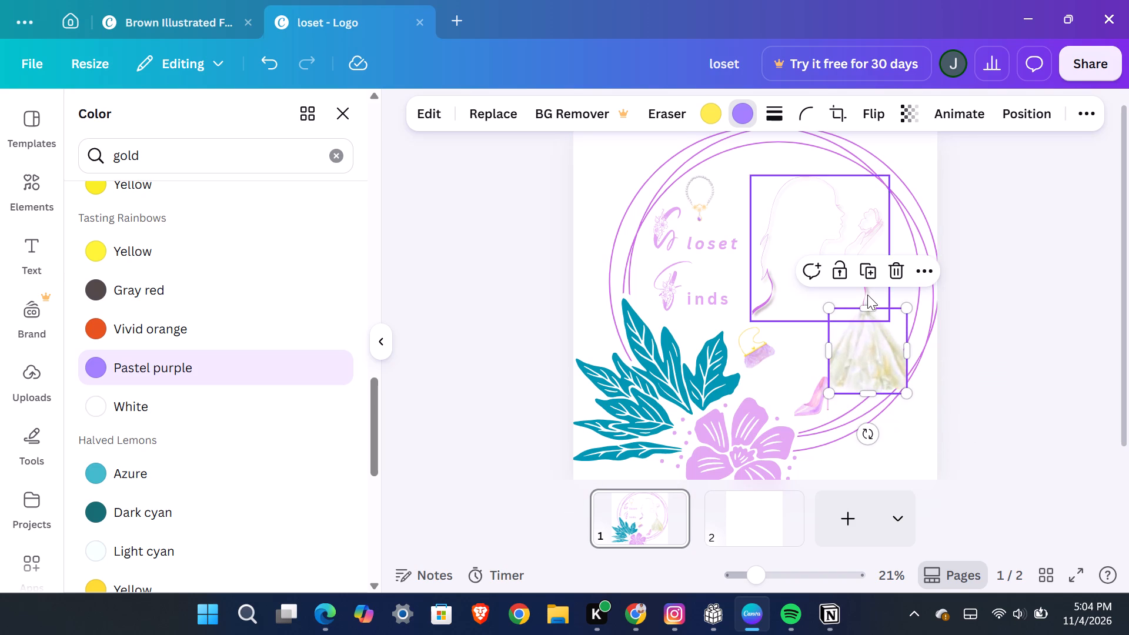
pyautogui.moveTo(867, 306); pyautogui.dragTo(870, 282)
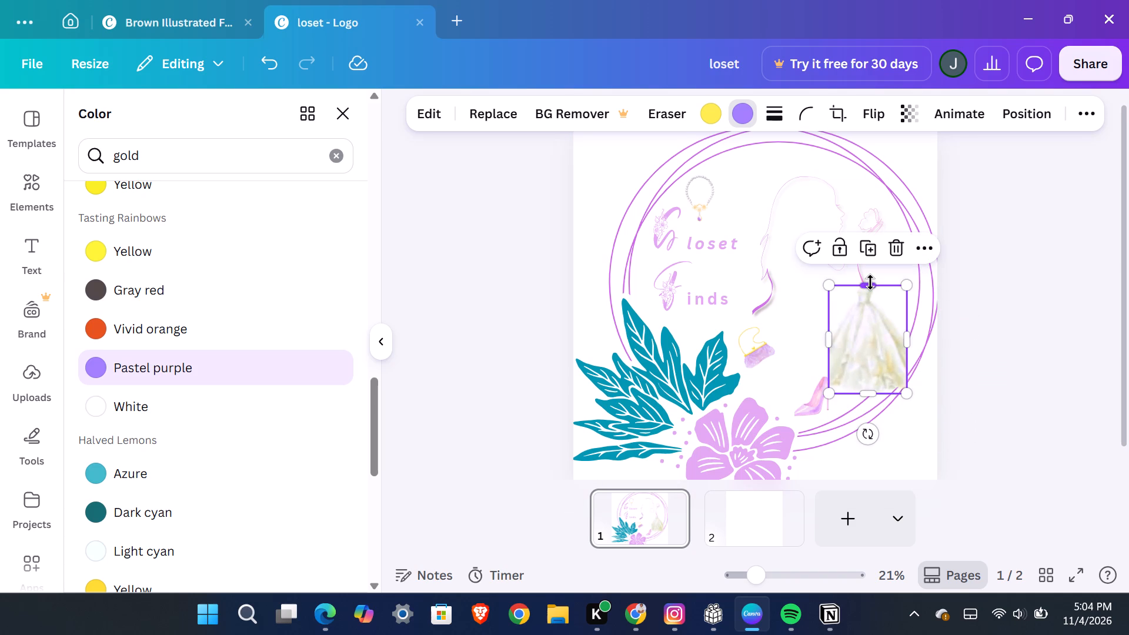
pyautogui.moveTo(833, 288); pyautogui.dragTo(852, 305)
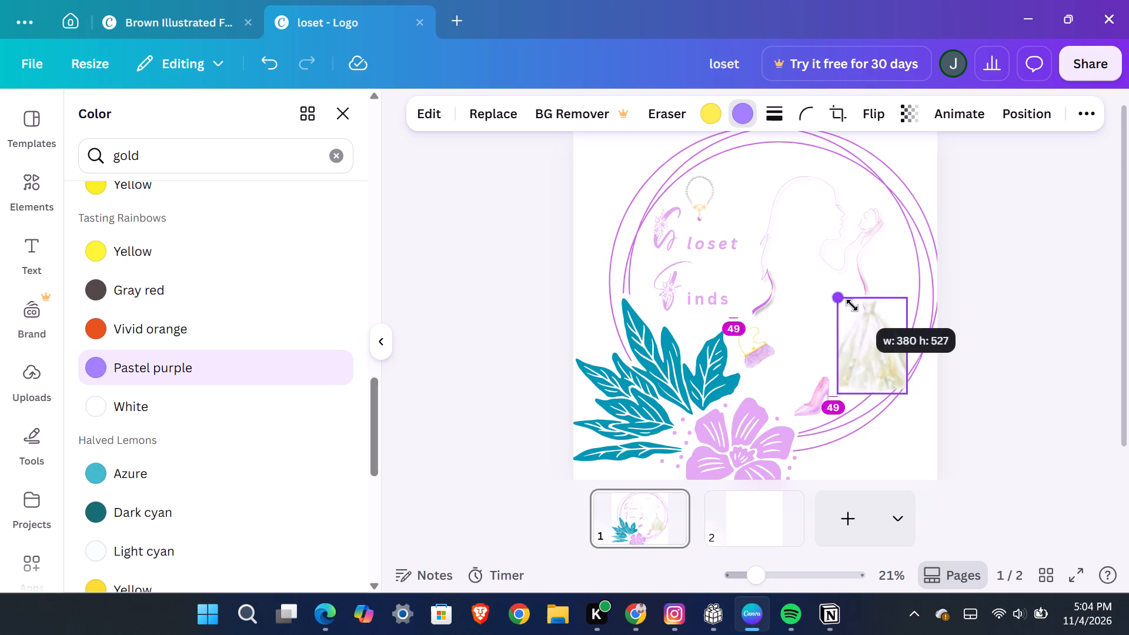
pyautogui.moveTo(852, 305); pyautogui.dragTo(885, 356)
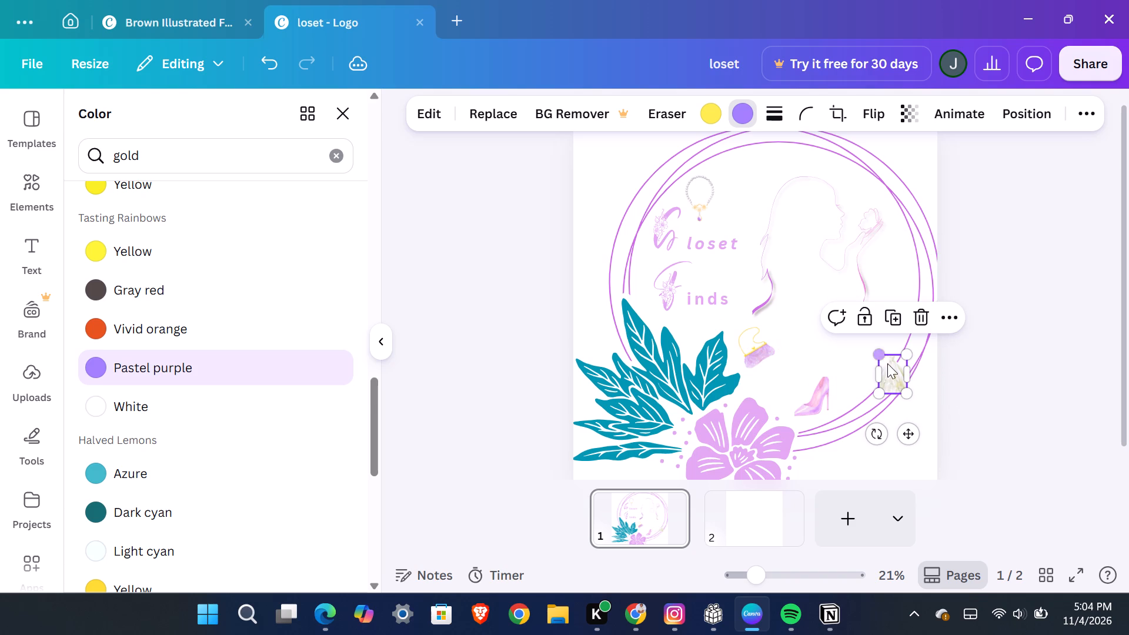
pyautogui.moveTo(892, 371); pyautogui.dragTo(879, 340)
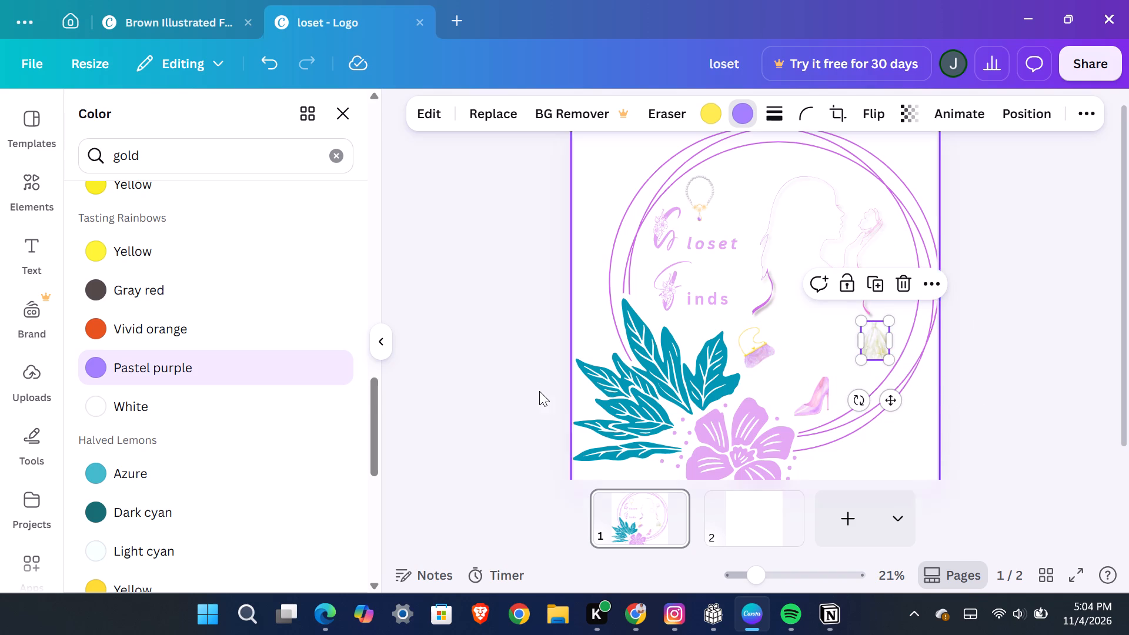
# Change the ball gown's yellow color to Pastel purple.
pyautogui.click(703, 110)
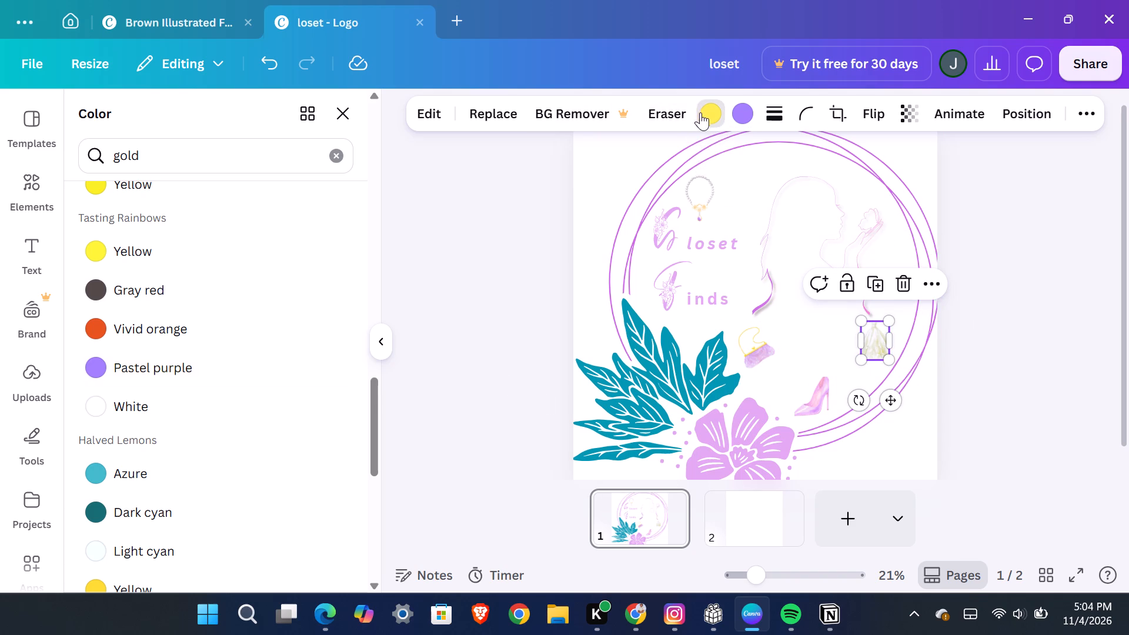
pyautogui.doubleClick(253, 365)
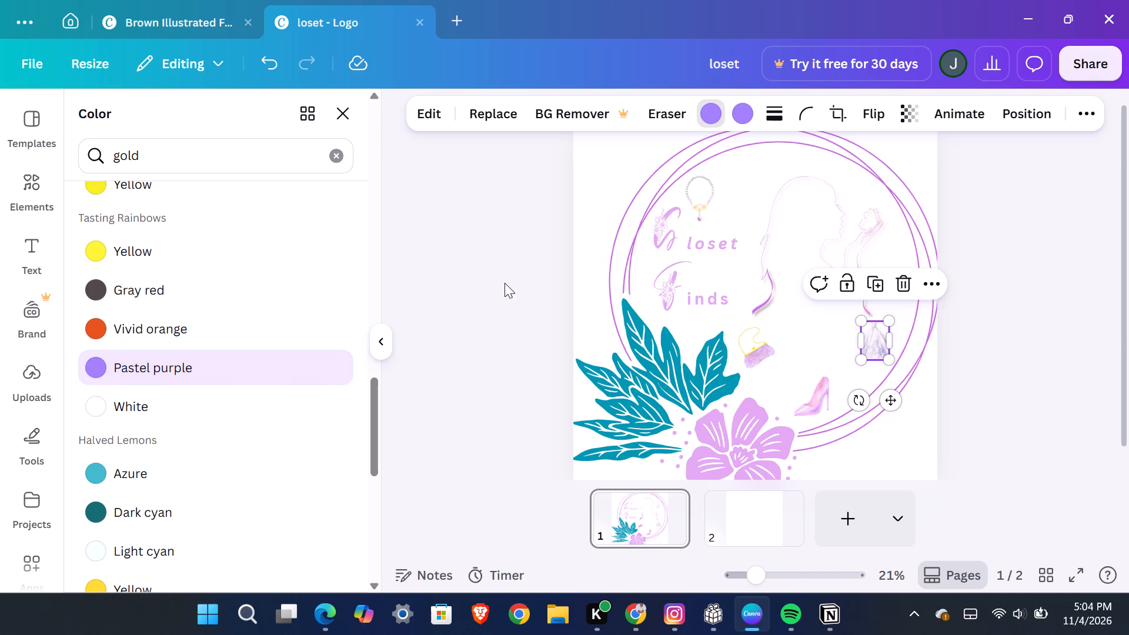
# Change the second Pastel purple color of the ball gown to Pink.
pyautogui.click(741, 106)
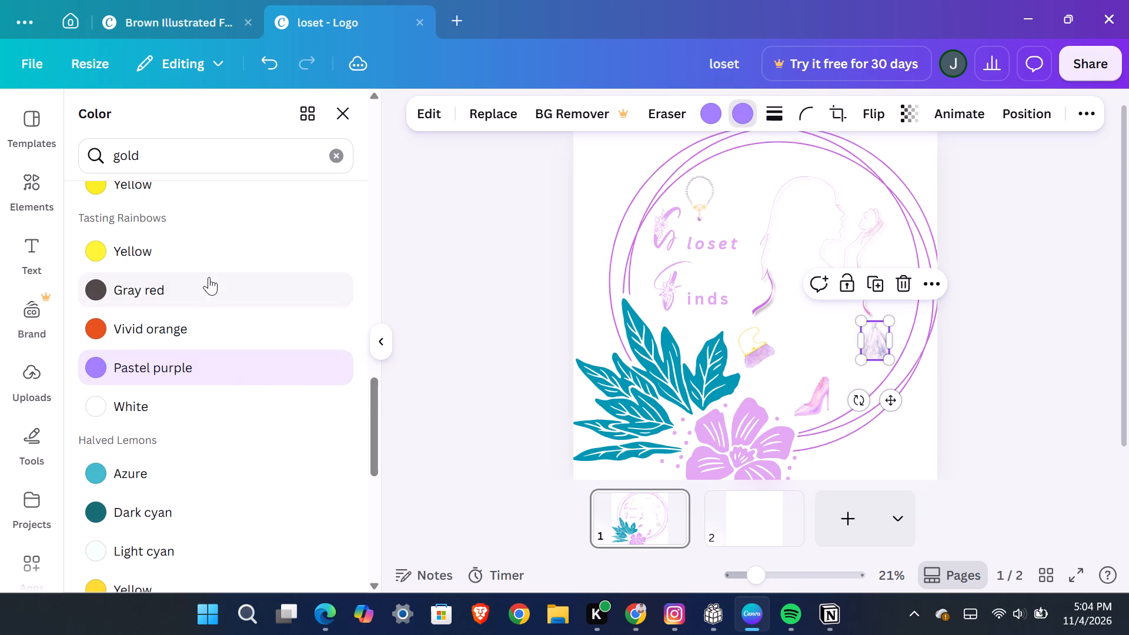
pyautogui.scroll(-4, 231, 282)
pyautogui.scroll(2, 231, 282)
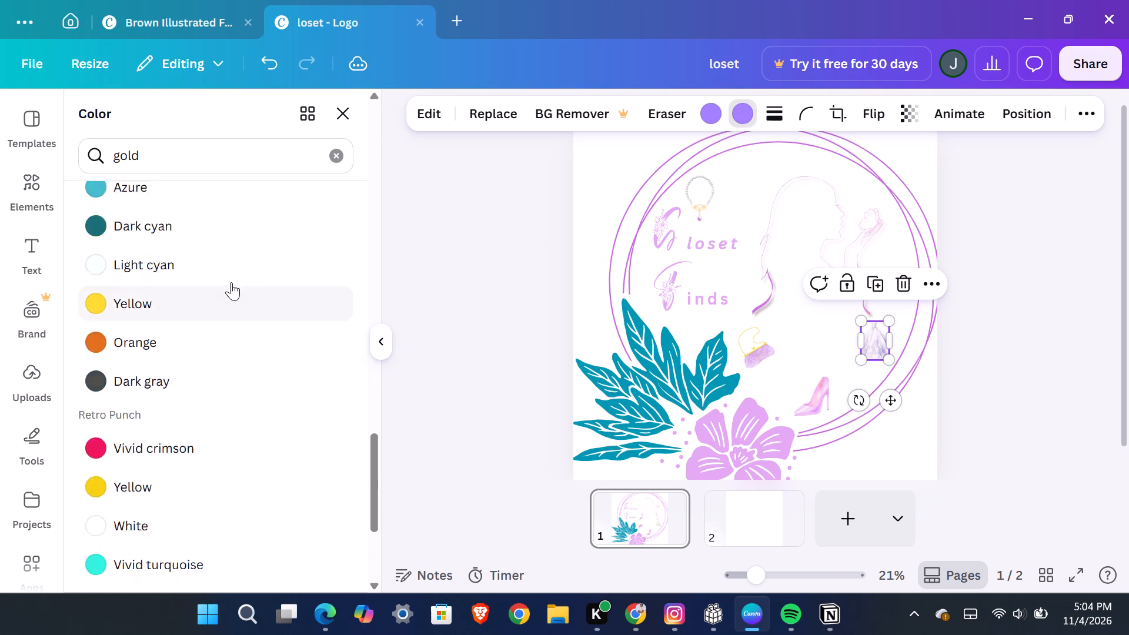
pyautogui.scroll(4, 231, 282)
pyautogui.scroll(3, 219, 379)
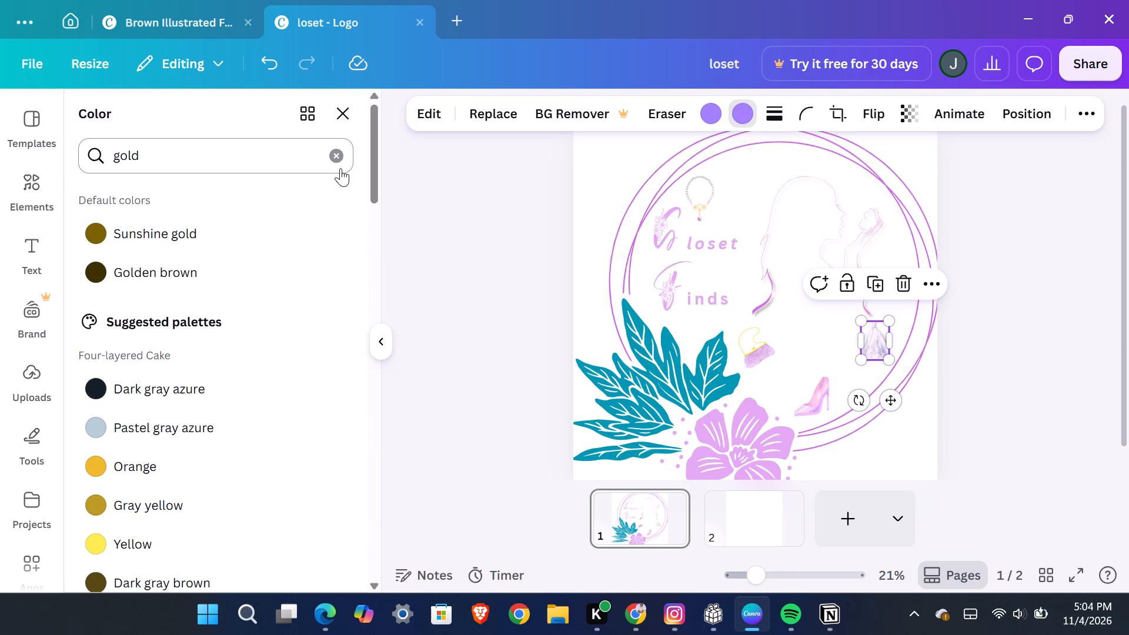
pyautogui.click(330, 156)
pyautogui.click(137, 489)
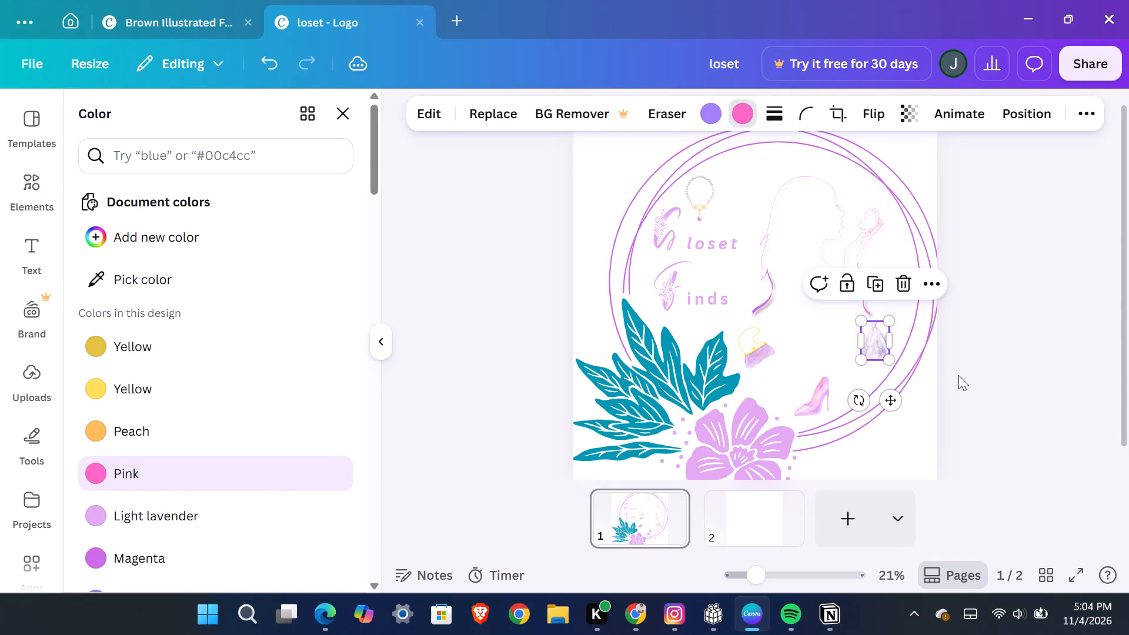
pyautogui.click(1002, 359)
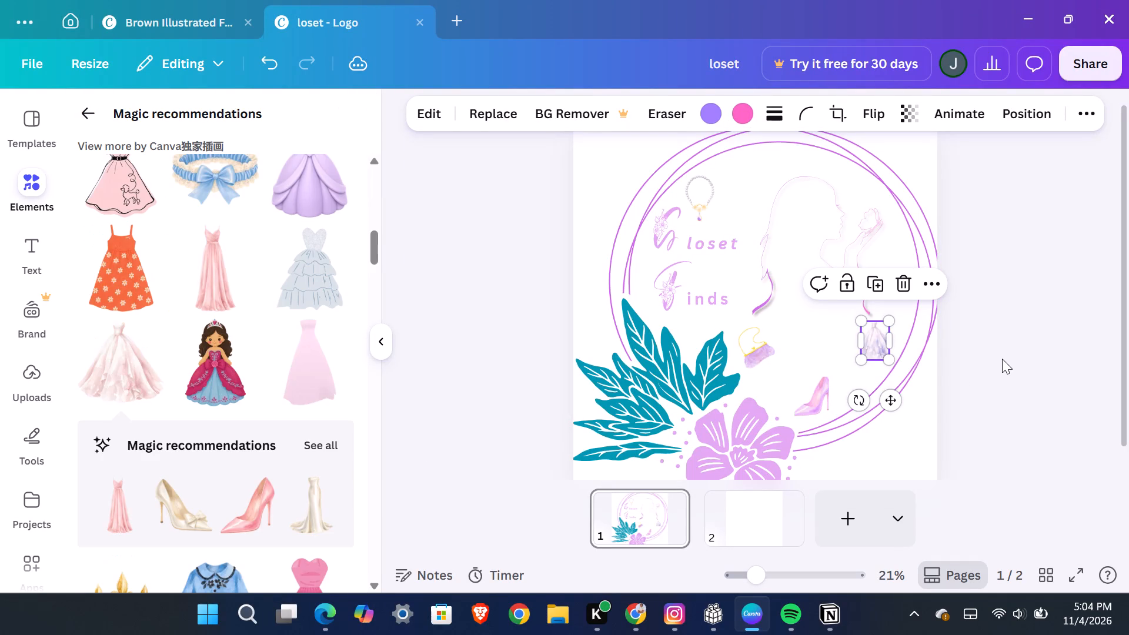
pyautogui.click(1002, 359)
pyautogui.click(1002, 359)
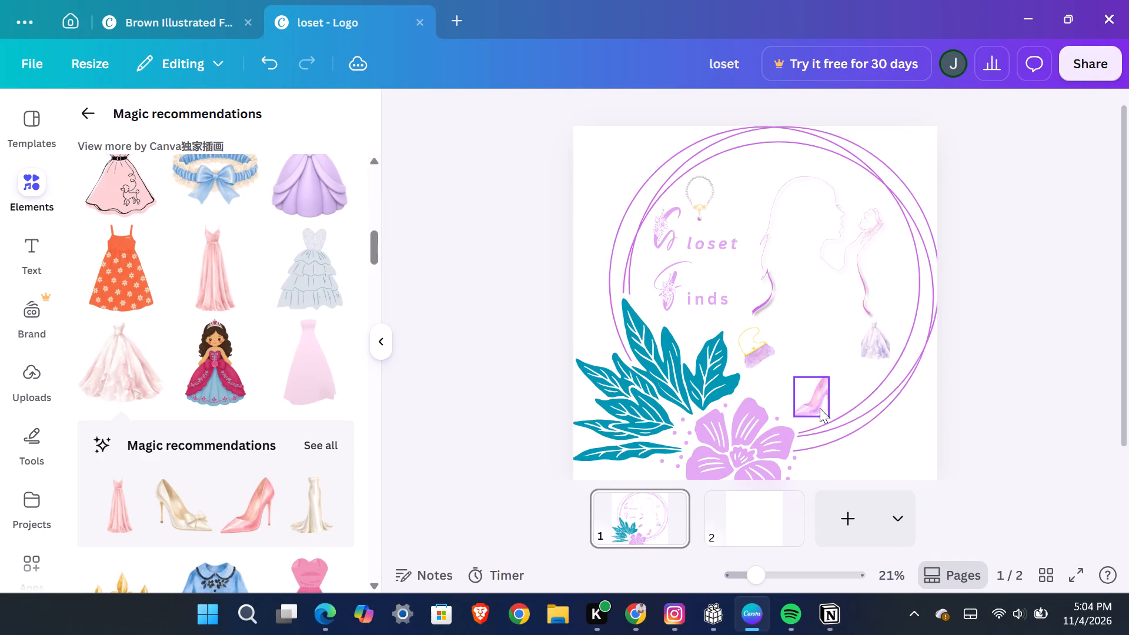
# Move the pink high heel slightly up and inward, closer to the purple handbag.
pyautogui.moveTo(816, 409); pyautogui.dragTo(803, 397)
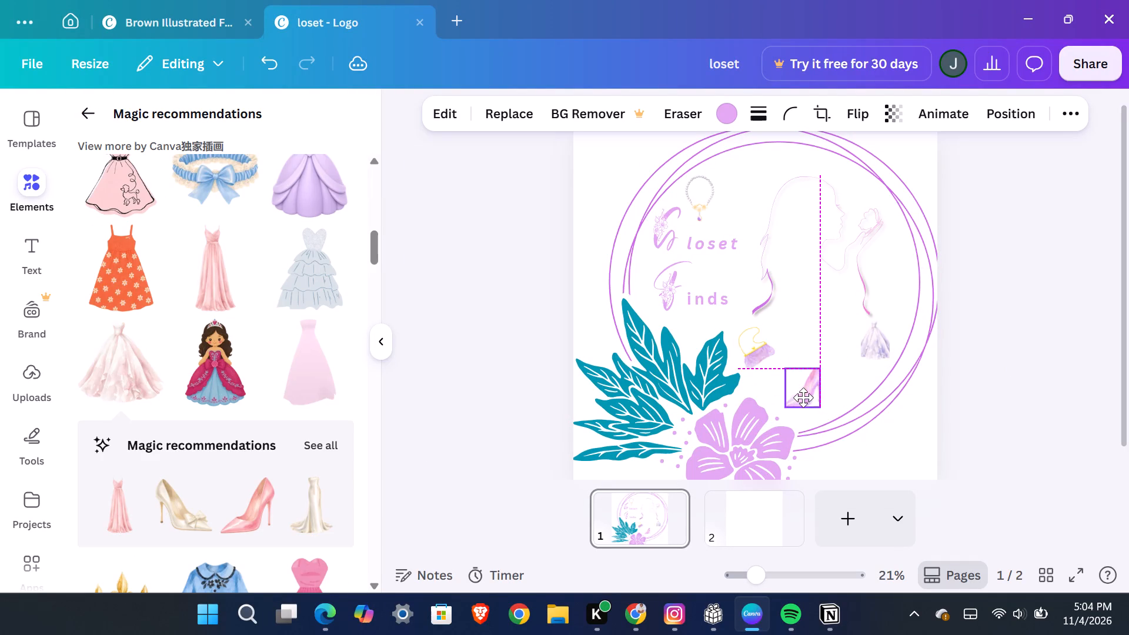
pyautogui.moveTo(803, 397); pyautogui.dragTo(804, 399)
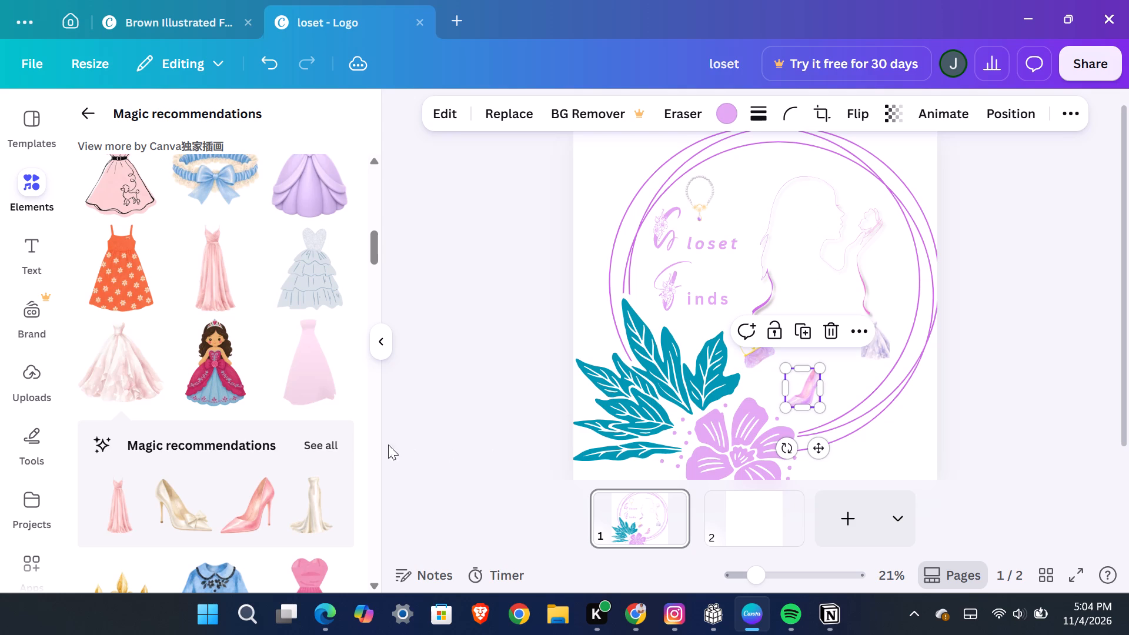
# Browse all the recommended elements and add the pair of flat shoes hanging from a pink bow.
pyautogui.click(331, 454)
pyautogui.moveTo(326, 446); pyautogui.dragTo(281, 383)
pyautogui.scroll(-2, 281, 383)
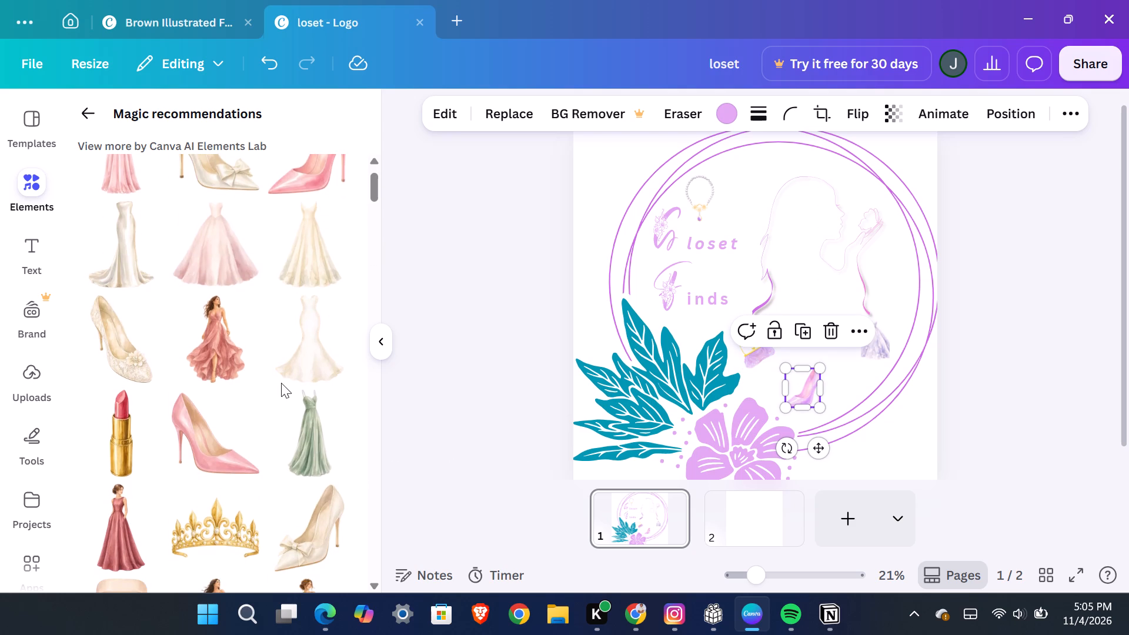
pyautogui.scroll(-4, 281, 383)
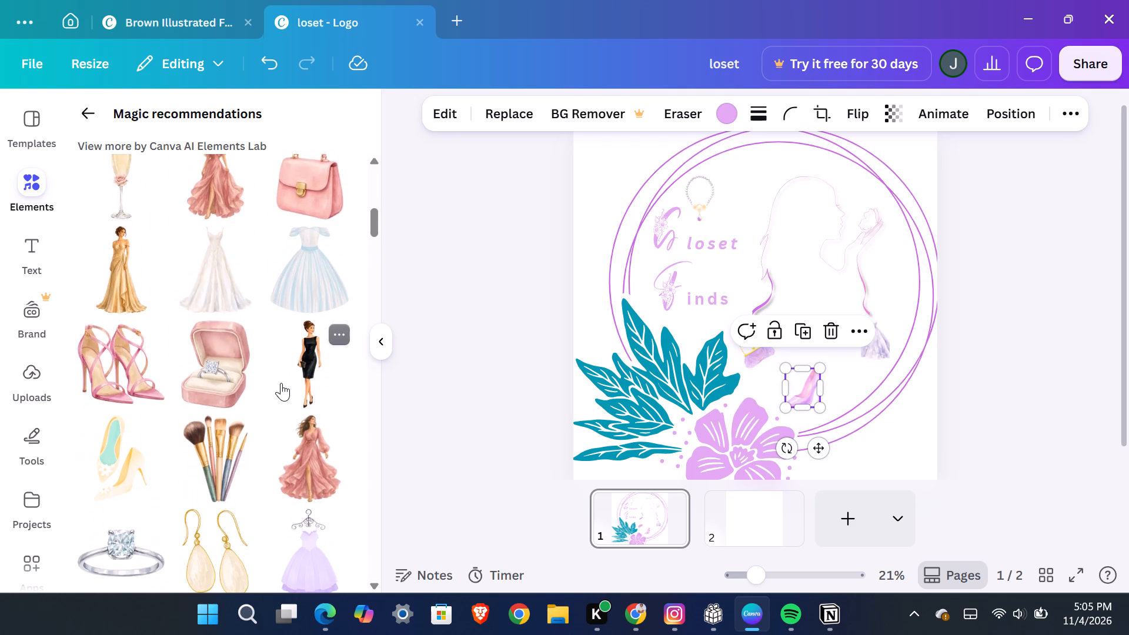
pyautogui.scroll(-3, 281, 383)
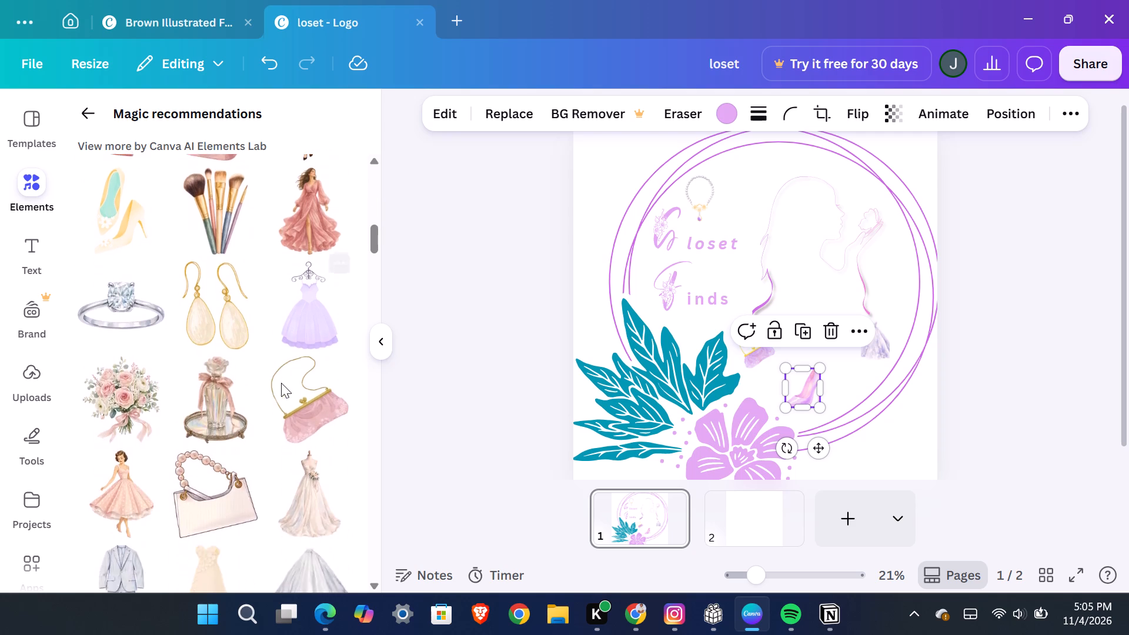
pyautogui.scroll(-2, 281, 383)
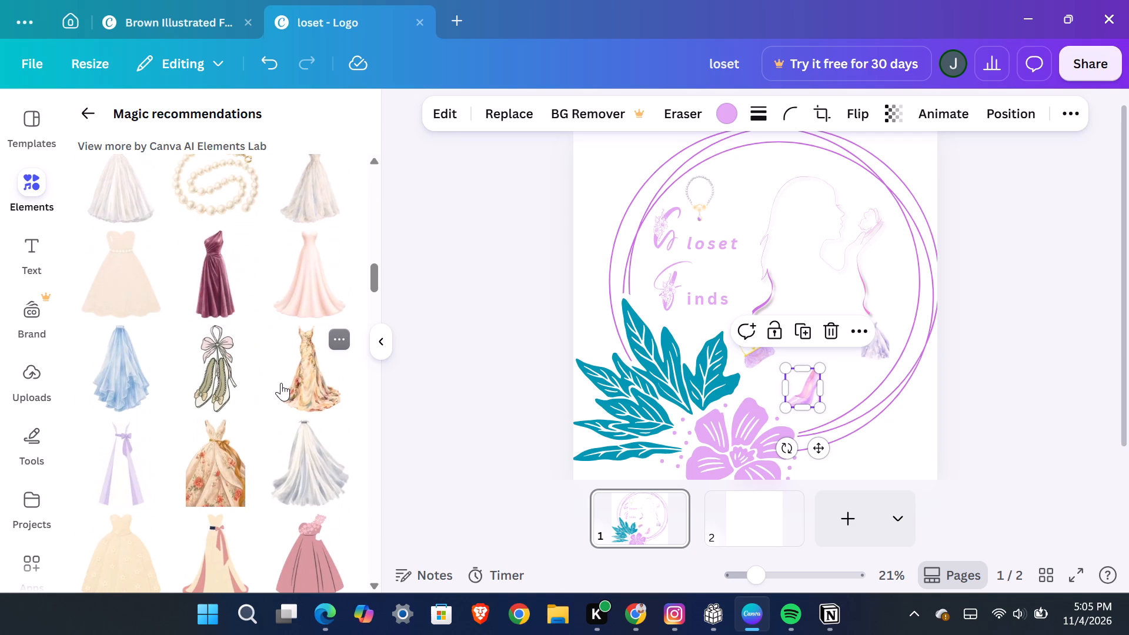
pyautogui.scroll(-1, 281, 383)
pyautogui.click(224, 340)
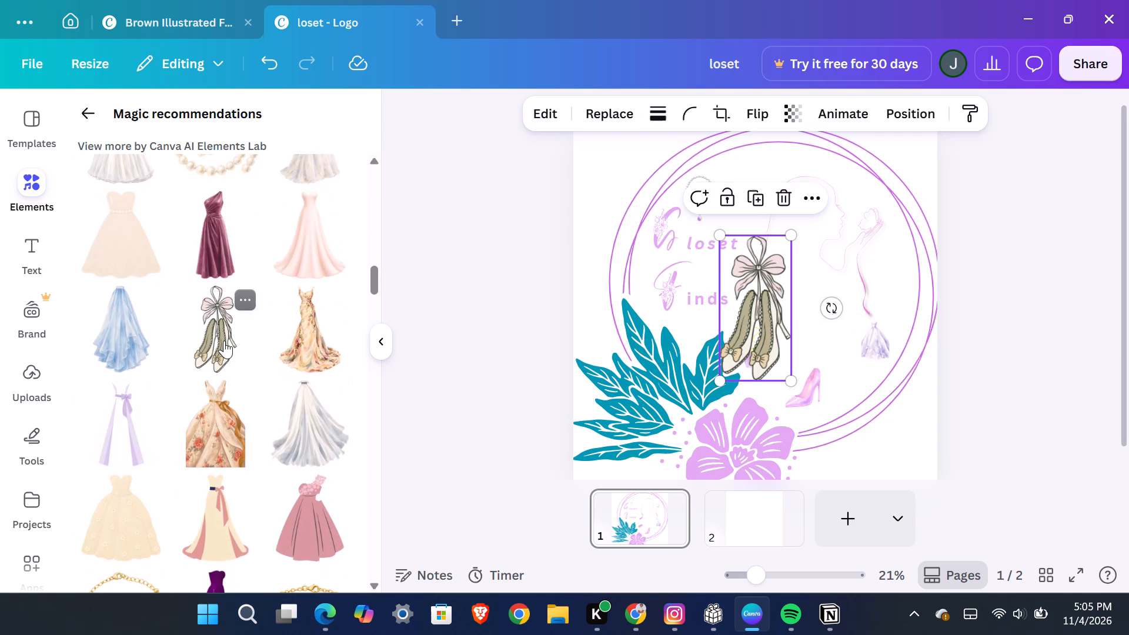
# Delete the pink high heel from the logo.
pyautogui.click(811, 382)
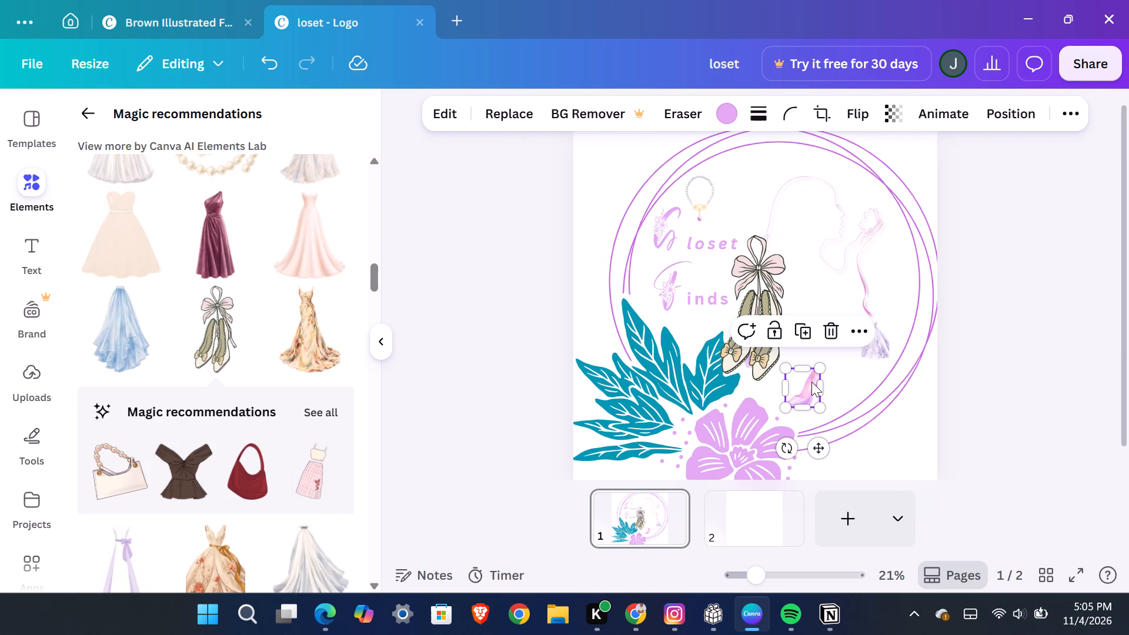
pyautogui.click(828, 332)
# Shrink the bow-tied shoes and place them inside the circle's lower part, between the flower and the ball gown.
pyautogui.moveTo(771, 306); pyautogui.dragTo(814, 343)
pyautogui.moveTo(764, 276); pyautogui.dragTo(797, 313)
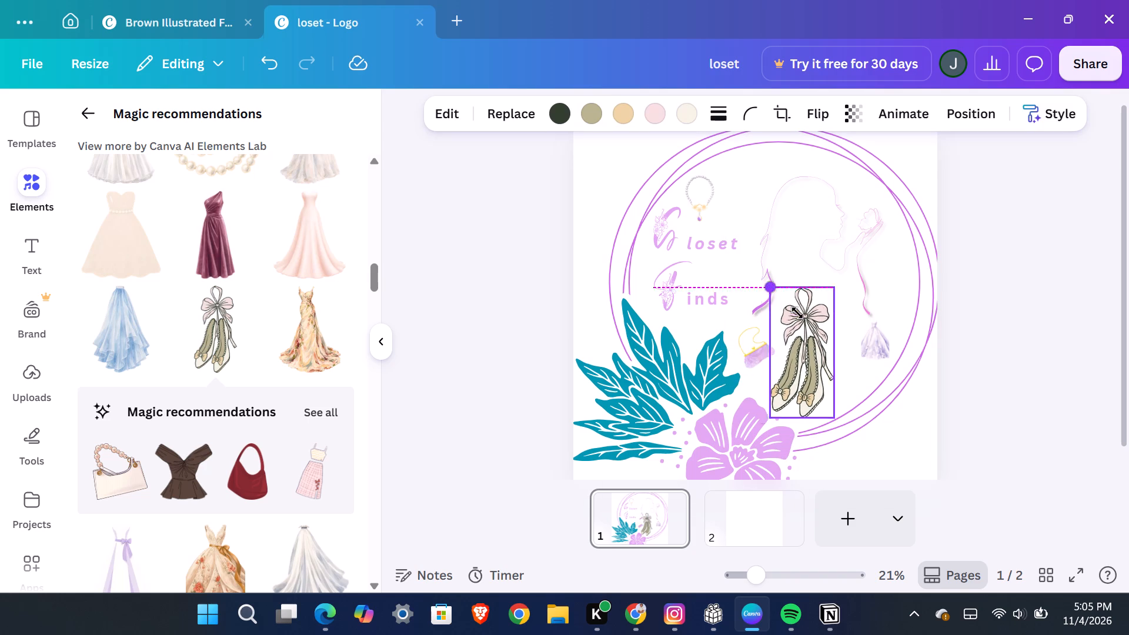
pyautogui.moveTo(797, 313); pyautogui.dragTo(821, 357)
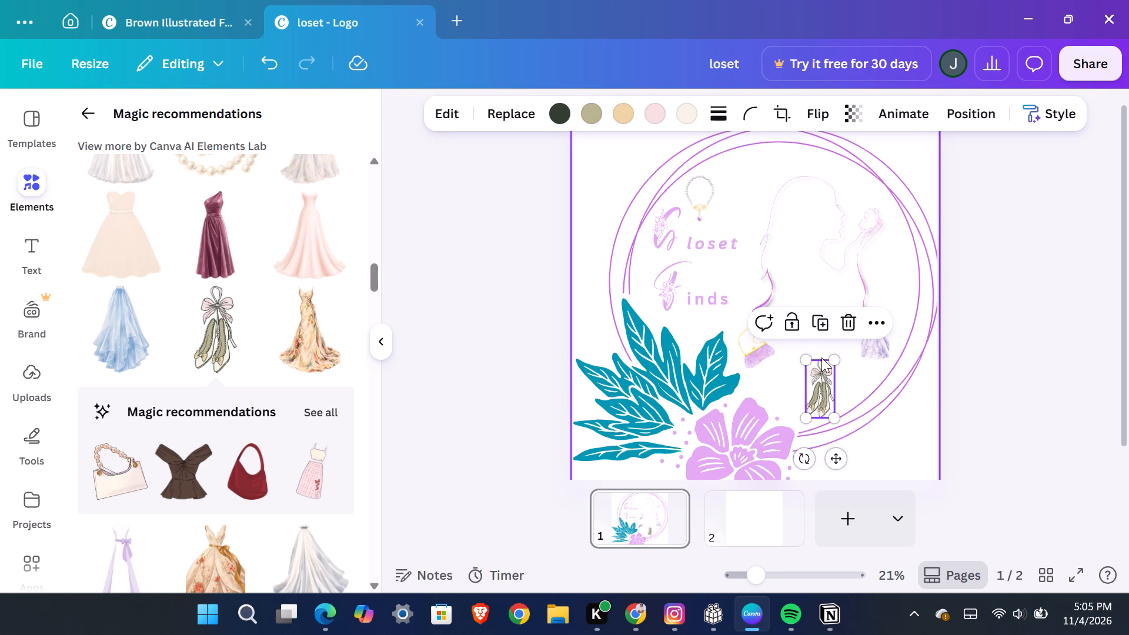
pyautogui.moveTo(824, 383); pyautogui.dragTo(816, 377)
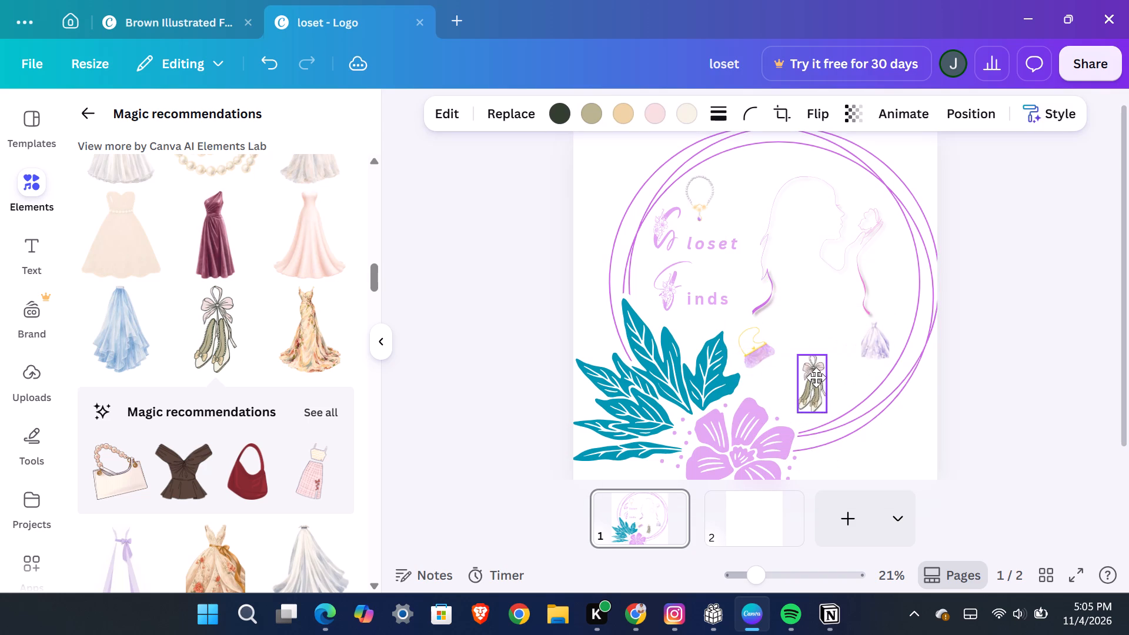
pyautogui.moveTo(816, 377); pyautogui.dragTo(816, 380)
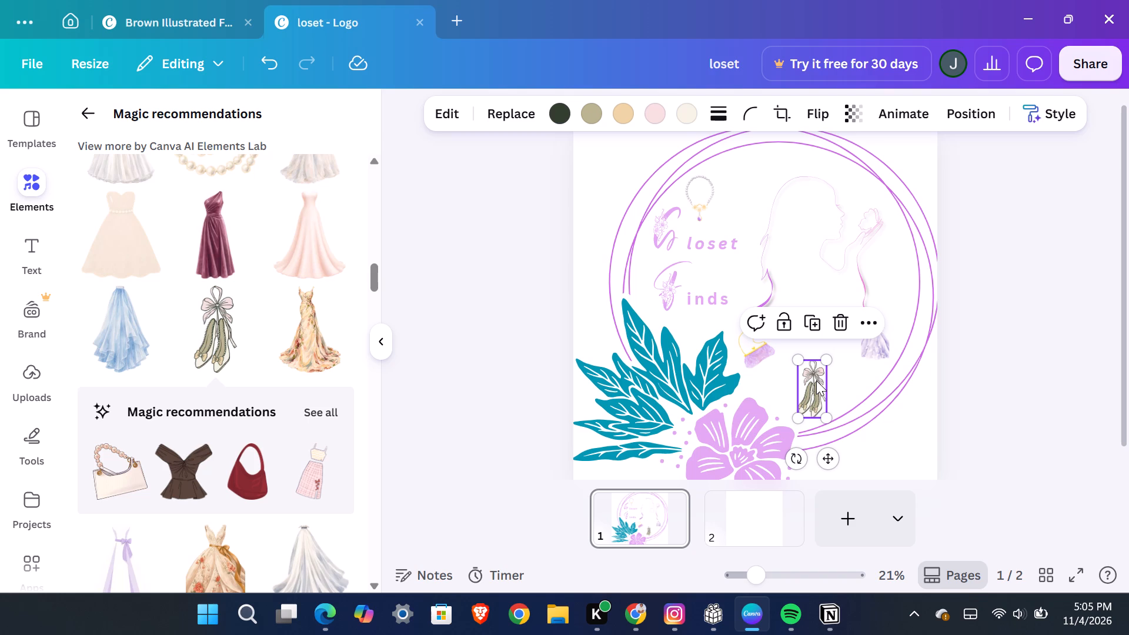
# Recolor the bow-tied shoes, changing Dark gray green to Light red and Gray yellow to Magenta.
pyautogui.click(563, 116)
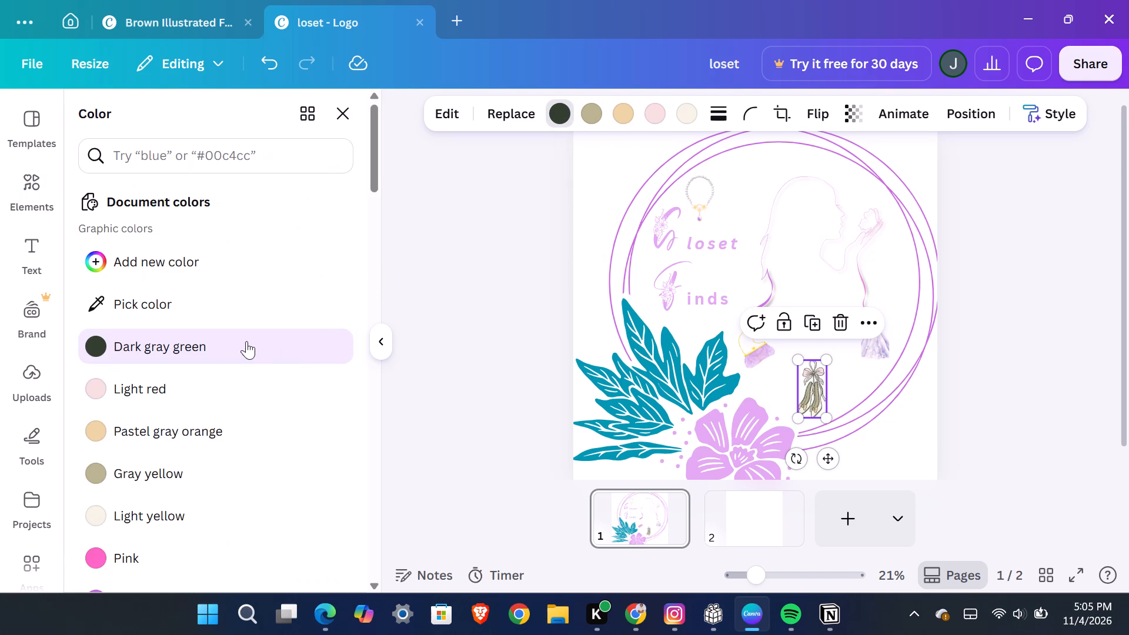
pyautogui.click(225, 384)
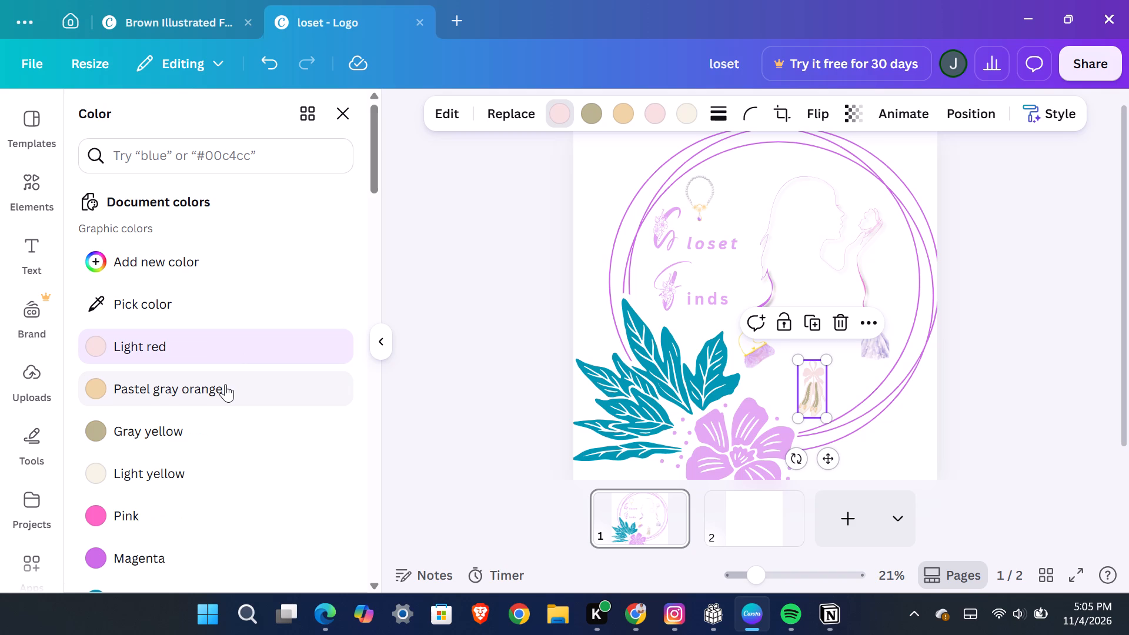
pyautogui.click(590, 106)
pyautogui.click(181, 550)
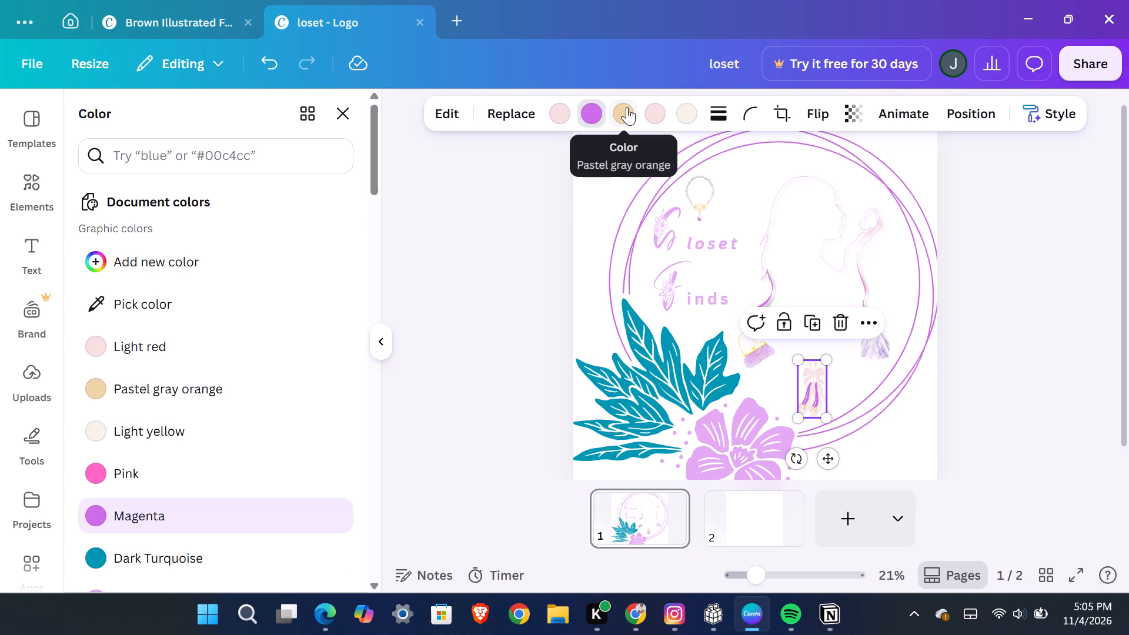
# Swap the shoes' first two colors, making the outline Magenta and the shoe body Light red.
pyautogui.click(567, 115)
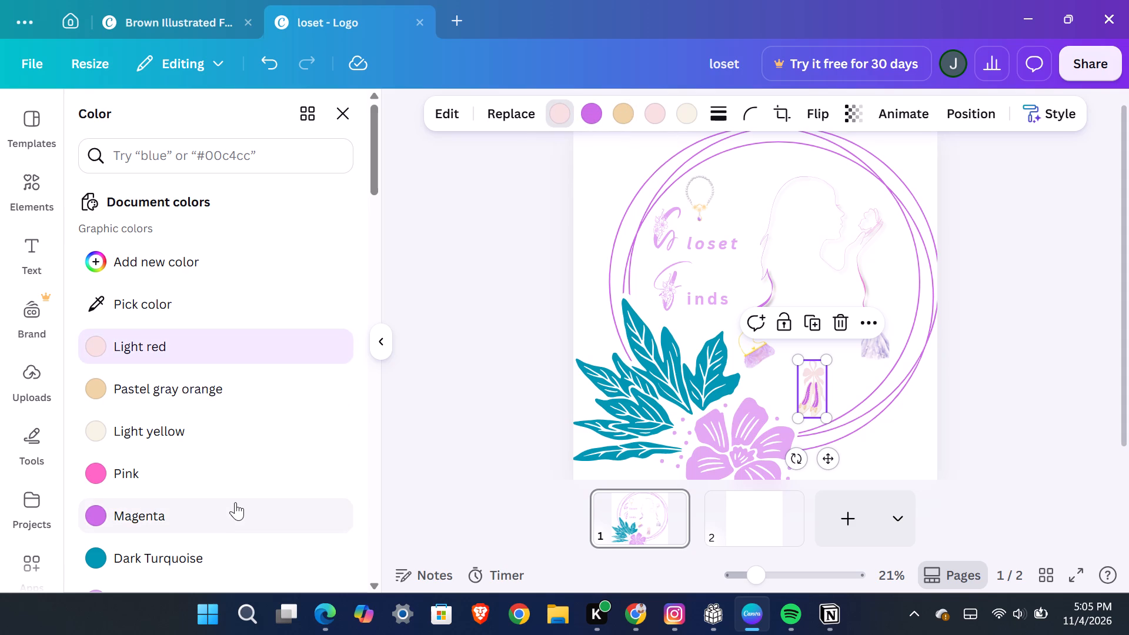
pyautogui.click(235, 501)
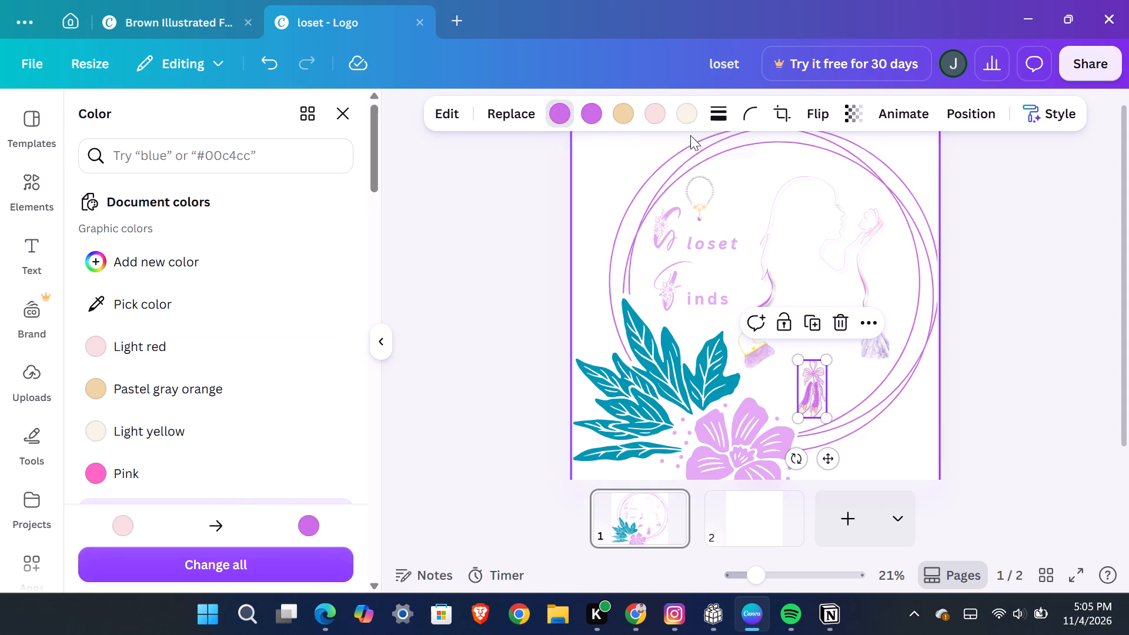
pyautogui.click(594, 115)
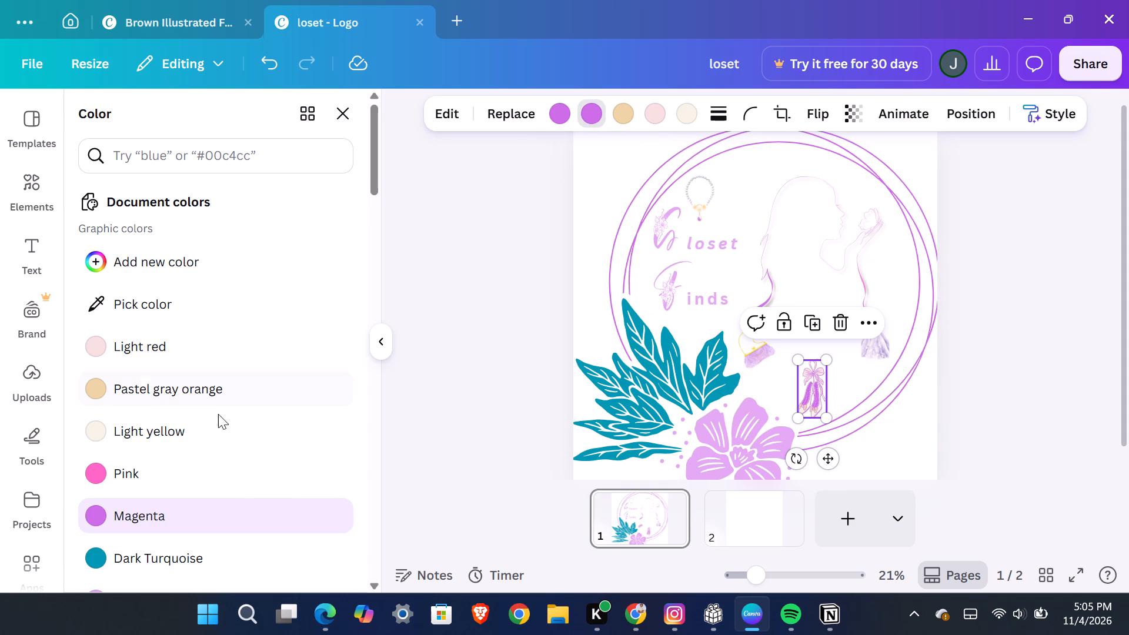
pyautogui.click(191, 351)
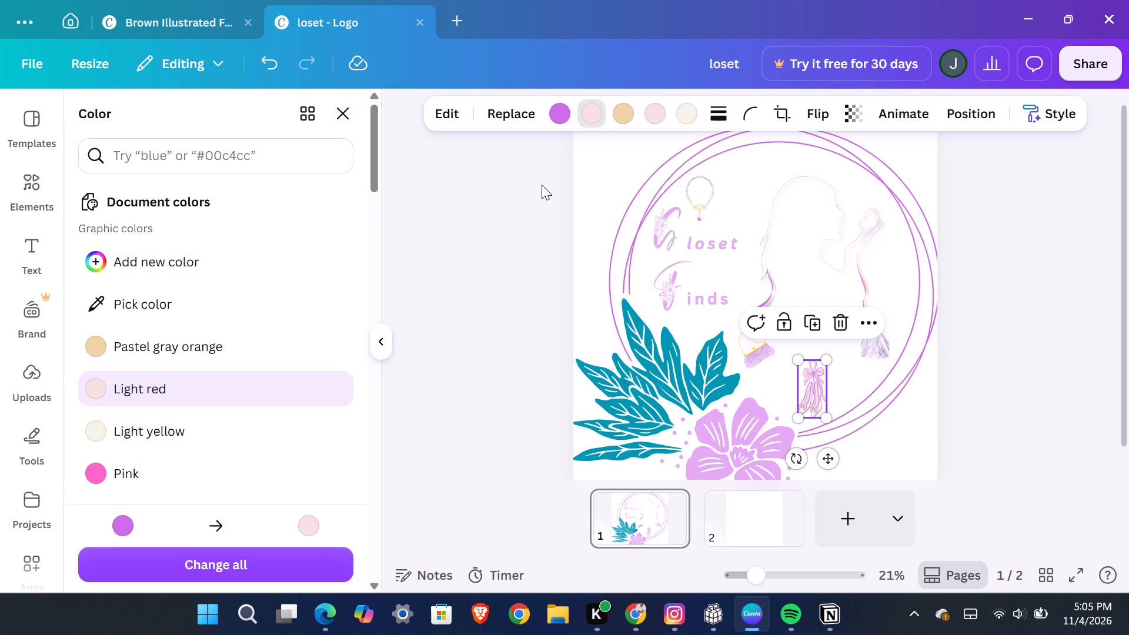
# Change the shoes' Pastel gray orange color to Pastel orange.
pyautogui.click(622, 107)
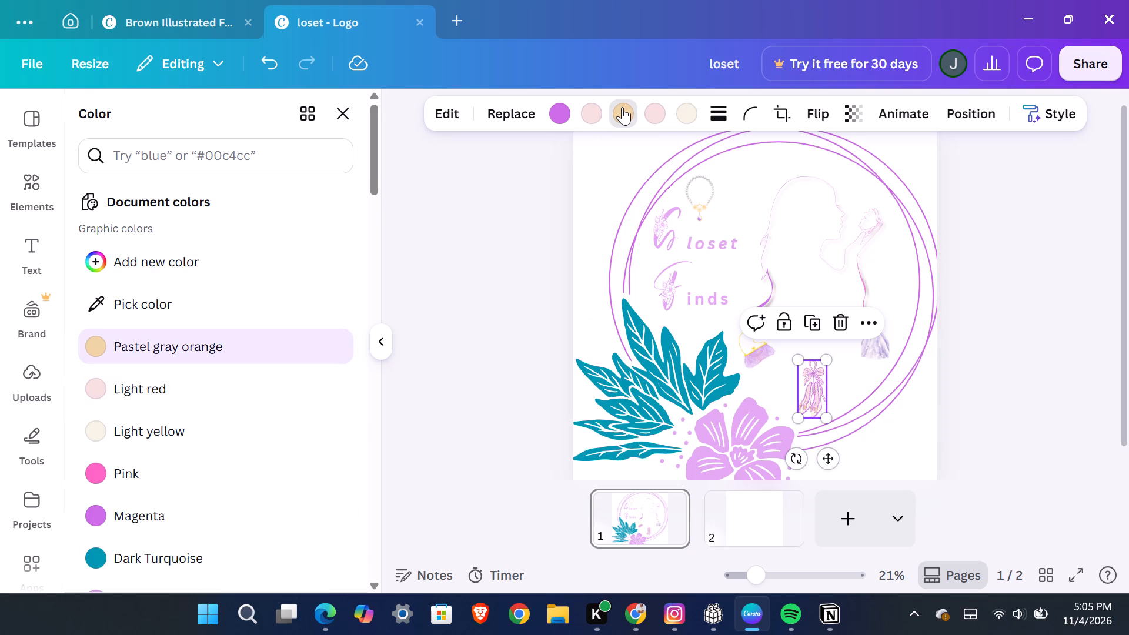
pyautogui.scroll(-1, 256, 423)
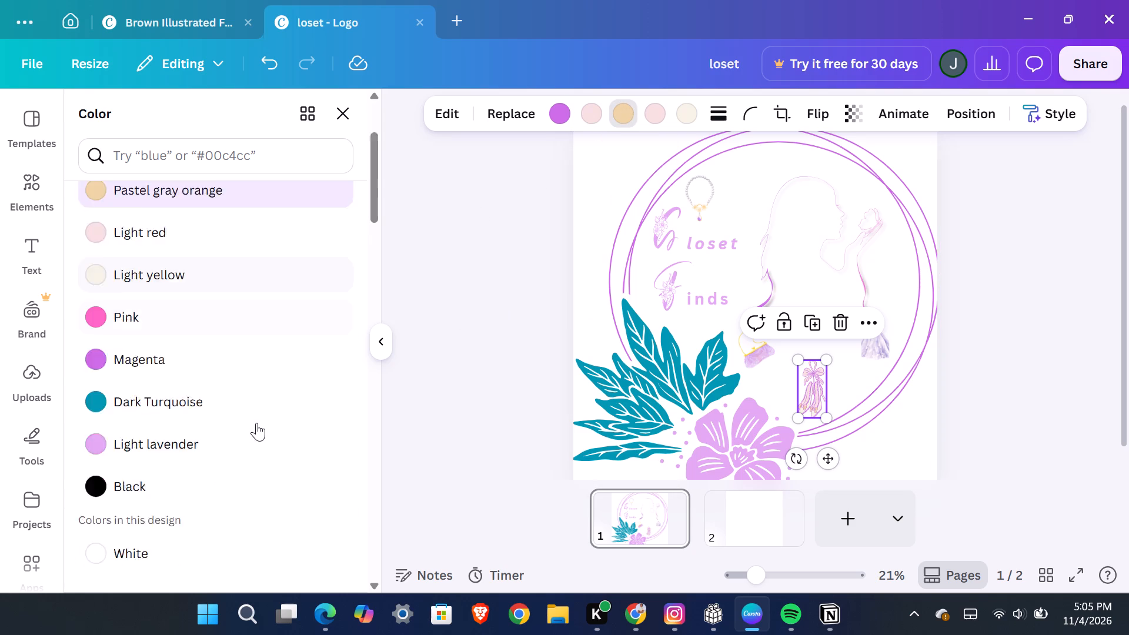
pyautogui.scroll(-5, 256, 423)
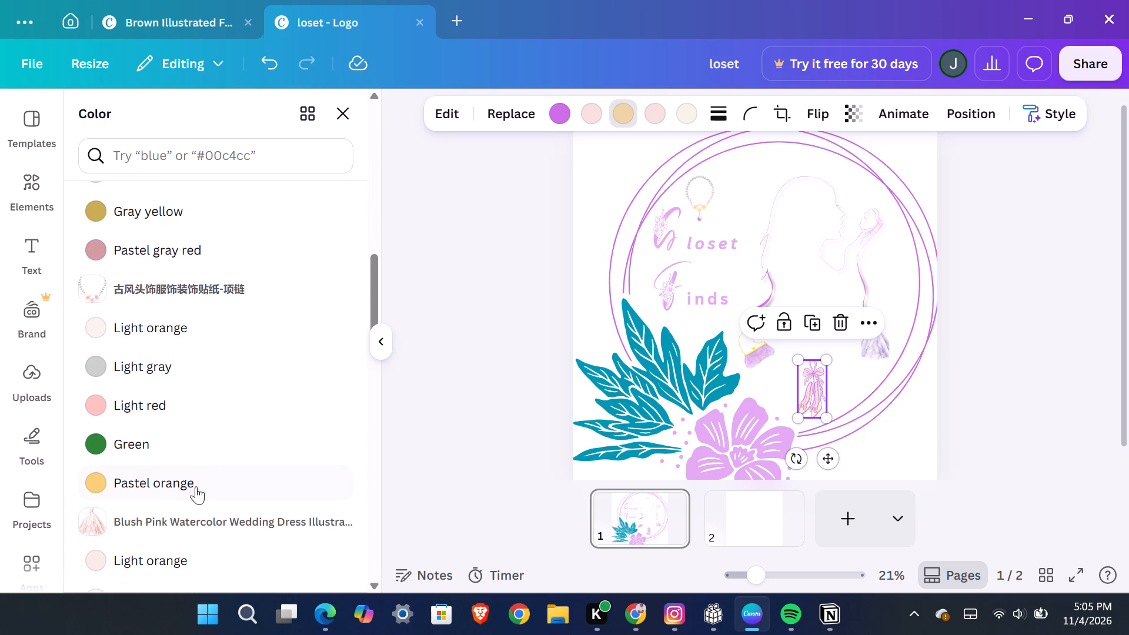
pyautogui.click(193, 491)
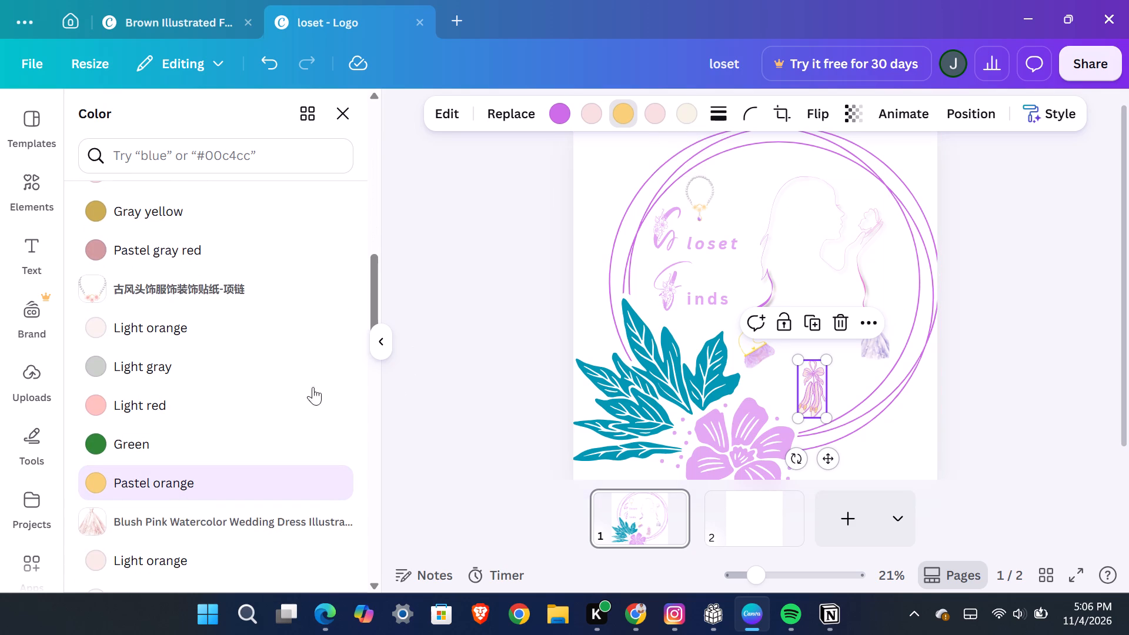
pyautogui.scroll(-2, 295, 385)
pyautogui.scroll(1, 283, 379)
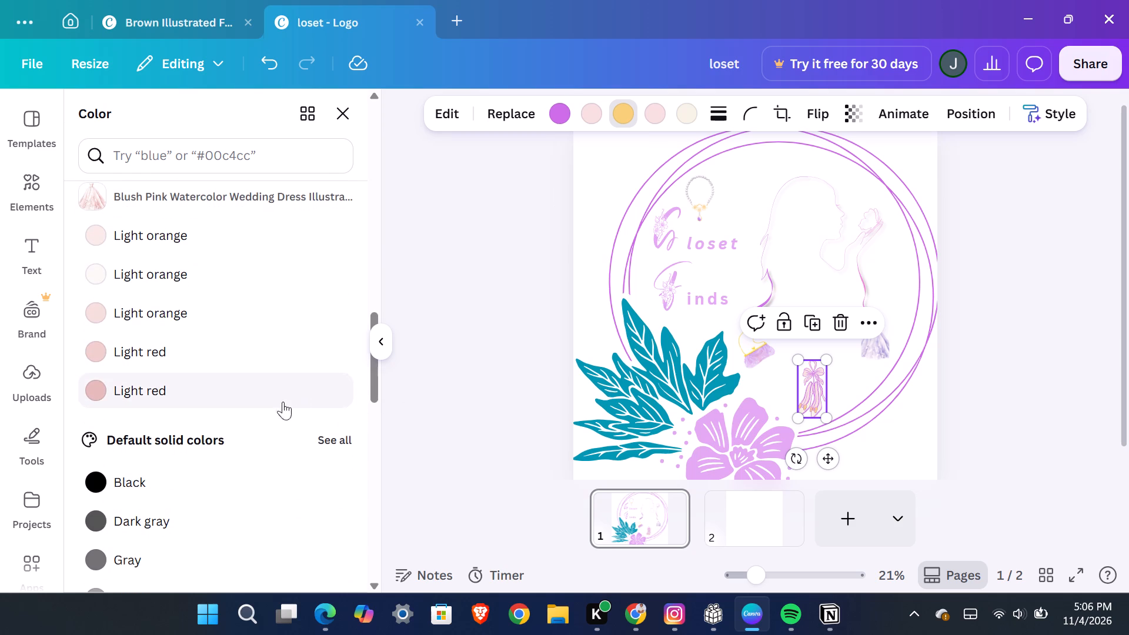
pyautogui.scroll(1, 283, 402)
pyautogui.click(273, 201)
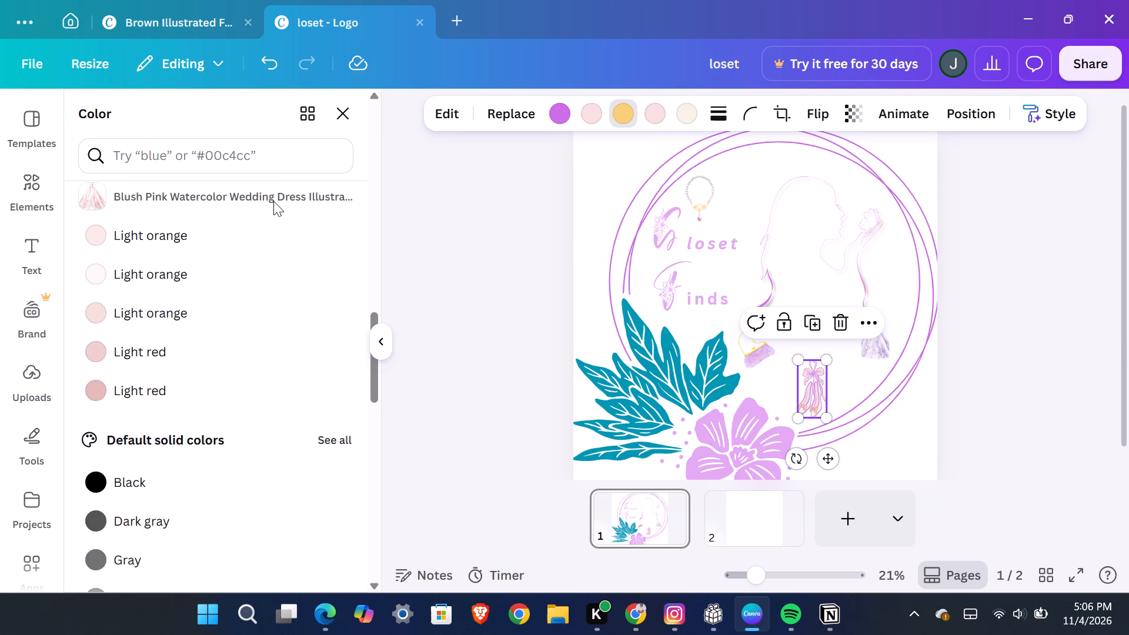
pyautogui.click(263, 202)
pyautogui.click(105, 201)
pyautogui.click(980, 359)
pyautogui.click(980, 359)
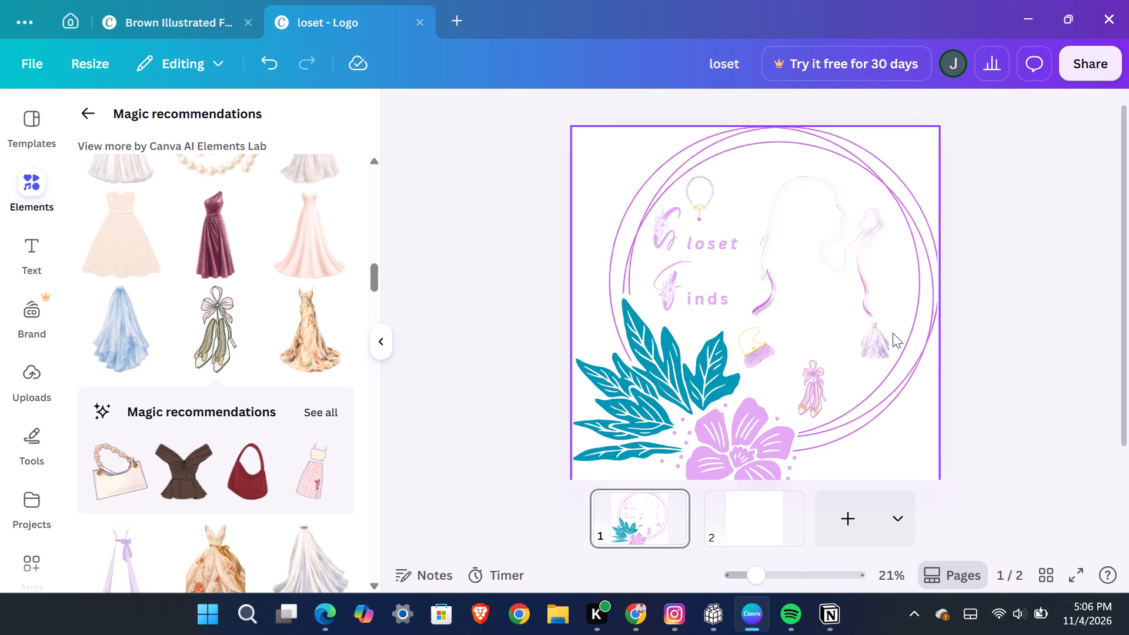
# Delete the ball gown below the woman's hair.
pyautogui.click(880, 343)
pyautogui.click(904, 286)
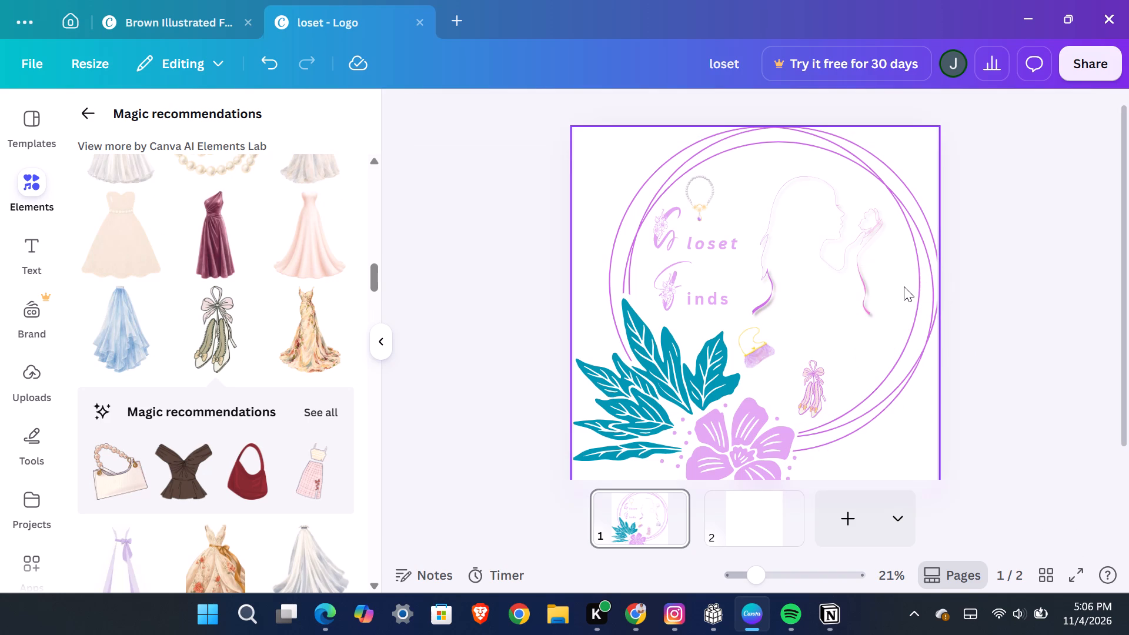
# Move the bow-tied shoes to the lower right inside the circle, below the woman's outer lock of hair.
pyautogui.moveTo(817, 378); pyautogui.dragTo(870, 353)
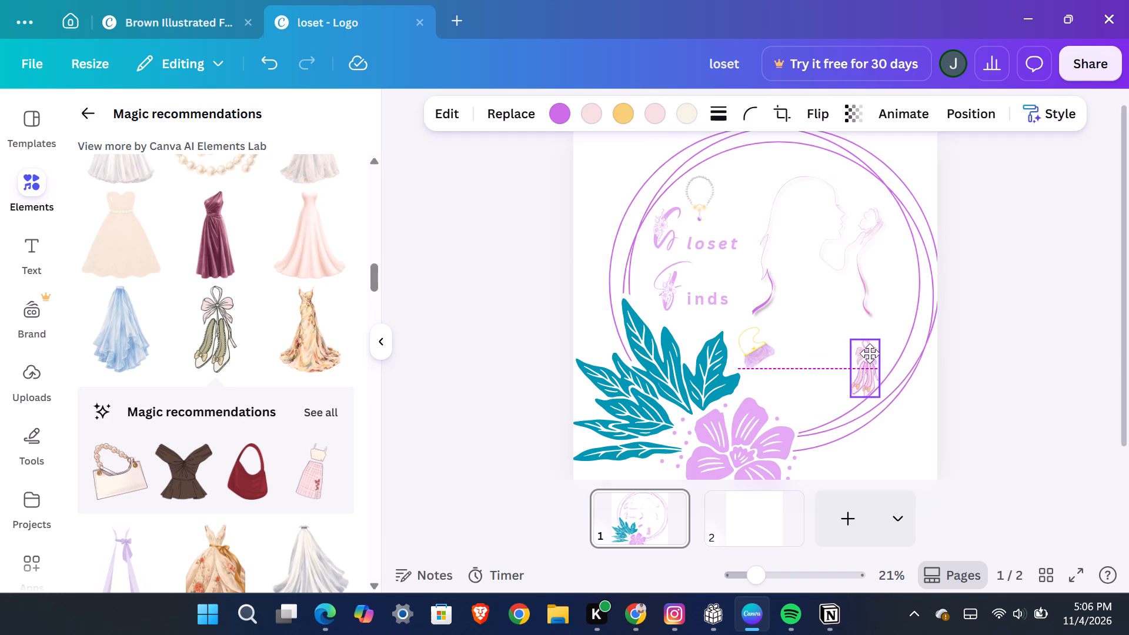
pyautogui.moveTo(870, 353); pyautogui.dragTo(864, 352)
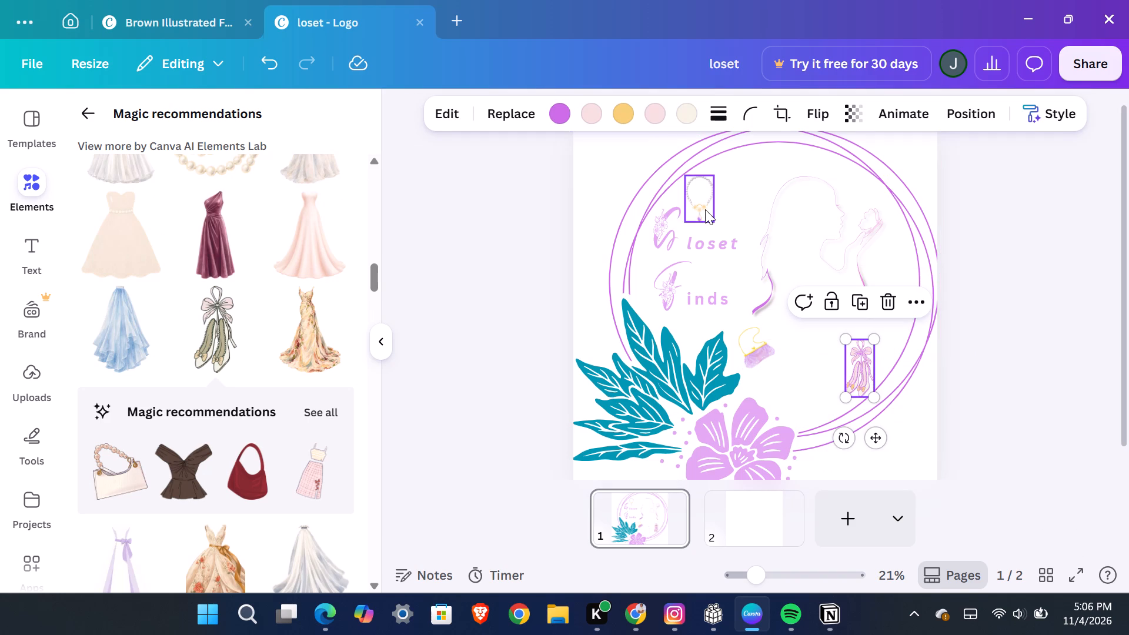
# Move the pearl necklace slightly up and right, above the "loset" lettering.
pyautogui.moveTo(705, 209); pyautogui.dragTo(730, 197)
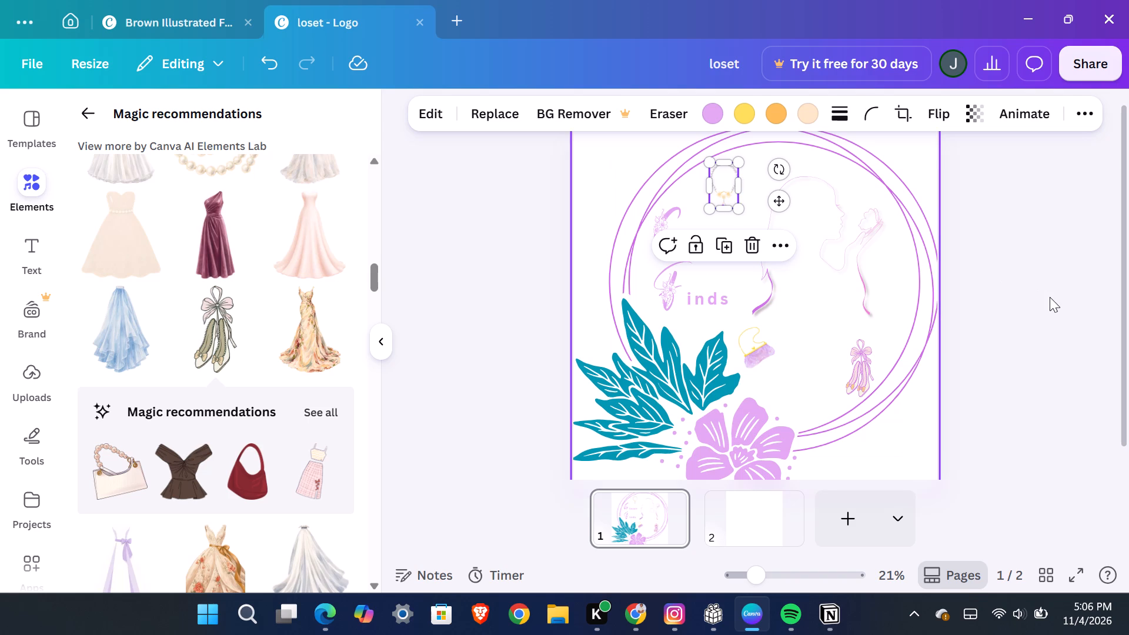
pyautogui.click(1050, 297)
# Delete the lavender purse with the gold chain beside the leaves.
pyautogui.click(770, 352)
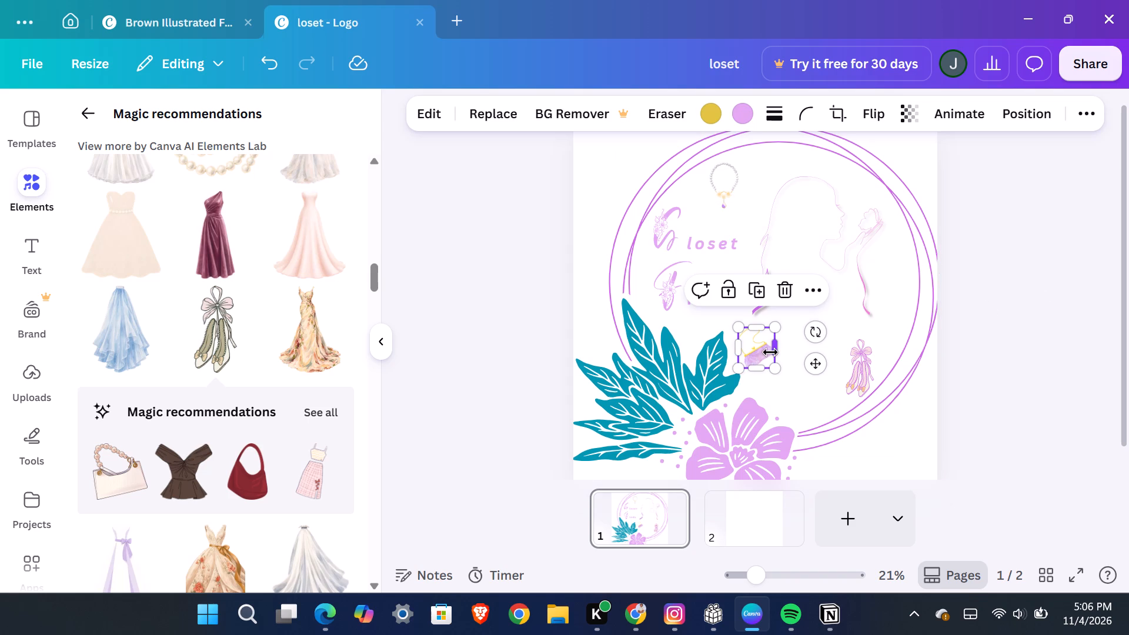
pyautogui.click(785, 295)
pyautogui.click(1021, 356)
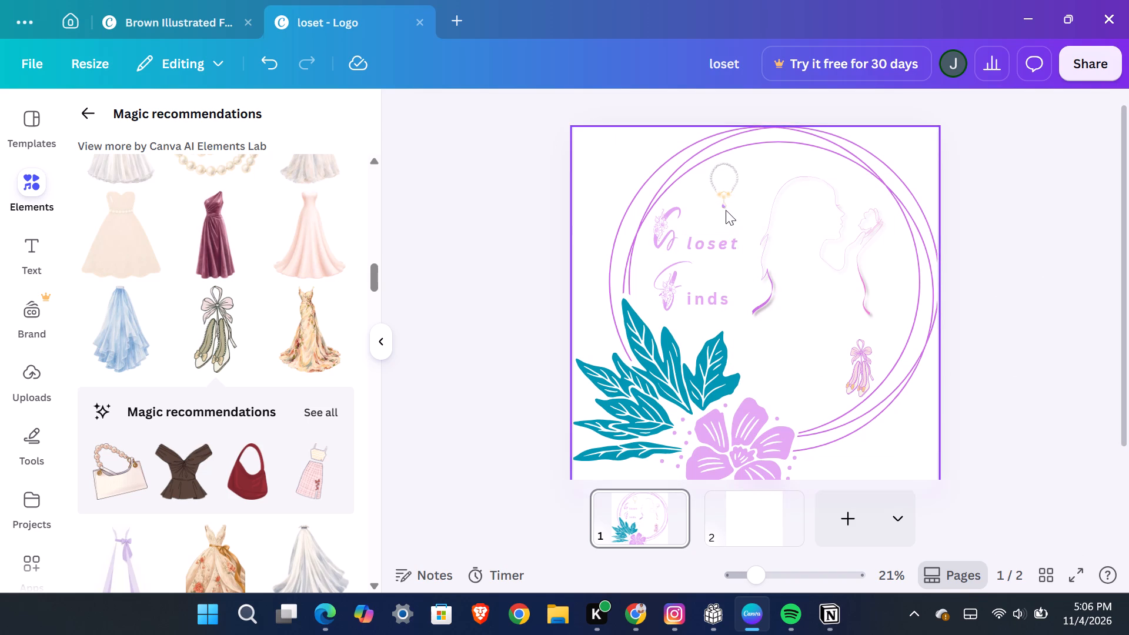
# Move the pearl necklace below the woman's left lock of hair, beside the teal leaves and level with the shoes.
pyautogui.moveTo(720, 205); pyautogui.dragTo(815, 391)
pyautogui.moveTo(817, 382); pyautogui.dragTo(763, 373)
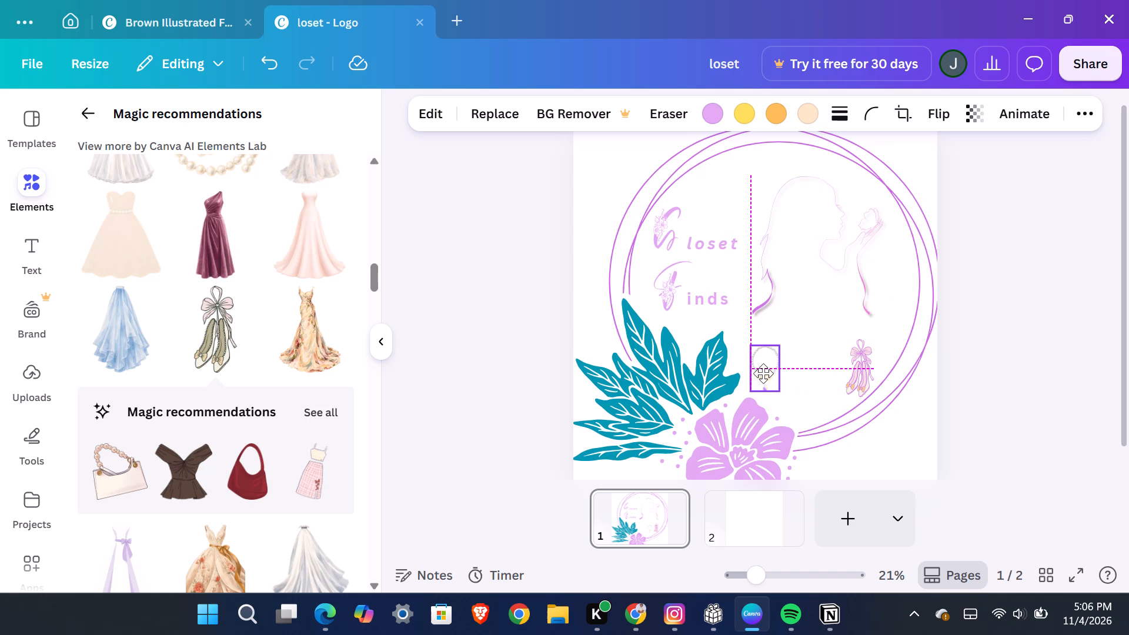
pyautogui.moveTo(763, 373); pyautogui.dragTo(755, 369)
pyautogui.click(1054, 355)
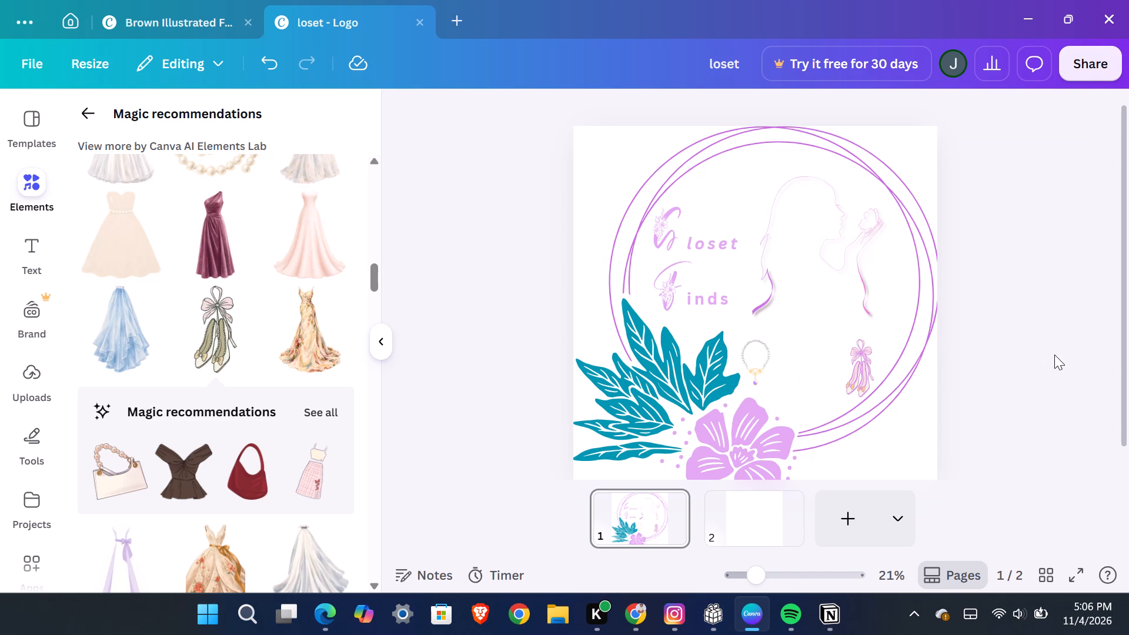
# Add the gold layered pendant necklace from the shoes' full recommendations and scale it down.
pyautogui.click(330, 415)
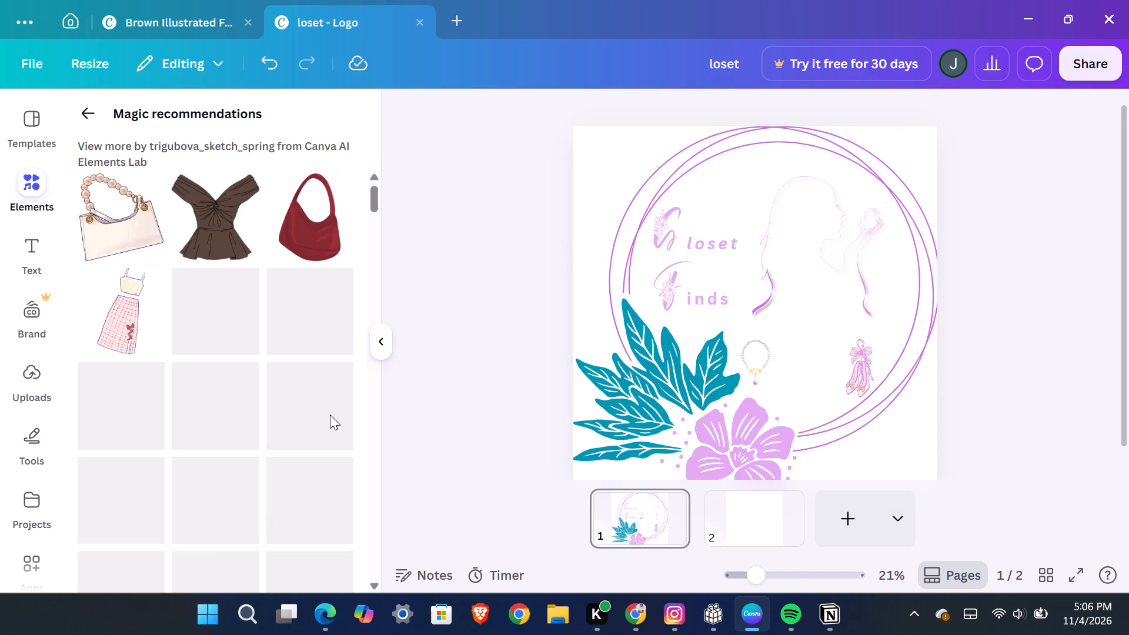
pyautogui.scroll(-2, 330, 415)
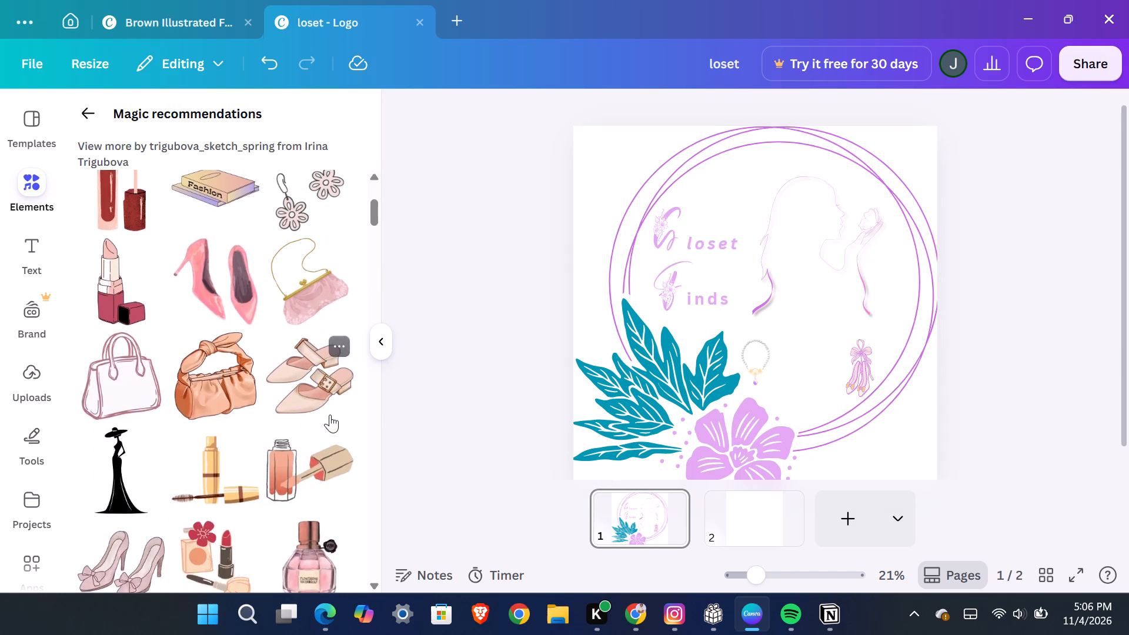
pyautogui.scroll(-4, 330, 415)
pyautogui.scroll(6, 330, 415)
pyautogui.scroll(-1, 330, 415)
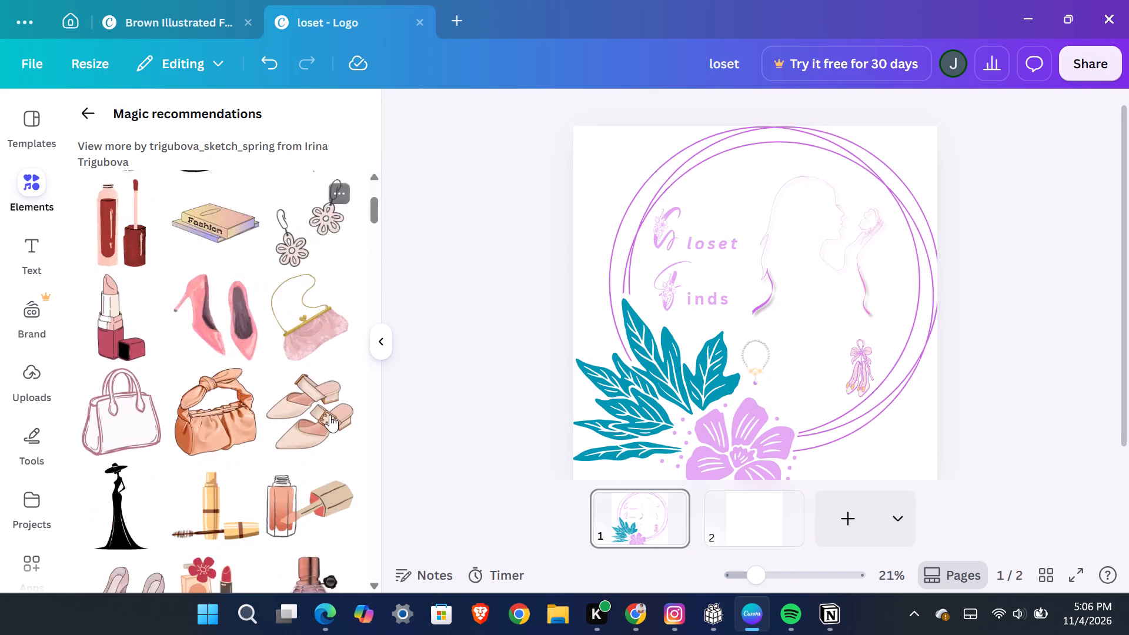
pyautogui.scroll(-5, 330, 415)
pyautogui.click(199, 435)
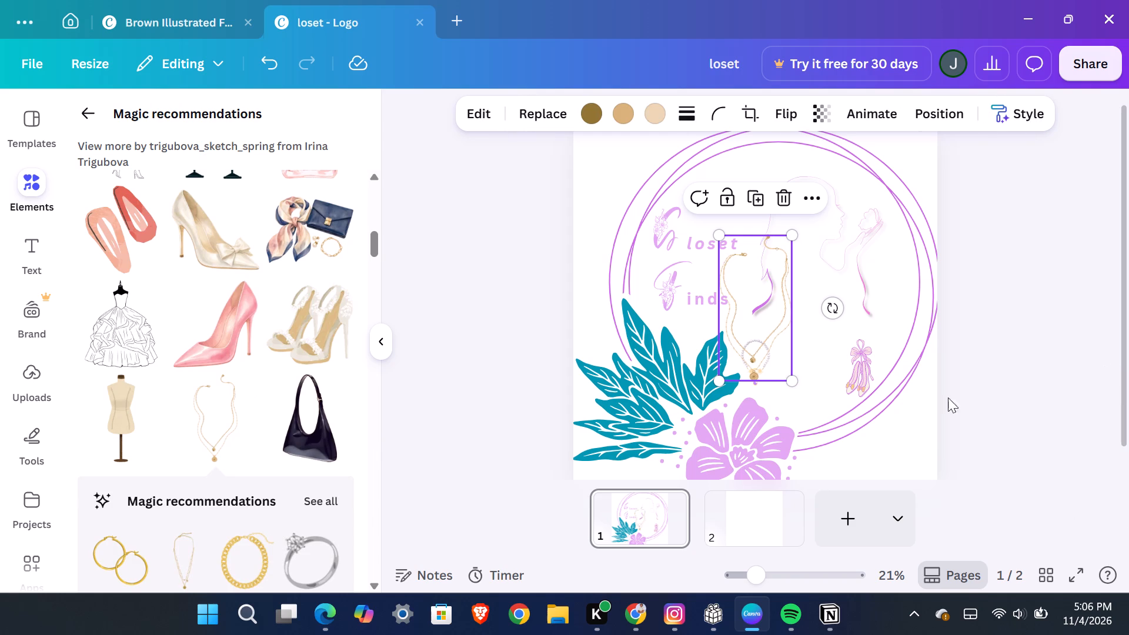
pyautogui.moveTo(794, 379); pyautogui.dragTo(779, 339)
pyautogui.moveTo(779, 339); pyautogui.dragTo(770, 317)
# Delete the small pearl necklace beside the teal leaves.
pyautogui.click(763, 355)
pyautogui.moveTo(795, 358); pyautogui.dragTo(804, 339)
pyautogui.click(760, 345)
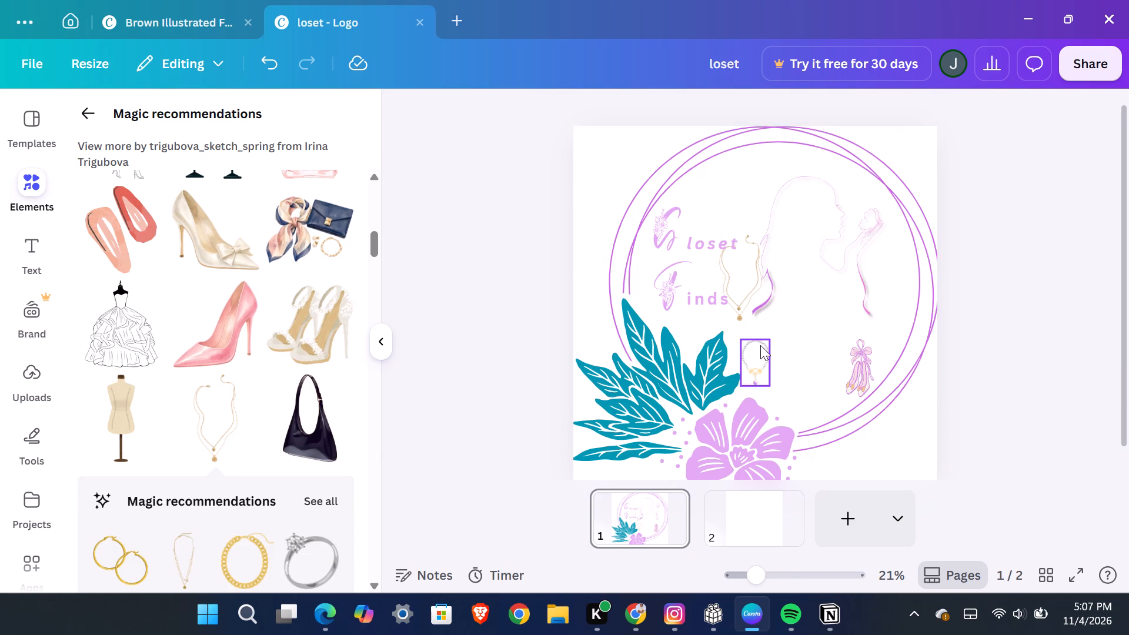
pyautogui.click(786, 299)
# Place the layered necklace above the flower, beside the leaves, and shrink it to about 149 by 298.
pyautogui.moveTo(733, 279); pyautogui.dragTo(761, 359)
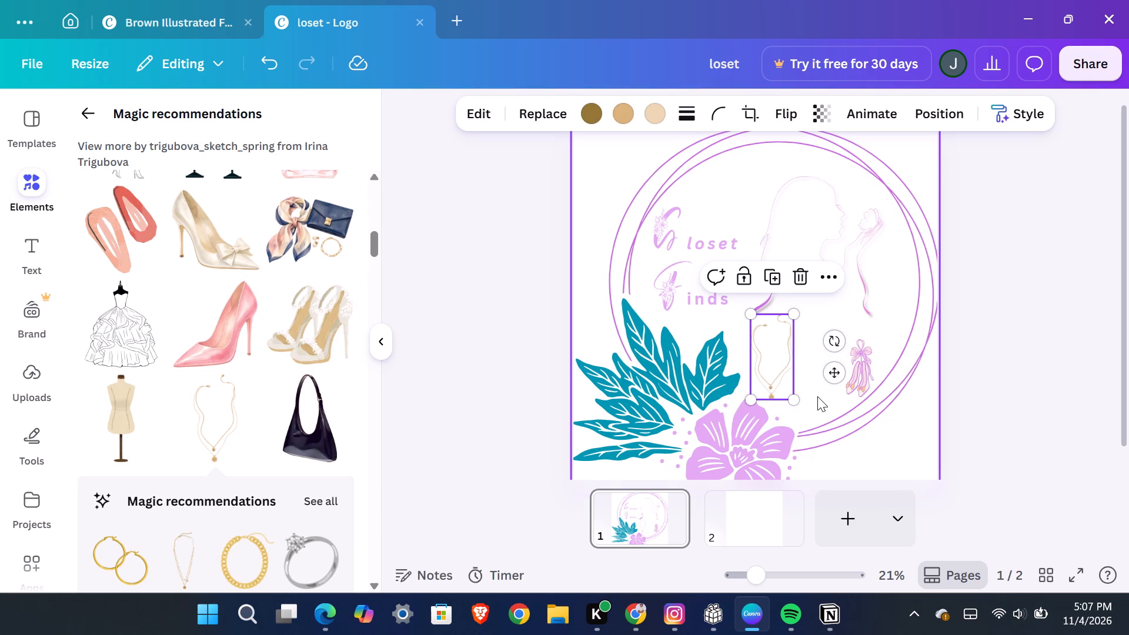
pyautogui.moveTo(793, 400); pyautogui.dragTo(779, 368)
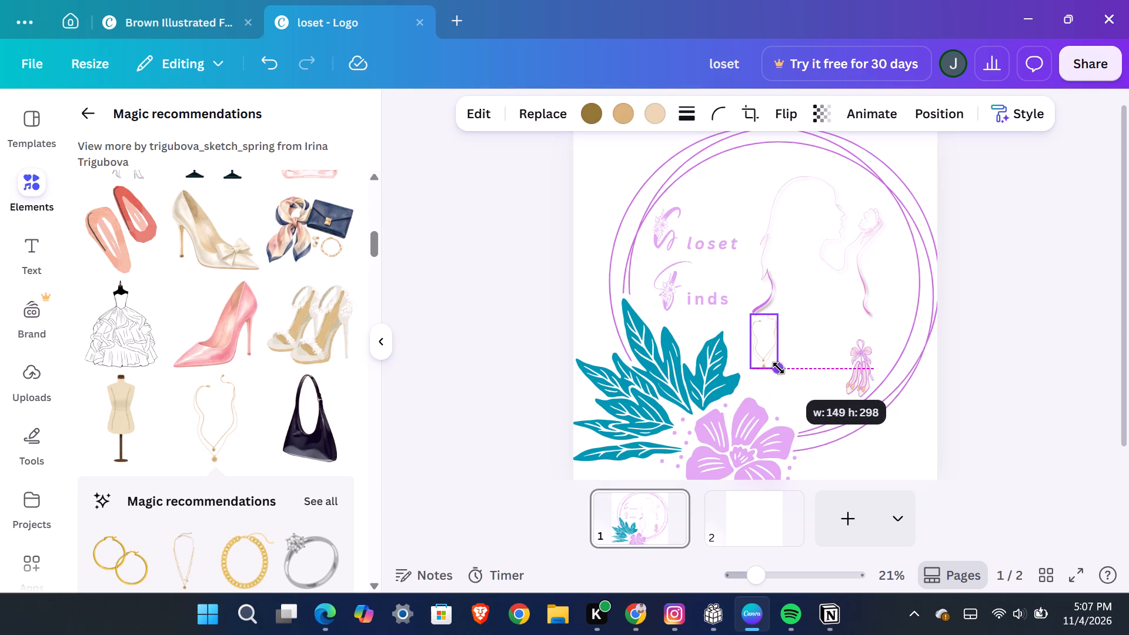
pyautogui.moveTo(779, 368); pyautogui.dragTo(779, 369)
pyautogui.moveTo(759, 339); pyautogui.dragTo(770, 371)
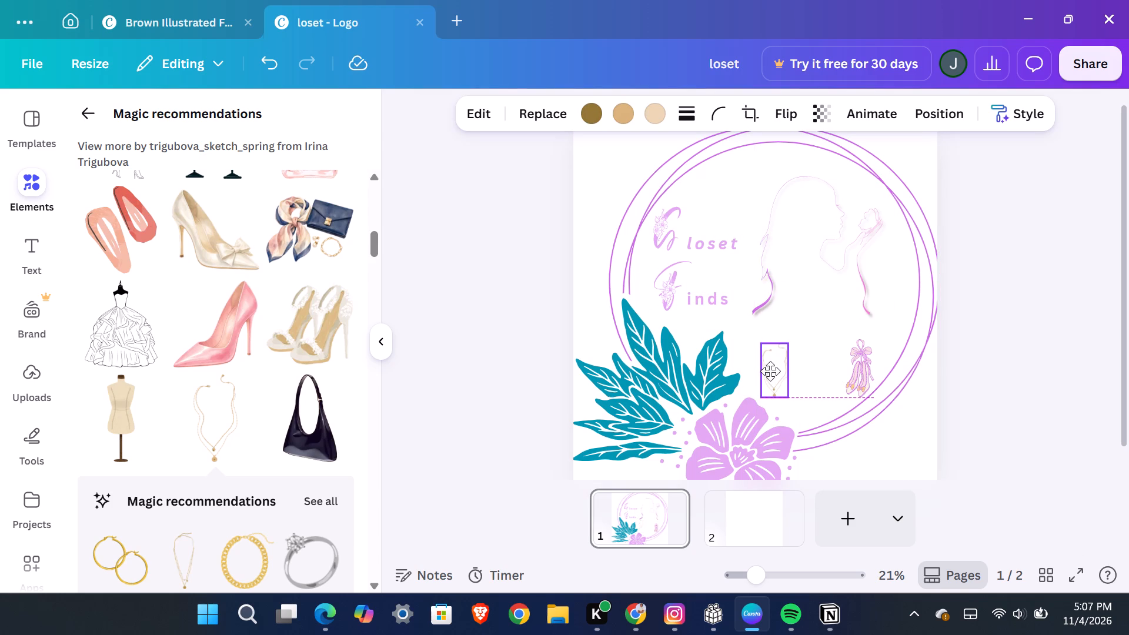
pyautogui.moveTo(770, 371); pyautogui.dragTo(768, 368)
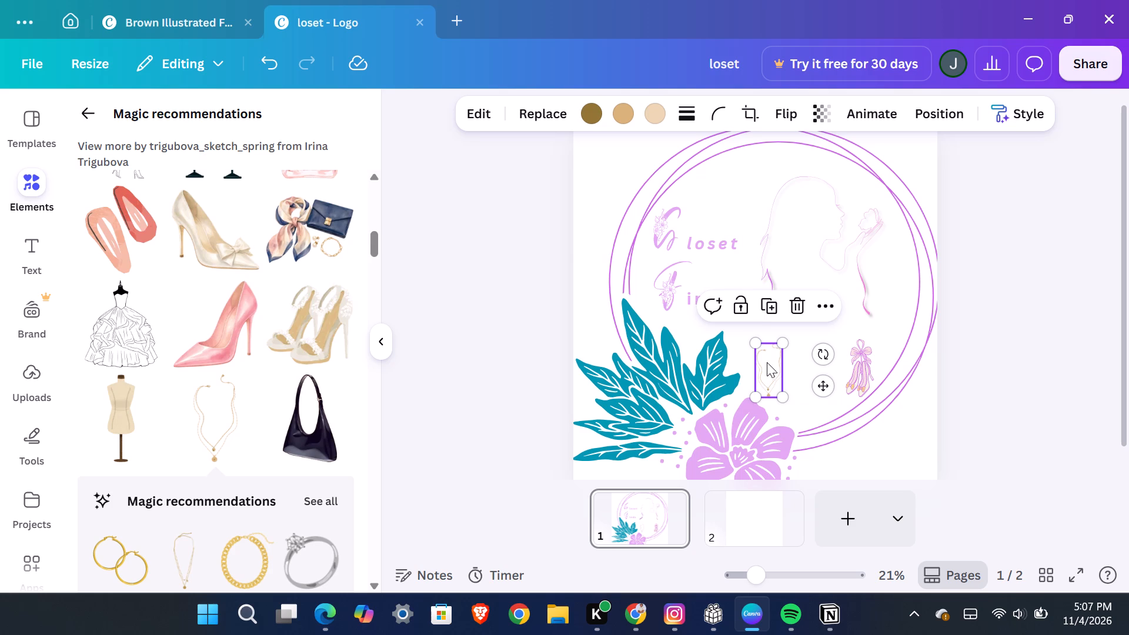
# Recolor the layered necklace, changing Gray brown to Magenta, Gray orange to Pink and Light orange to Light lavender.
pyautogui.click(597, 120)
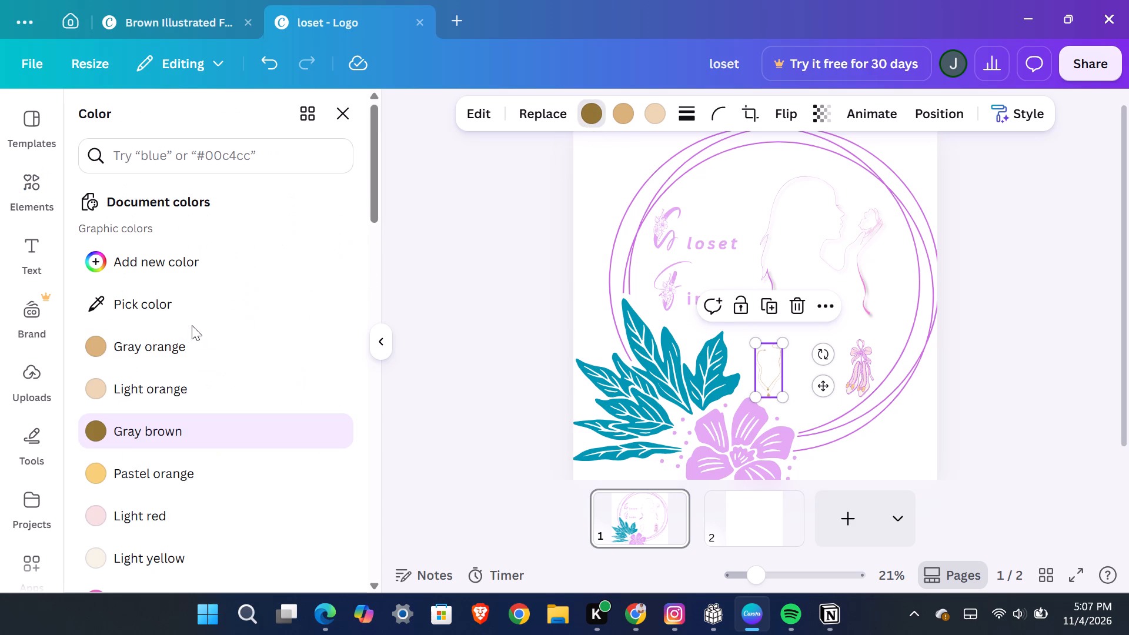
pyautogui.click(151, 510)
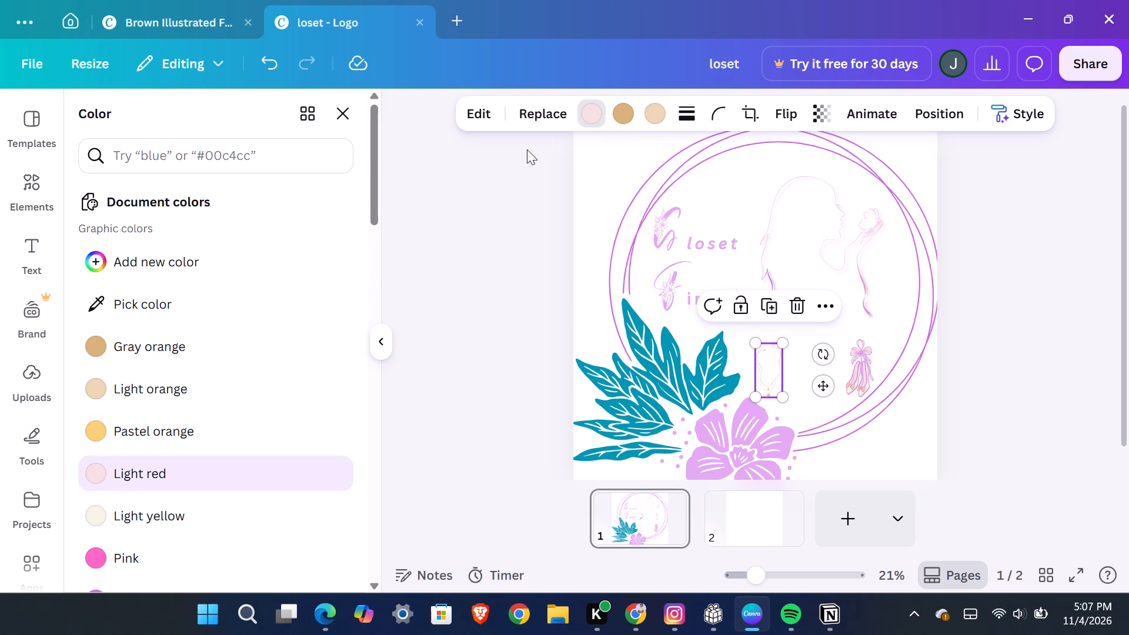
pyautogui.scroll(-1, 273, 345)
pyautogui.click(182, 442)
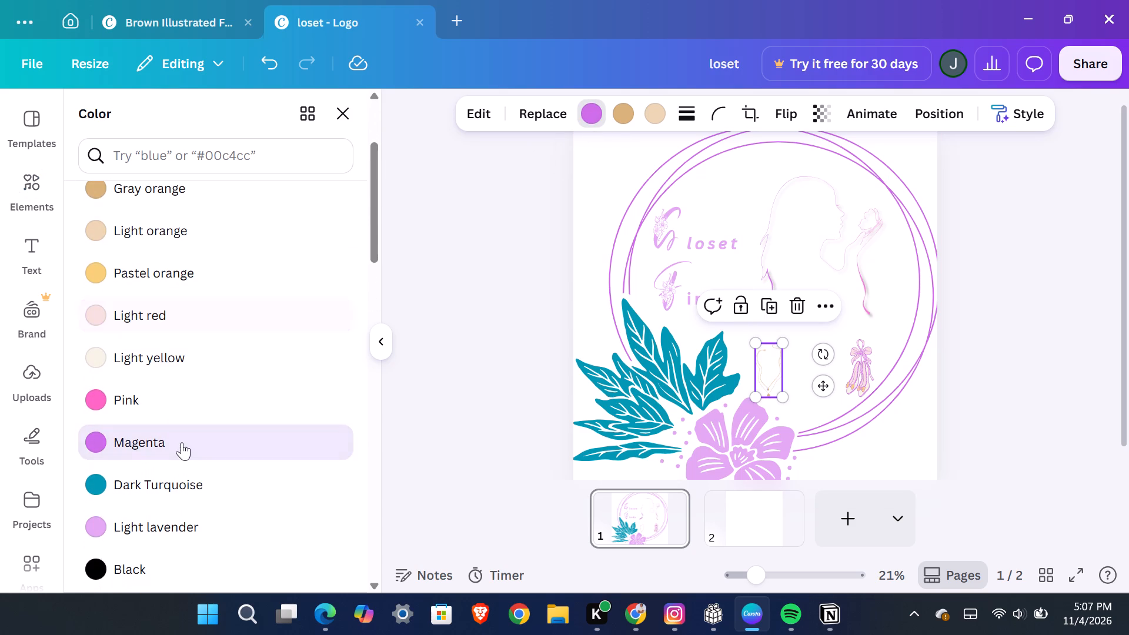
pyautogui.click(615, 110)
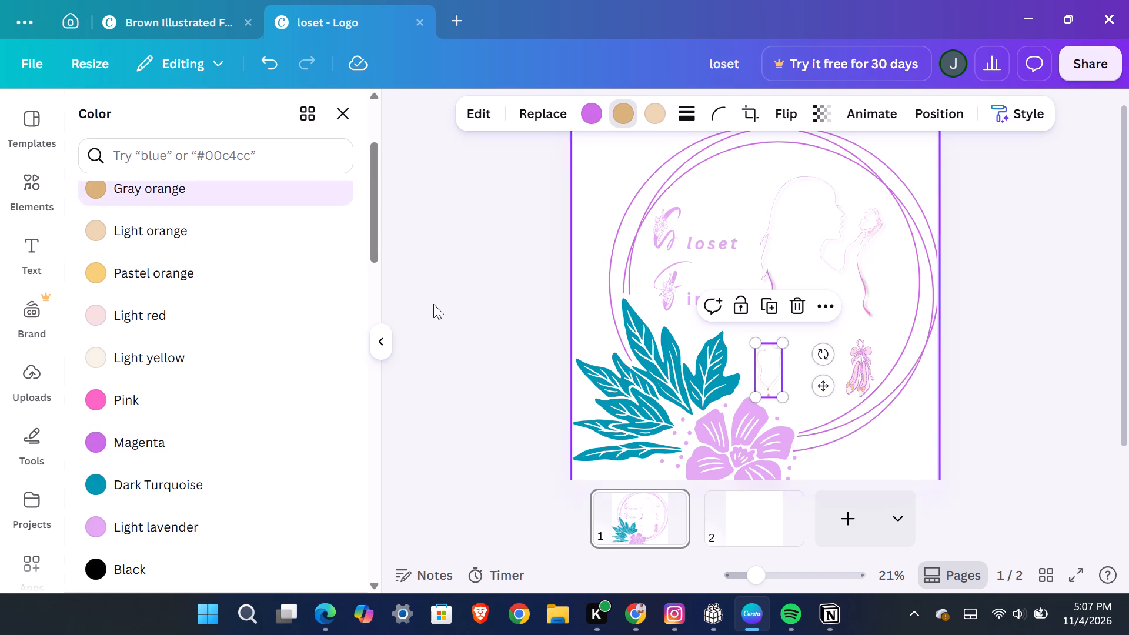
pyautogui.click(243, 396)
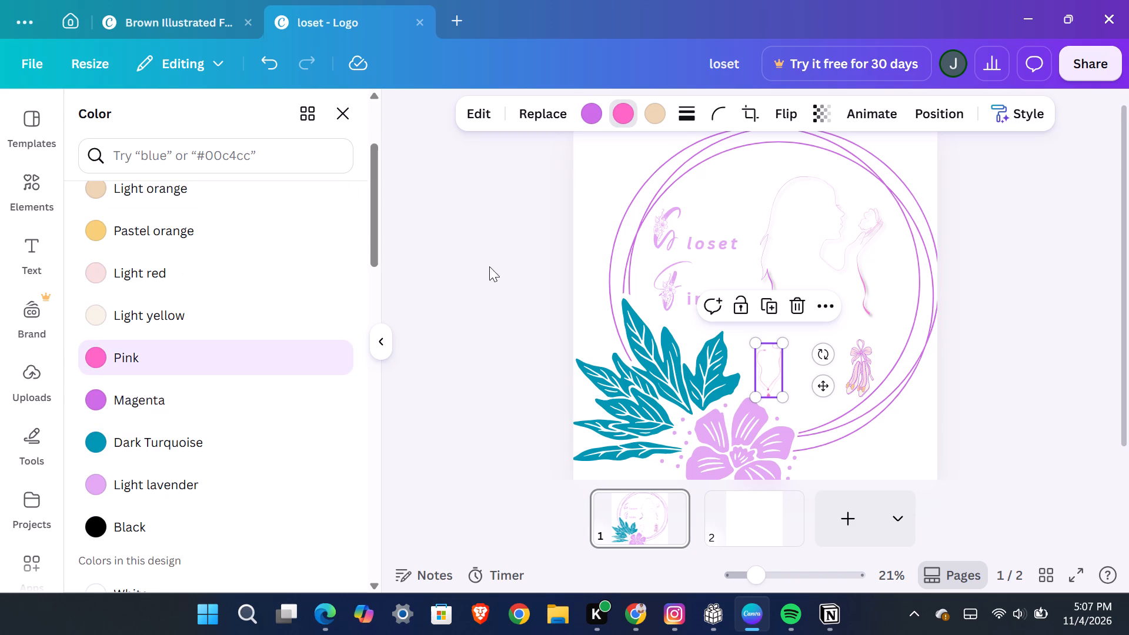
pyautogui.click(654, 113)
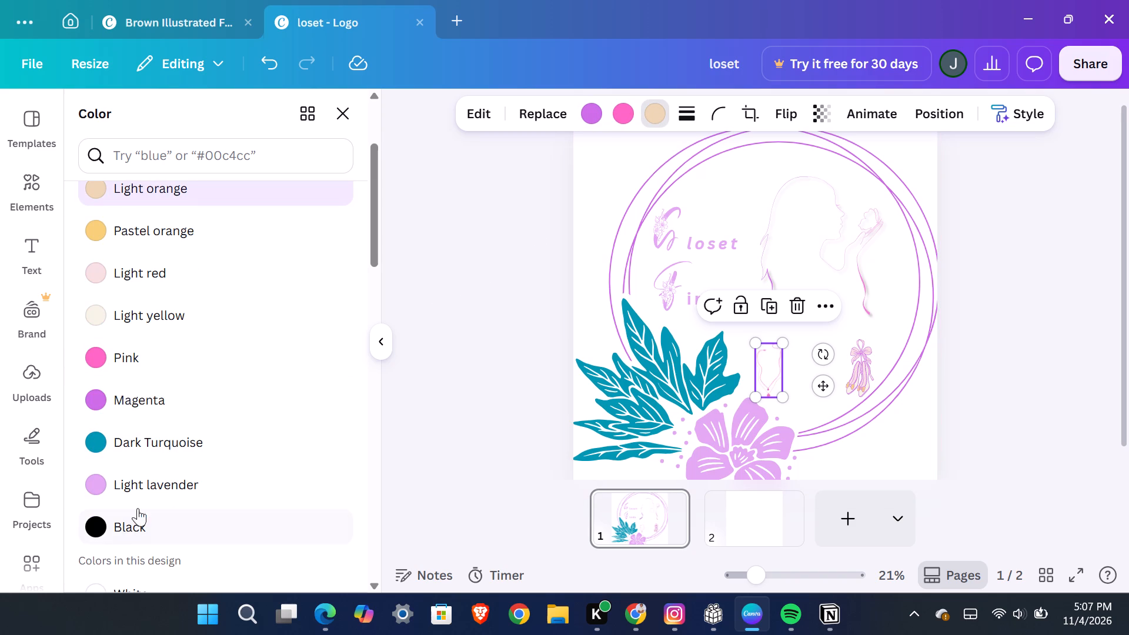
pyautogui.click(158, 490)
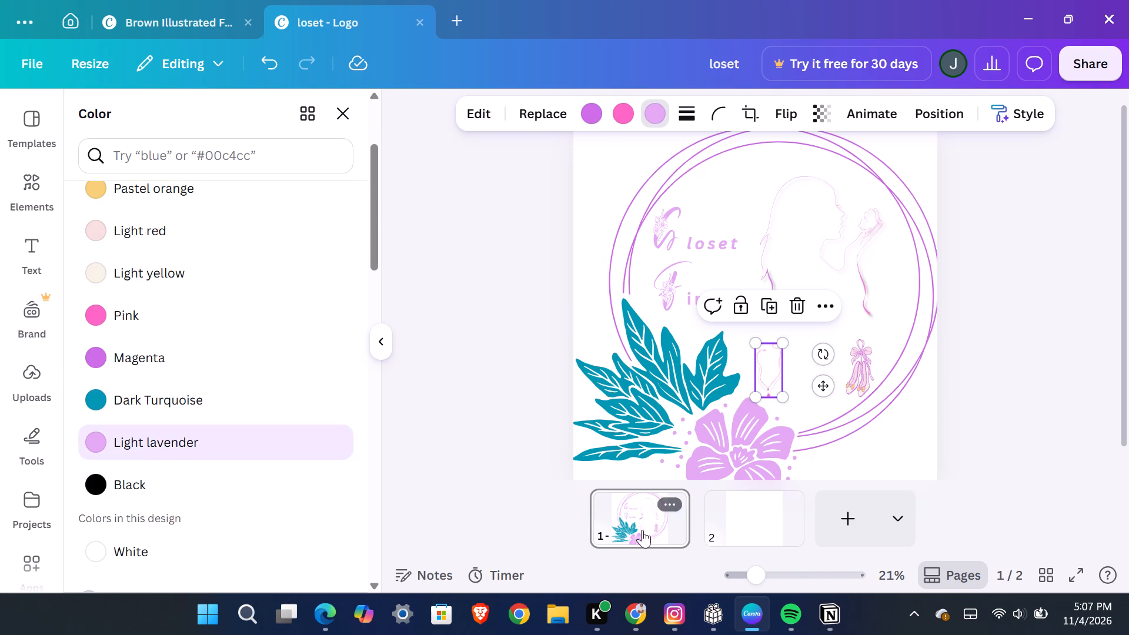
pyautogui.click(961, 408)
pyautogui.click(986, 383)
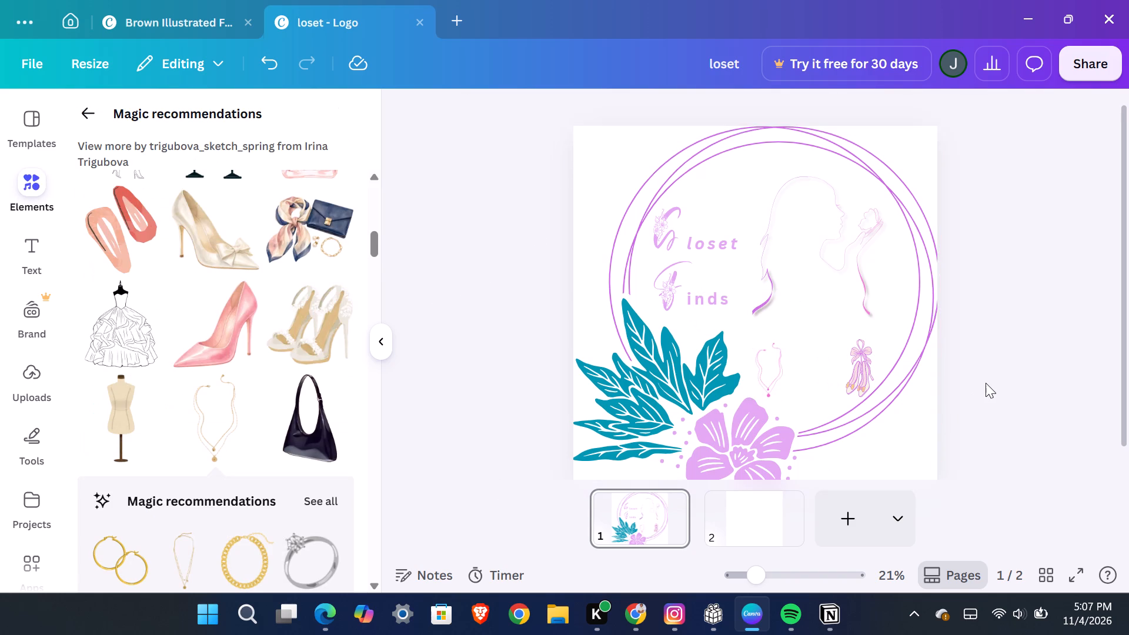
# Move the bow-tied shoes next to the layered necklace, aligned with its vertical center.
pyautogui.moveTo(855, 365); pyautogui.dragTo(814, 367)
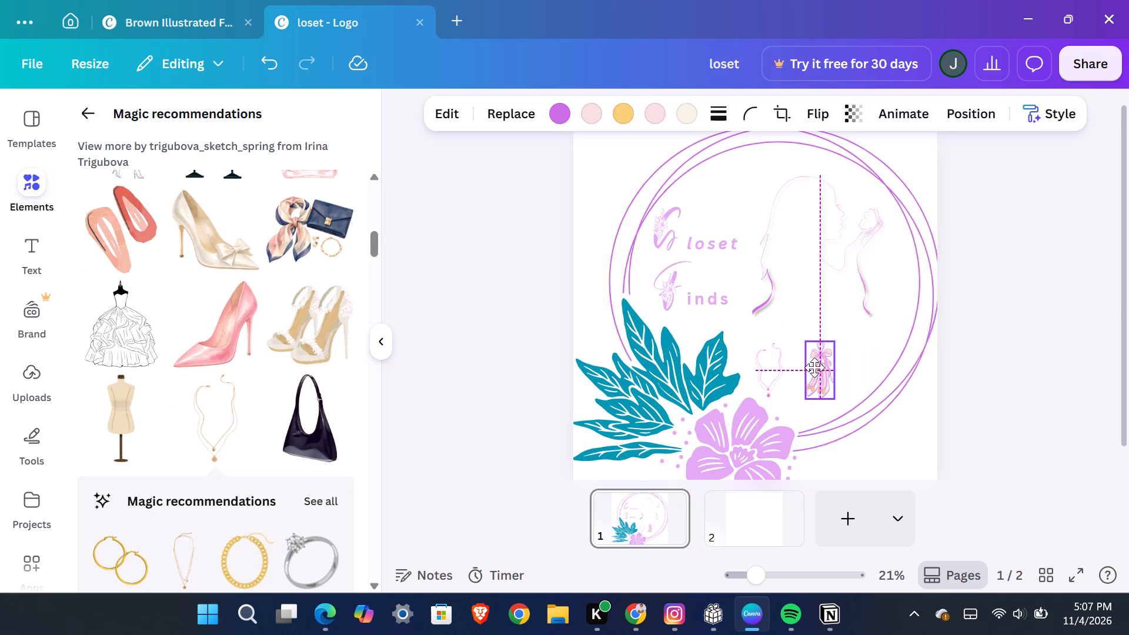
pyautogui.moveTo(814, 367); pyautogui.dragTo(809, 367)
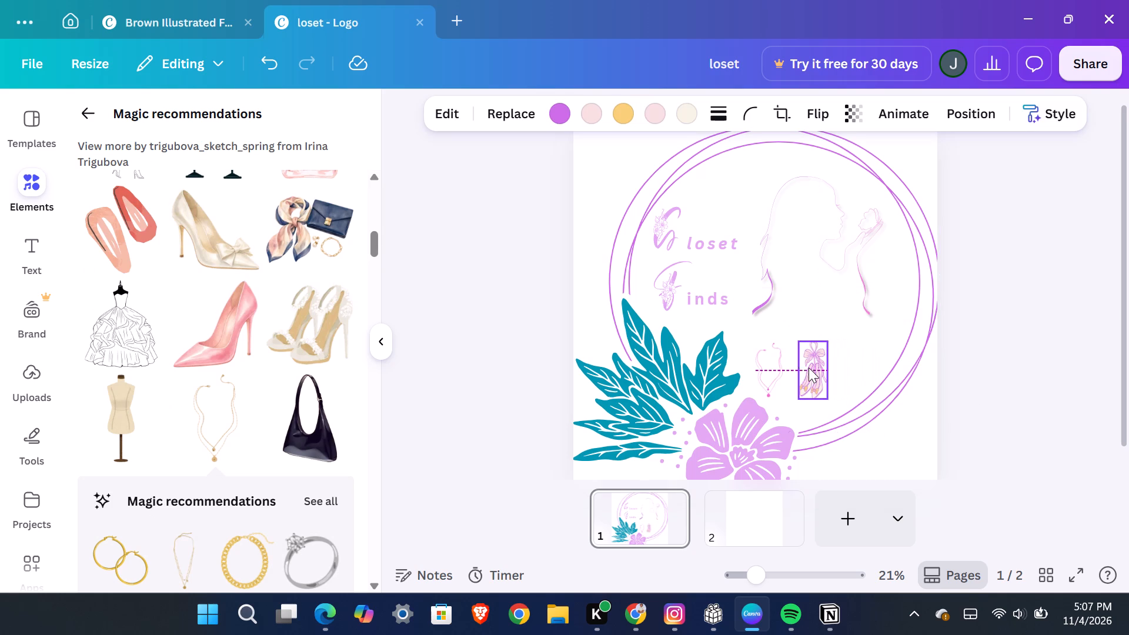
# Look through the recommended fashion graphics for another accessory to use in the logo.
pyautogui.scroll(-1, 256, 381)
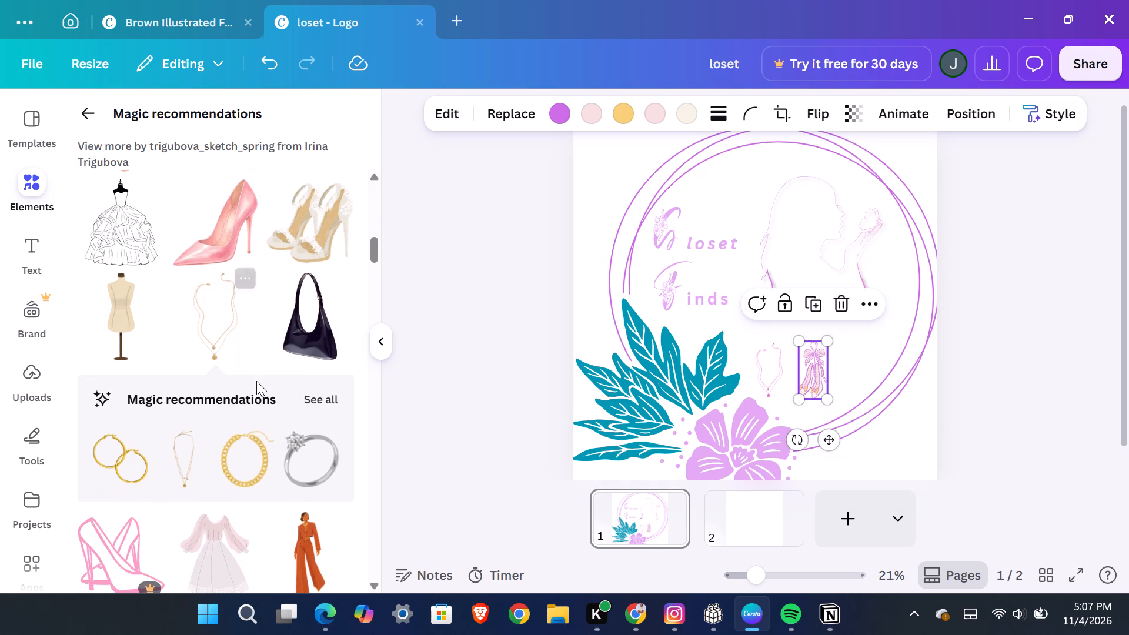
pyautogui.scroll(-2, 320, 346)
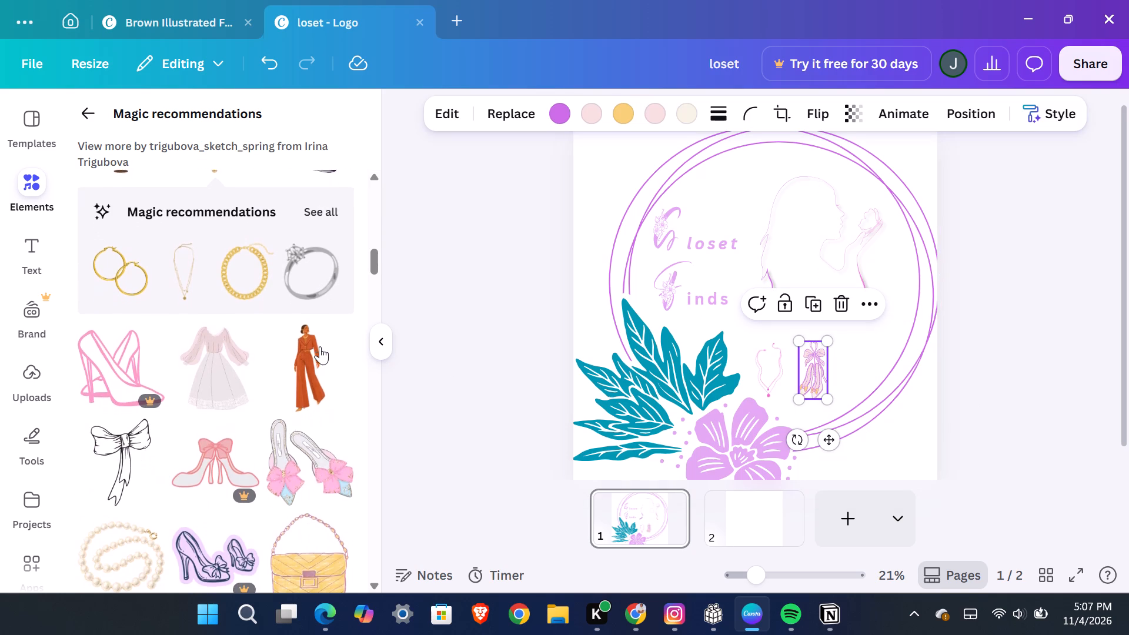
pyautogui.scroll(-3, 320, 346)
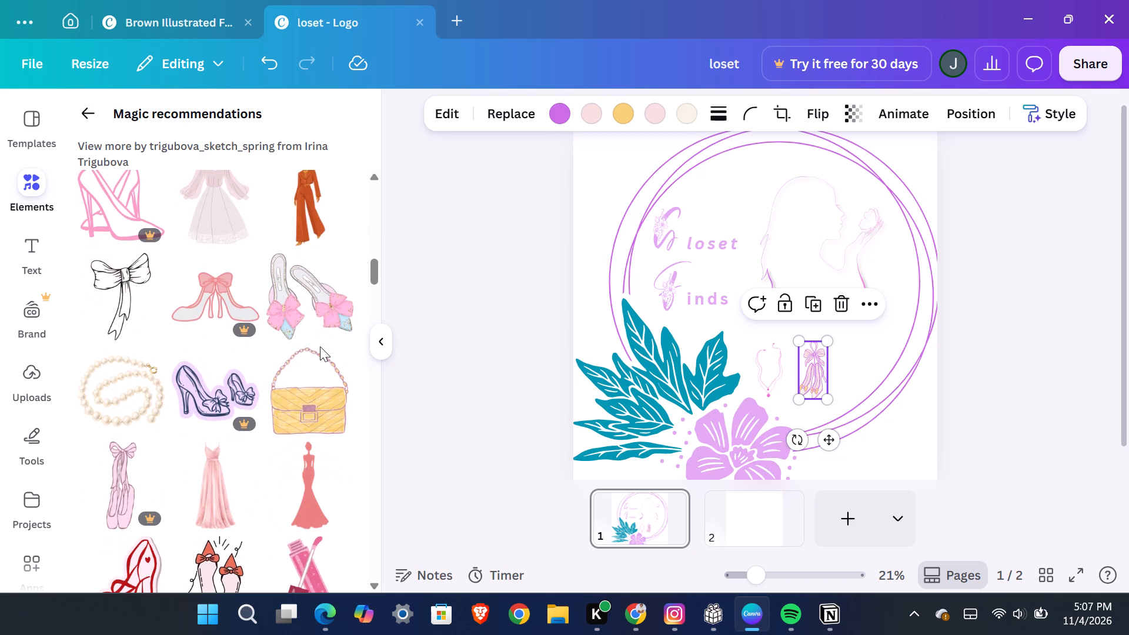
pyautogui.scroll(-2, 320, 346)
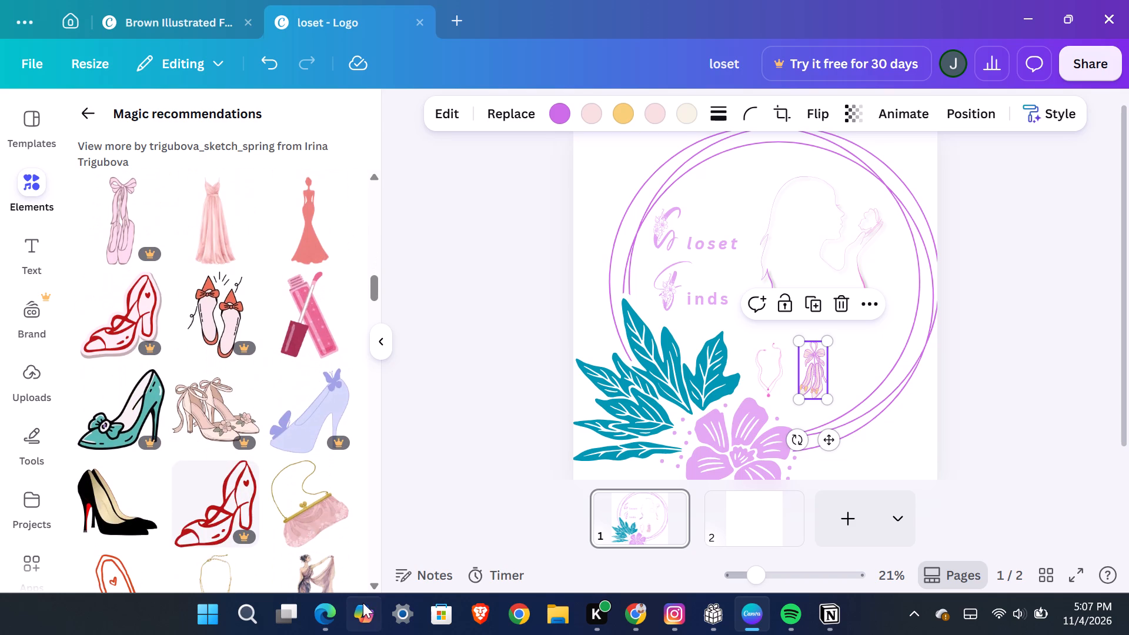
pyautogui.scroll(1, 363, 603)
pyautogui.scroll(5, 286, 475)
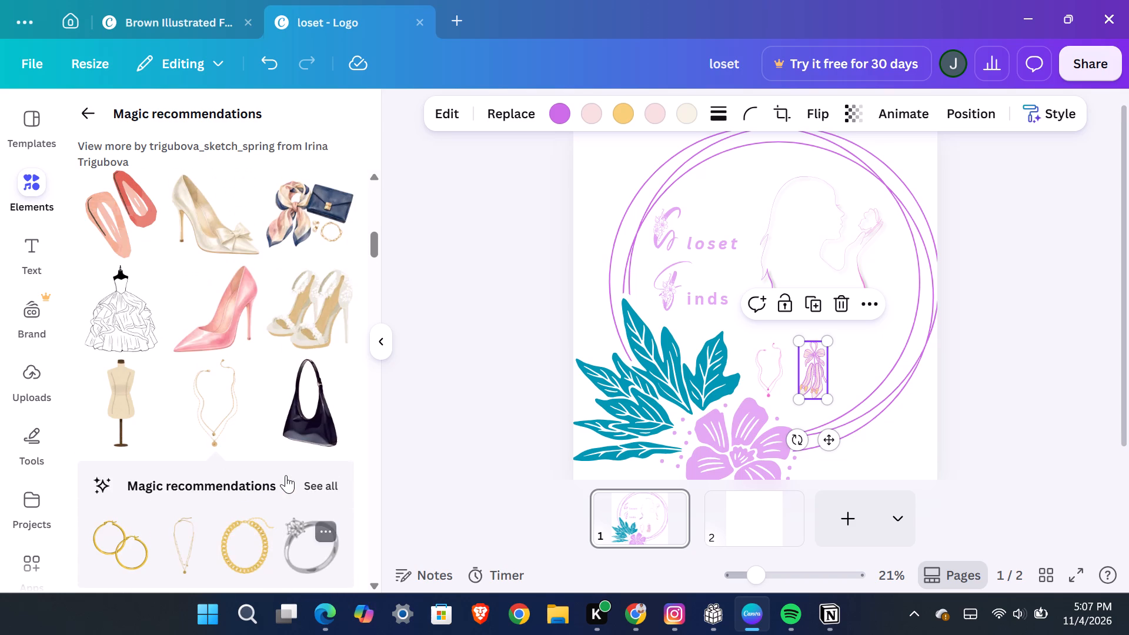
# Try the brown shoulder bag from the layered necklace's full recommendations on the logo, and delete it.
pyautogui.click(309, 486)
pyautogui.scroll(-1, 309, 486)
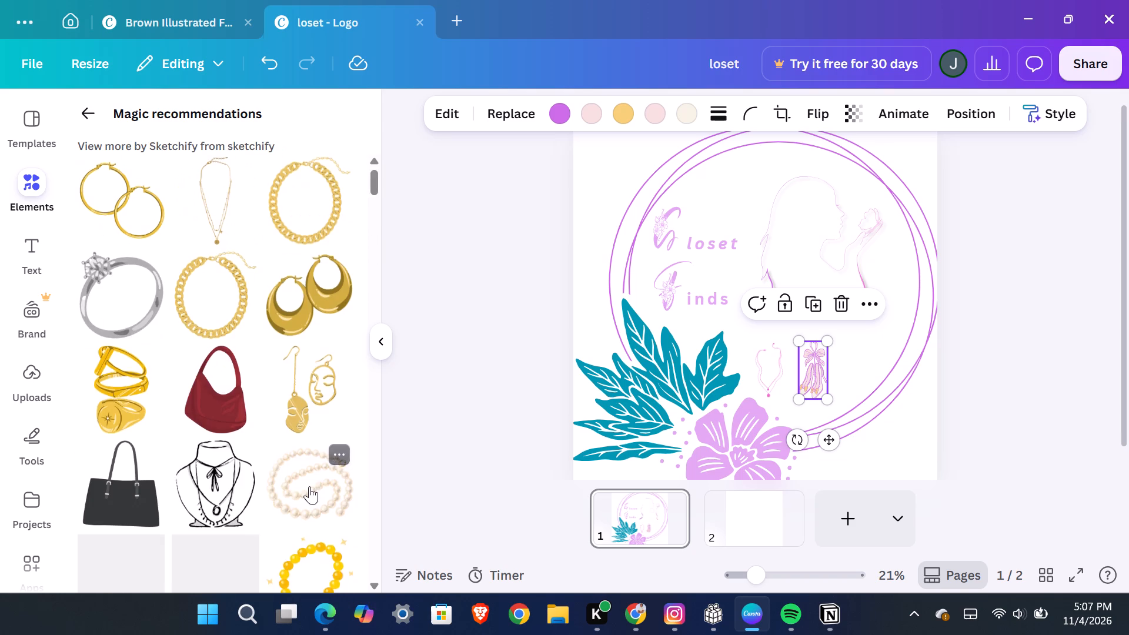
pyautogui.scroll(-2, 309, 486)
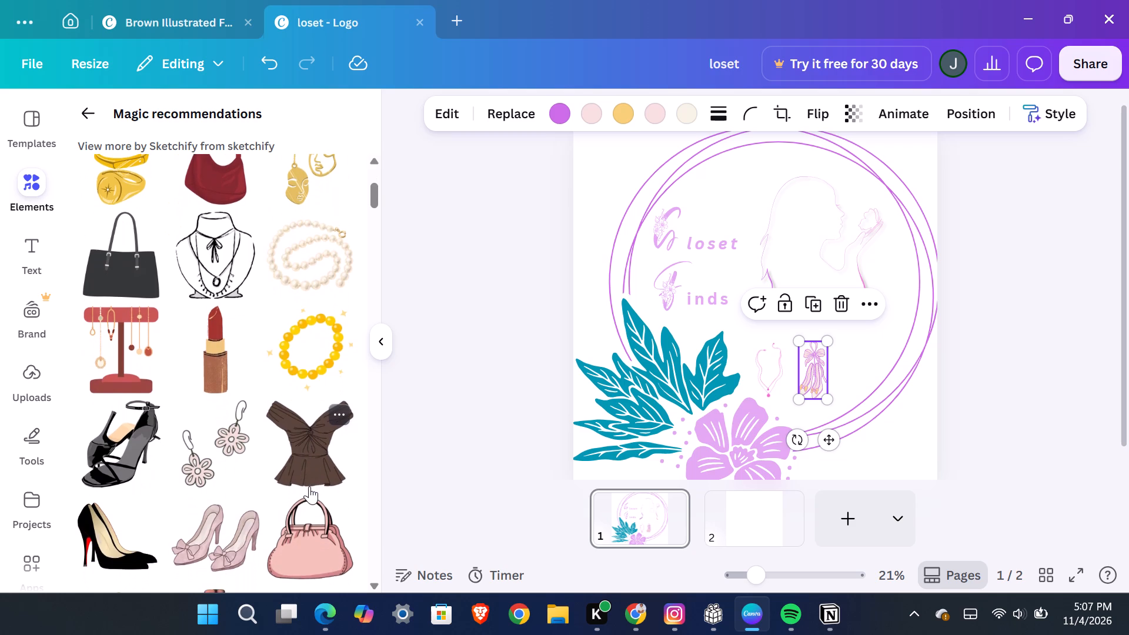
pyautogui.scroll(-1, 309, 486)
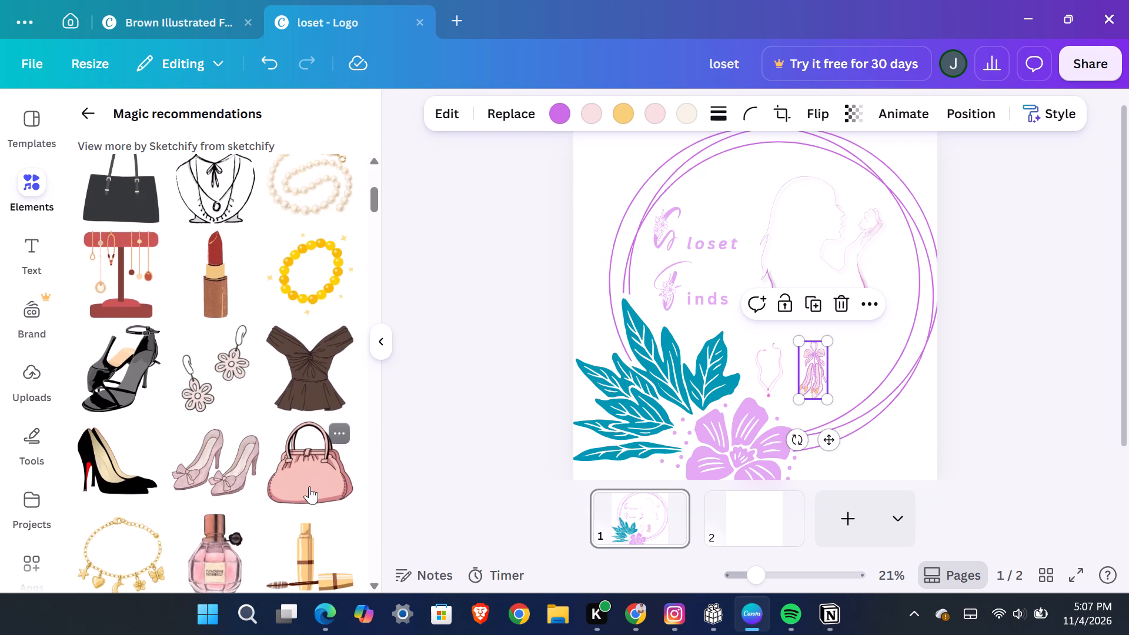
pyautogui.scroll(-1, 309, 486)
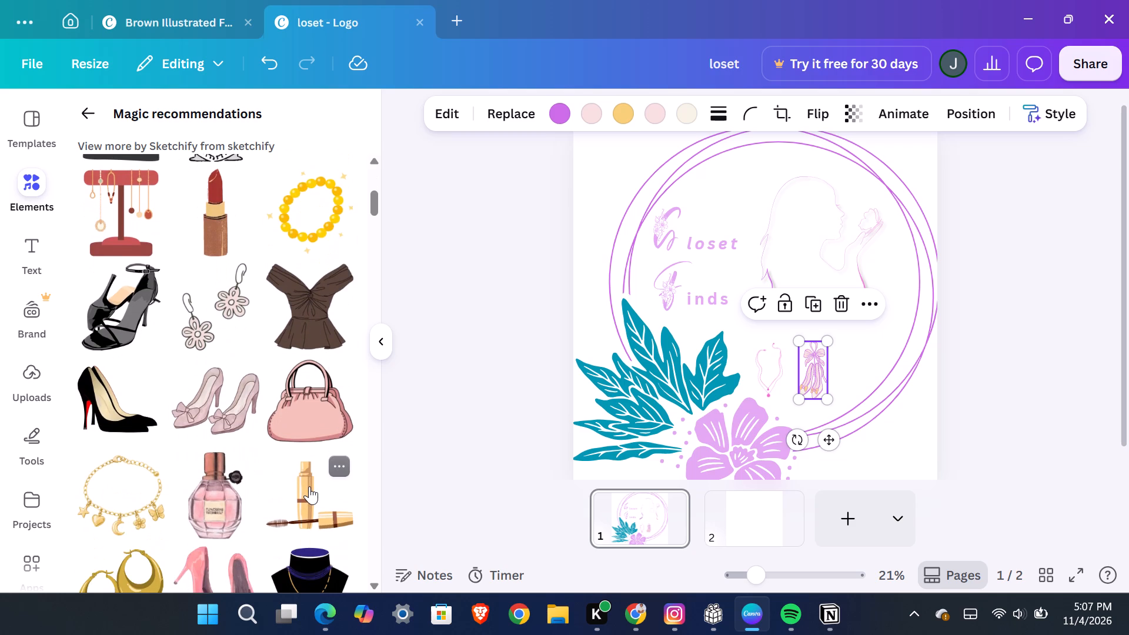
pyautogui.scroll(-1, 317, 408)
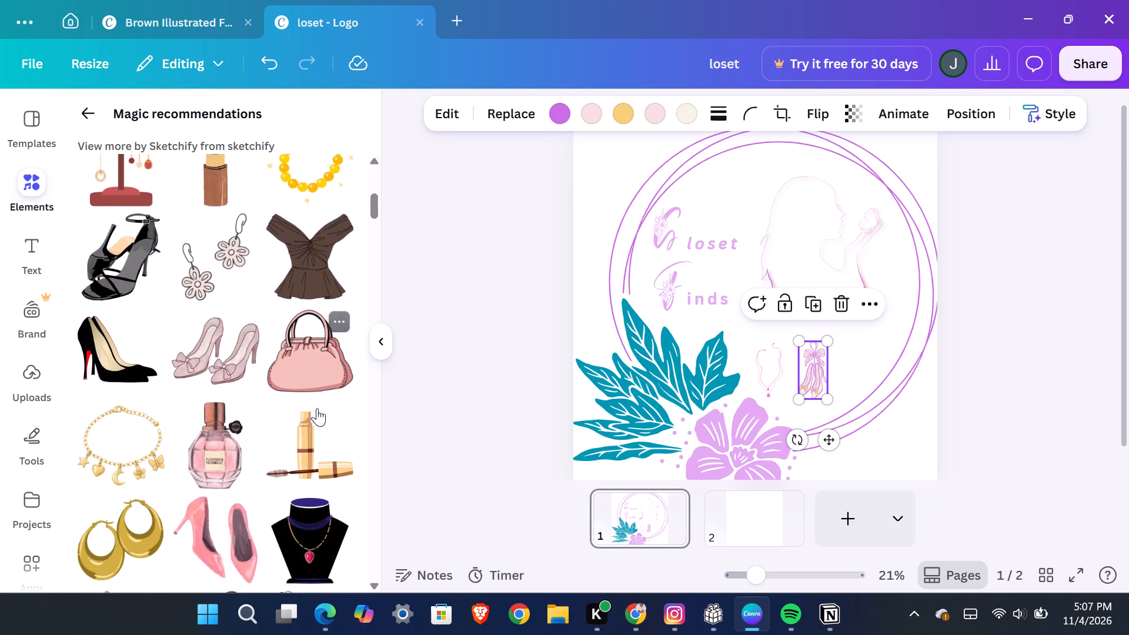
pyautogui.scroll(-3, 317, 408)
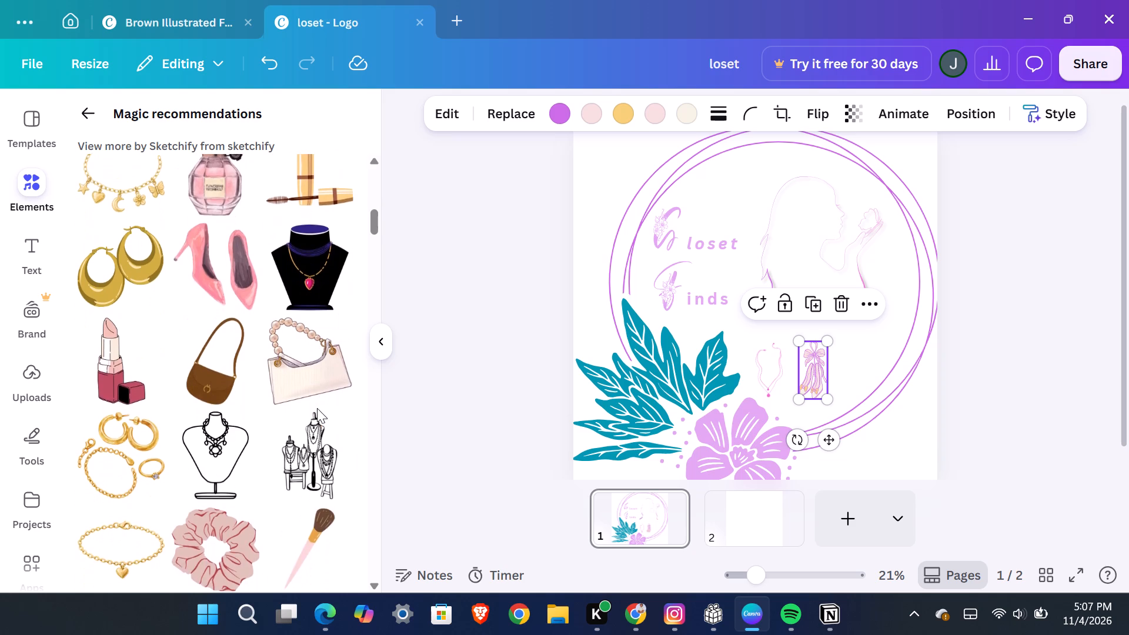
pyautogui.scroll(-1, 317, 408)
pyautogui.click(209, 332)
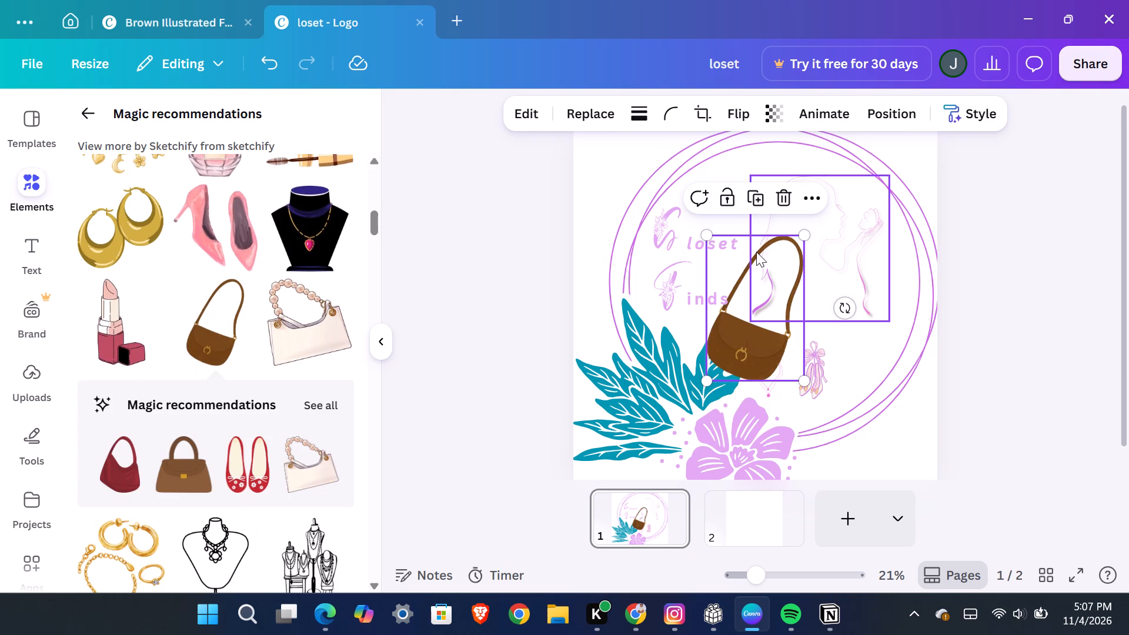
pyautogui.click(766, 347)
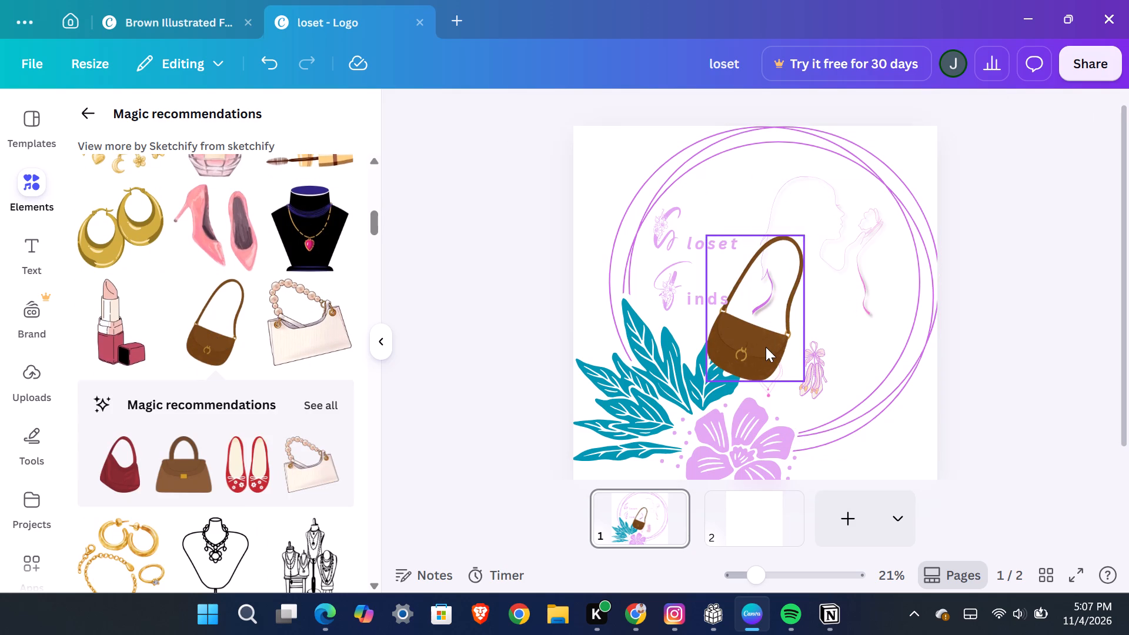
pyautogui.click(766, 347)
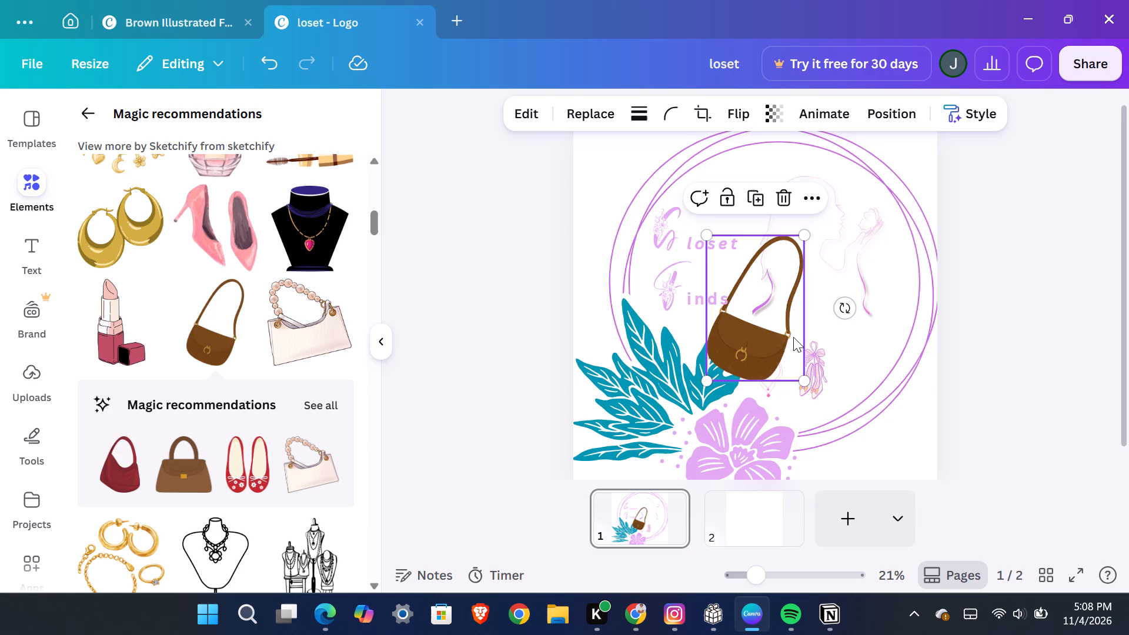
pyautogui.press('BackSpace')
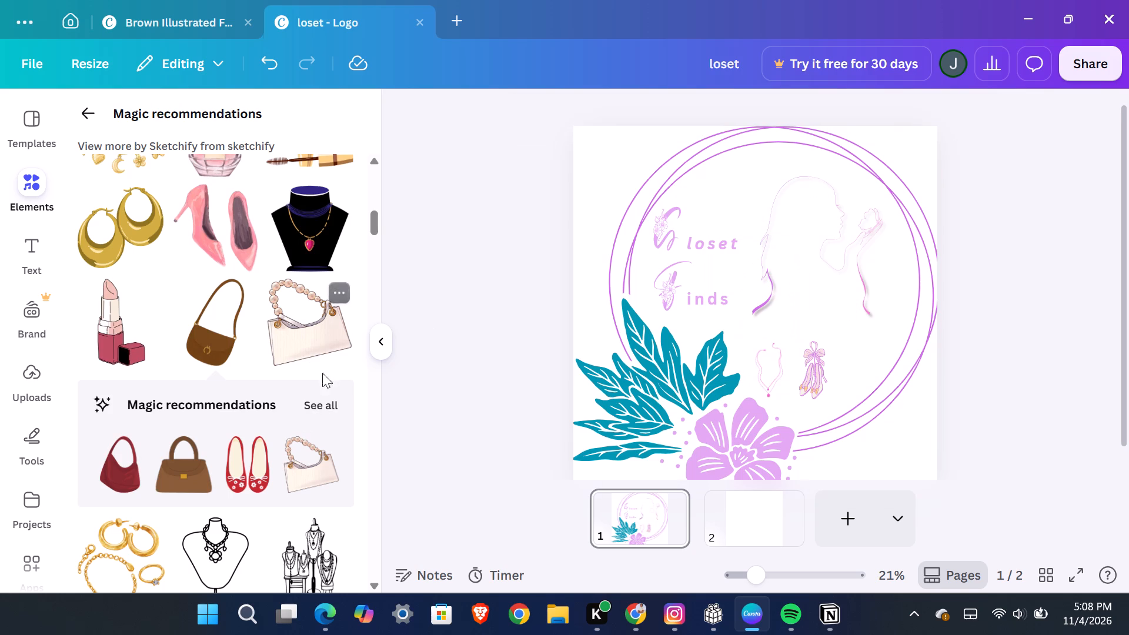
# Examine the full set of graphics recommended for the brown shoulder bag.
pyautogui.click(311, 410)
pyautogui.scroll(-3, 311, 410)
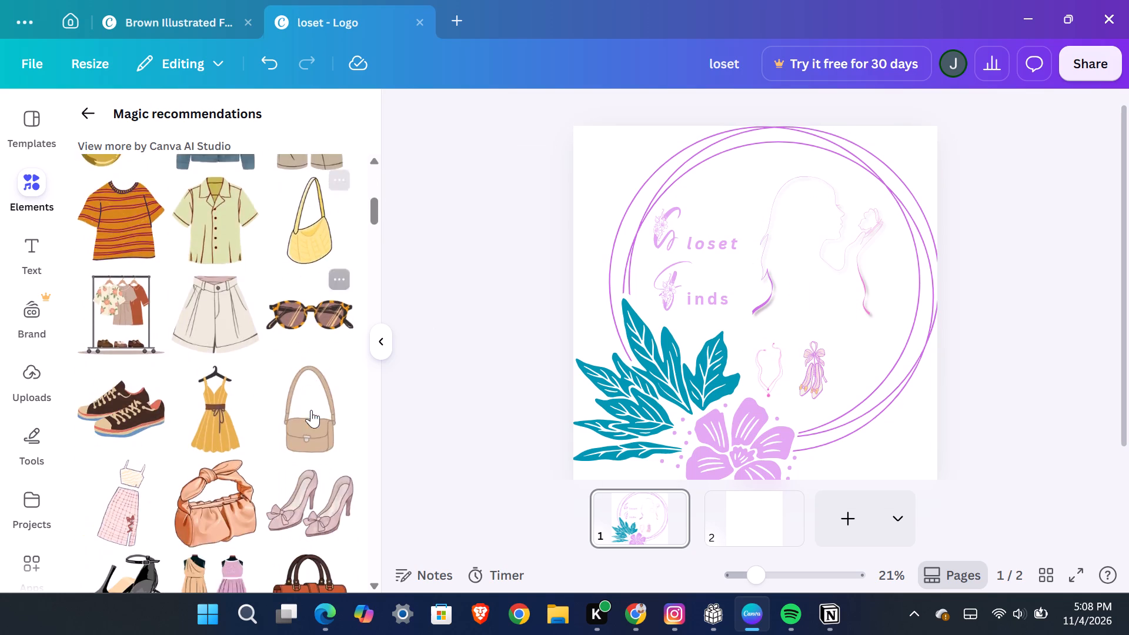
pyautogui.scroll(-6, 311, 410)
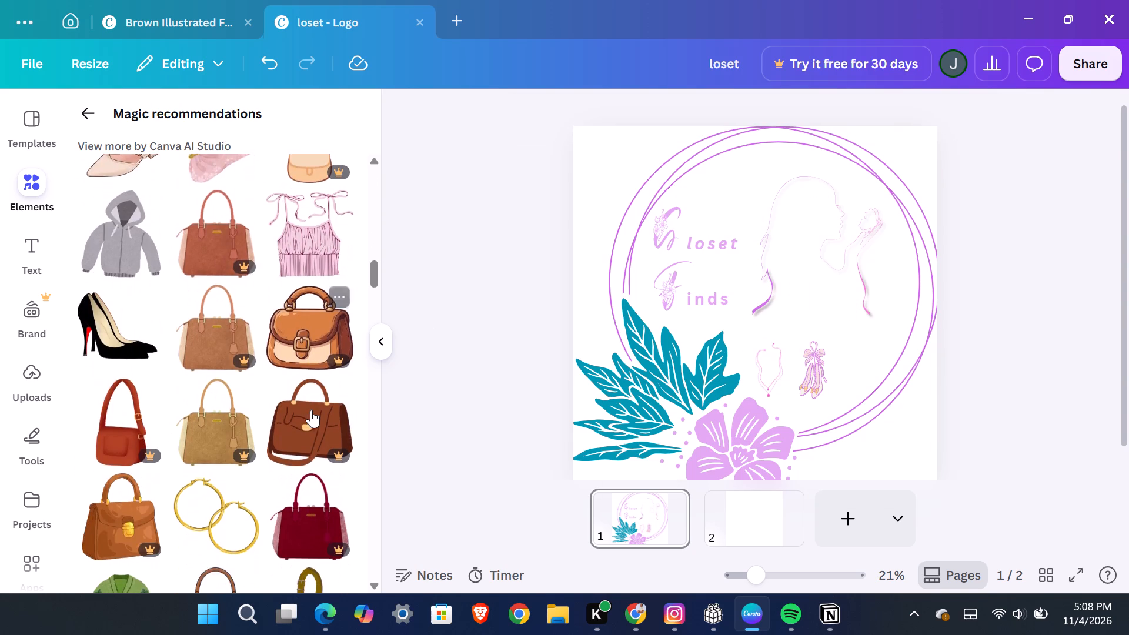
pyautogui.scroll(1, 311, 410)
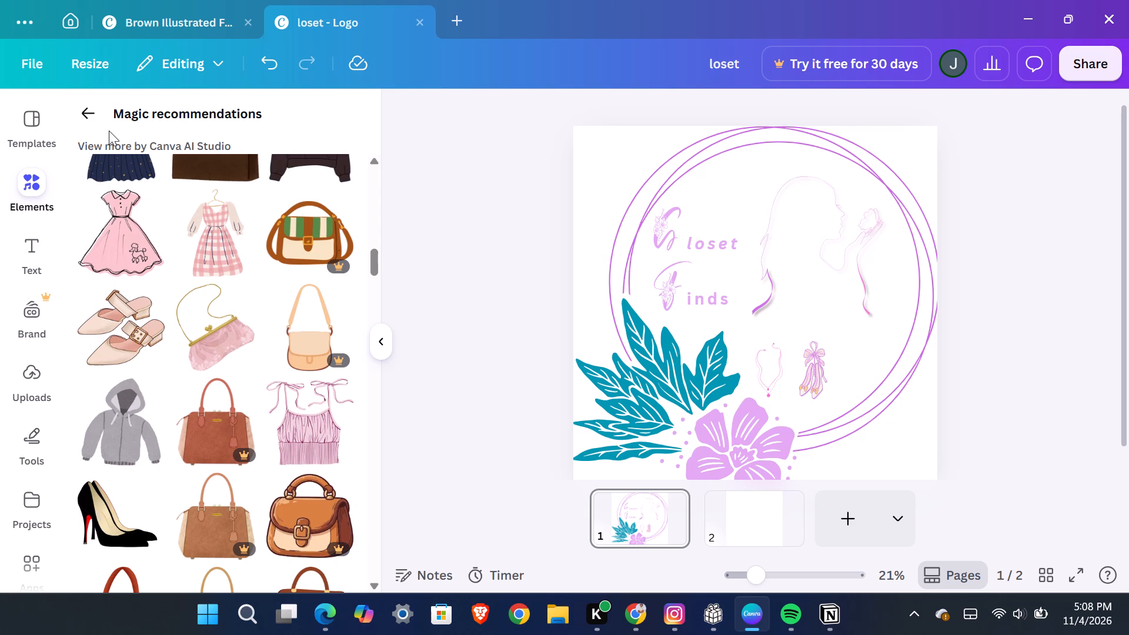
pyautogui.click(86, 99)
# Delete the layered necklace and the bow-tied shoes from the area below the woman's drawing.
pyautogui.click(787, 370)
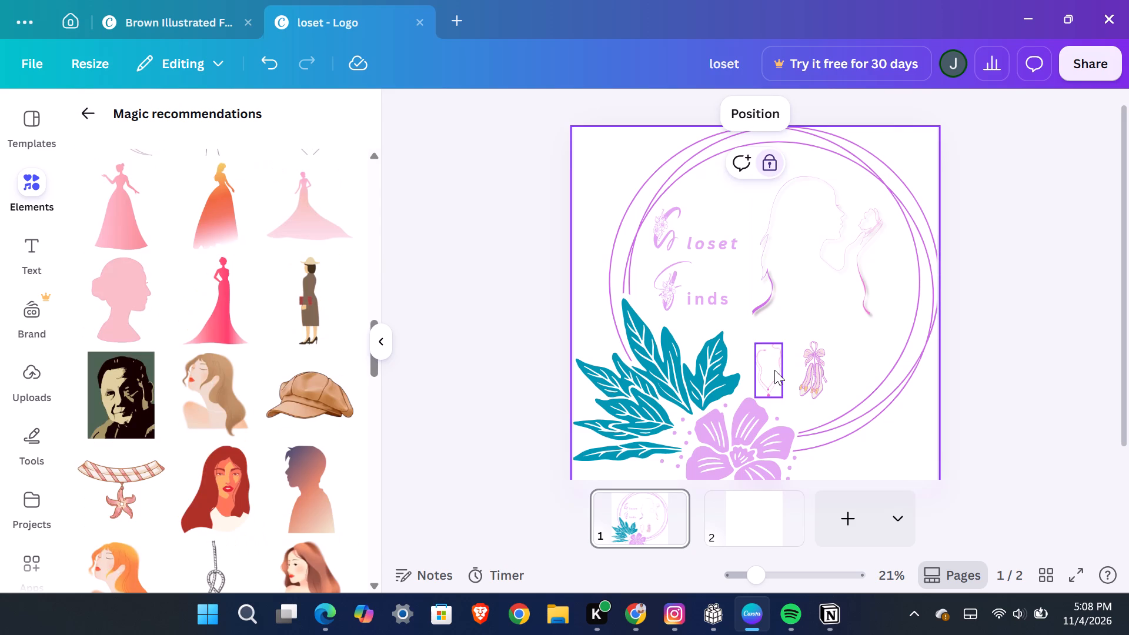
pyautogui.click(774, 370)
pyautogui.click(799, 308)
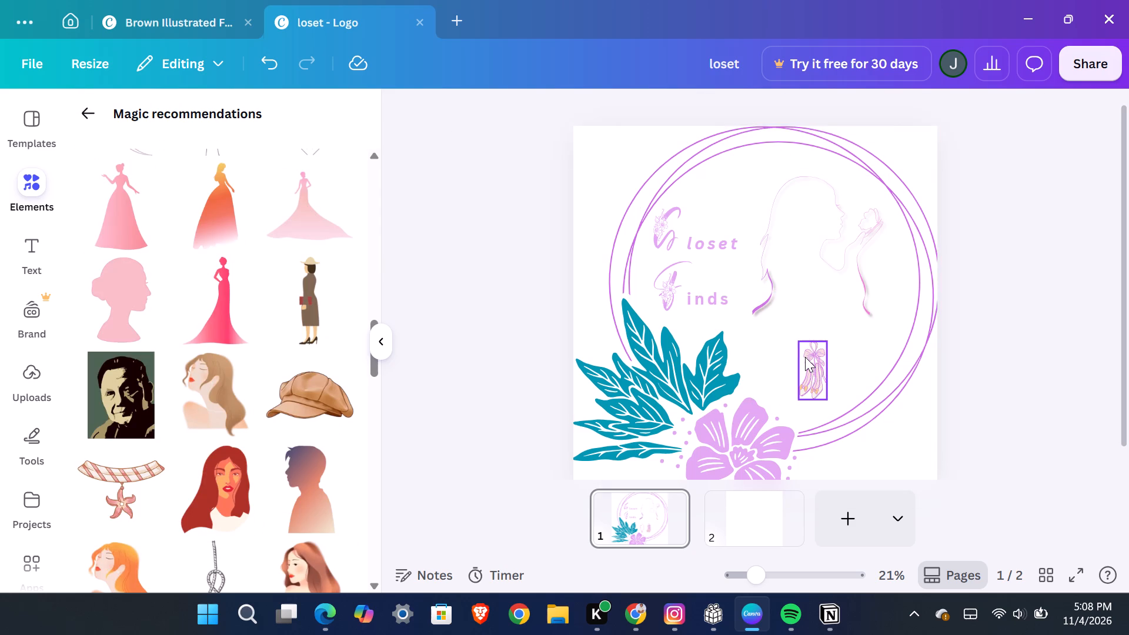
pyautogui.click(805, 357)
pyautogui.click(840, 299)
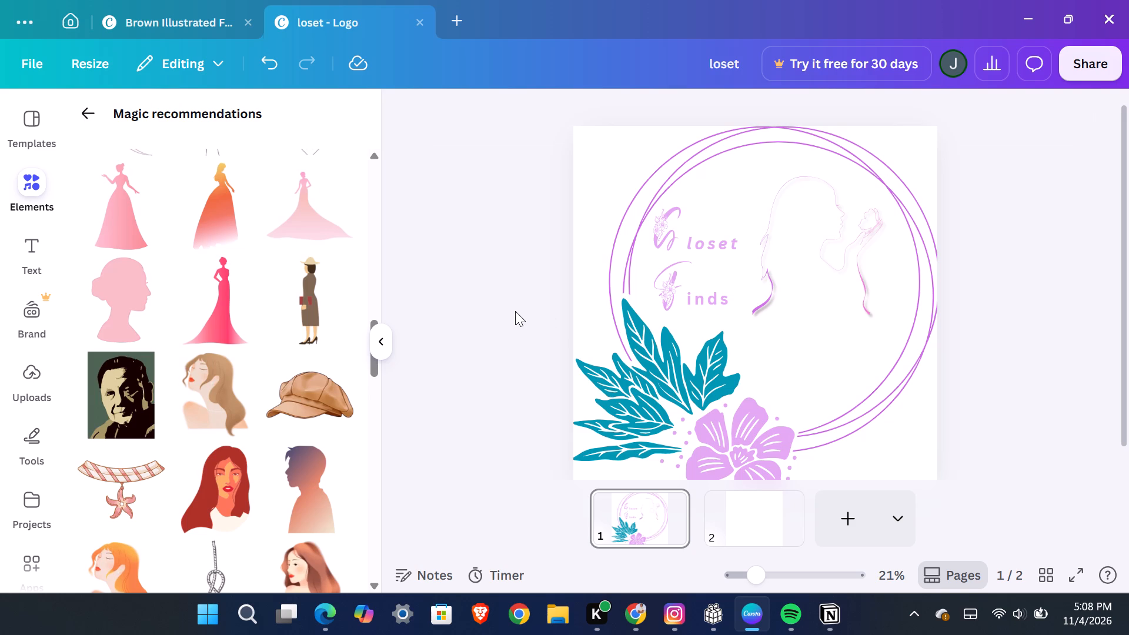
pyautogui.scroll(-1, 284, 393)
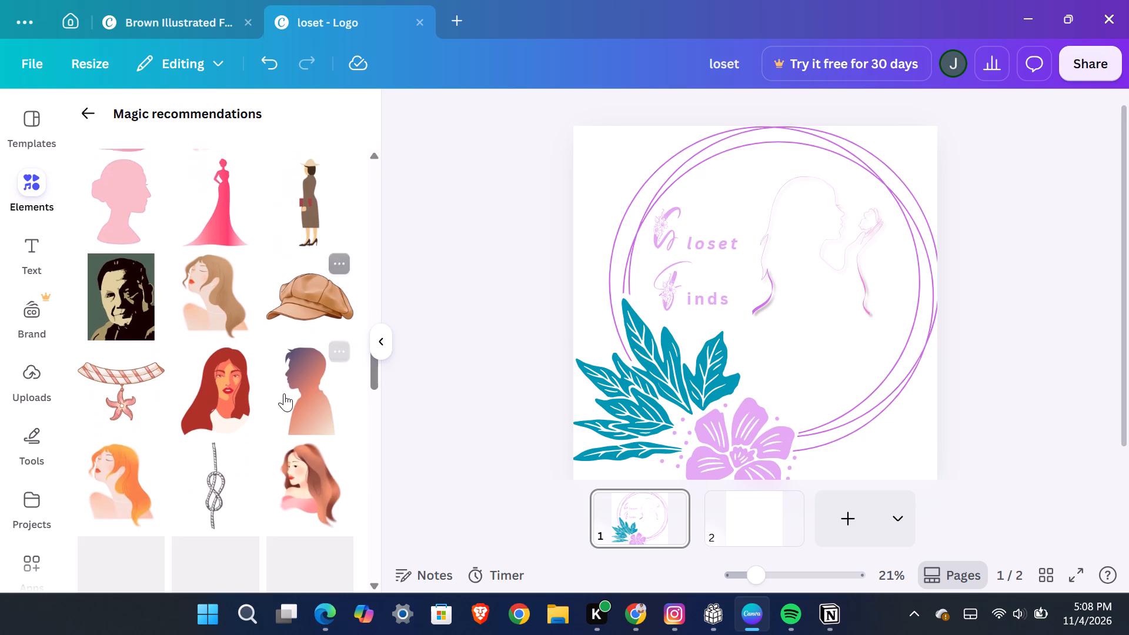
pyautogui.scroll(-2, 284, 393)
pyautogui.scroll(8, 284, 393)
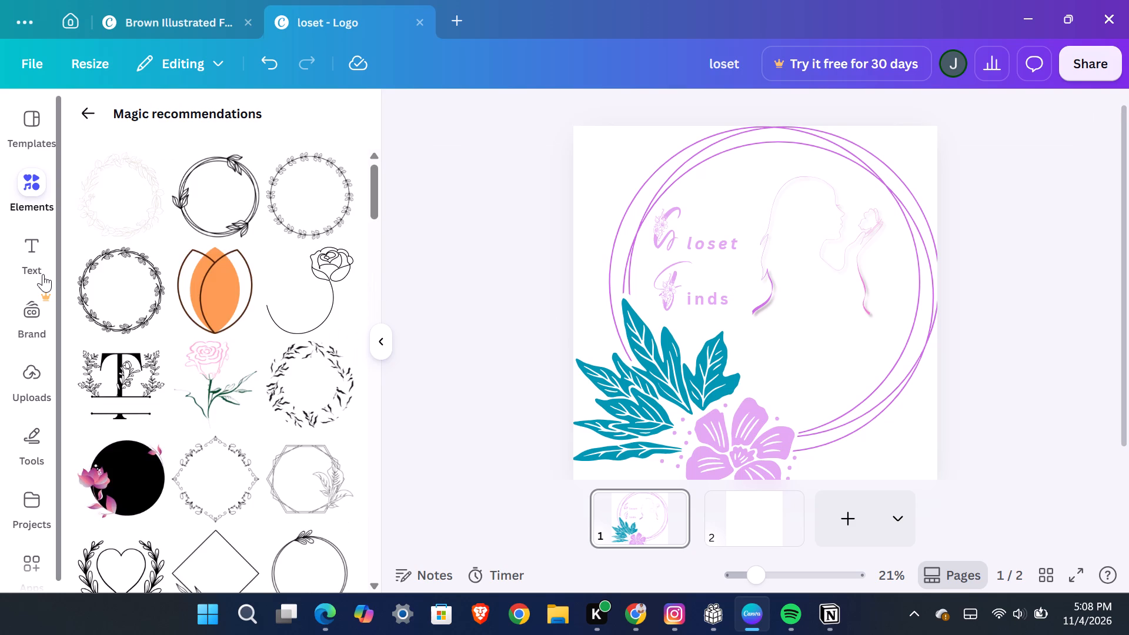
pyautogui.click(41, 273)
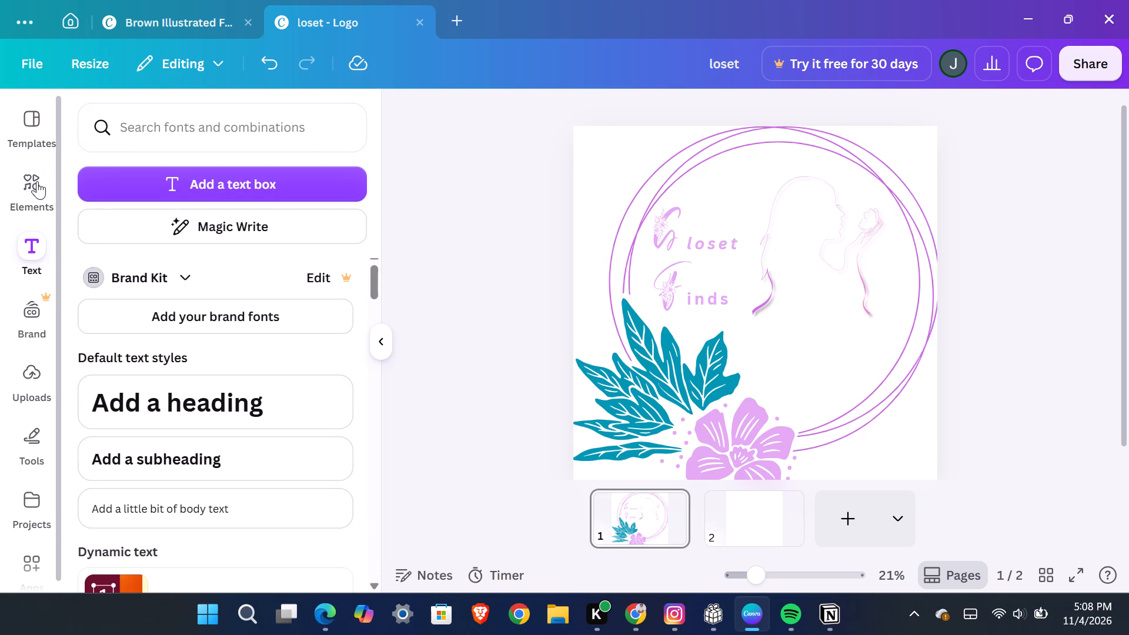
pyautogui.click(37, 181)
# Add a line with outlined diamond ends from the Lines collection and place it horizontally just beneath the woman's drawing.
pyautogui.click(81, 114)
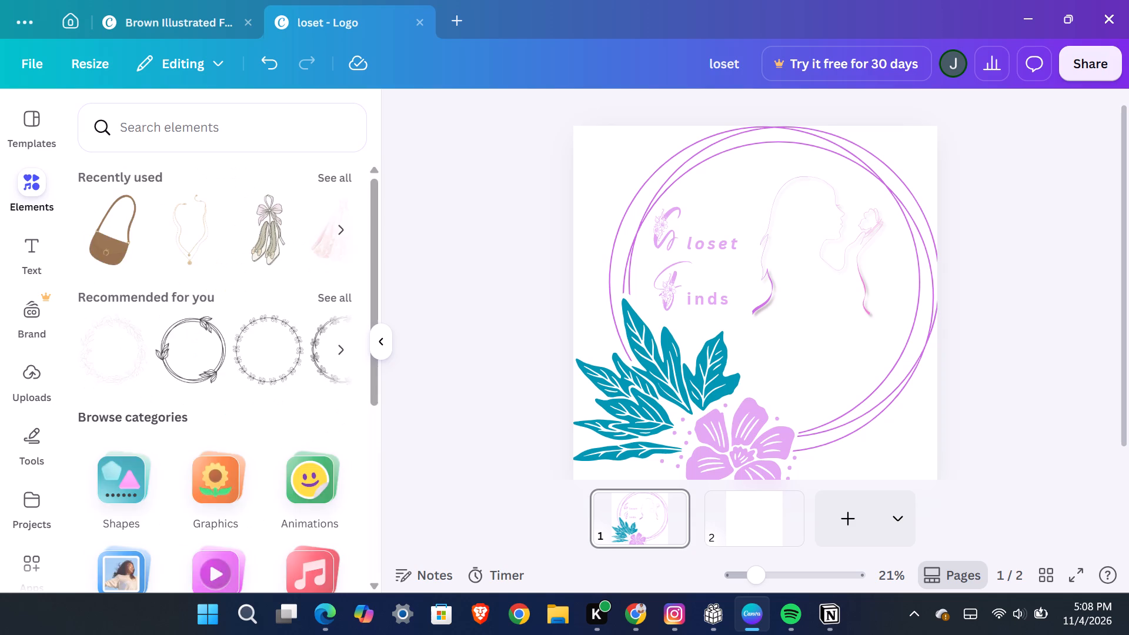
pyautogui.scroll(-1, 186, 366)
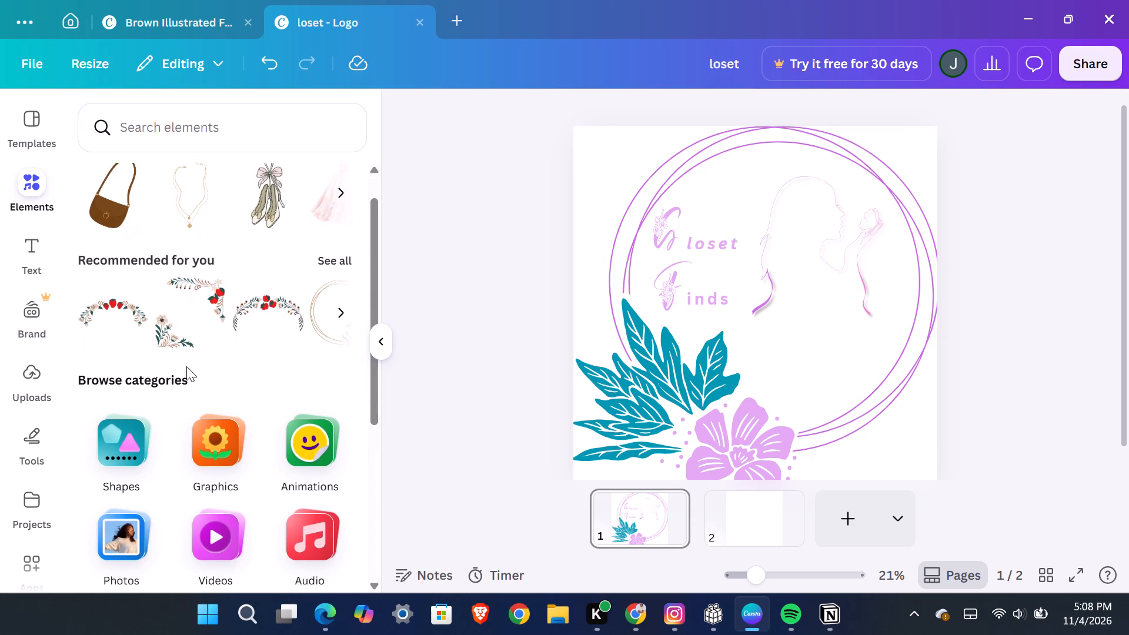
pyautogui.click(118, 464)
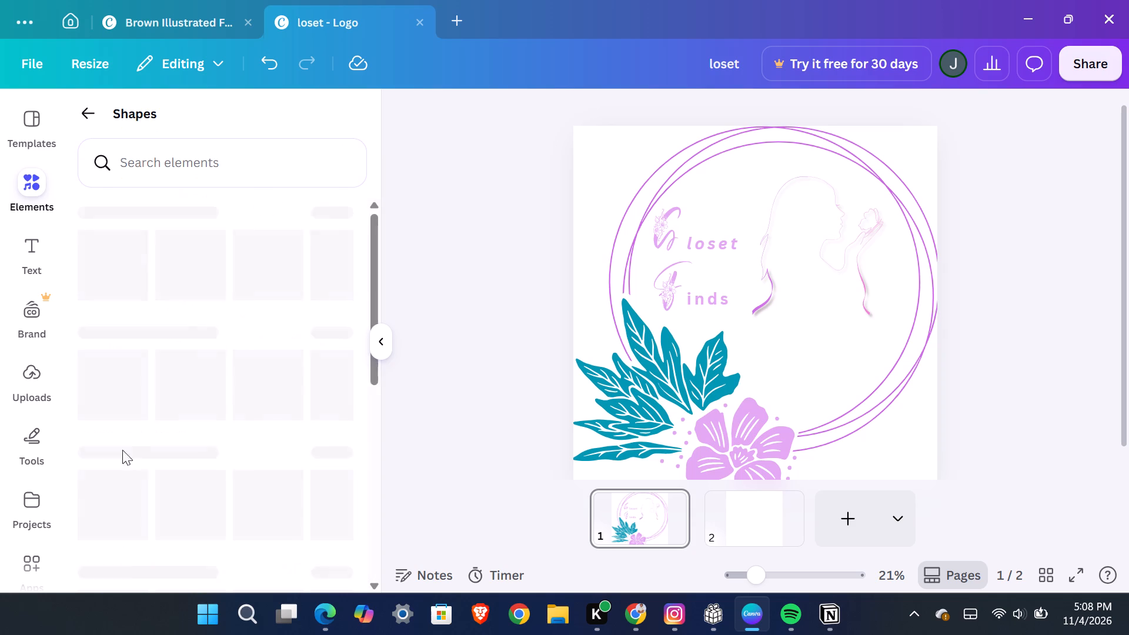
pyautogui.click(316, 218)
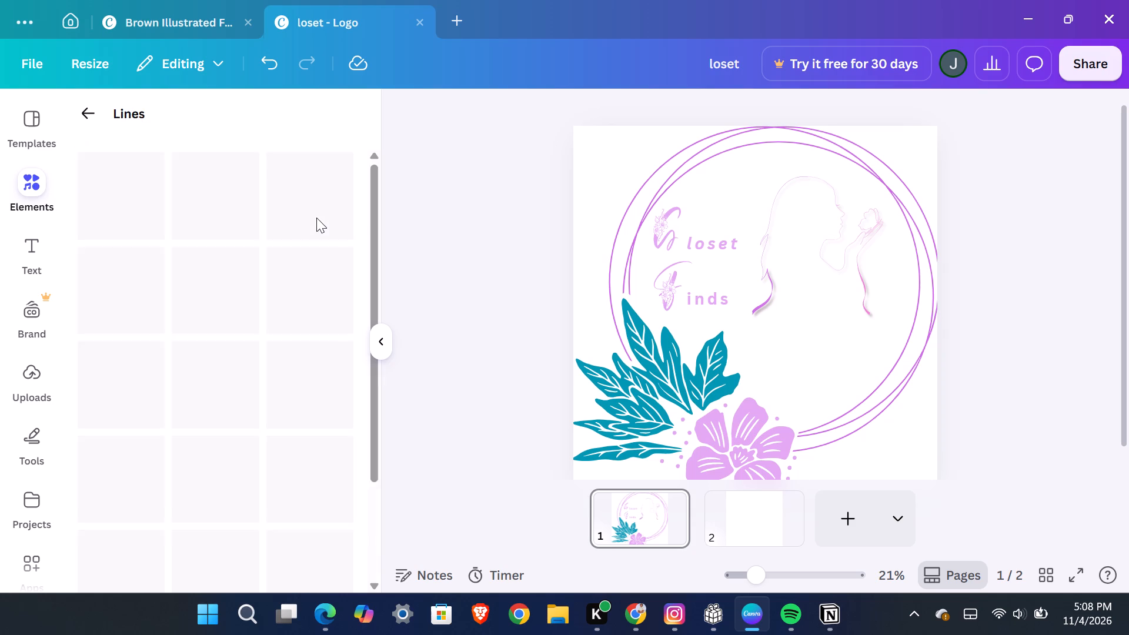
pyautogui.scroll(-3, 328, 347)
pyautogui.scroll(1, 328, 347)
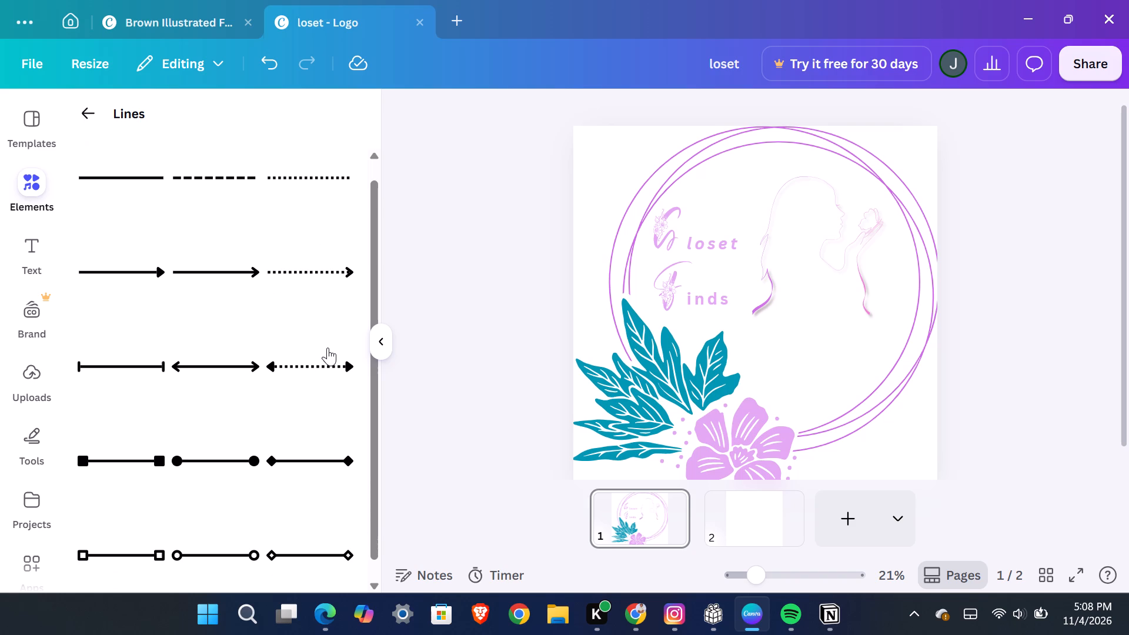
pyautogui.scroll(1, 328, 347)
pyautogui.scroll(-5, 328, 347)
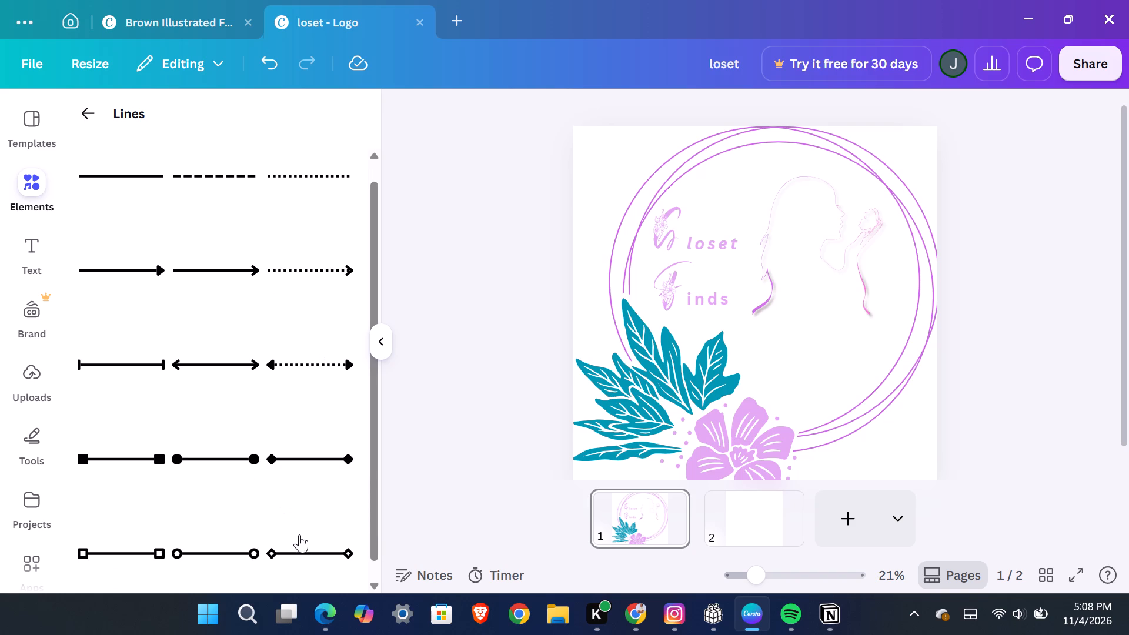
pyautogui.click(299, 534)
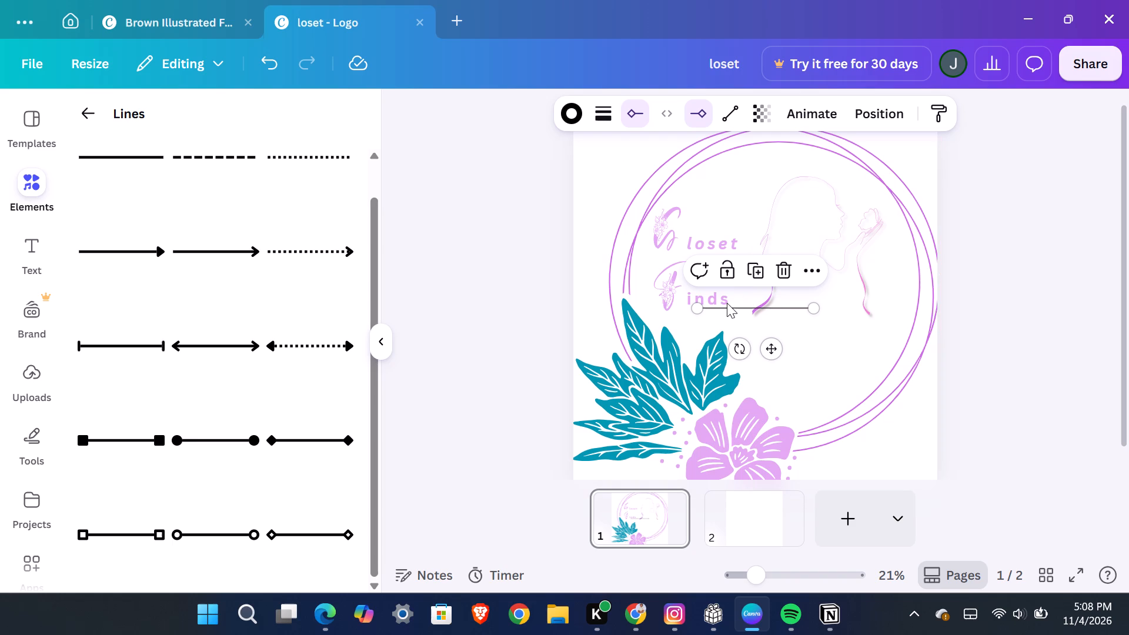
pyautogui.moveTo(727, 303); pyautogui.dragTo(775, 323)
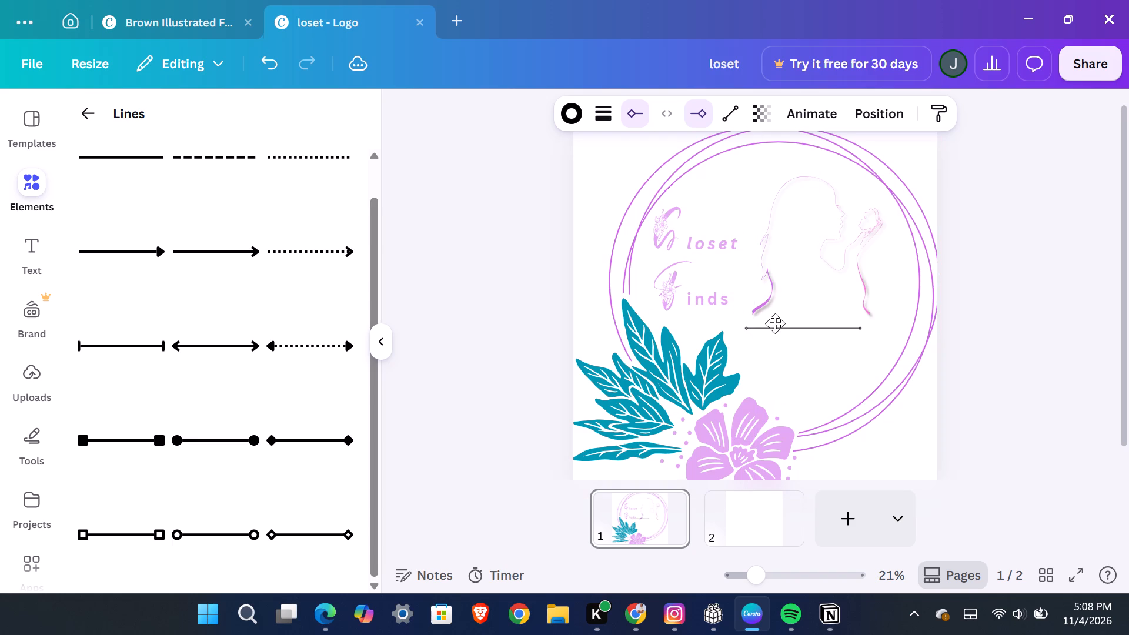
pyautogui.moveTo(775, 323); pyautogui.dragTo(783, 320)
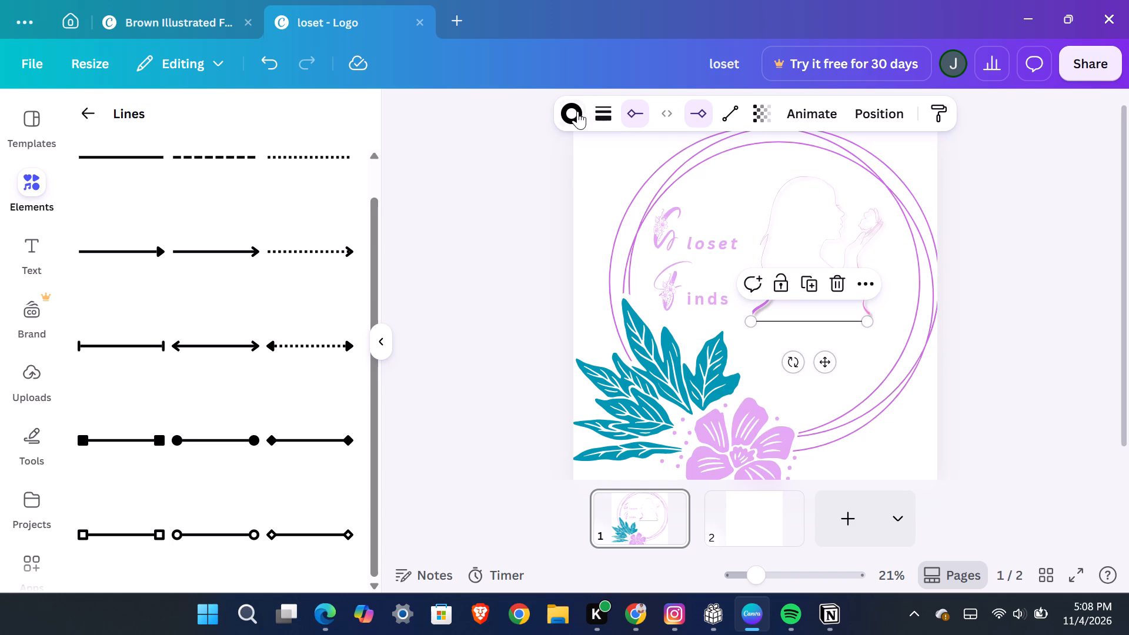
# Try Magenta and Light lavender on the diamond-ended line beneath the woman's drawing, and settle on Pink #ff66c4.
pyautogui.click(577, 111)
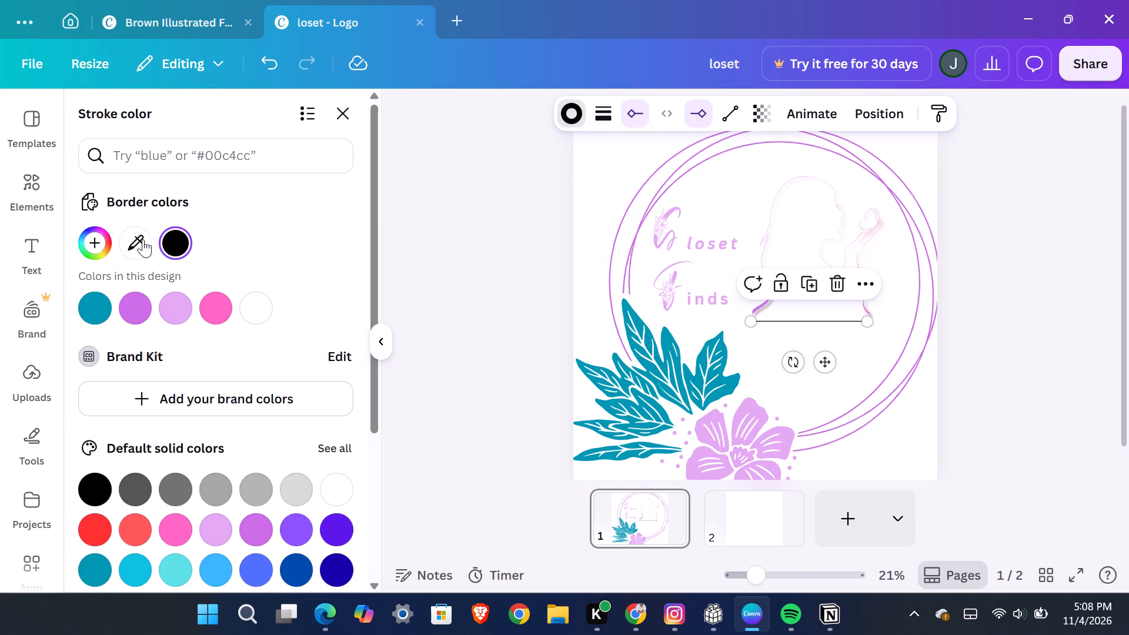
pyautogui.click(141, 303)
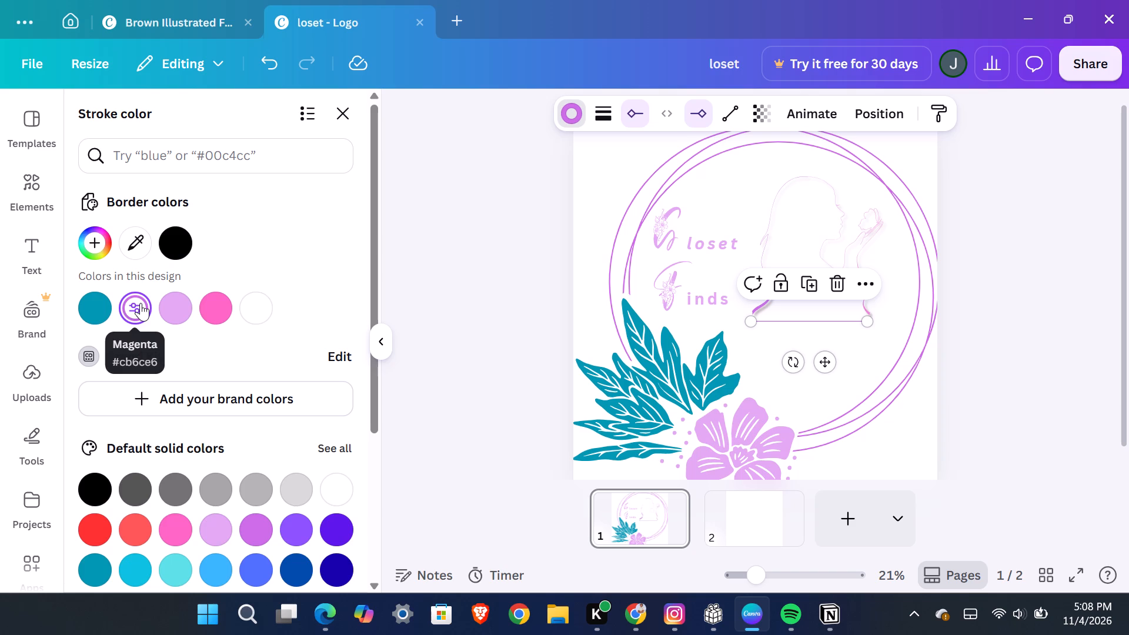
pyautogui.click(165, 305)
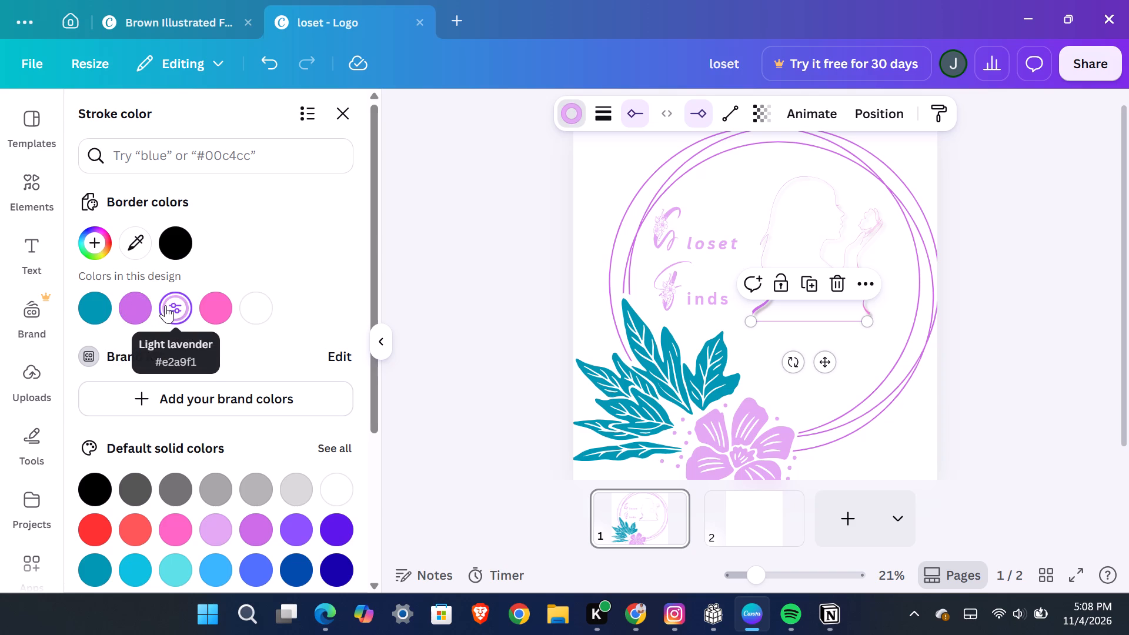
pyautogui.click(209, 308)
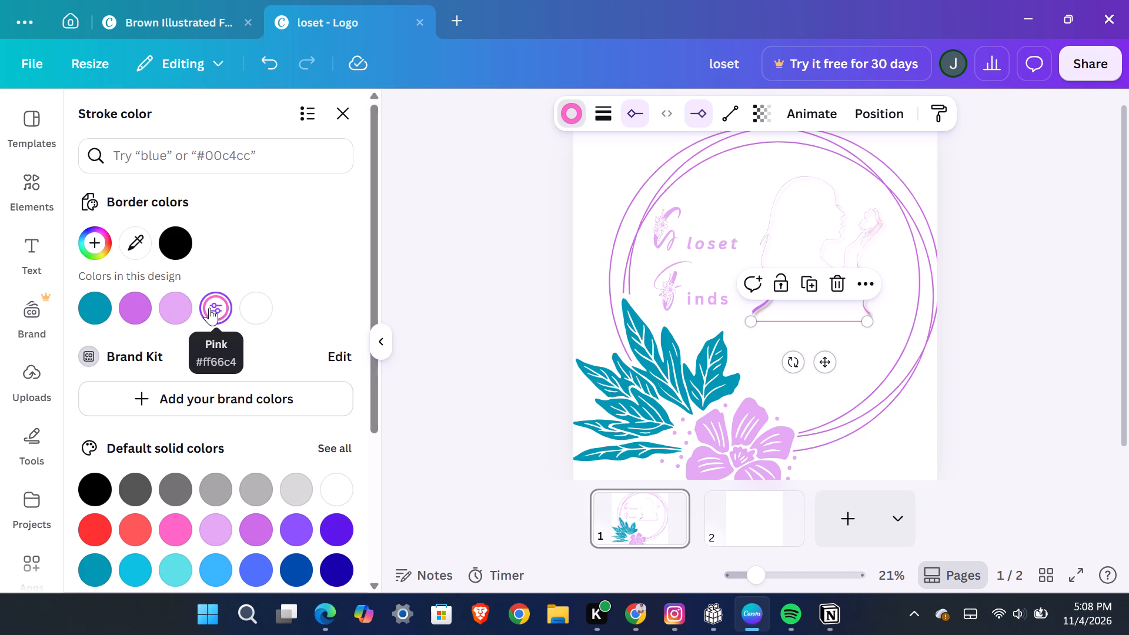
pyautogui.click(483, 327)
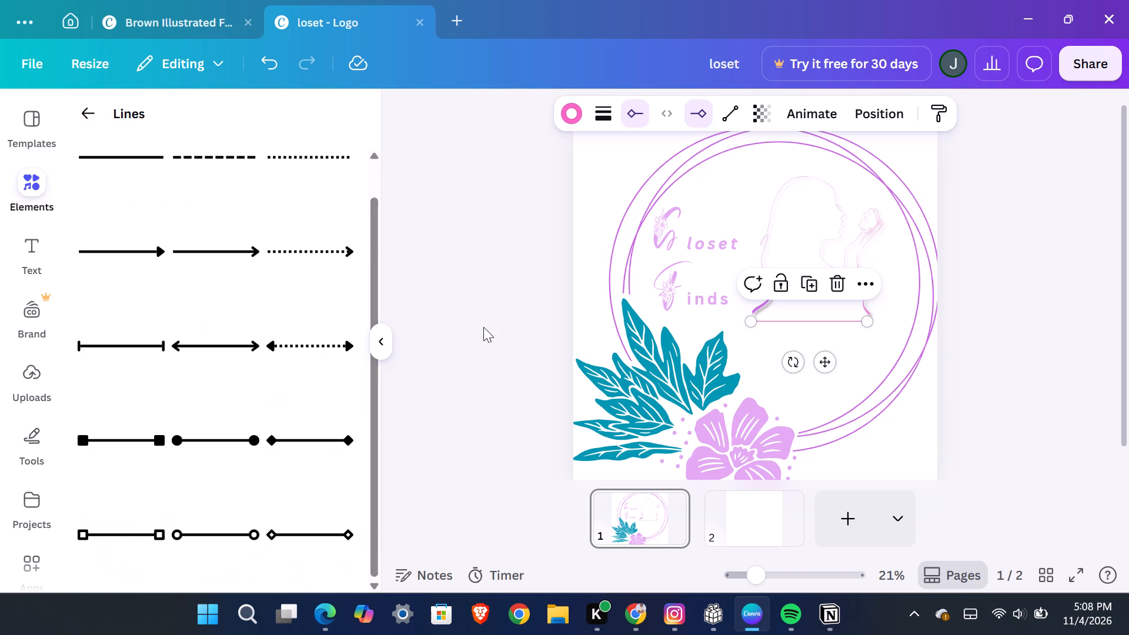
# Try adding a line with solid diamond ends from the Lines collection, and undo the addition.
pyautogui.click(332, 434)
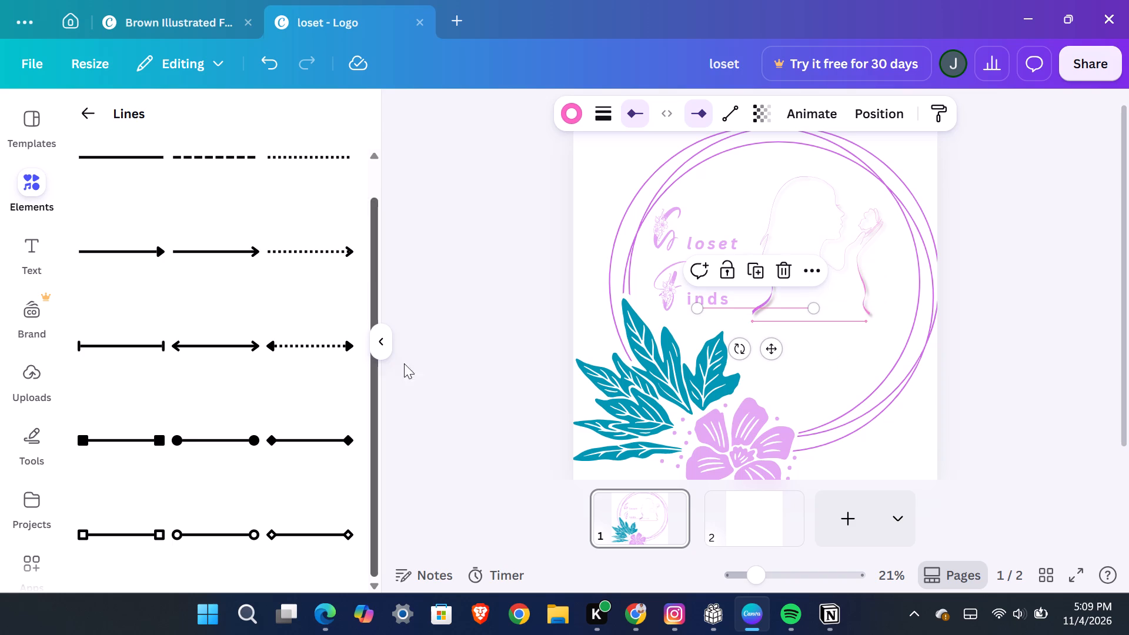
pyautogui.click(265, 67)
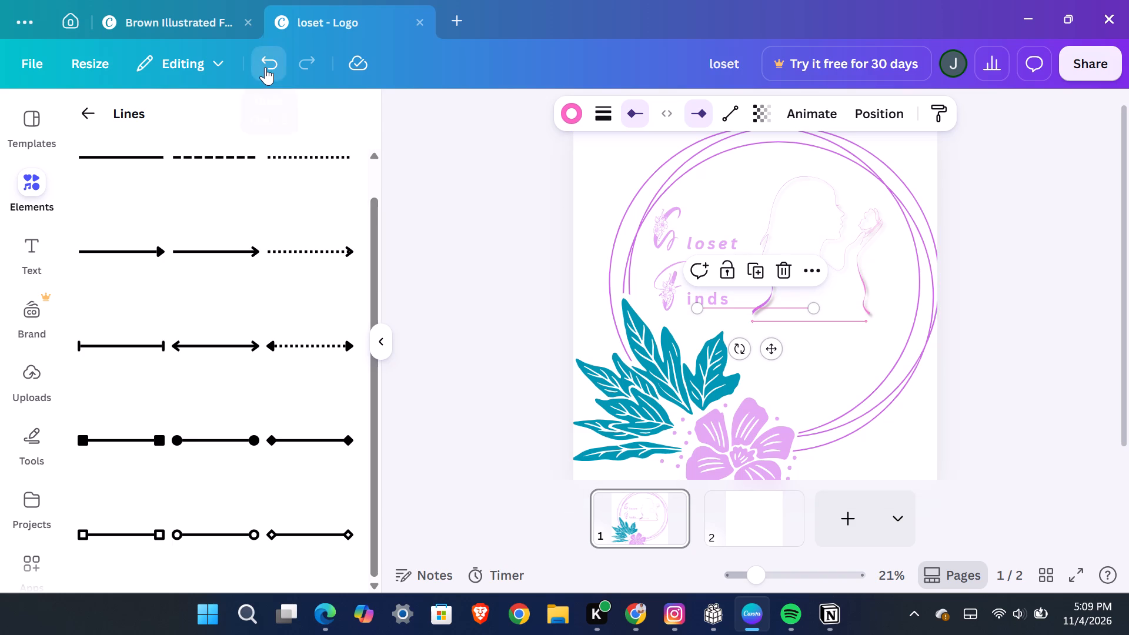
# Add the thin black curled flourish from the full set of recommended elements to the logo.
pyautogui.click(94, 116)
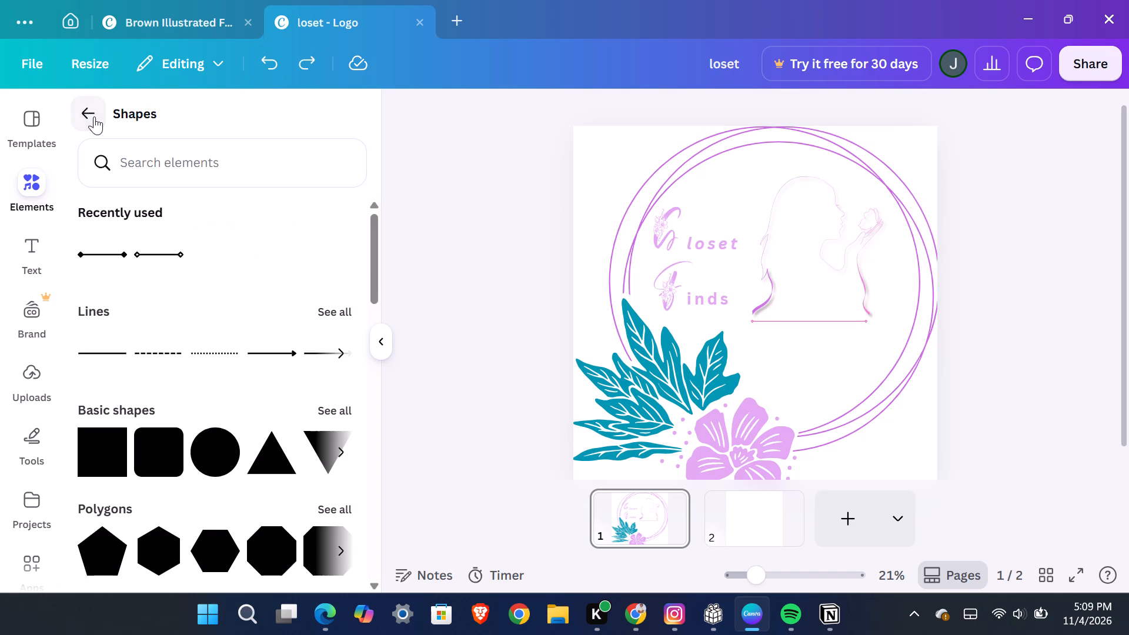
pyautogui.click(97, 110)
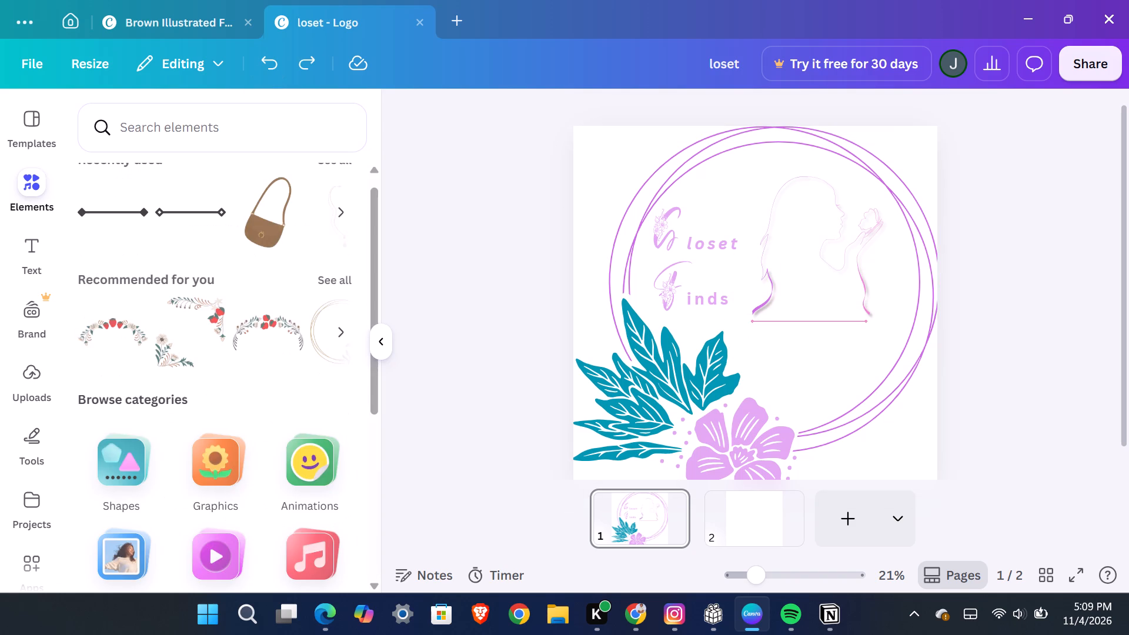
pyautogui.click(331, 278)
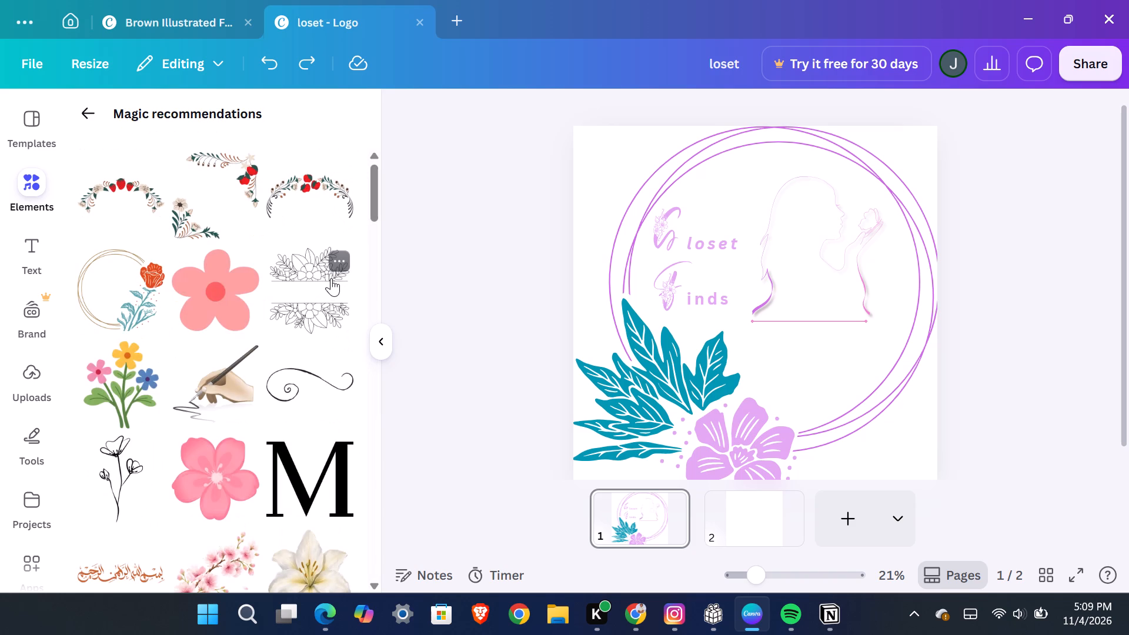
pyautogui.scroll(-3, 331, 278)
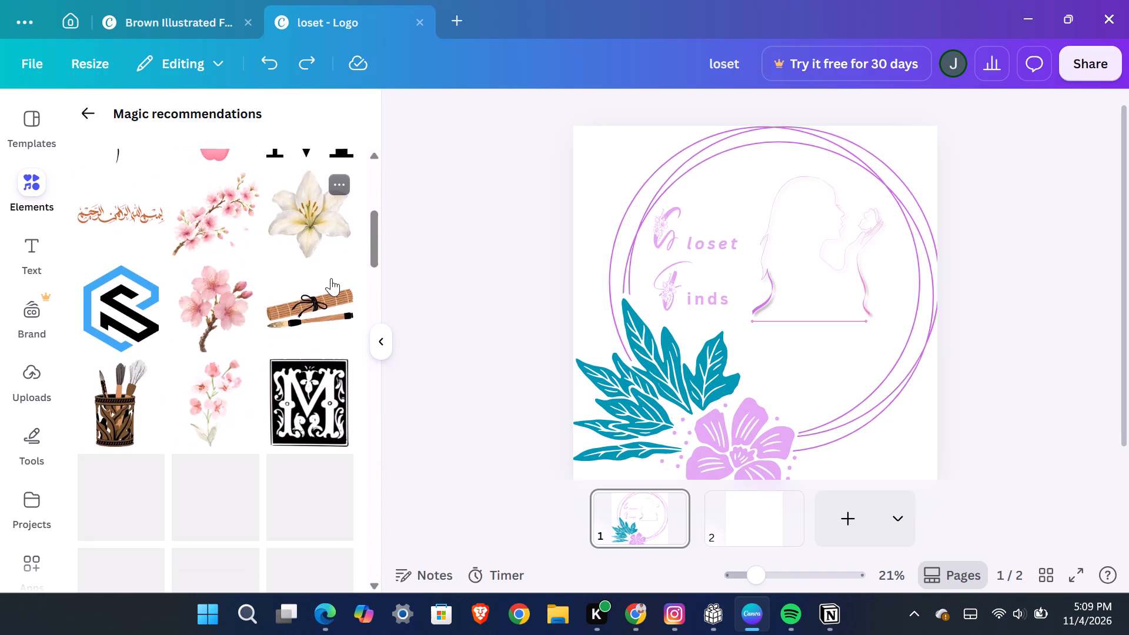
pyautogui.scroll(-1, 331, 278)
pyautogui.scroll(2, 331, 278)
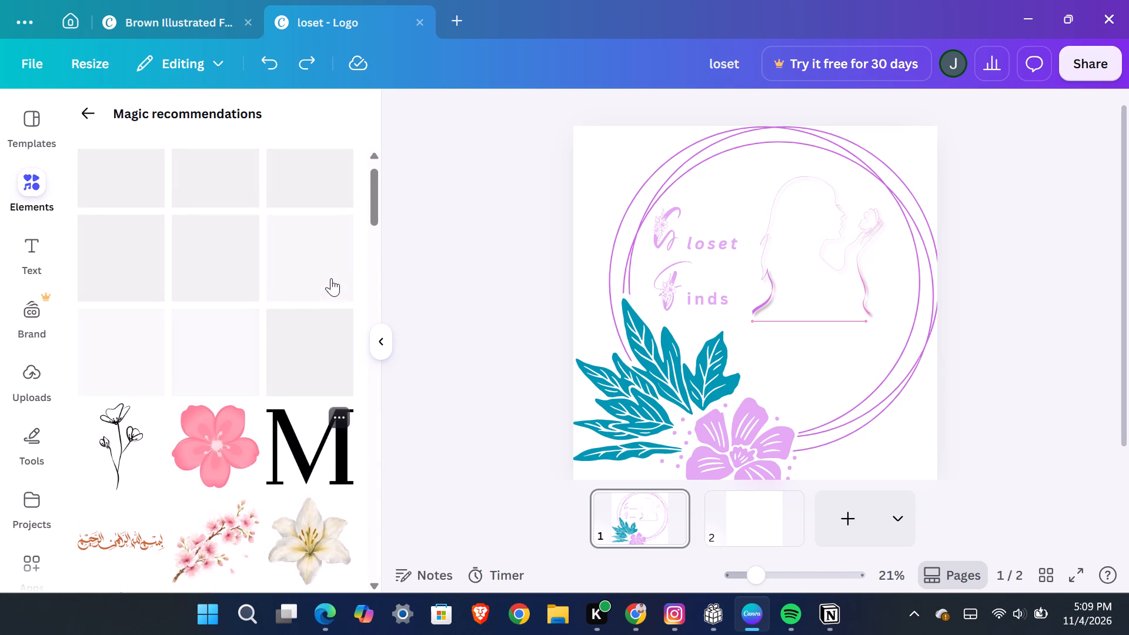
pyautogui.scroll(1, 331, 278)
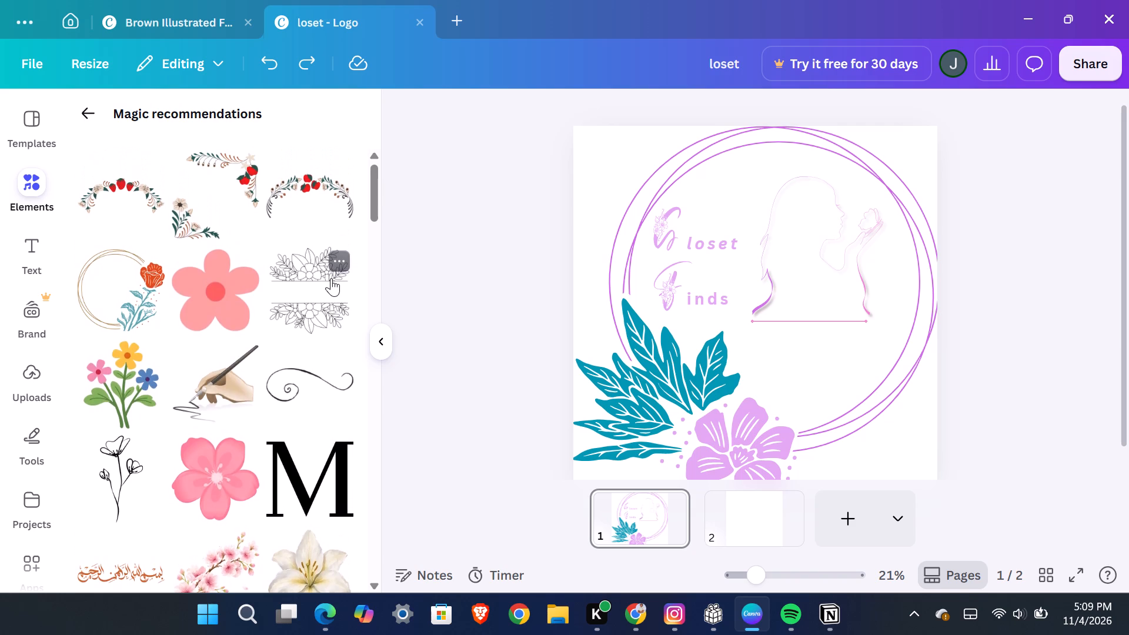
pyautogui.scroll(1, 331, 278)
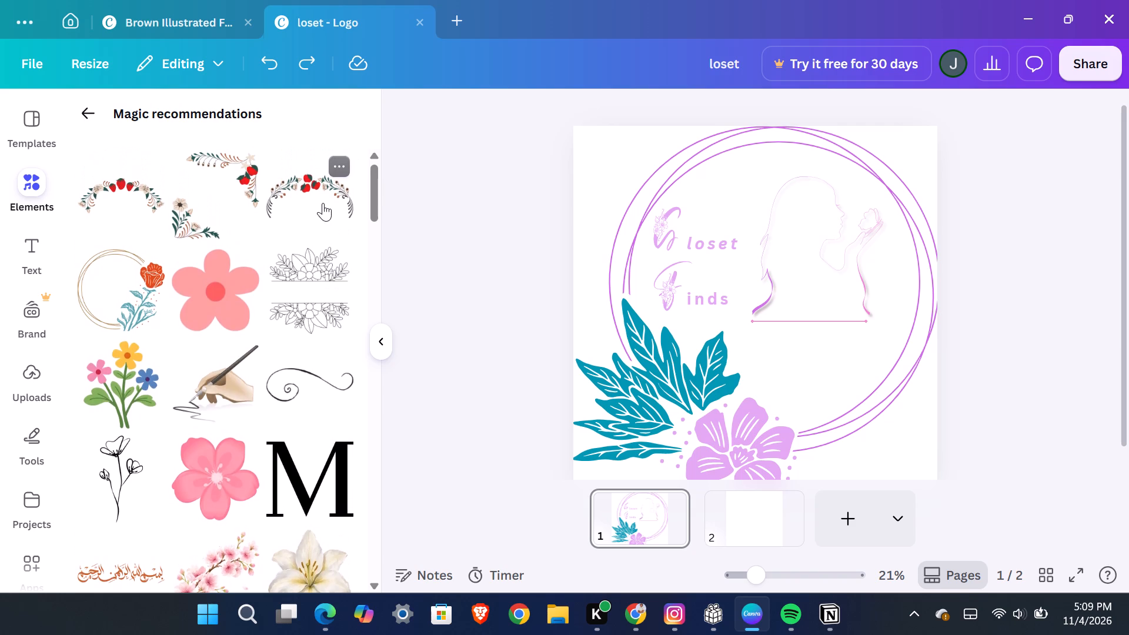
pyautogui.scroll(-1, 305, 302)
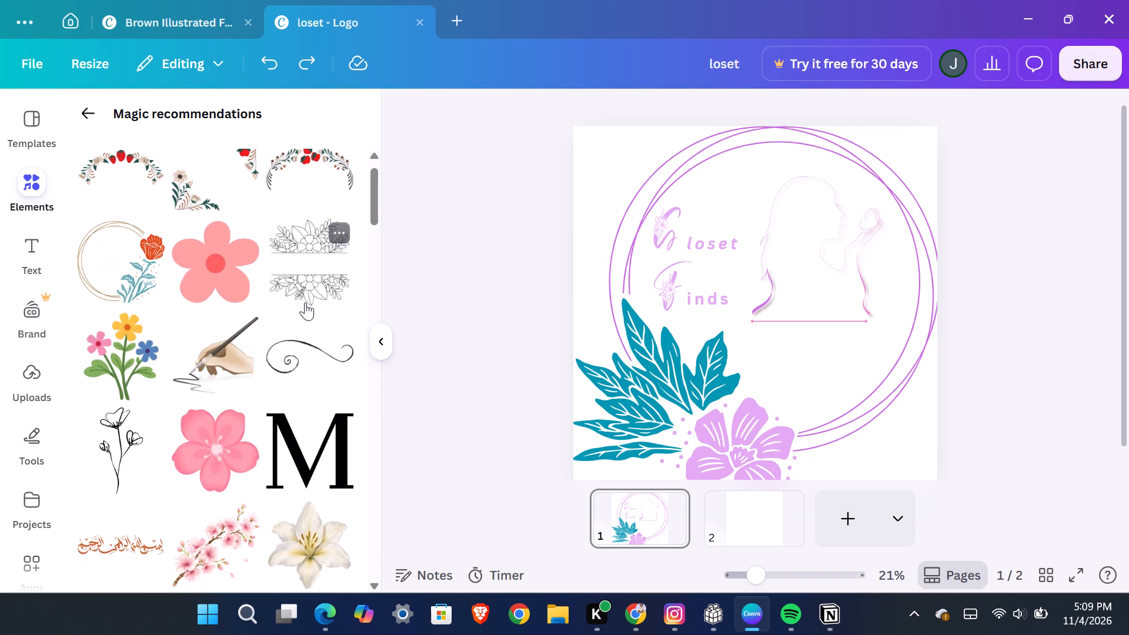
pyautogui.scroll(-3, 298, 345)
pyautogui.scroll(3, 298, 342)
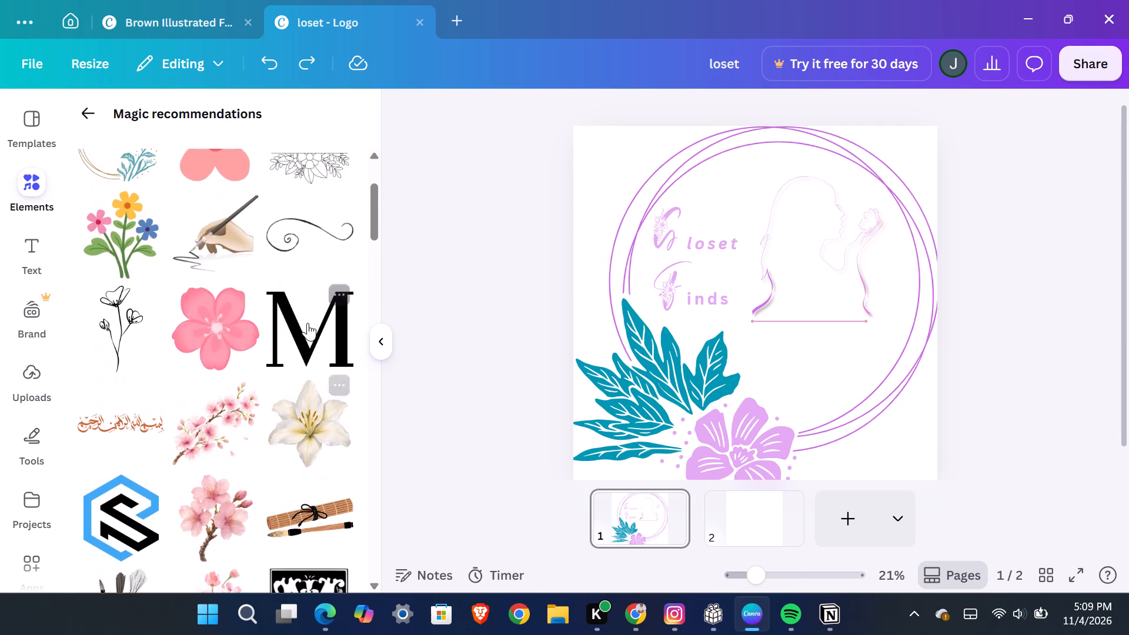
pyautogui.click(282, 232)
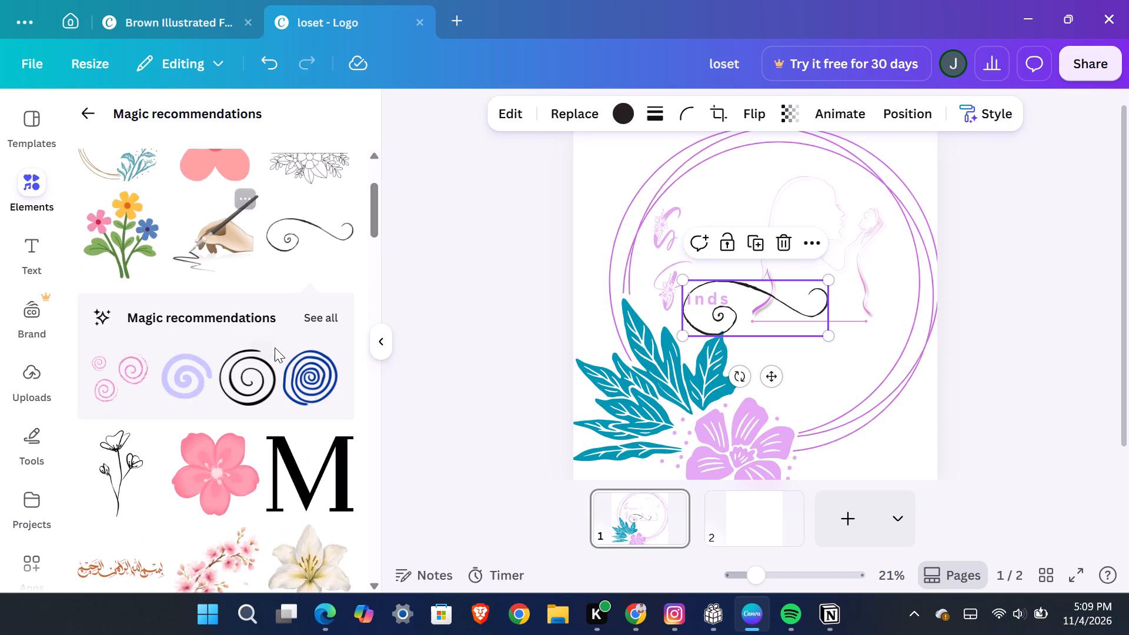
# Examine the full set of graphics recommended for the curled flourish.
pyautogui.click(318, 322)
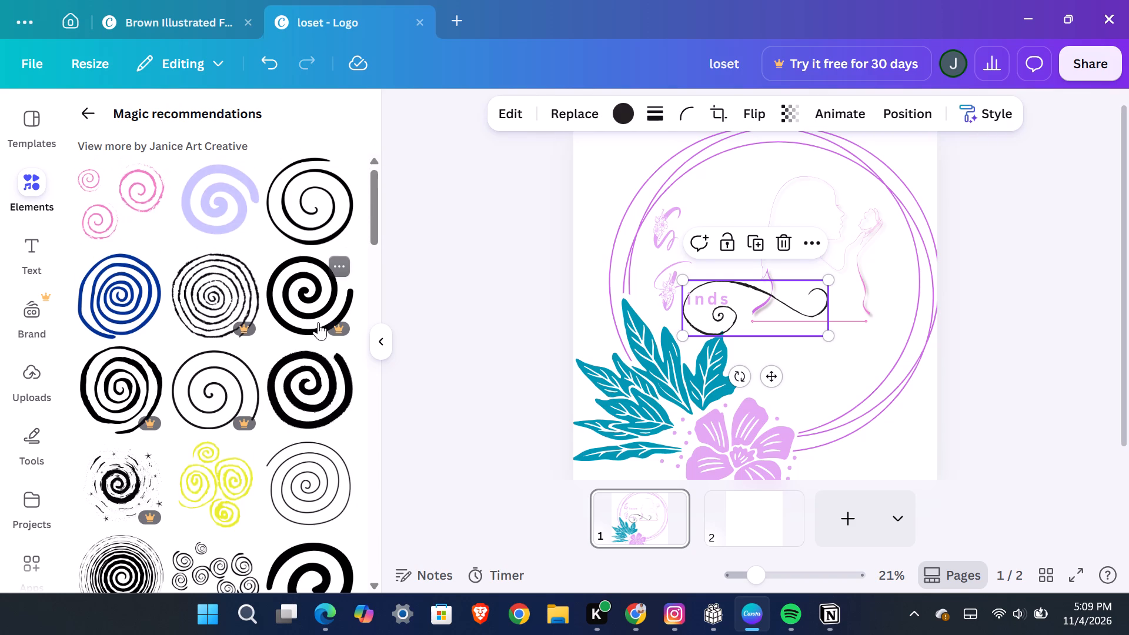
pyautogui.scroll(-5, 303, 407)
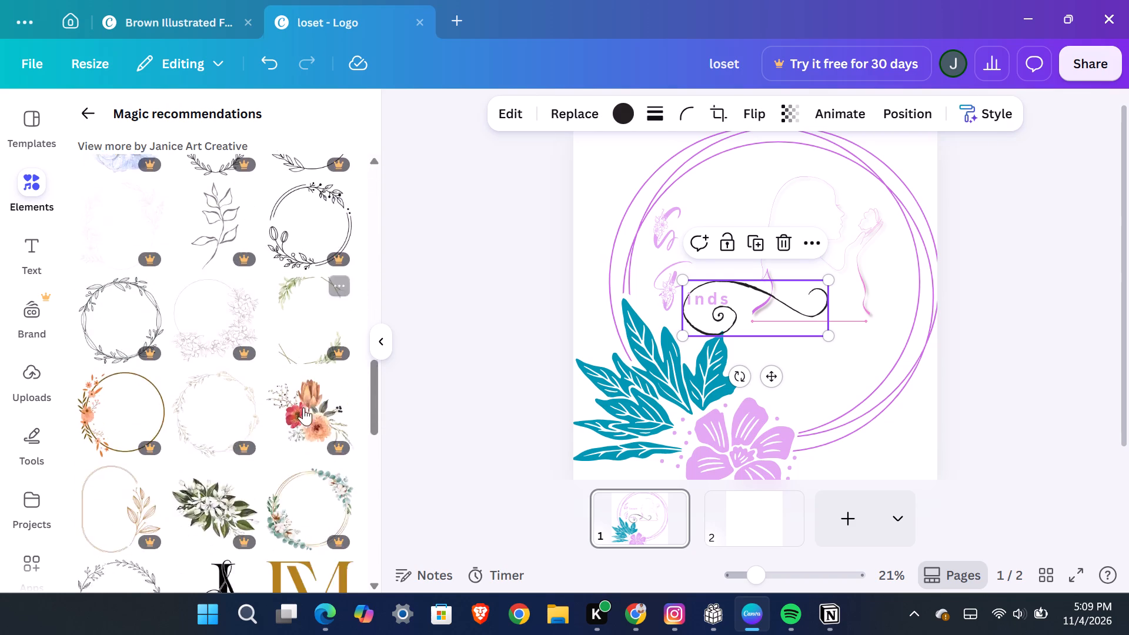
pyautogui.scroll(-4, 303, 407)
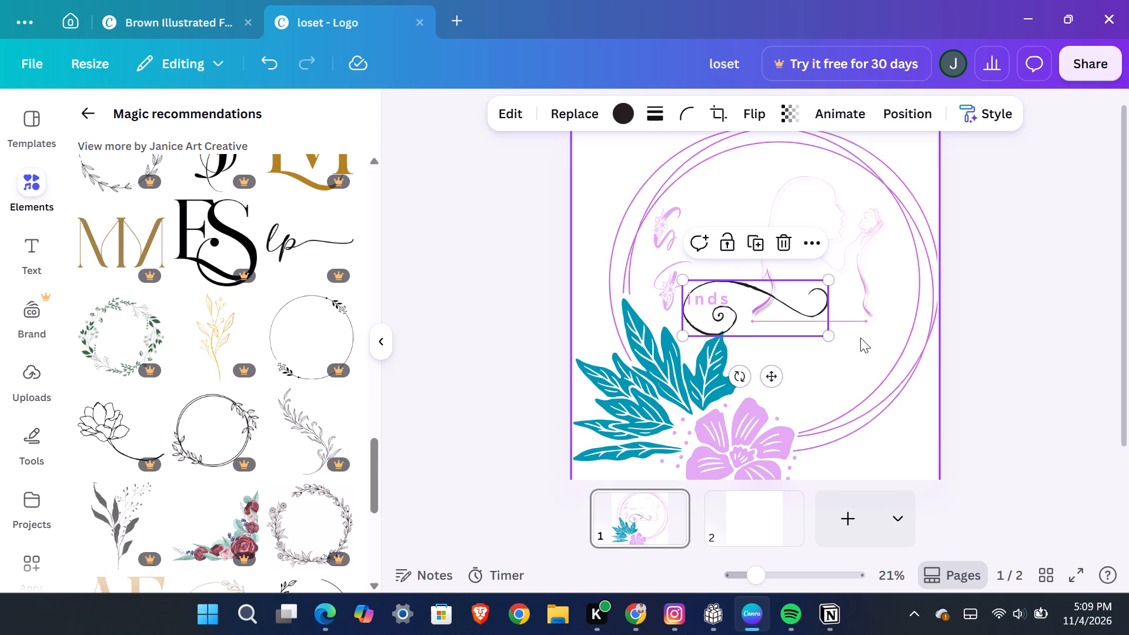
# Delete the pink diamond-ended line beneath the woman's drawing.
pyautogui.moveTo(860, 337); pyautogui.dragTo(854, 317)
pyautogui.click(854, 317)
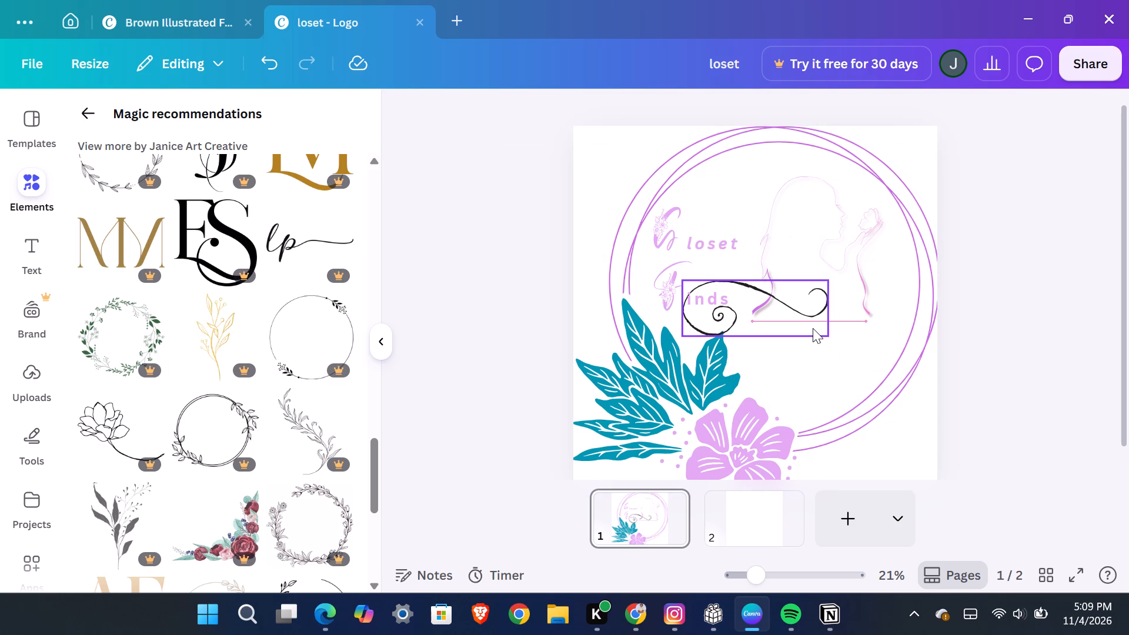
pyautogui.press('BackSpace')
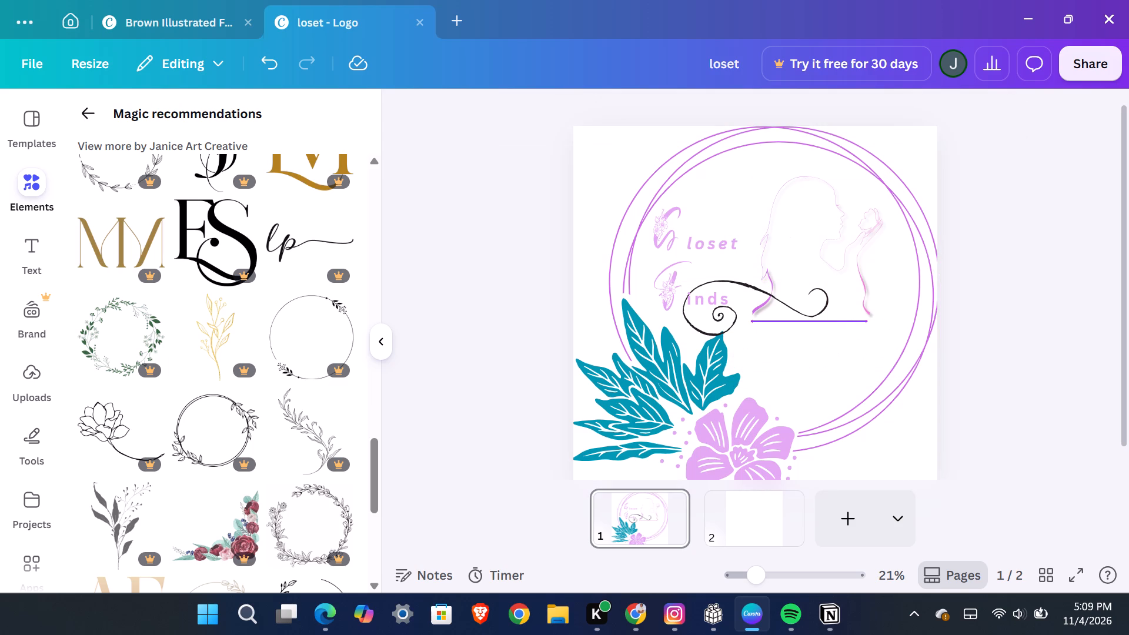
pyautogui.click(841, 323)
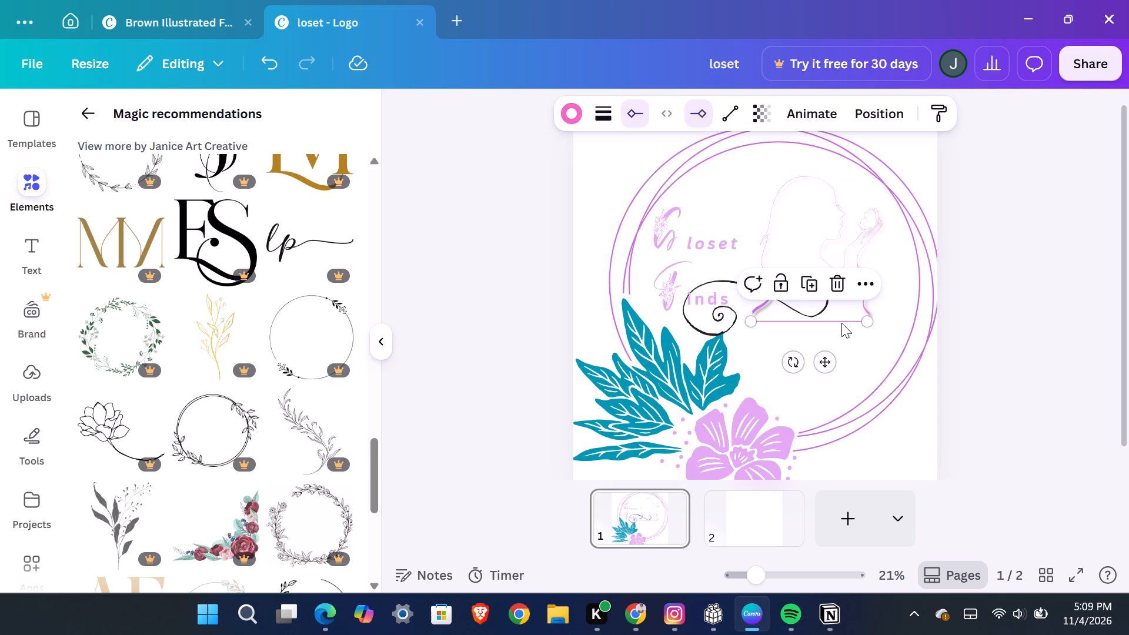
pyautogui.click(837, 289)
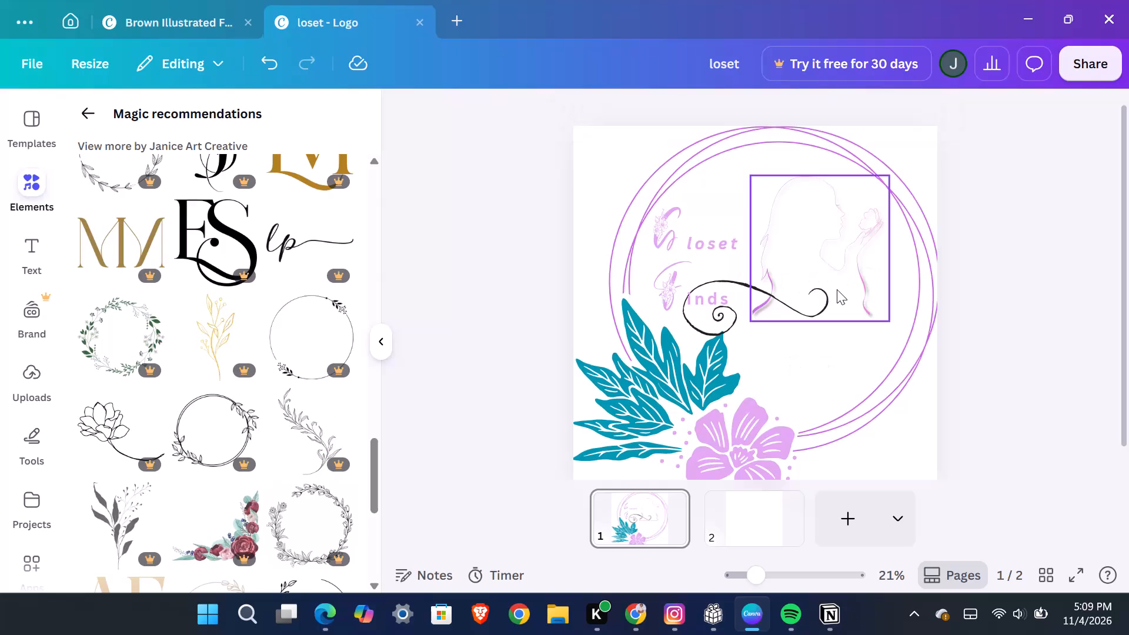
# Move the curled flourish directly beneath the woman's drawing, roughly centred under it.
pyautogui.moveTo(727, 316); pyautogui.dragTo(790, 356)
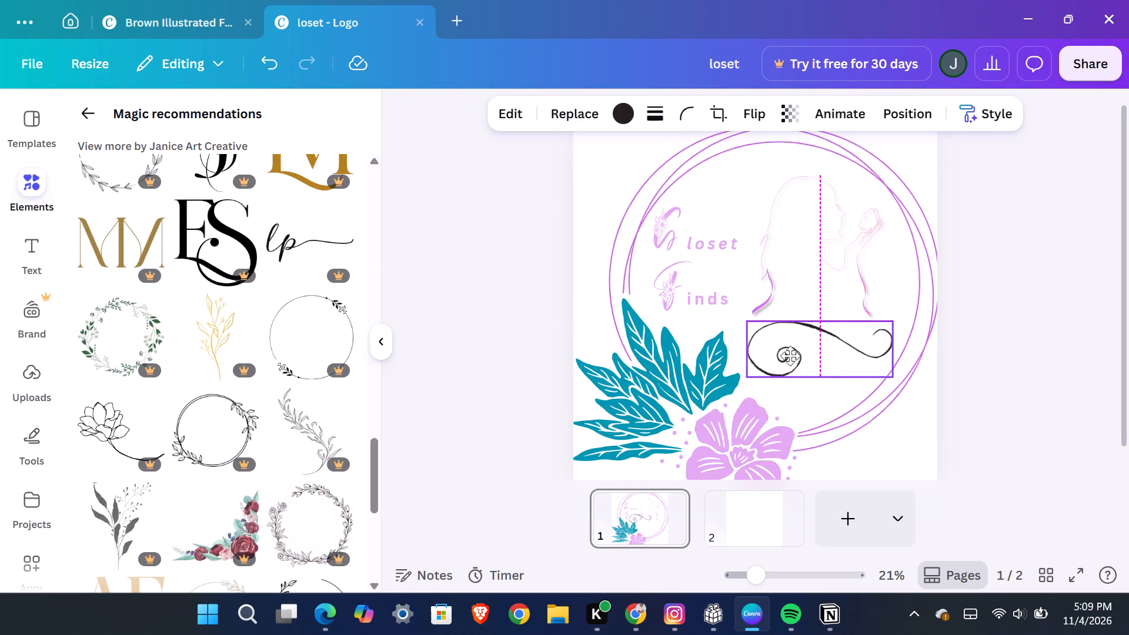
pyautogui.moveTo(790, 356); pyautogui.dragTo(787, 360)
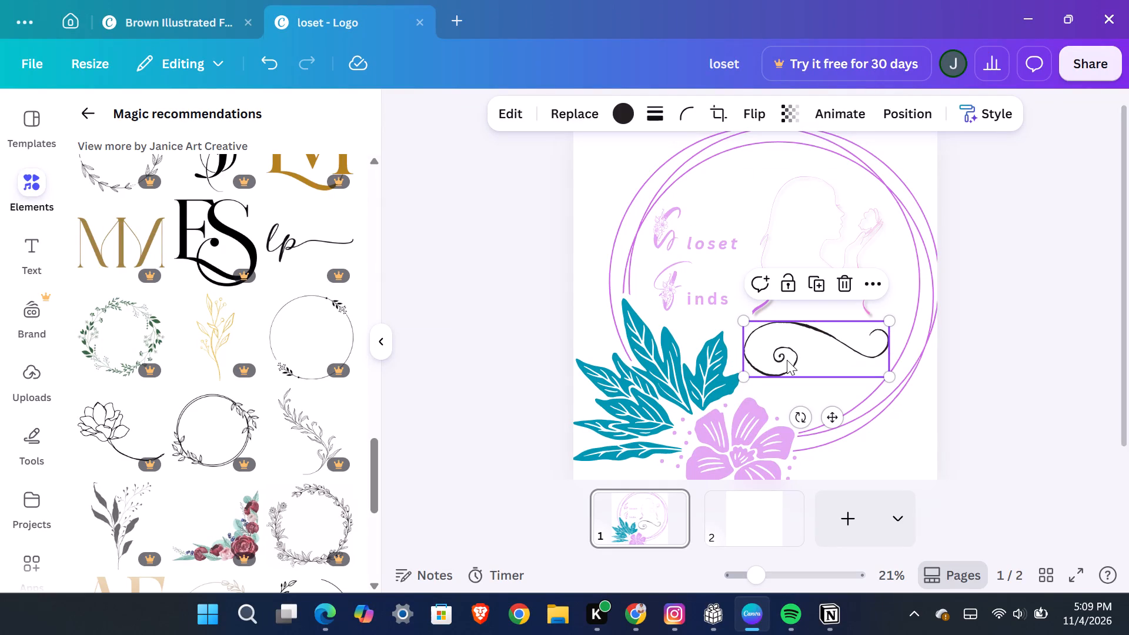
# Recolor the curled flourish with the darker Gray from the default solid colors.
pyautogui.click(620, 121)
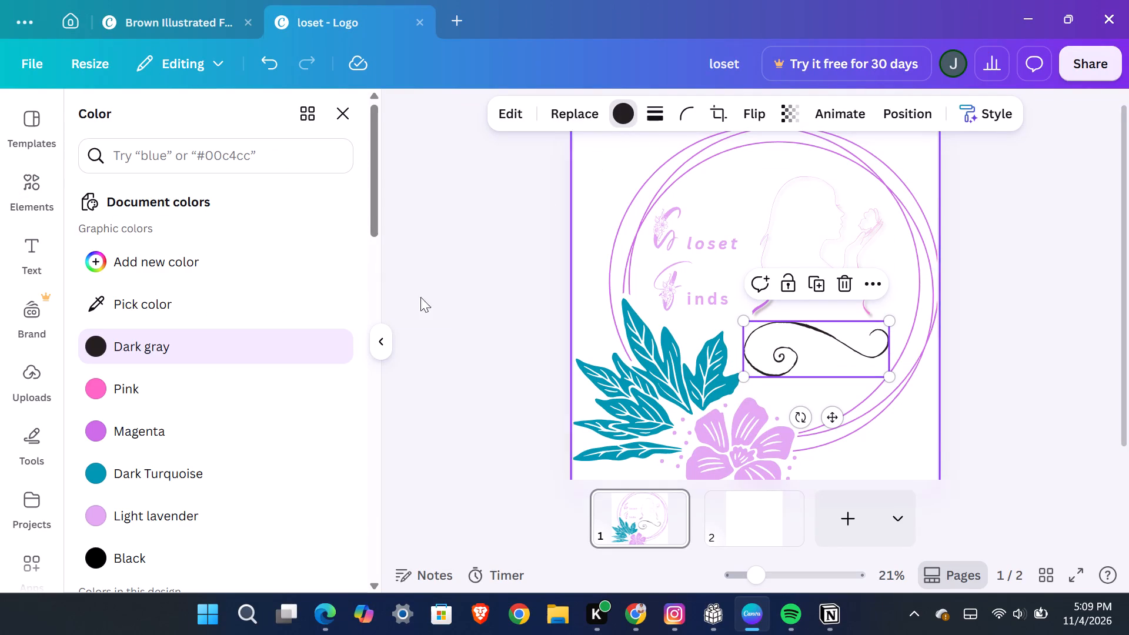
pyautogui.scroll(-1, 163, 329)
pyautogui.rightClick(163, 329)
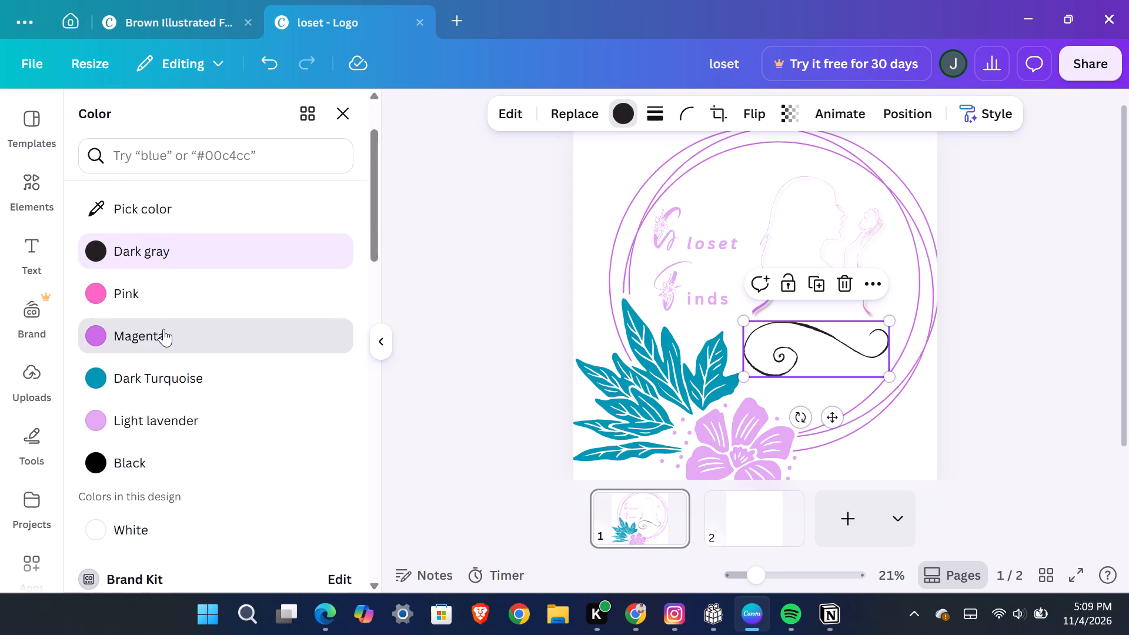
pyautogui.scroll(-2, 163, 329)
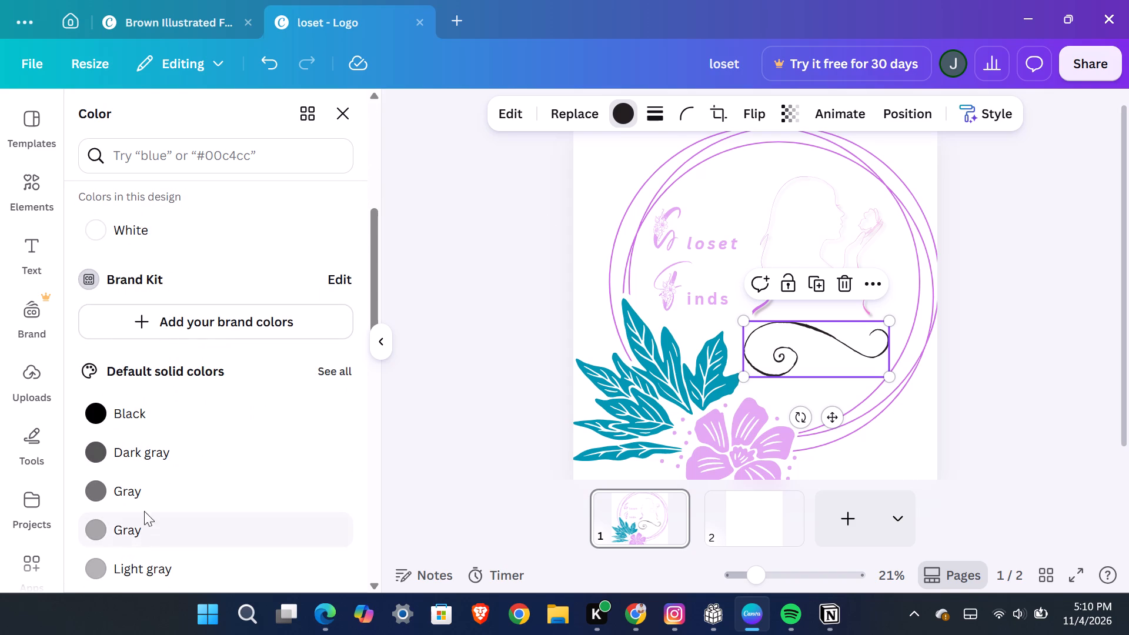
pyautogui.click(118, 500)
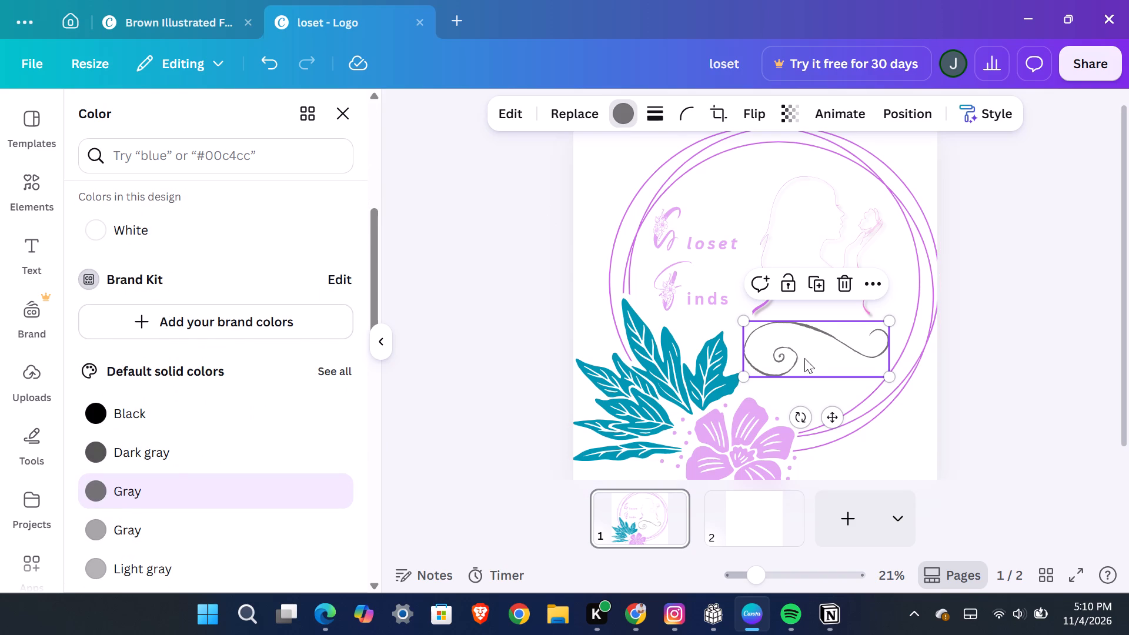
# Duplicate the gray flourish and color the slightly offset copy Light lavender.
pyautogui.click(816, 288)
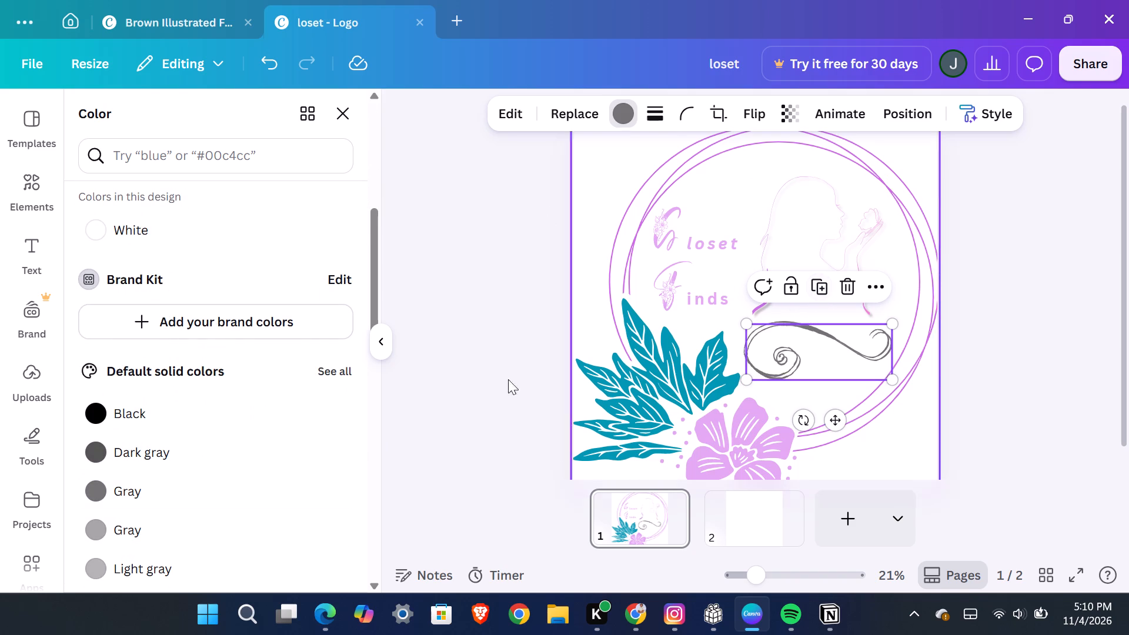
pyautogui.scroll(-2, 123, 480)
pyautogui.click(123, 480)
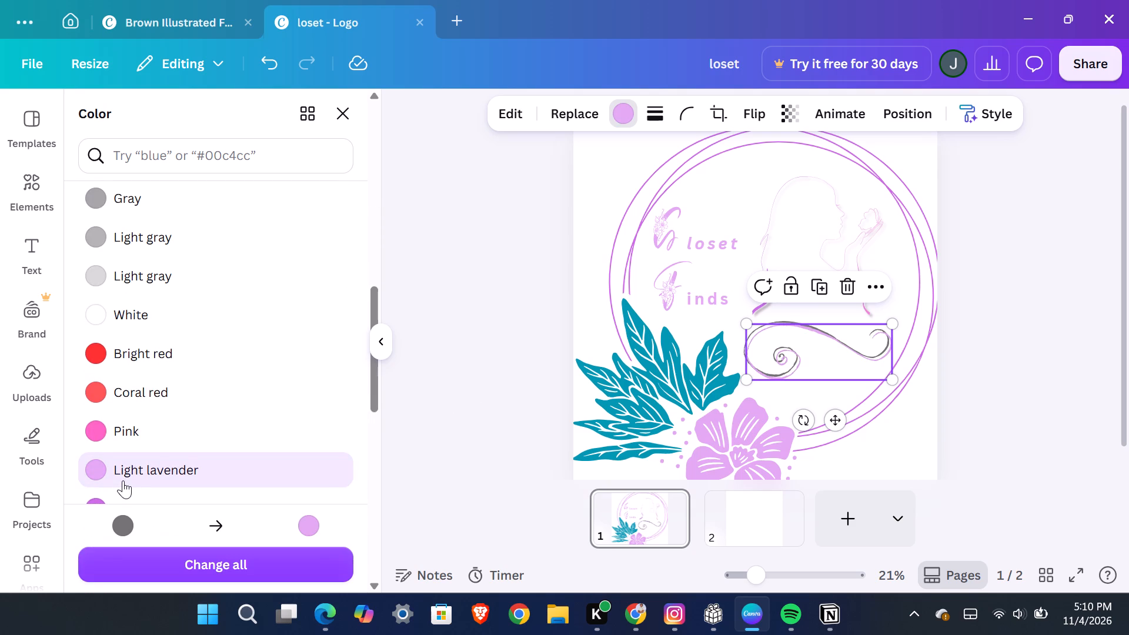
# Duplicate the Light lavender flourish and color the new offset copy Magenta.
pyautogui.scroll(-1, 207, 409)
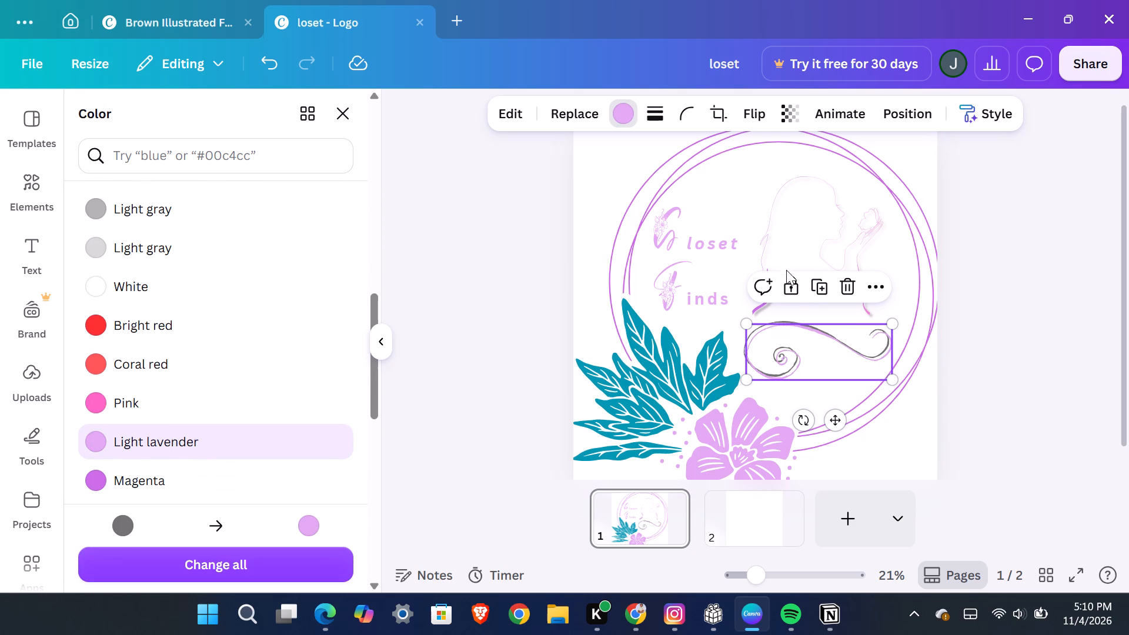
pyautogui.click(817, 292)
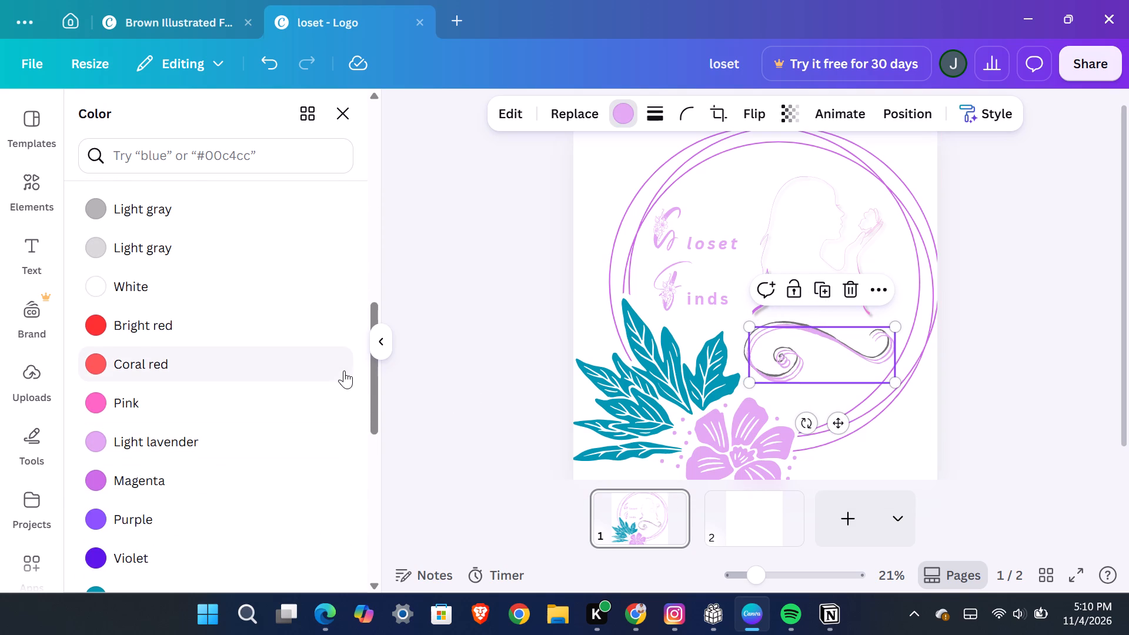
pyautogui.click(269, 484)
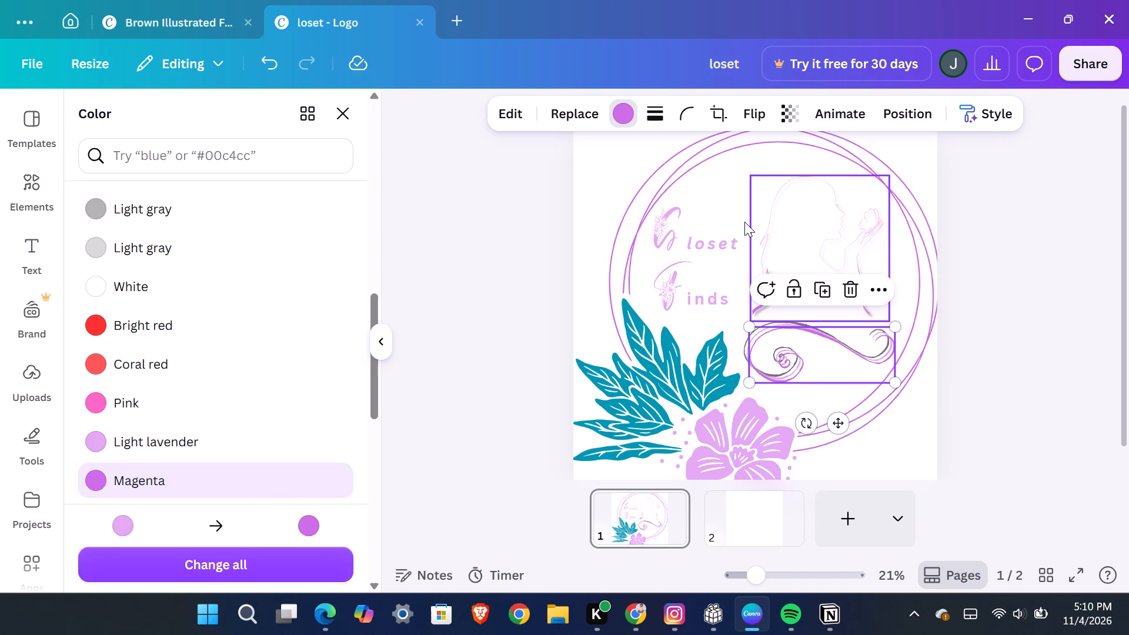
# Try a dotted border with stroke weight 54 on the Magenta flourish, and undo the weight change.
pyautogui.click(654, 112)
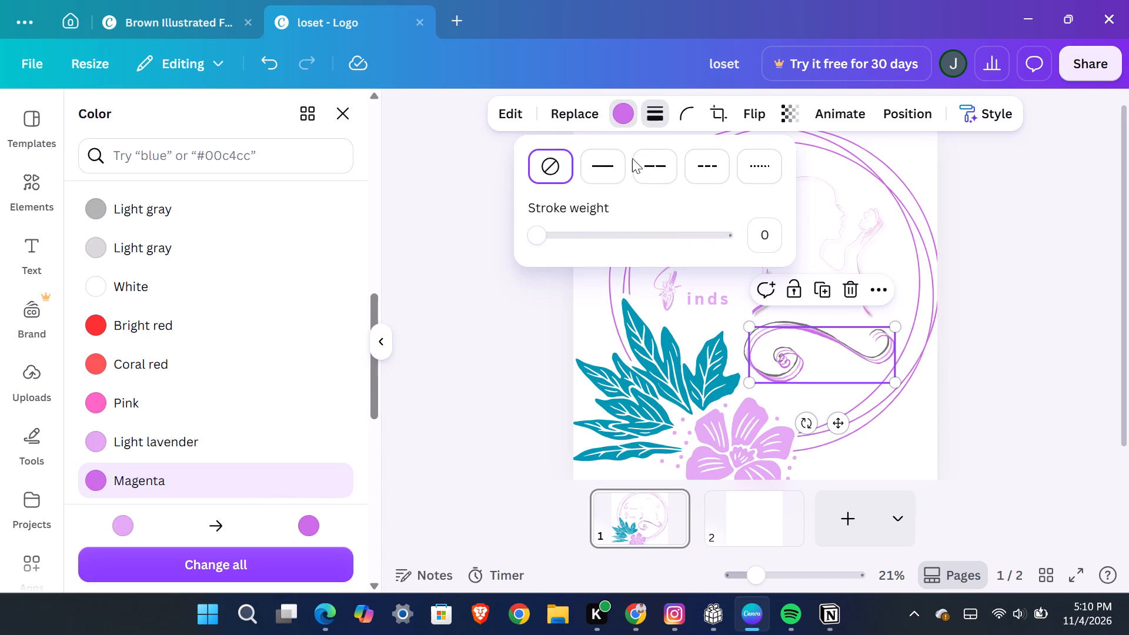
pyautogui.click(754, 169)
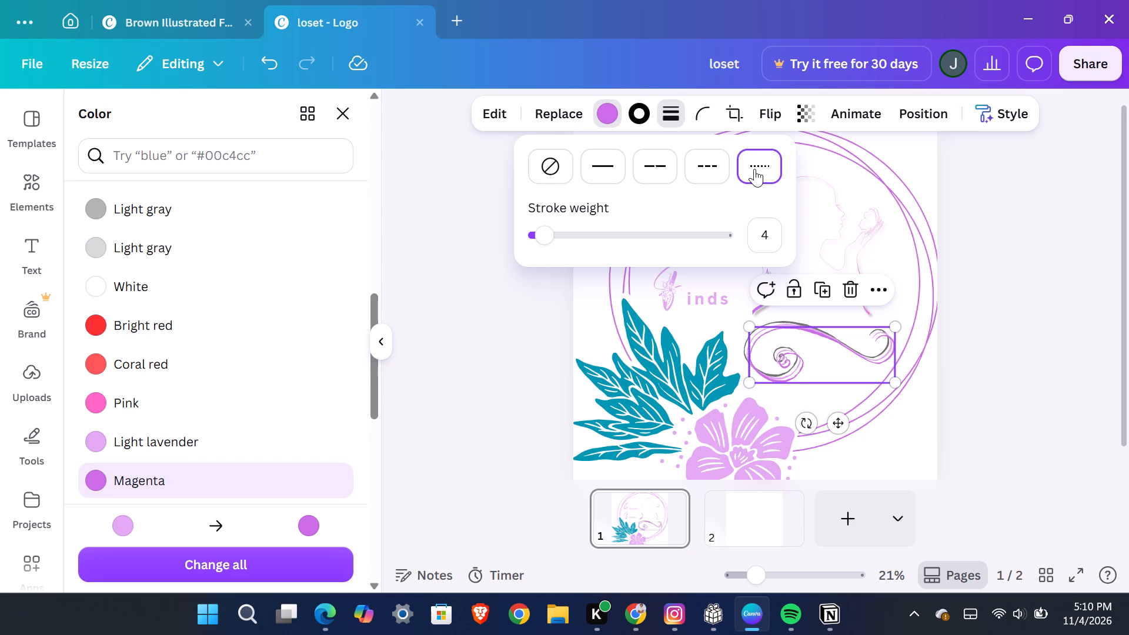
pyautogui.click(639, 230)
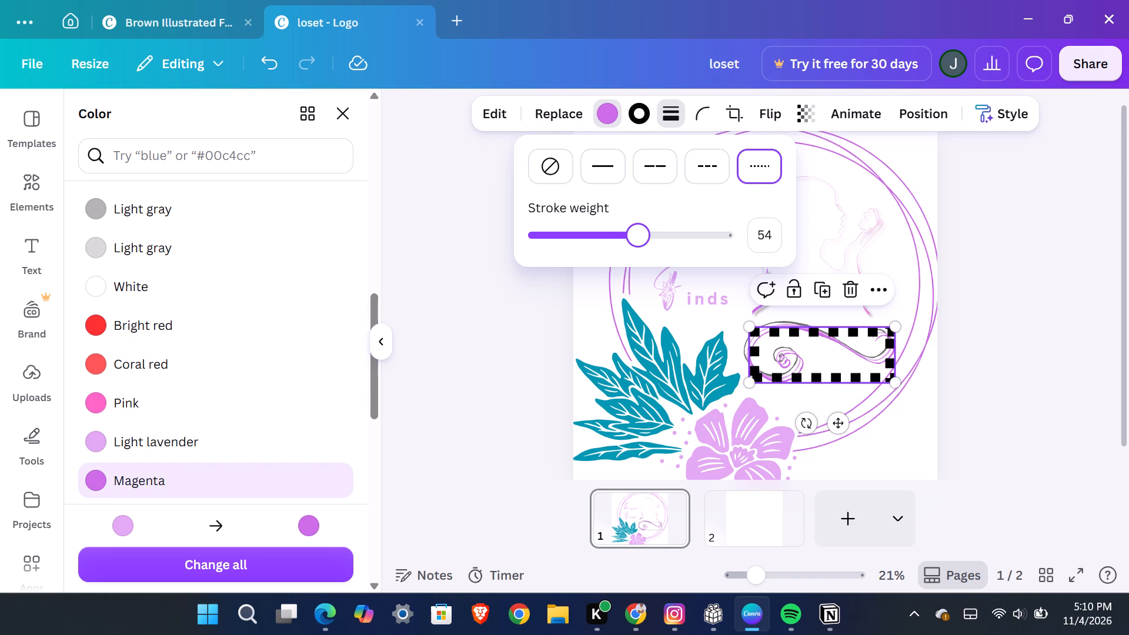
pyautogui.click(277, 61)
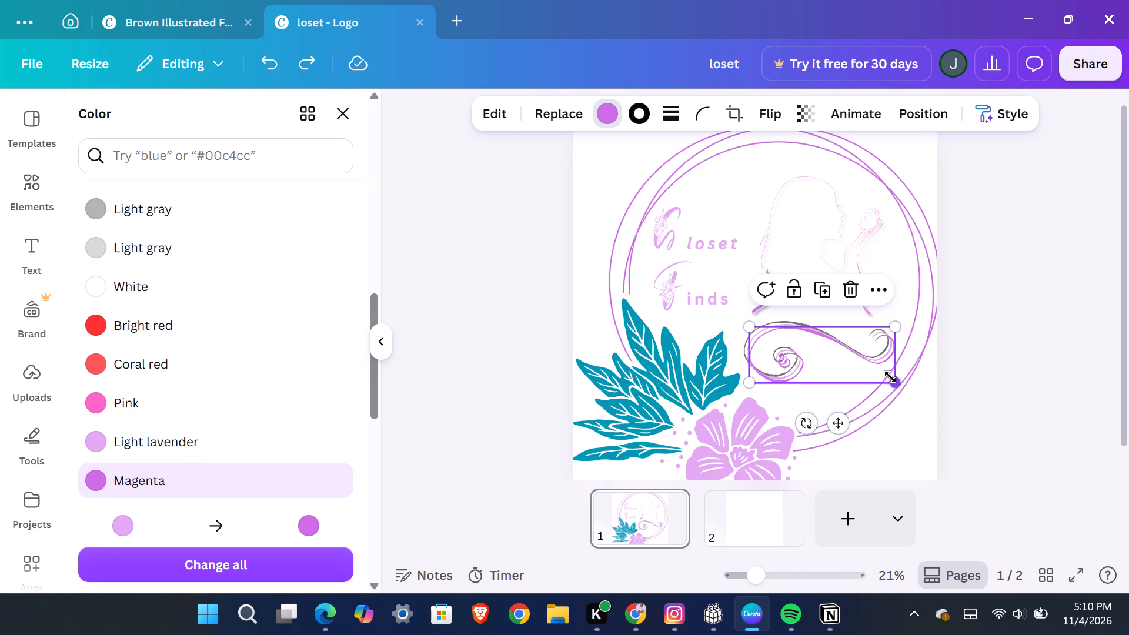
# Try several transparency levels on the Magenta flourish and set its transparency to 37.
pyautogui.click(813, 107)
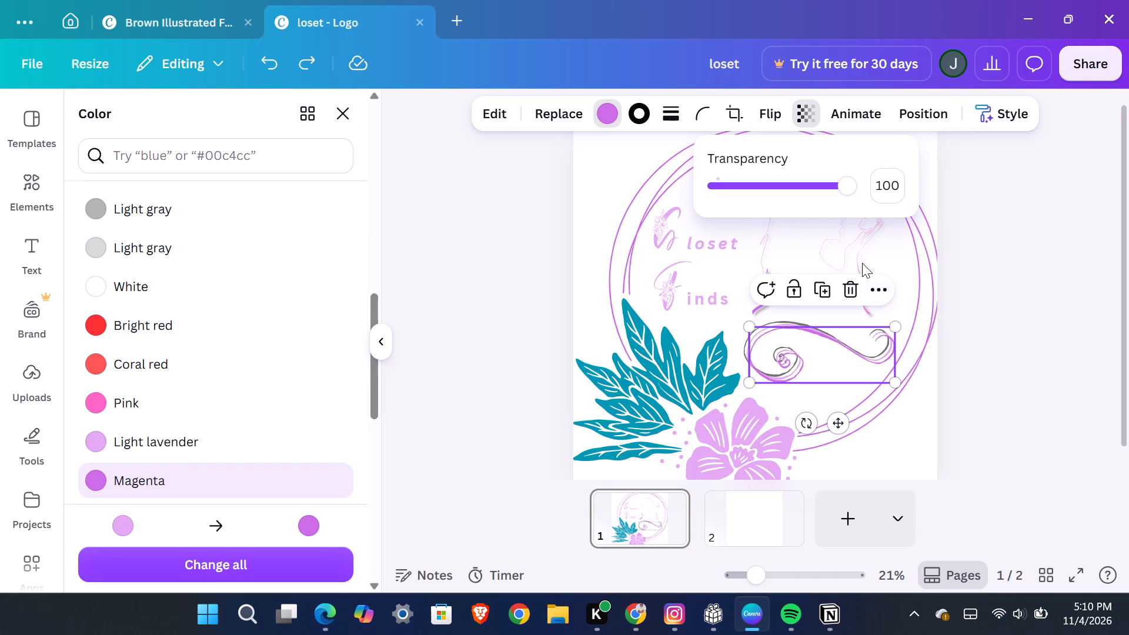
pyautogui.click(796, 176)
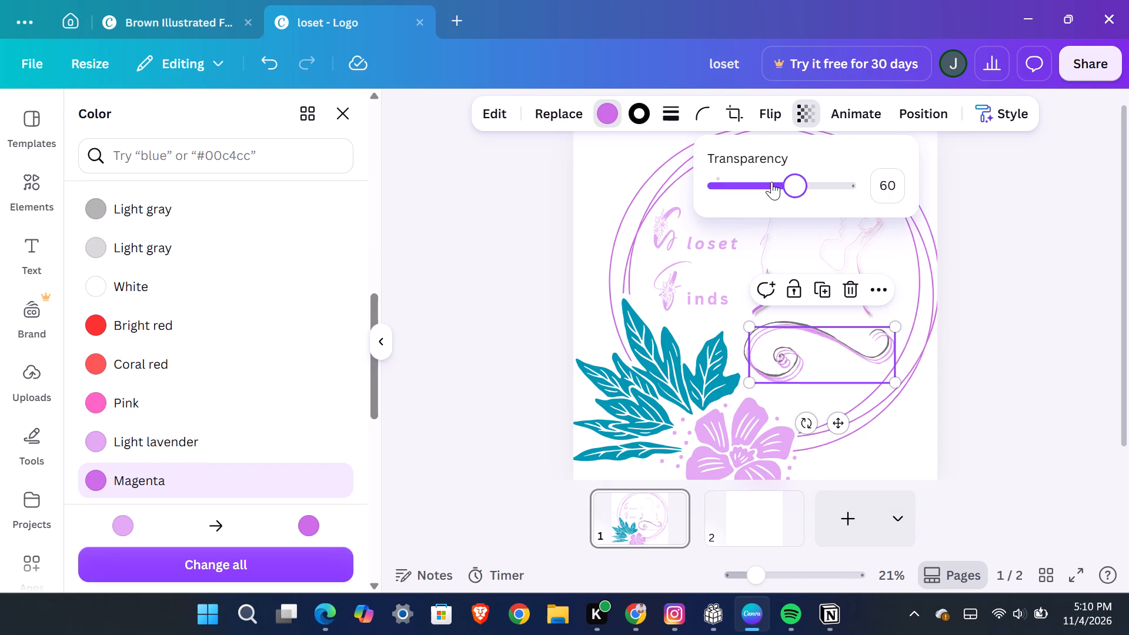
pyautogui.click(771, 182)
pyautogui.click(754, 185)
pyautogui.moveTo(750, 183); pyautogui.dragTo(909, 228)
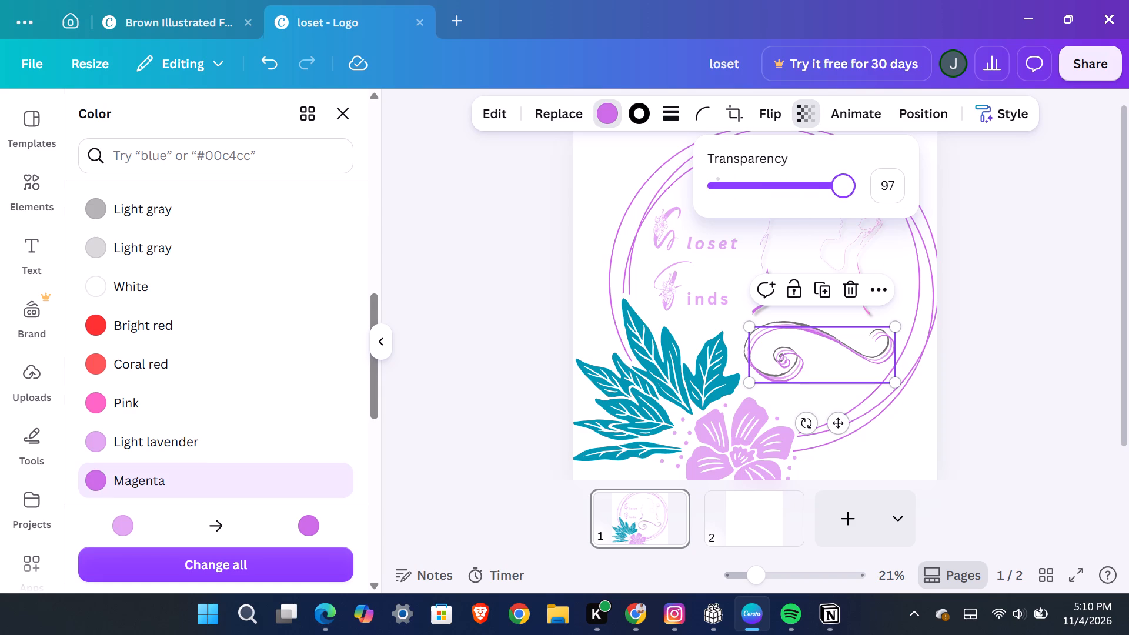
pyautogui.moveTo(909, 228); pyautogui.dragTo(973, 230)
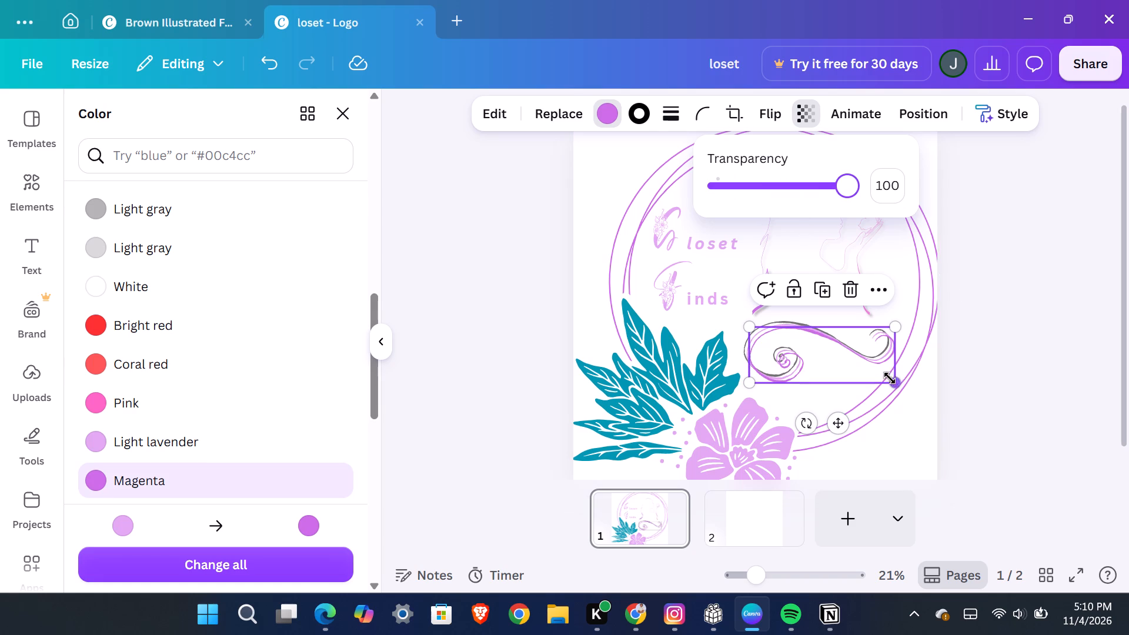
pyautogui.click(764, 173)
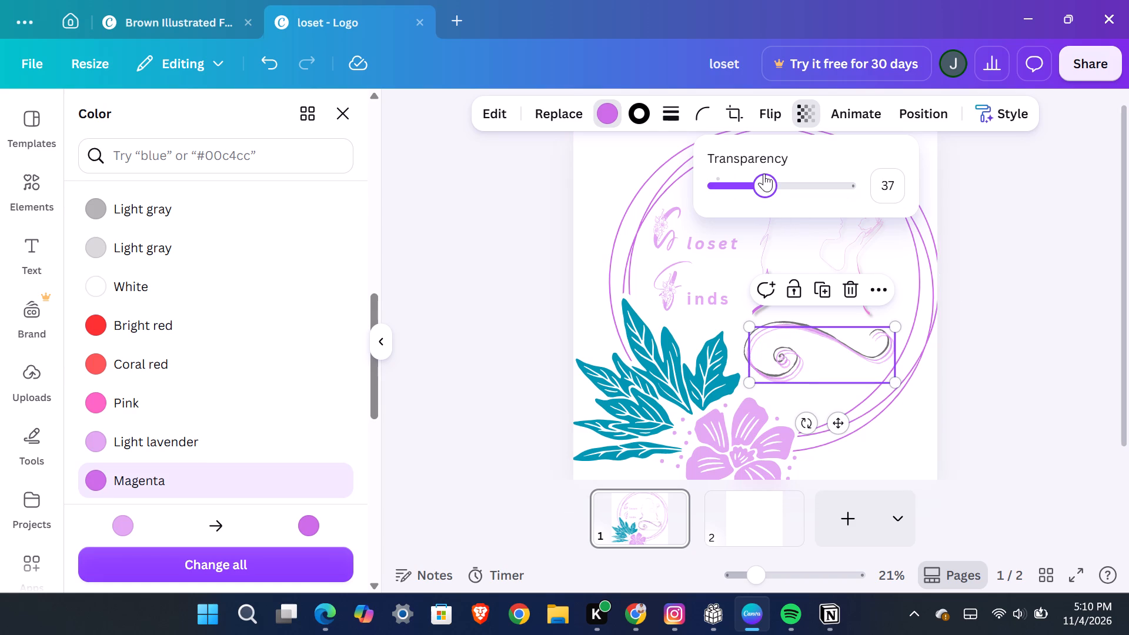
# Shrink the Magenta, Light lavender and gray flourishes in turn to roughly matching sizes, about 630 wide by 240 high.
pyautogui.moveTo(891, 385); pyautogui.dragTo(878, 360)
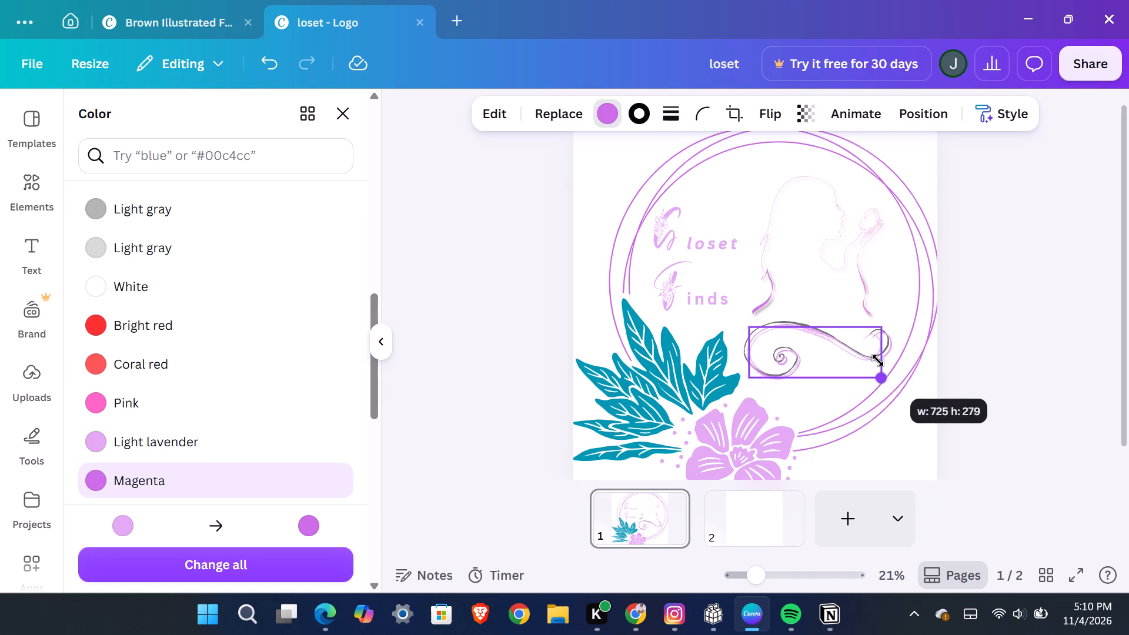
pyautogui.moveTo(878, 360); pyautogui.dragTo(868, 343)
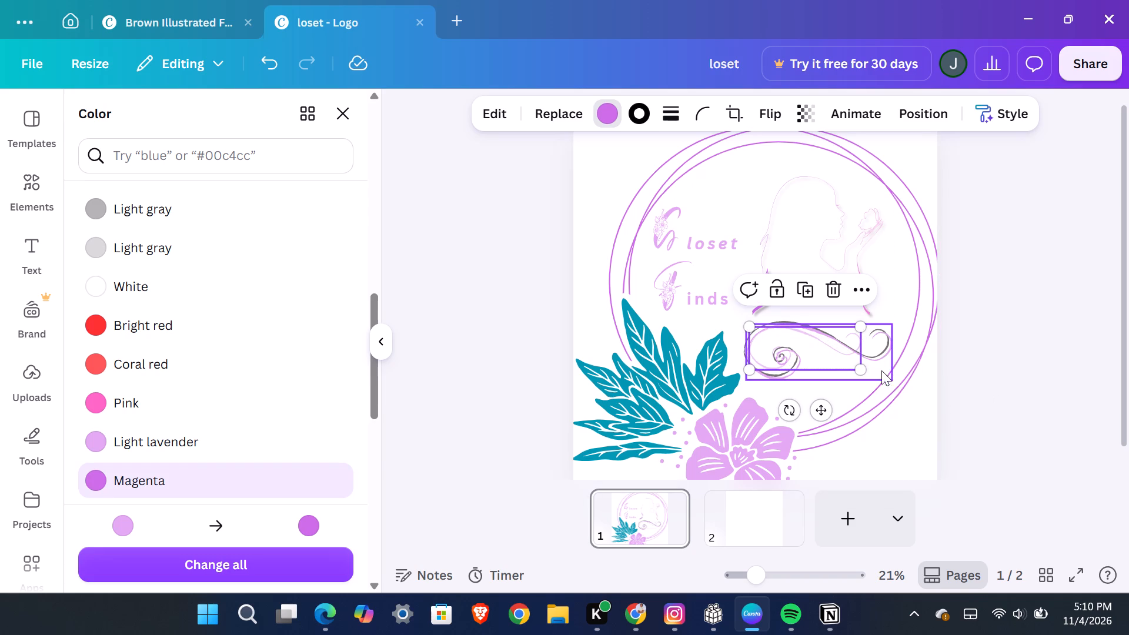
pyautogui.click(880, 373)
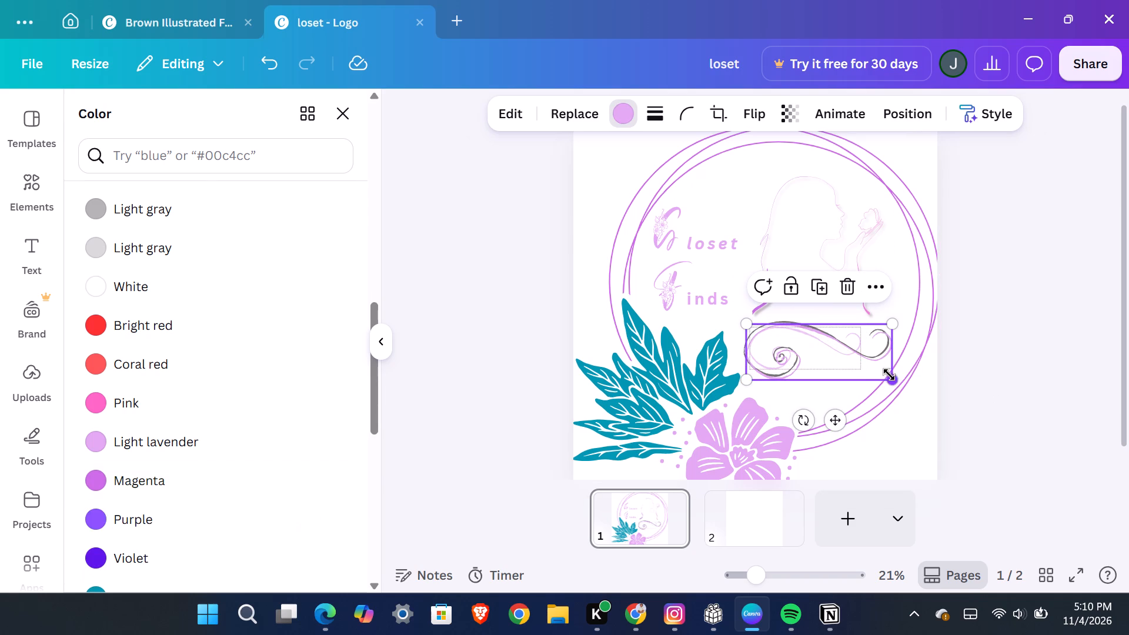
pyautogui.moveTo(891, 379); pyautogui.dragTo(856, 360)
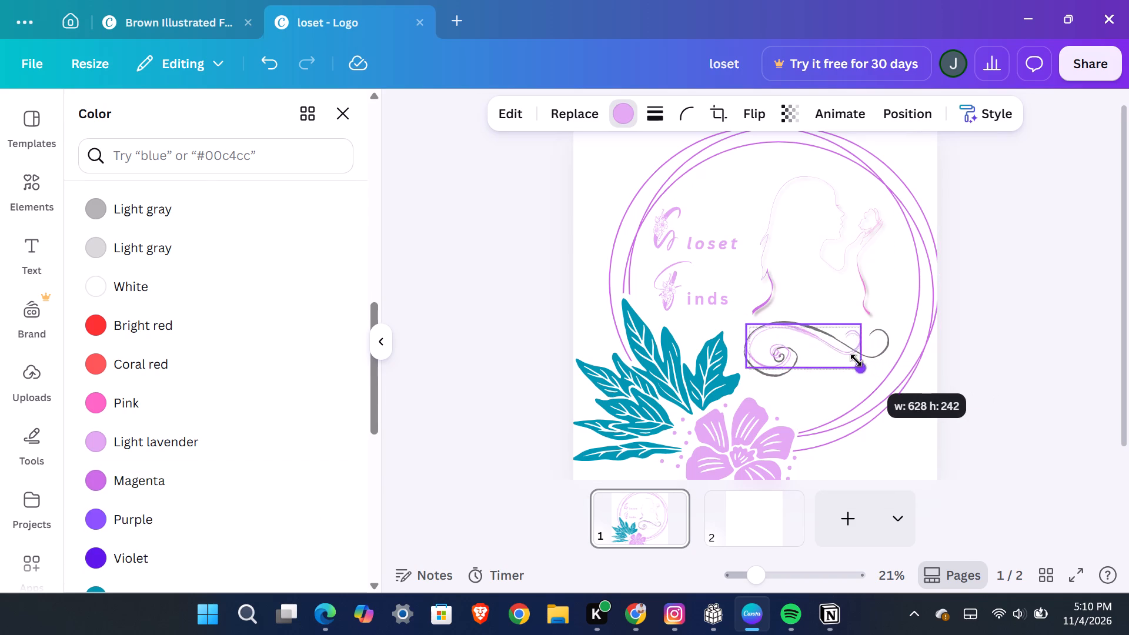
pyautogui.moveTo(856, 360); pyautogui.dragTo(860, 362)
pyautogui.click(881, 356)
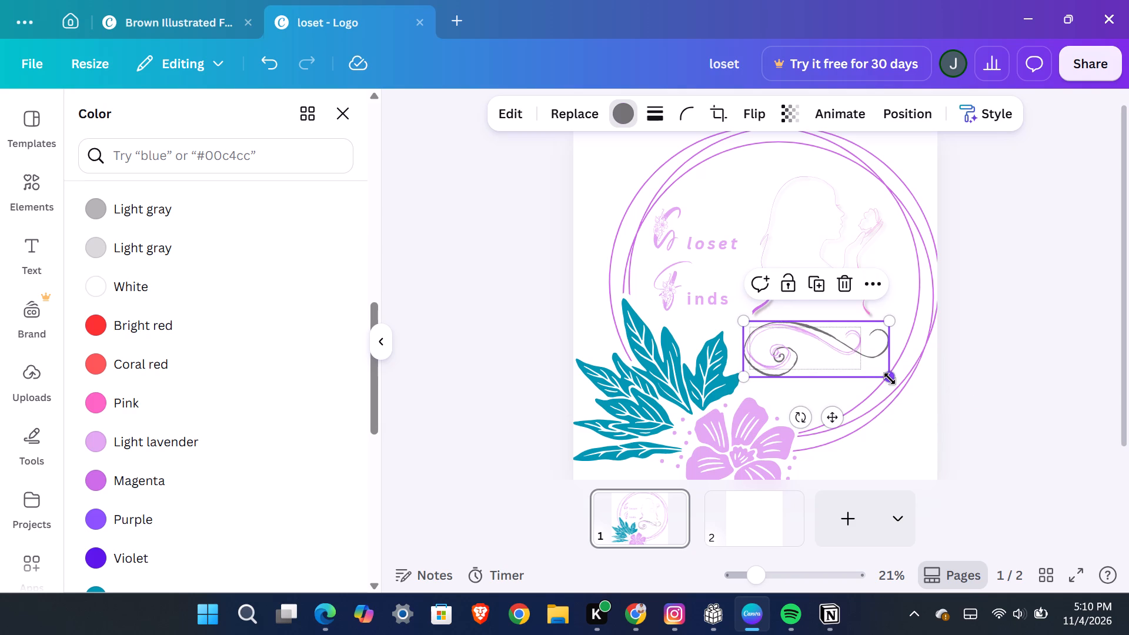
pyautogui.moveTo(890, 379); pyautogui.dragTo(863, 363)
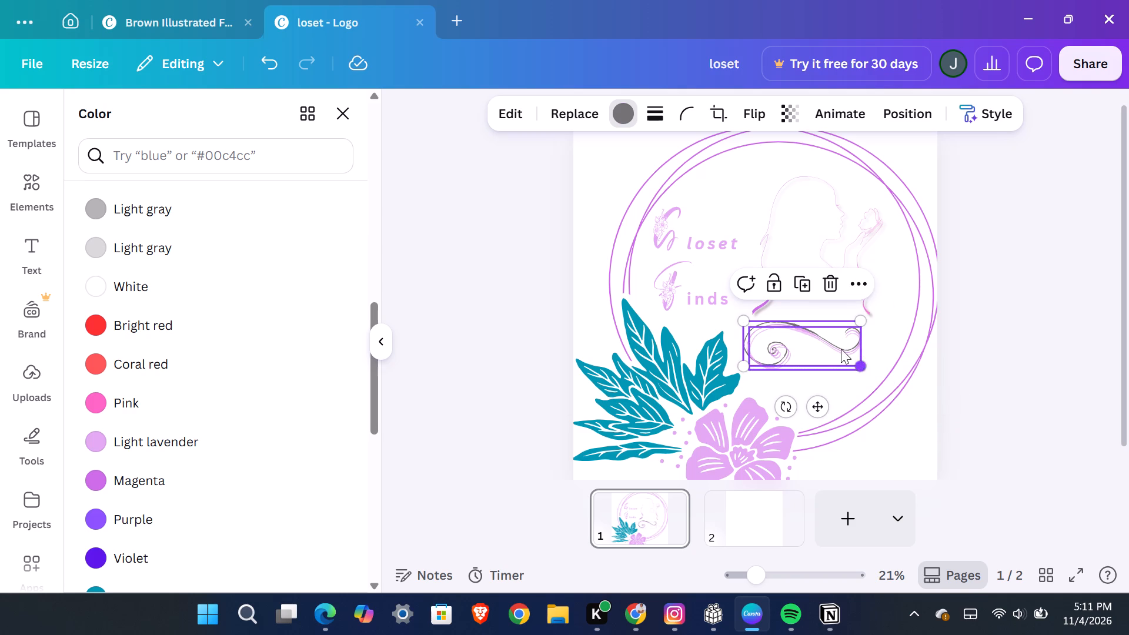
# Move the gray, Magenta and Light lavender flourishes up to meet the woman's hair ends, closely overlapping one another.
pyautogui.moveTo(830, 350); pyautogui.dragTo(843, 337)
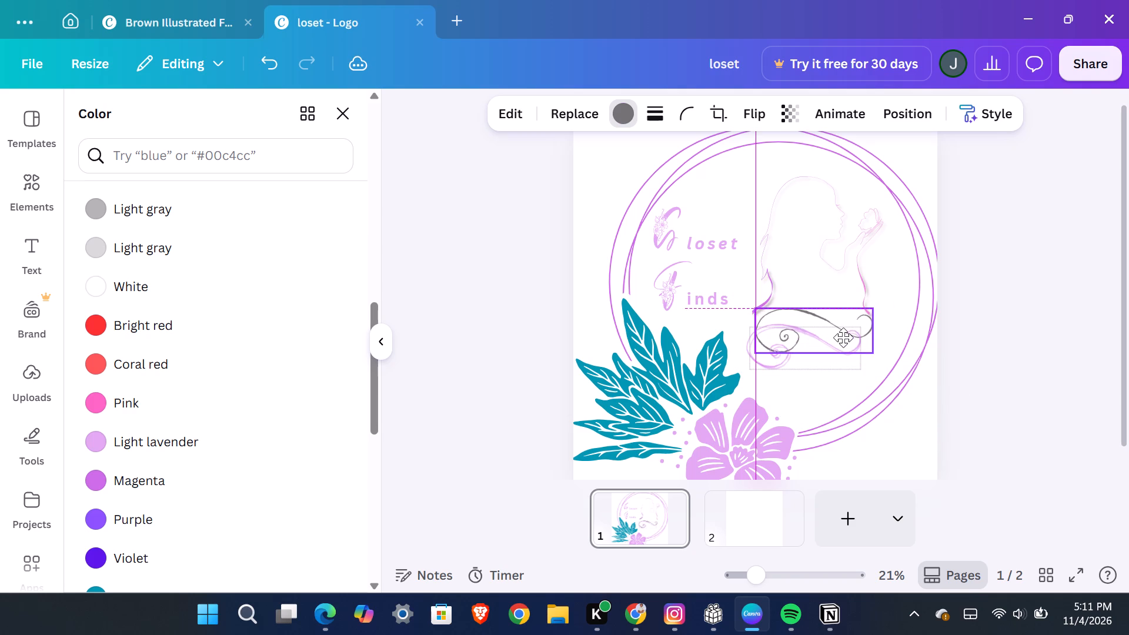
pyautogui.moveTo(843, 337); pyautogui.dragTo(839, 337)
pyautogui.moveTo(826, 366); pyautogui.dragTo(841, 350)
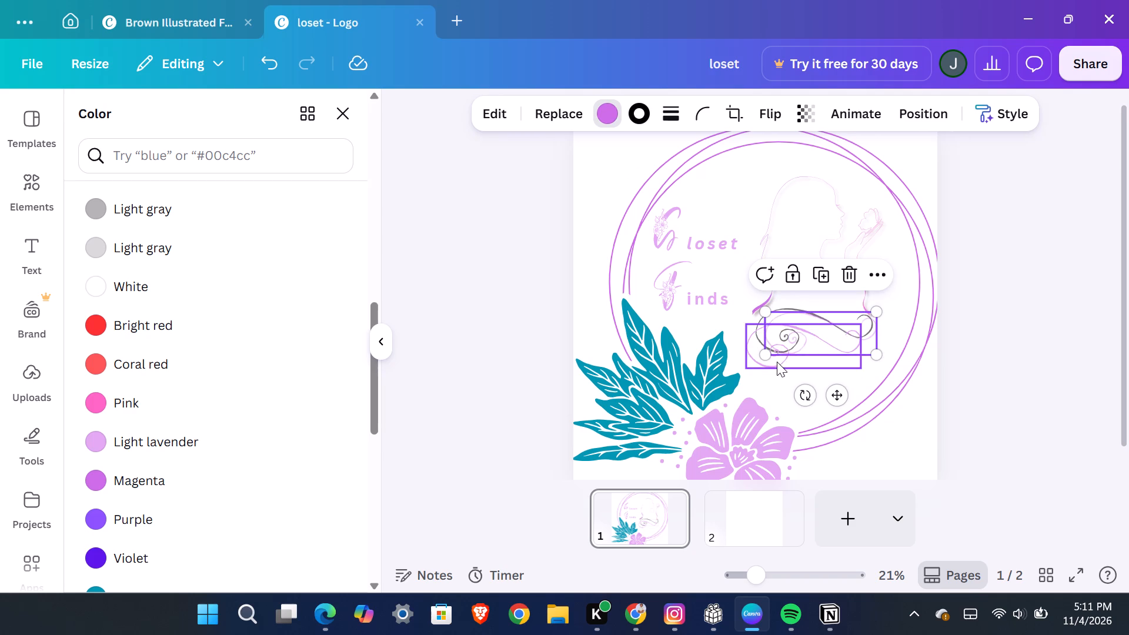
pyautogui.moveTo(776, 362); pyautogui.dragTo(791, 347)
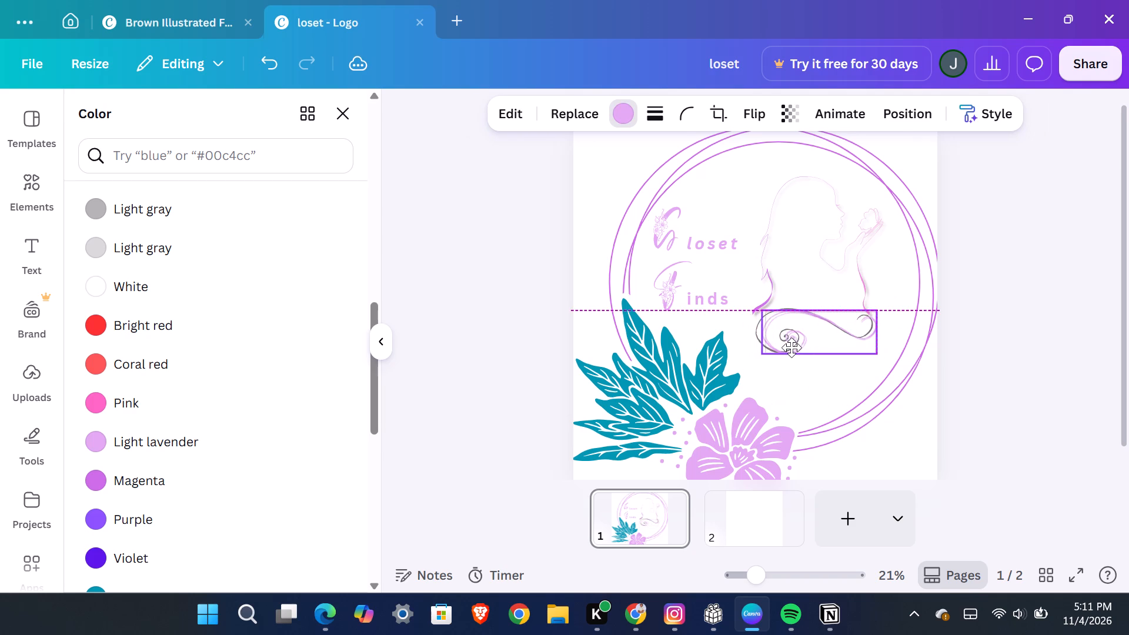
pyautogui.moveTo(791, 347); pyautogui.dragTo(790, 346)
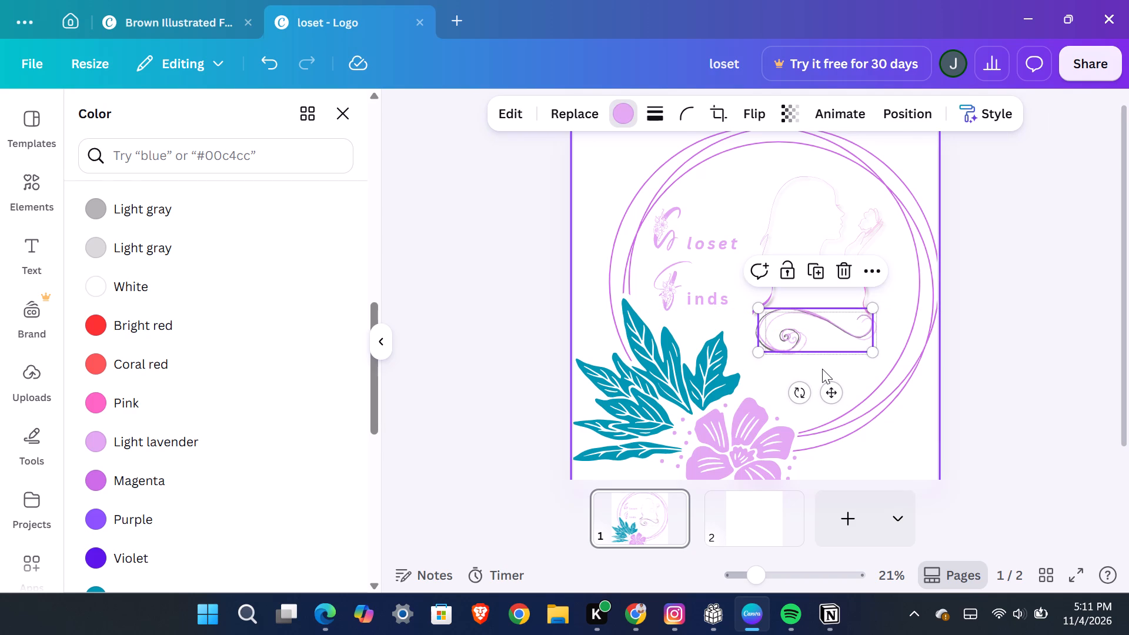
pyautogui.click(822, 369)
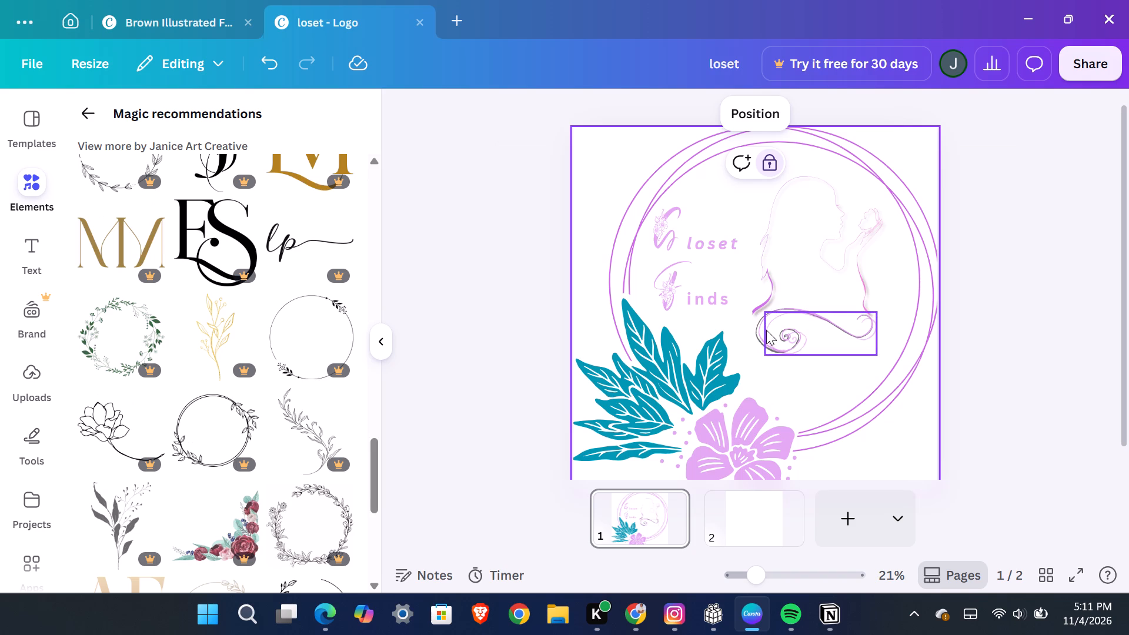
pyautogui.moveTo(766, 330); pyautogui.dragTo(765, 322)
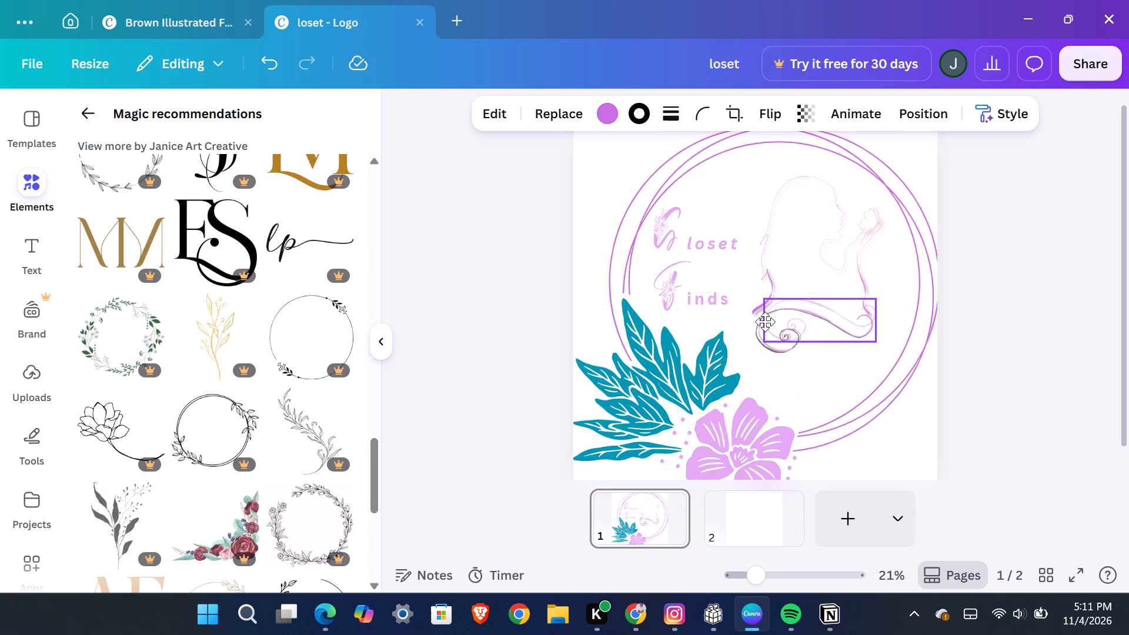
pyautogui.moveTo(765, 322); pyautogui.dragTo(765, 323)
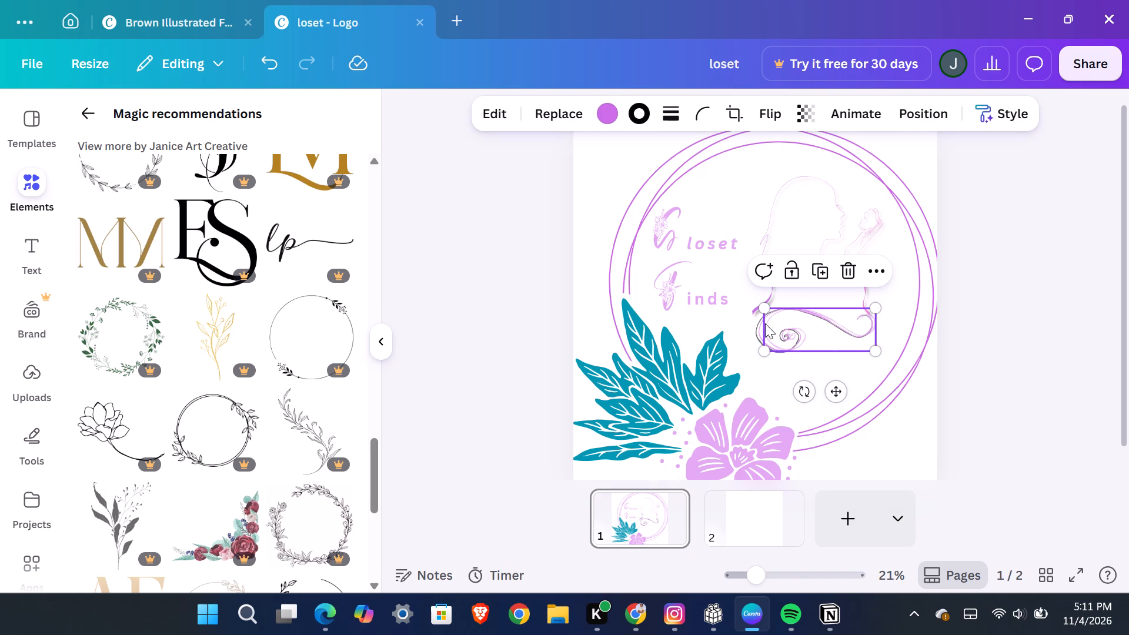
pyautogui.click(960, 358)
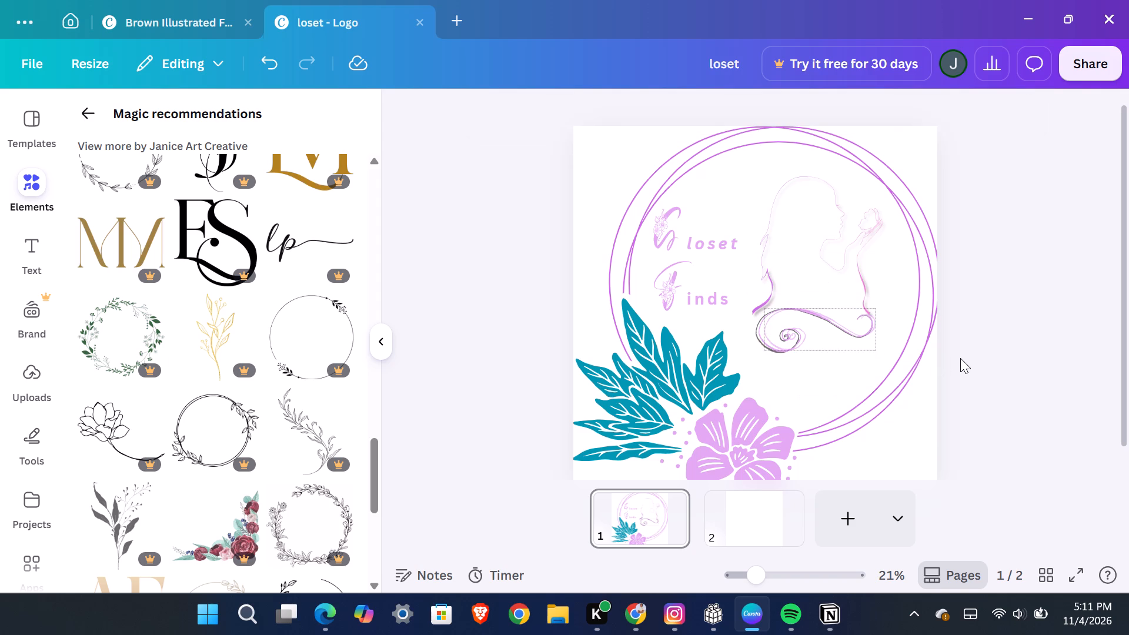
pyautogui.click(960, 358)
# Remove the dotted border from the Magenta flourish by setting its stroke weight to 0.
pyautogui.click(807, 341)
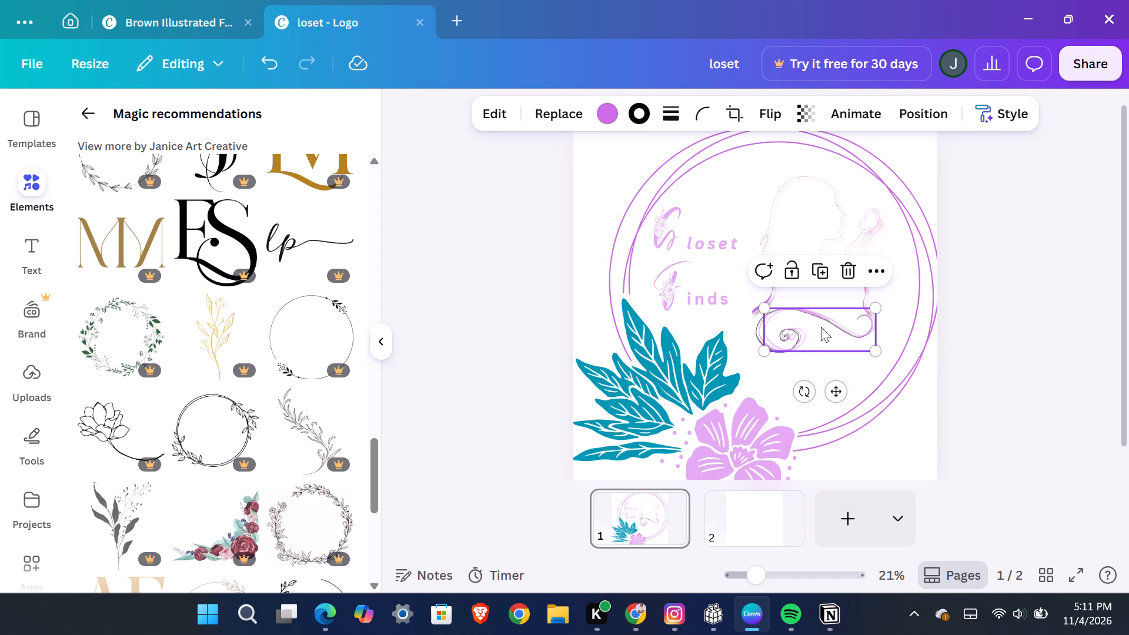
pyautogui.click(680, 115)
pyautogui.moveTo(566, 242); pyautogui.dragTo(538, 241)
pyautogui.click(1013, 248)
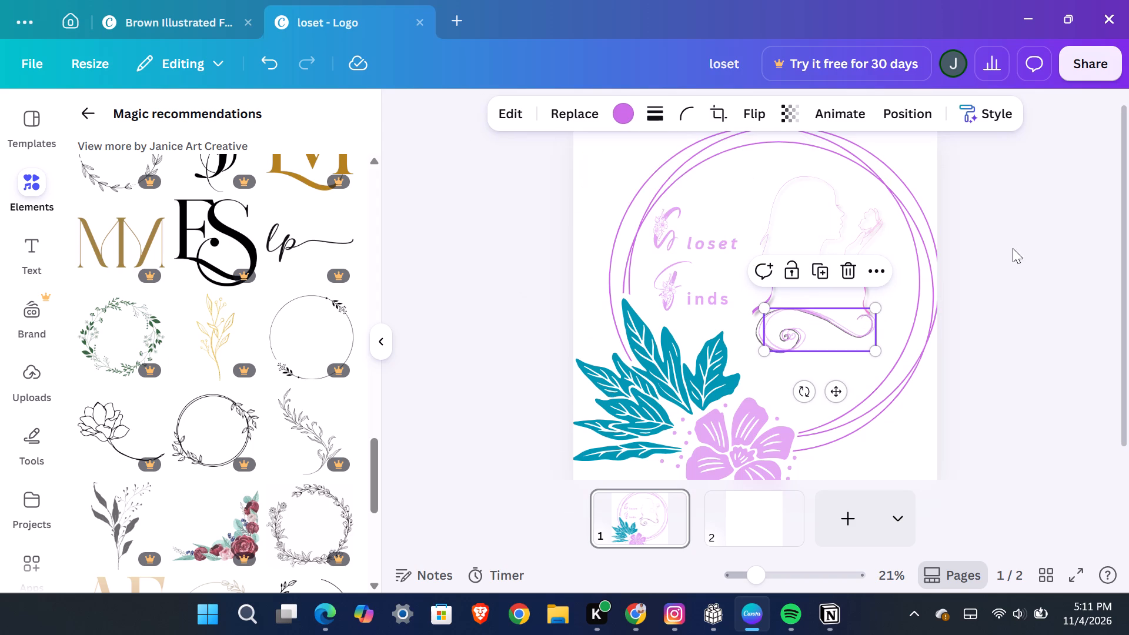
pyautogui.click(1013, 248)
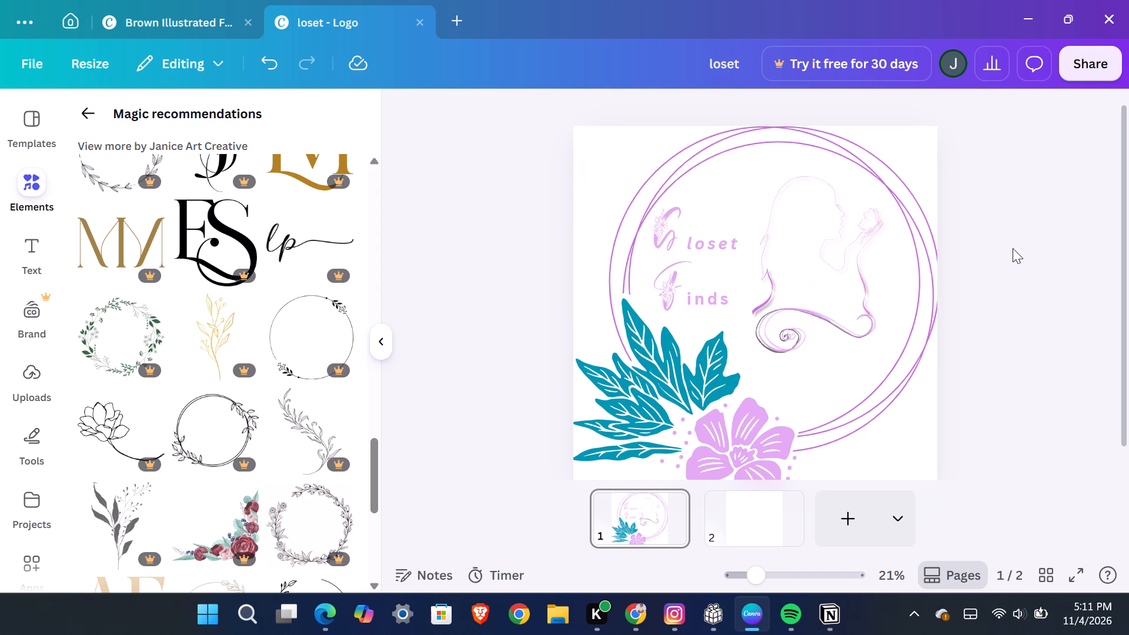
# Download all pages of the logo design as PNG at 2,000 × 2,000 px and High quality.
pyautogui.click(1077, 60)
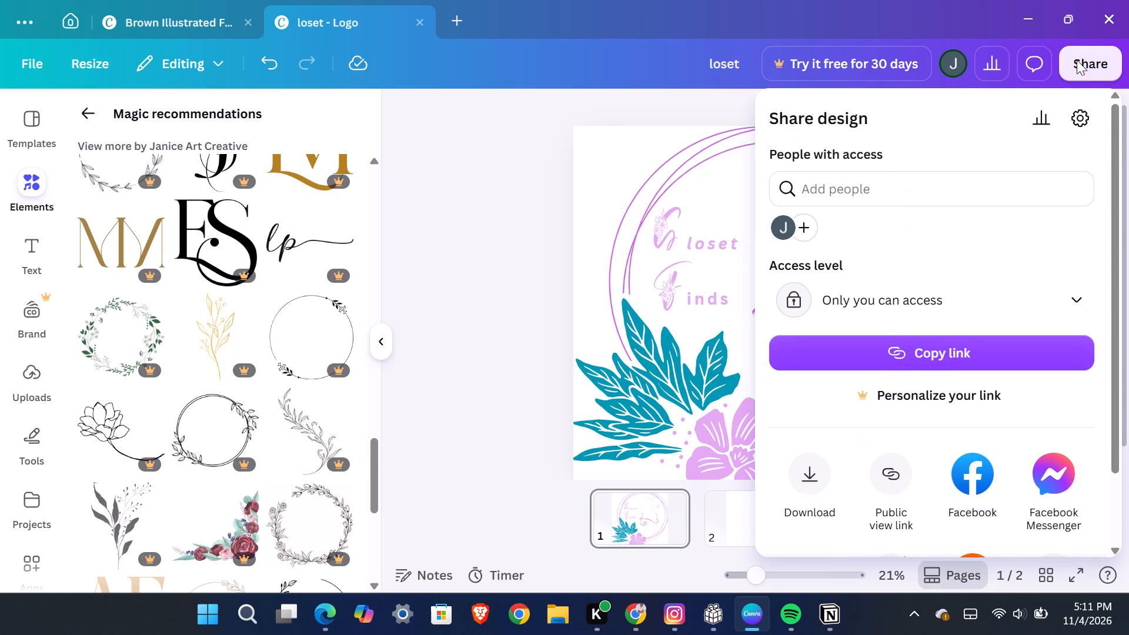
pyautogui.click(805, 467)
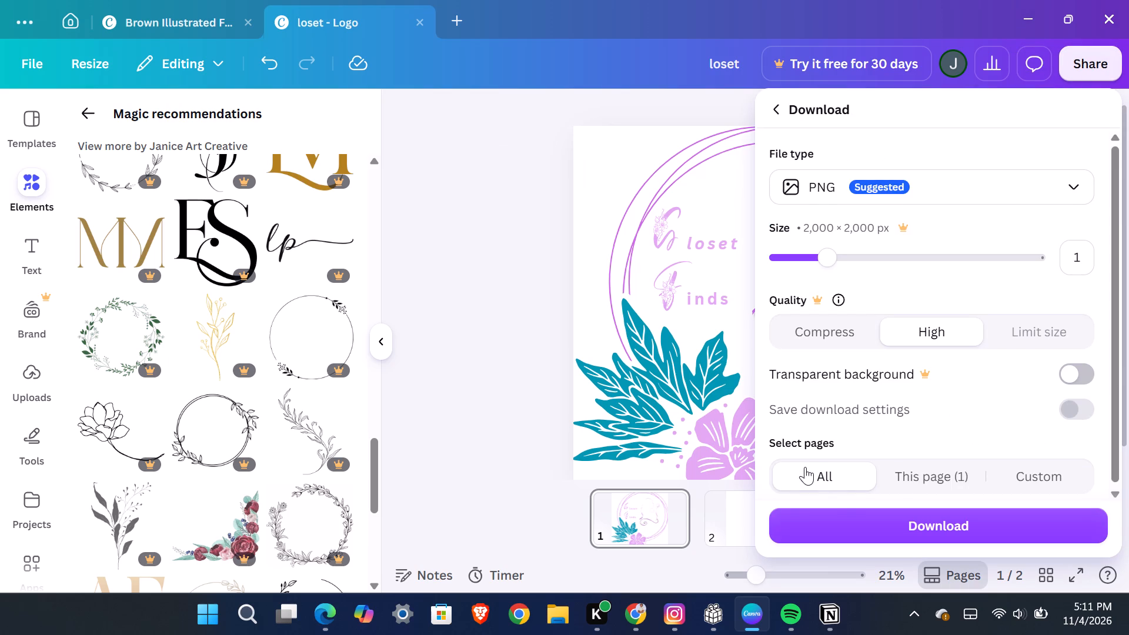
pyautogui.click(856, 512)
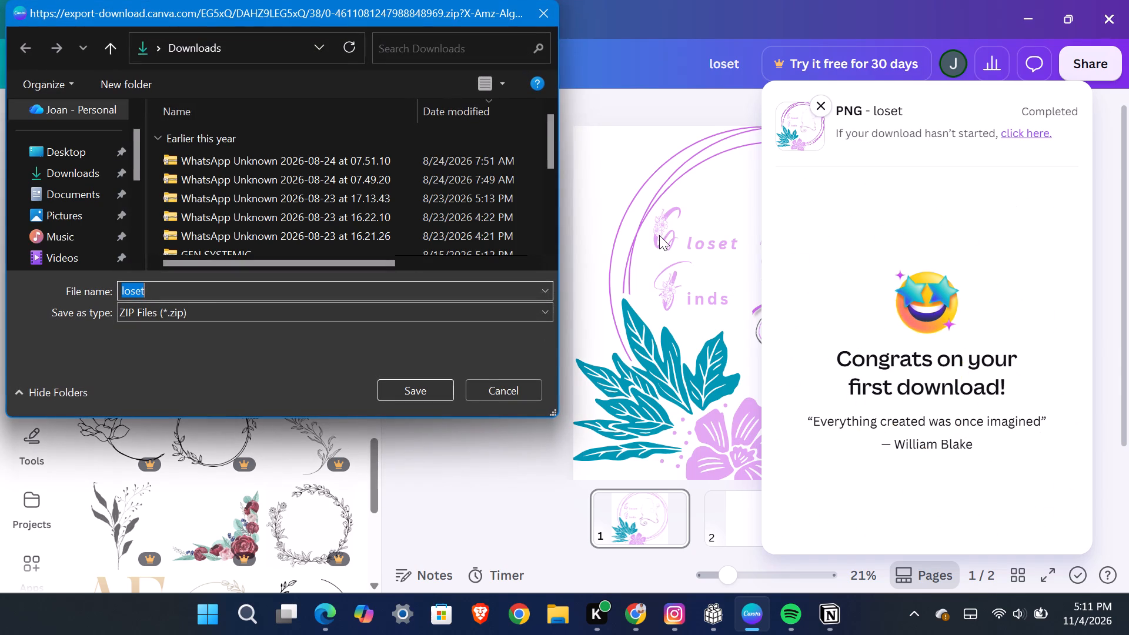
# Choose the Pictures folder as the save location and create a new folder in it for the download.
pyautogui.doubleClick(59, 221)
pyautogui.scroll(-1, 266, 119)
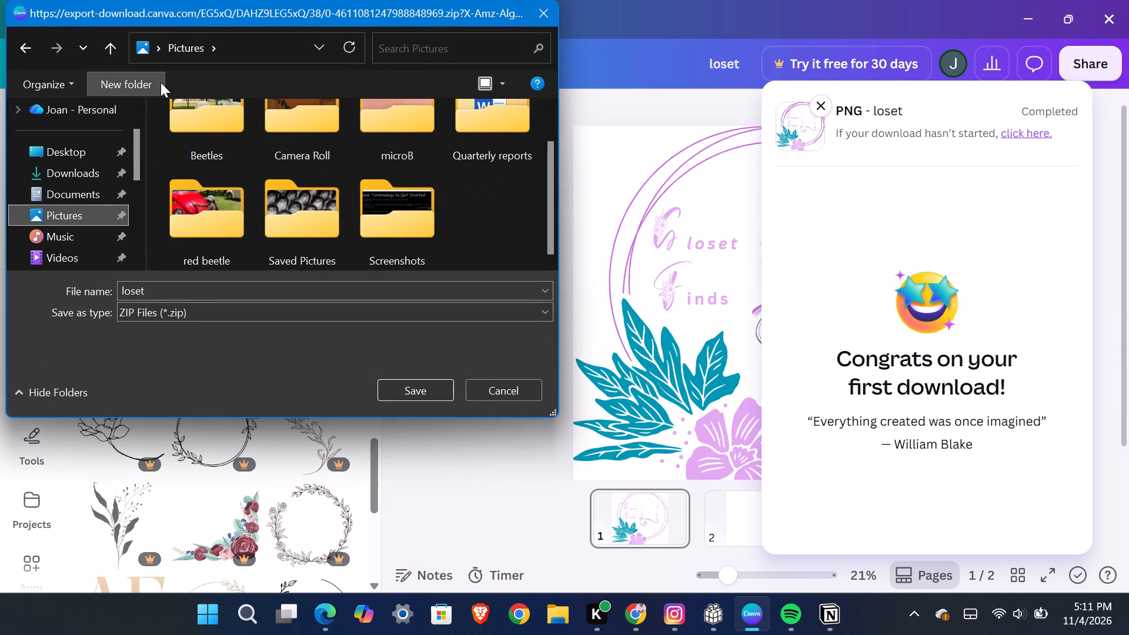
pyautogui.click(161, 82)
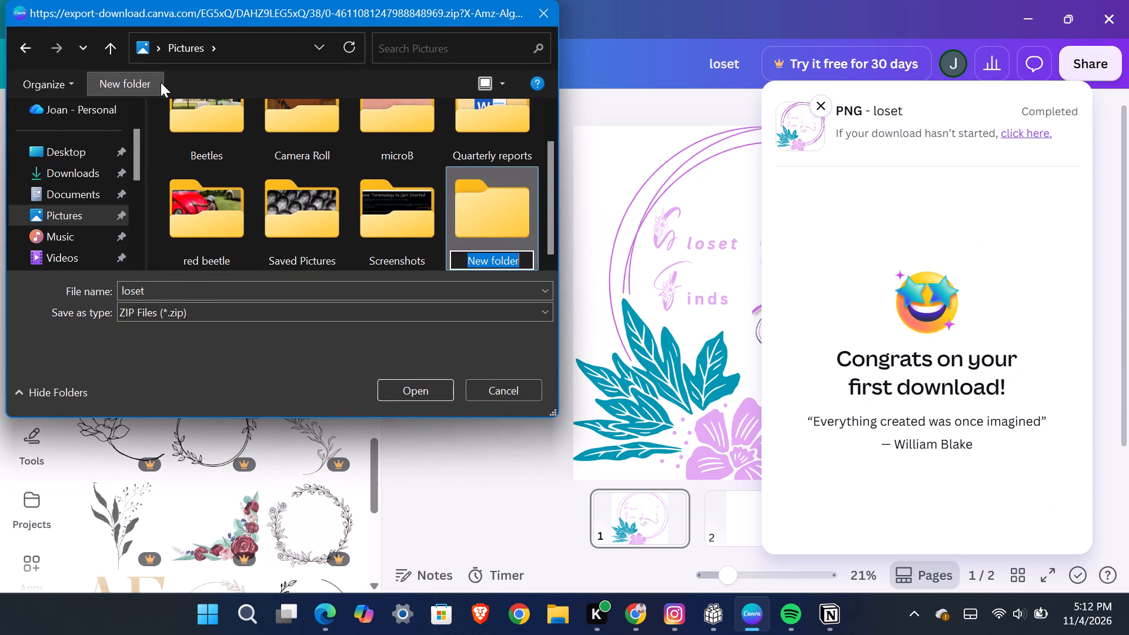
# Name the new folder in Pictures "canvas made" and open it as the save location.
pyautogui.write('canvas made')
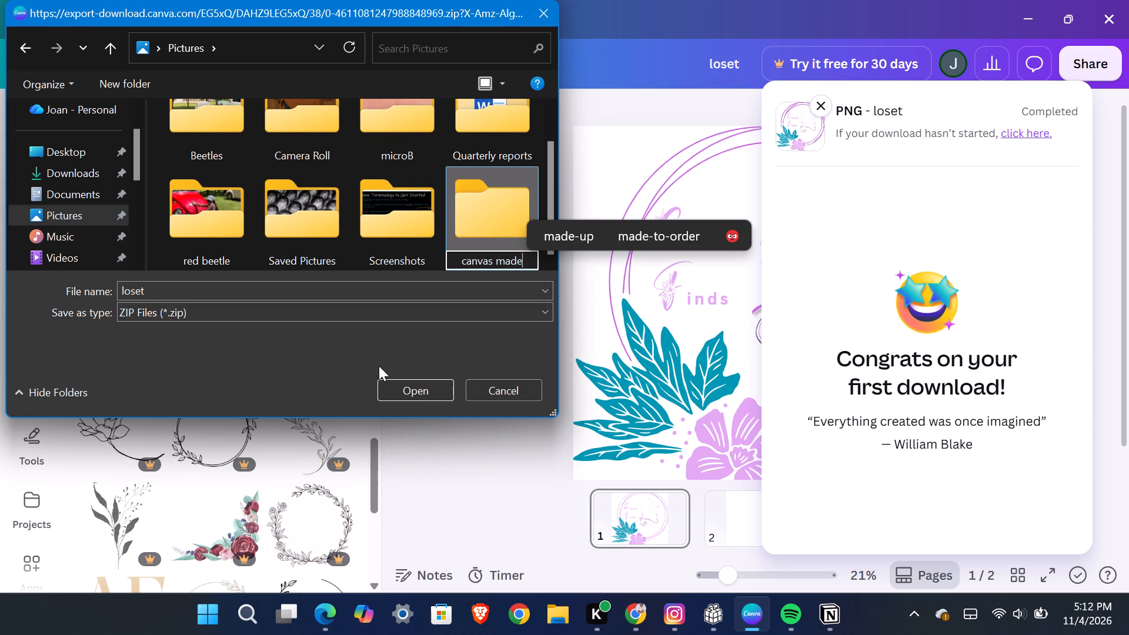
pyautogui.click(403, 393)
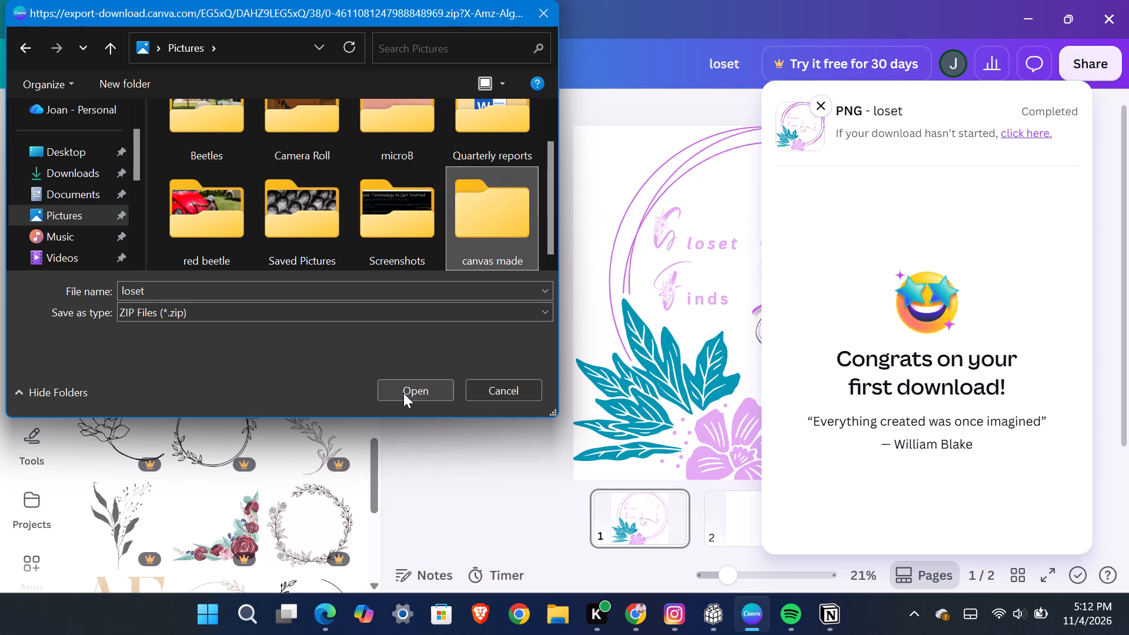
pyautogui.click(403, 393)
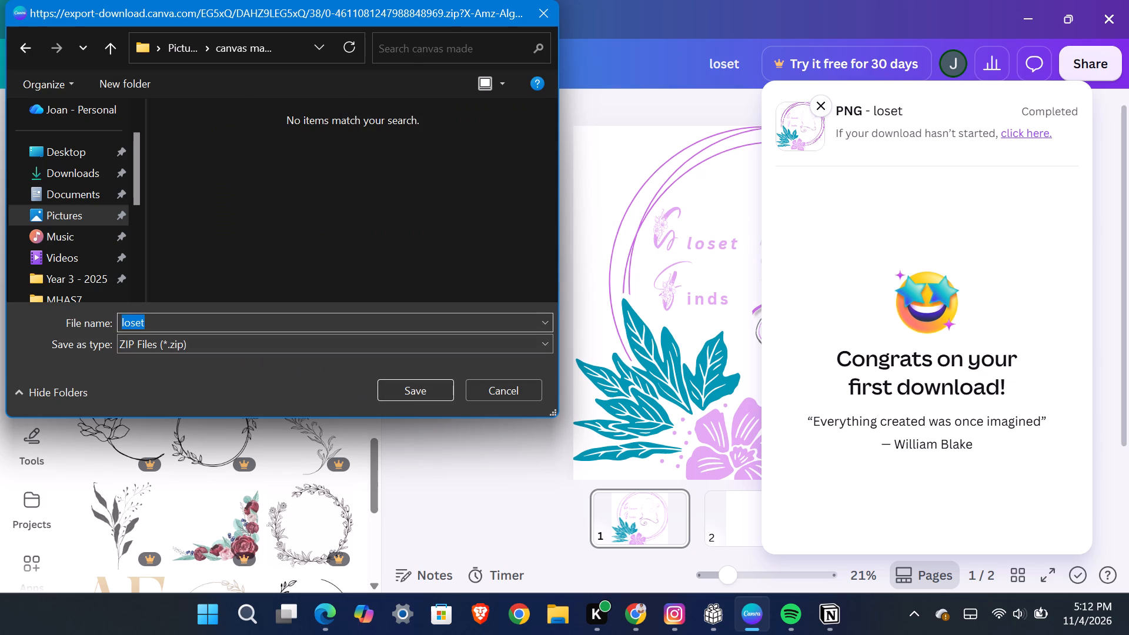
# Name the download "CF logo" and save it as a ZIP file in the canvas made folder.
pyautogui.click(126, 322)
pyautogui.click(117, 320)
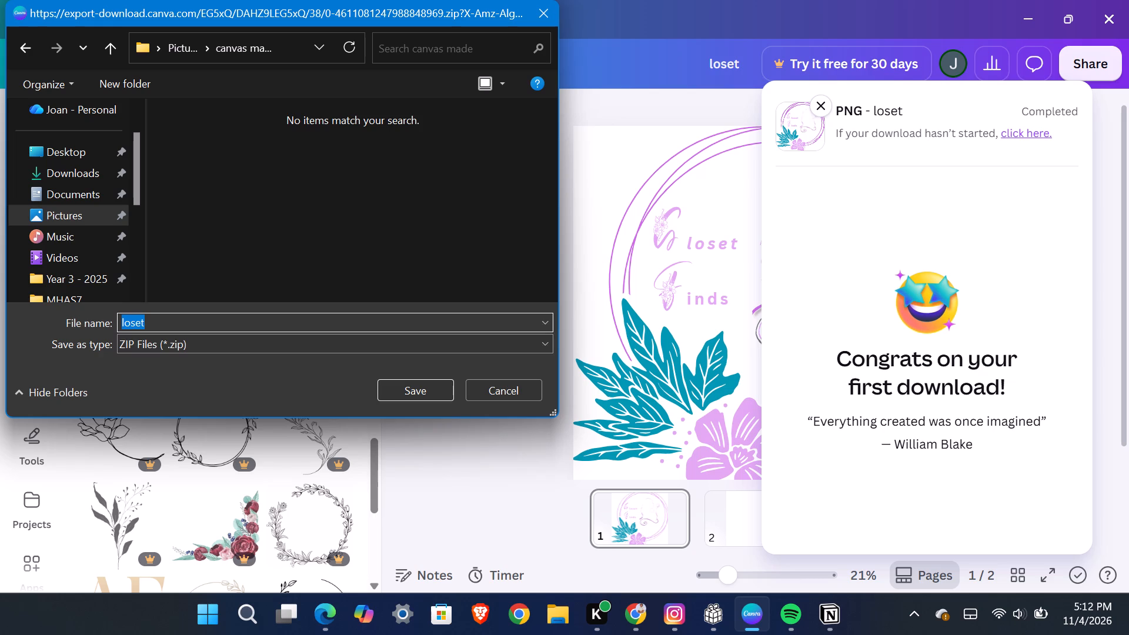
pyautogui.press('BackSpace')
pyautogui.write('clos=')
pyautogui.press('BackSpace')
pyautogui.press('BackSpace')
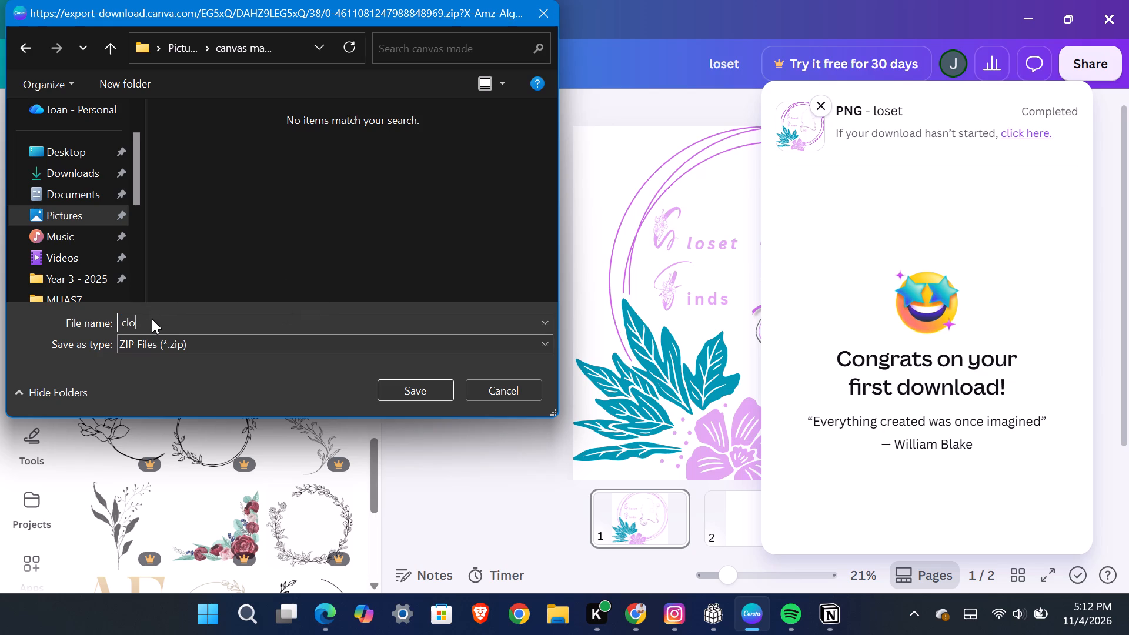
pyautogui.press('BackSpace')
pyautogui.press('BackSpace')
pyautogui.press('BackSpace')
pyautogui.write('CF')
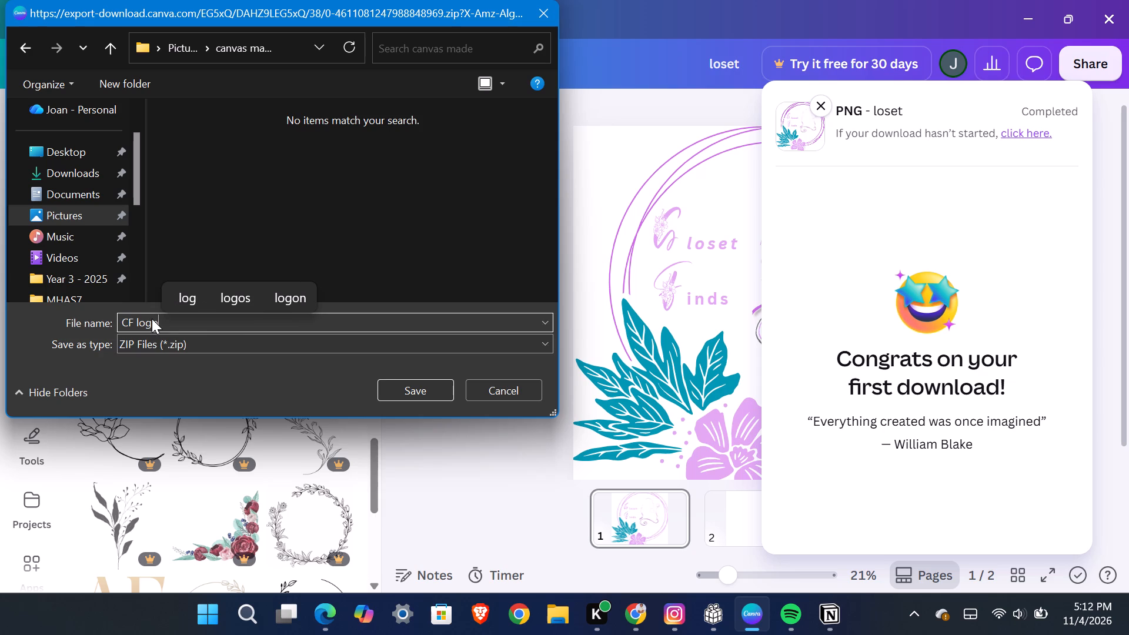
pyautogui.click(399, 384)
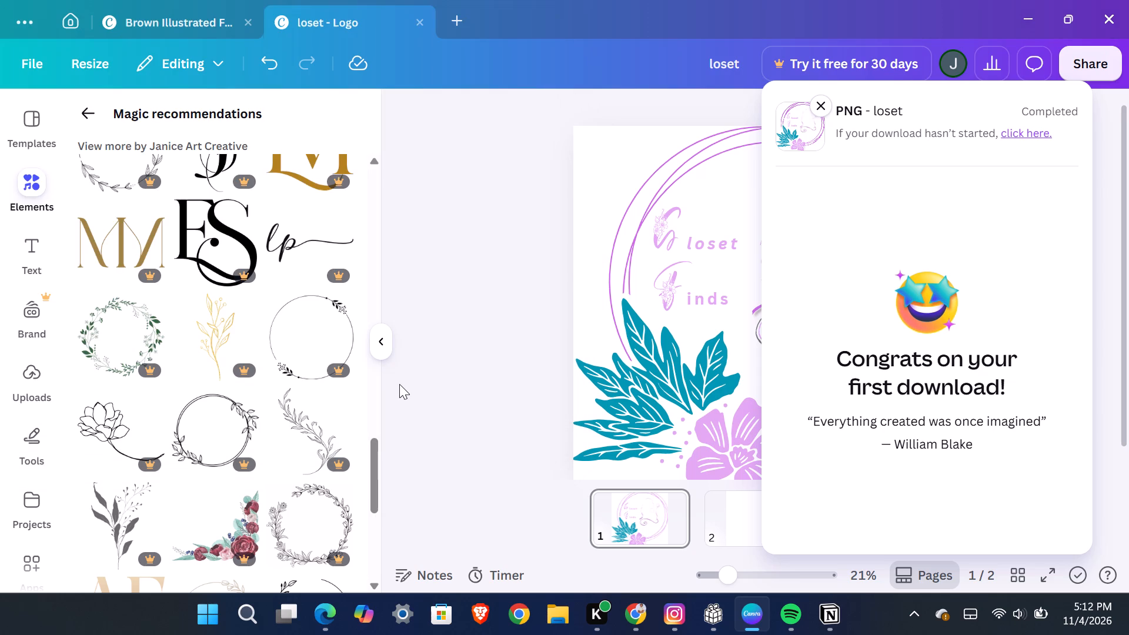
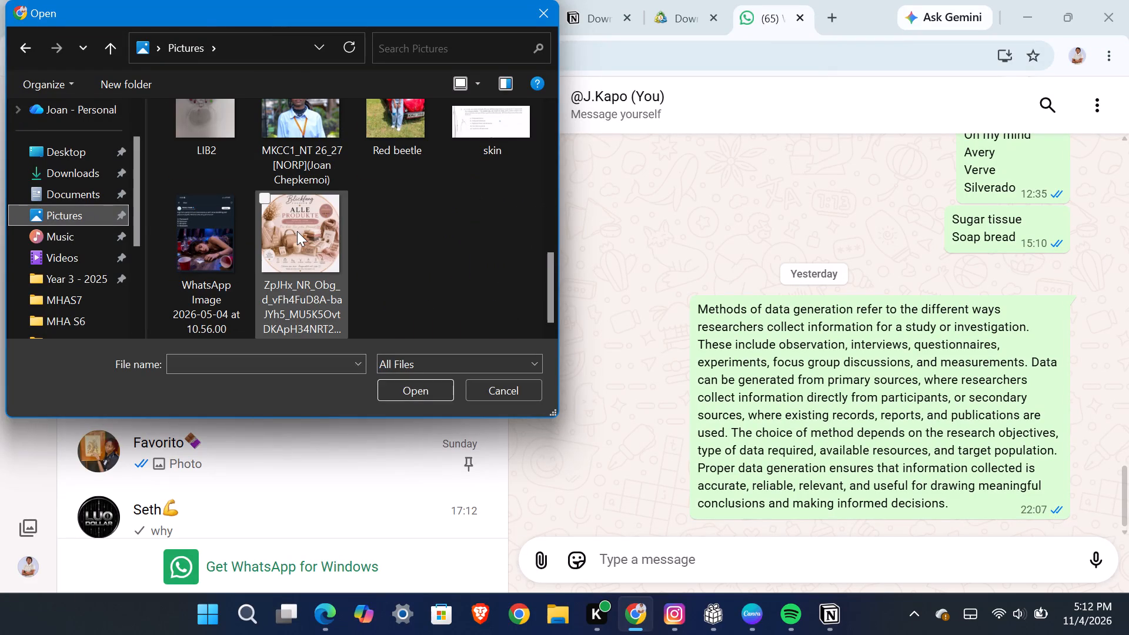
# Look through the Pictures folder for the file to attach to the WhatsApp self-chat.
pyautogui.scroll(4, 297, 231)
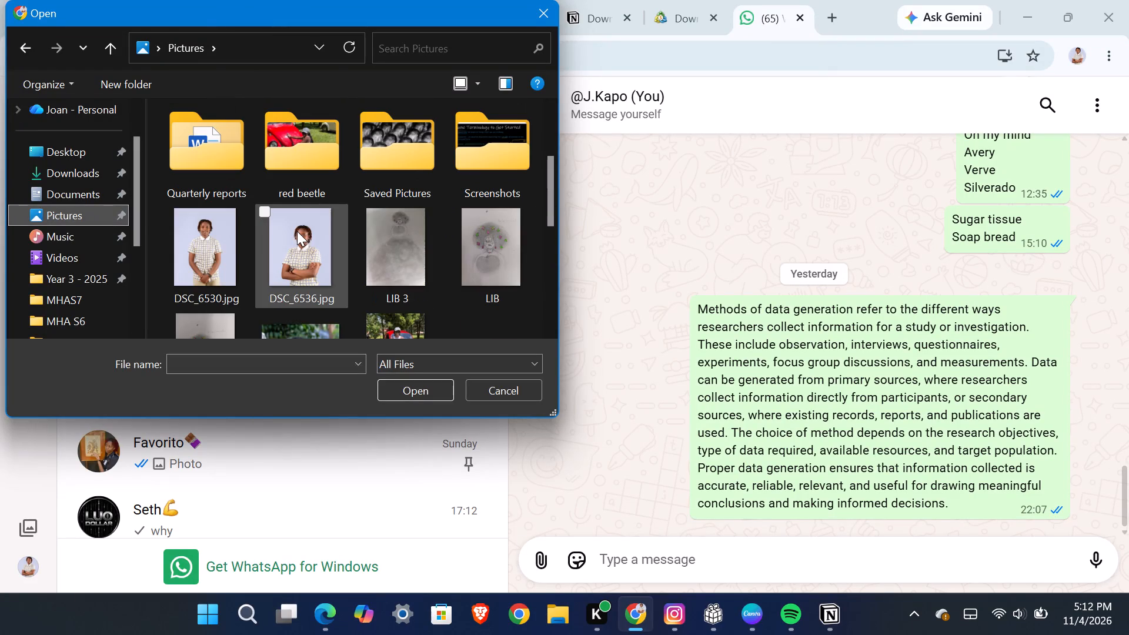
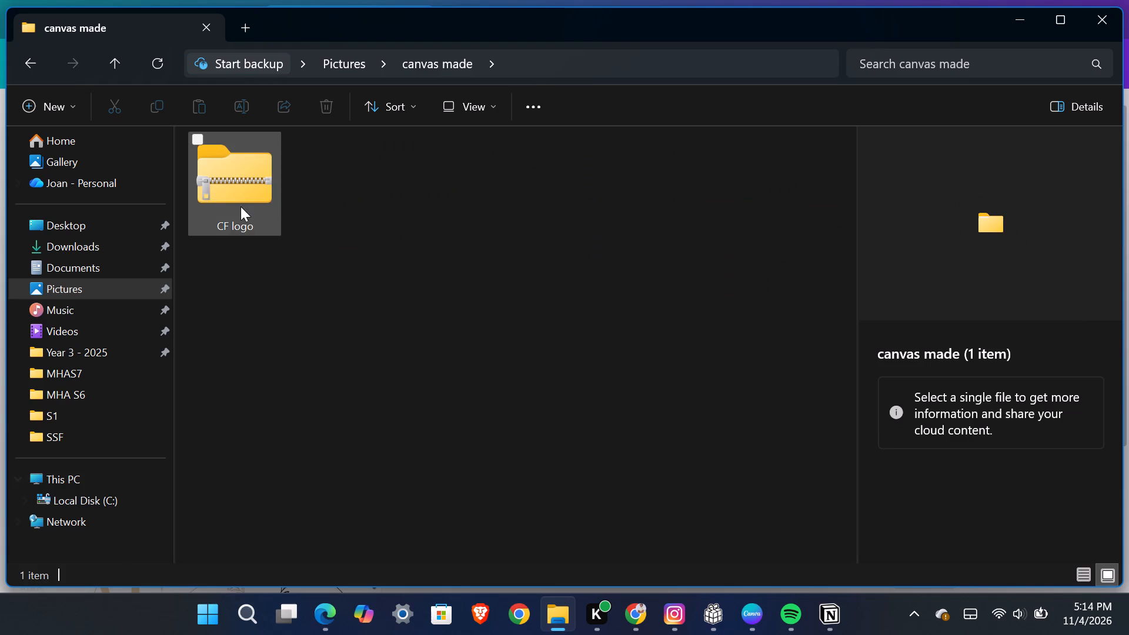
# Open image 1 from the CF logo zip archive in Photos, using that app just once.
pyautogui.doubleClick(241, 206)
pyautogui.doubleClick(229, 156)
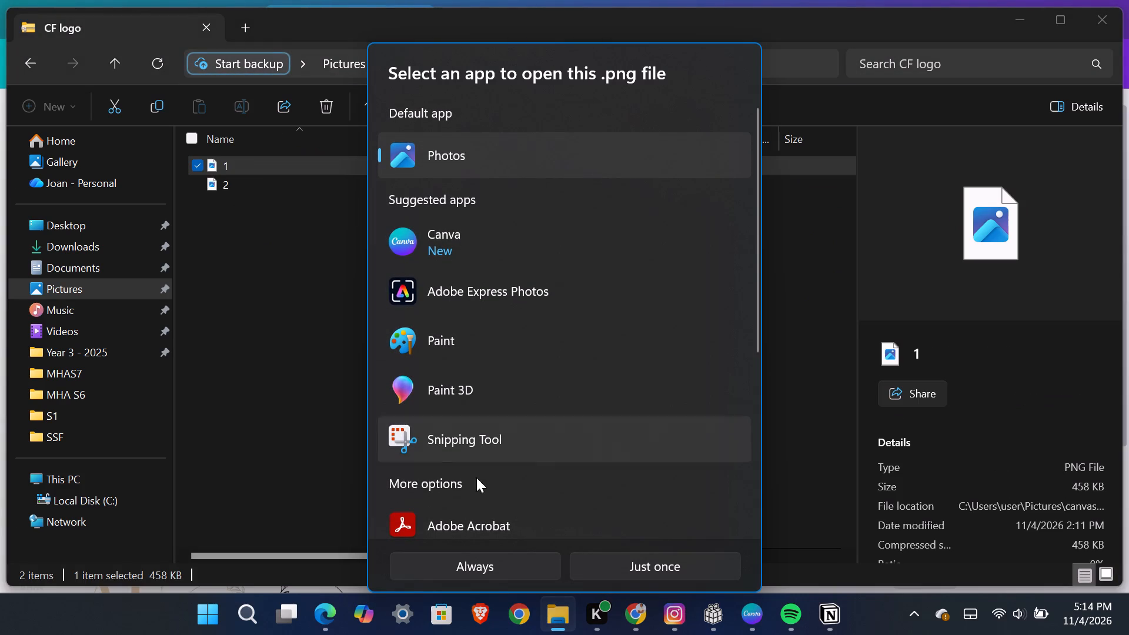
pyautogui.click(636, 577)
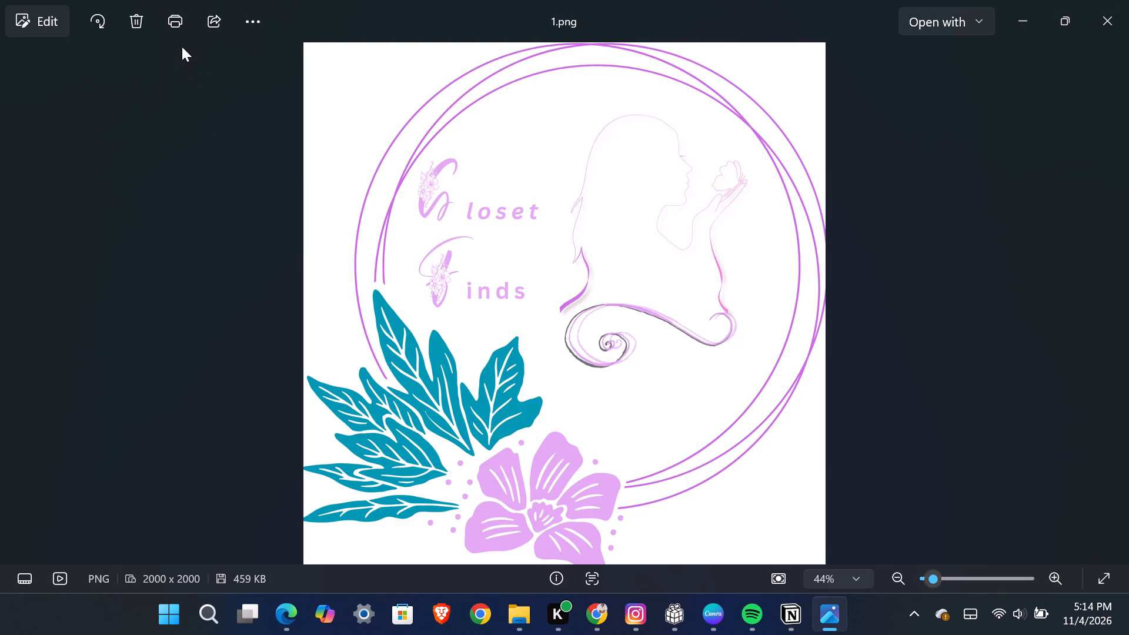
# Save a copy of the opened logo image as a PNG named "cf logo photo" in the canvas made folder within Pictures.
pyautogui.click(169, 32)
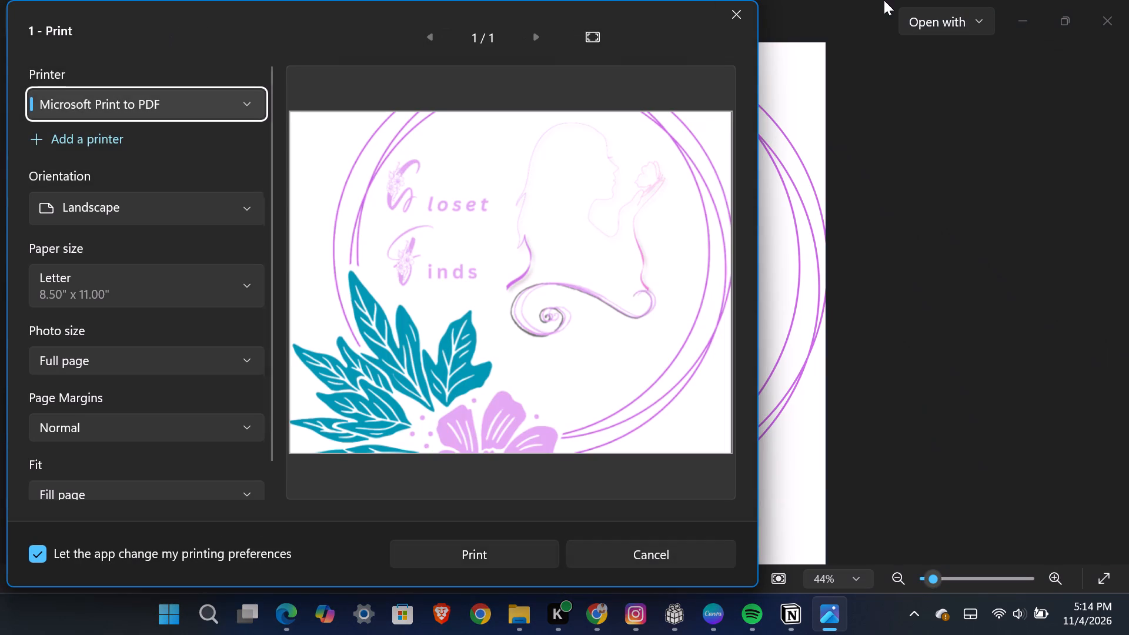
pyautogui.click(742, 6)
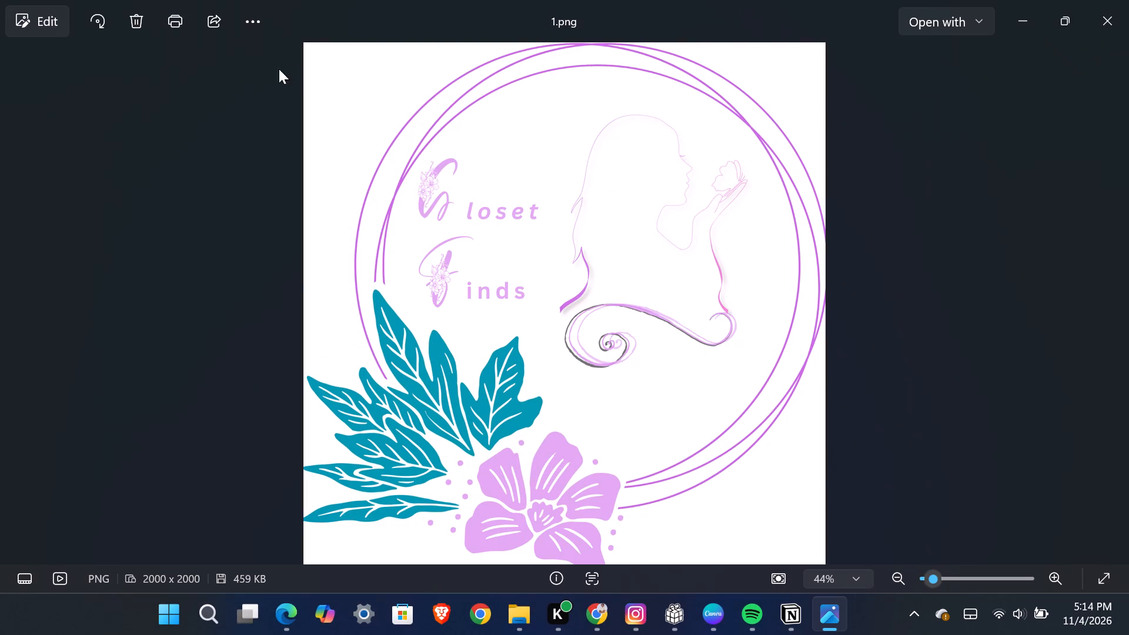
pyautogui.click(256, 16)
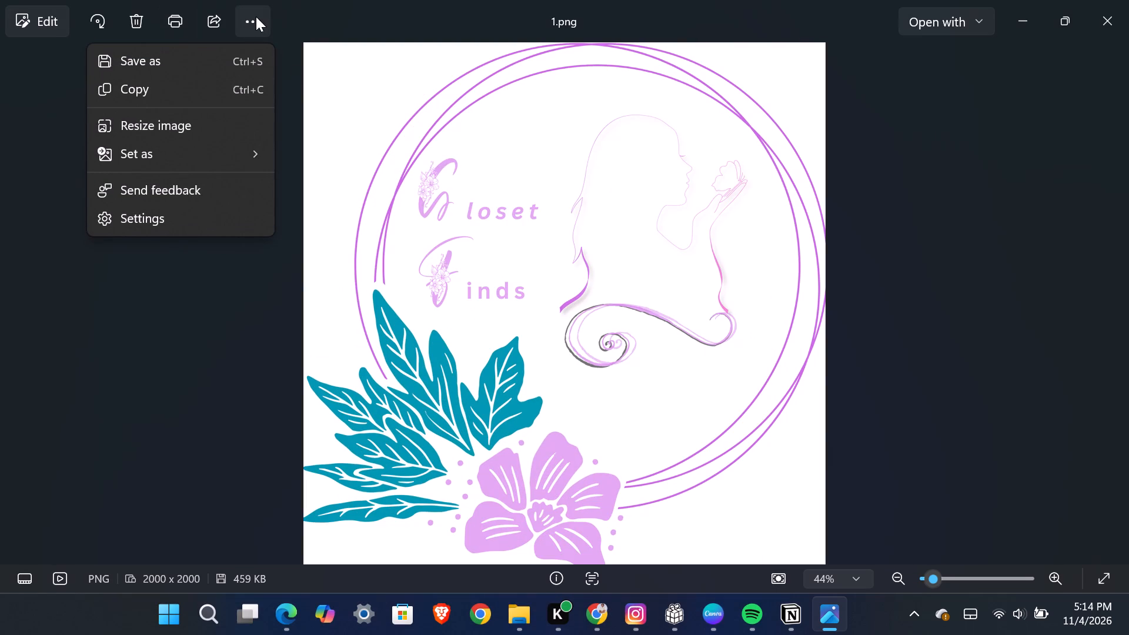
pyautogui.click(208, 63)
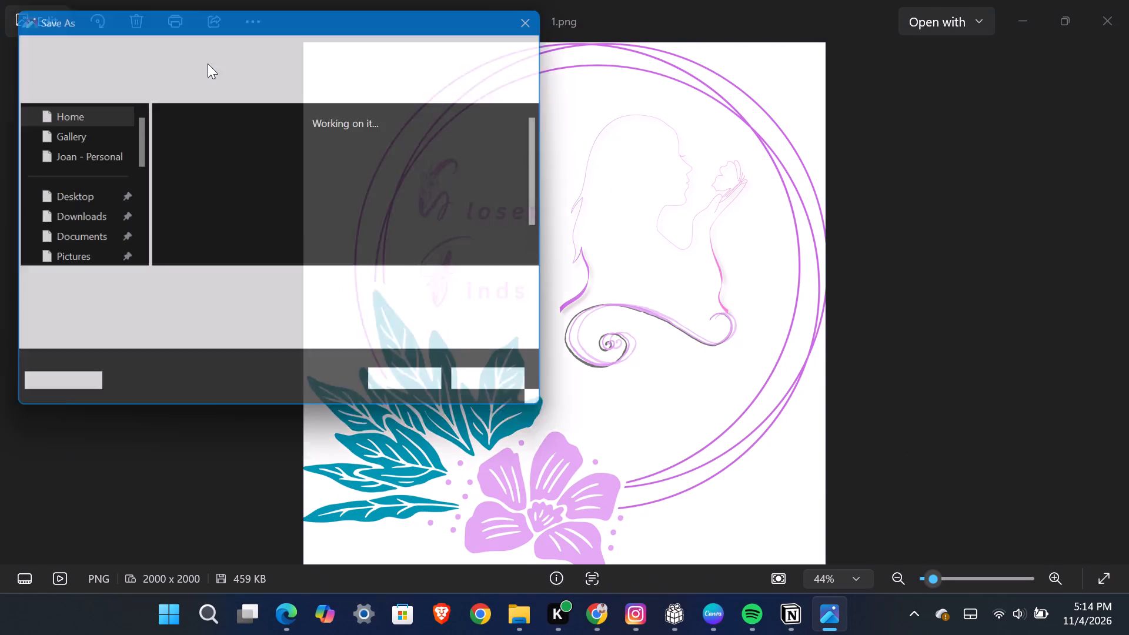
pyautogui.doubleClick(418, 141)
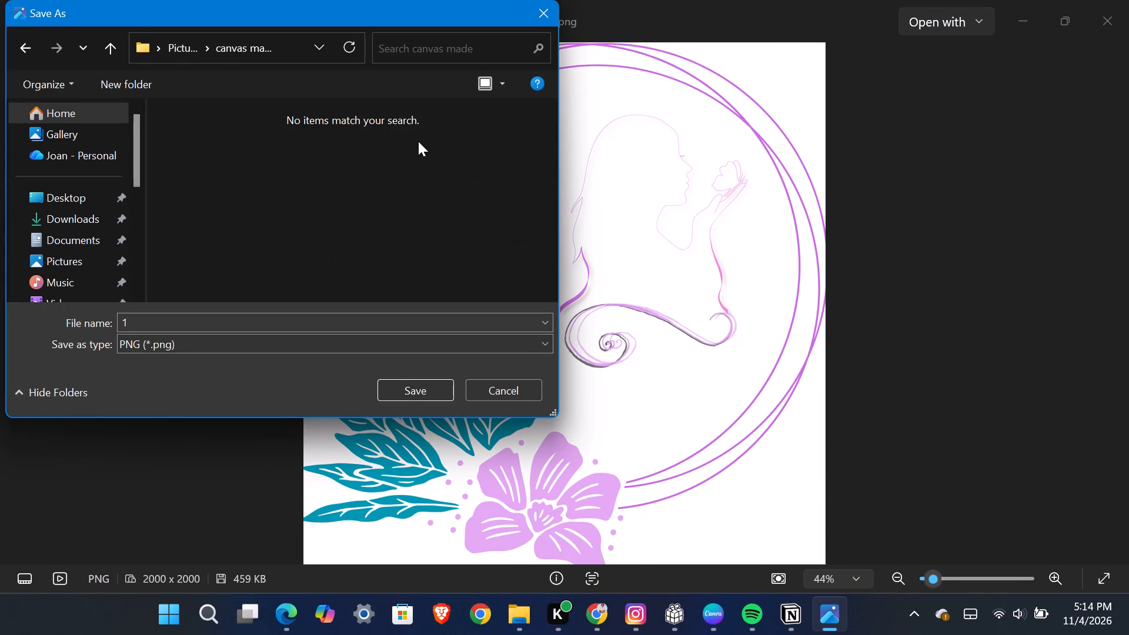
pyautogui.click(251, 324)
pyautogui.press('BackSpace')
pyautogui.write('cf logo')
pyautogui.press('space')
pyautogui.write('photo')
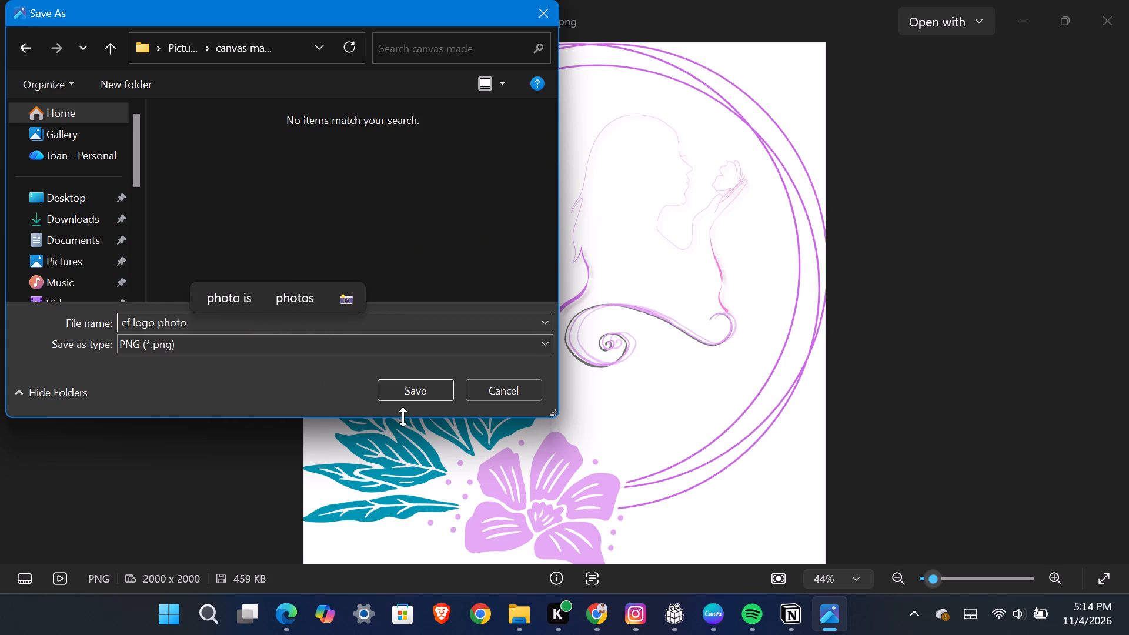
pyautogui.click(420, 399)
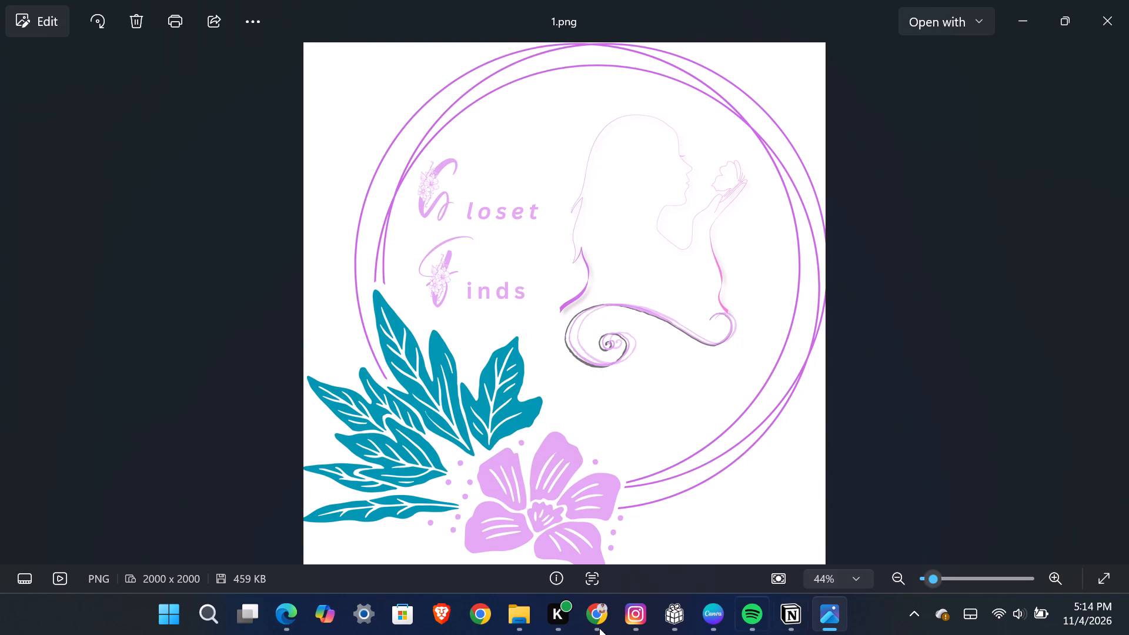